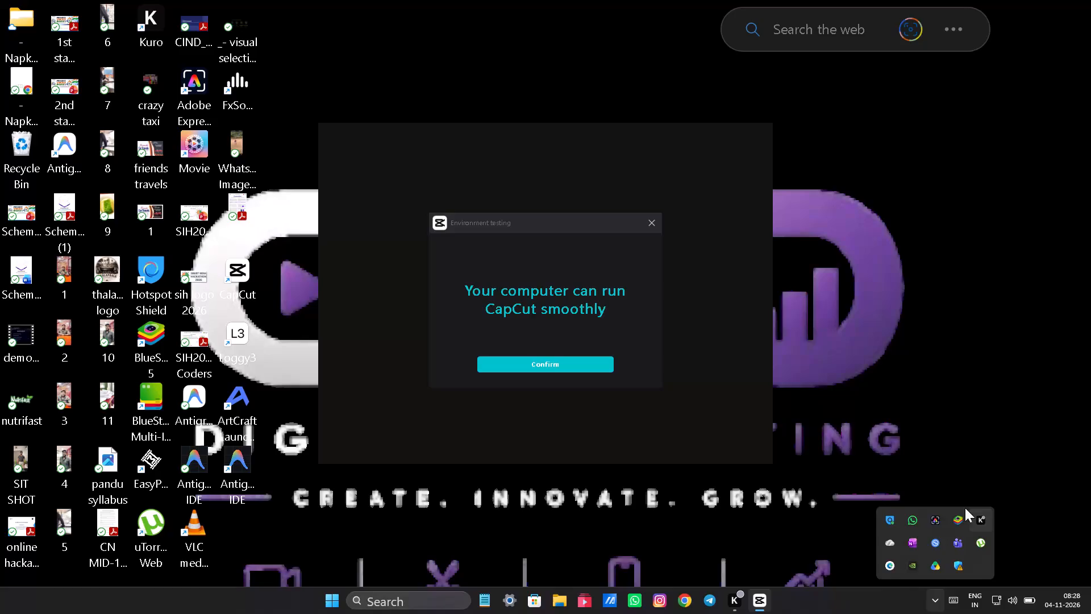
Confirm the environment test result and open the existing project 1103.
click(593, 370)
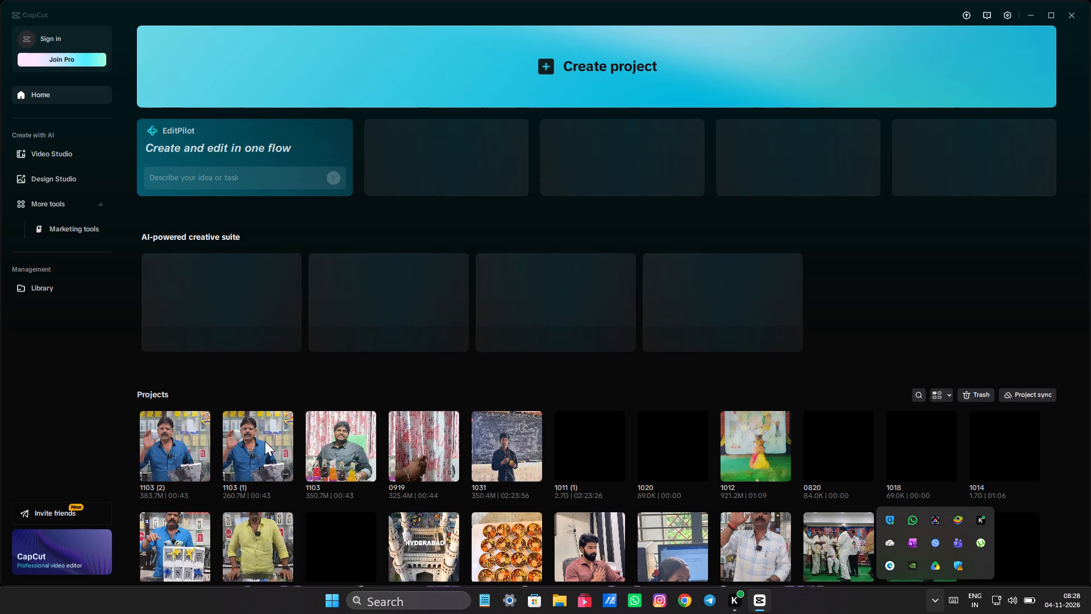
click(349, 438)
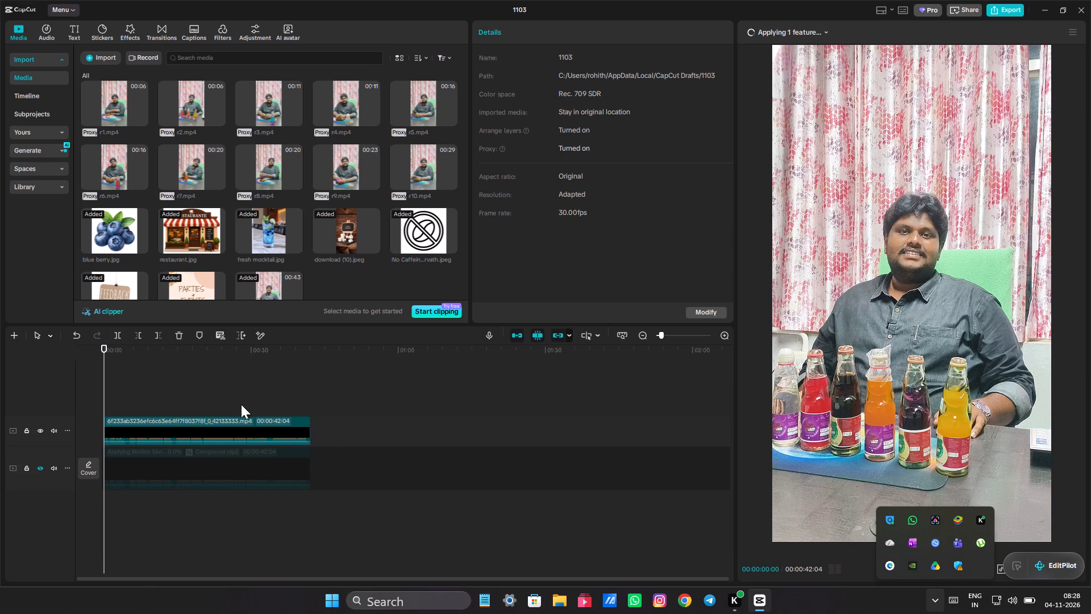
Delete the MP4 video clip from the upper track, above the compound clip.
click(216, 433)
key(BackSpace)
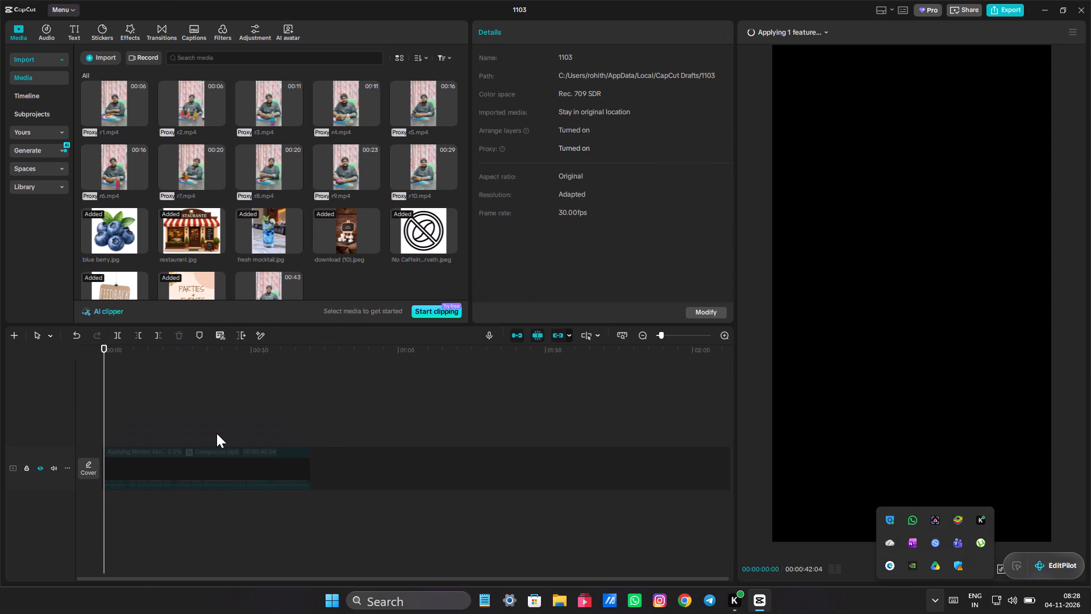
Unhide the main track holding the compound clip.
click(206, 450)
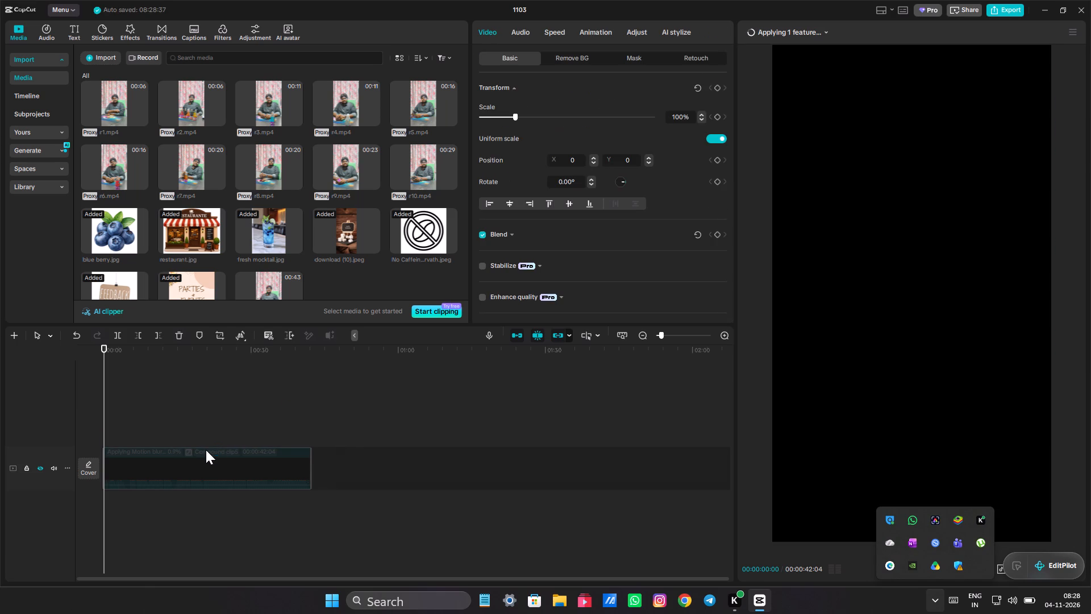
click(43, 470)
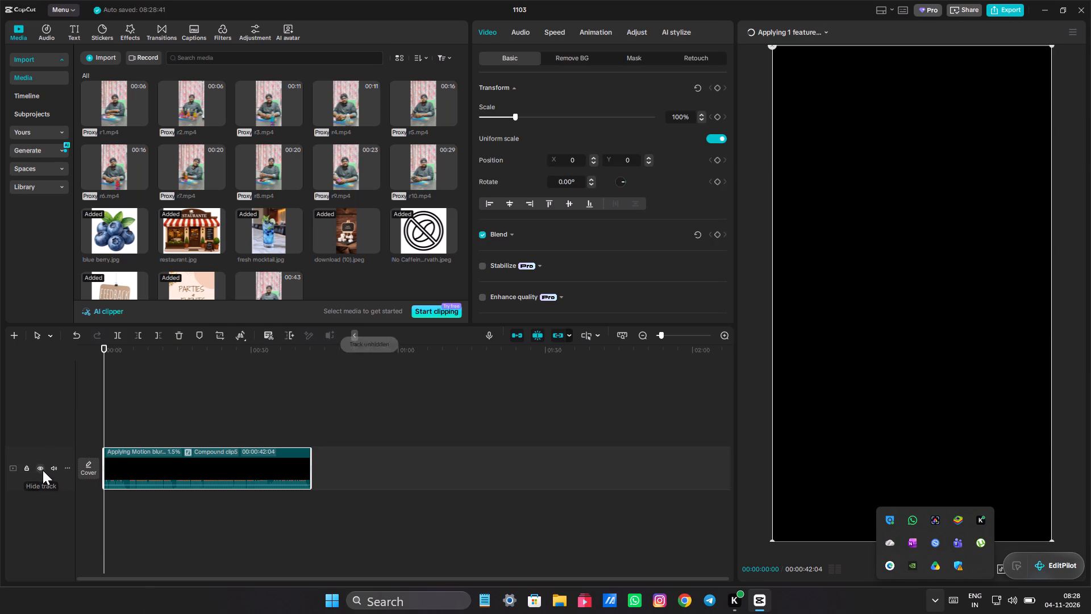
Undo the compound clip on the main track to split it back into its component clips.
right_click(148, 461)
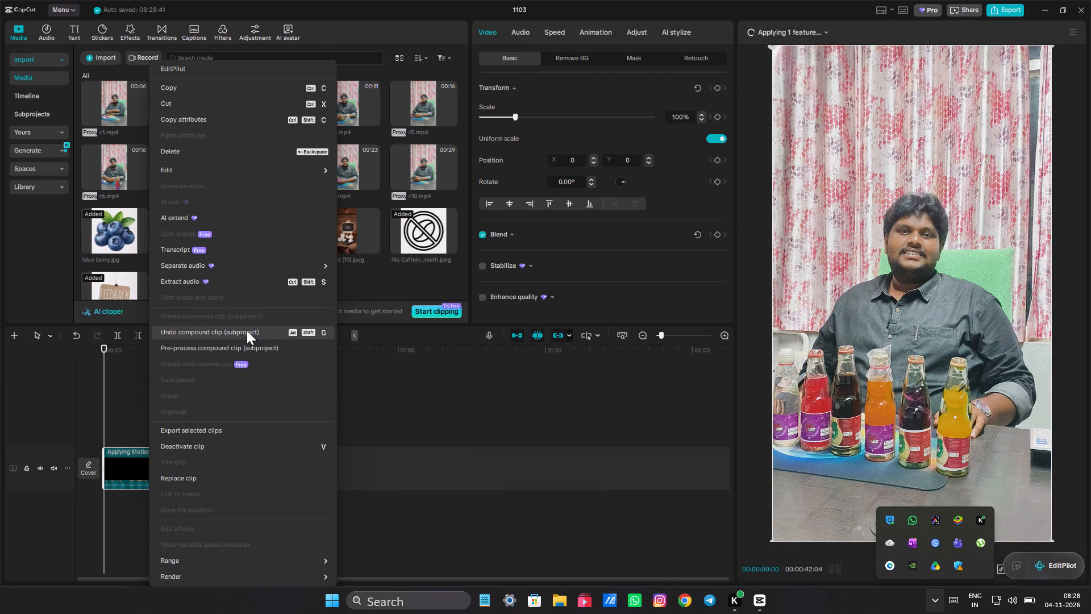
click(247, 331)
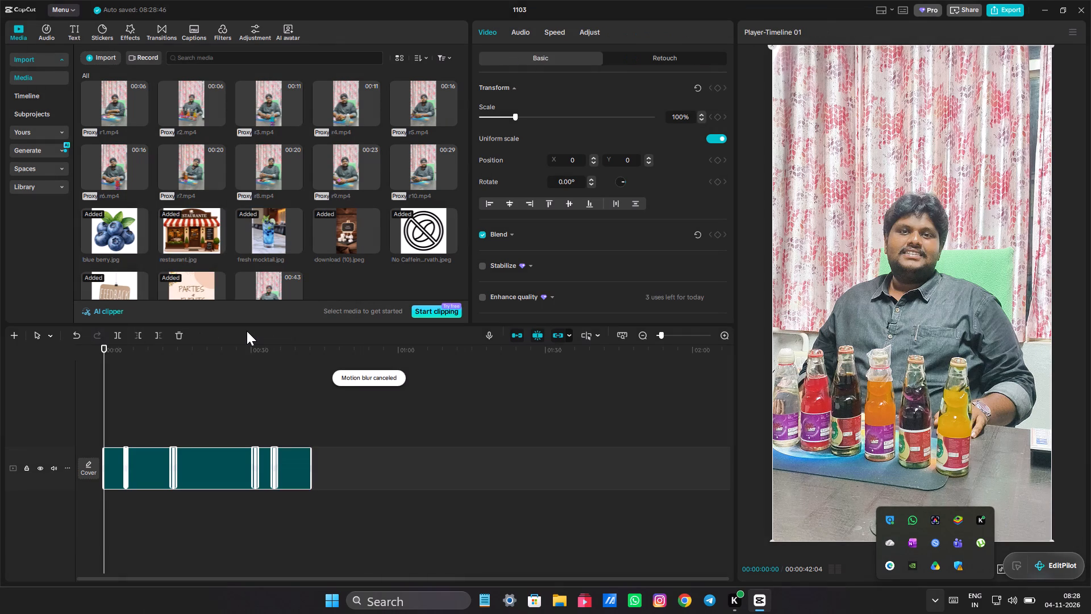
Close the pop-ups and play the timeline from the transition between Compound clip2 and Compound clip1 to review Compound clip1's opening.
ctrl+scroll(247, 331, up, 8)
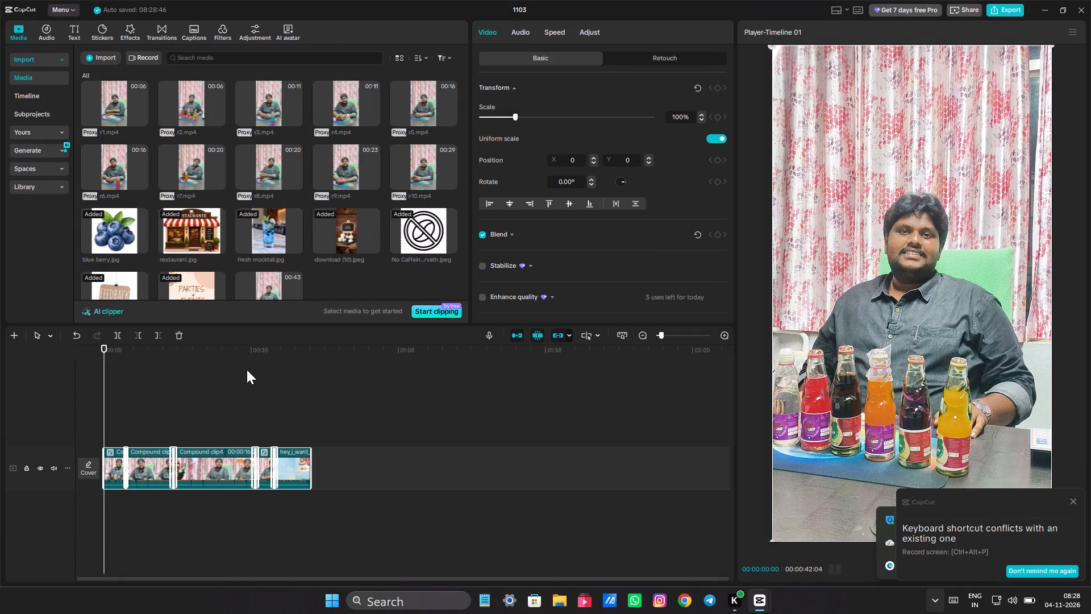
click(403, 430)
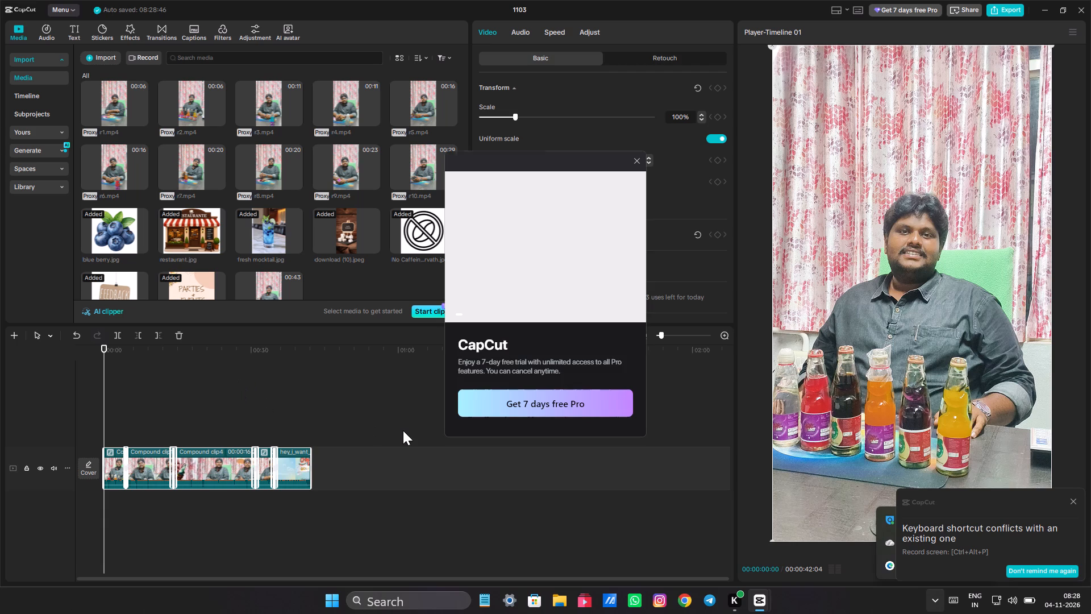
click(640, 157)
ctrl+scroll(266, 409, up, 13)
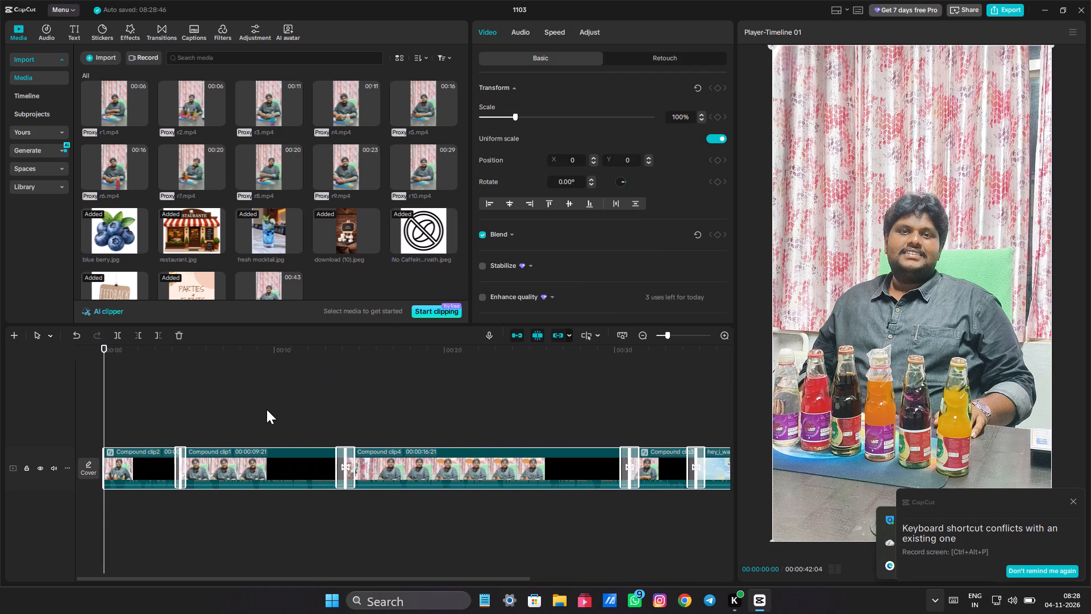
click(266, 409)
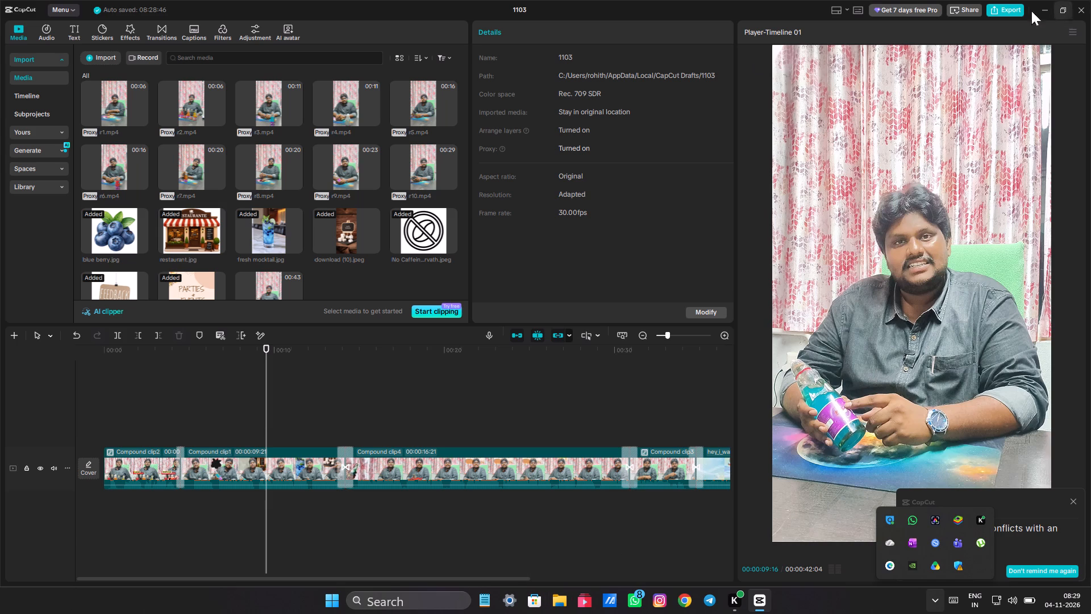
click(178, 416)
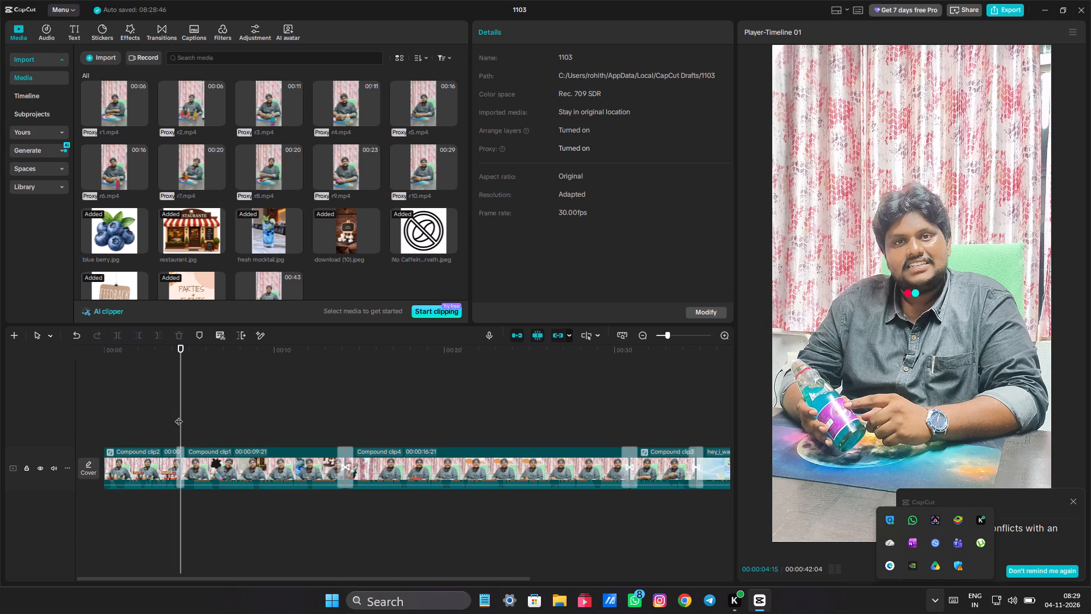
key(space)
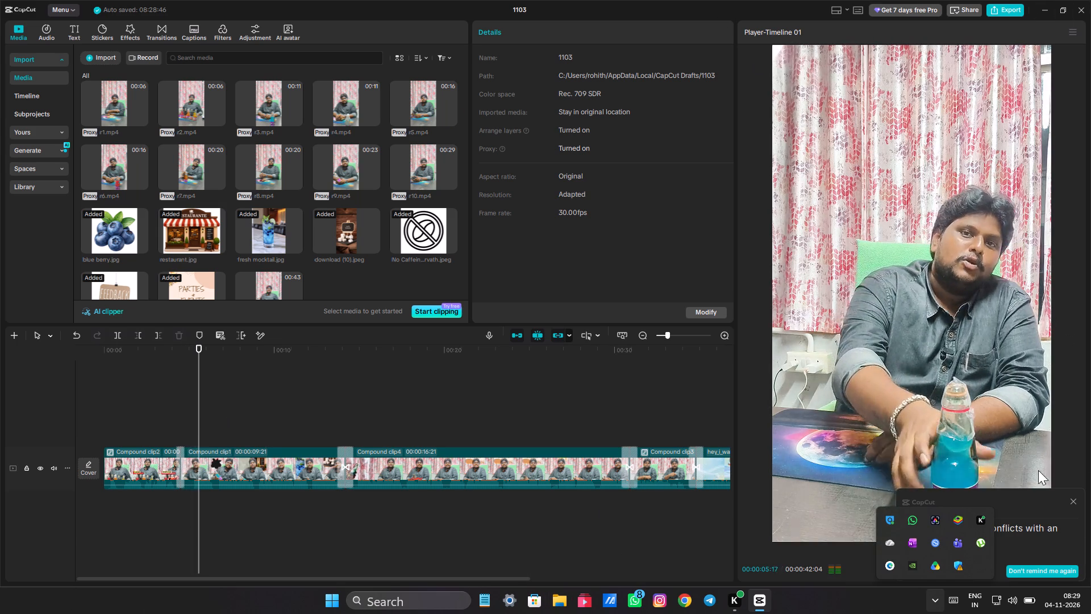
click(1073, 504)
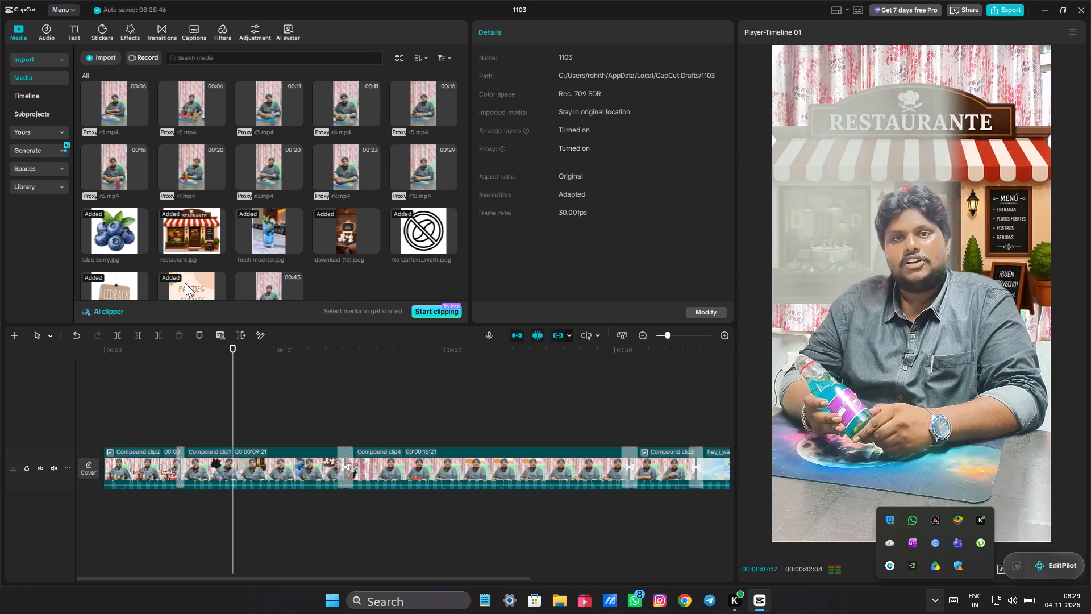
click(195, 398)
drag(194, 399, 183, 397)
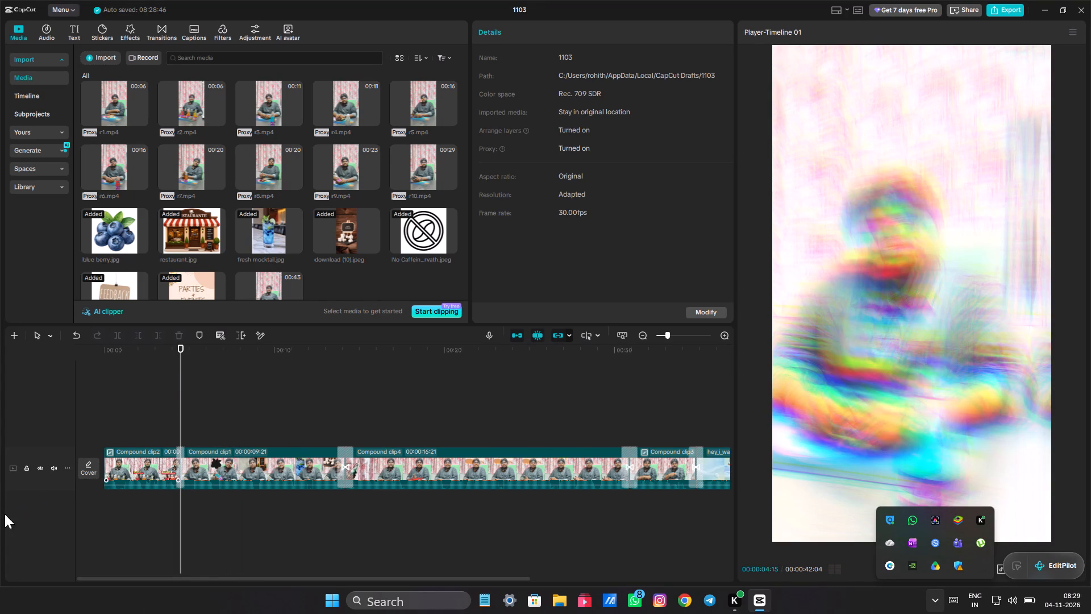
Preview the r-numbered source videos in the media library, including r1.mp4 to r7.mp4 and r9.mp4, to find the replacement take.
click(86, 92)
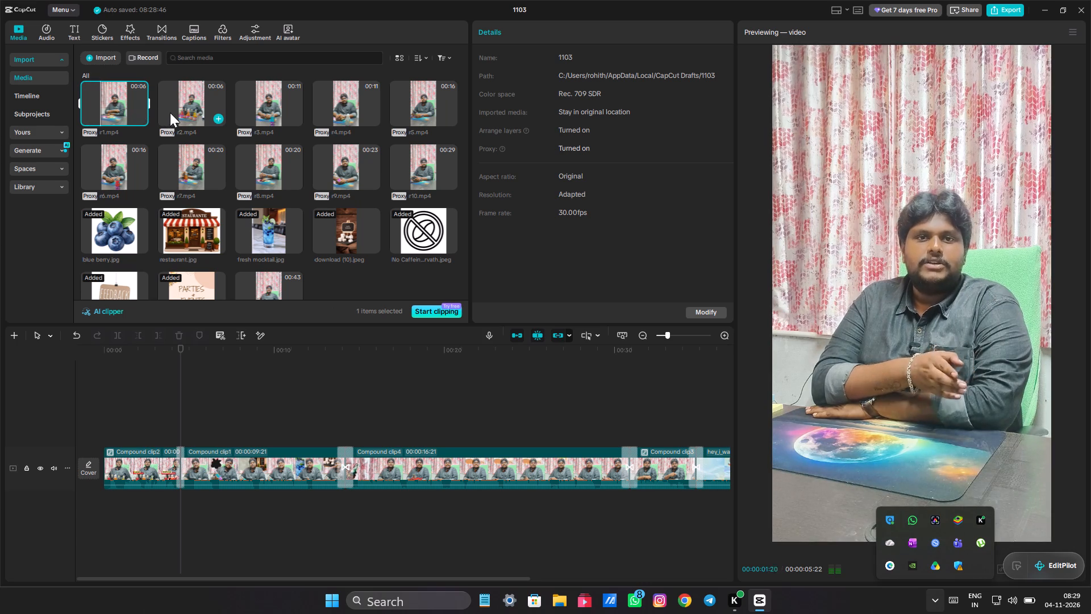
click(170, 113)
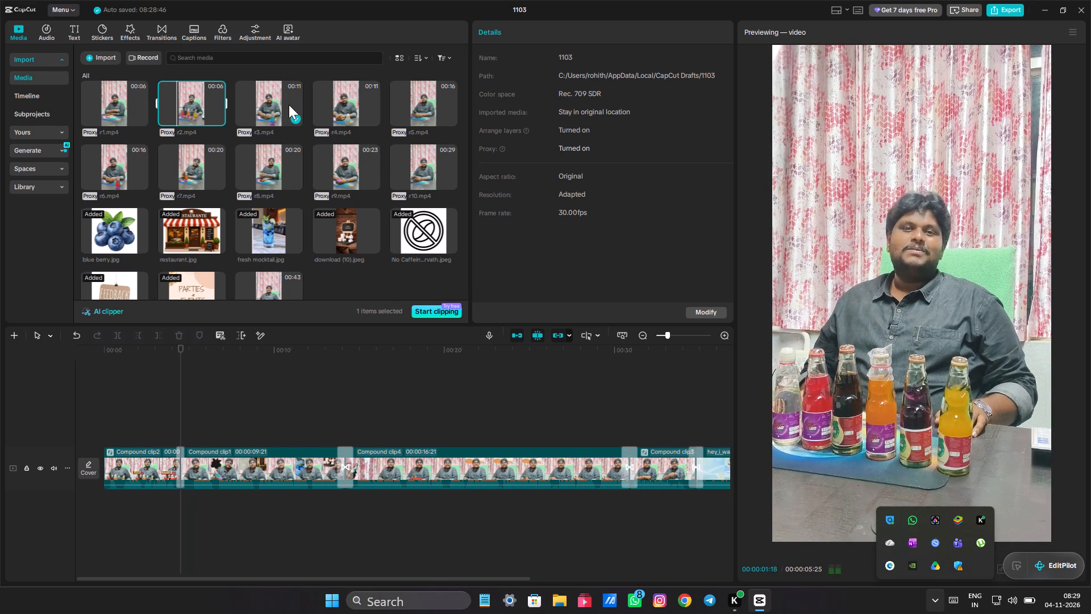
click(274, 90)
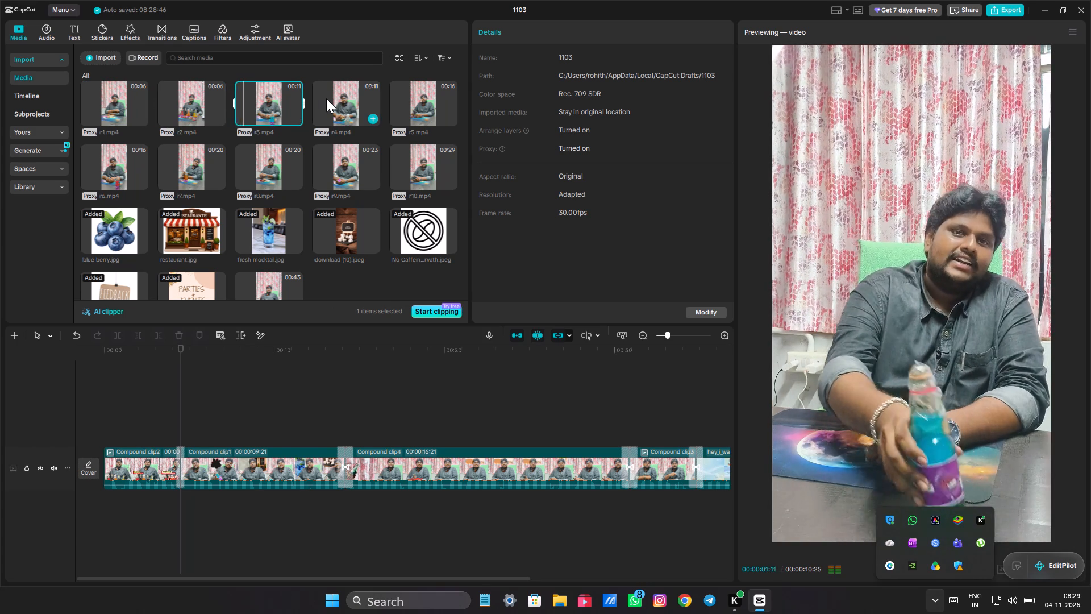
click(326, 98)
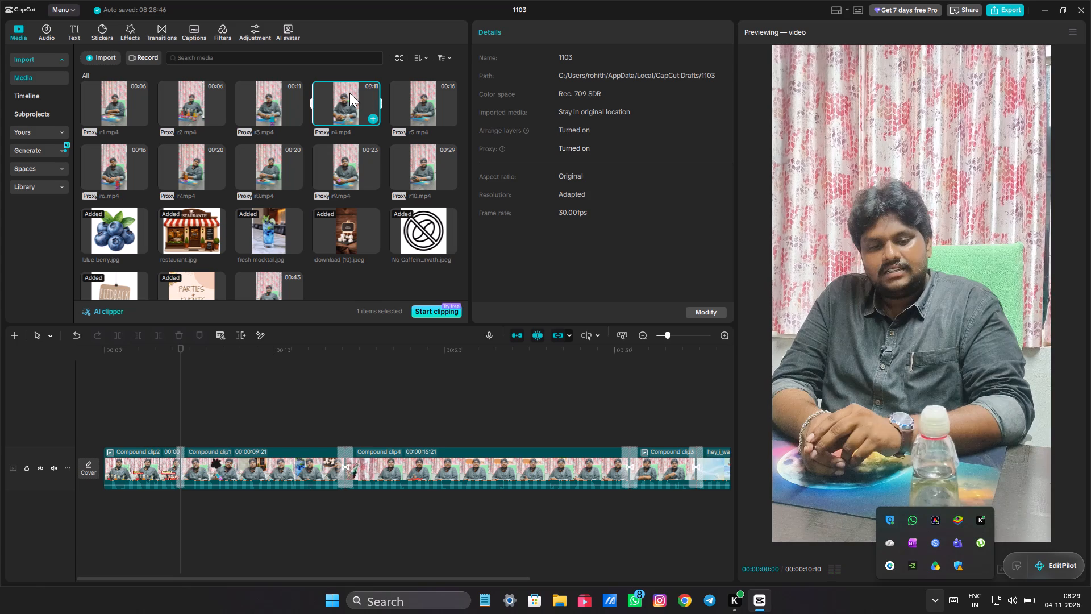
click(436, 88)
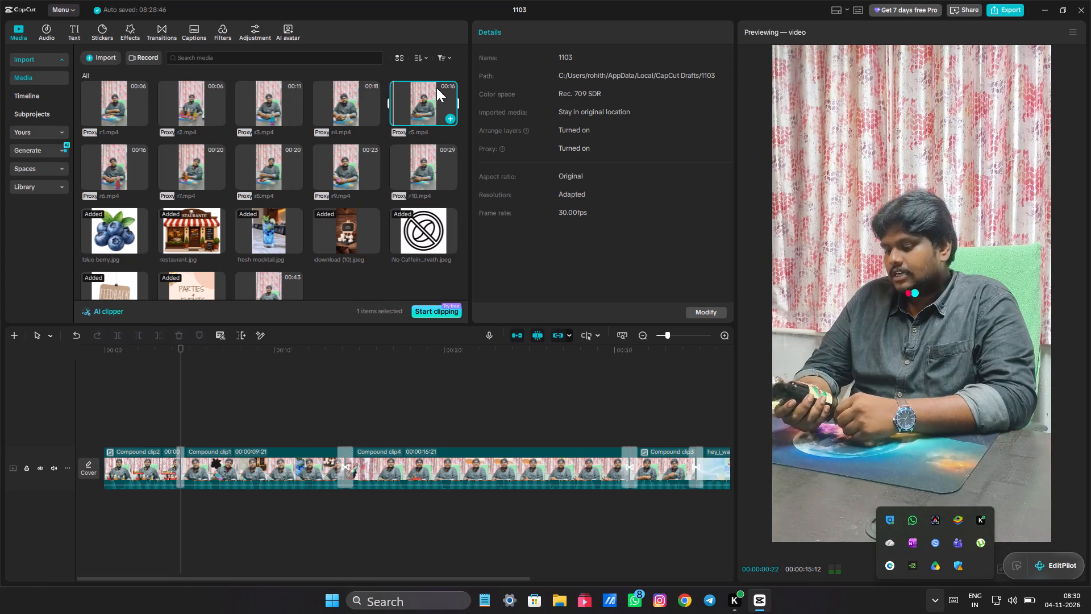
click(120, 158)
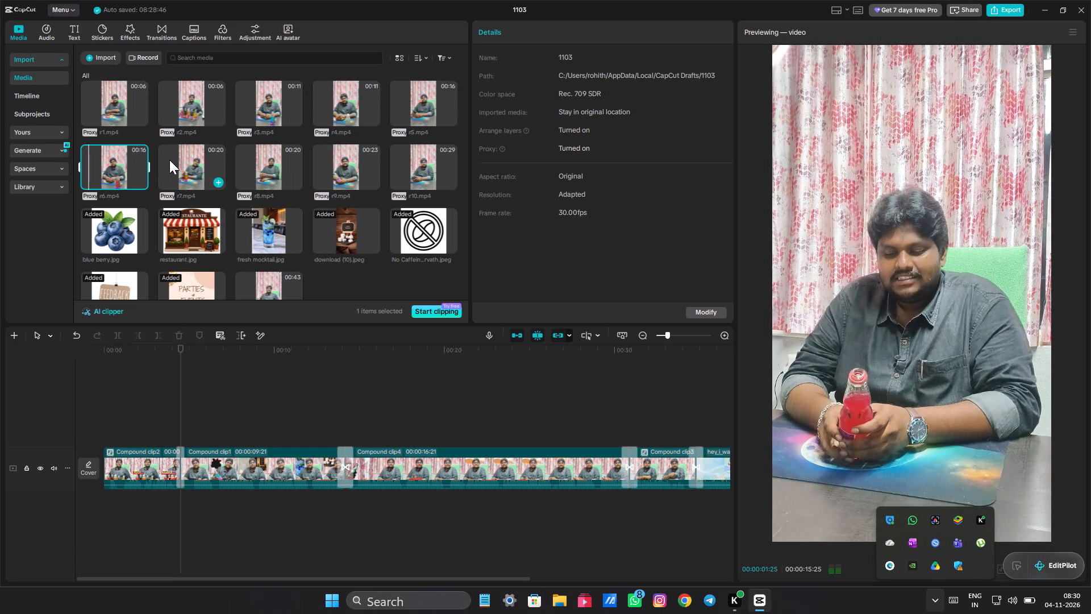
click(175, 160)
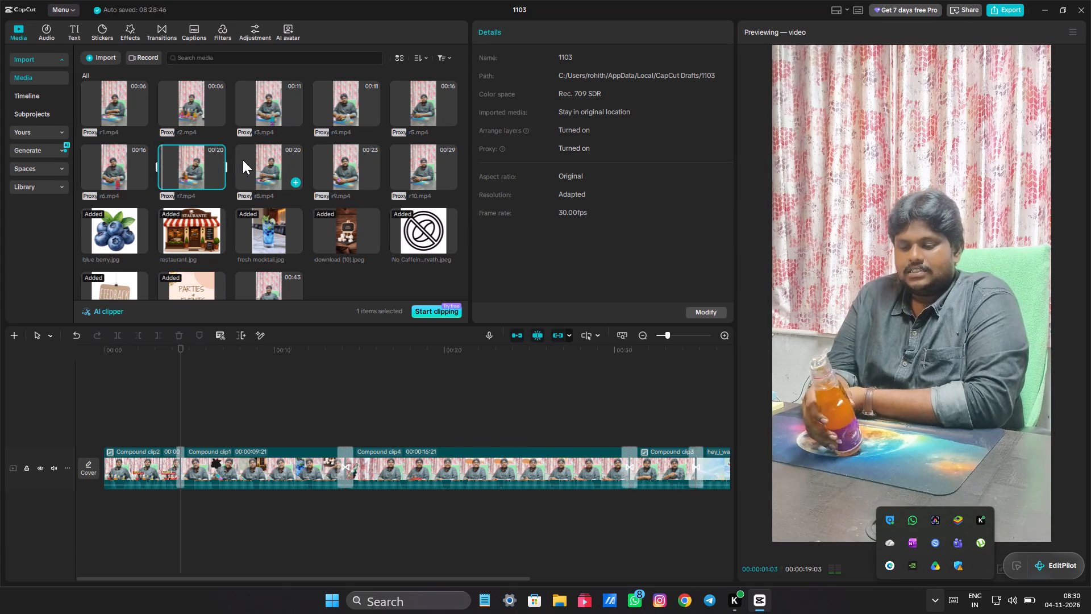
click(276, 165)
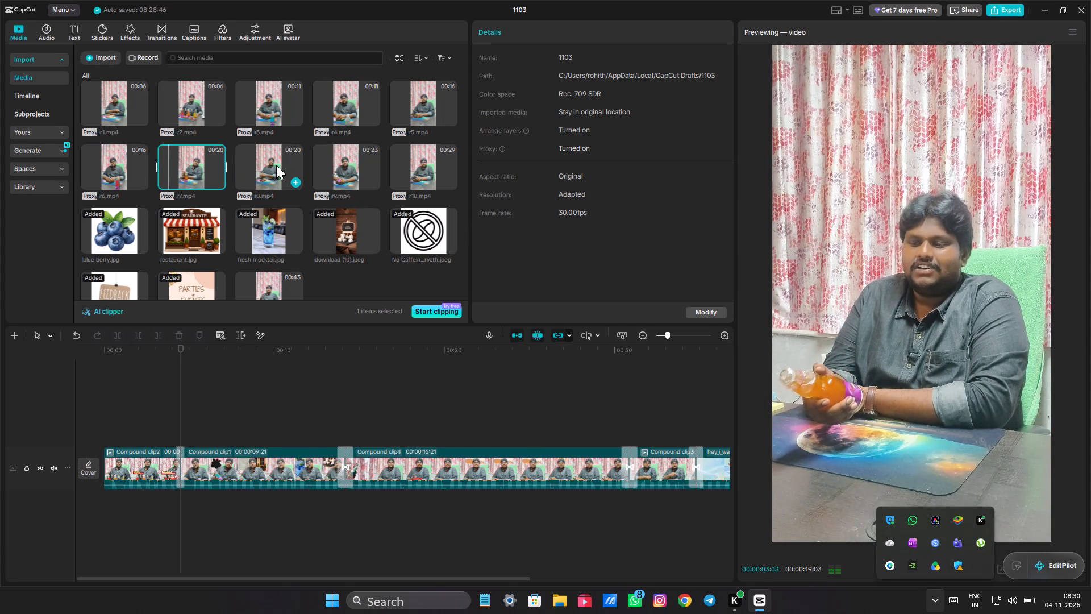
click(336, 160)
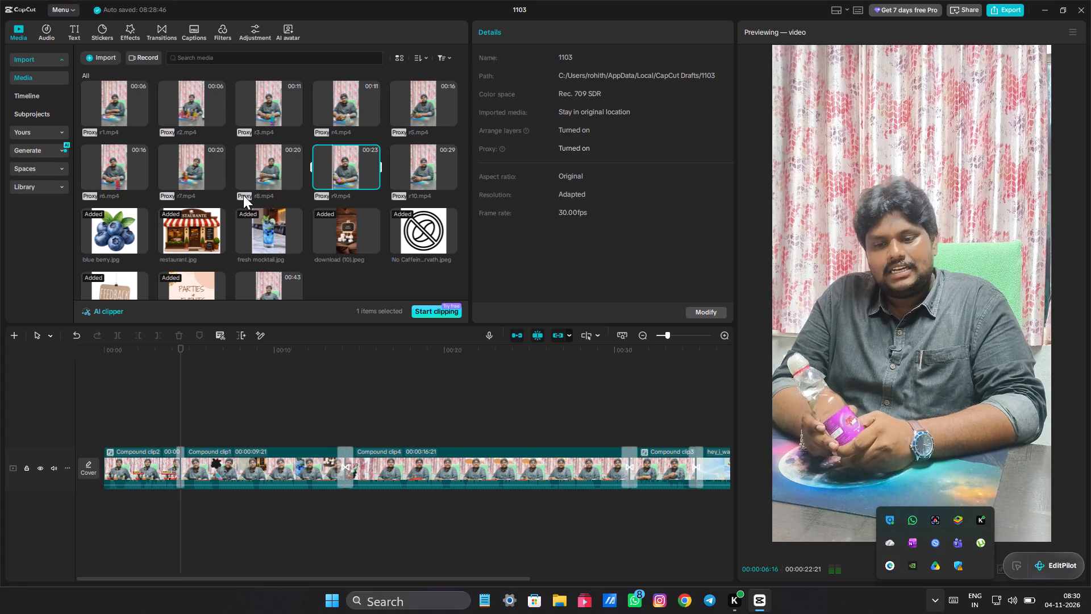
click(253, 102)
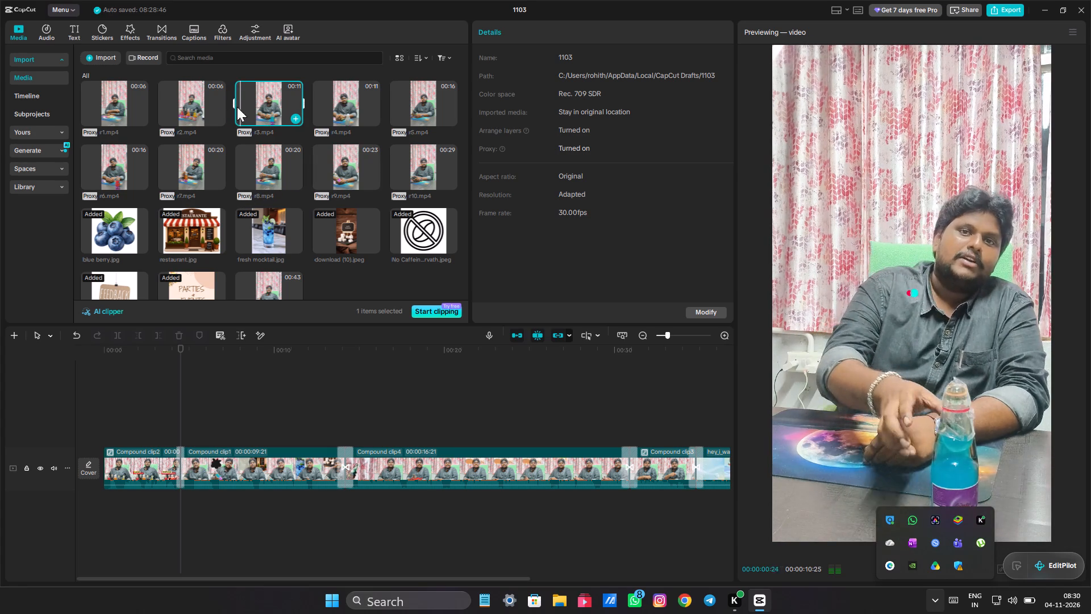
click(335, 98)
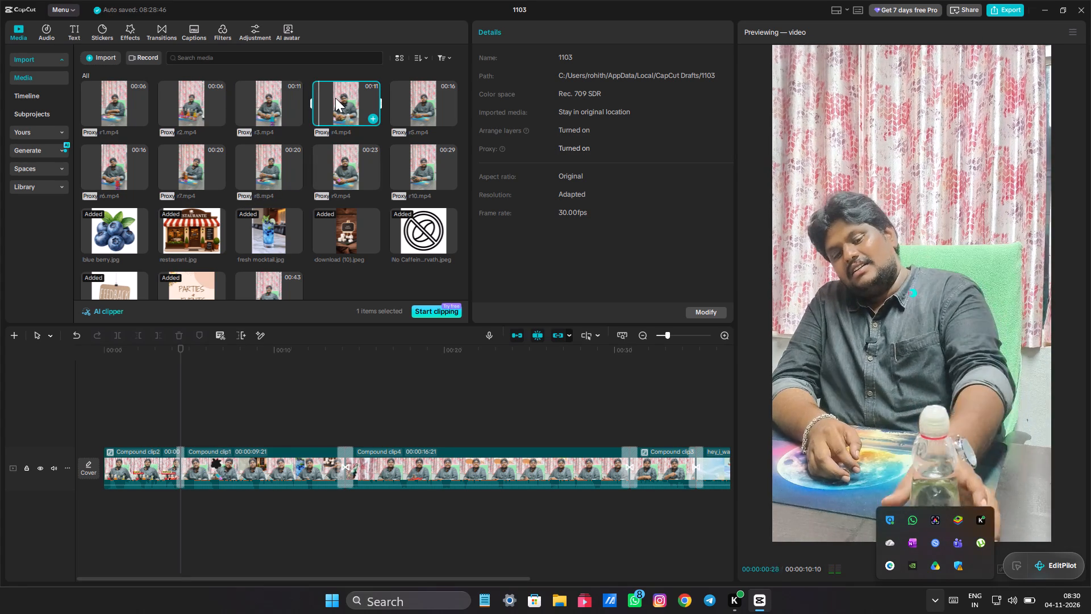
Add r4.mp4 to a new track above the main track, at the start of the timeline.
drag(342, 99, 325, 169)
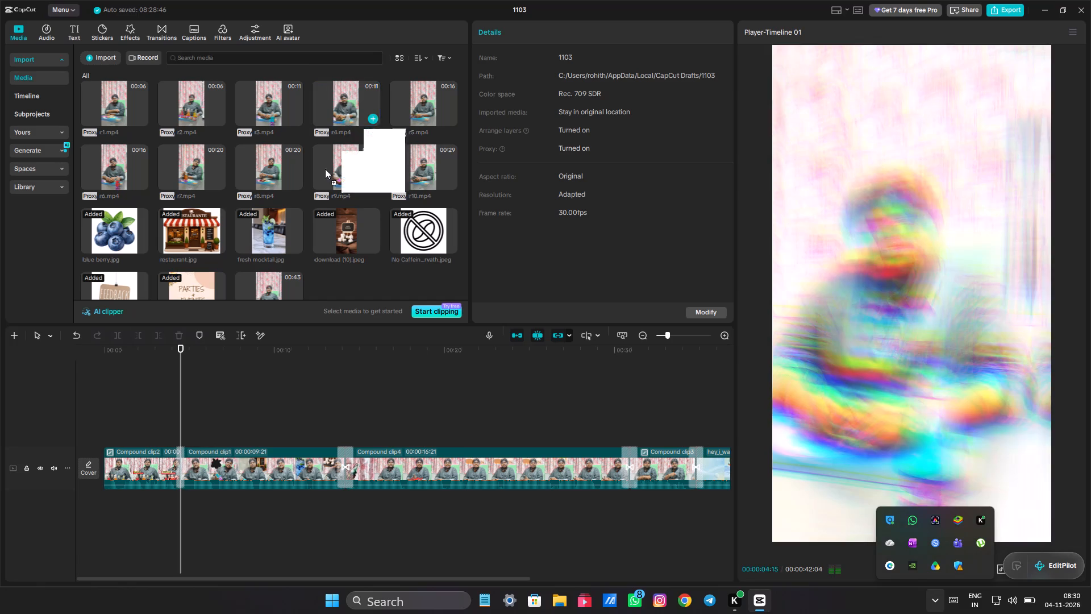
drag(325, 169, 90, 410)
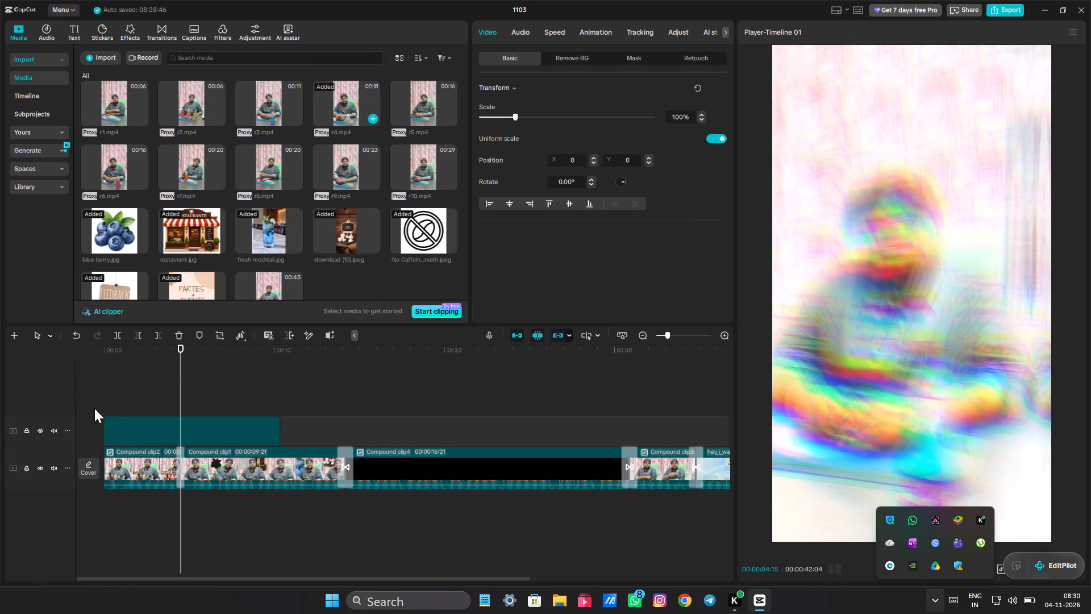
Delete Compound clip1 from the main track.
click(219, 456)
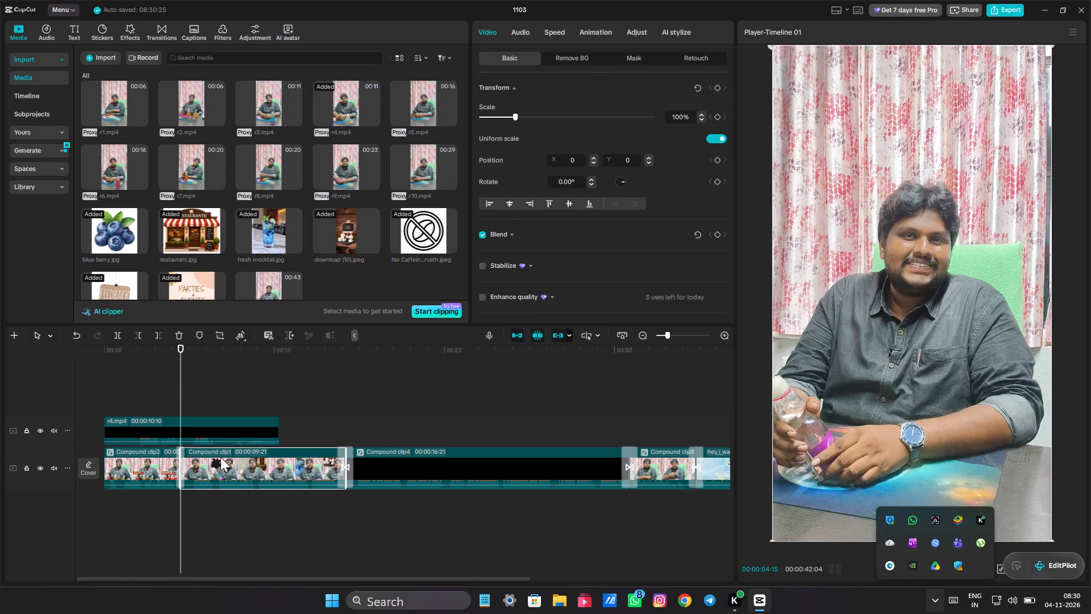
key(BackSpace)
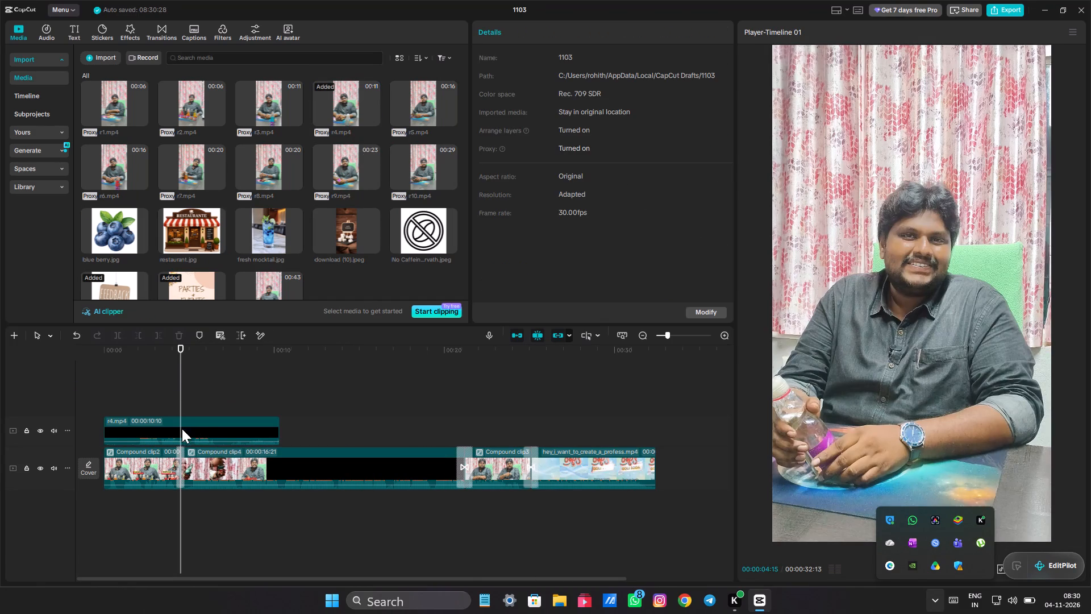
Move r4.mp4 onto the main track between Compound clip2 and Compound clip4, and place the playhead at its start.
drag(181, 429, 220, 474)
click(177, 425)
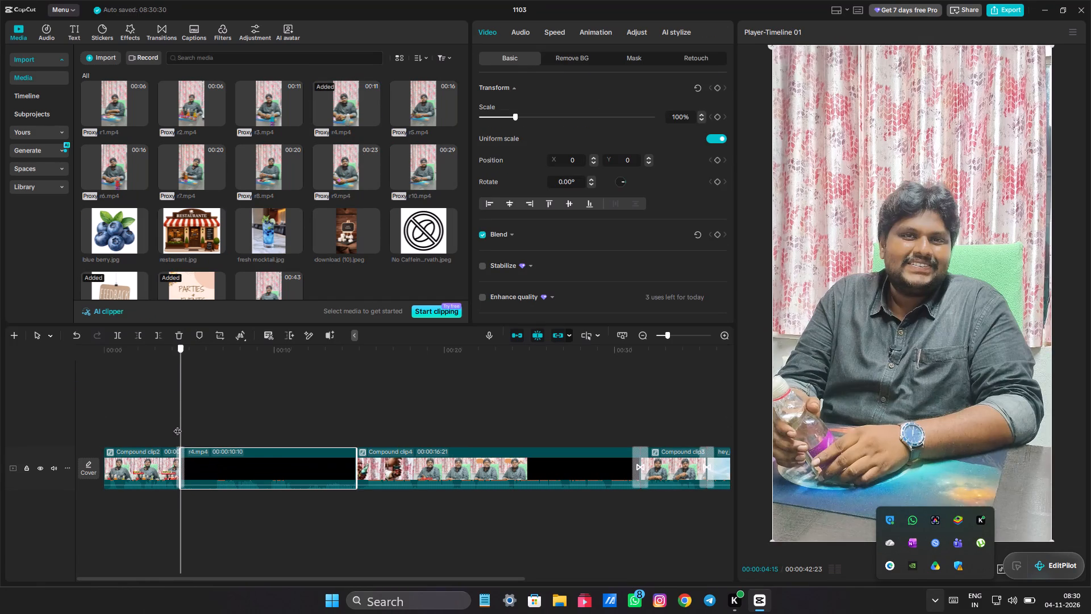
click(207, 370)
drag(207, 370, 185, 367)
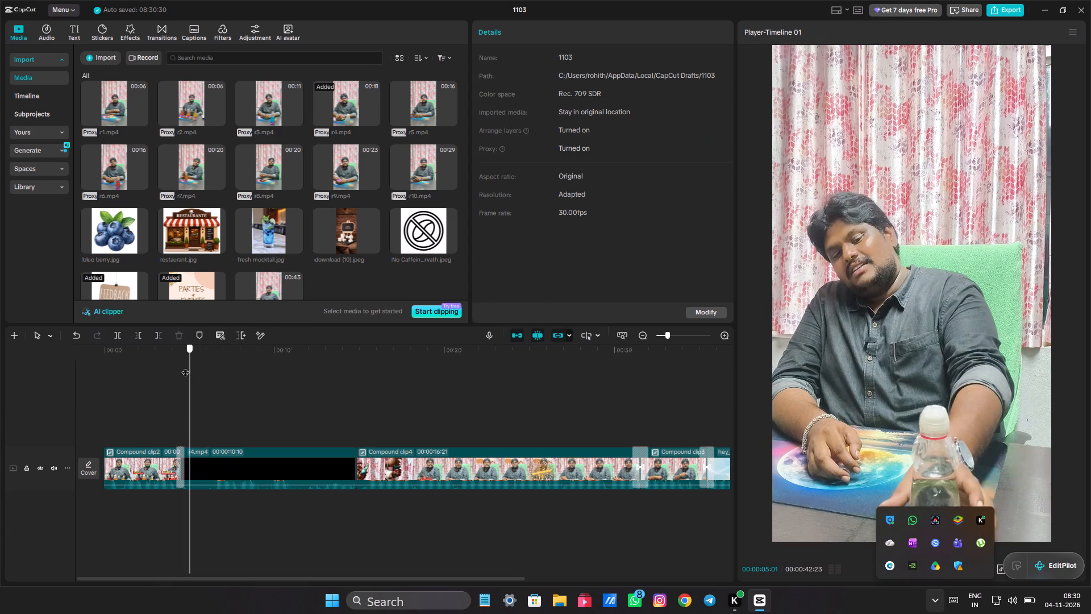
drag(185, 367, 184, 366)
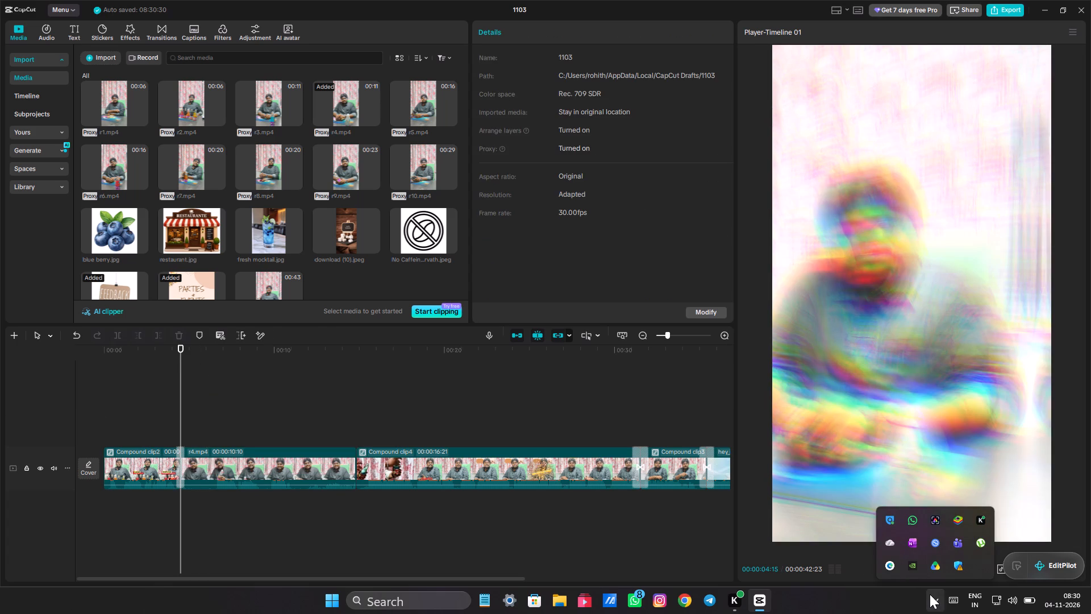
Close the system tray overflow and move the floating EditPilot widget off the player to the top of the details area.
click(931, 598)
drag(1040, 578, 835, 389)
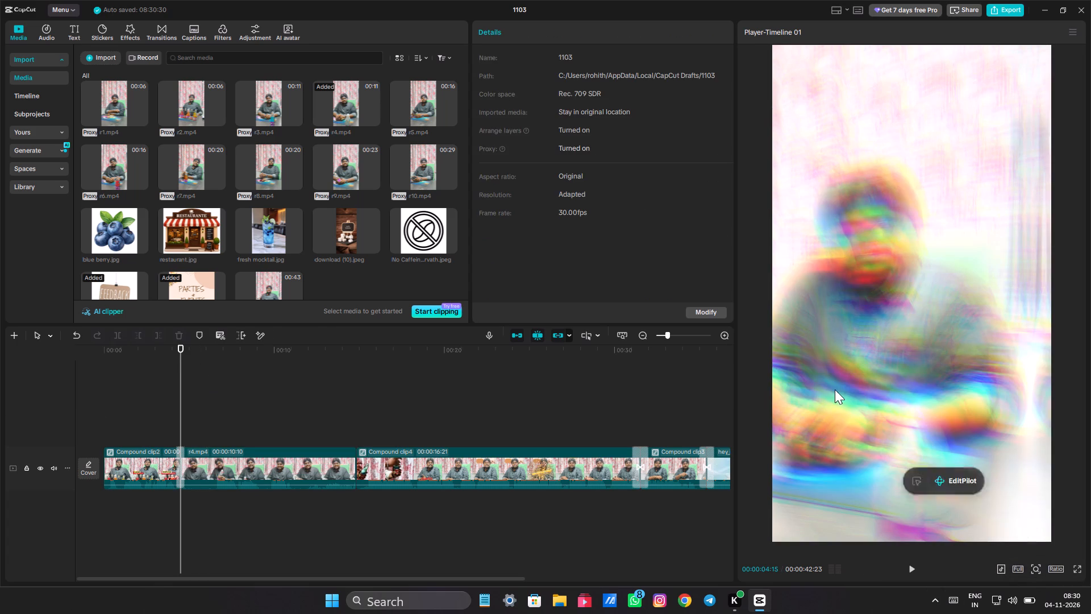
drag(835, 389, 659, 0)
Play the main track across the join between Compound clip2 and r4.mp4 to review the newly placed take.
key(space)
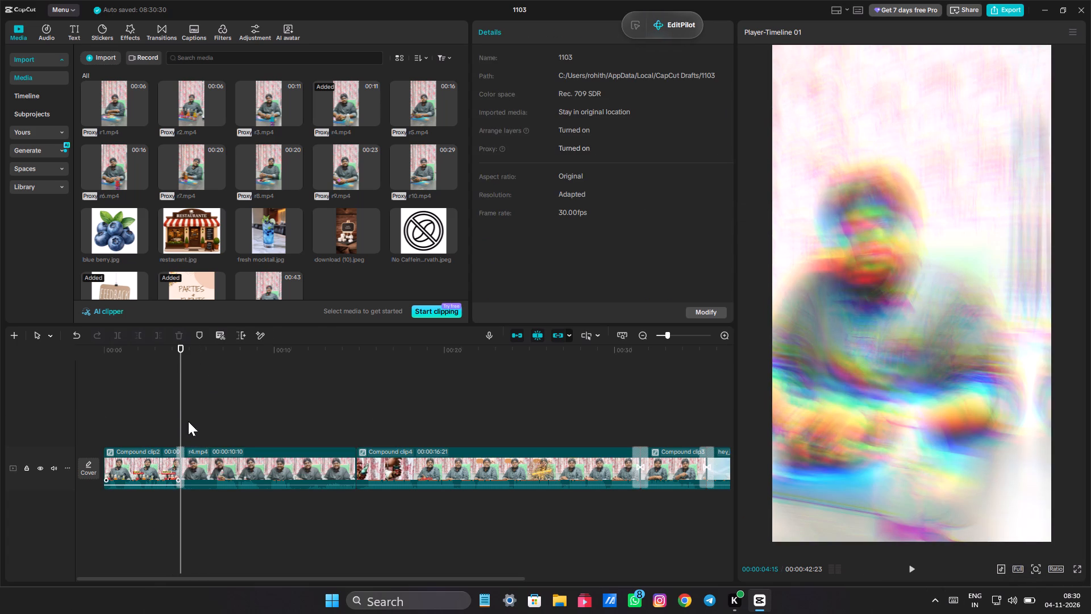
drag(181, 405, 161, 397)
key(space)
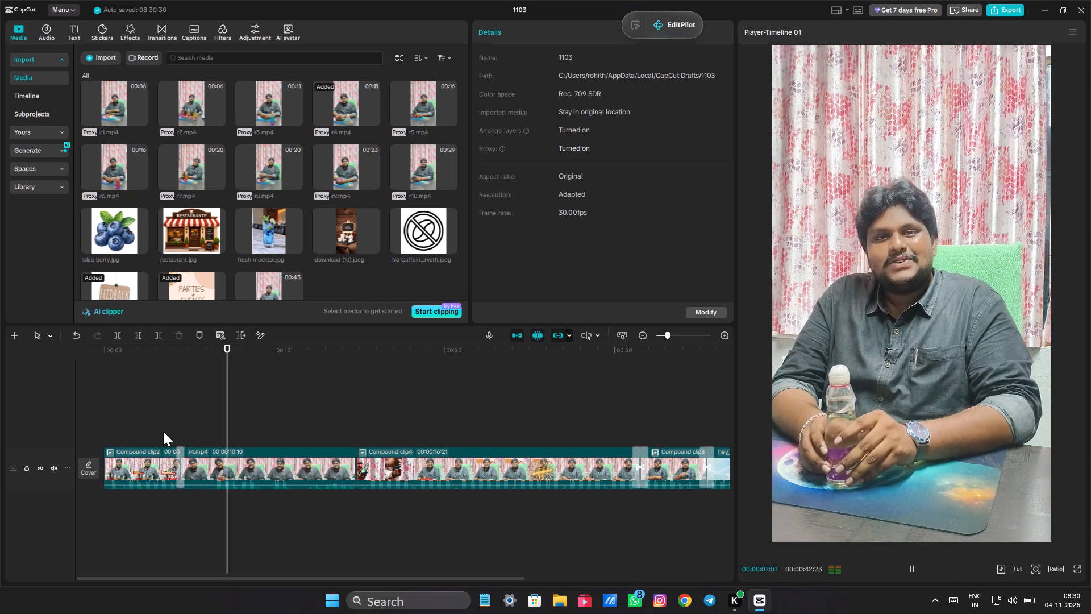
click(166, 410)
key(space)
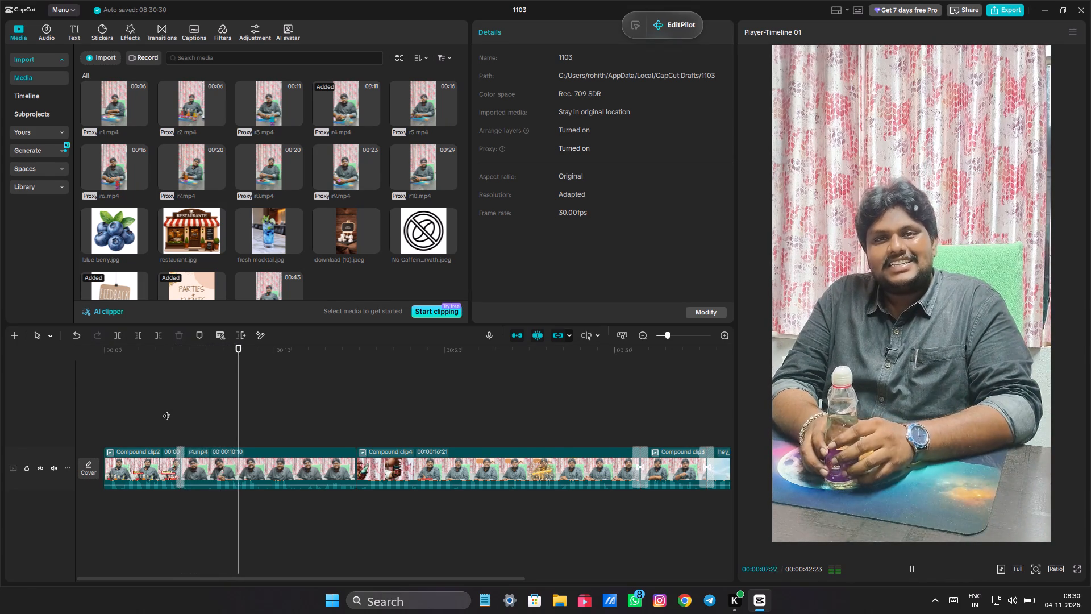
ctrl+click(212, 355)
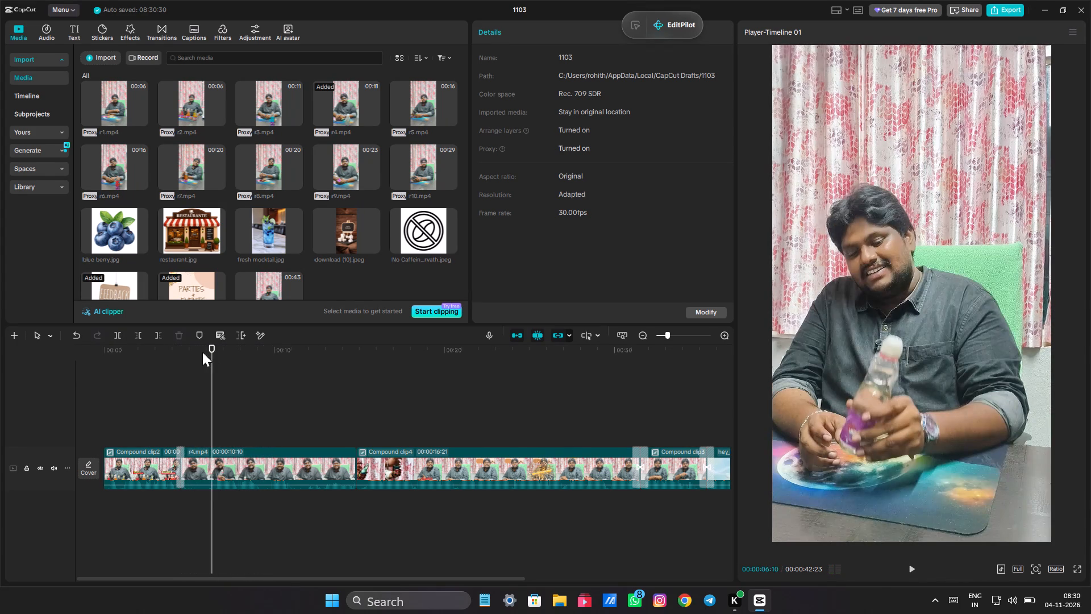
Add r9.mp4 to a new track above the main track, starting near the end of Compound clip2.
click(327, 151)
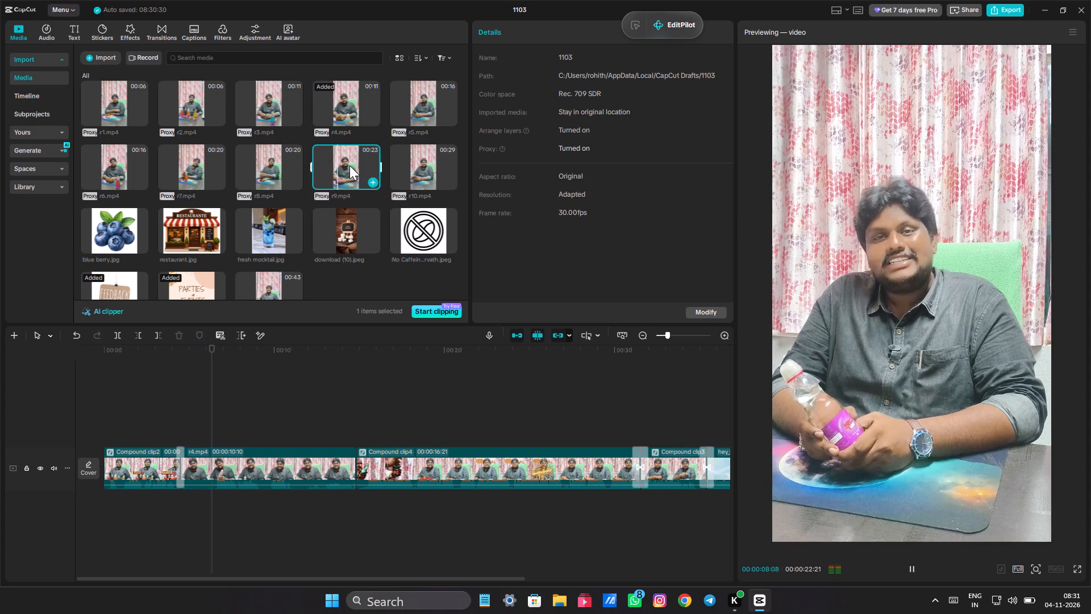
drag(349, 165, 176, 423)
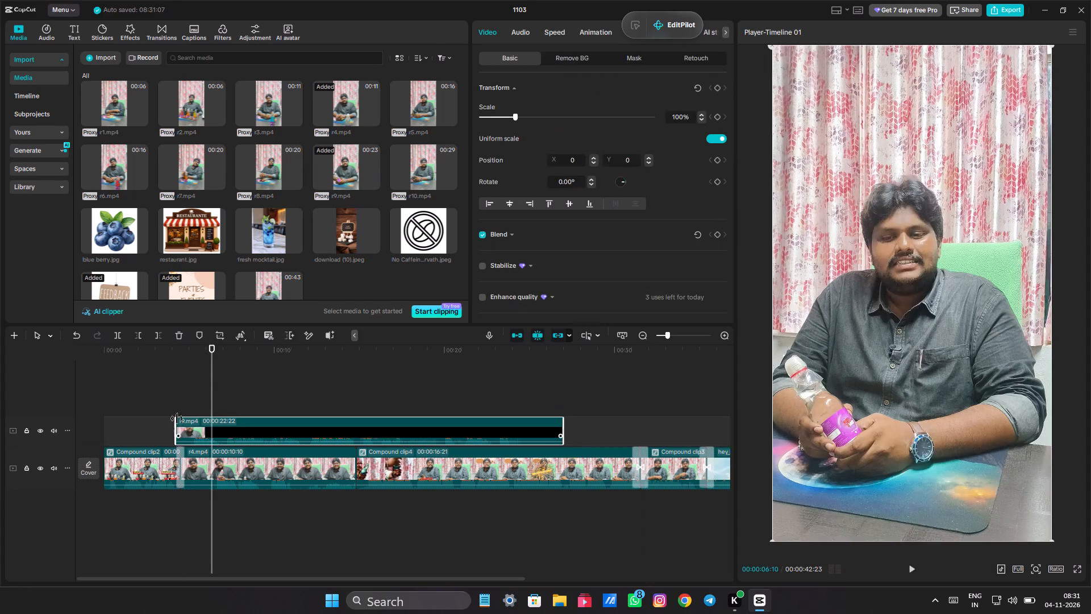
Play the start of r9.mp4 on the upper track and split it at 00:00:06:21.
click(177, 399)
key(space)
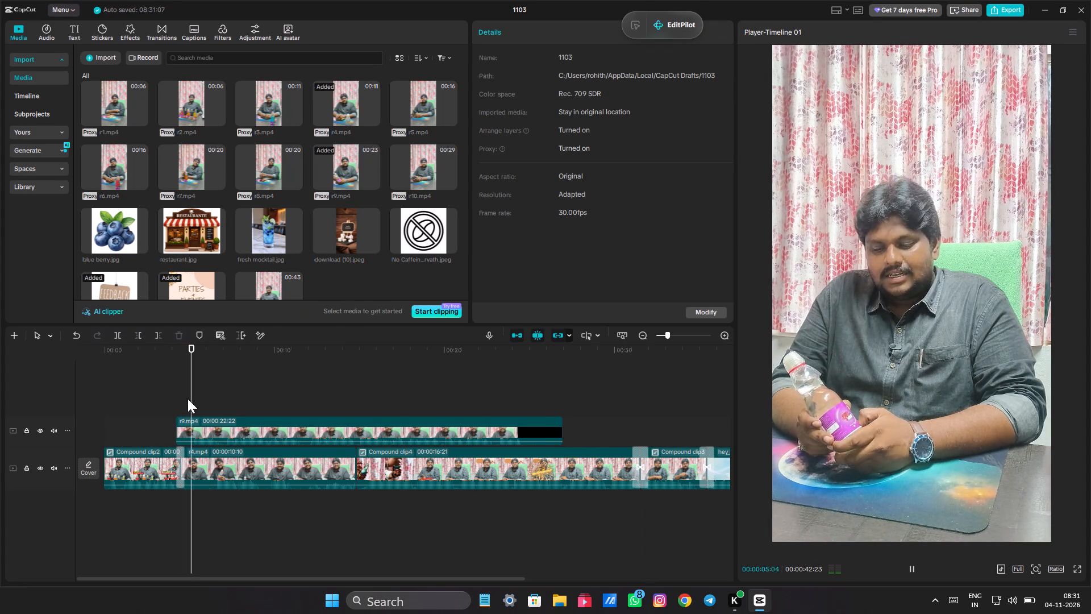
key(space)
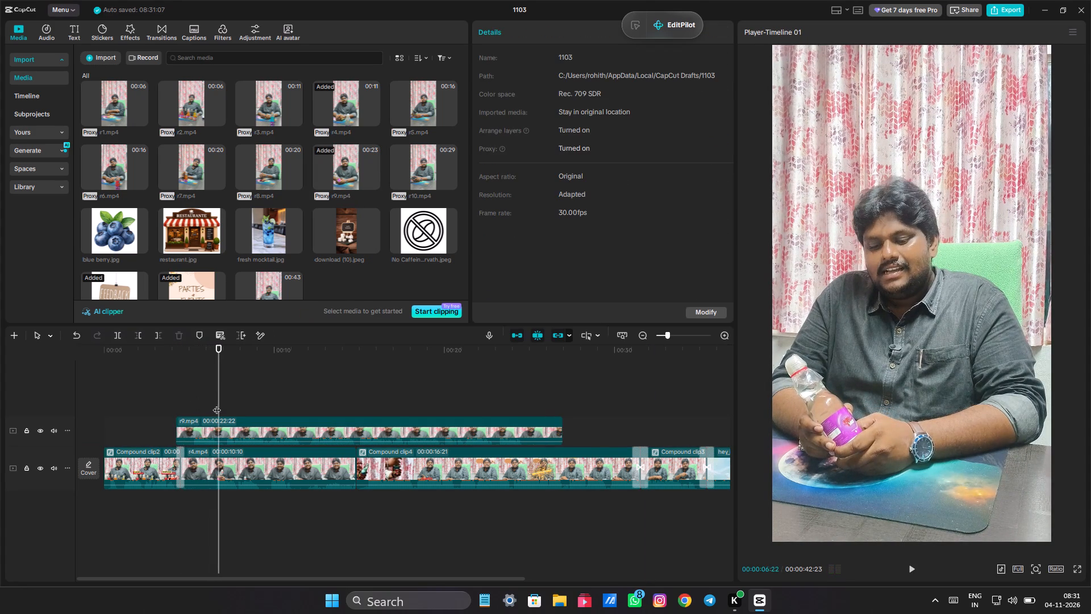
click(221, 393)
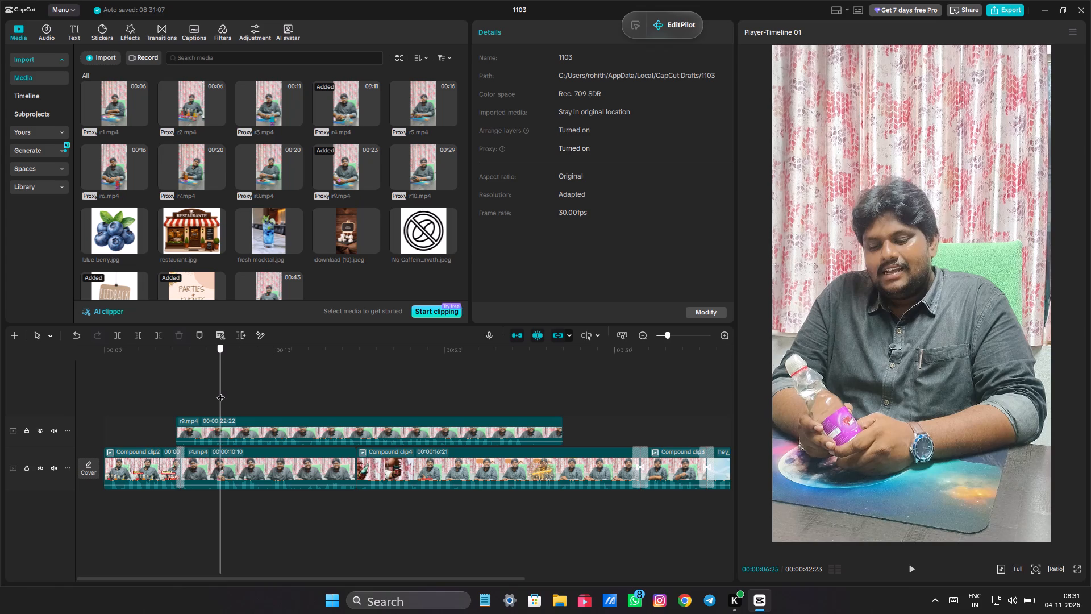
click(214, 426)
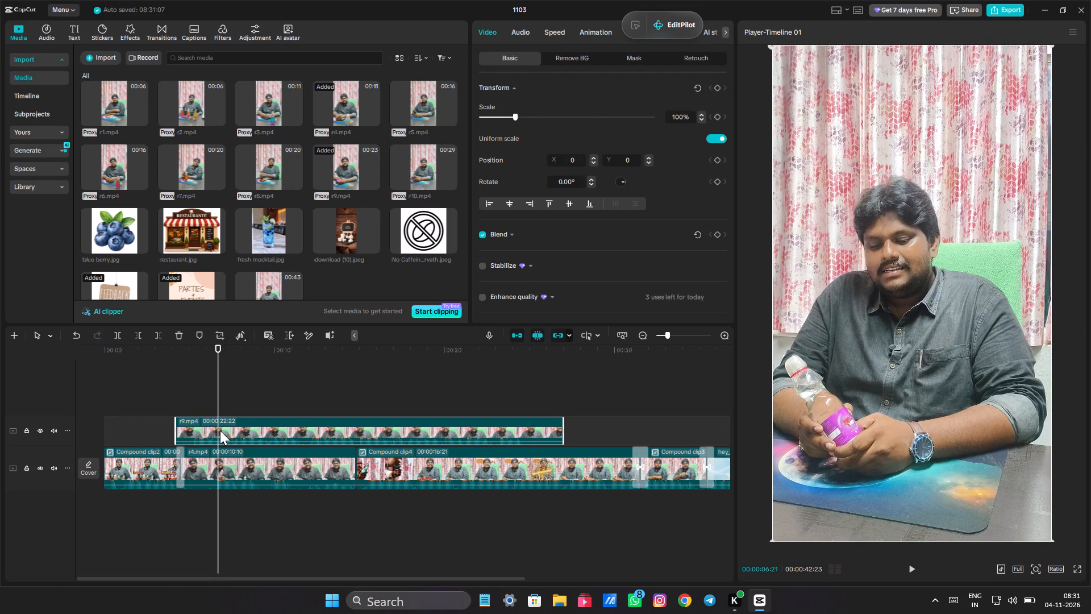
key(b)
click(217, 429)
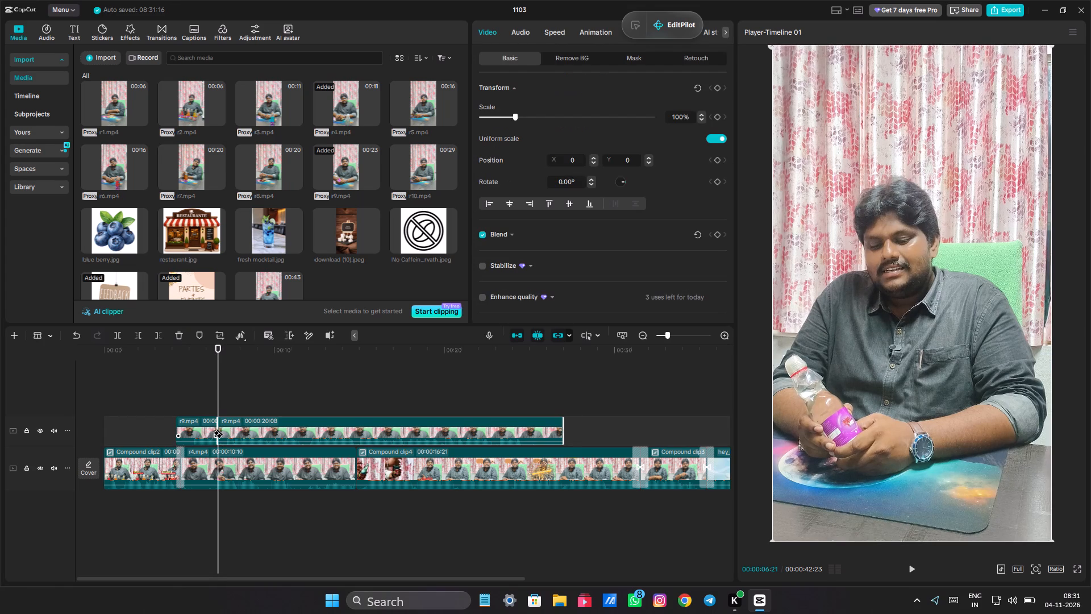
key(a)
Insert the short opening piece of r9.mp4 into the main track between Compound clip2 and r4.mp4, keeping the longer piece on the upper track.
drag(286, 428, 281, 399)
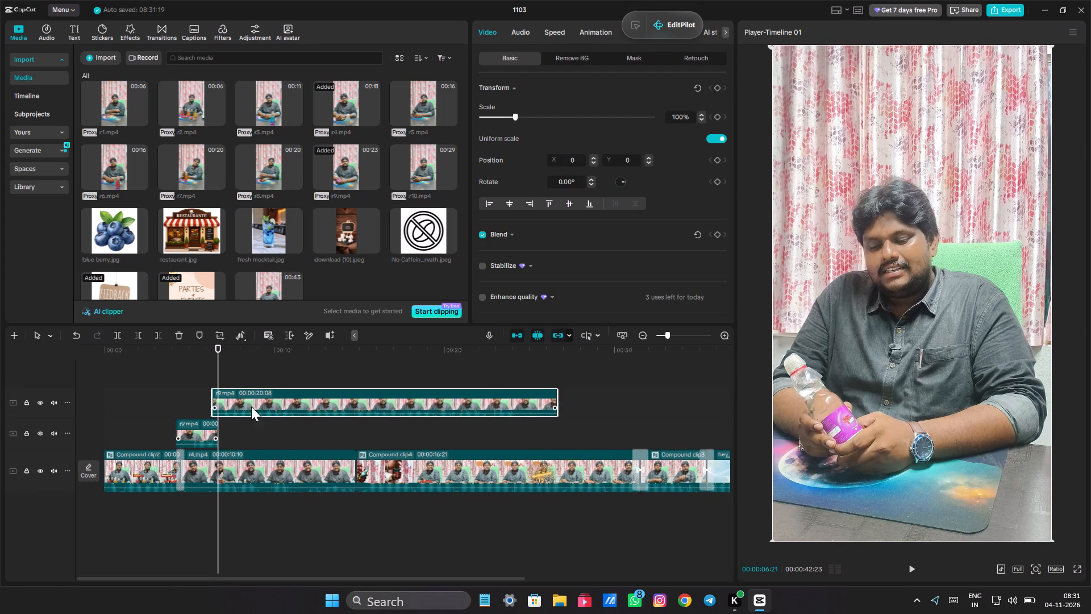
drag(193, 432, 195, 467)
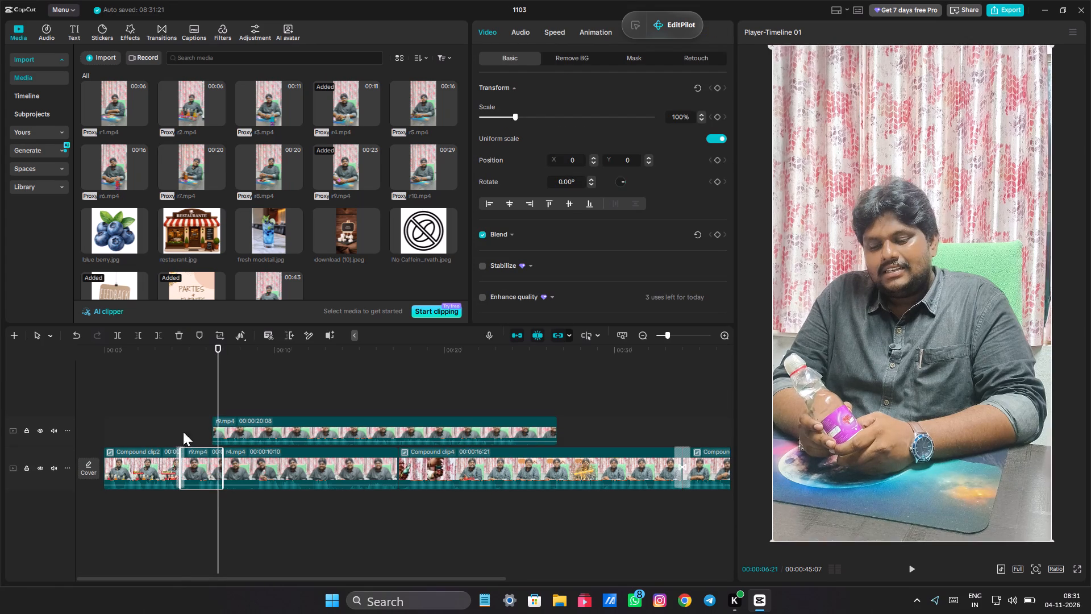
Move the remaining long r9.mp4 piece to the start of the upper track and hide that track.
click(177, 414)
key(space)
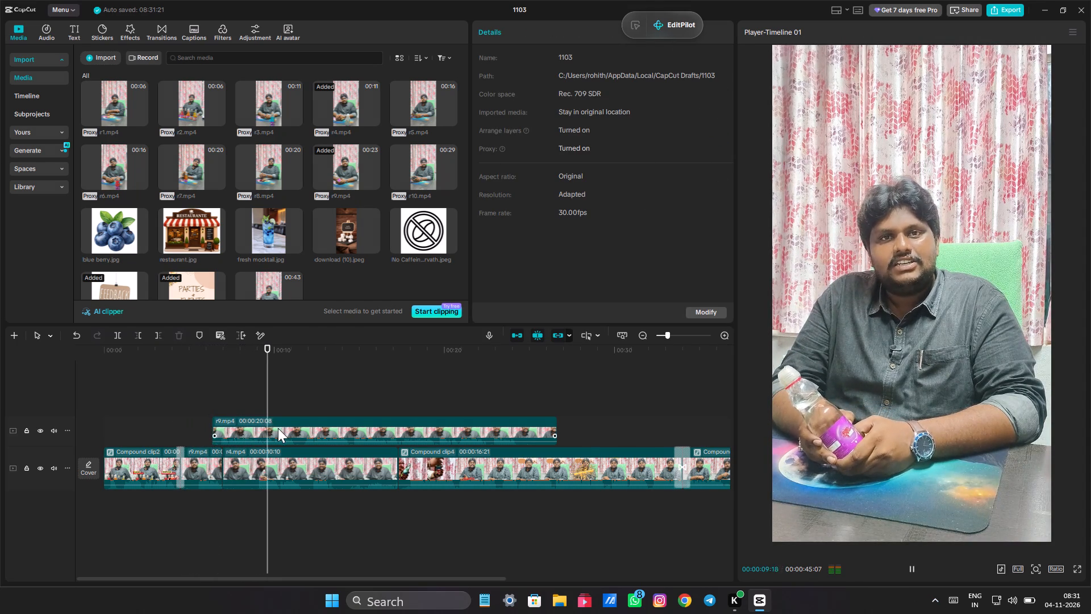
drag(278, 432, 158, 373)
click(41, 430)
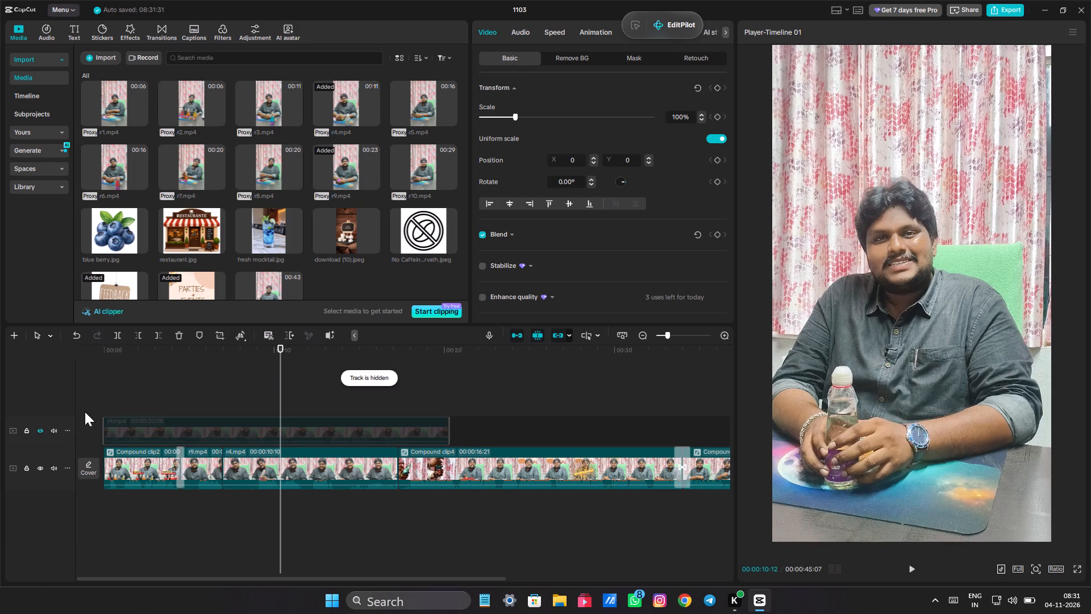
Trim the start of r4.mp4 on the main track so the clip lasts 00:00:08:09.
click(109, 397)
key(space)
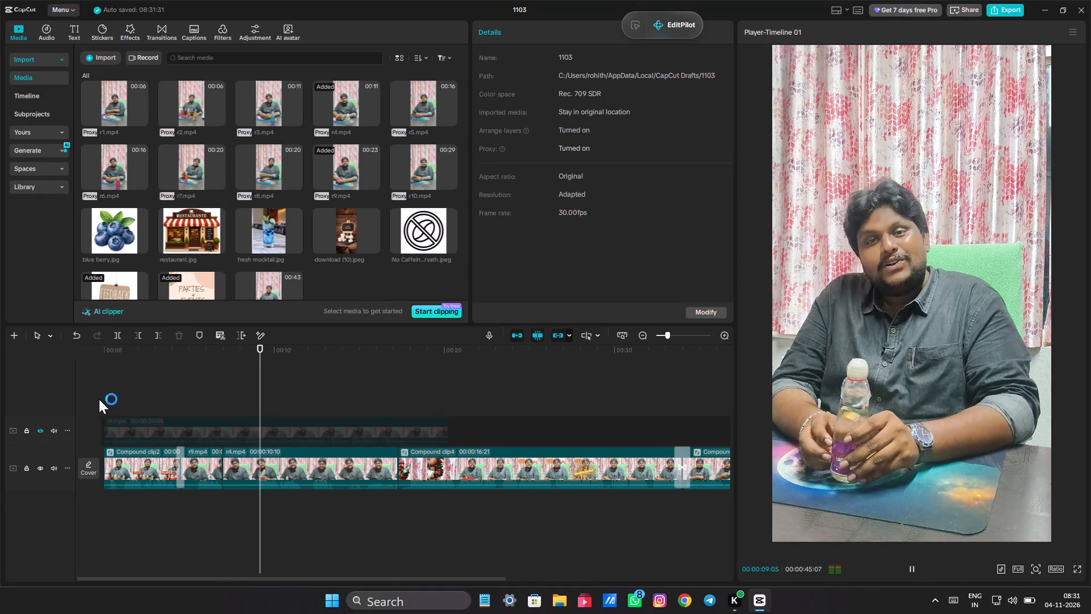
click(242, 383)
click(240, 467)
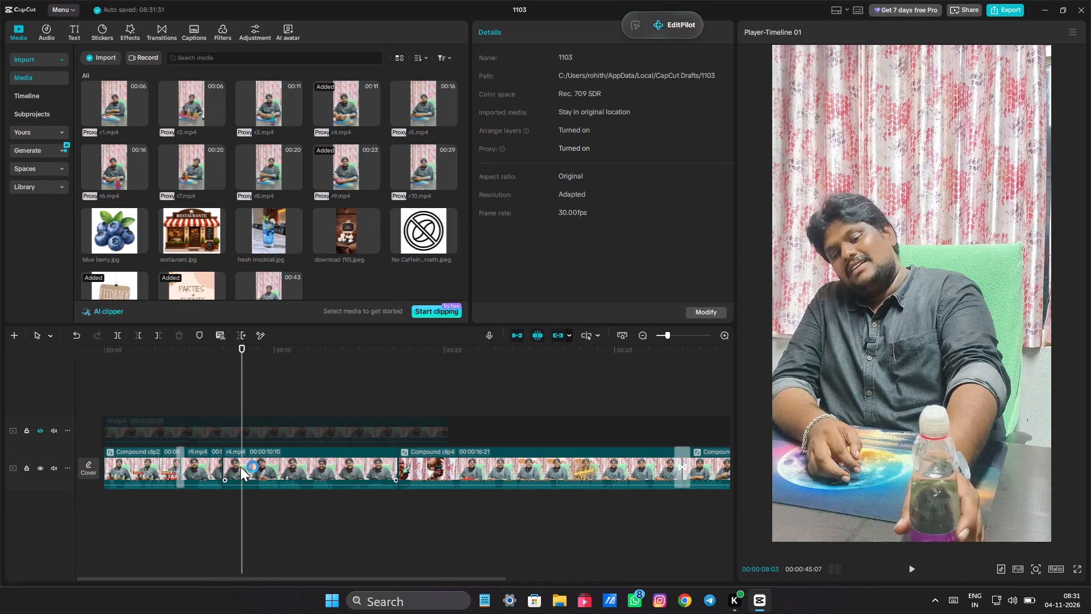
drag(219, 463, 250, 472)
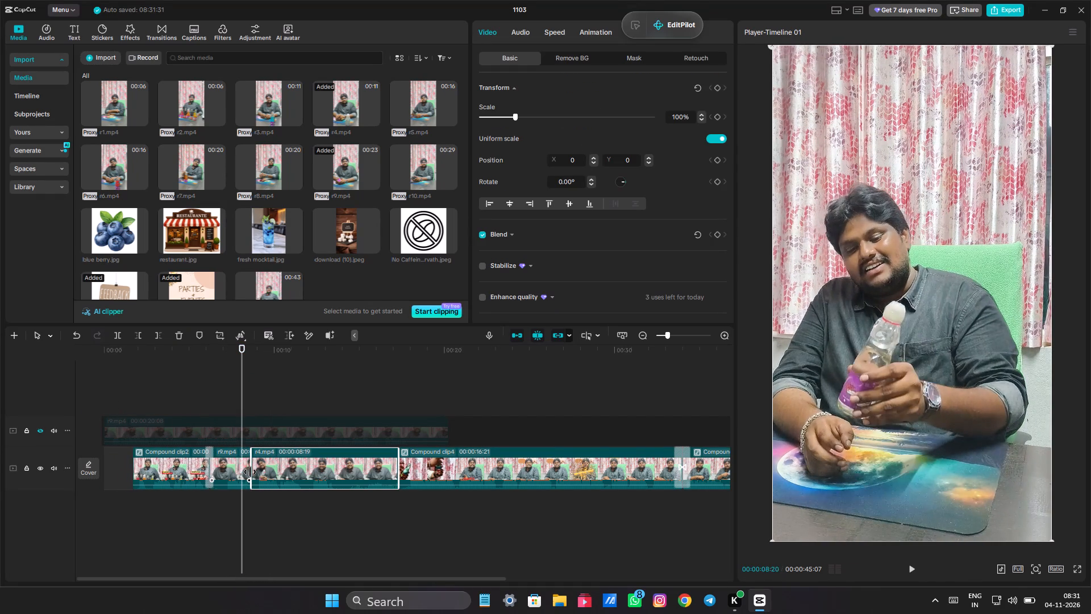
drag(250, 472, 256, 473)
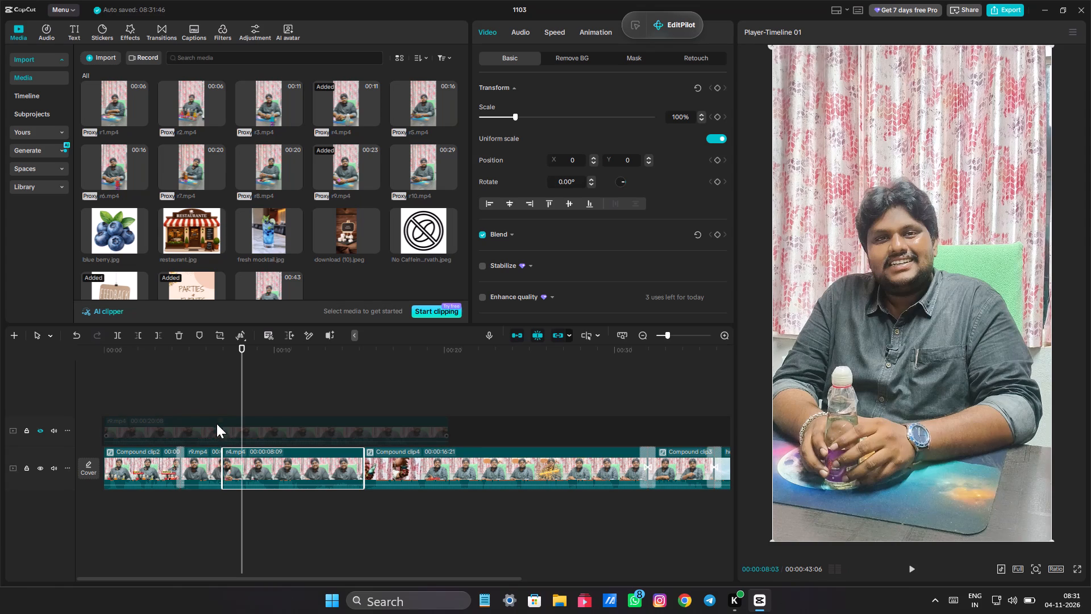
Split r4.mp4 on the main track at 00:00:09:23 and delete the part after the cut.
click(216, 399)
drag(216, 399, 231, 400)
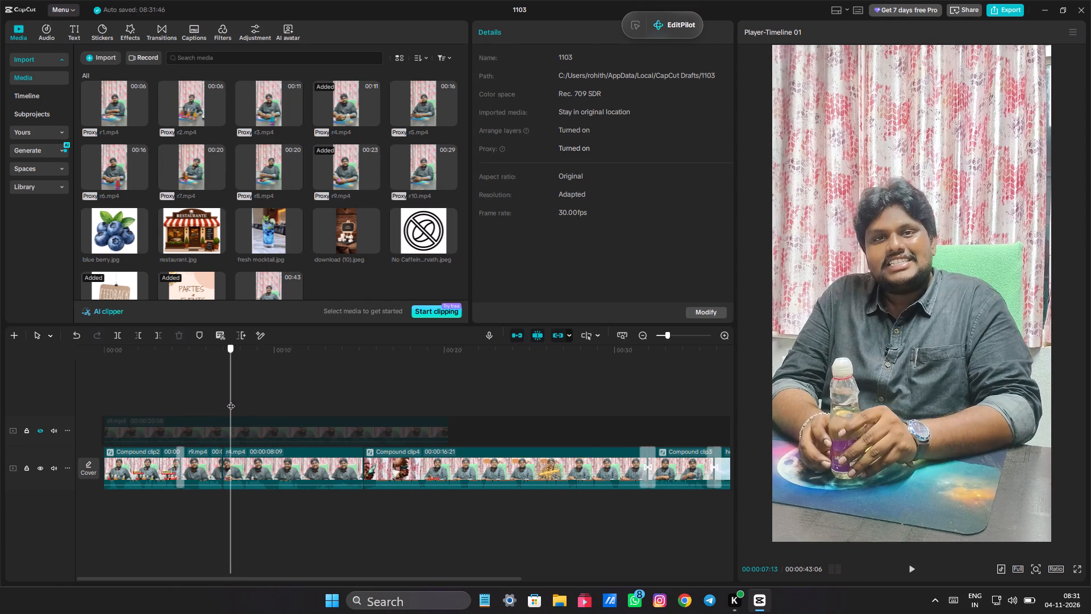
drag(231, 400, 210, 393)
key(space)
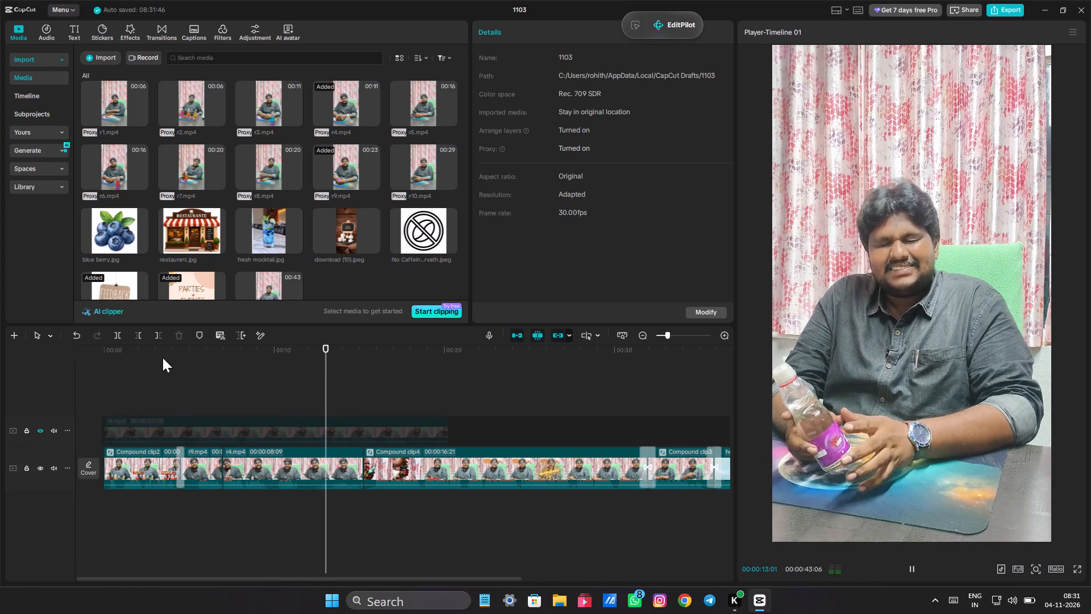
click(281, 405)
drag(281, 405, 270, 396)
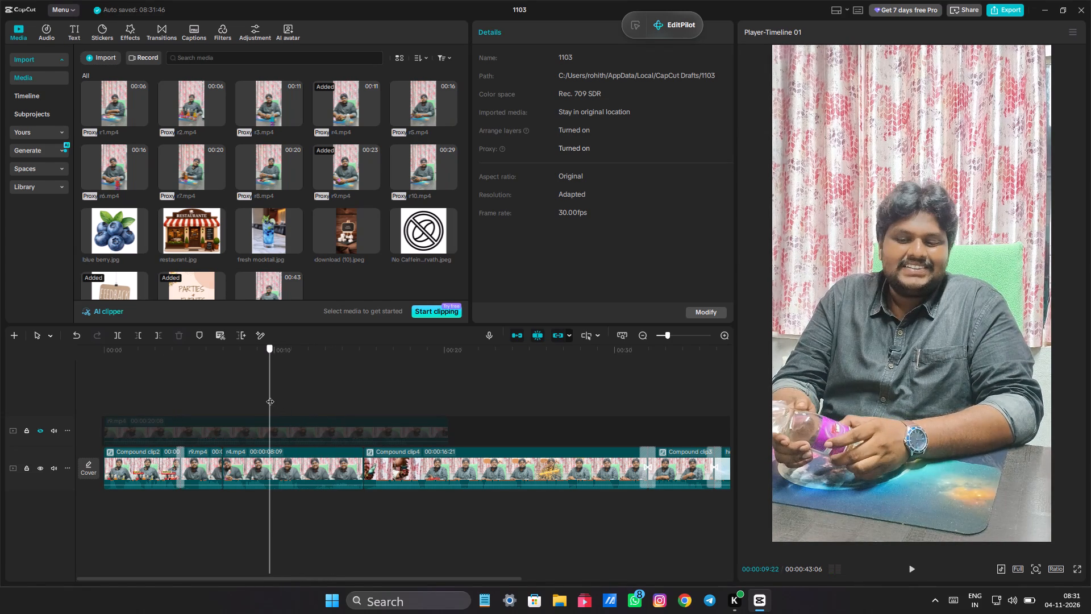
drag(270, 396, 270, 392)
click(276, 480)
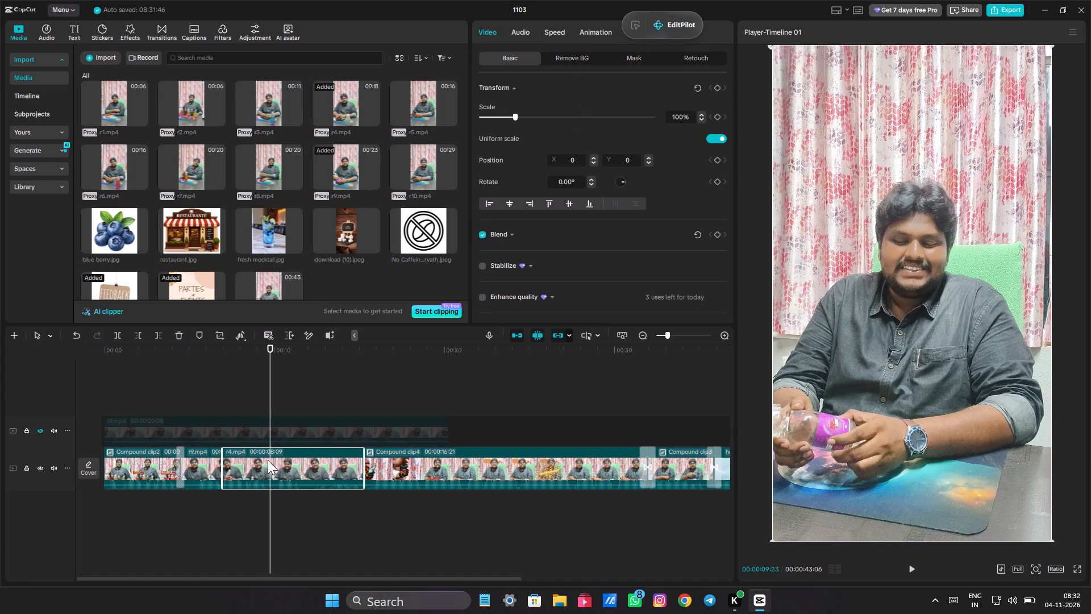
key(b)
click(270, 460)
key(a)
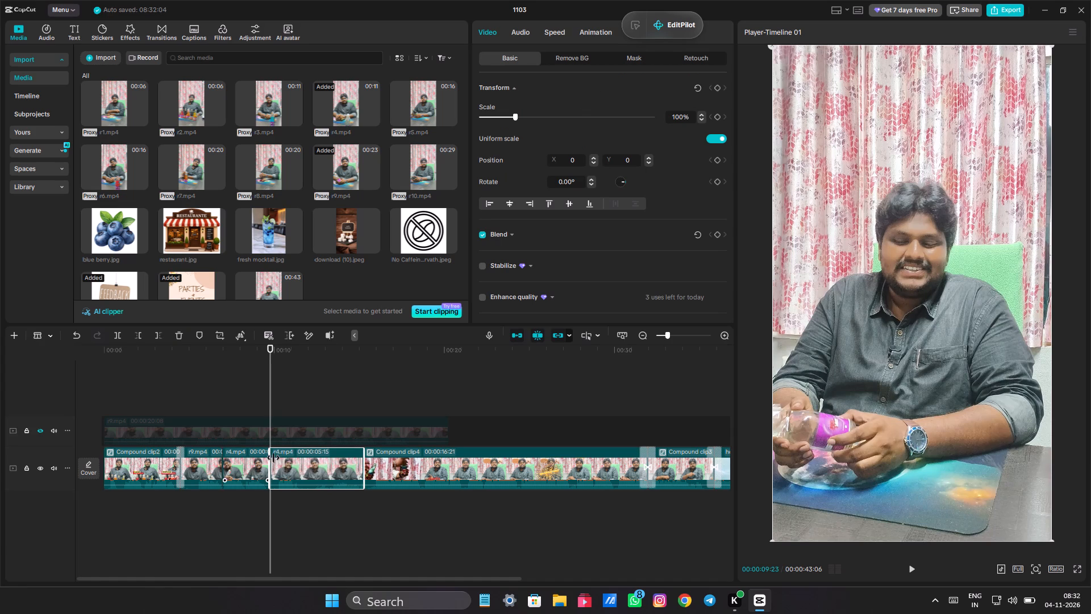
click(296, 465)
key(BackSpace)
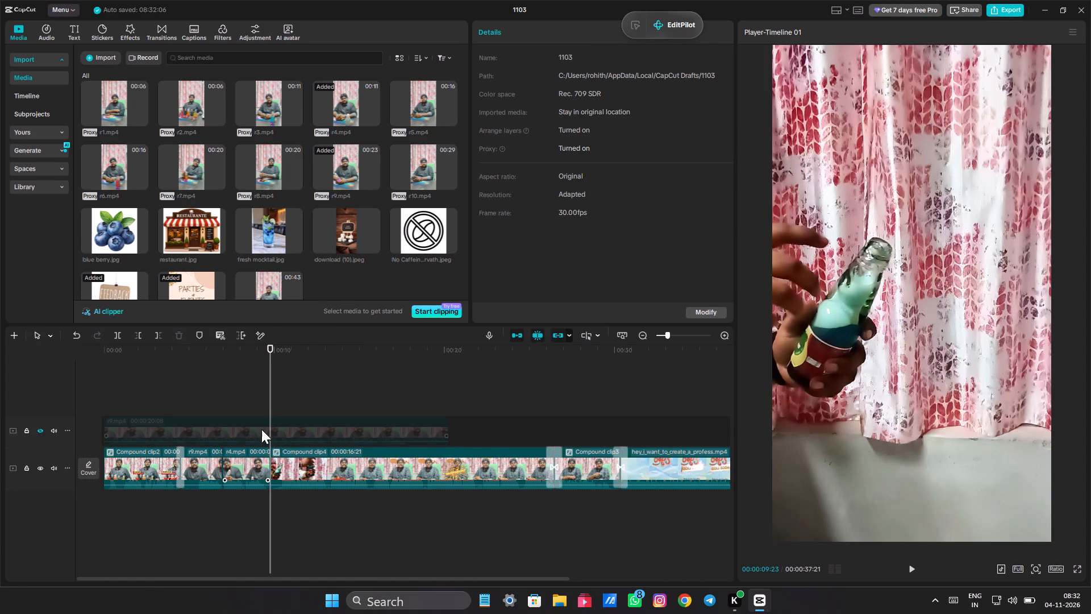
Move the long r9.mp4 piece from the hidden track onto the main track between r4.mp4 and Compound clip4.
drag(252, 428, 353, 472)
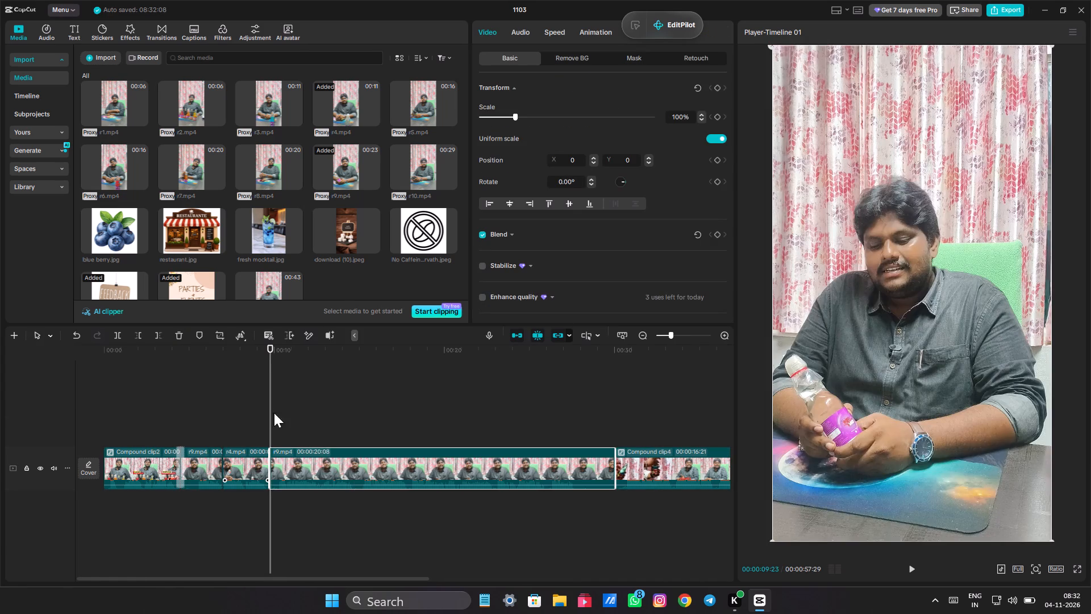
Play the sequence from the start through the long r9.mp4 piece into Compound clip4 to judge where r9.mp4 should end.
click(265, 405)
drag(265, 405, 11, 406)
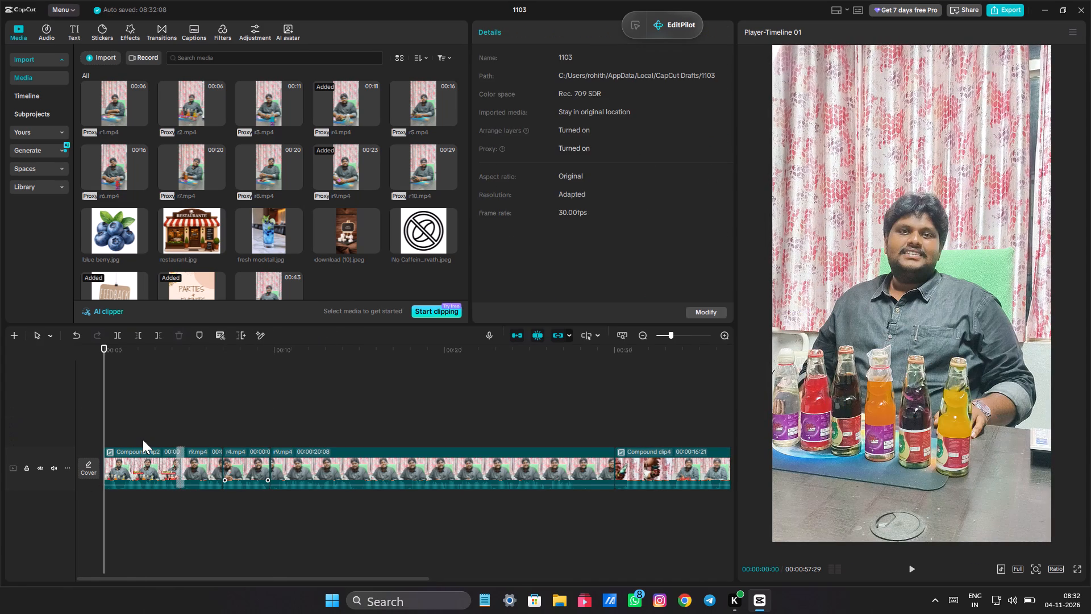
key(space)
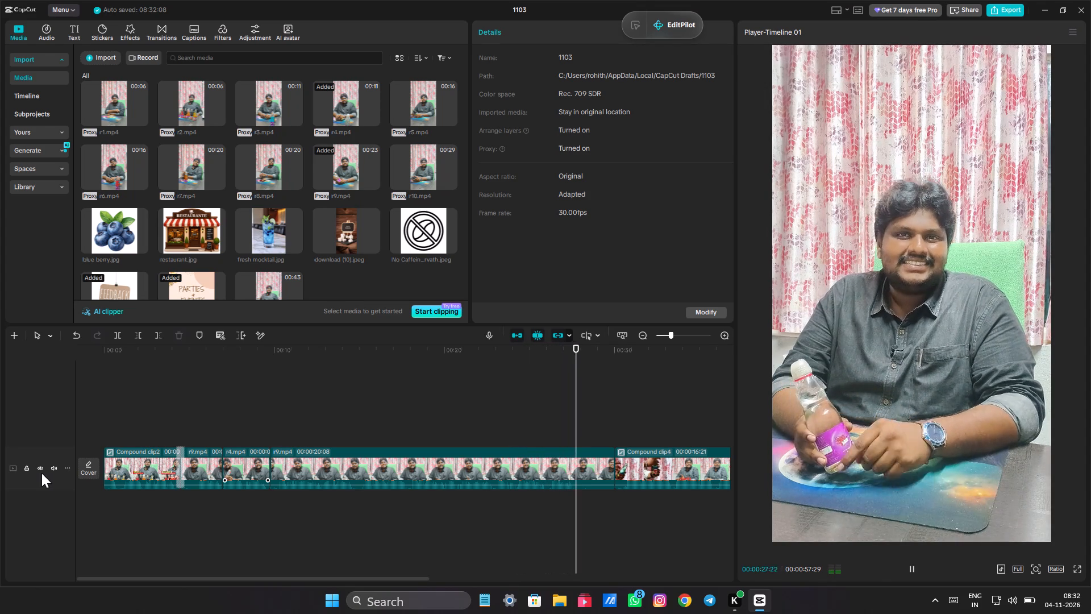
click(328, 411)
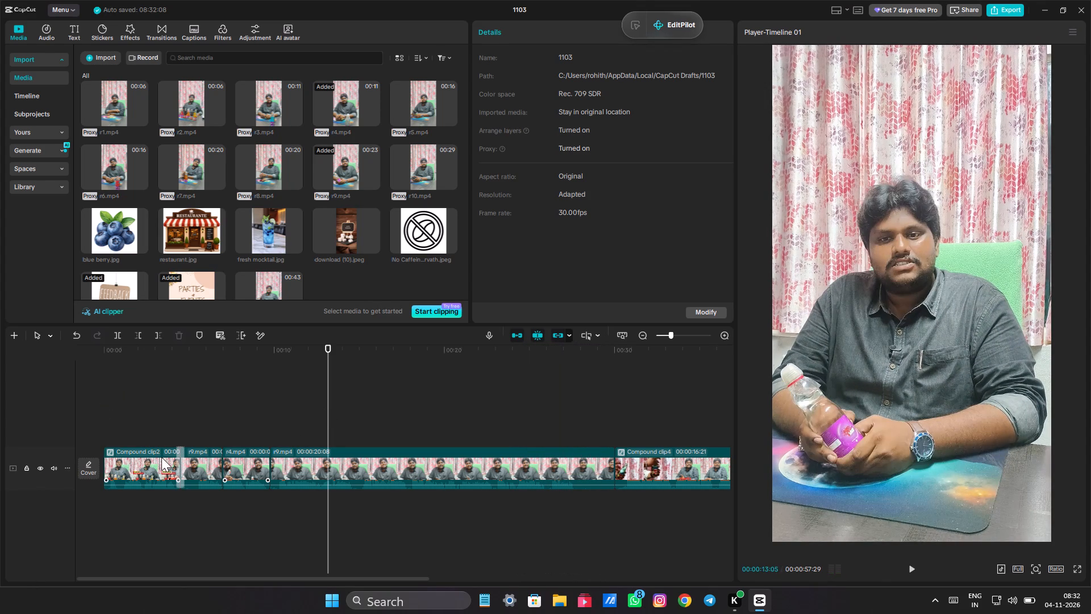
key(space)
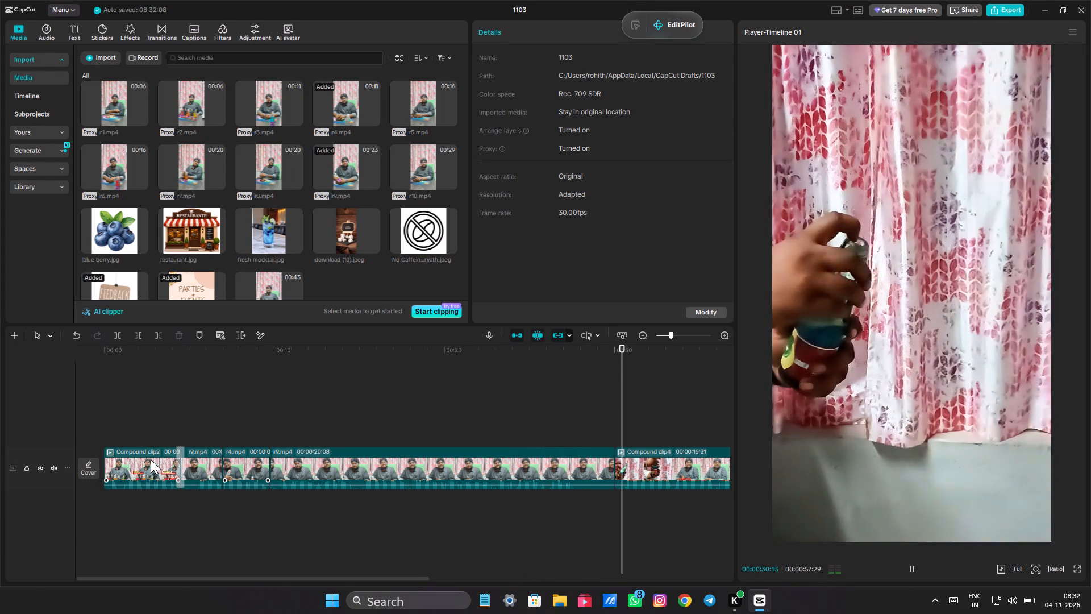
click(529, 426)
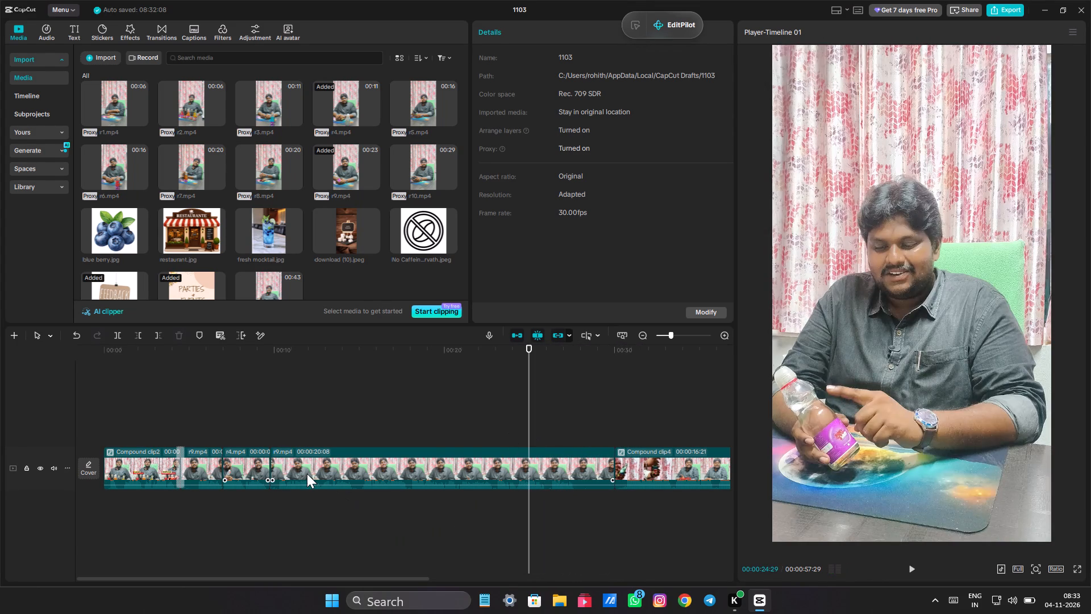
Trim the end of the long r9.mp4 piece so it lasts 00:00:14:01.
click(598, 459)
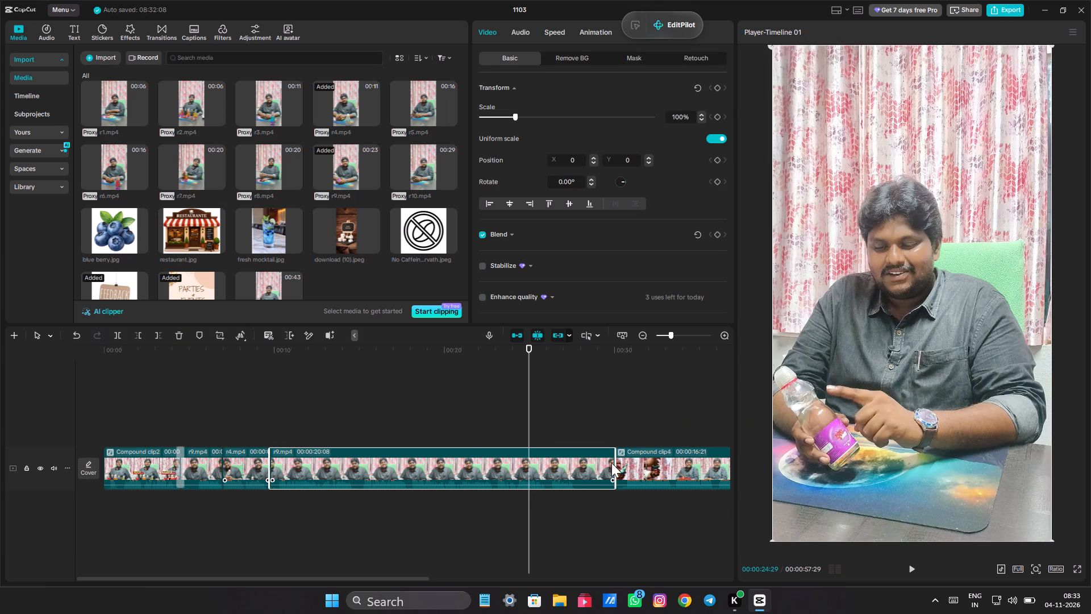
drag(615, 464, 506, 450)
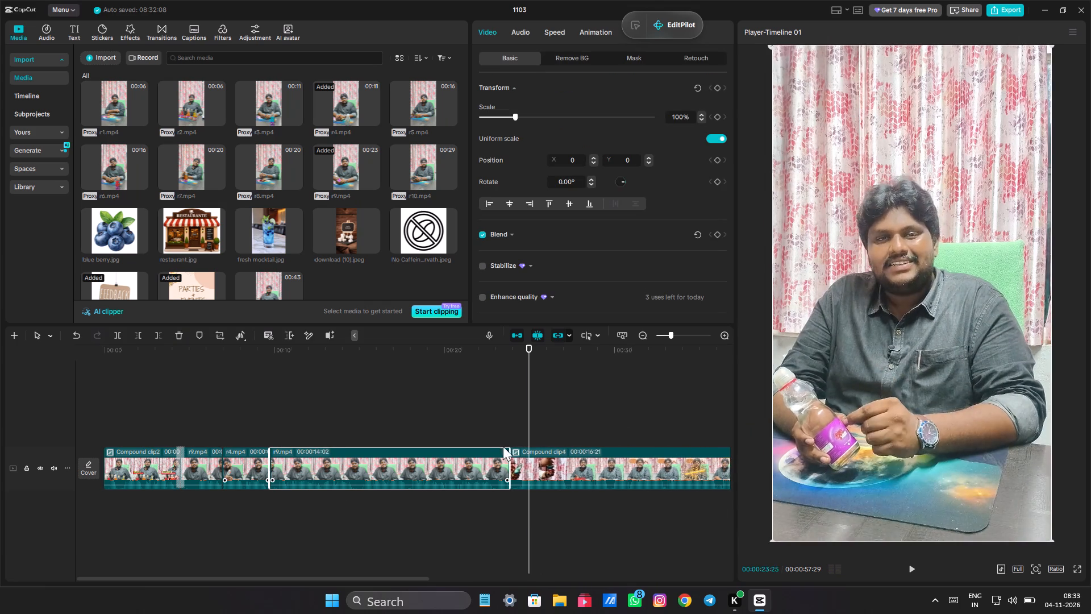
Play the closing part of the trimmed r9.mp4 piece to check its ending before Compound clip4.
click(440, 396)
key(space)
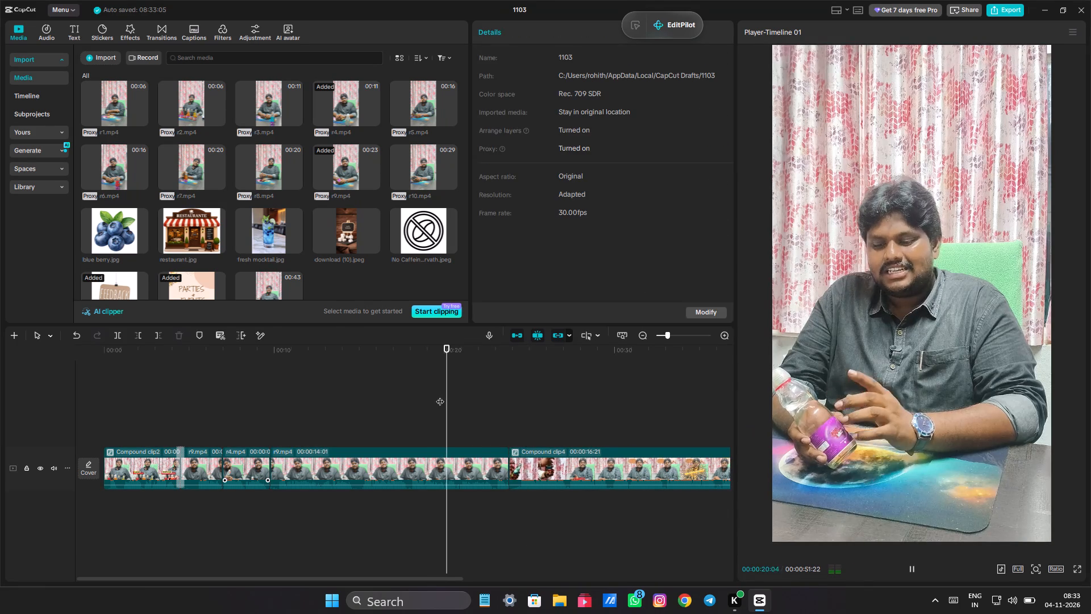
key(space)
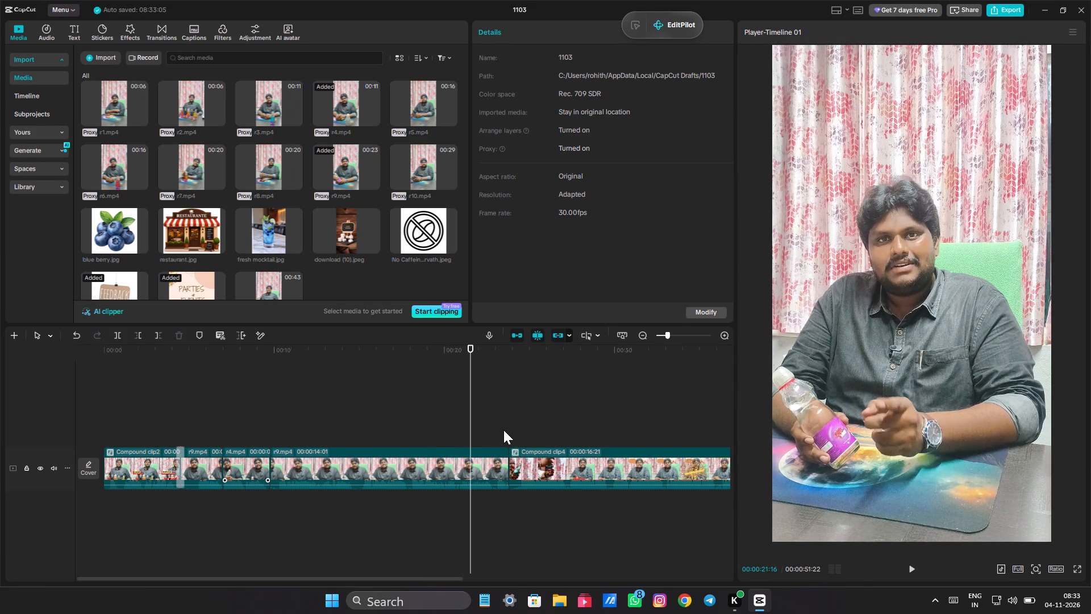
Trim the end of the long r9.mp4 piece before Compound clip4 so it lasts 00:00:13:01.
key(space)
key(space)
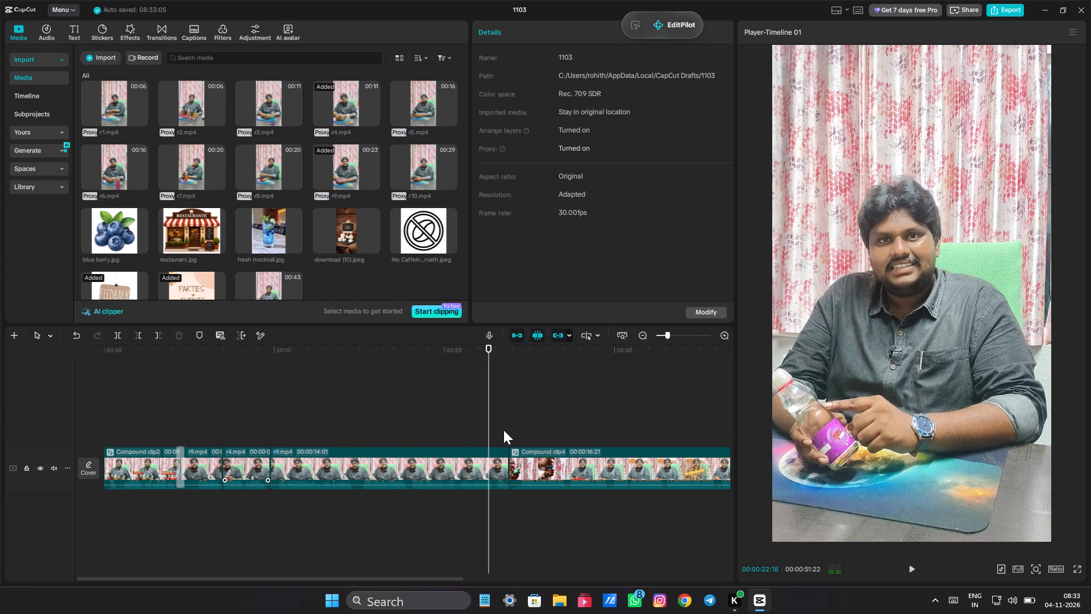
key(space)
key(space)
click(470, 459)
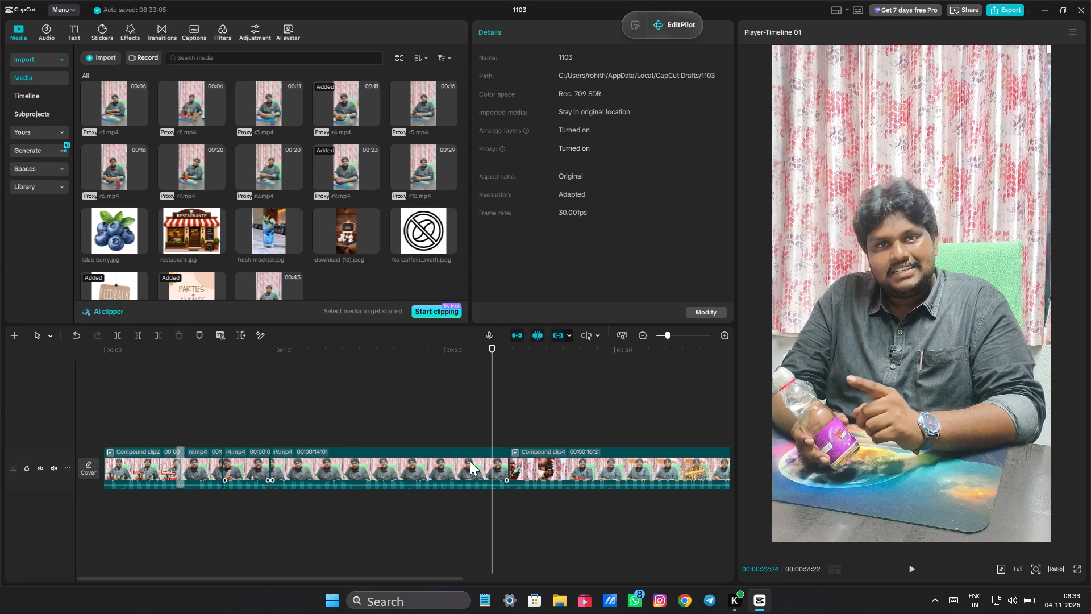
drag(509, 466, 493, 460)
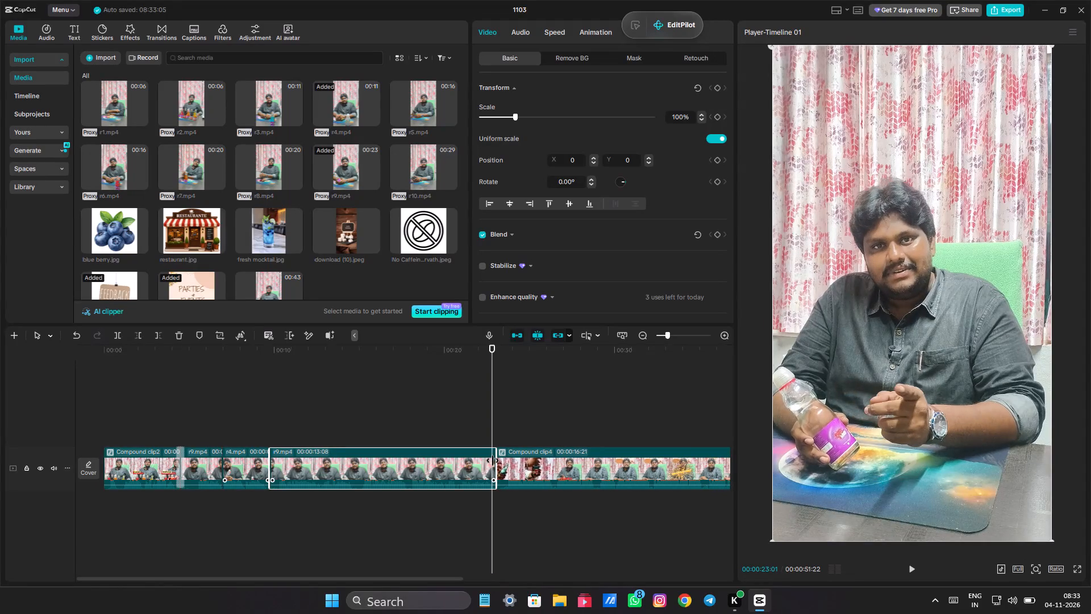
drag(493, 460, 491, 459)
Play the end of the shortened r9.mp4 piece through the cut into the opening of Compound clip4.
click(480, 417)
drag(480, 417, 436, 416)
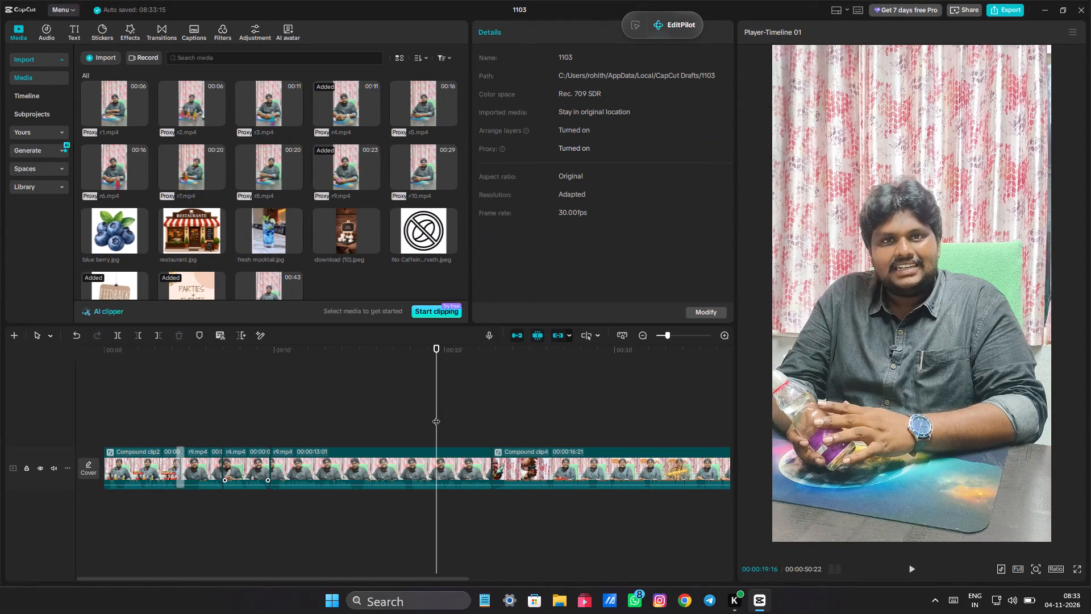
key(space)
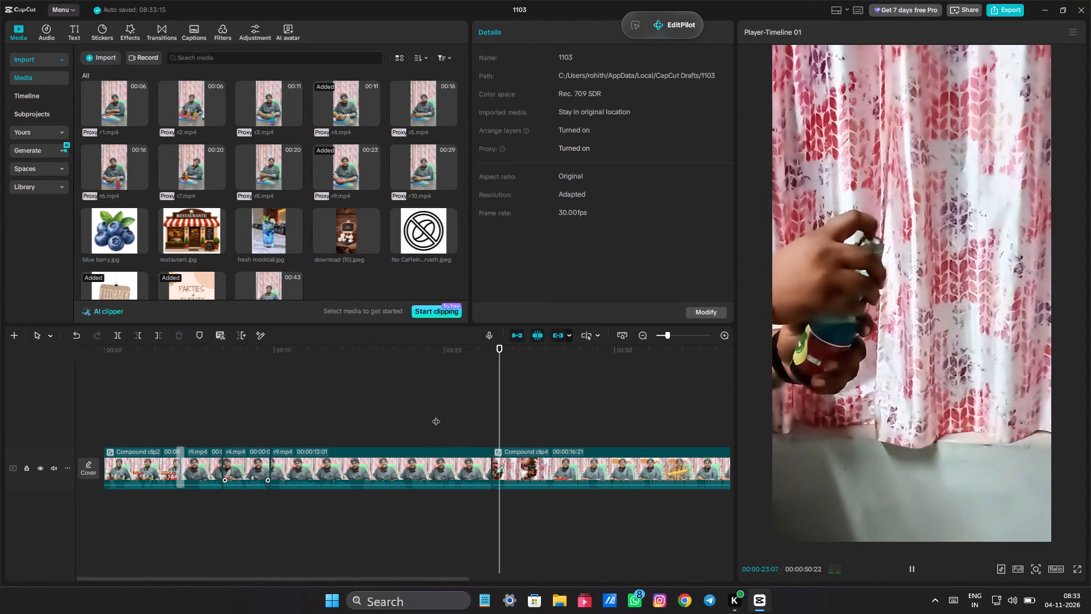
click(521, 419)
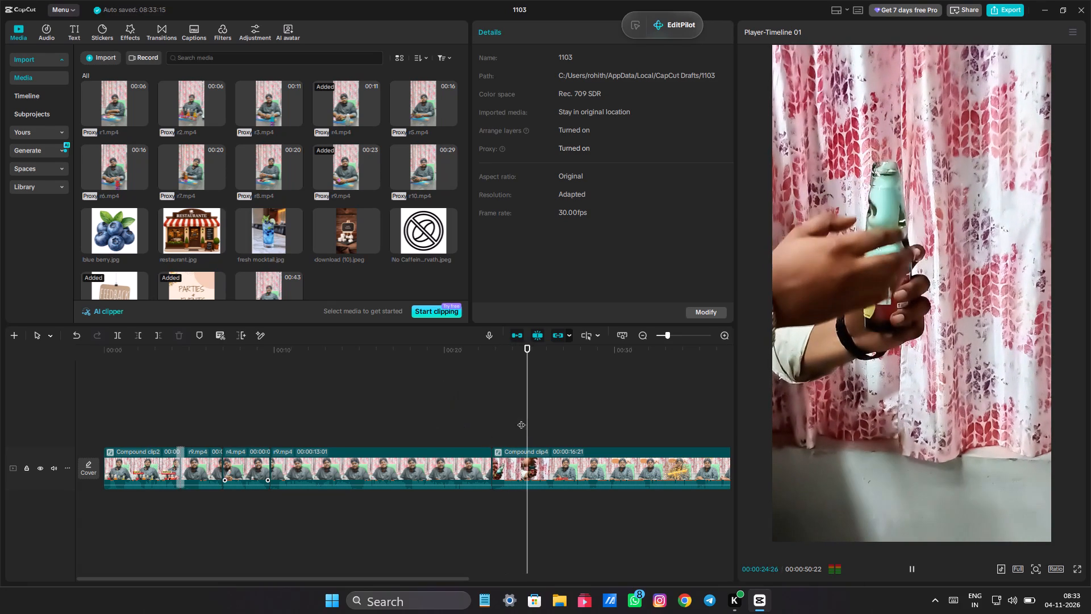
drag(519, 419, 502, 415)
scroll(501, 413, up, 4)
scroll(500, 413, down, 5)
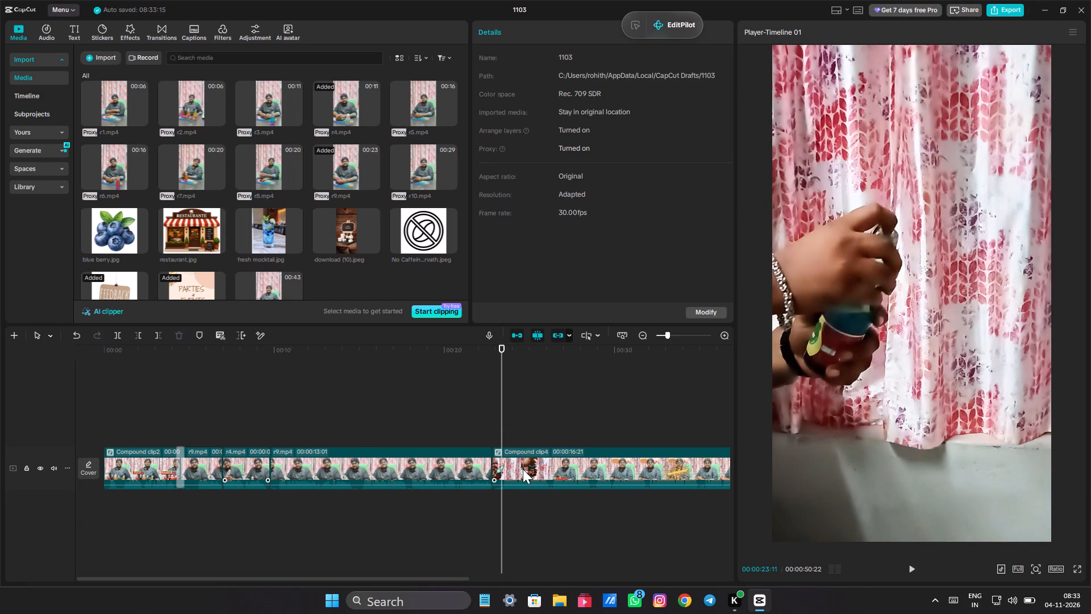
Undo the compound clip grouping of Compound clip4 so its layers are separate on the timeline.
click(524, 470)
right_click(524, 470)
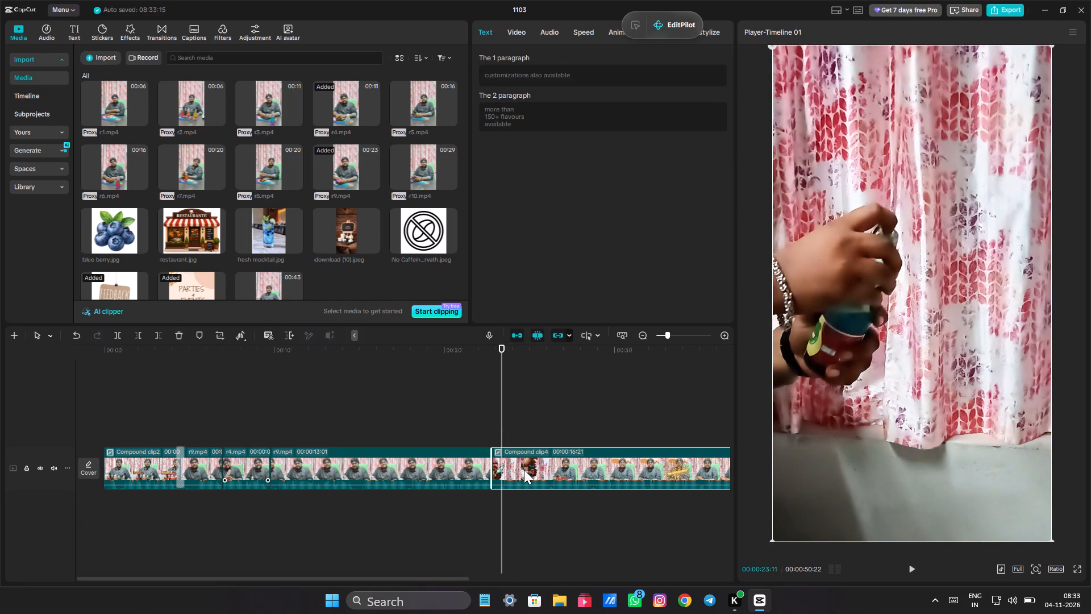
click(589, 333)
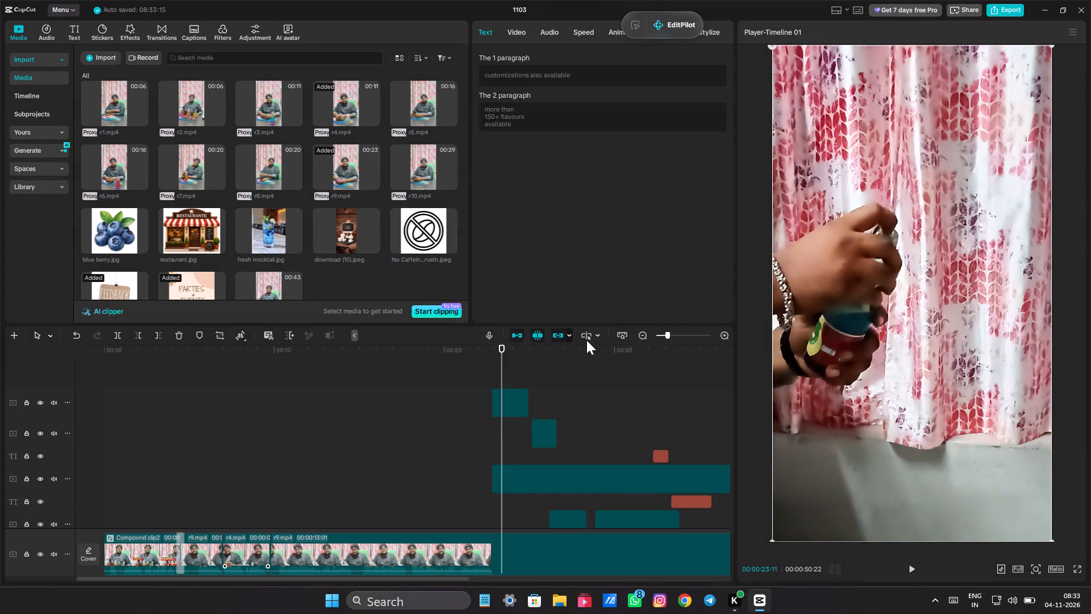
Delete the two short VID bottle clips on the top track where the former Compound clip4 begins.
click(486, 432)
drag(486, 432, 496, 433)
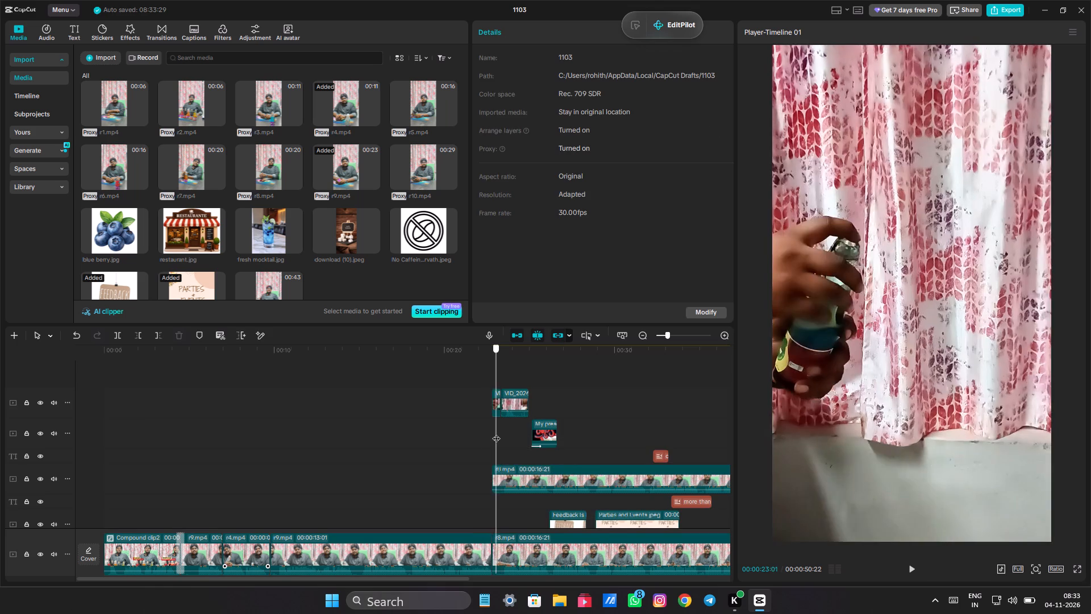
drag(496, 433, 492, 433)
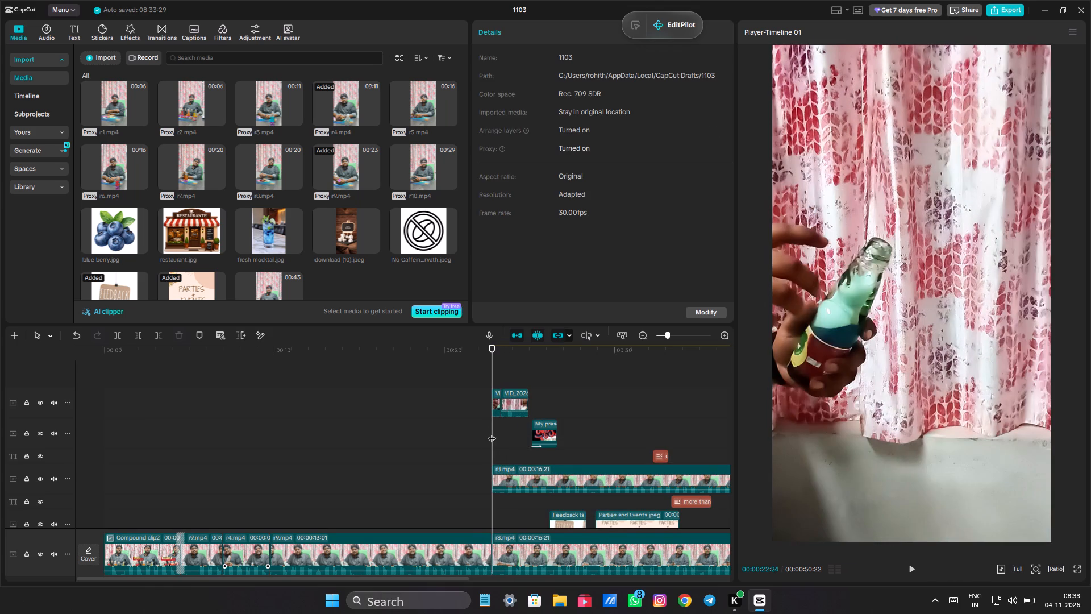
drag(530, 377, 499, 400)
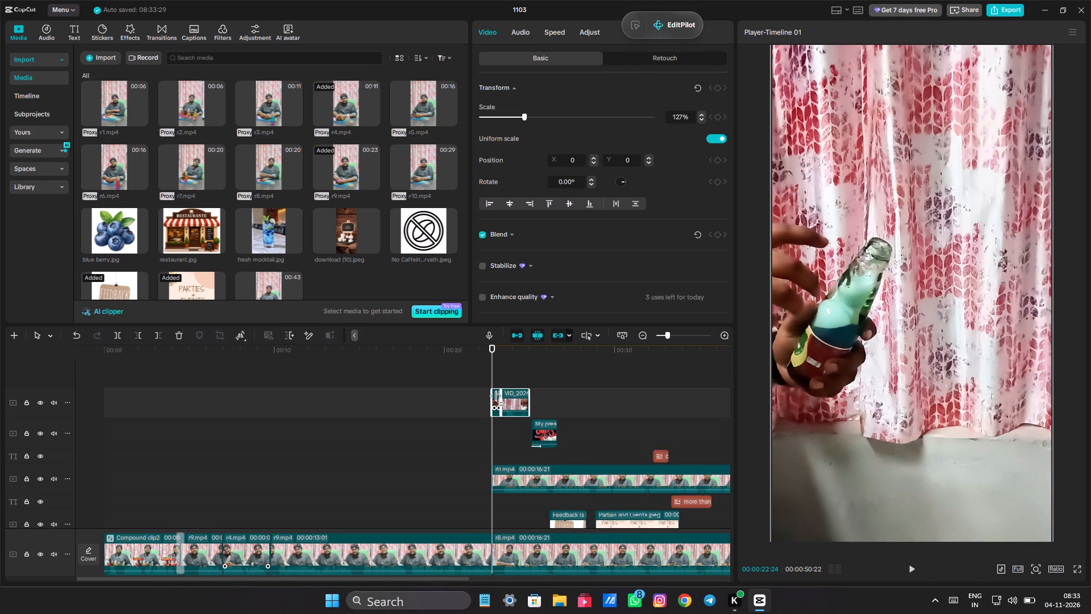
key(BackSpace)
Look through the project's imported media for footage to place where the deleted bottle clips were.
scroll(241, 208, down, 2)
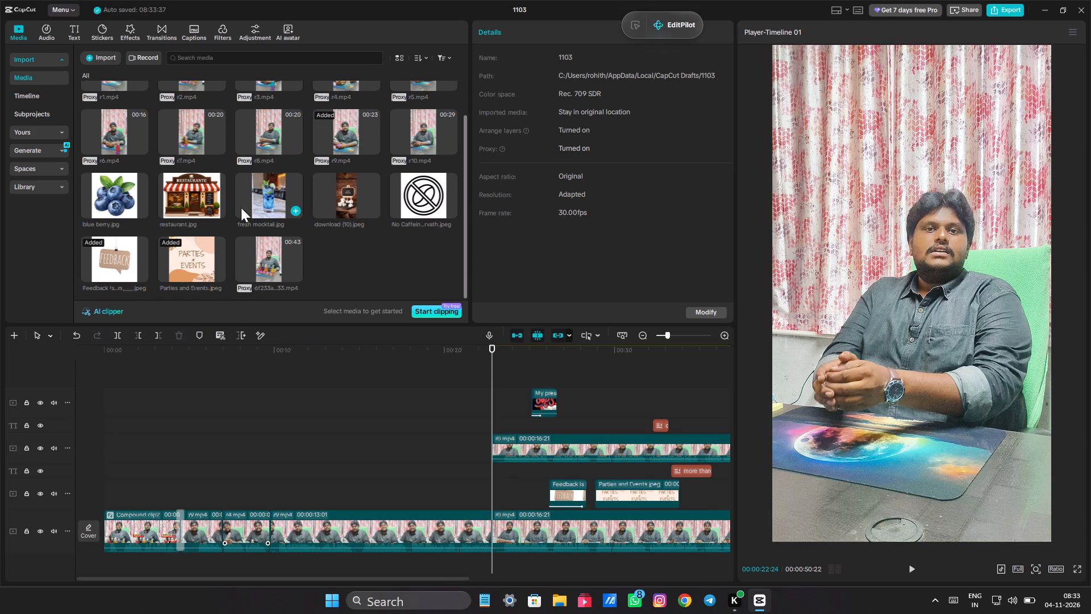
scroll(241, 208, up, 4)
scroll(290, 201, down, 4)
scroll(291, 200, up, 4)
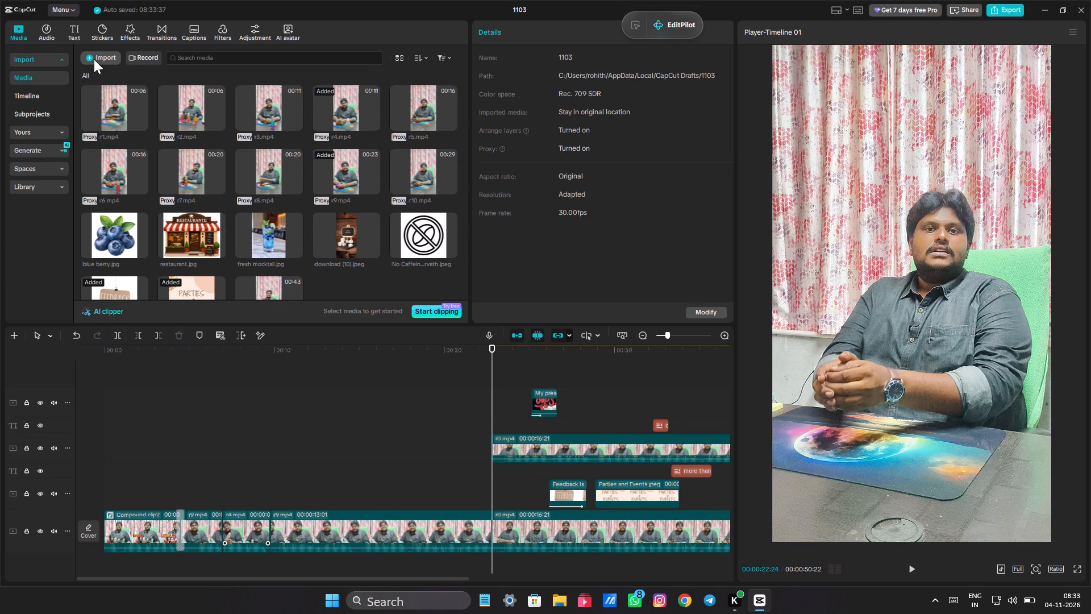
click(48, 65)
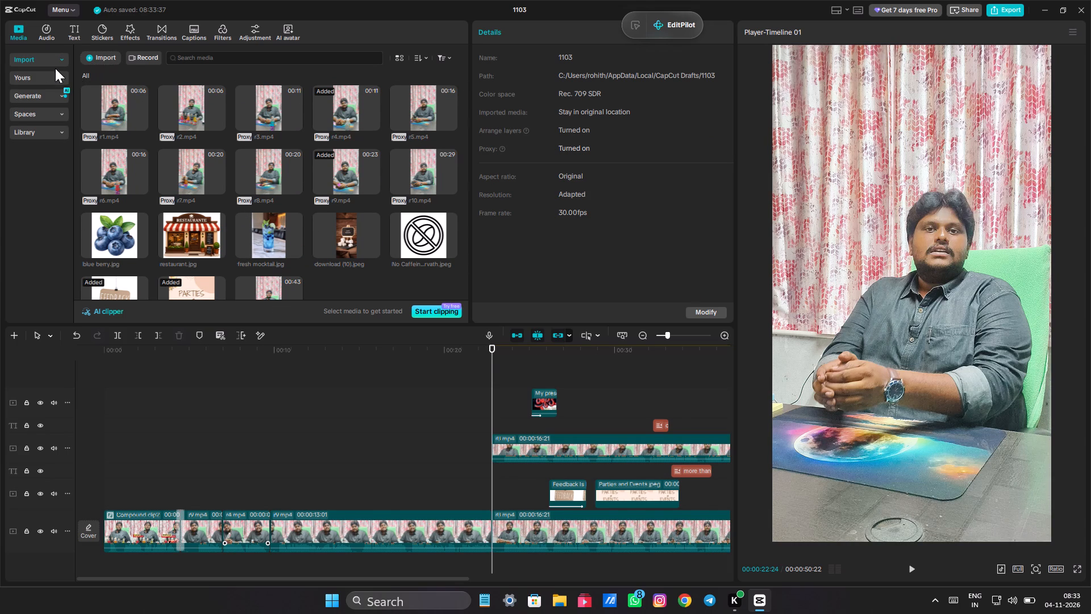
scroll(224, 157, down, 3)
scroll(225, 157, up, 3)
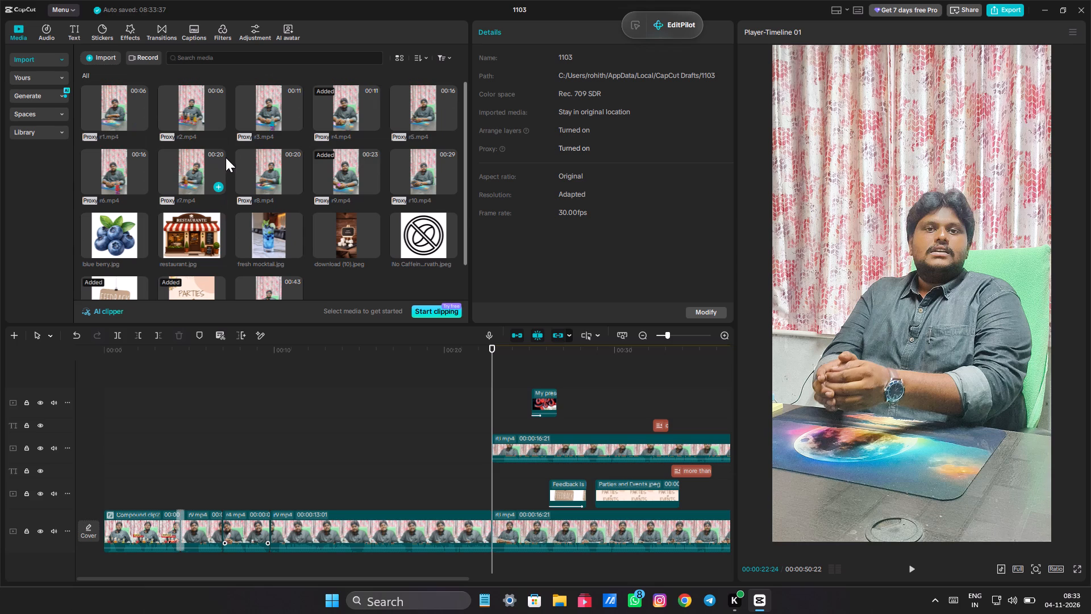
Browse the oops folder on New Volume (D:) for footage to import, and close the file selection without importing anything.
click(104, 54)
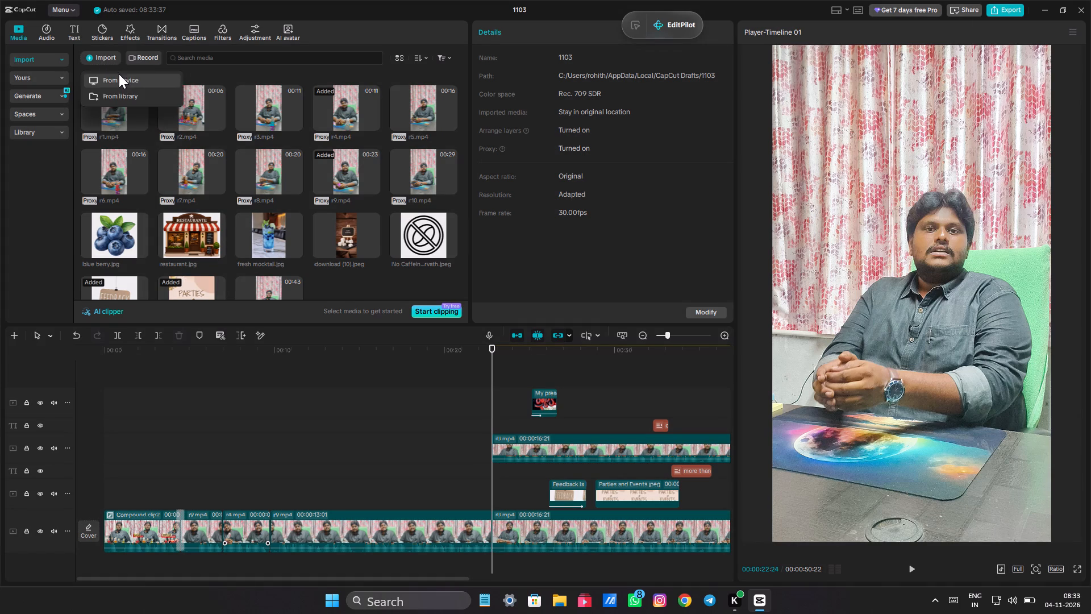
click(119, 76)
scroll(104, 380, down, 2)
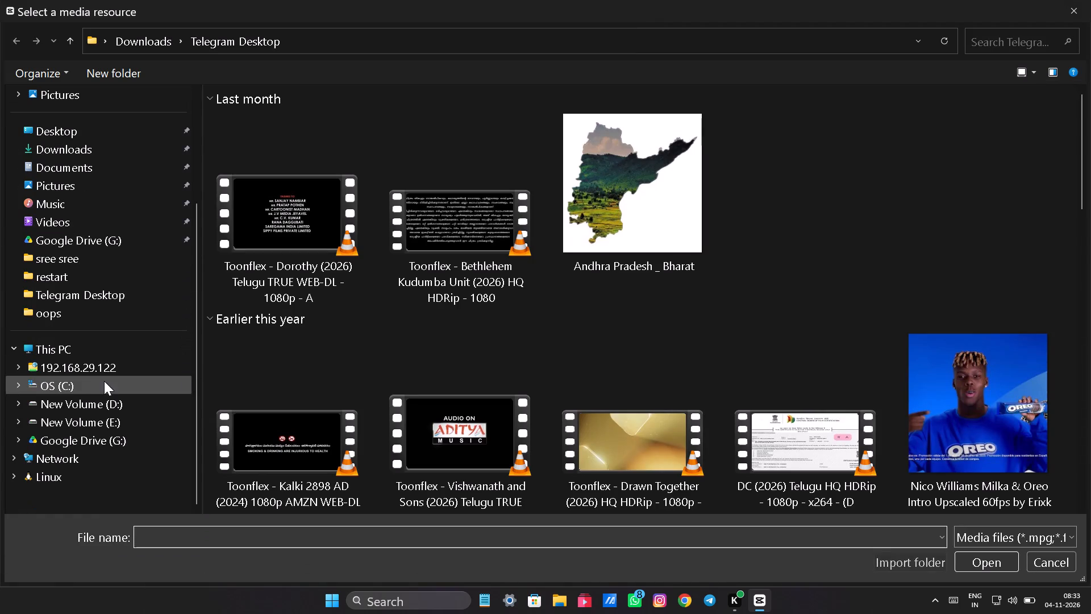
double_click(86, 312)
scroll(544, 308, down, 5)
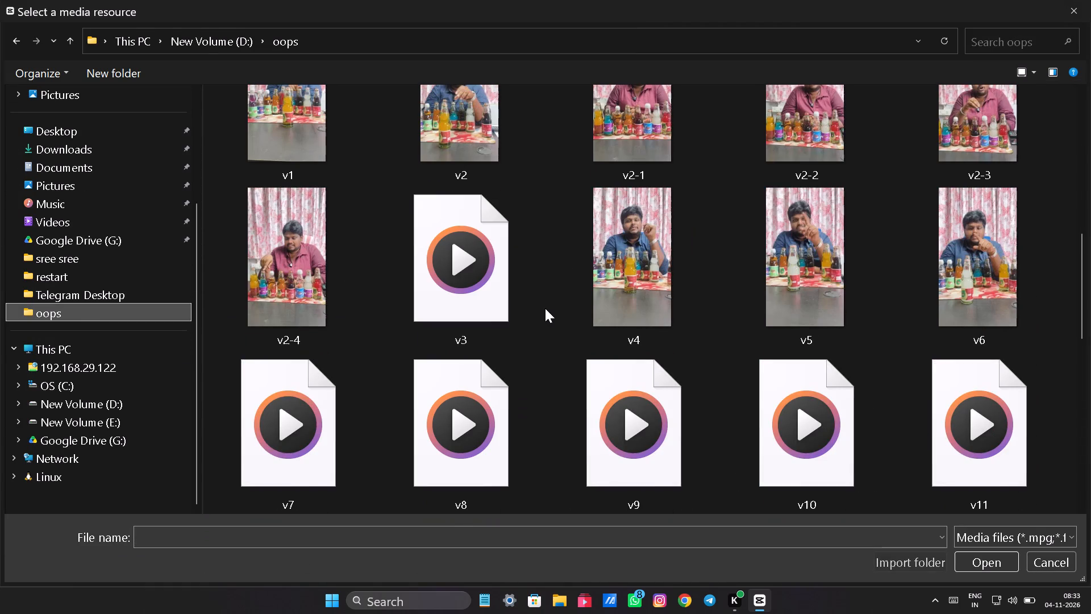
scroll(545, 306, down, 9)
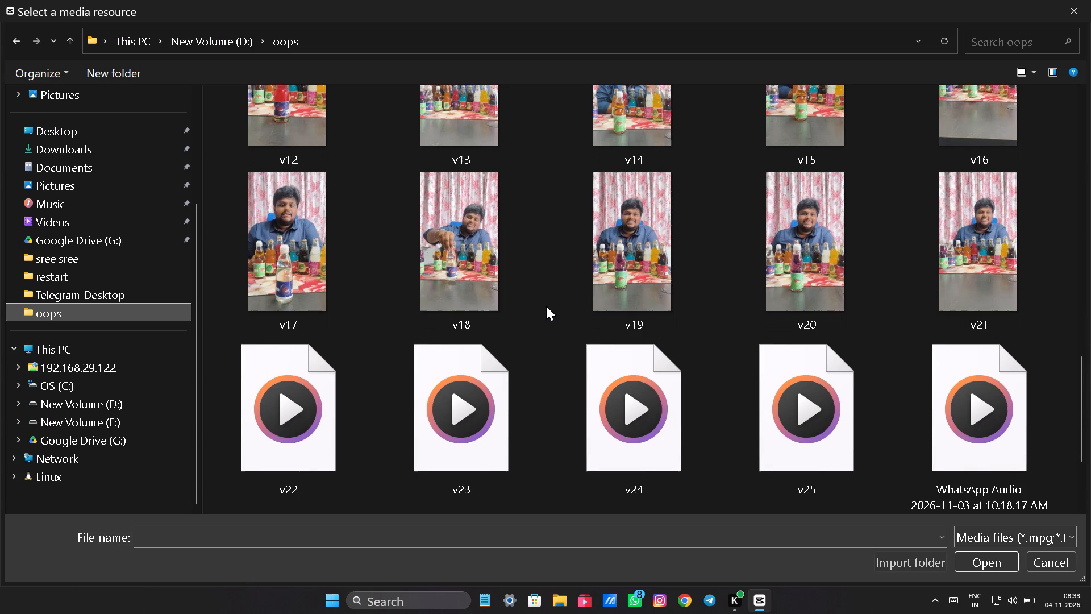
ctrl+scroll(619, 312, down, 5)
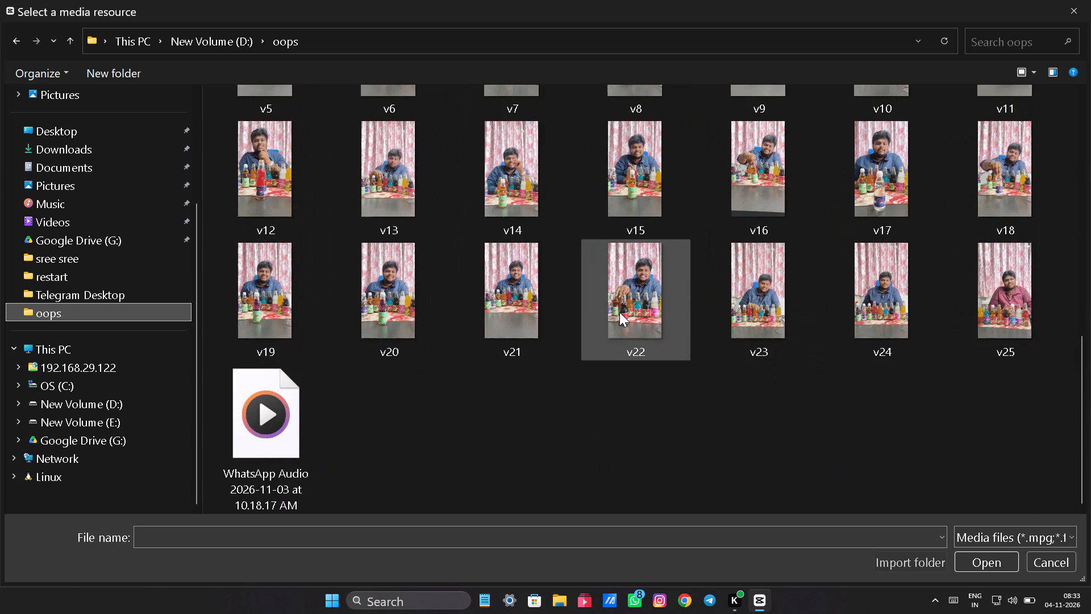
ctrl+scroll(619, 312, down, 3)
scroll(639, 307, up, 2)
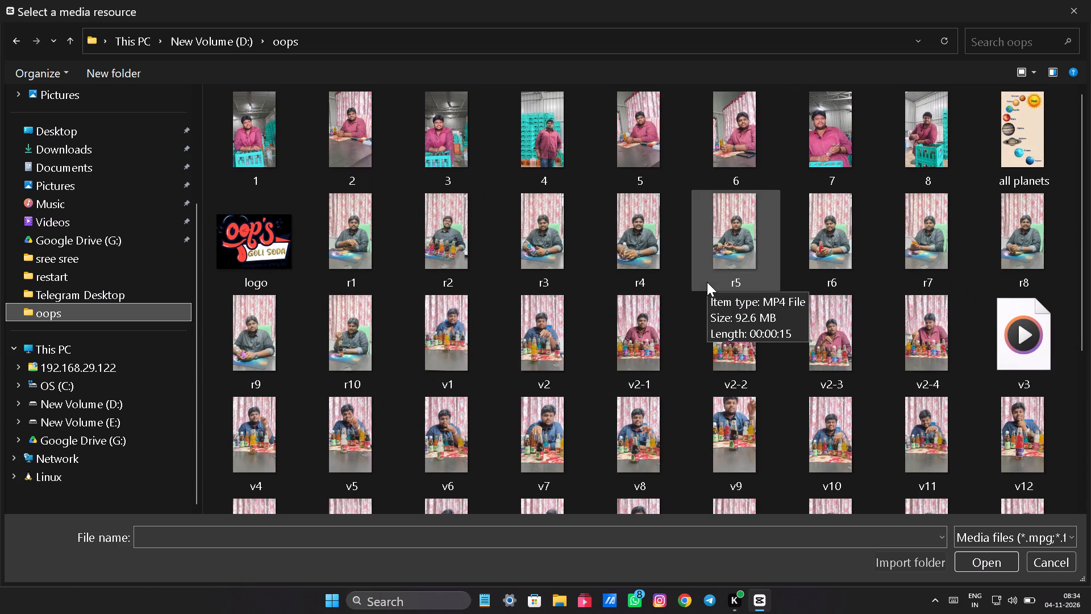
scroll(707, 282, down, 1)
scroll(707, 282, up, 1)
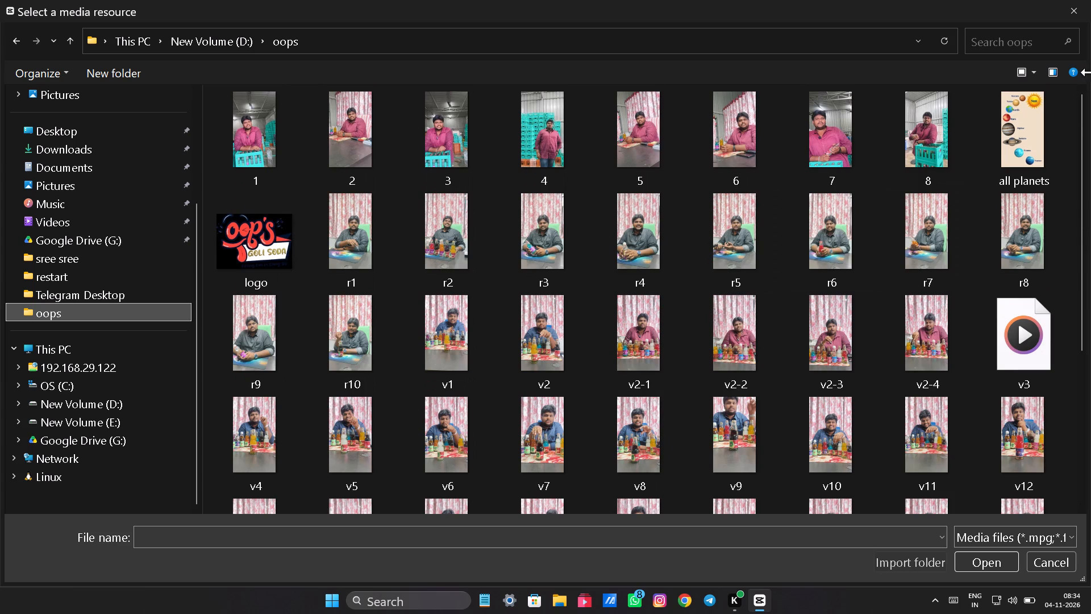
scroll(788, 295, down, 2)
scroll(788, 295, up, 2)
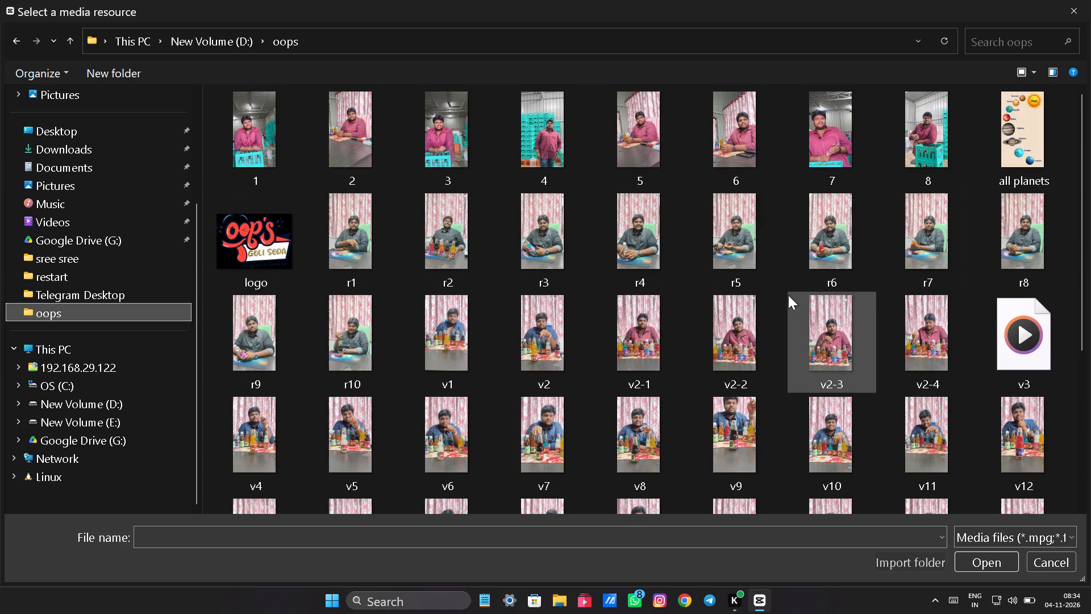
click(1089, 2)
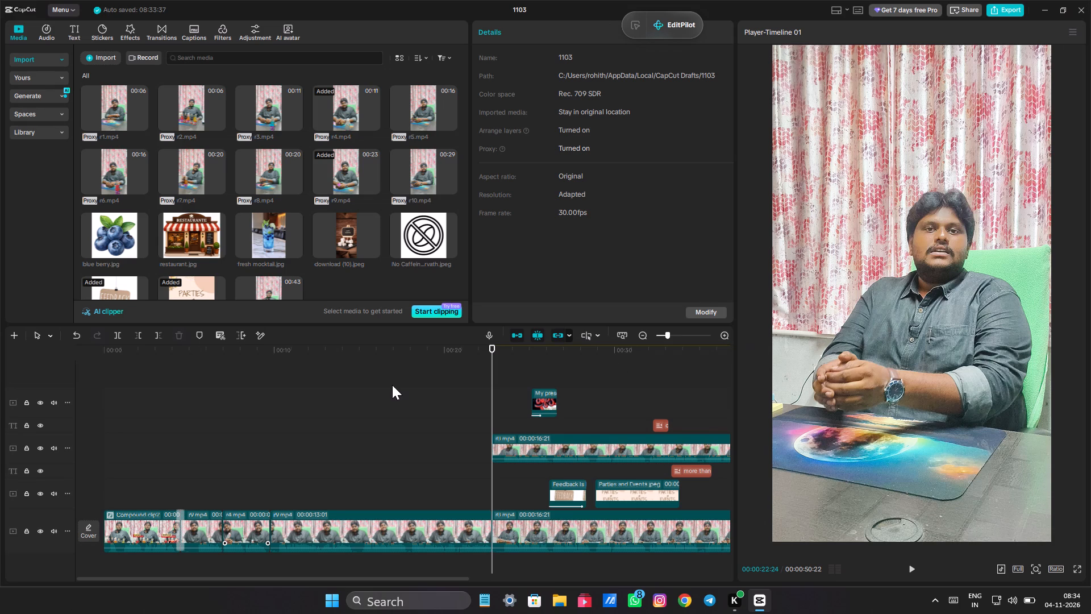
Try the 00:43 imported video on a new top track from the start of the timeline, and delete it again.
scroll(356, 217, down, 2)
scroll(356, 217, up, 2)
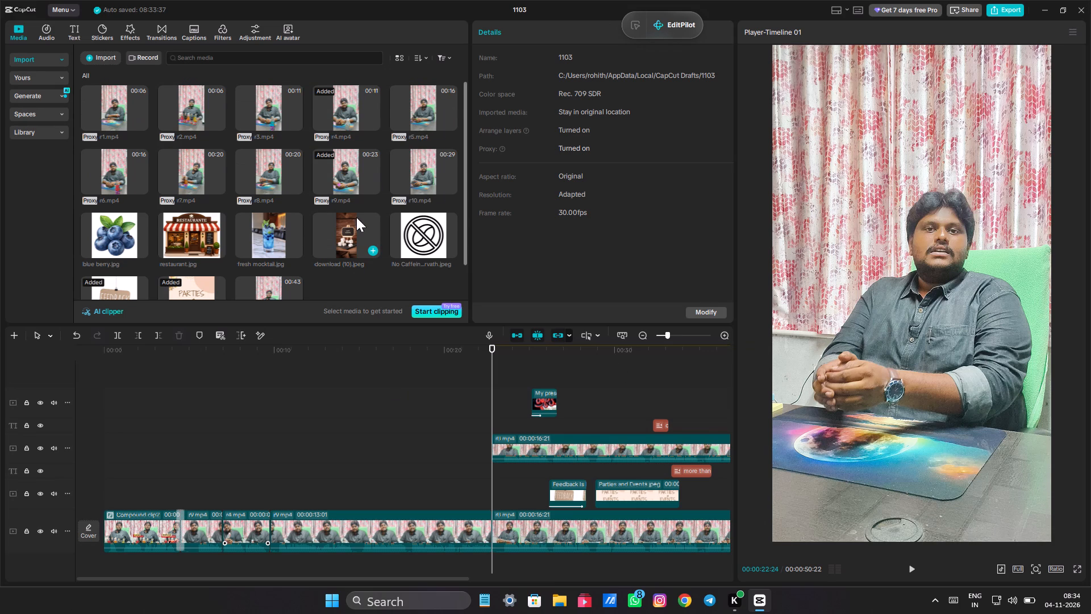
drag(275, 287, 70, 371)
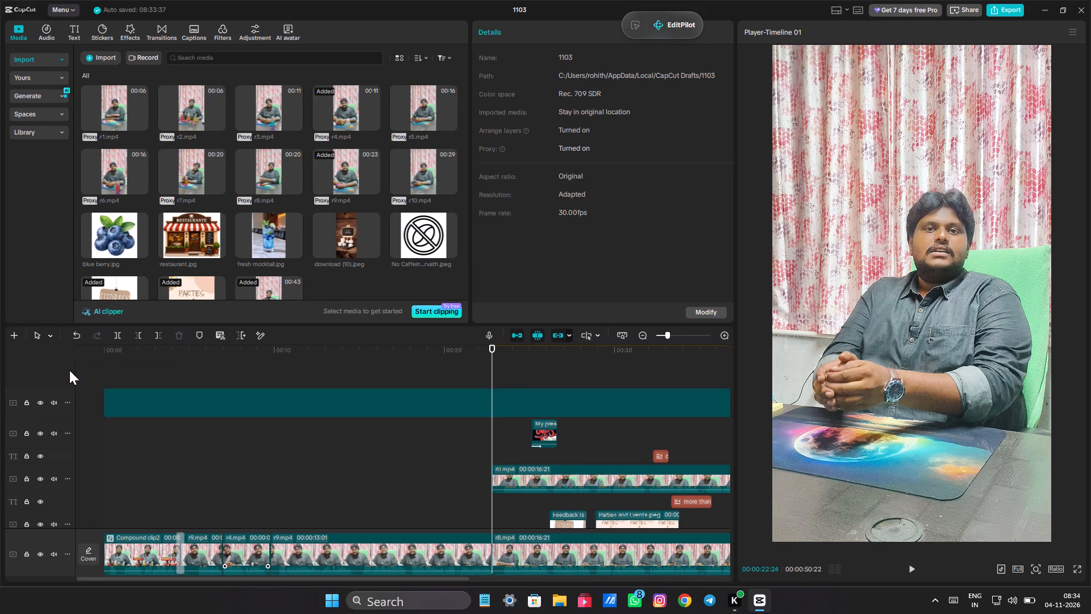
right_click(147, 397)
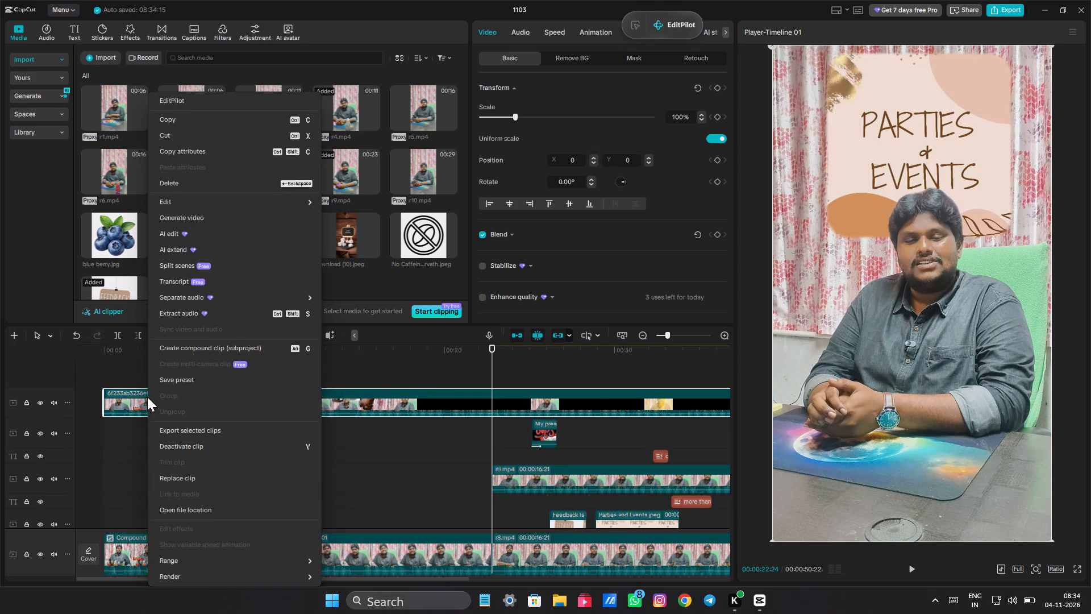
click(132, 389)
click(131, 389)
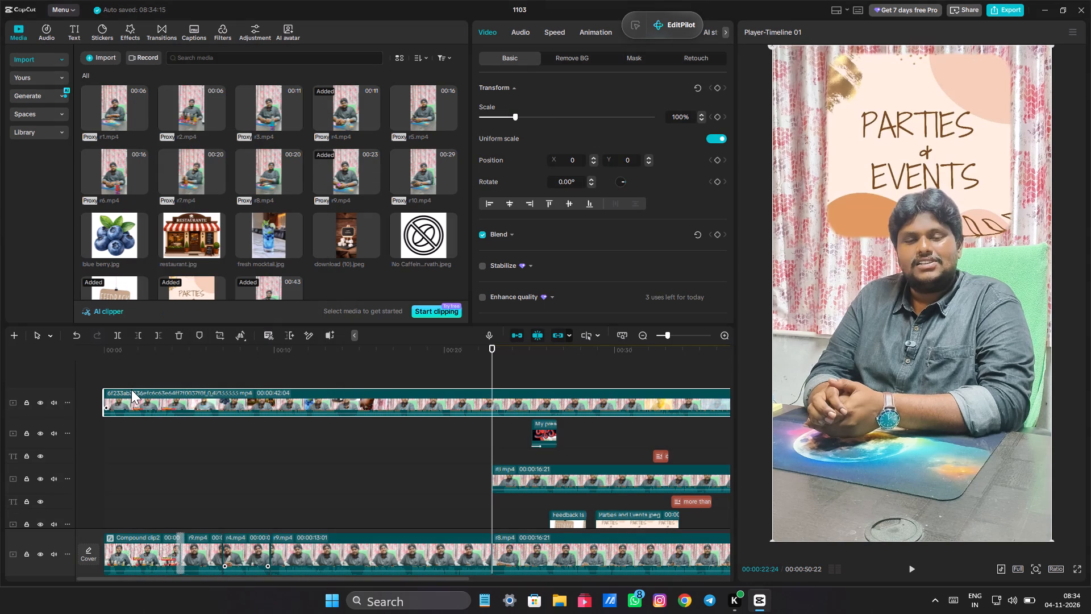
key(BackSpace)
Preview My presets23 and My presets24, and place My presets24 on a new top track at the timeline start.
scroll(328, 86, down, 3)
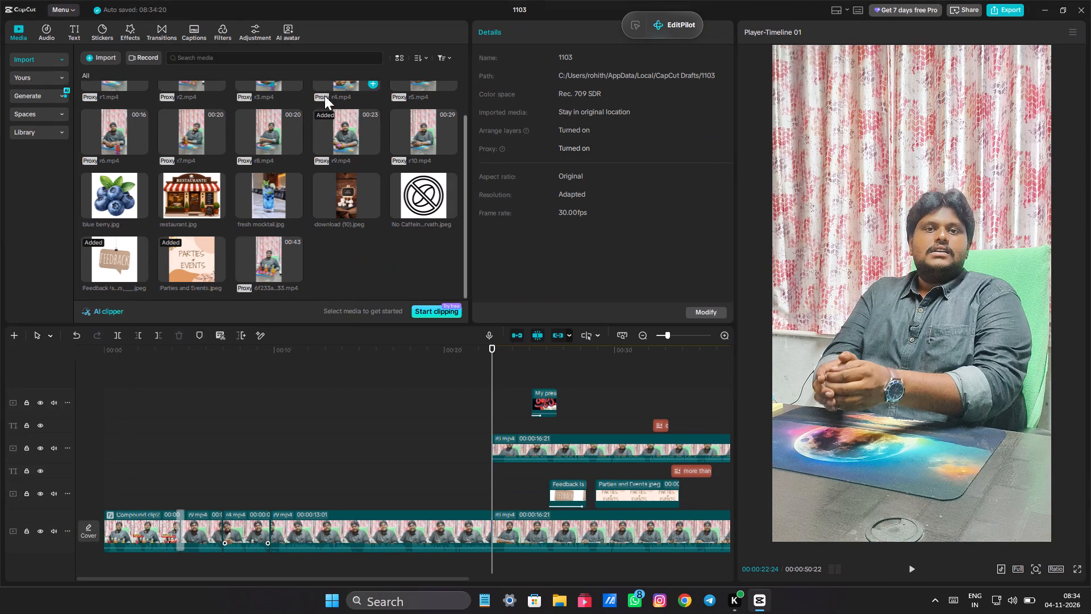
scroll(306, 162, up, 2)
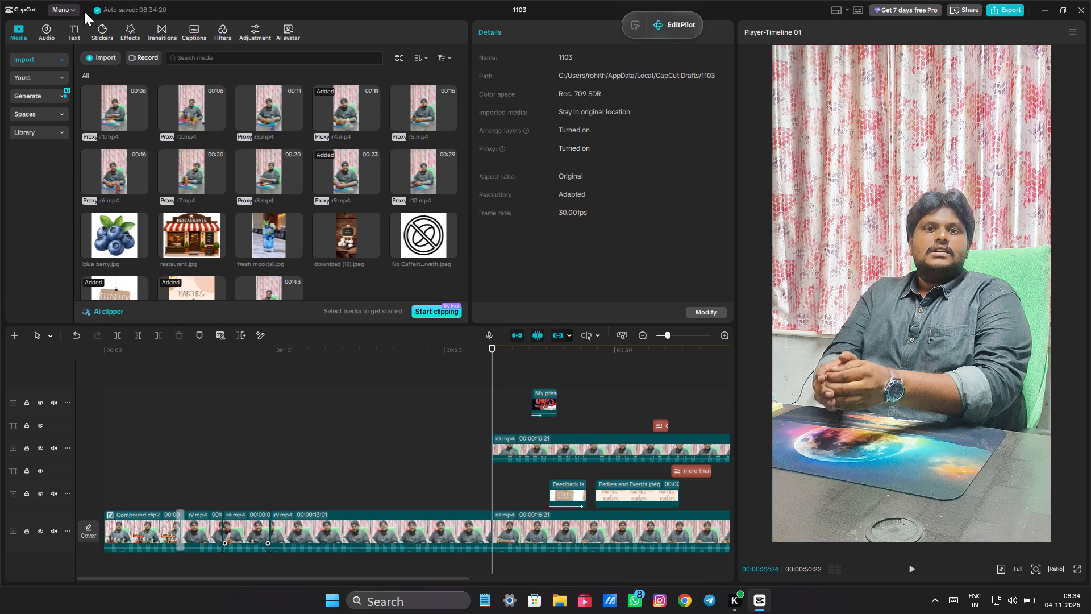
click(21, 84)
click(40, 111)
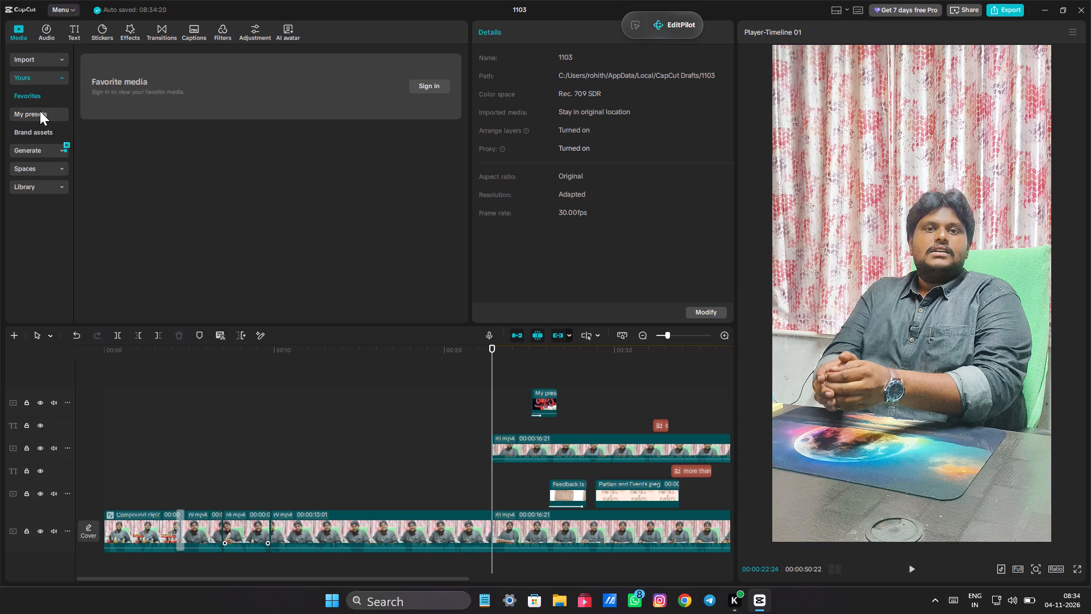
scroll(431, 192, down, 3)
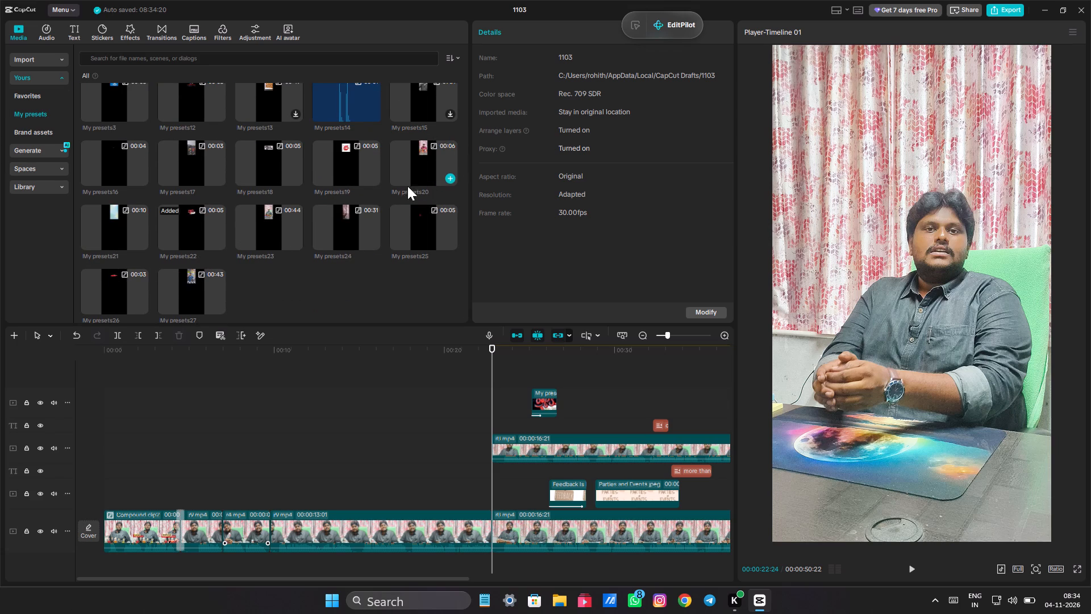
click(281, 227)
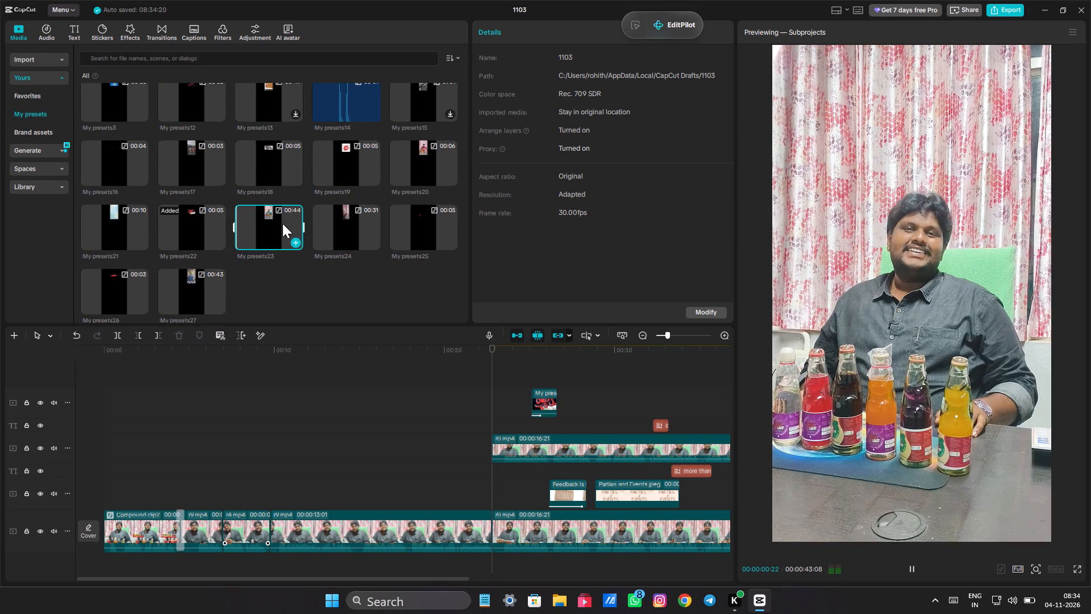
click(369, 221)
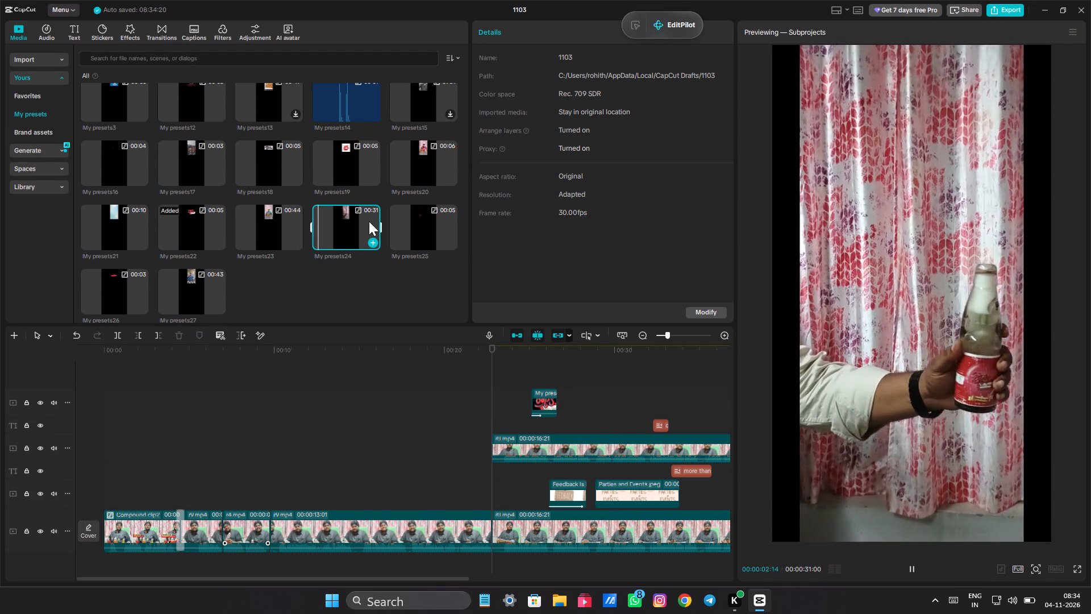
drag(369, 221, 98, 392)
Undo the compound clip grouping of My presets24 to expose its individual VID bottle clips.
right_click(116, 393)
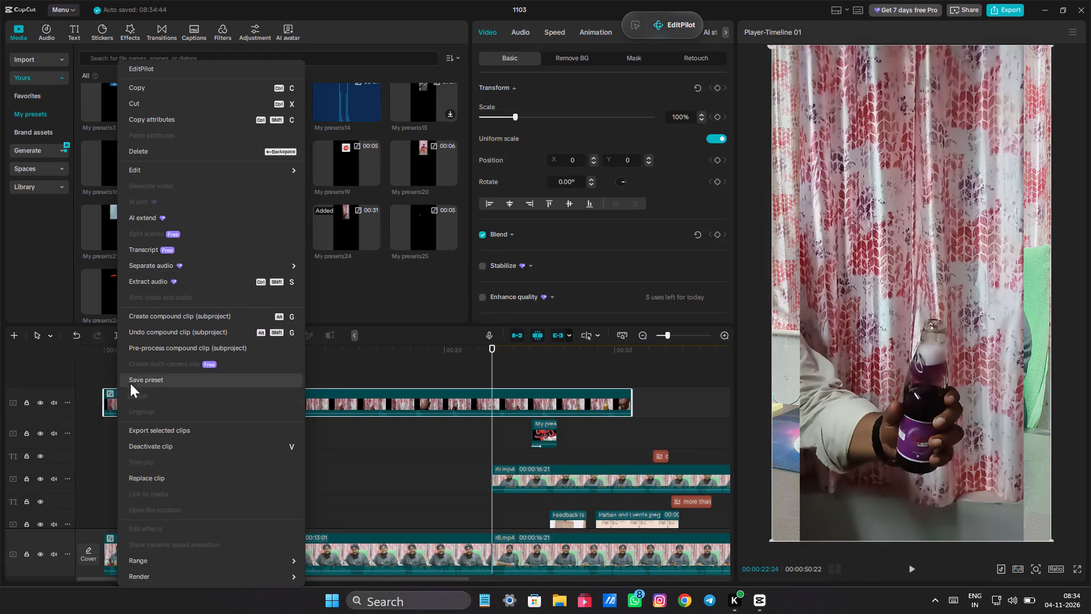
click(160, 329)
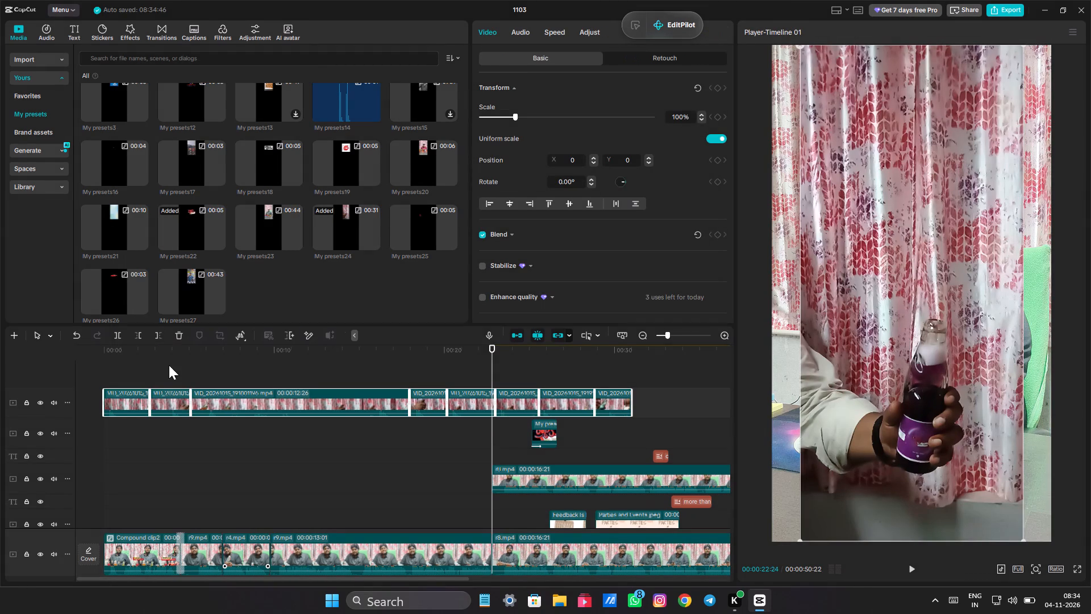
Play the ungrouped bottle clips from the timeline start to examine the available footage.
click(84, 363)
click(121, 357)
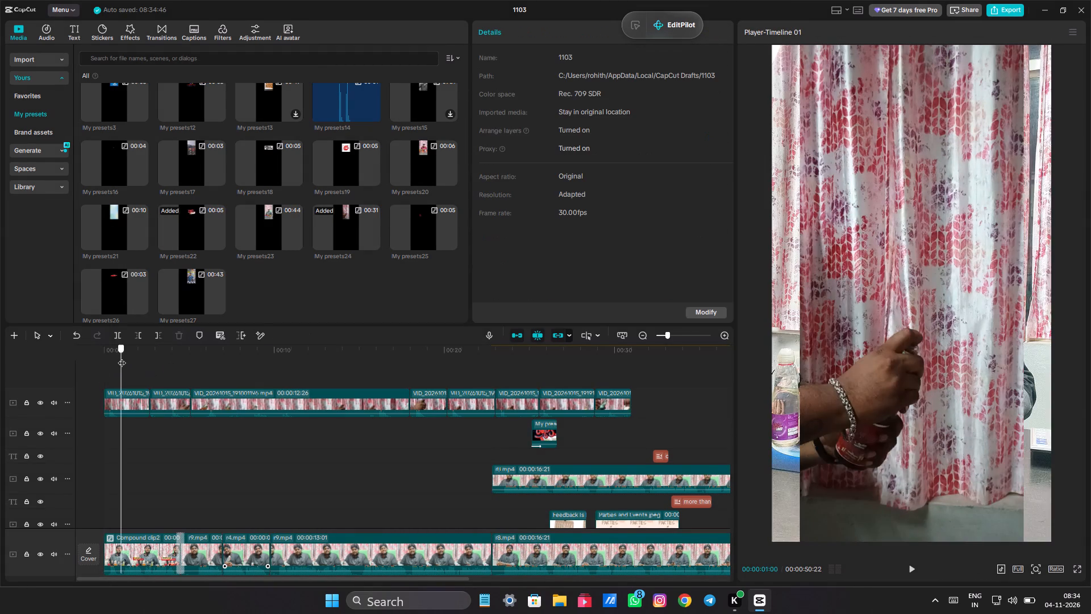
click(122, 357)
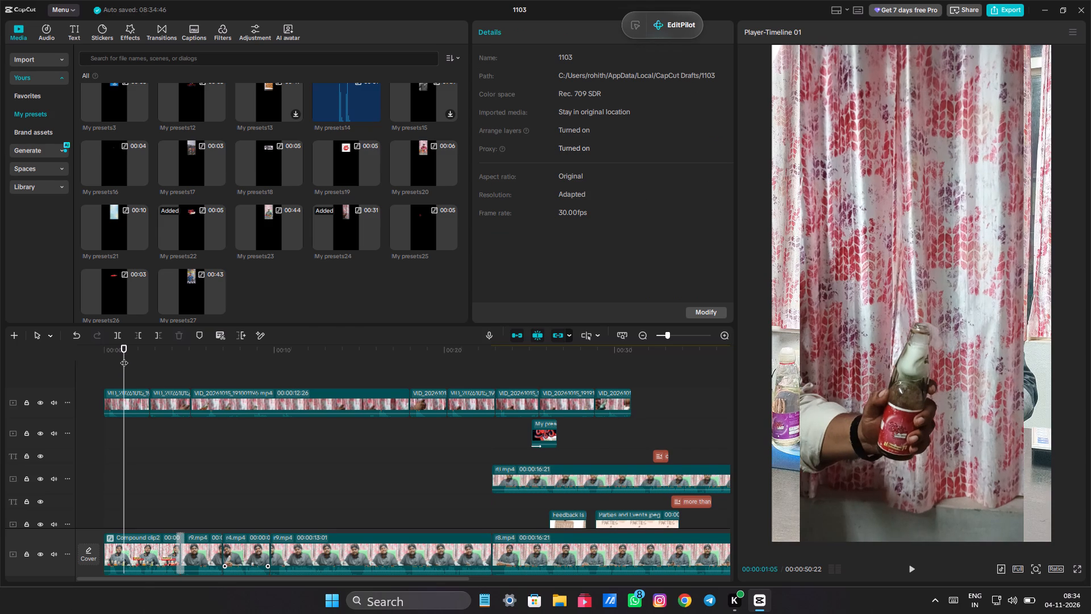
click(130, 368)
drag(130, 368, 92, 368)
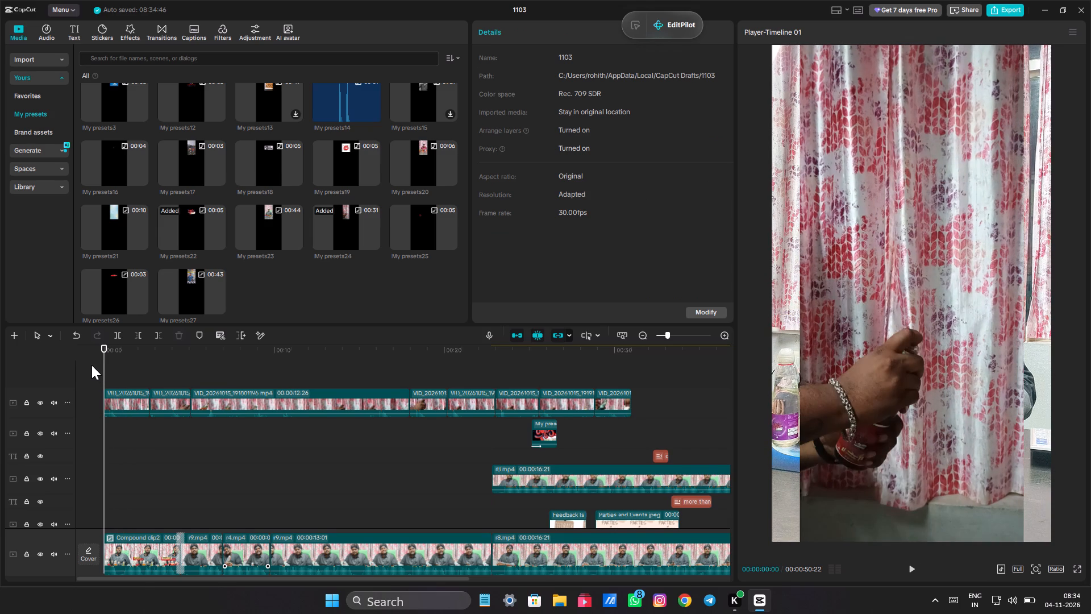
key(space)
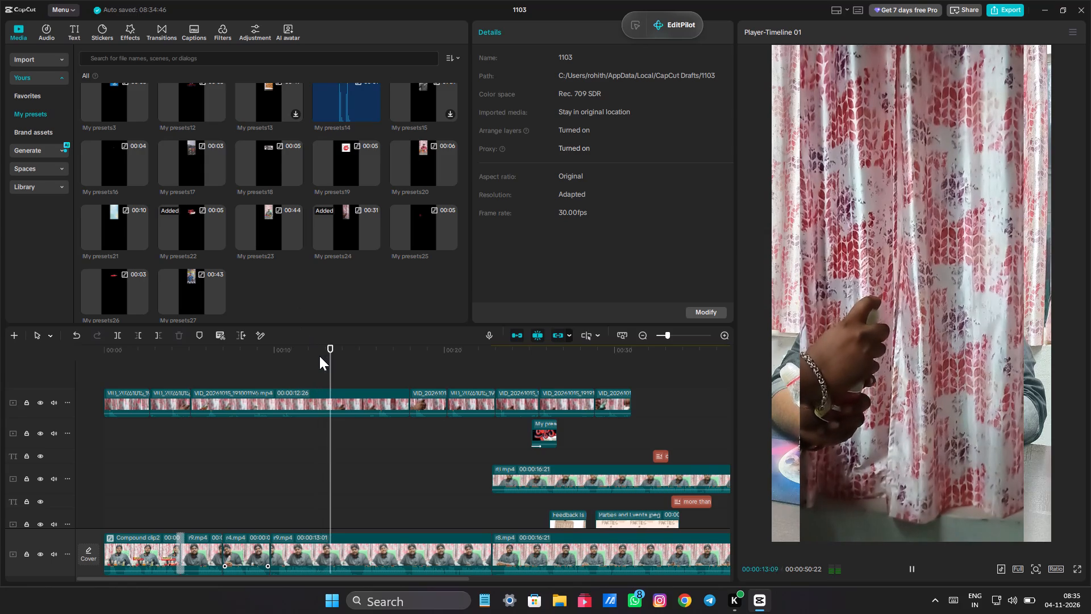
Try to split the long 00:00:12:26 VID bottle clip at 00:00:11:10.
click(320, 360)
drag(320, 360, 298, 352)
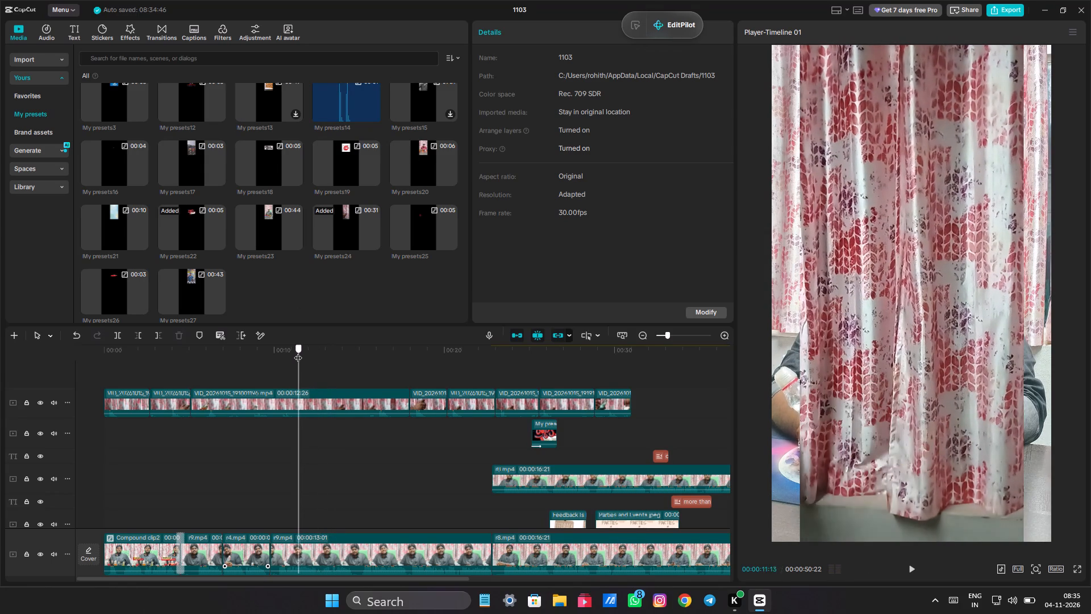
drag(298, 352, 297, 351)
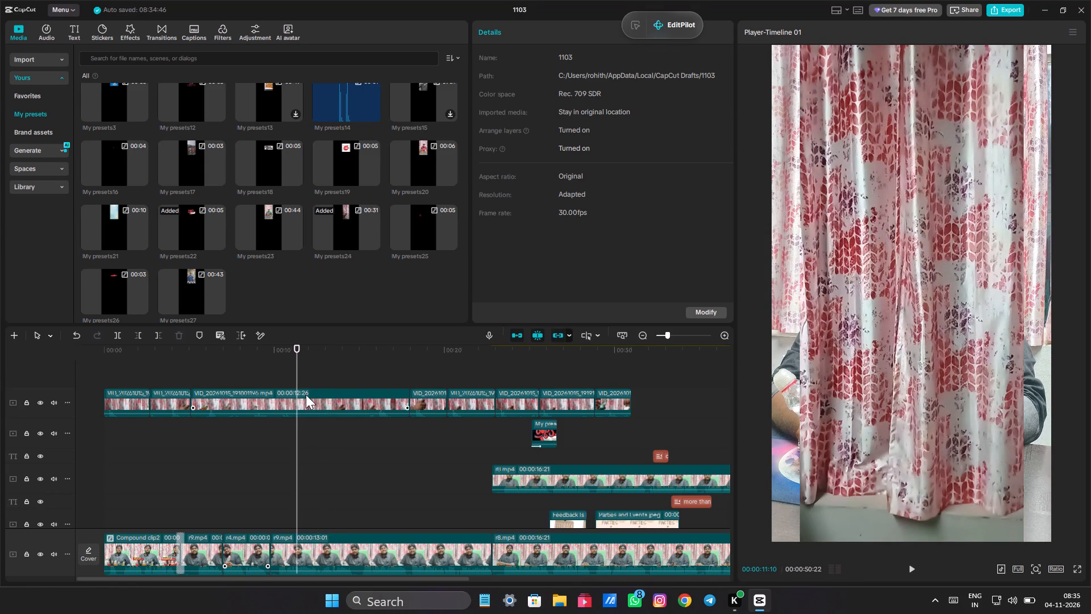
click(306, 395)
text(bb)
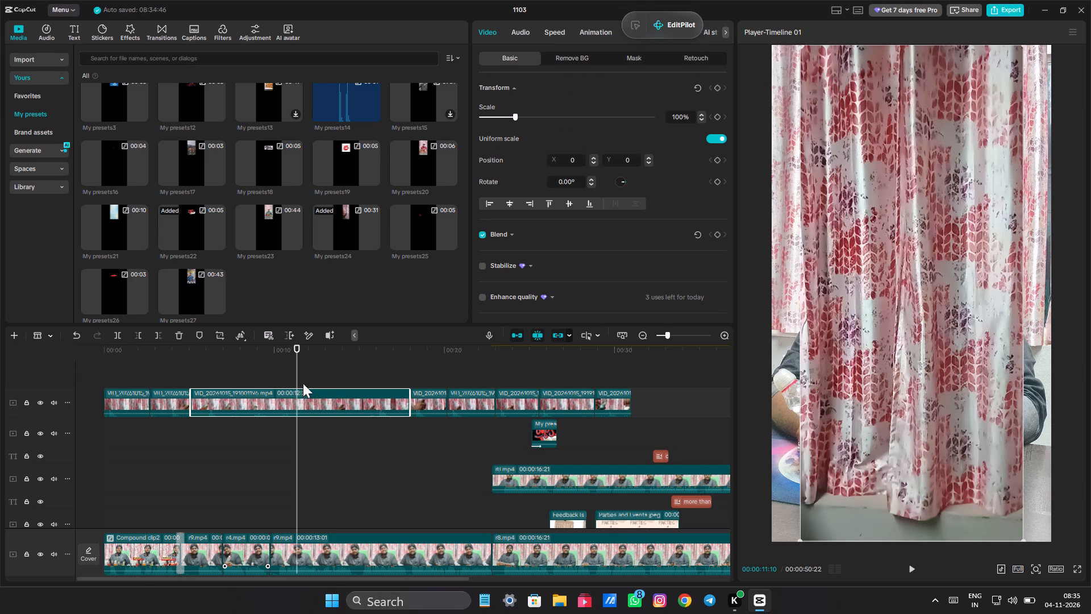
Play the VID bottle clips onward from 00:00:11:10, and again from the timeline start, to compare the bottle shots.
key(space)
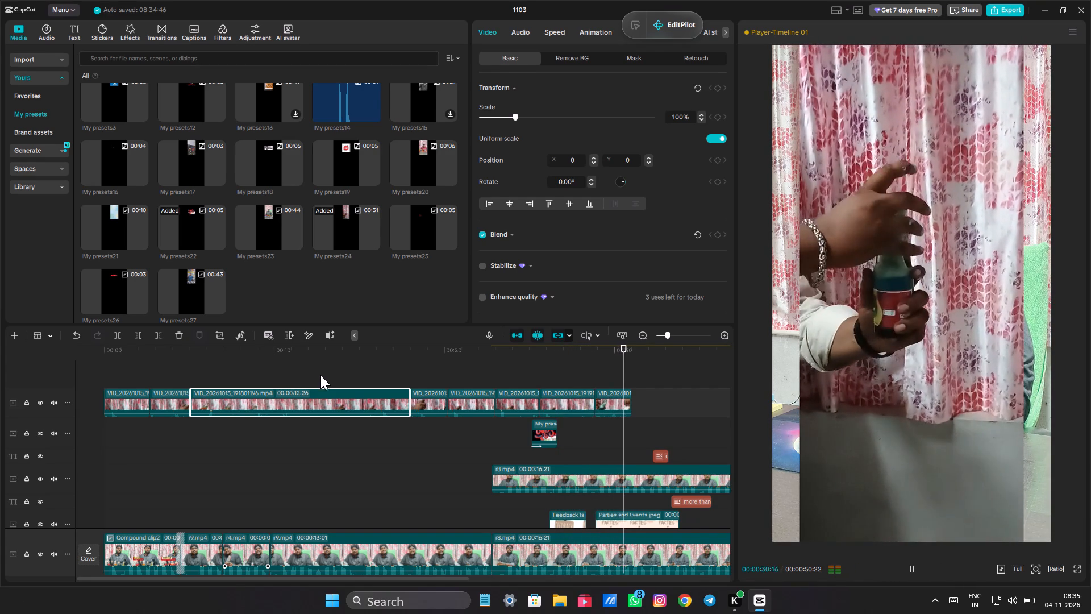
click(186, 372)
drag(186, 372, 83, 361)
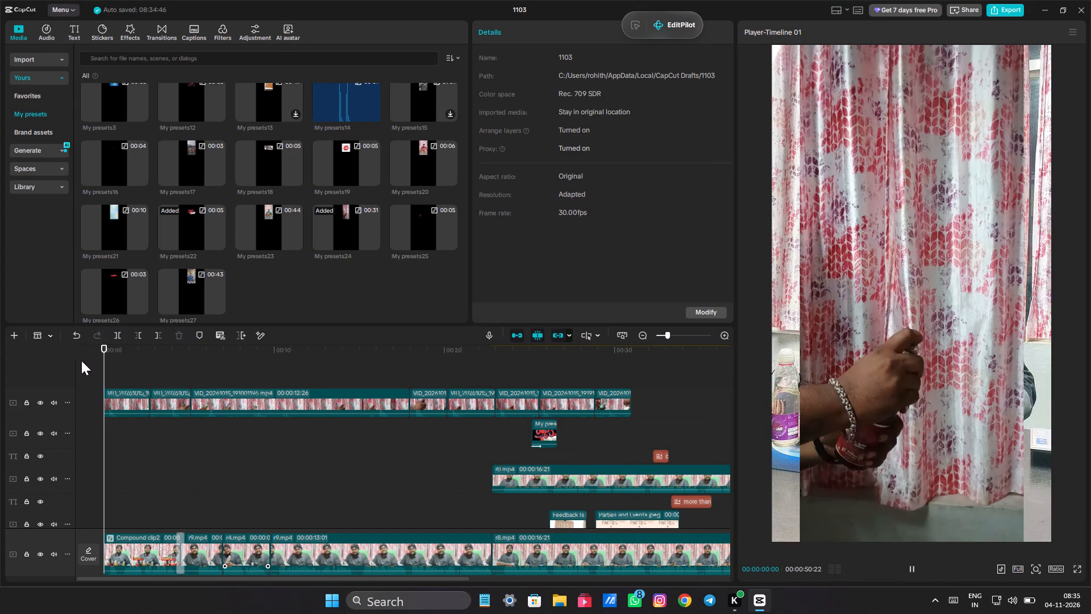
key(space)
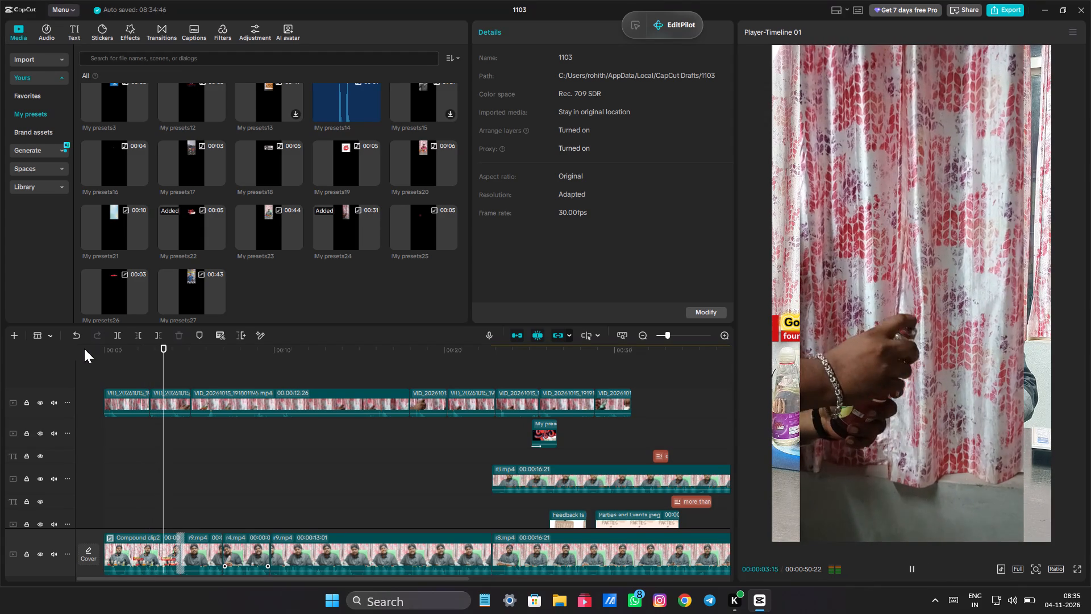
key(space)
Move the first VID bottle clip from the timeline start onto the My presets22 track, directly before My presets22.
key(a)
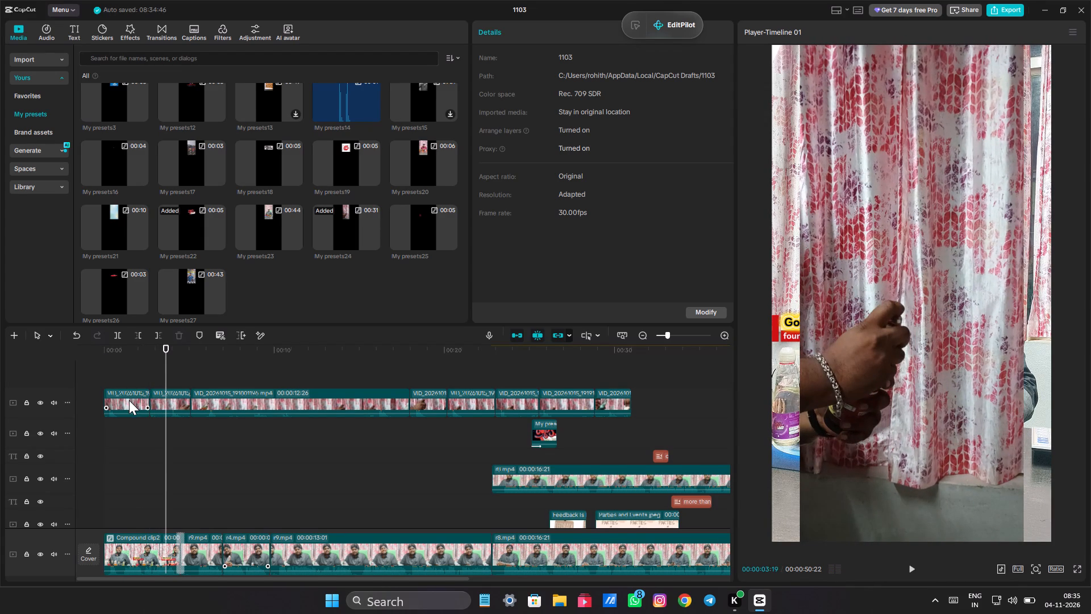
click(129, 400)
drag(129, 401, 354, 449)
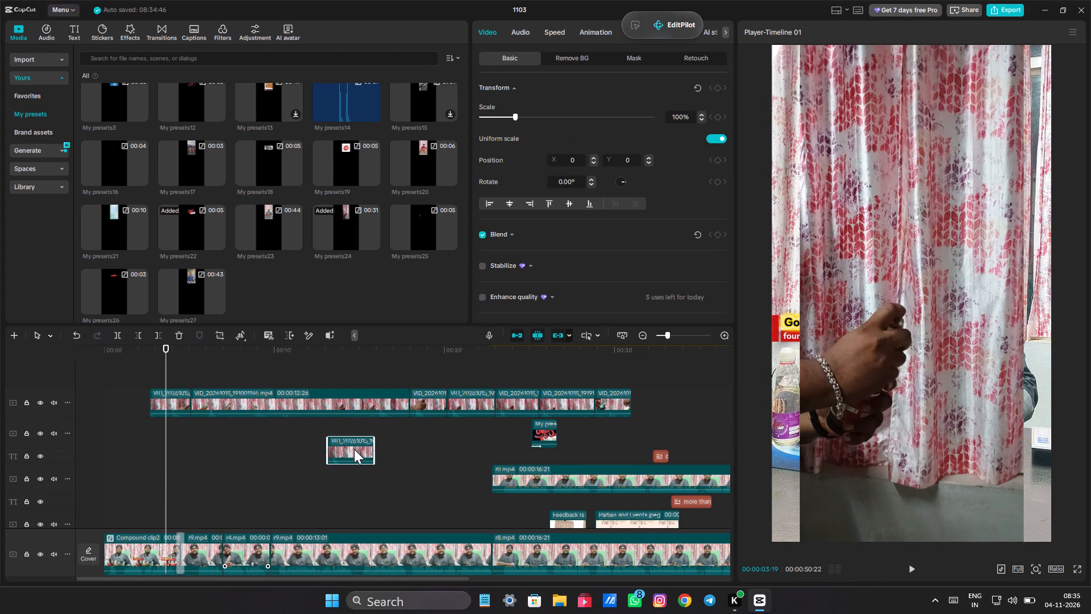
drag(354, 449, 507, 430)
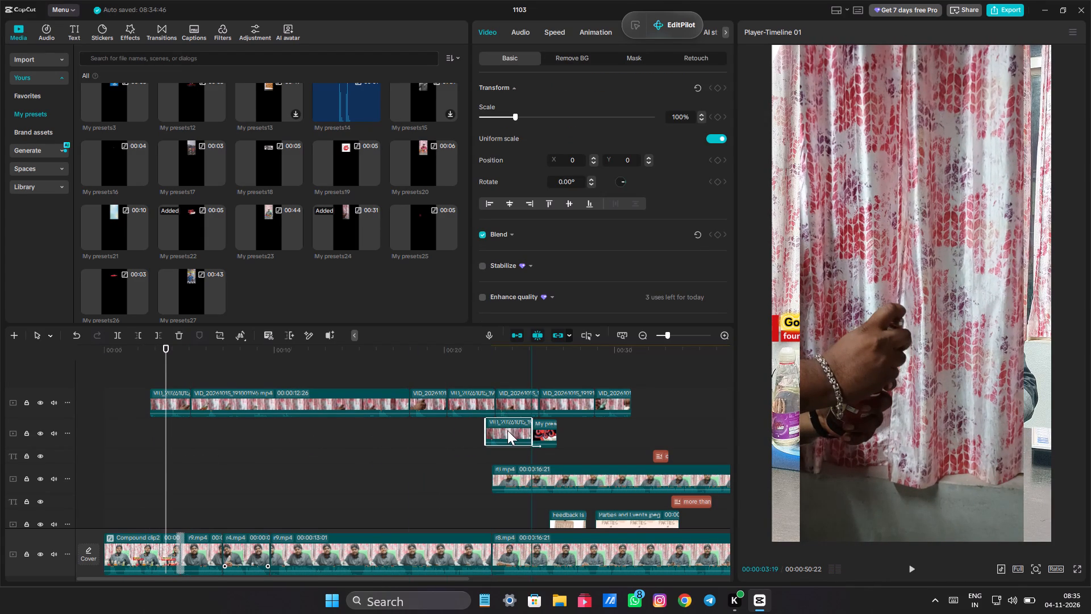
drag(507, 430, 511, 433)
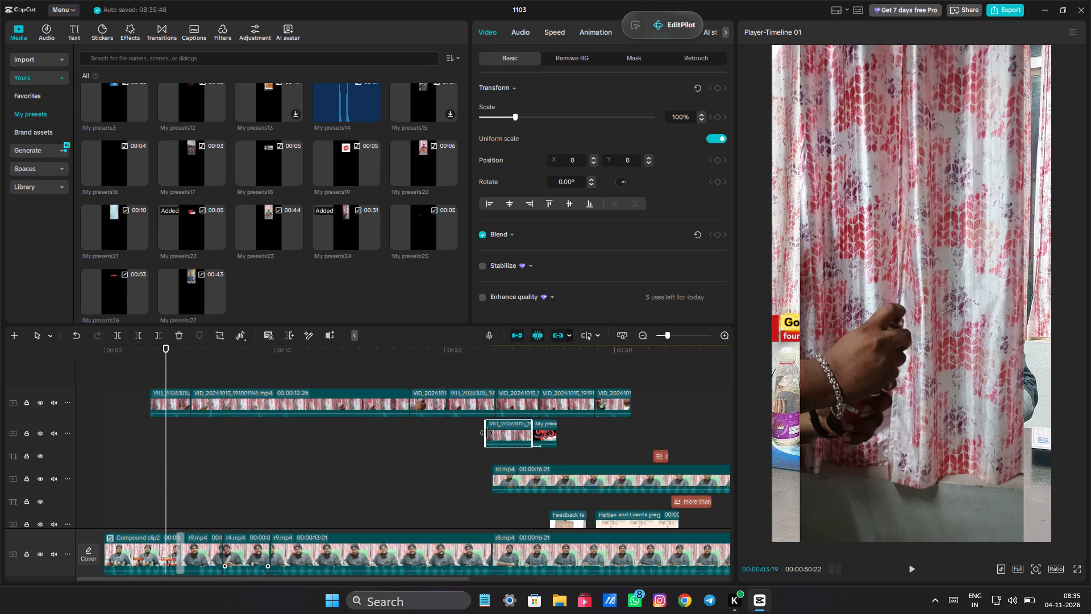
Play and scrub through the remaining VID bottle clips on the top track to examine their footage against the main video.
click(476, 433)
drag(456, 351, 426, 335)
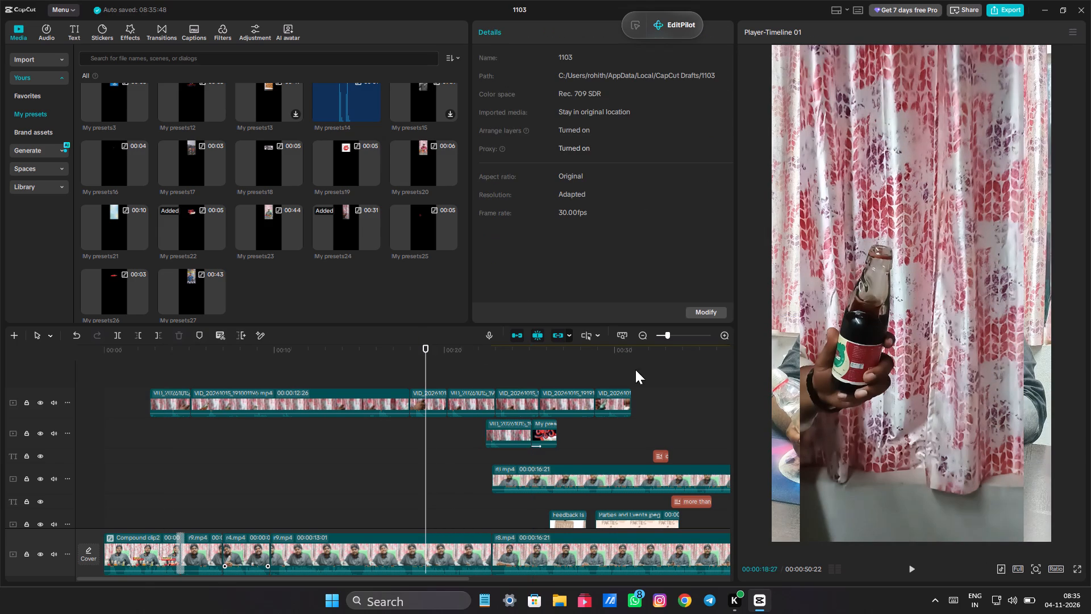
drag(342, 309, 253, 233)
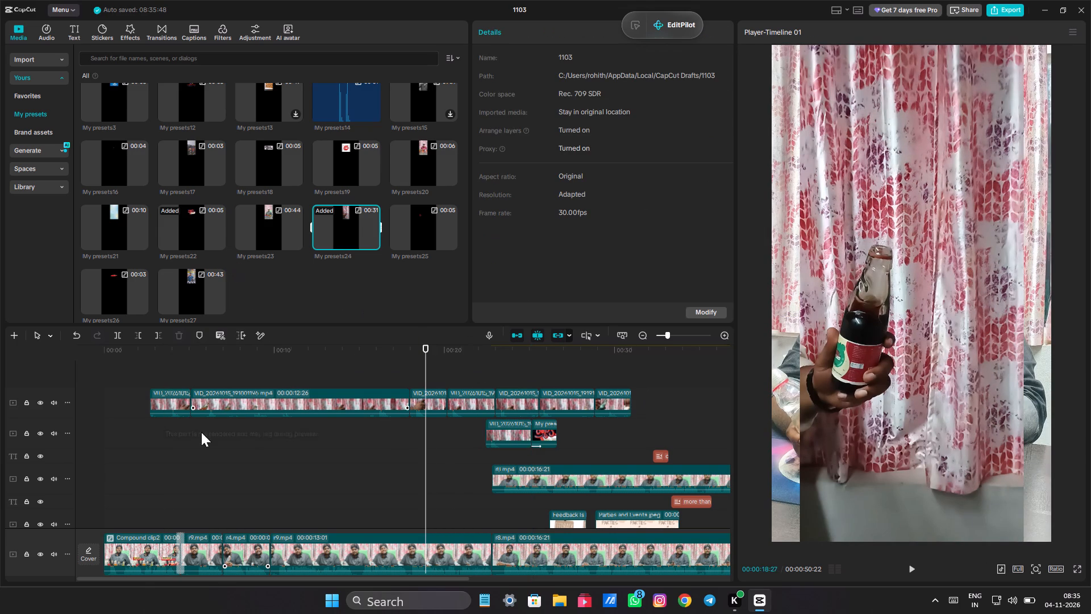
click(141, 380)
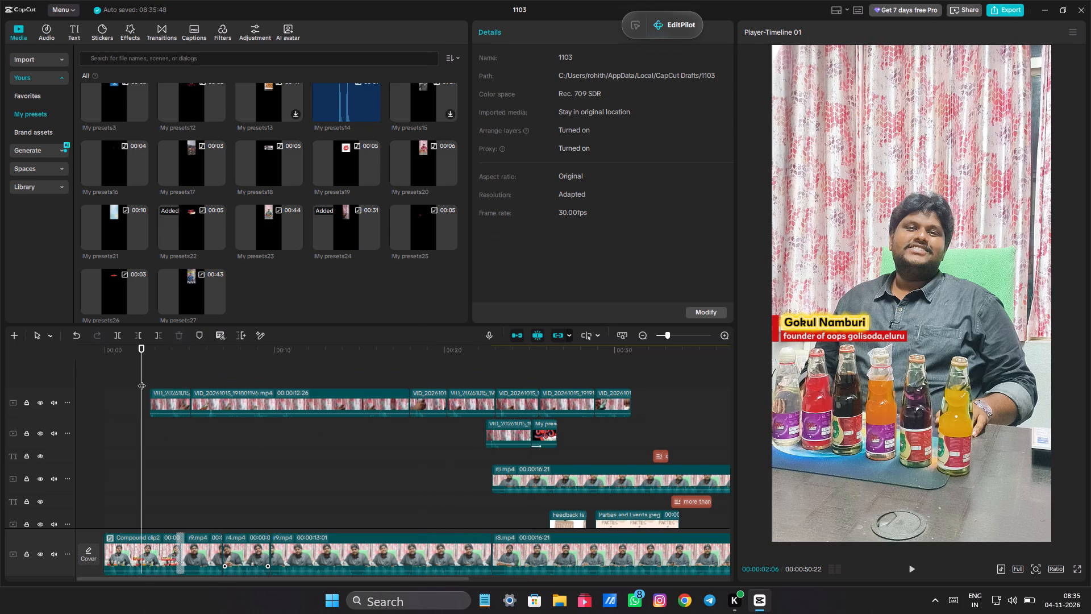
key(space)
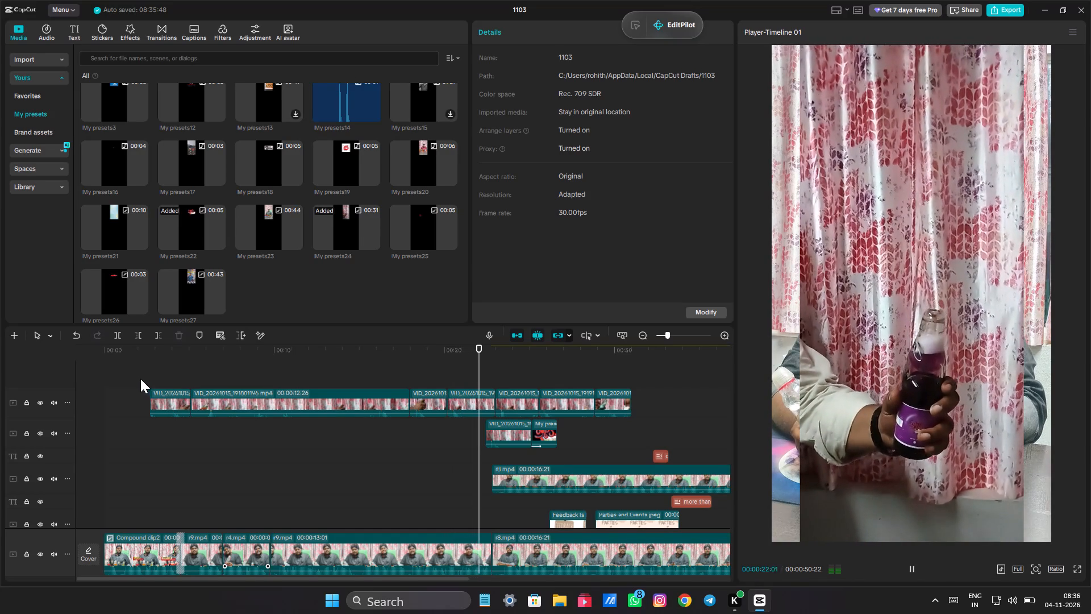
click(272, 374)
drag(272, 374, 317, 379)
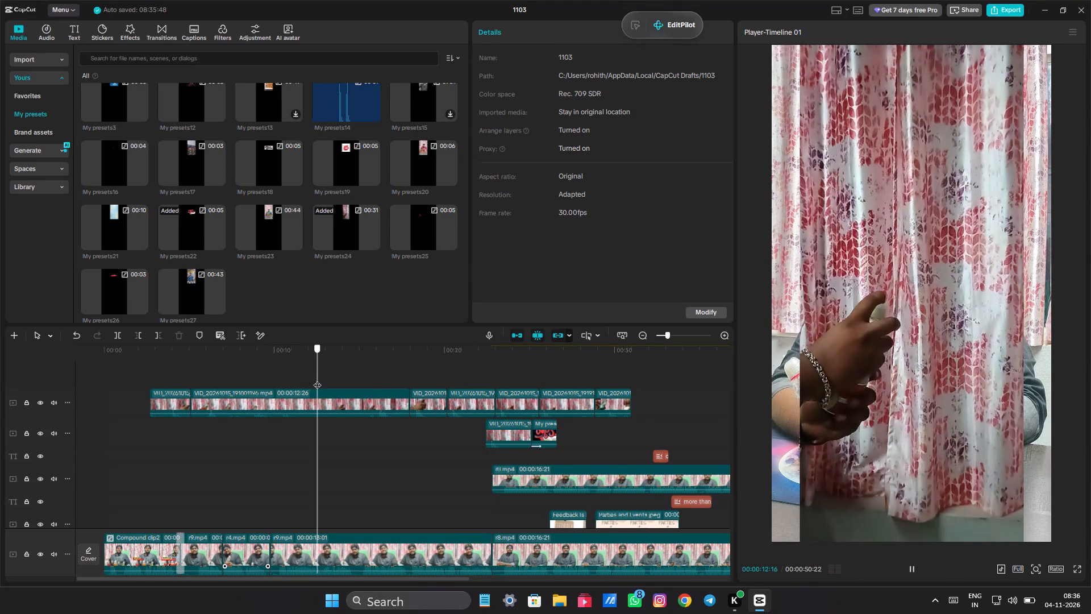
drag(317, 379, 303, 373)
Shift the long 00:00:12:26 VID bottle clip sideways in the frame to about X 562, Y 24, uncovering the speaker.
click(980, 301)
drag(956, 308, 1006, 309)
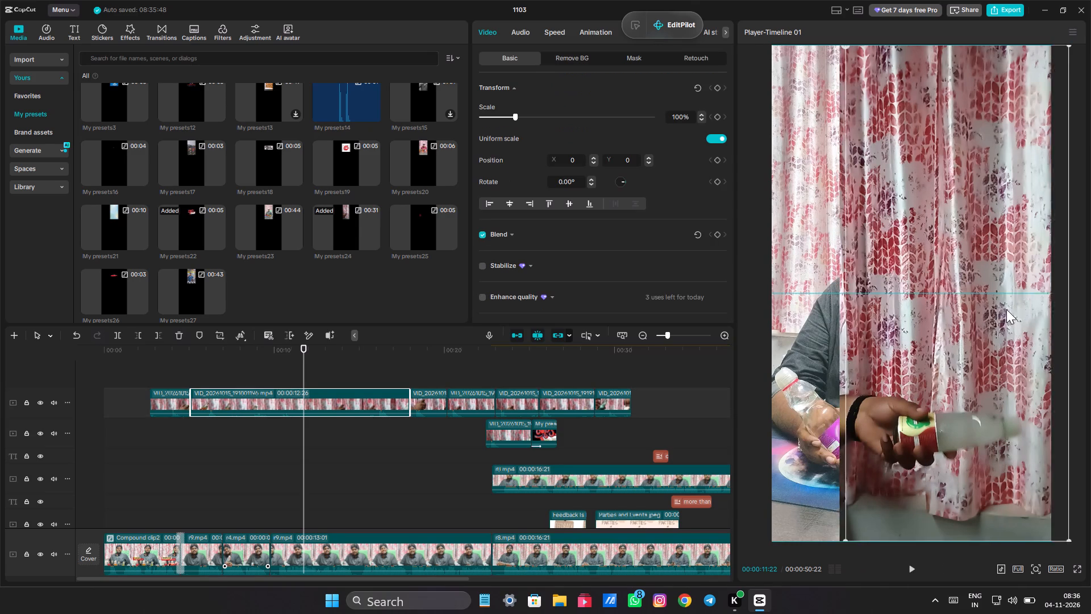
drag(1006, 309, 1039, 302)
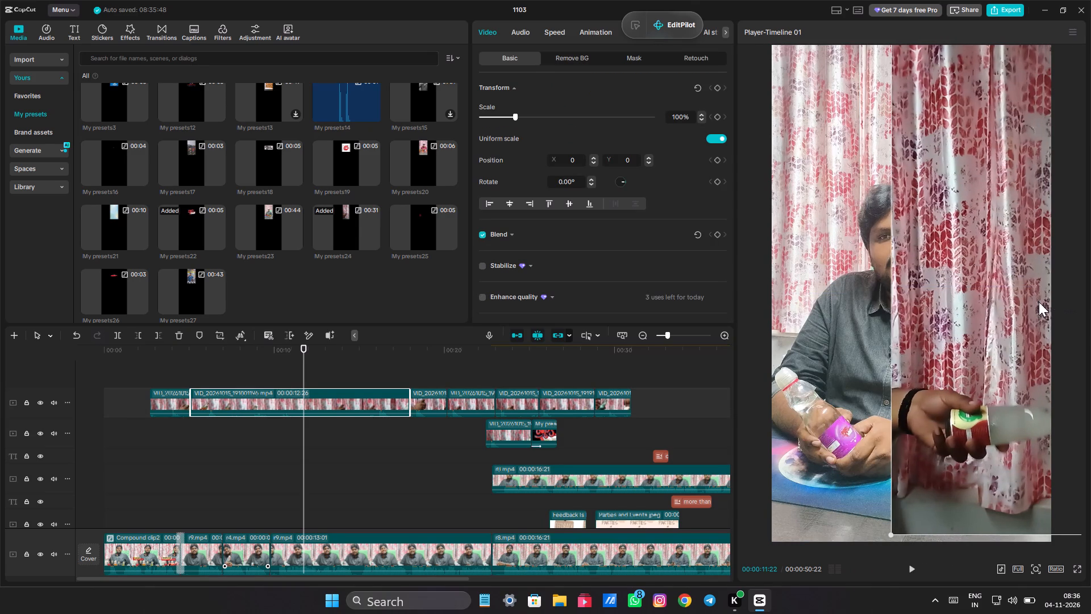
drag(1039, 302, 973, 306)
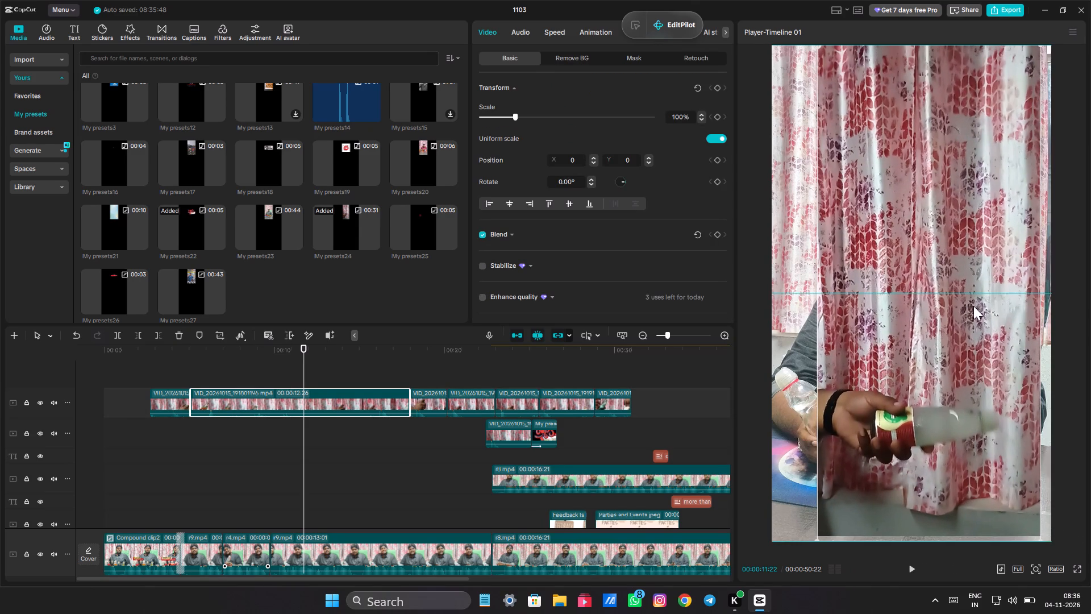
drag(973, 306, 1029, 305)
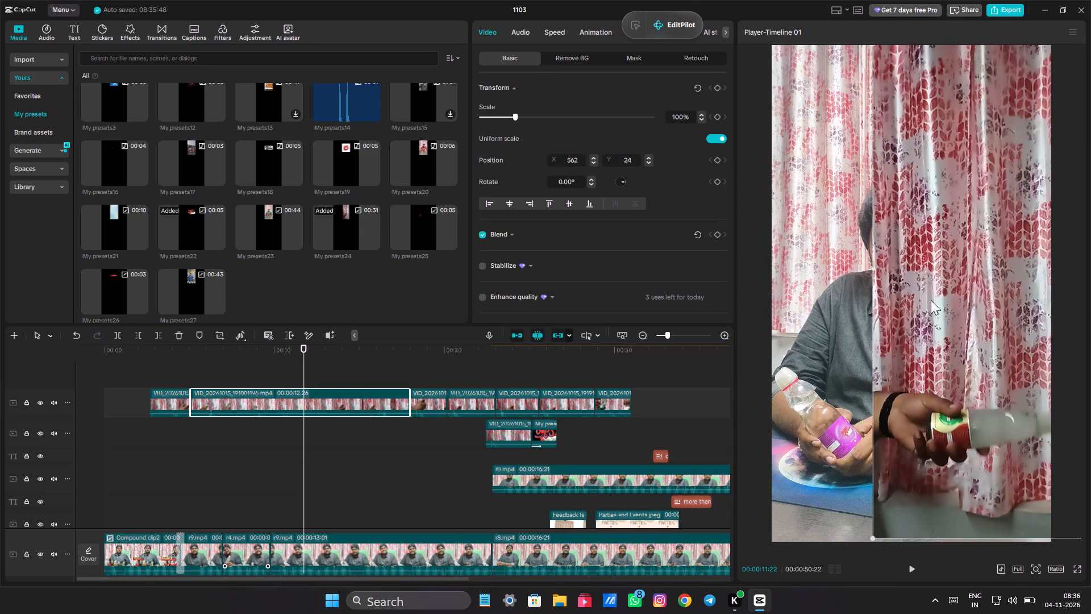
Look over the last VID bottle clips, and delete all the VID clips left on the top track.
click(467, 463)
drag(467, 463, 472, 463)
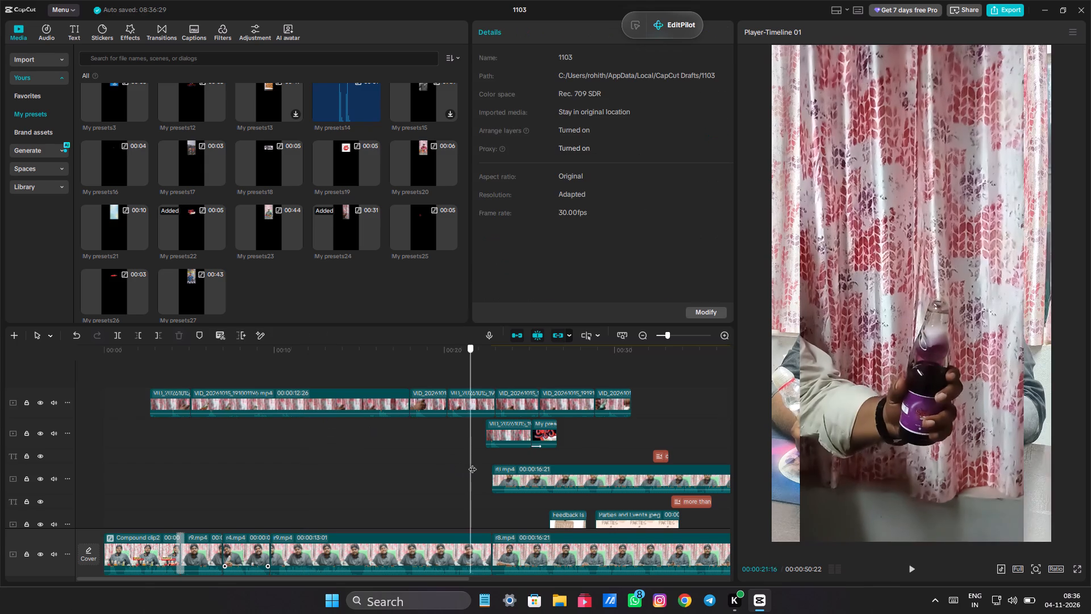
drag(472, 463, 484, 464)
click(535, 379)
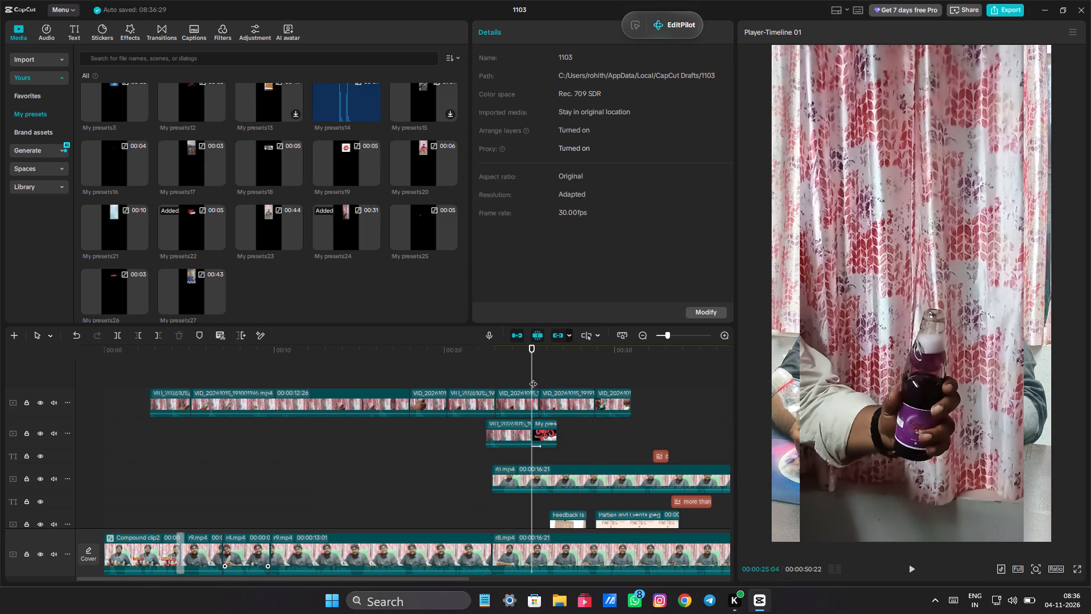
drag(533, 378, 598, 383)
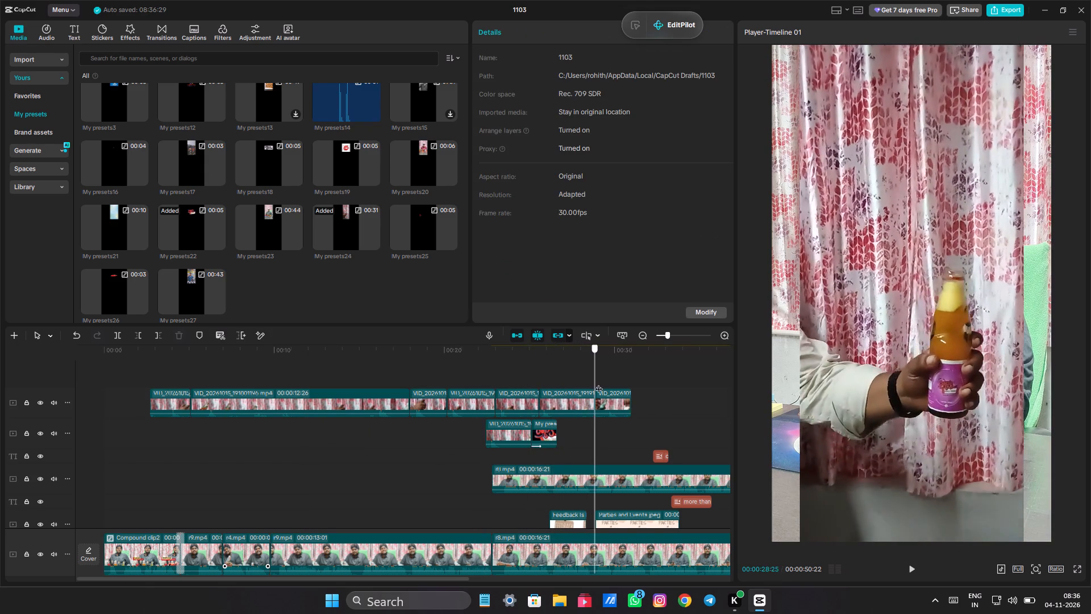
drag(598, 383, 603, 384)
drag(656, 400, 175, 374)
key(BackSpace)
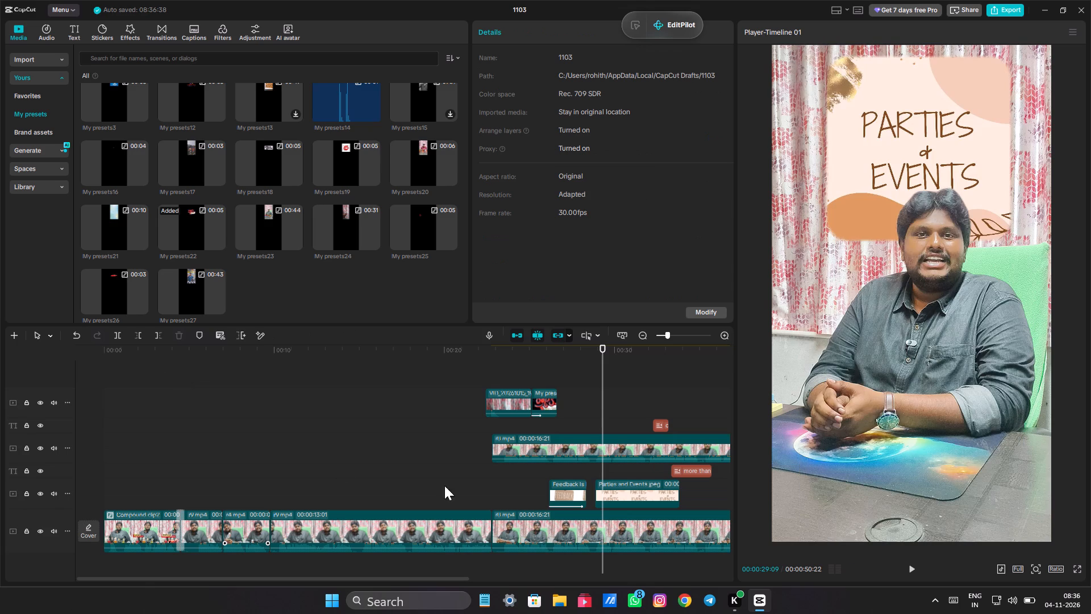
Play and scrub the section around the kept VID bottle clip and My presets22 to examine the cutaway's timing.
click(464, 409)
key(space)
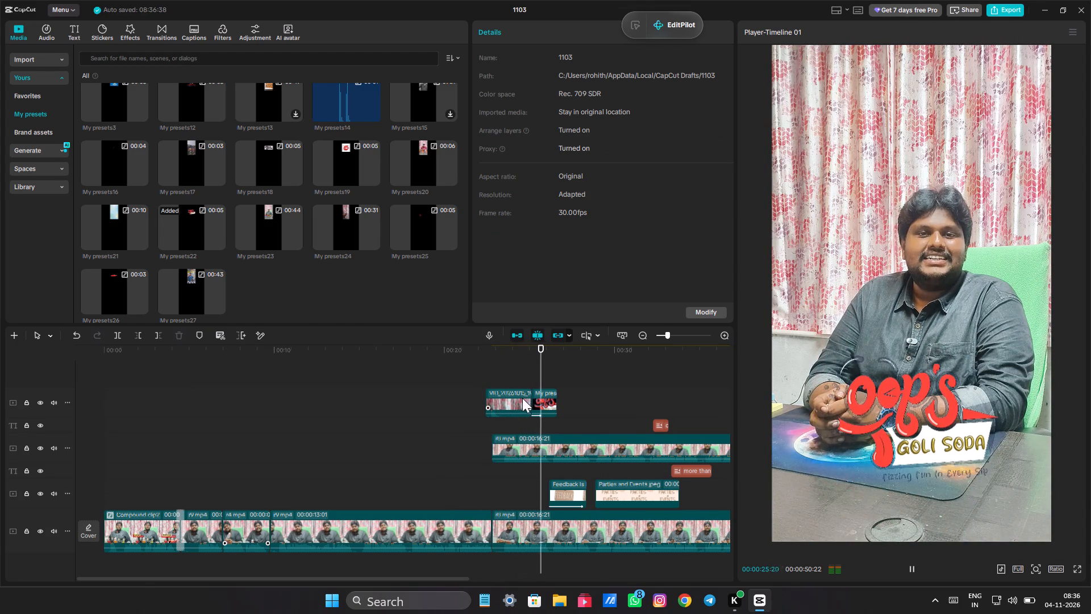
click(484, 380)
drag(484, 380, 507, 386)
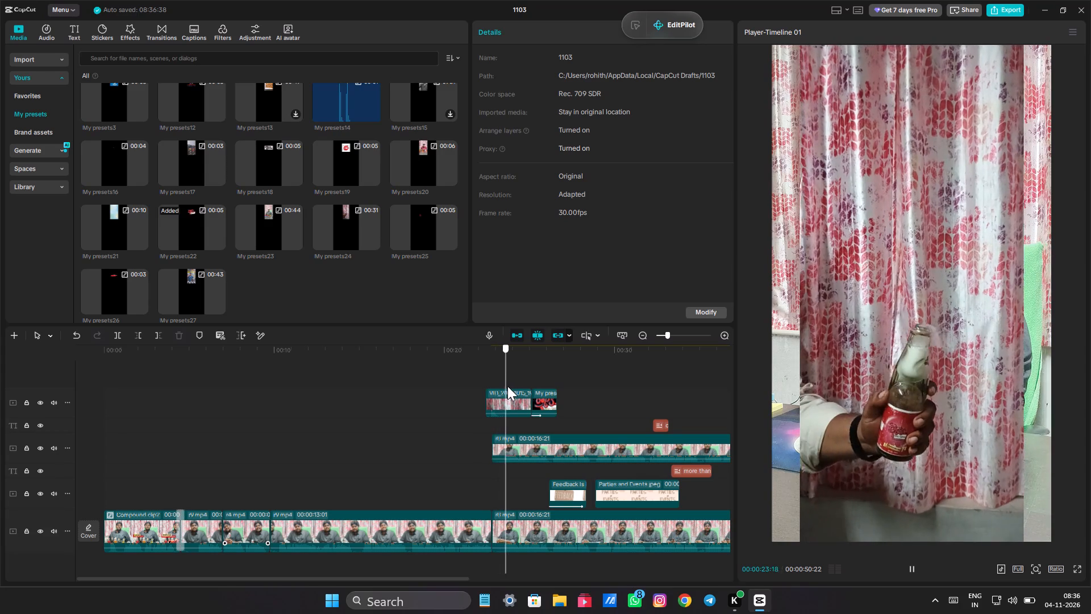
drag(507, 386, 531, 392)
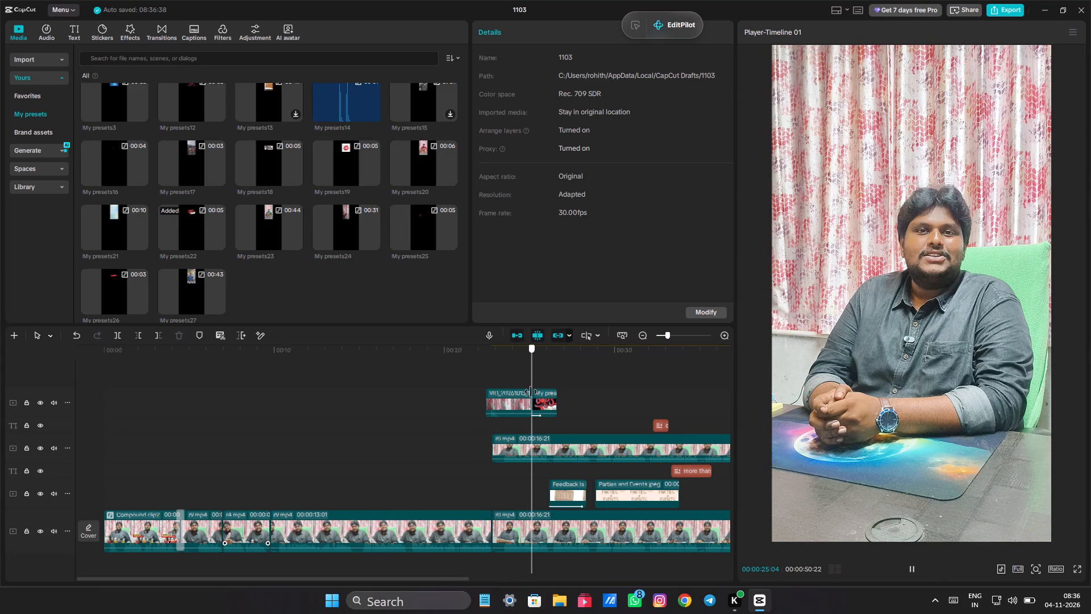
drag(531, 392, 511, 384)
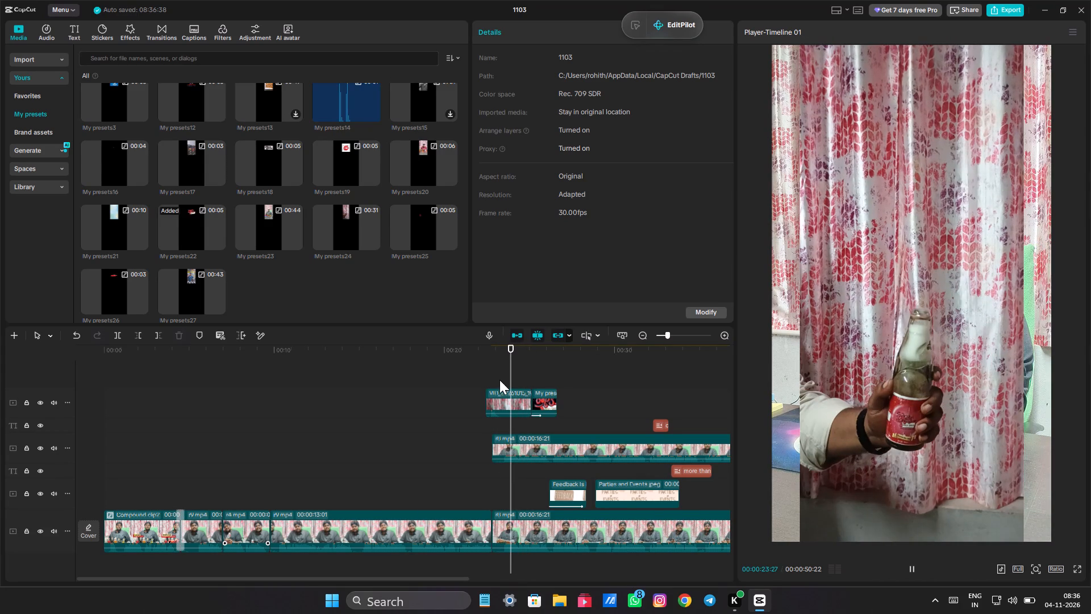
click(481, 376)
drag(481, 376, 461, 370)
Trim the end of the kept VID bottle clip back to 00:00:24:21, while the bottle is still held up.
click(510, 397)
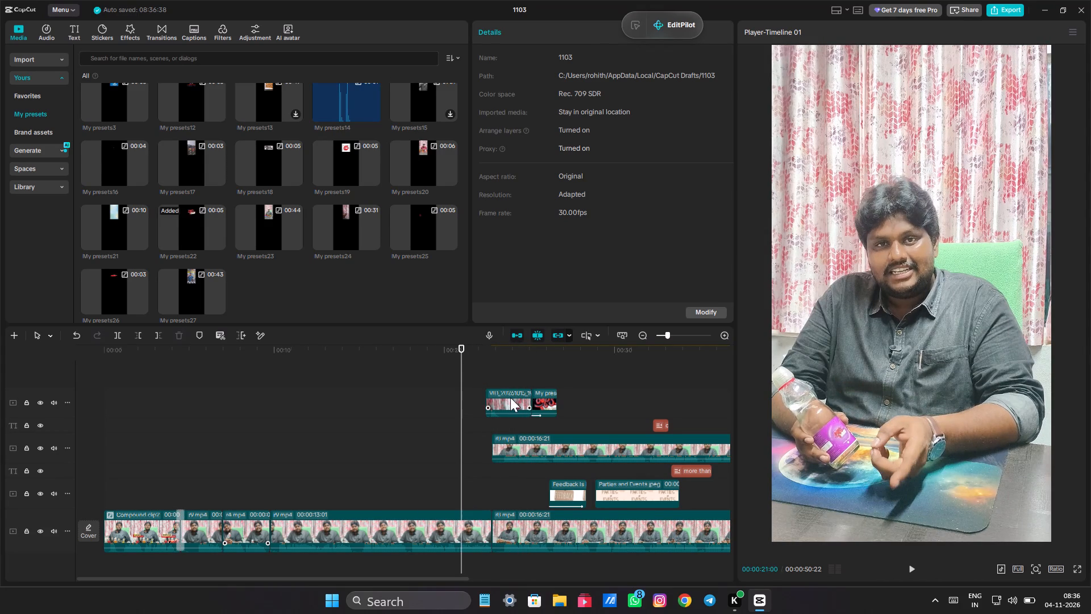
click(488, 375)
drag(488, 375, 499, 377)
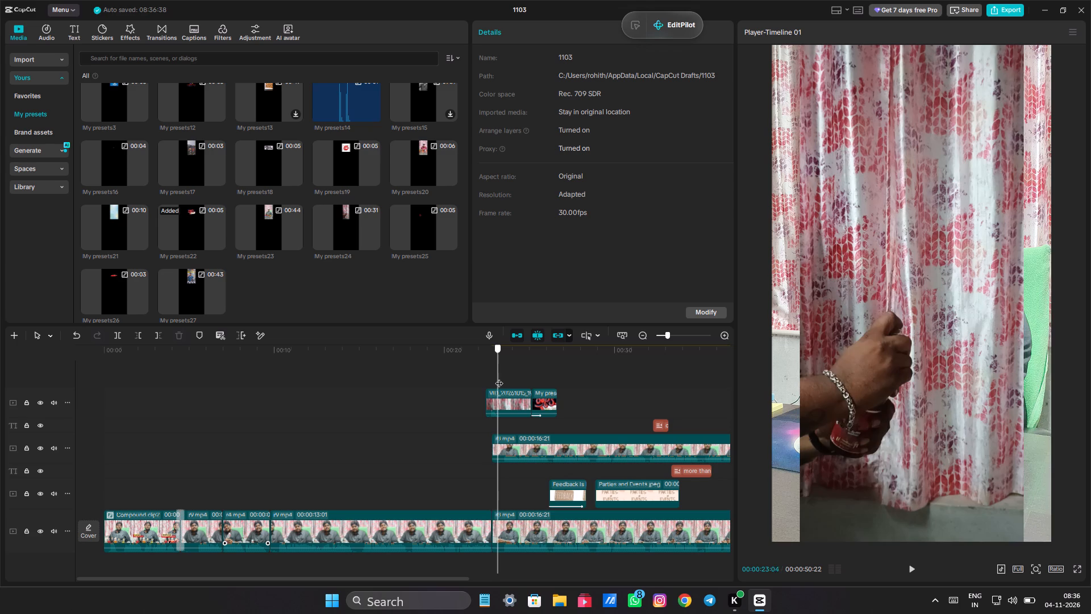
drag(499, 377, 519, 385)
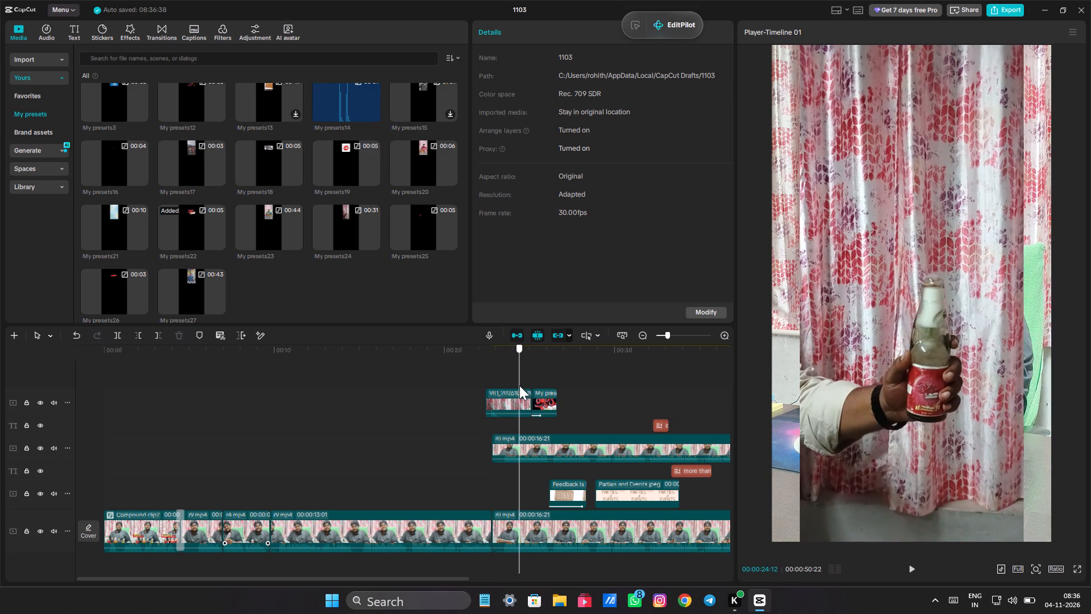
drag(519, 385, 523, 387)
right_click(523, 387)
click(502, 374)
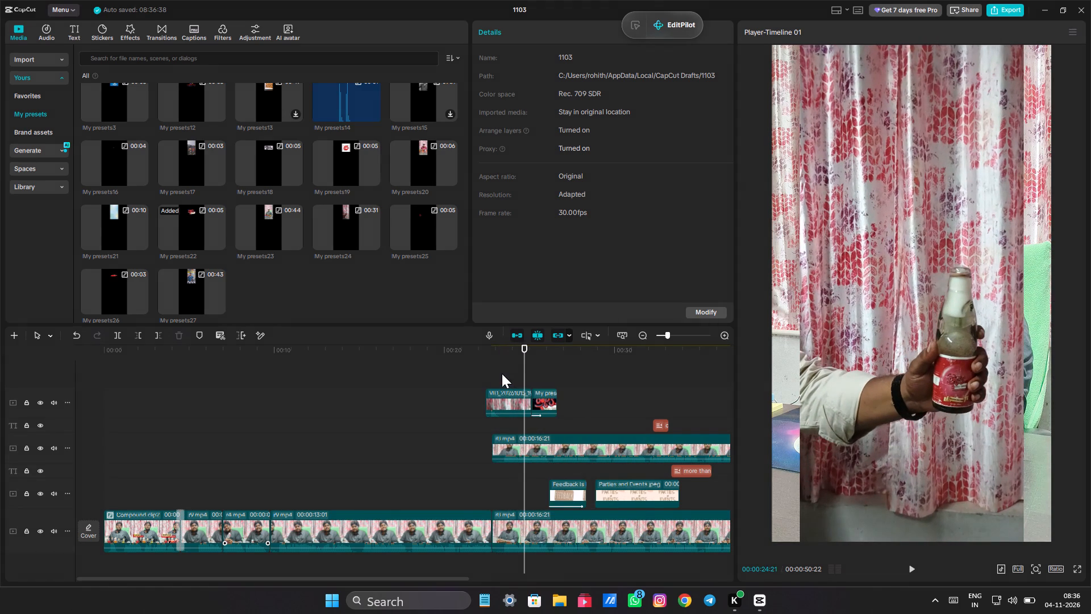
click(513, 392)
drag(534, 400, 530, 400)
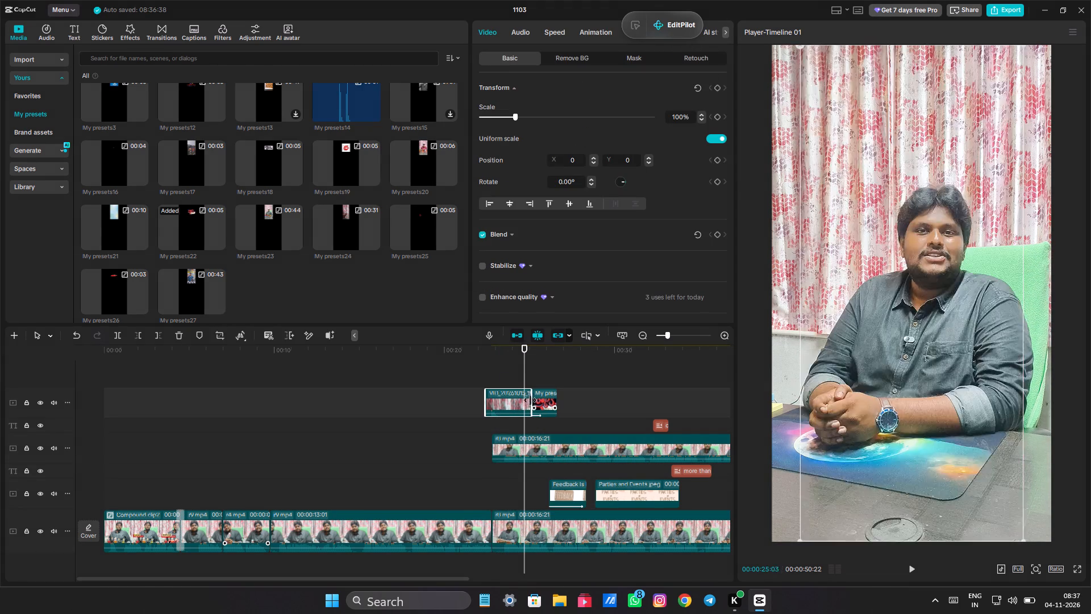
drag(530, 400, 526, 399)
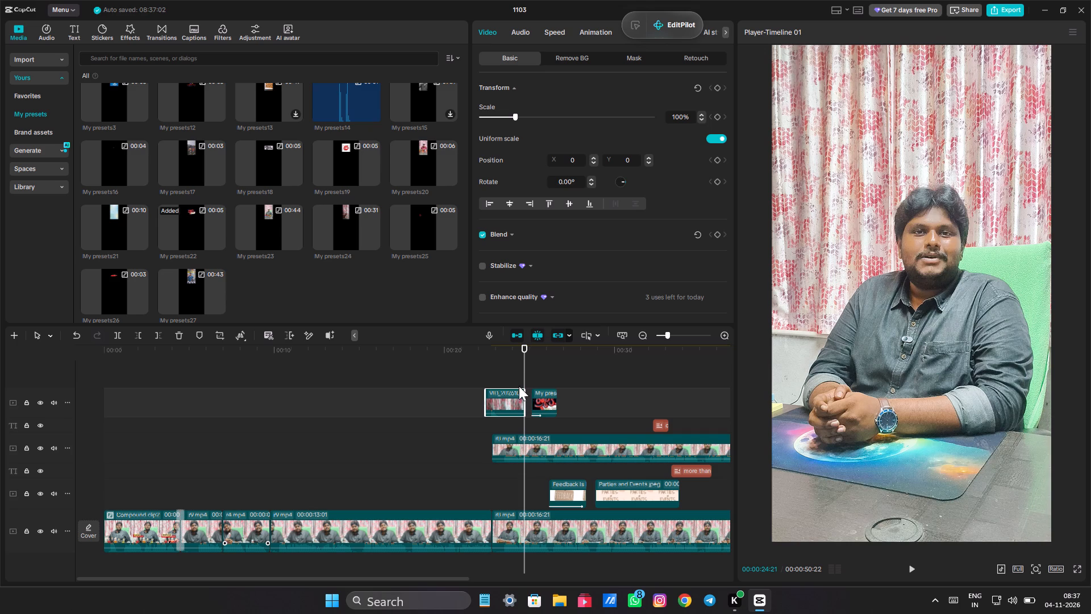
Move the trimmed VID bottle clip later so that its end meets the start of My presets22.
ctrl+scroll(544, 424, up, 2)
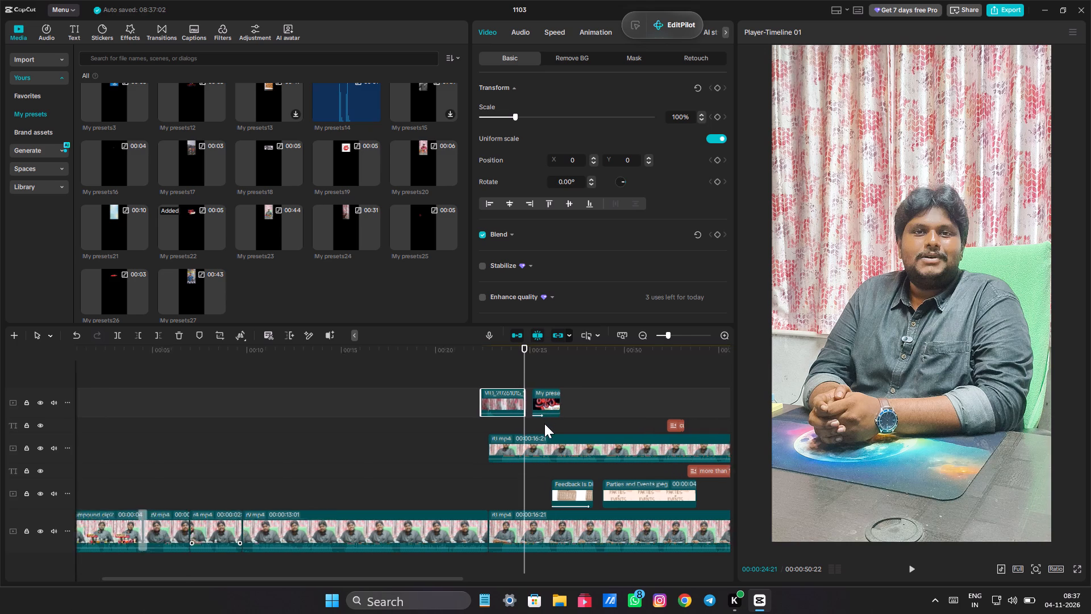
ctrl+scroll(544, 424, up, 8)
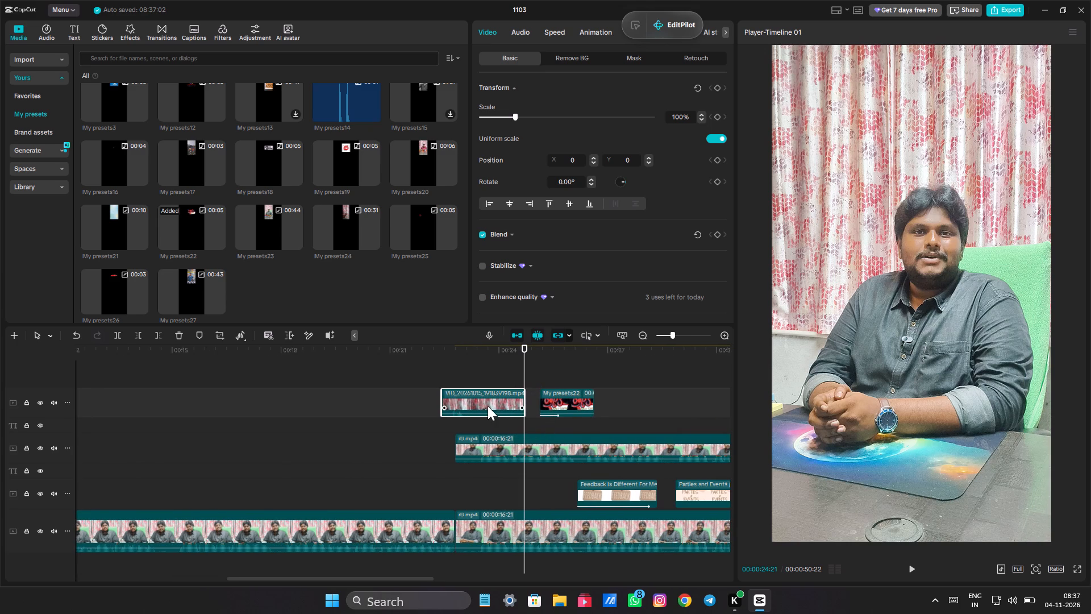
drag(488, 406, 500, 407)
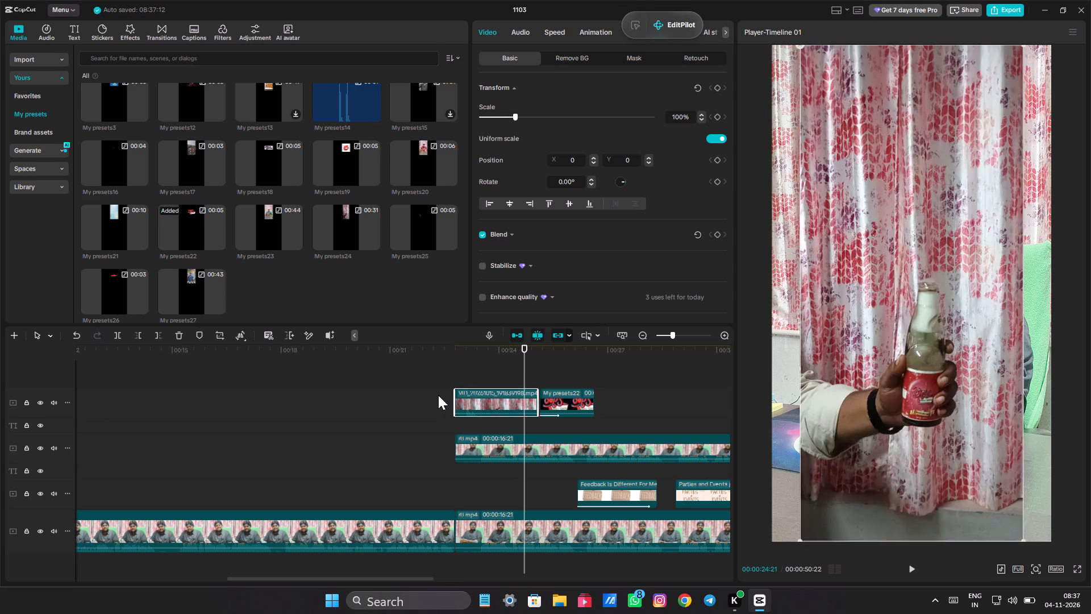
Play the edit from the timeline start through the bottle cutaway and logo to review it, and select My presets22.
click(438, 395)
drag(438, 395, 45, 361)
key(space)
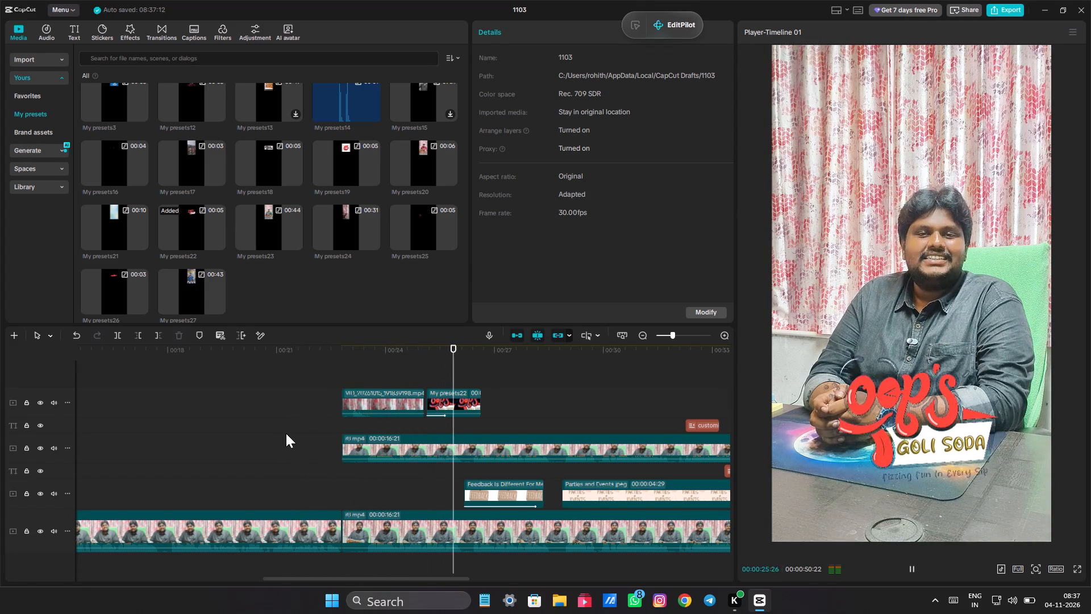
click(448, 399)
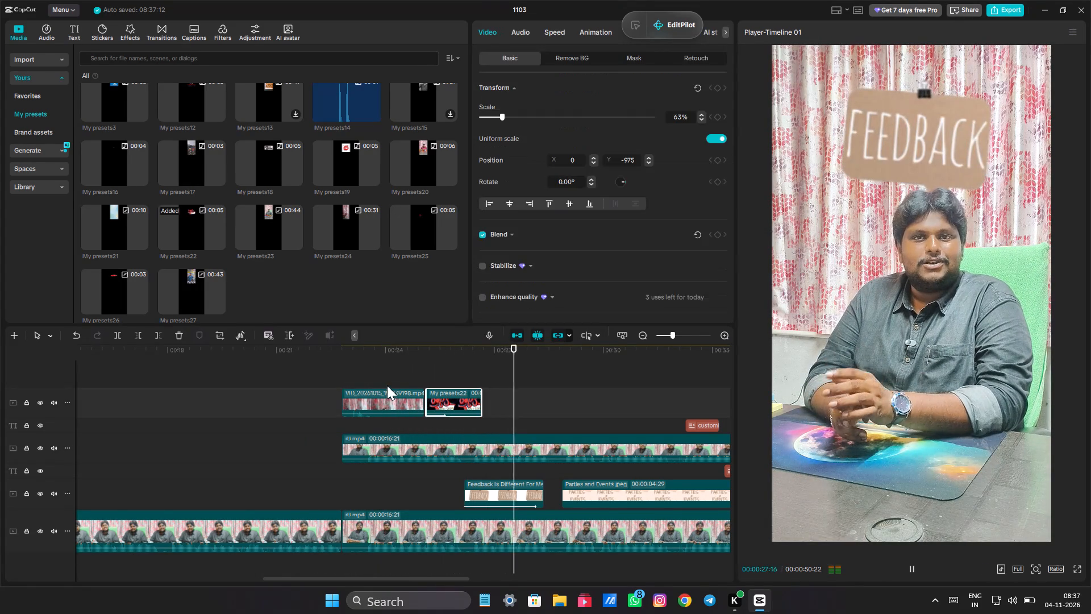
Scale up the VID bottle clip above 100% so the bottle shot covers the full width of the frame.
click(387, 385)
click(387, 395)
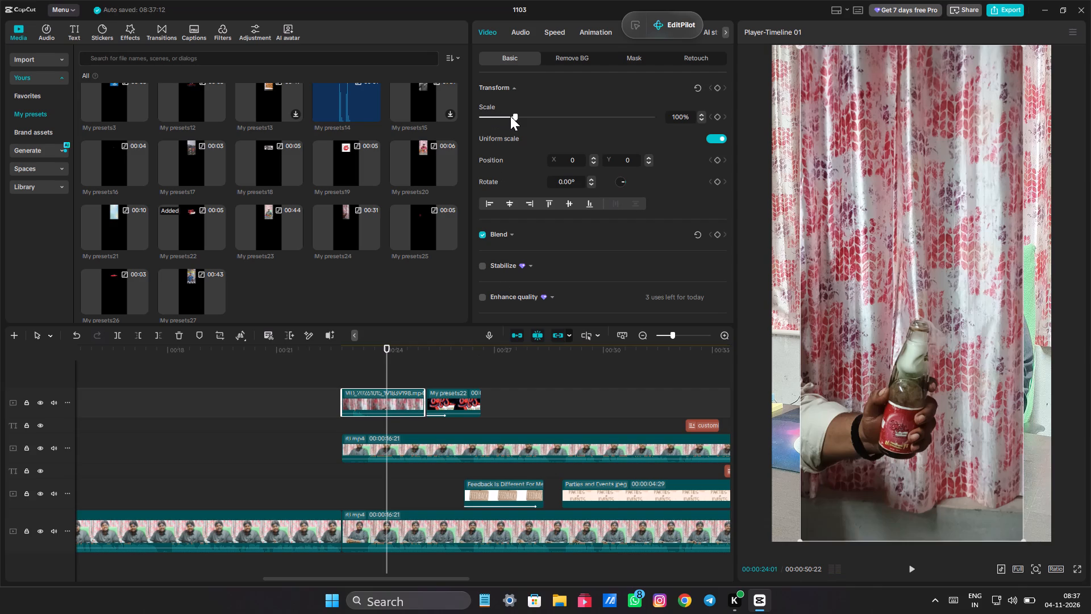
drag(514, 117, 524, 121)
Play the edit from just before the bottle cutaway through the flavours text and contact section to the closing Oop's logo animation to review it.
click(319, 386)
key(space)
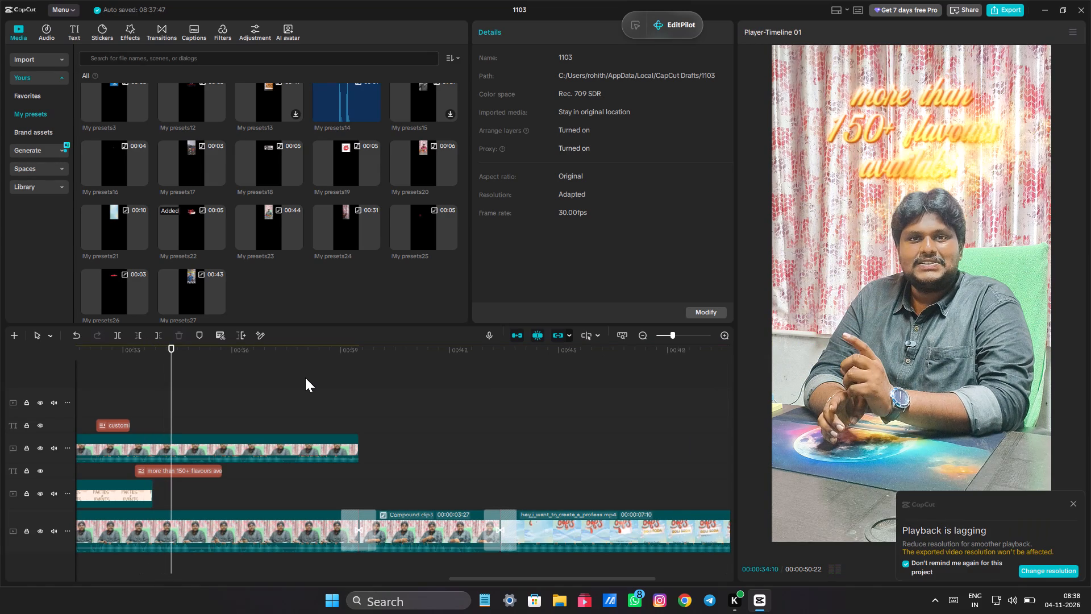
click(1071, 504)
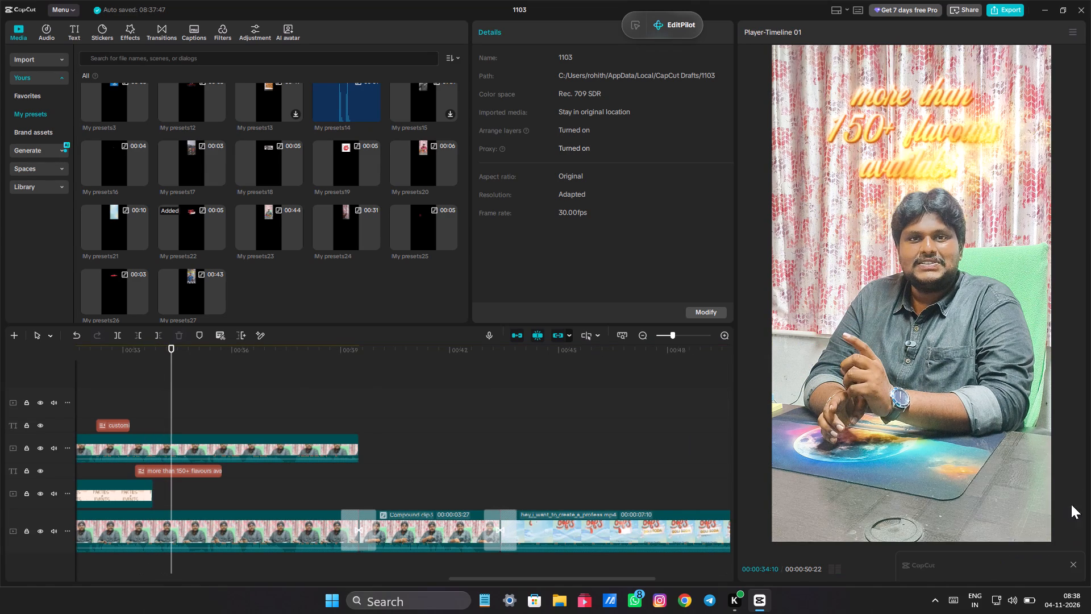
click(914, 568)
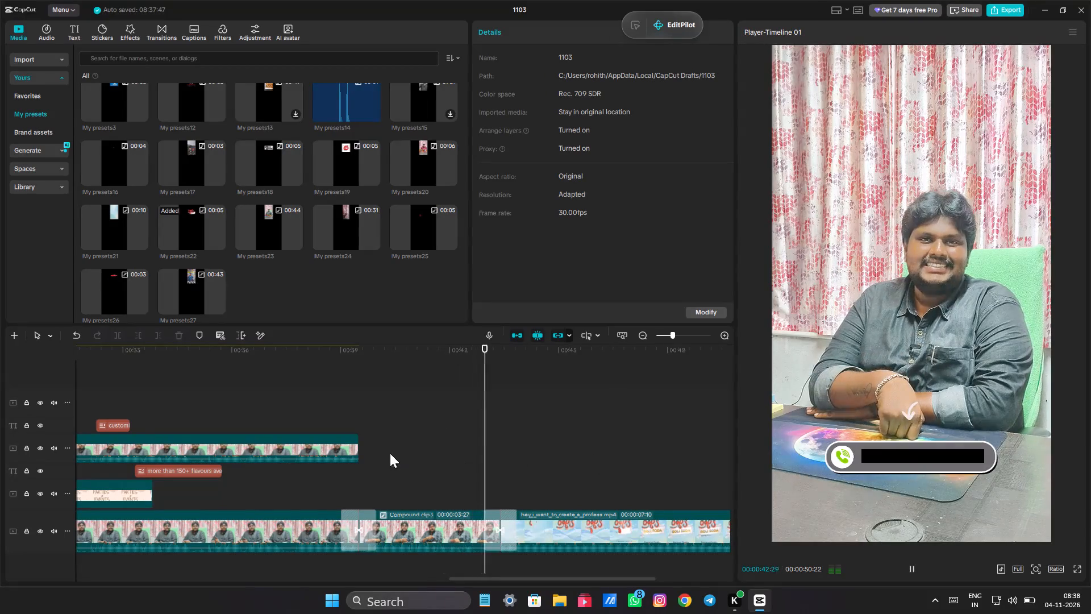
ctrl+scroll(461, 454, down, 14)
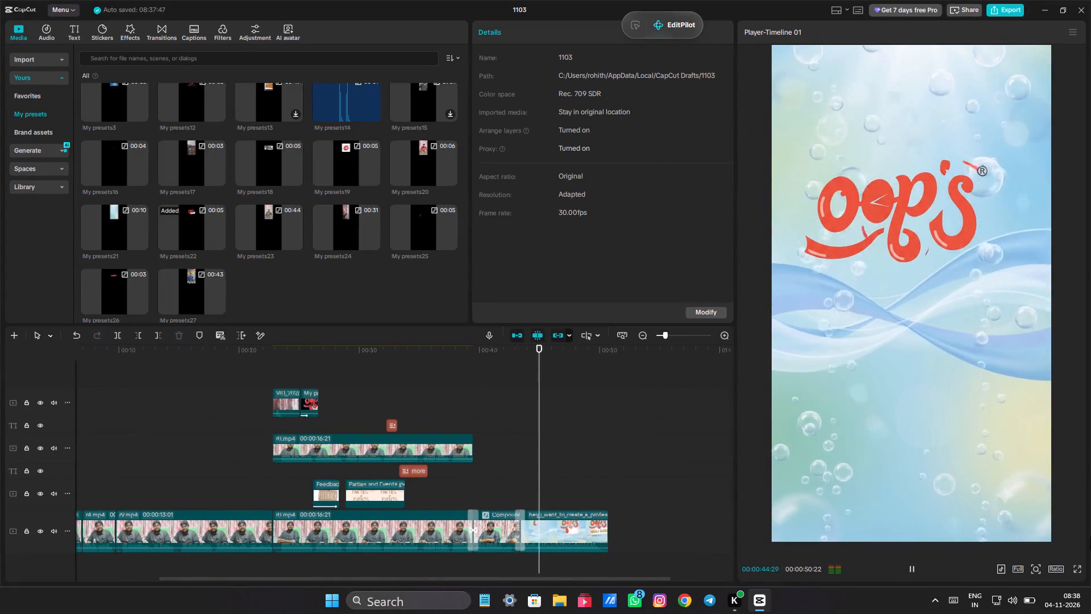
click(912, 569)
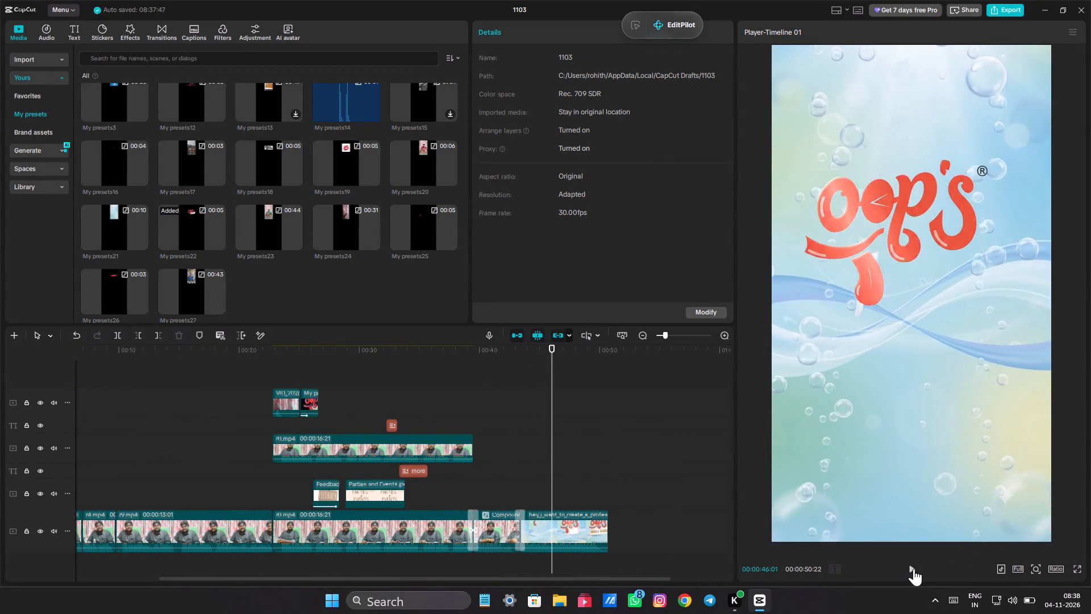
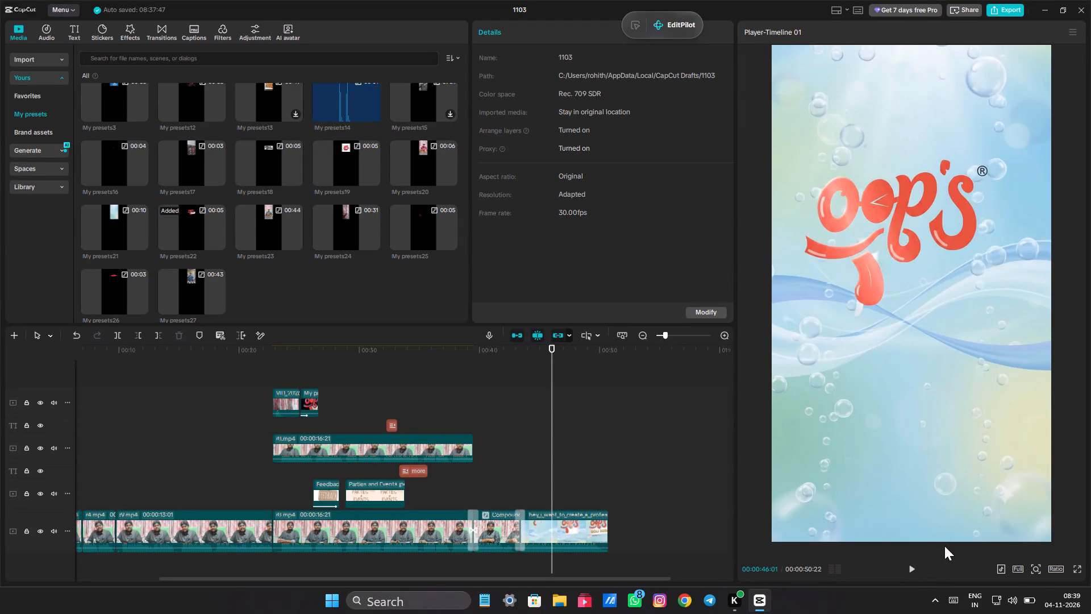
Play the edit from the timeline start, and replay it from the start of the 13-second r9.mp4 clip through the contact section.
click(192, 461)
drag(192, 461, 0, 449)
key(space)
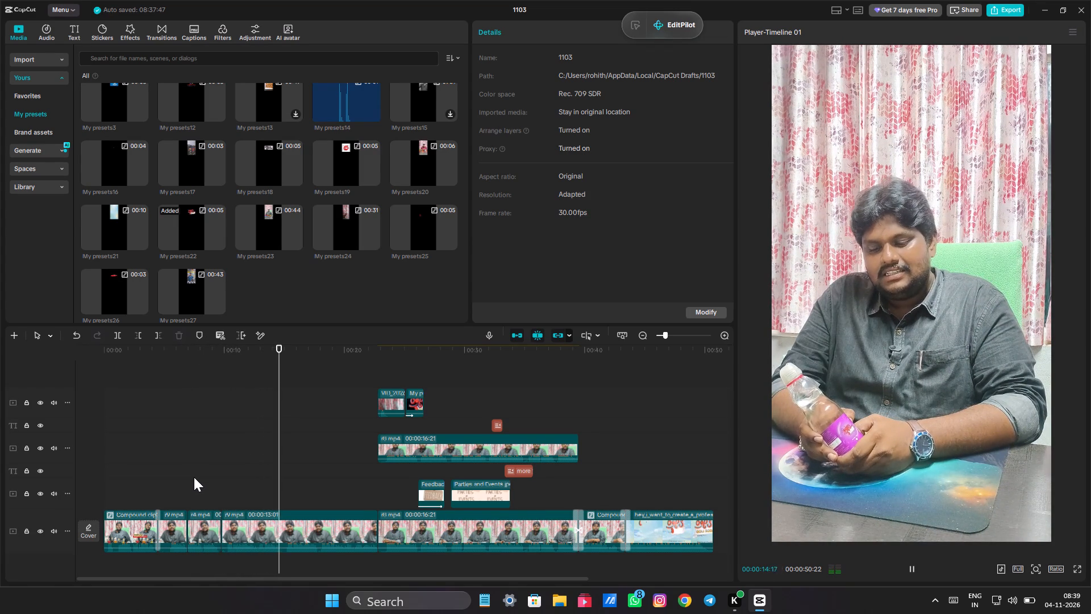
ctrl+scroll(194, 477, up, 10)
click(185, 458)
drag(185, 458, 150, 454)
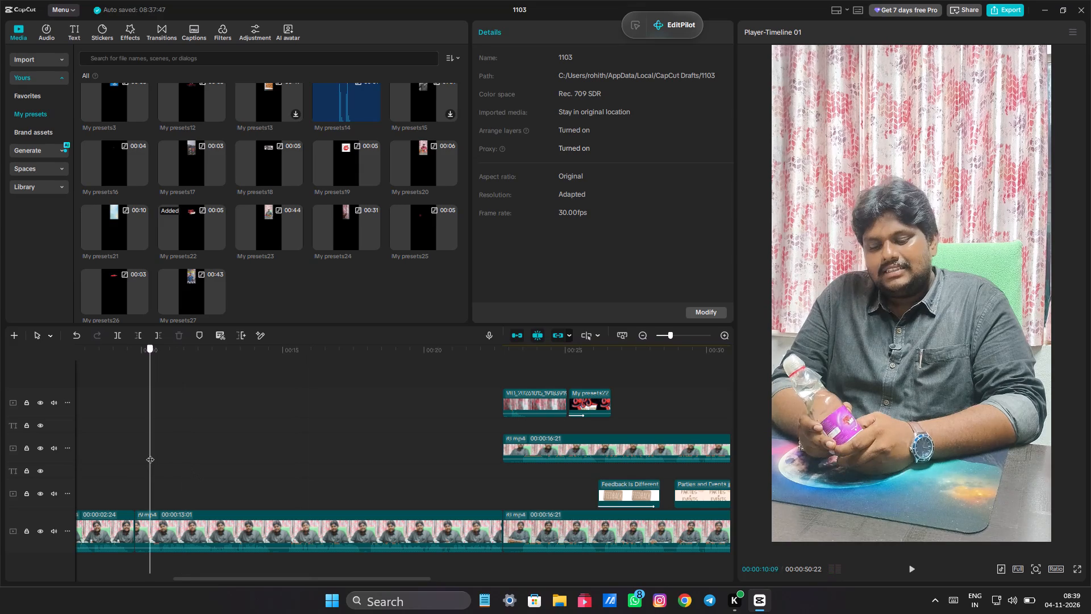
drag(150, 454, 136, 447)
key(space)
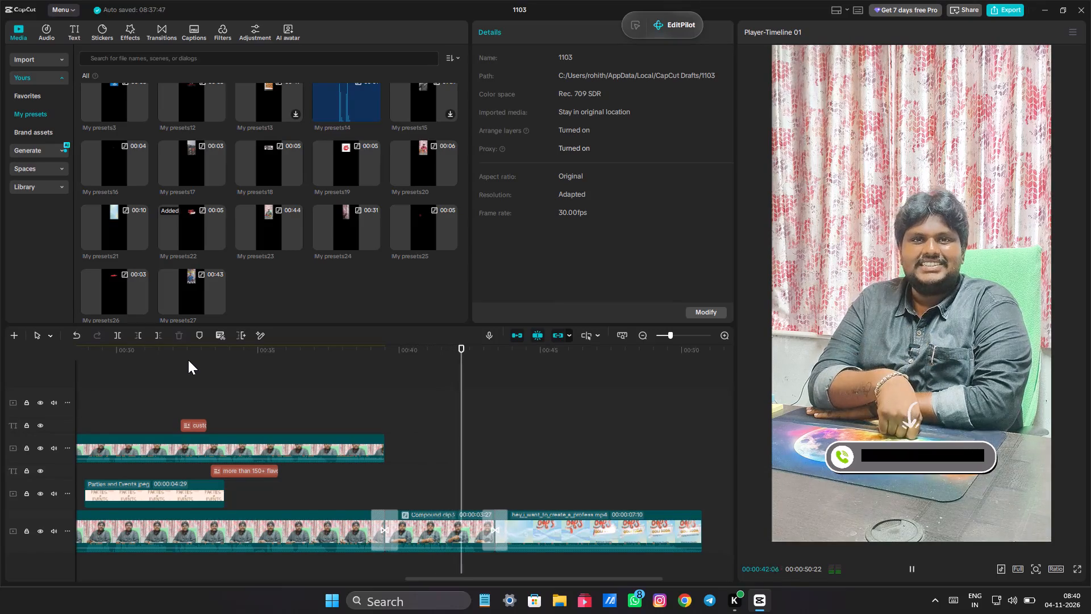
With the playhead at 00:00:04:15, on the transition after the opening compound clip, browse the text templates and text effects.
click(194, 362)
drag(194, 362, 296, 361)
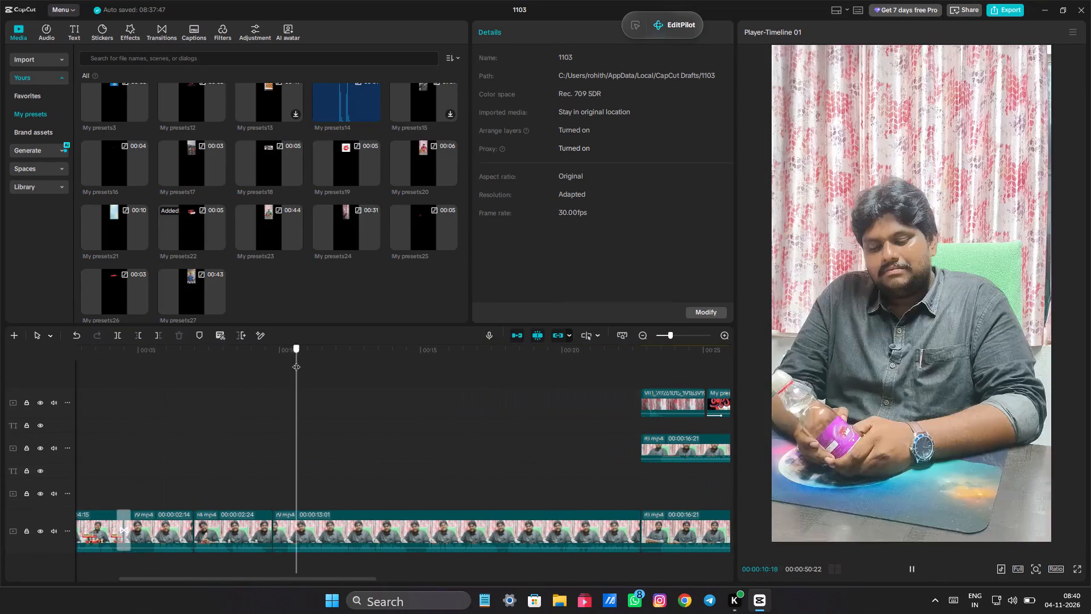
drag(296, 361, 128, 335)
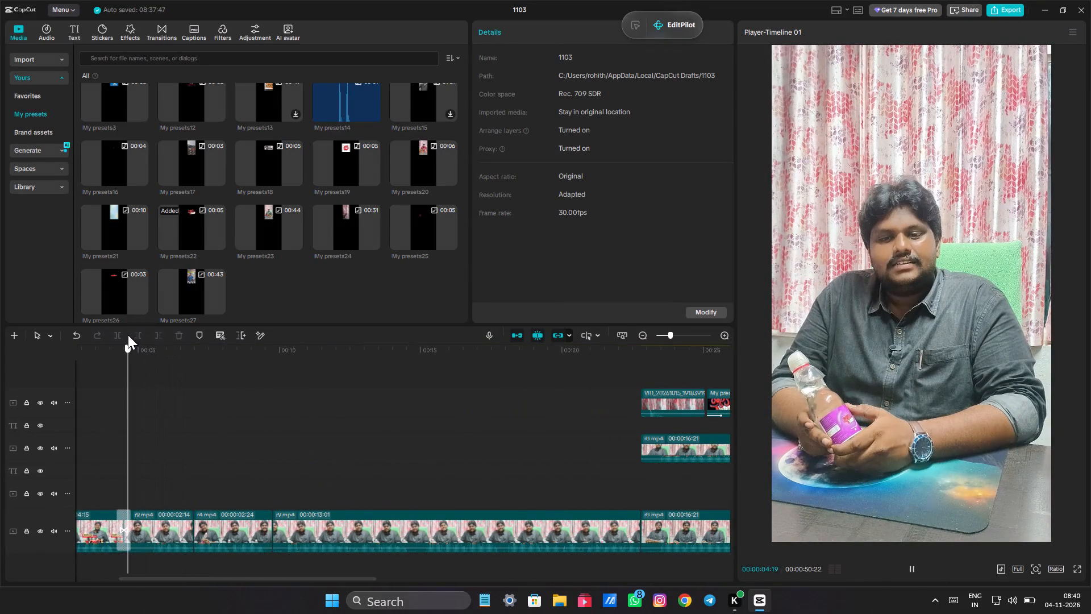
drag(128, 335, 126, 334)
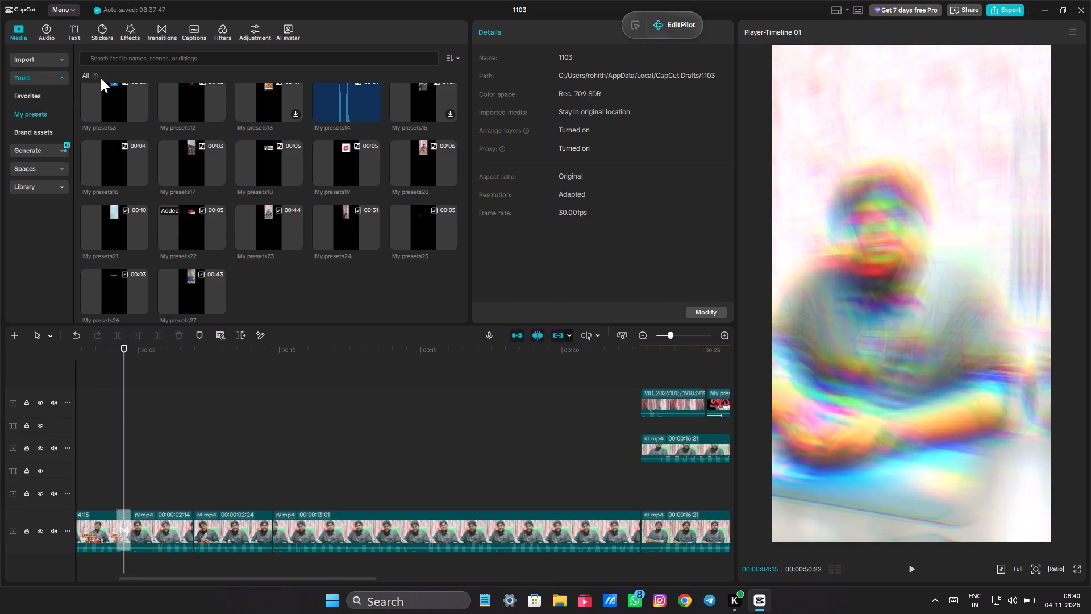
click(74, 27)
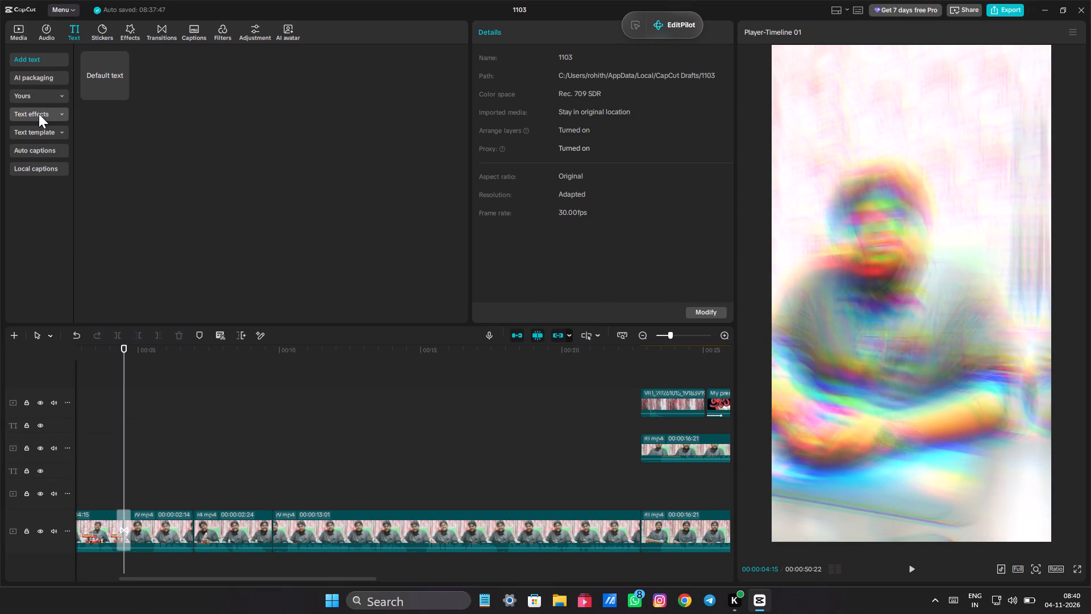
click(43, 140)
click(43, 136)
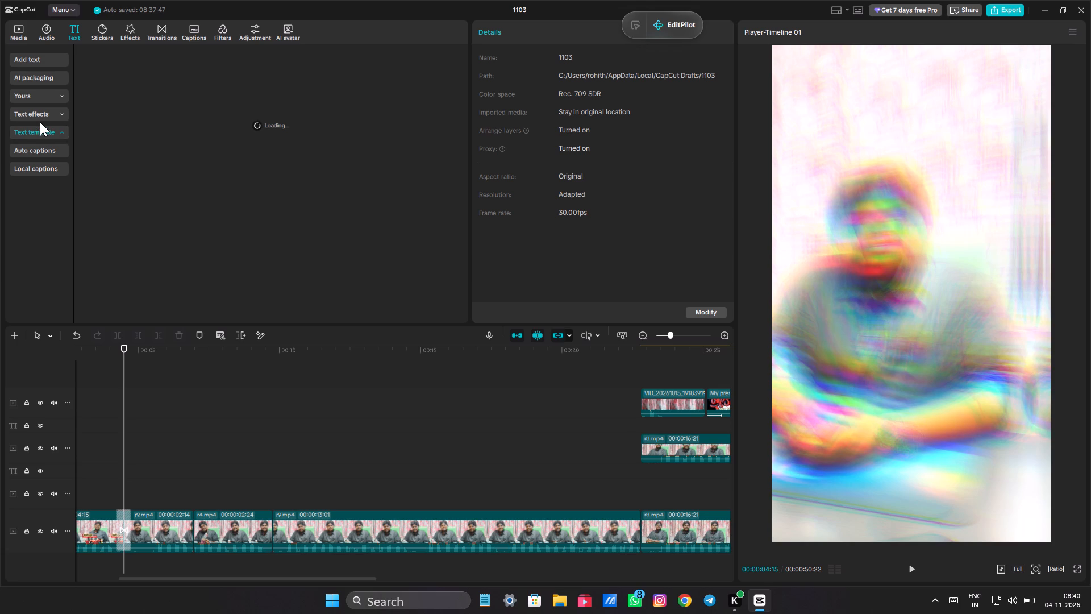
click(44, 114)
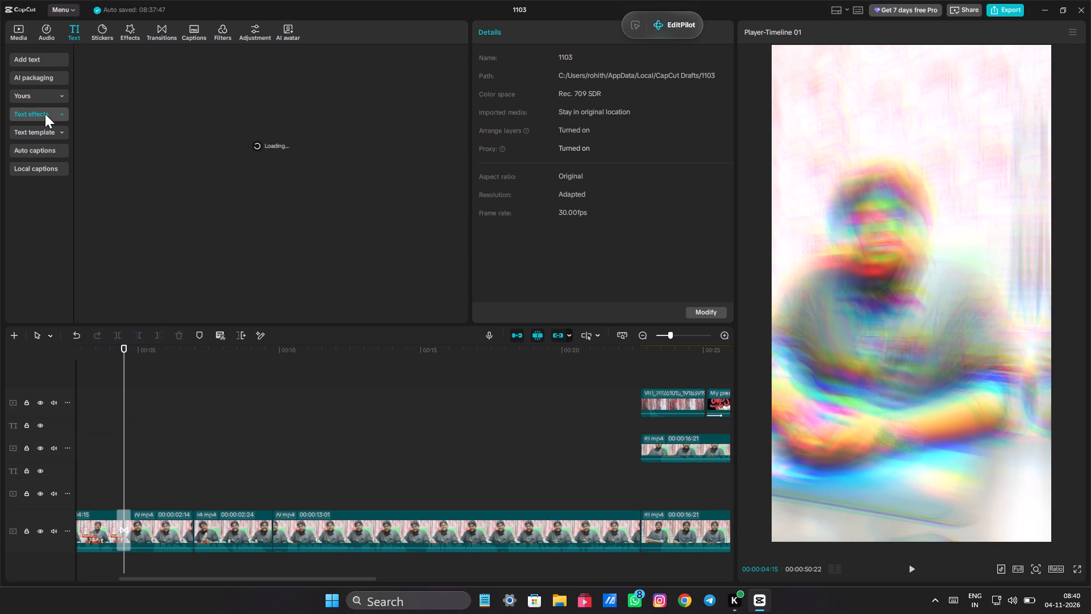
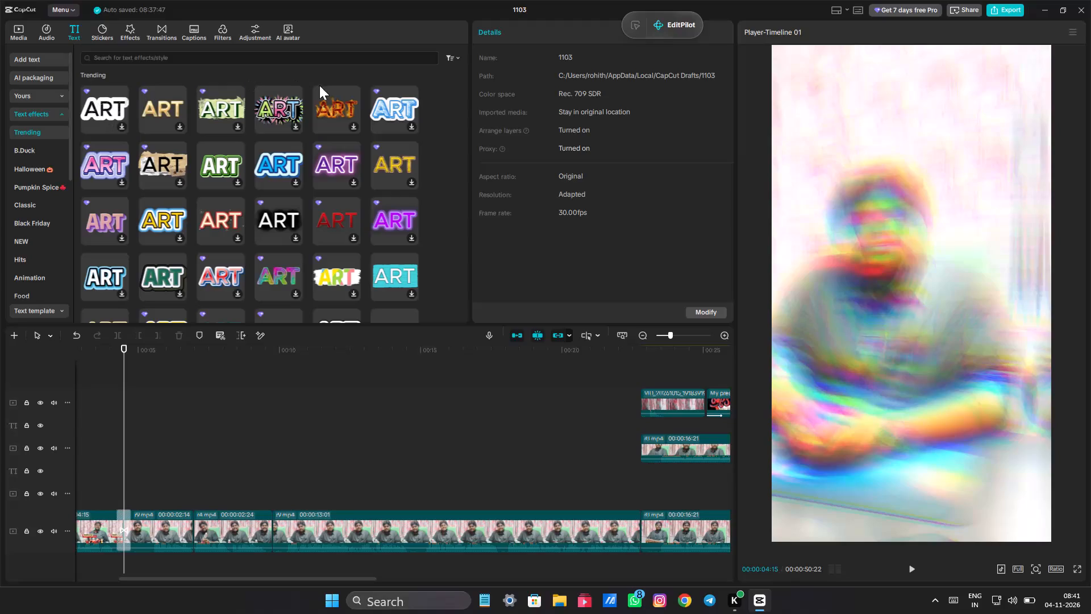
Add the Hits text effect with white letters and a yellow glow, starting at the beginning of the 2:24 r4.mp4 clip.
scroll(212, 156, down, 2)
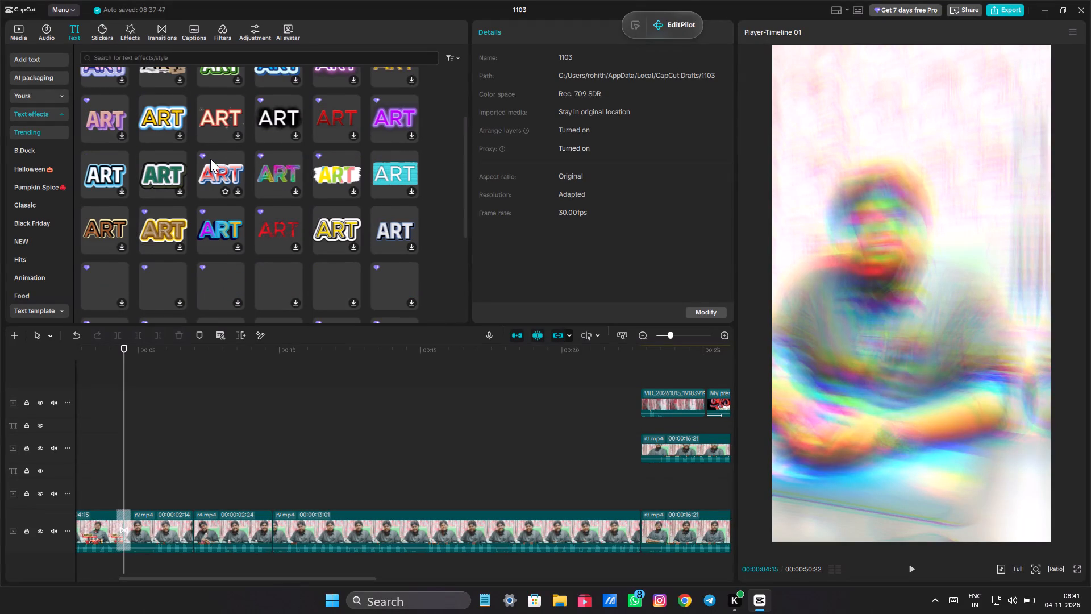
click(26, 263)
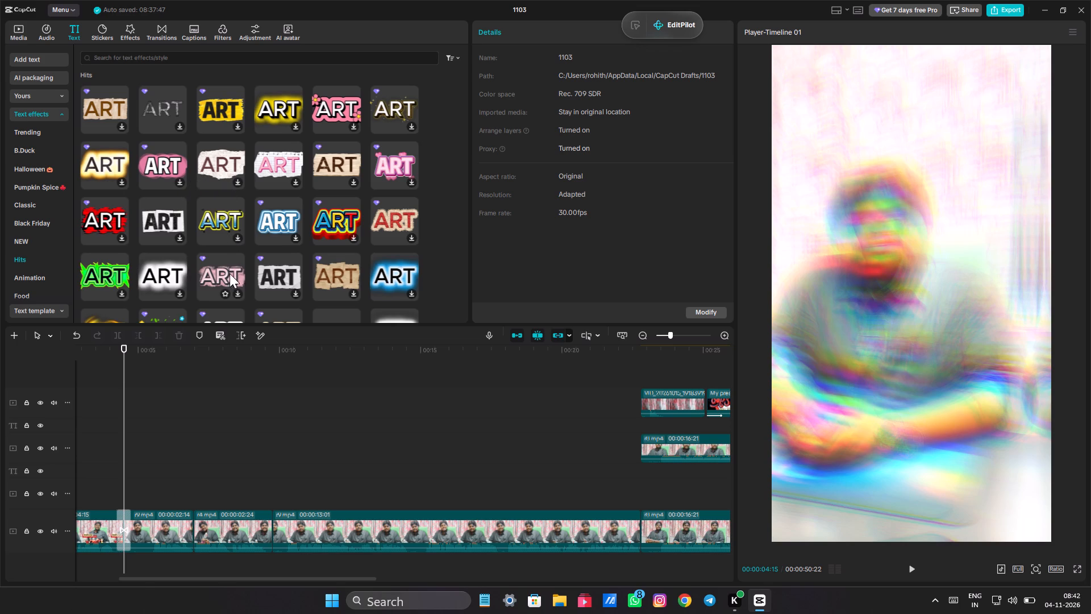
click(273, 106)
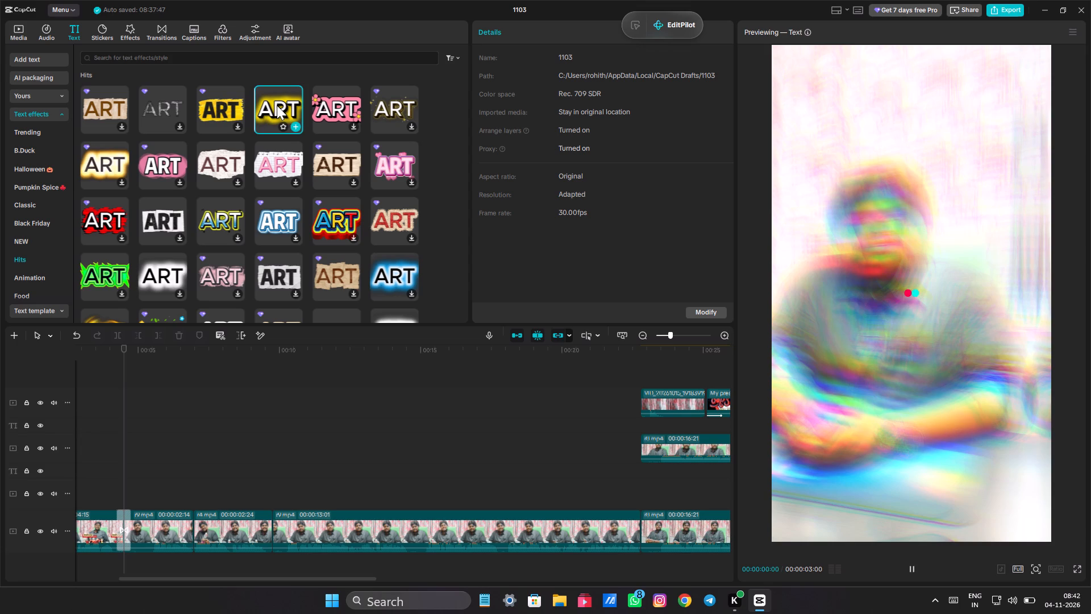
drag(282, 101, 283, 101)
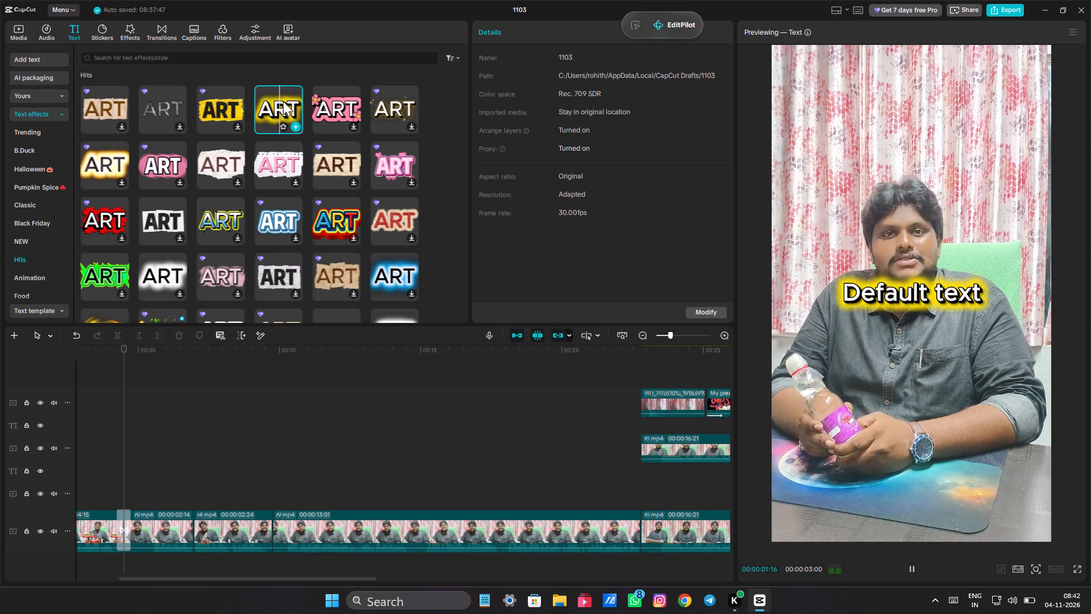
drag(283, 101, 127, 494)
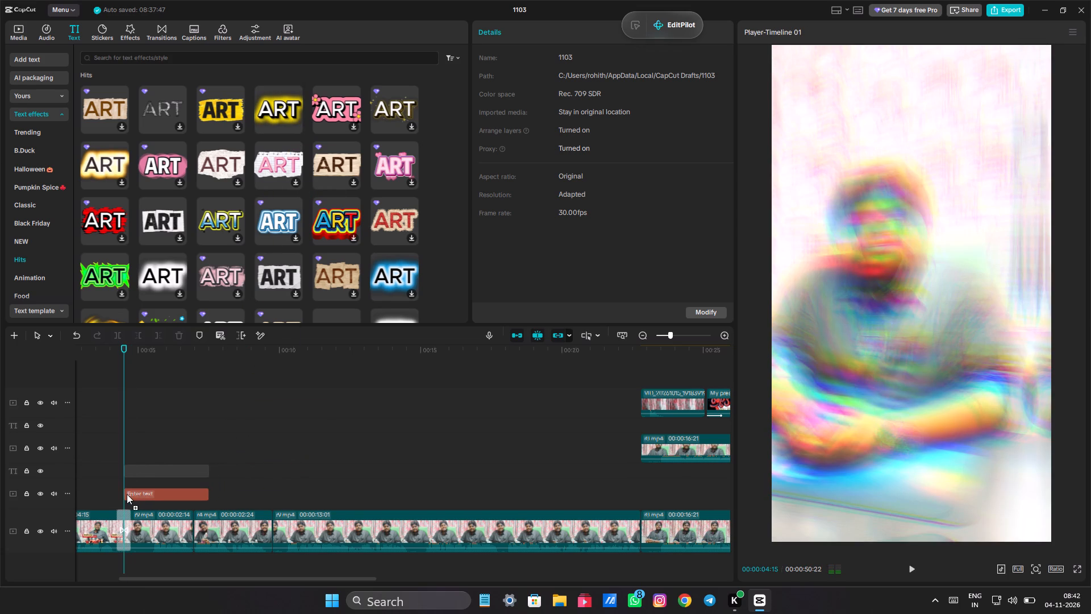
drag(127, 494, 189, 502)
click(182, 443)
drag(182, 443, 139, 418)
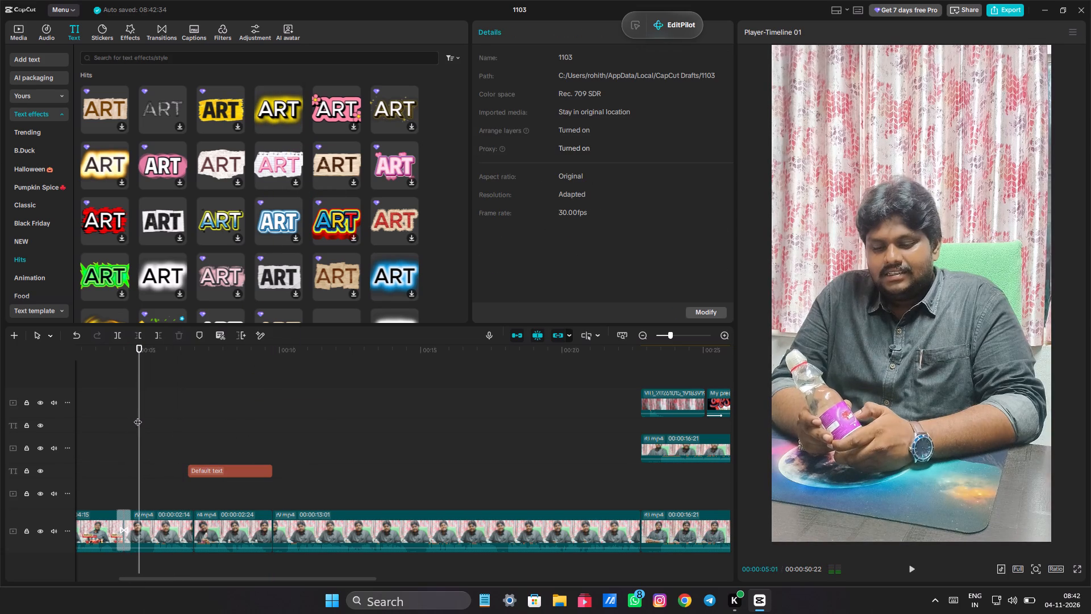
key(space)
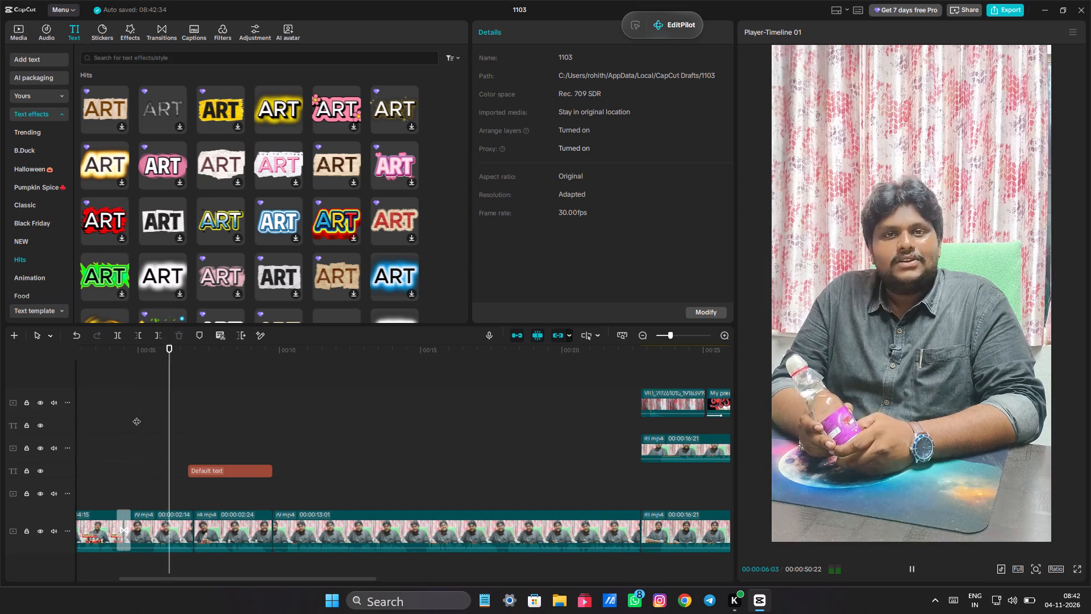
double_click(198, 429)
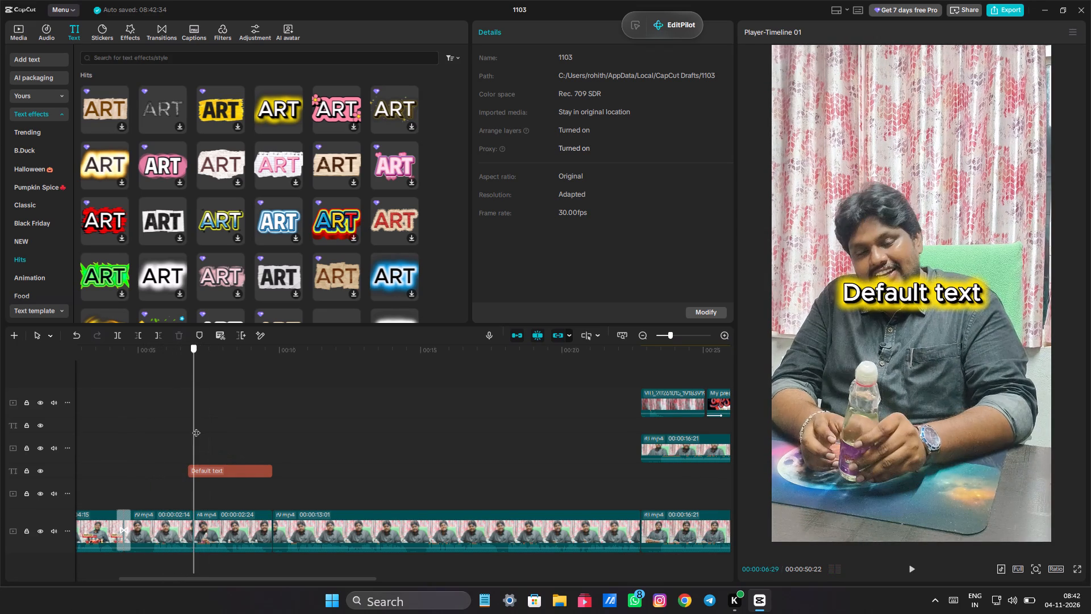
drag(213, 474, 221, 474)
Change the yellow-glow text to ELURU and place it over the curtain near the upper-left corner of the video frame.
click(572, 69)
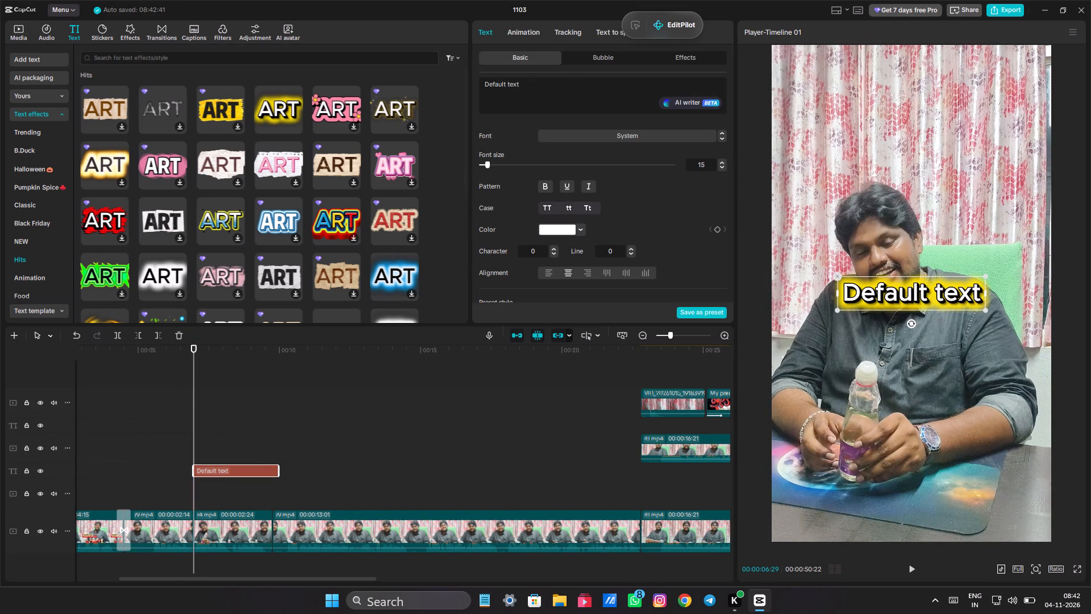
drag(540, 89, 448, 79)
key(BackSpace)
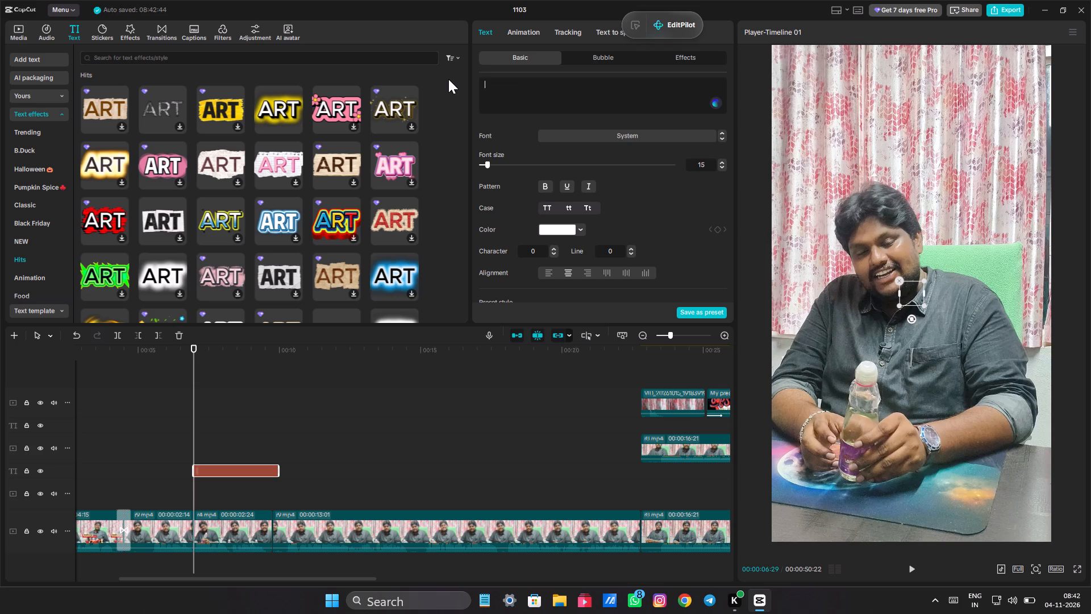
text(ELURU)
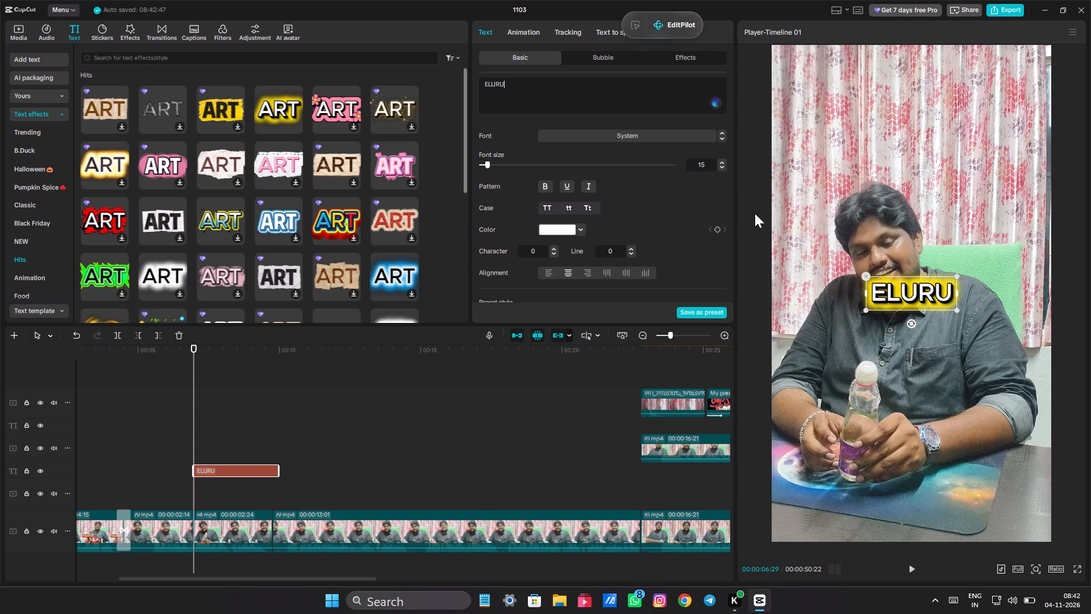
drag(921, 295, 840, 106)
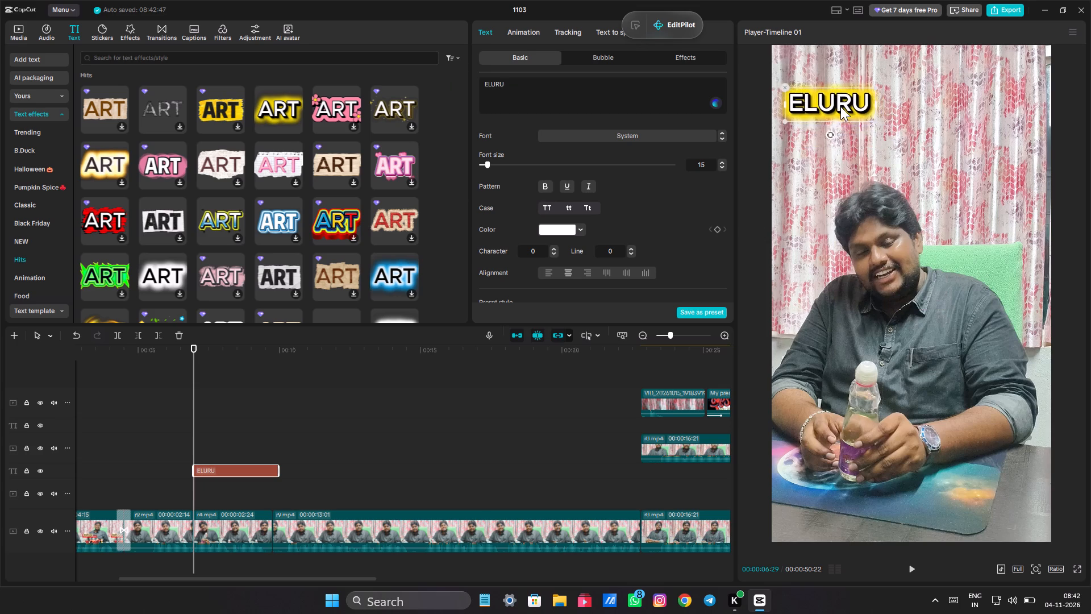
drag(840, 106, 853, 109)
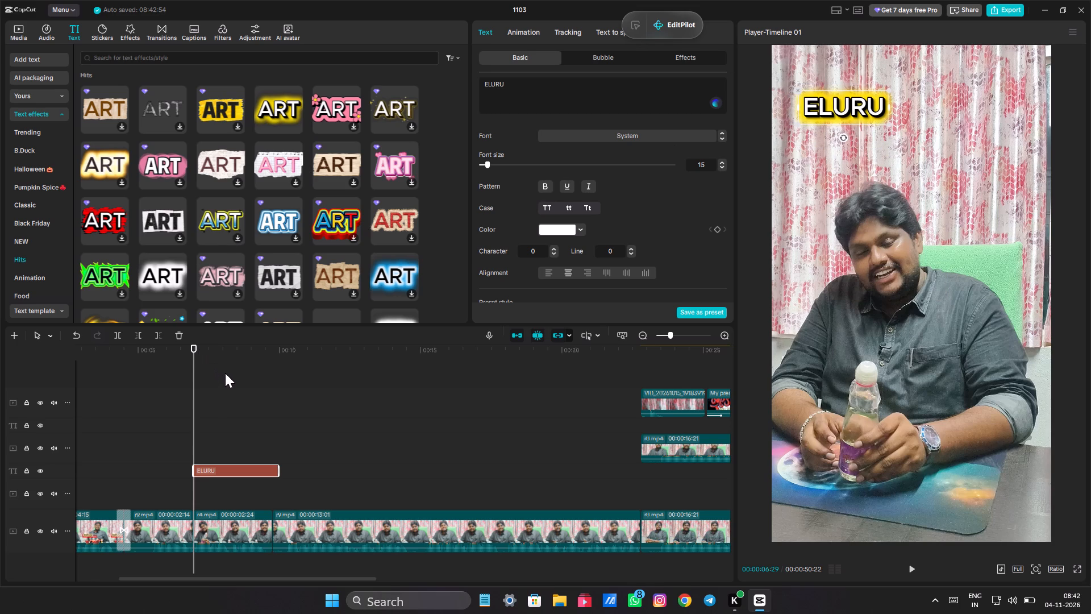
Add the Hits text effect with black letters and a white glow above ELURU, starting mid-clip and trimmed to end with the r4.mp4 clip.
click(211, 59)
drag(168, 275, 281, 462)
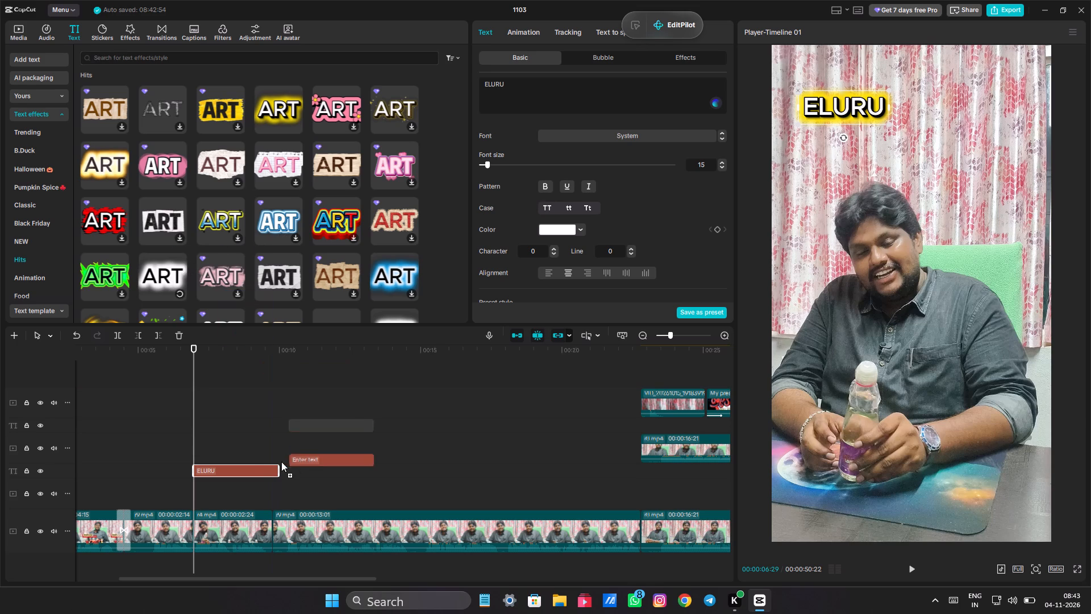
drag(281, 462, 234, 452)
drag(318, 426, 272, 418)
click(225, 402)
drag(225, 402, 234, 402)
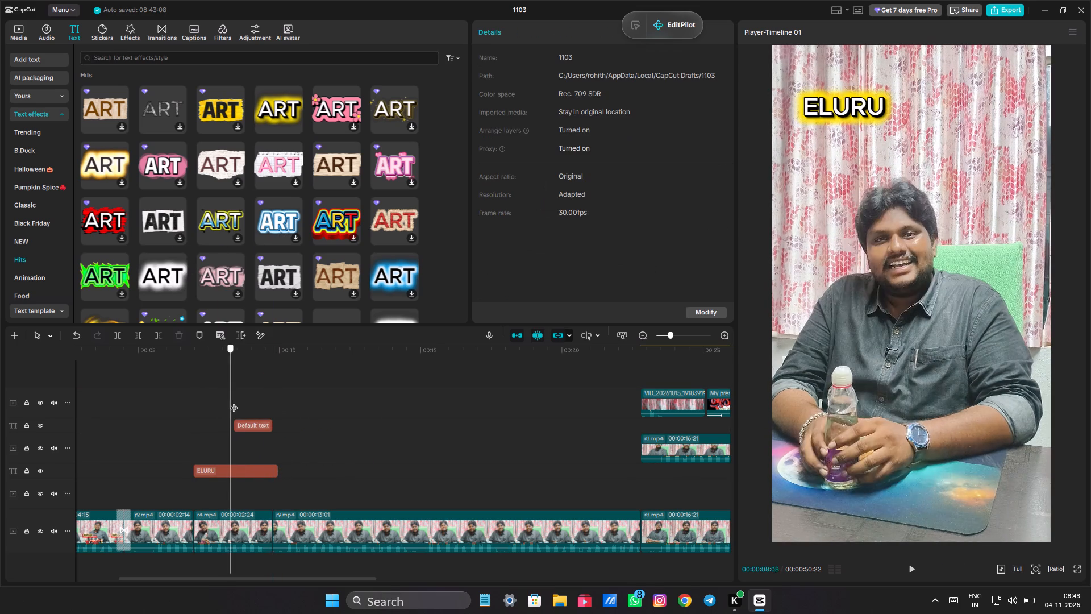
Change the white-glow text to ICE CREAM SODA.
drag(234, 402, 258, 409)
click(266, 424)
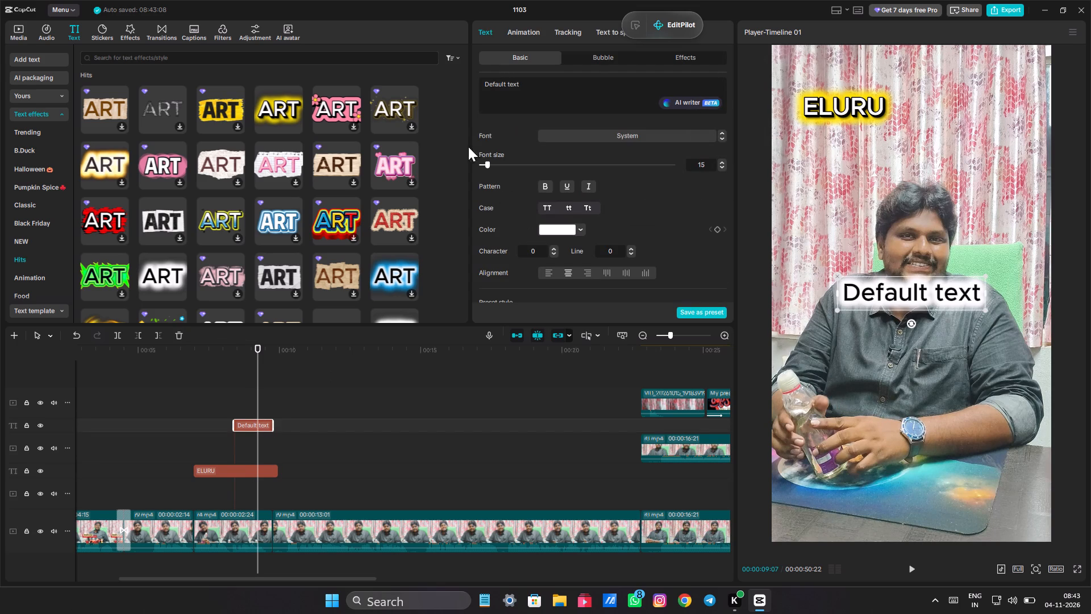
drag(562, 101, 431, 67)
key(BackSpace)
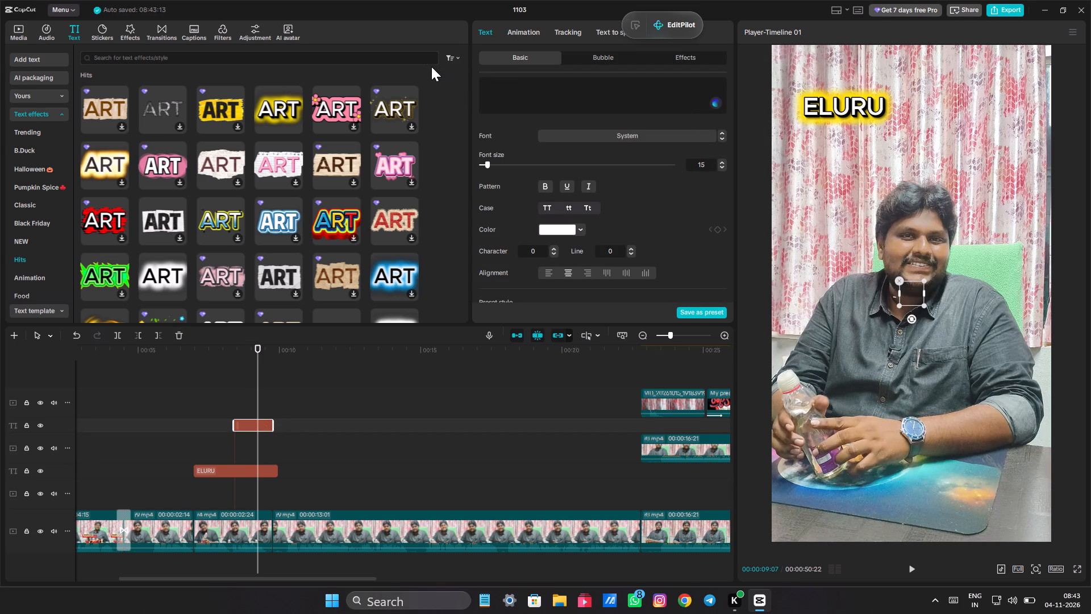
text(IC)
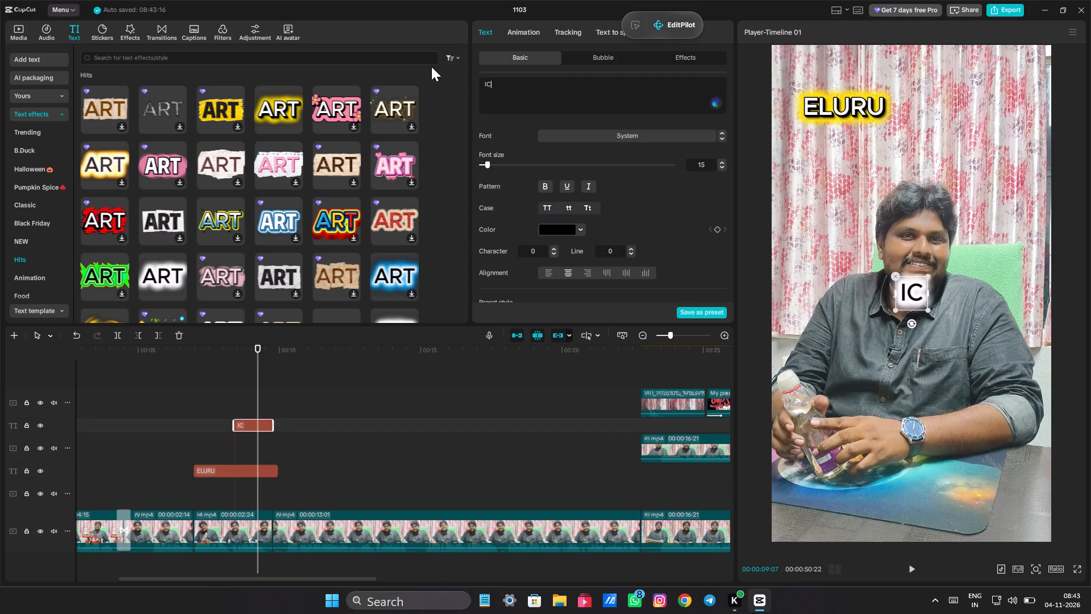
key(e)
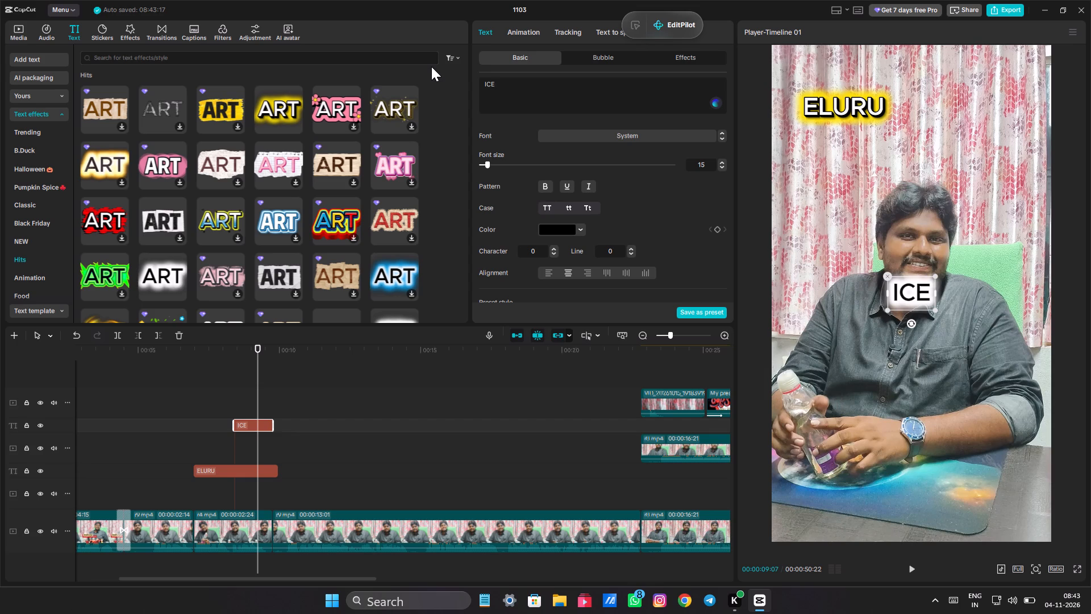
key(space)
text(C)
text(REAM SODA)
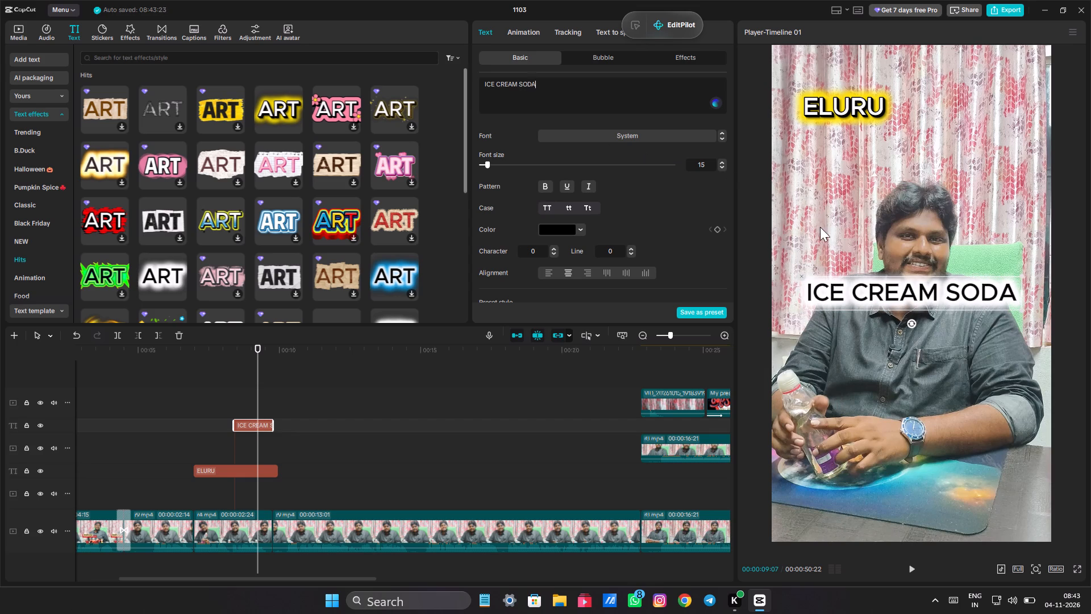
Place ICE CREAM SODA just above the man's head against the frame's right edge, and shift ELURU slightly toward the left edge.
drag(884, 289, 911, 179)
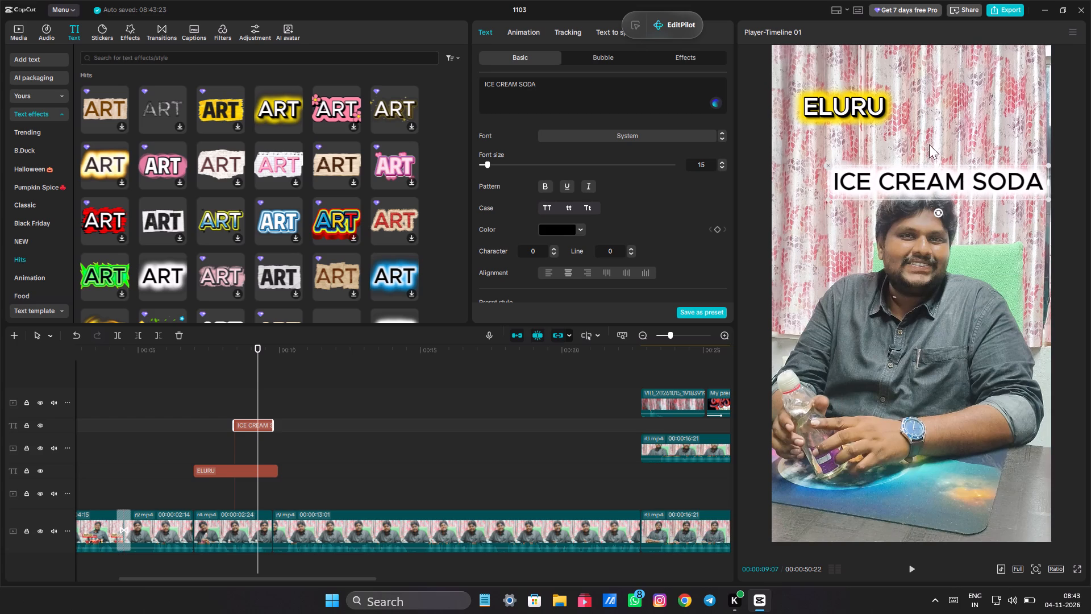
click(850, 94)
drag(850, 103, 839, 105)
click(897, 174)
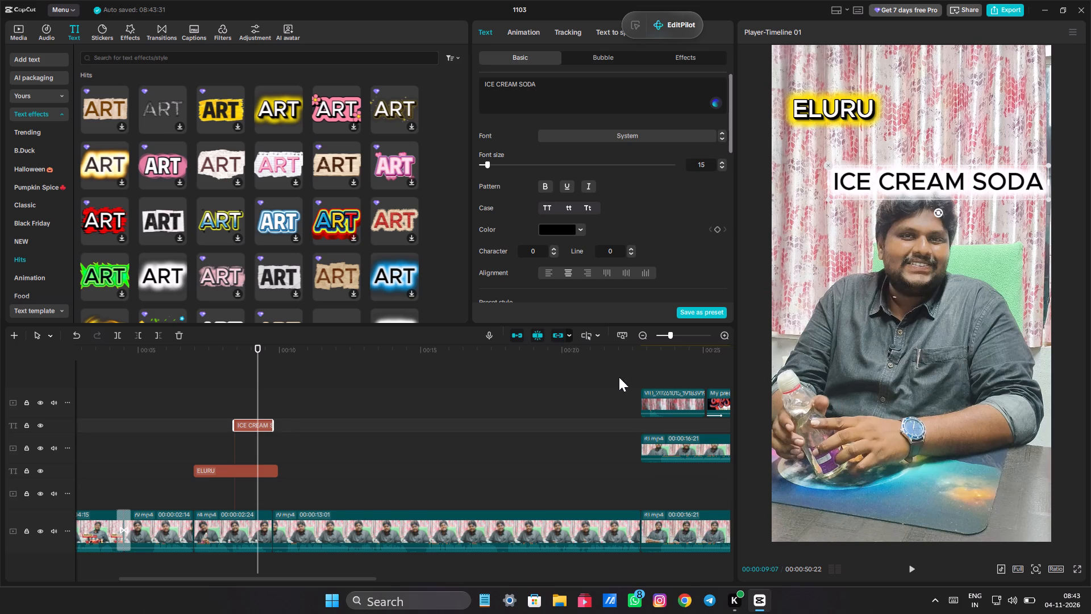
drag(1005, 184, 1006, 184)
drag(1006, 184, 1005, 159)
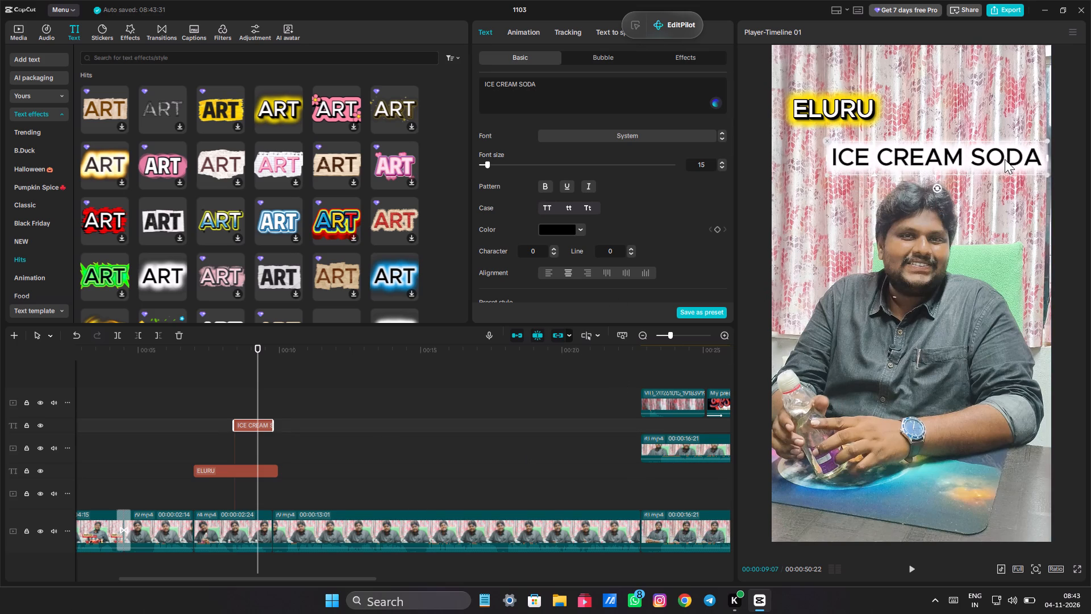
drag(1005, 159, 1008, 170)
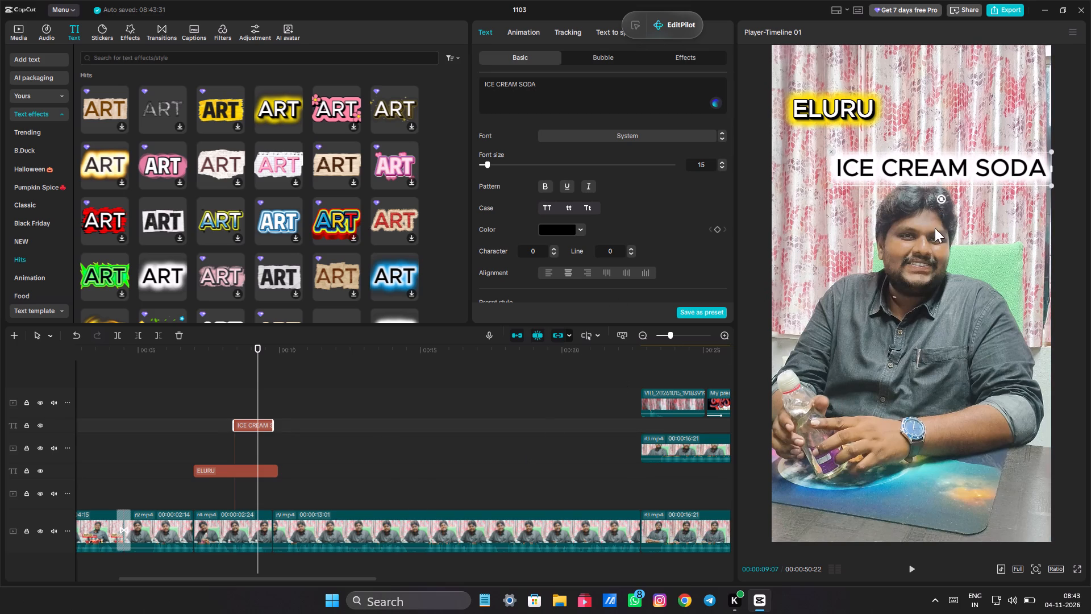
Duplicate the 2:24 r4.mp4 clip at 00:00:06:29 and put the copy on the track above both text clips.
right_click(235, 520)
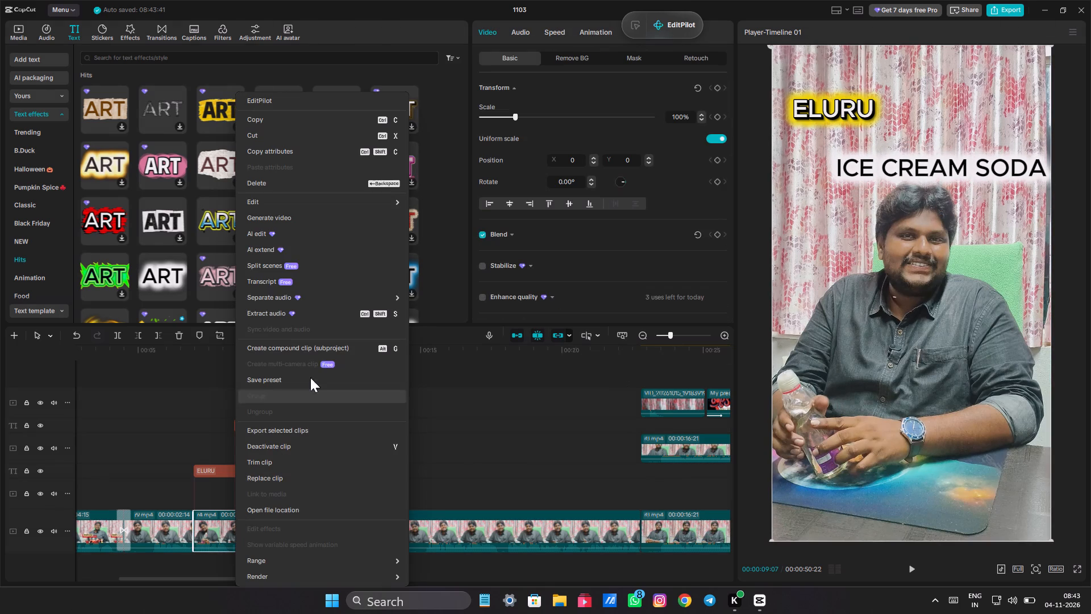
click(289, 122)
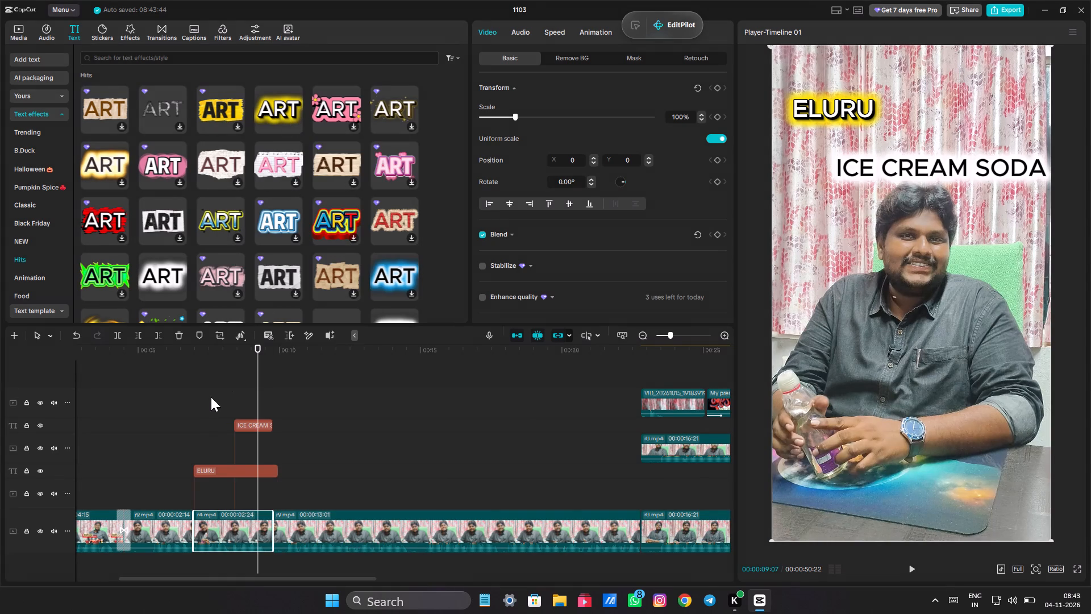
click(211, 398)
drag(211, 399, 196, 392)
right_click(199, 398)
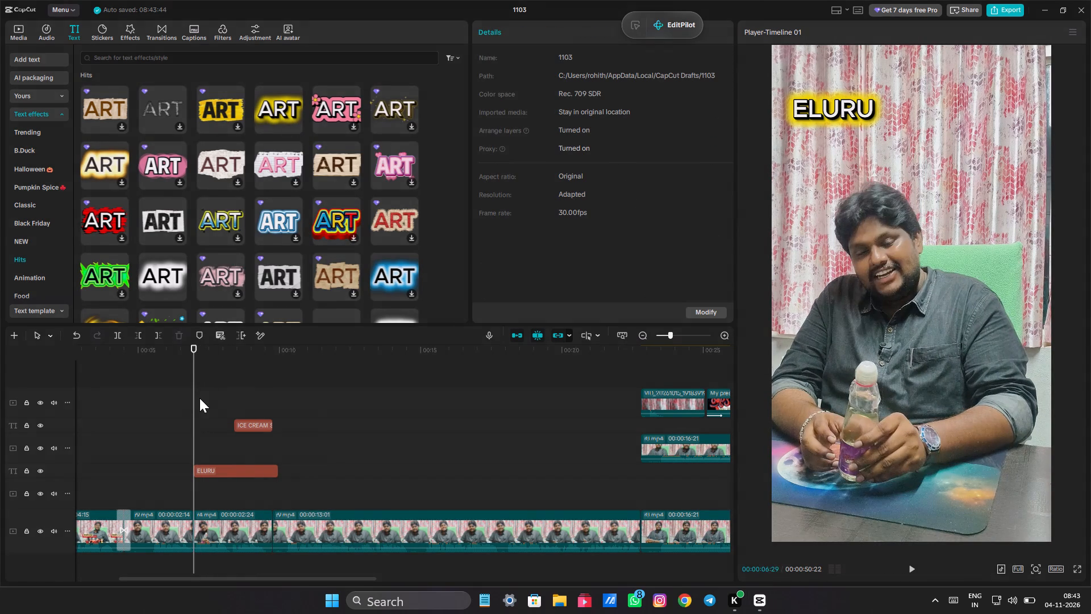
click(245, 455)
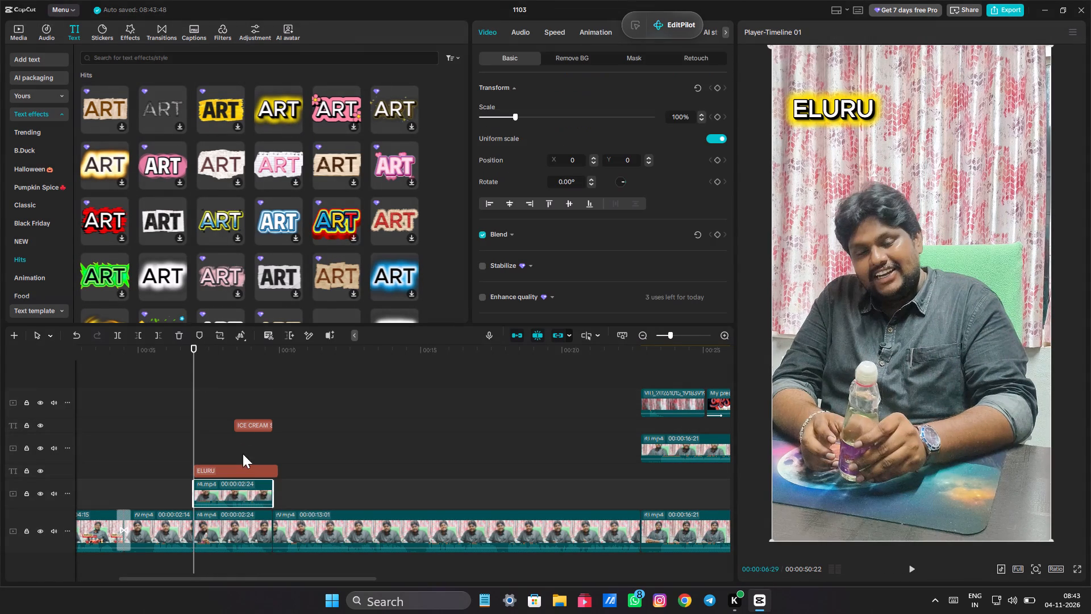
drag(241, 490, 241, 398)
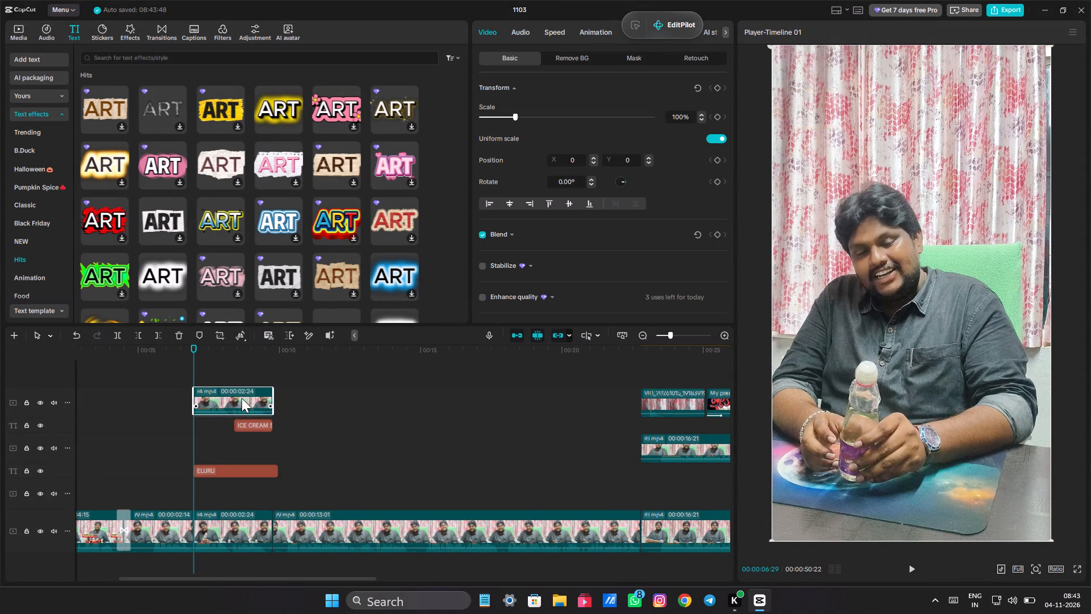
Apply automatic background removal to the r4.mp4 copy above the text clips.
right_click(241, 398)
click(231, 399)
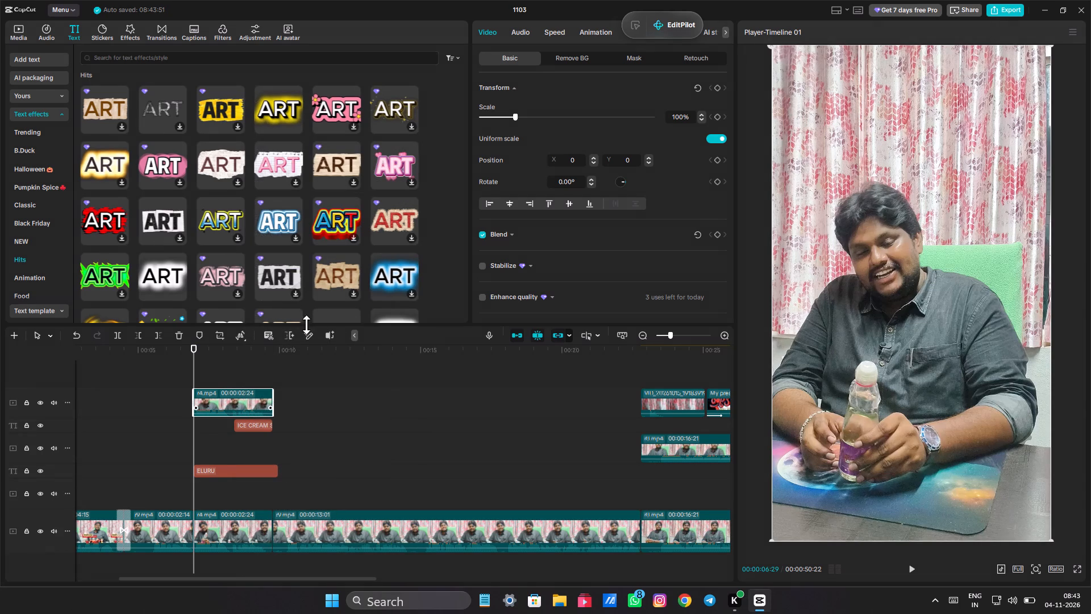
click(556, 52)
click(485, 88)
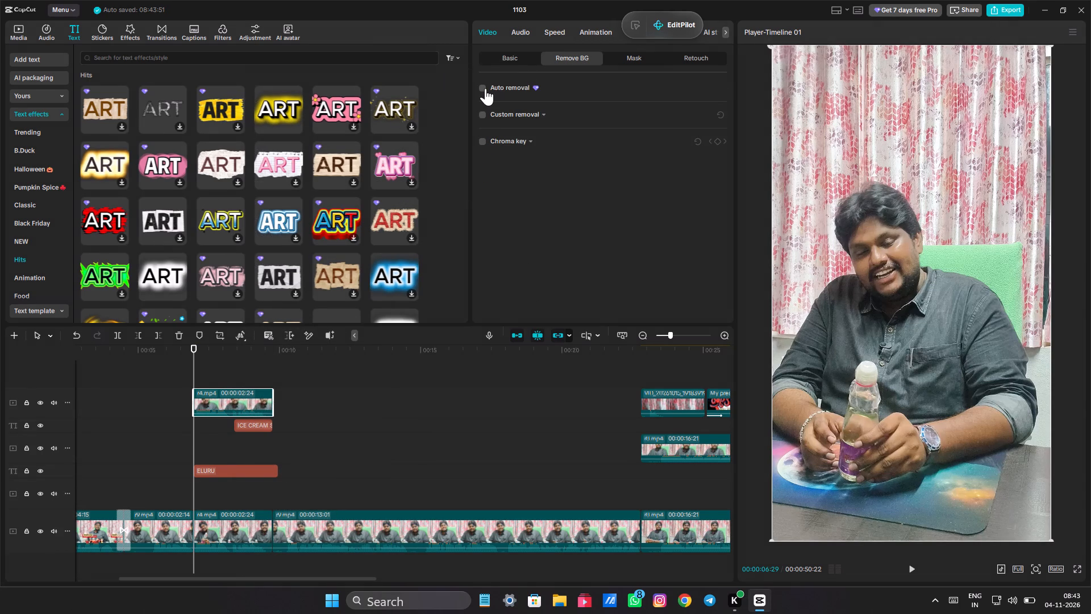
click(237, 371)
drag(238, 371, 263, 375)
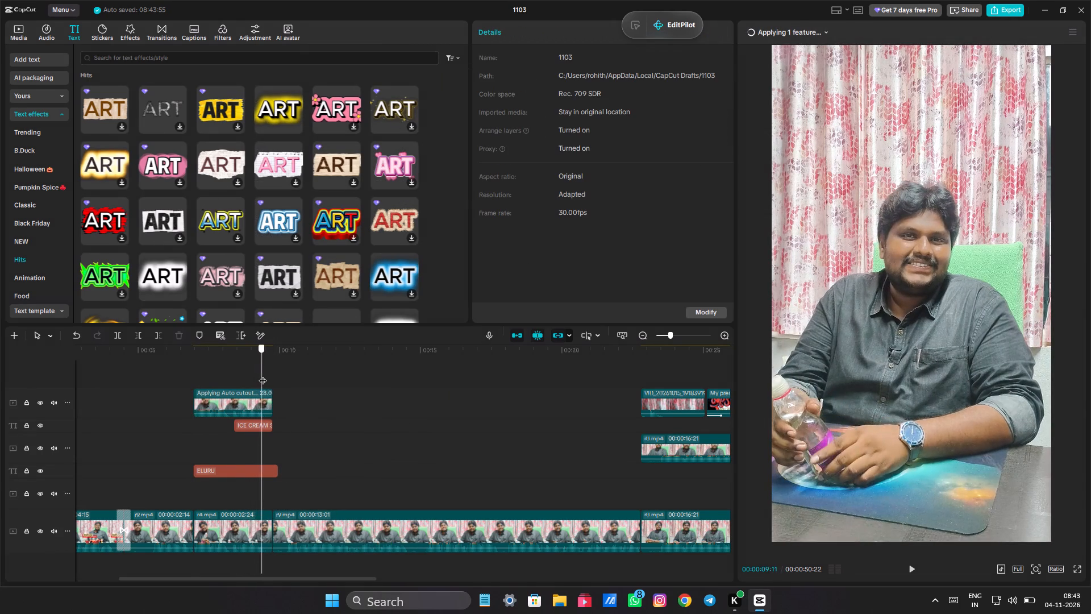
Lower ICE CREAM SODA slightly so its glow meets the top of the man's hair.
drag(263, 375, 260, 376)
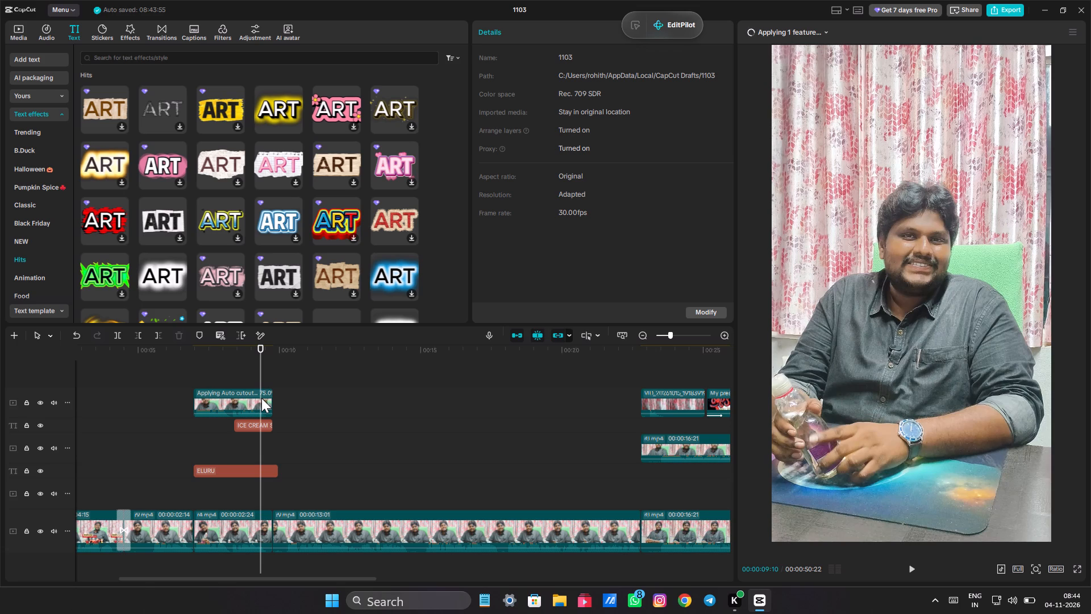
click(263, 398)
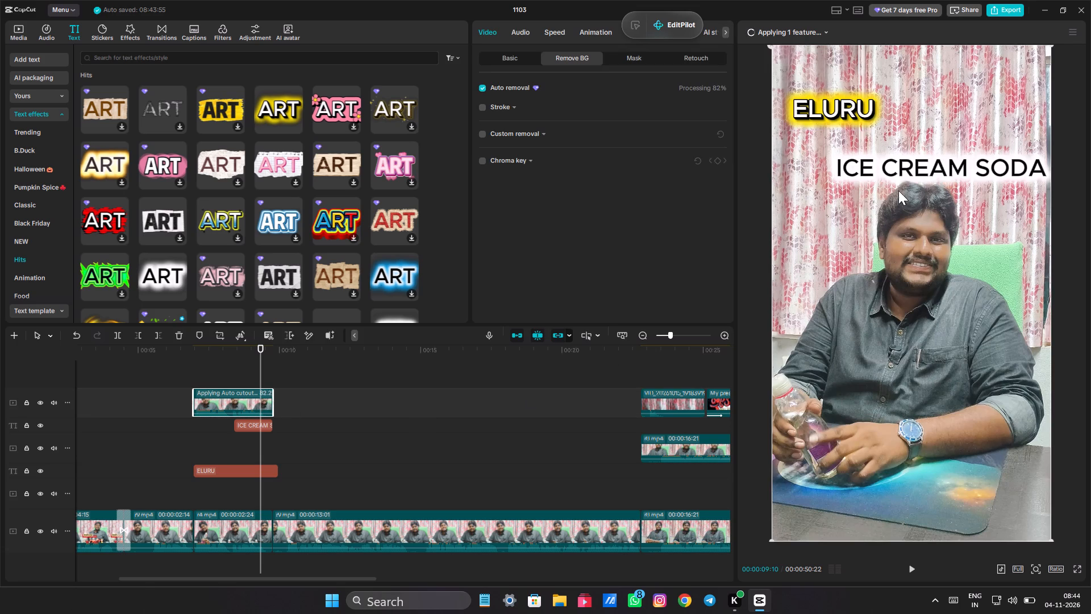
click(964, 179)
click(246, 429)
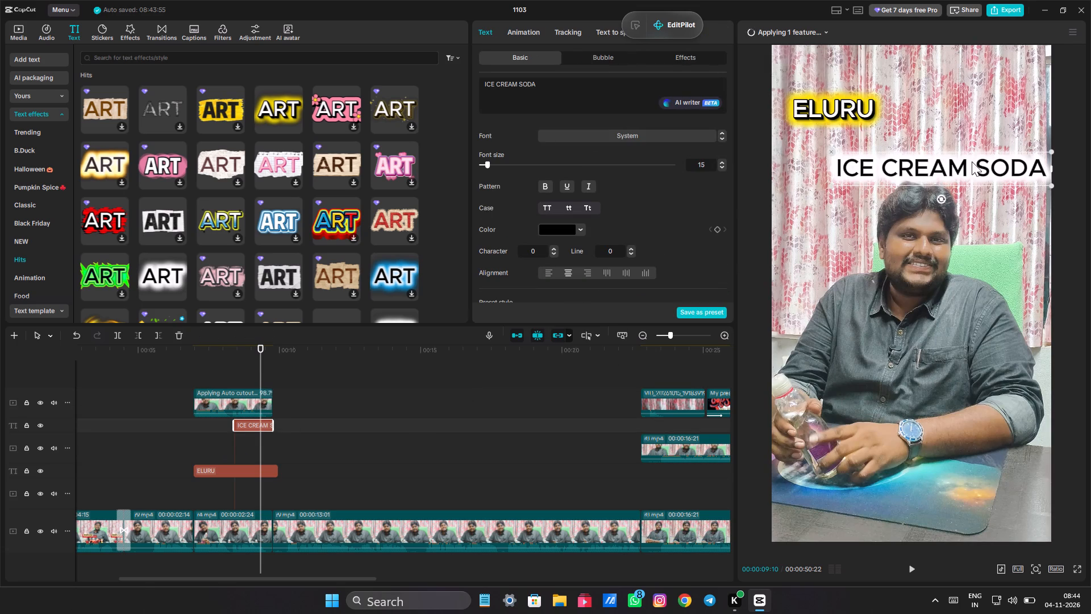
drag(980, 157, 982, 163)
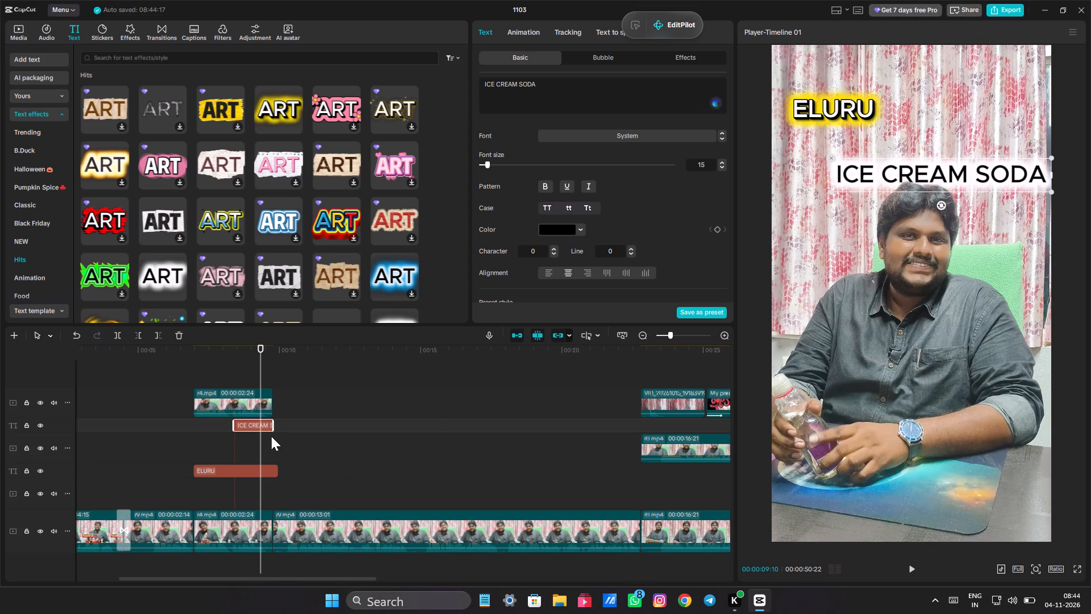
Trim the end of ELURU to match the end of the r4.mp4 copy, and play back the section.
click(269, 470)
click(282, 473)
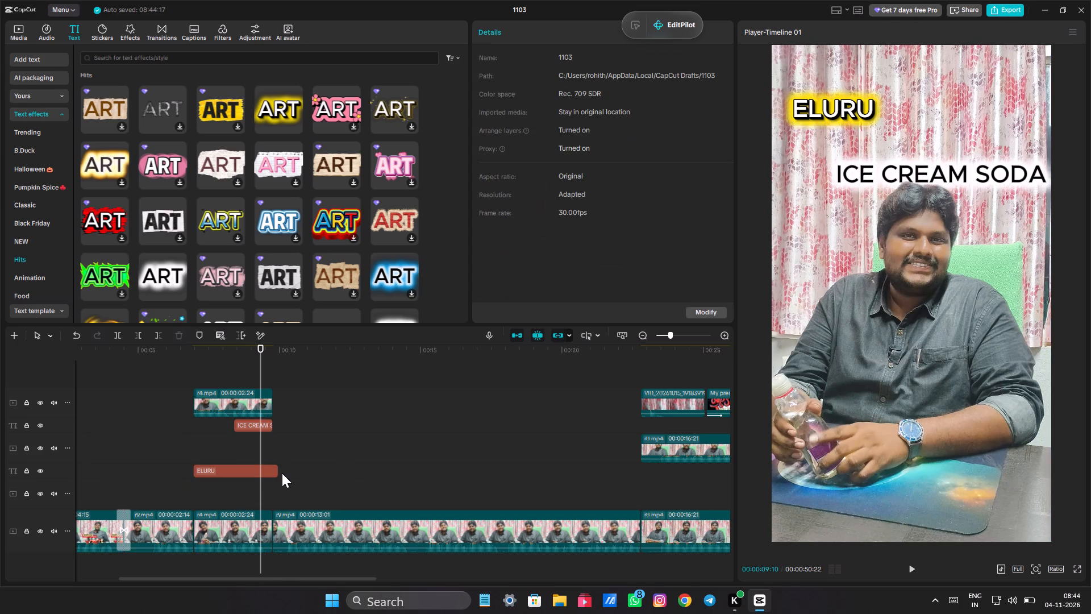
click(276, 470)
drag(278, 474, 270, 471)
click(216, 360)
drag(216, 360, 190, 358)
key(space)
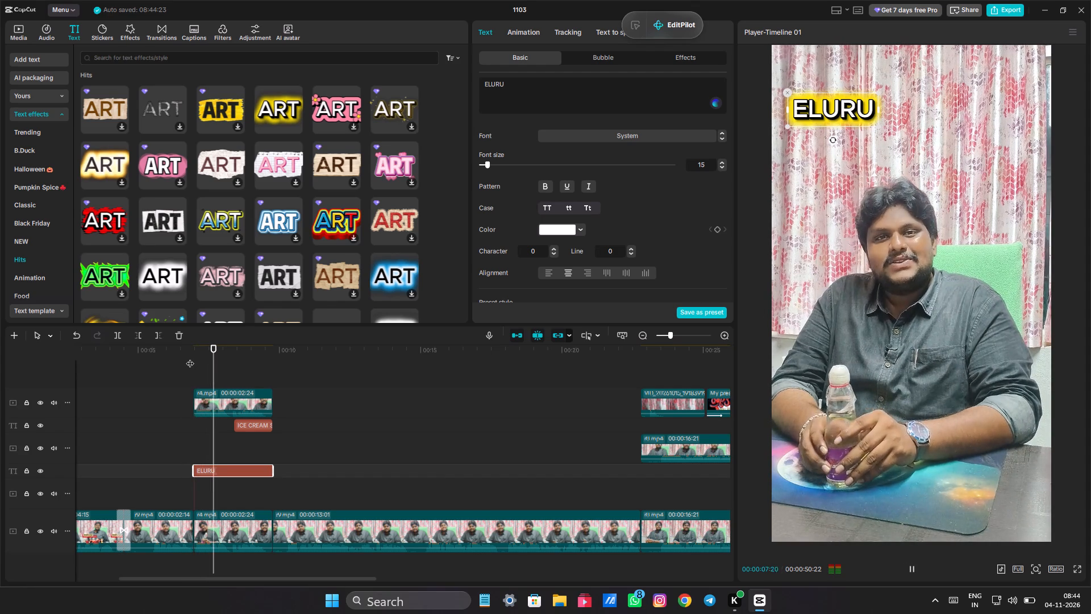
click(221, 370)
drag(221, 370, 190, 351)
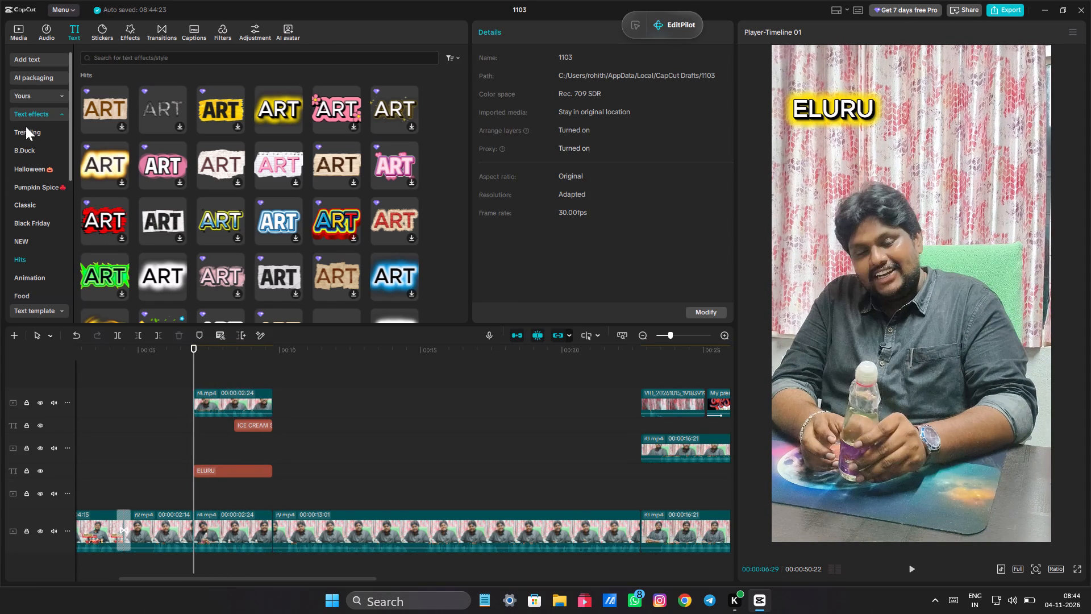
Search the text effects for Cursive.
click(138, 57)
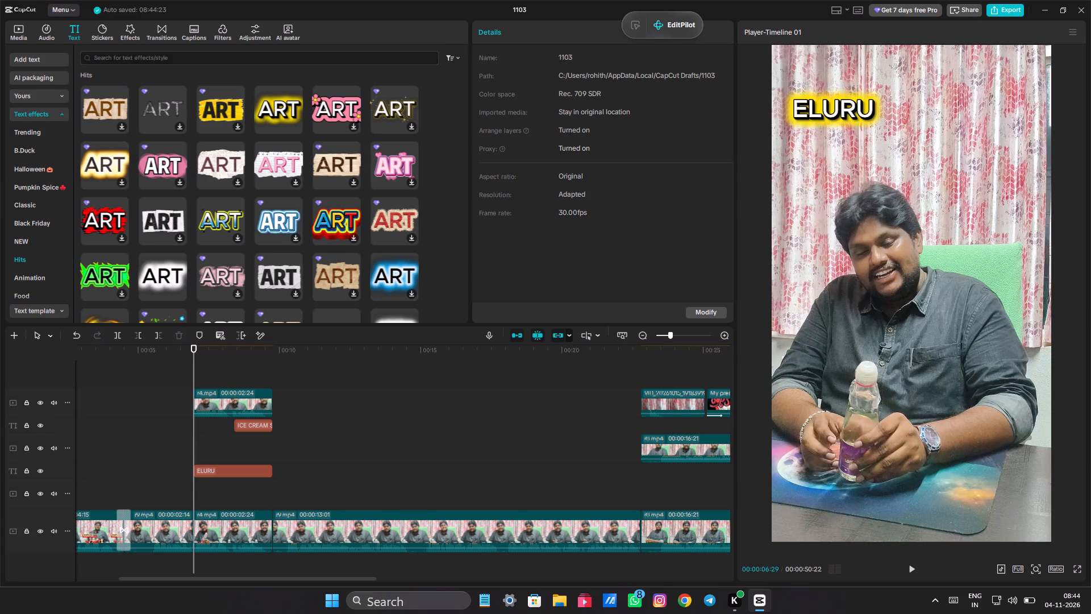
key(c)
text(sic)
key(BackSpace)
text(ve)
key(Return)
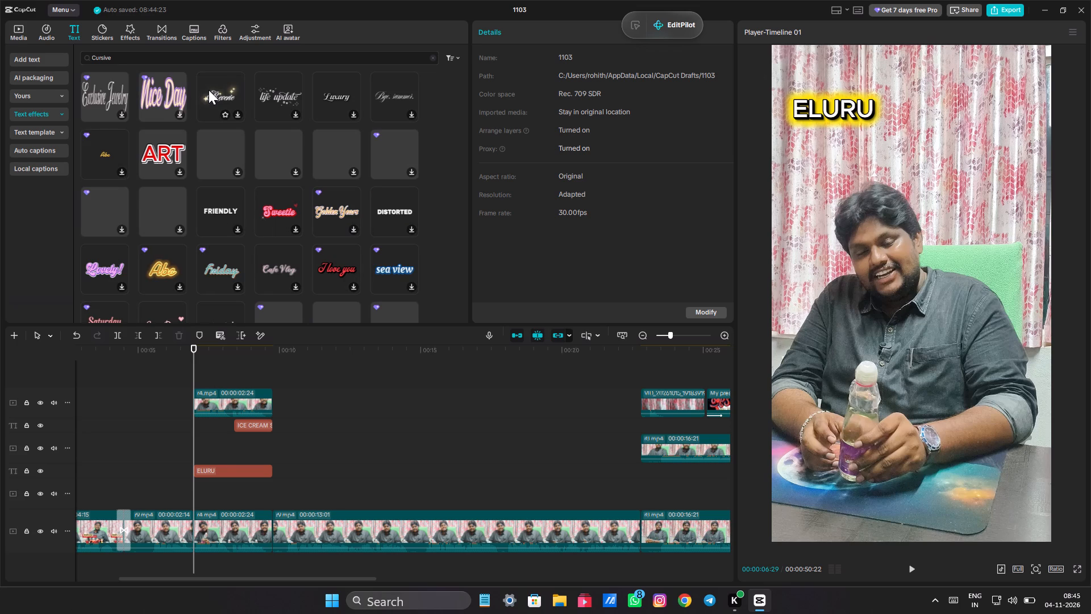
Add the white handwritten Abc template on its own track between the two texts, starting just after ELURU and ending where ICE CREAM SODA begins.
click(105, 88)
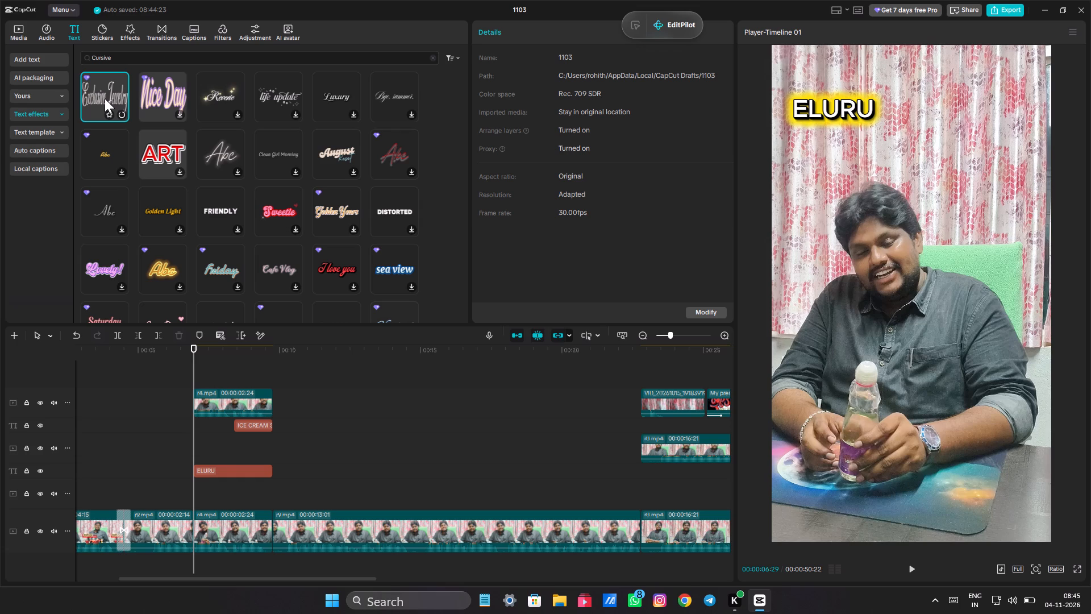
click(219, 150)
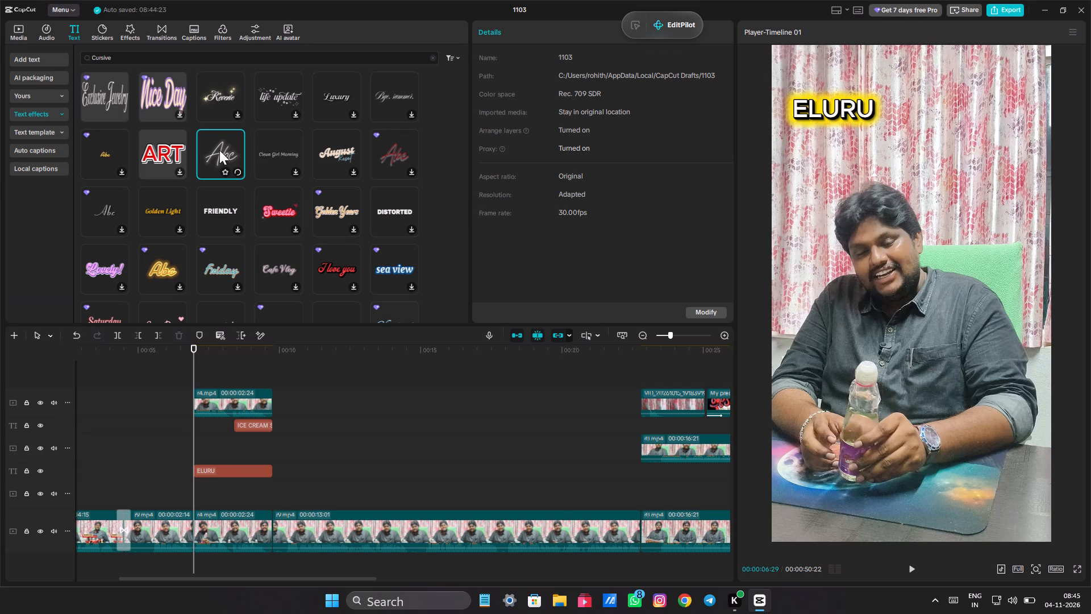
click(100, 94)
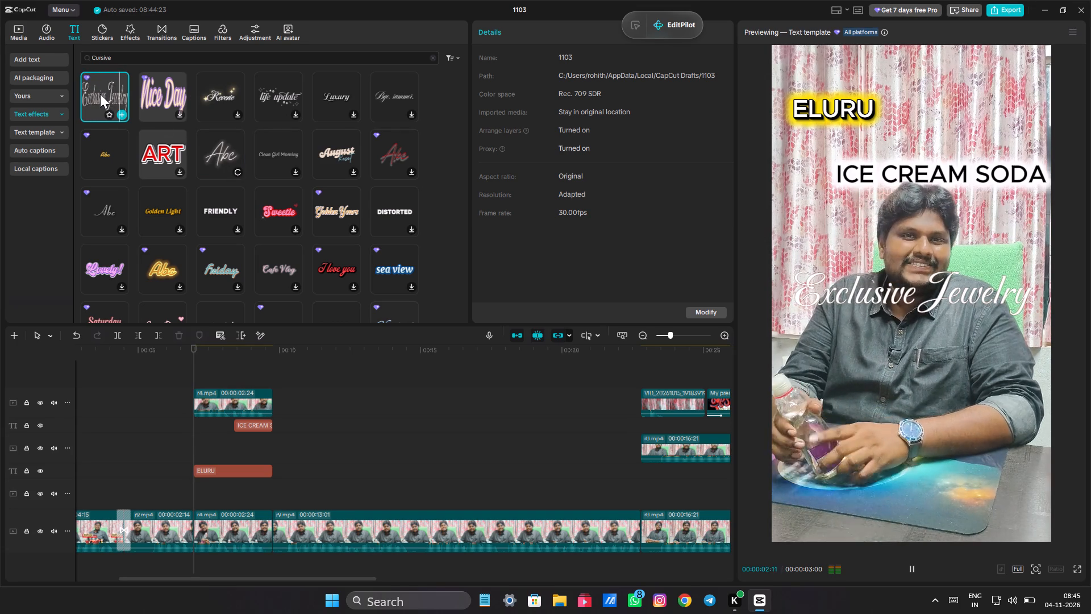
click(219, 151)
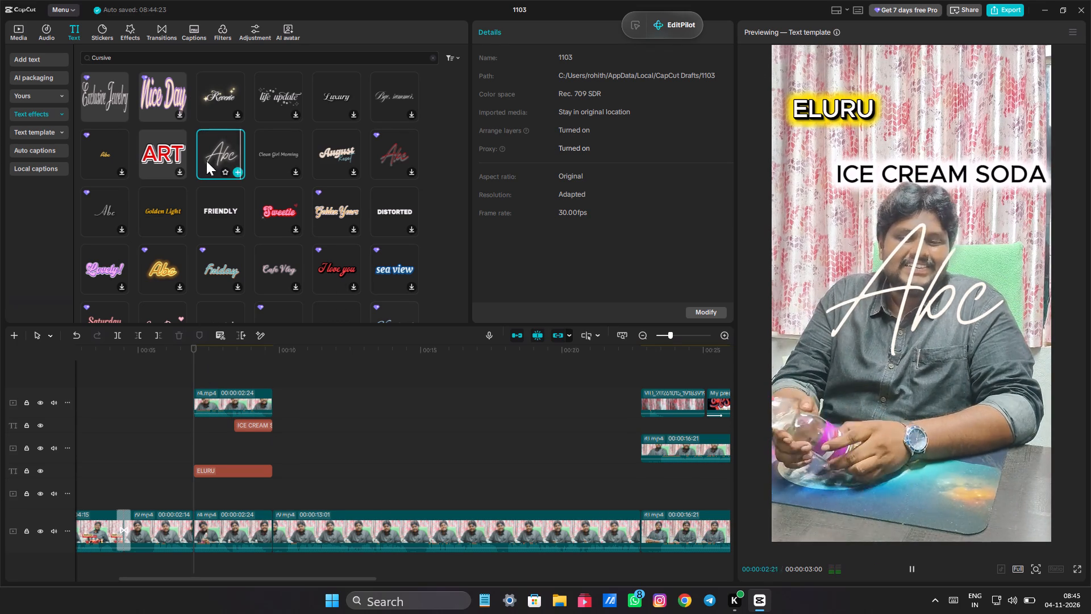
drag(209, 157, 206, 446)
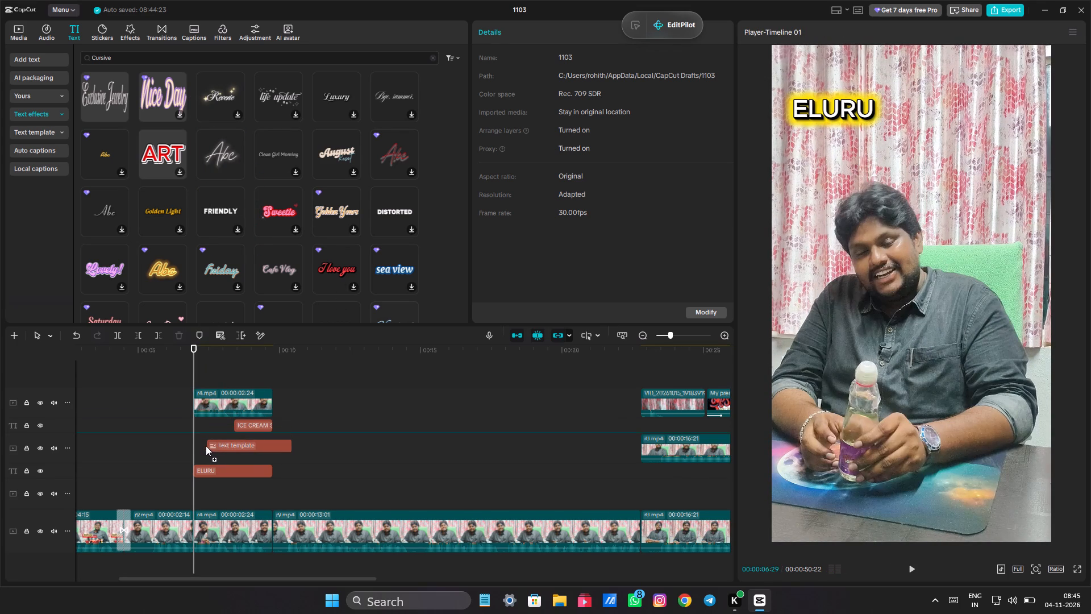
drag(206, 446, 204, 446)
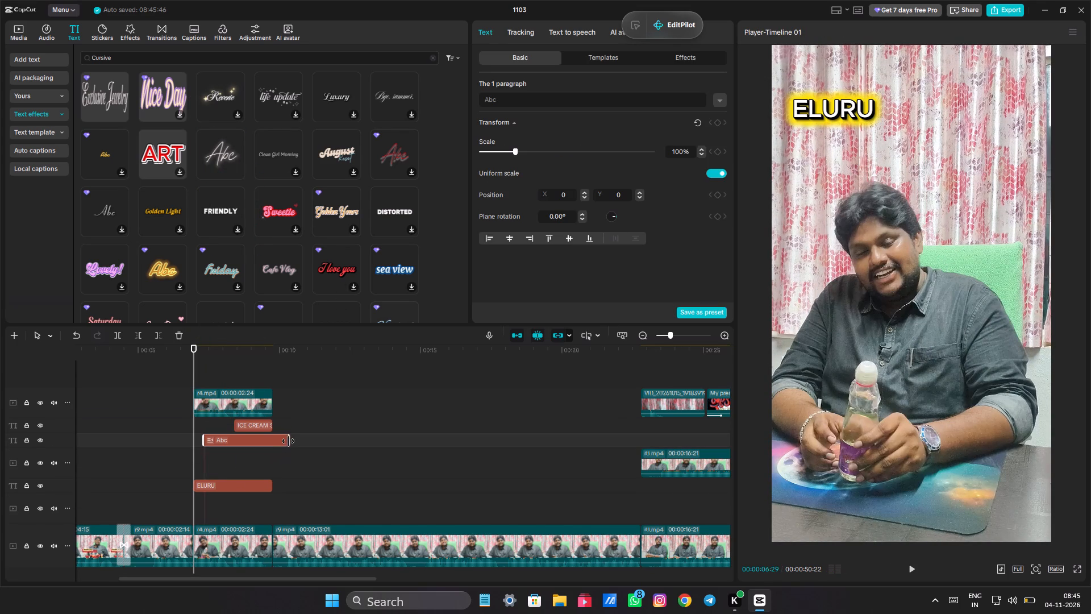
drag(288, 441, 233, 424)
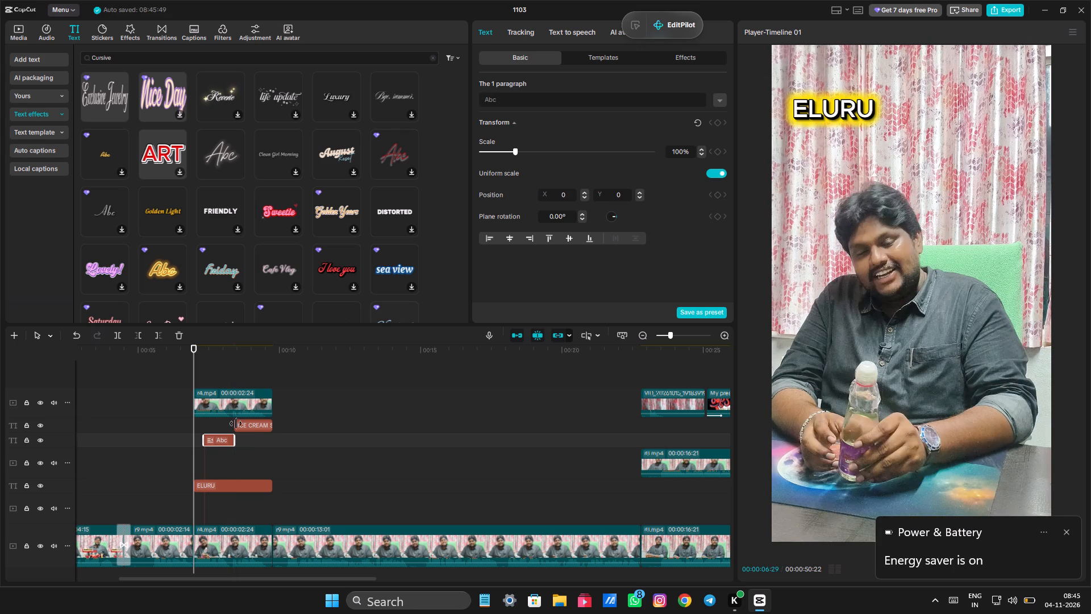
Change the handwritten template's text to ante.
drag(548, 102, 435, 94)
key(BackSpace)
key(a)
text(nte)
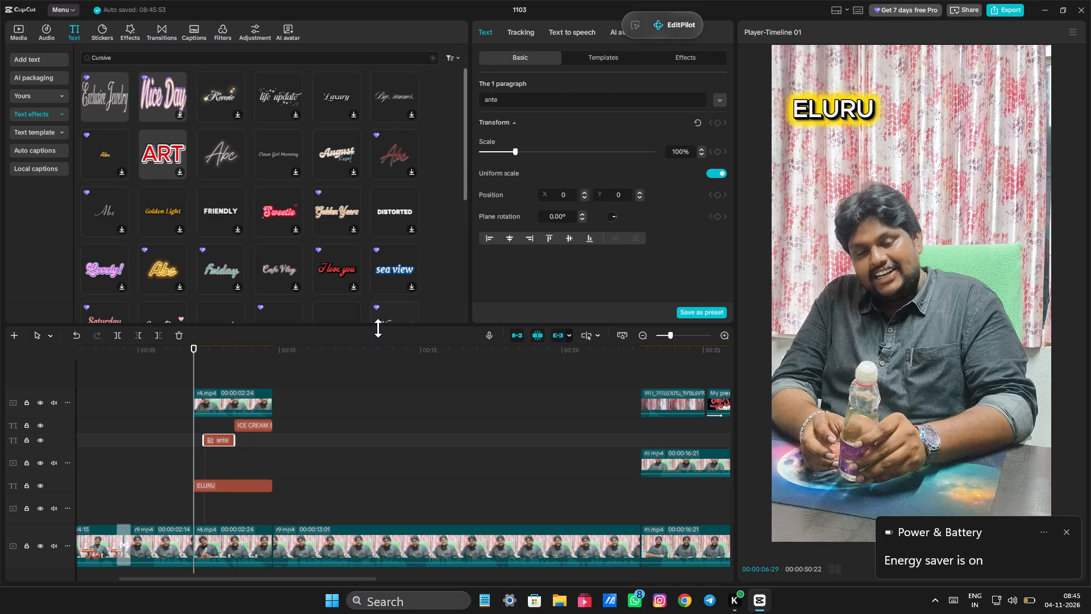
Play the section from just before ELURU to check how the ante text appears.
key(space)
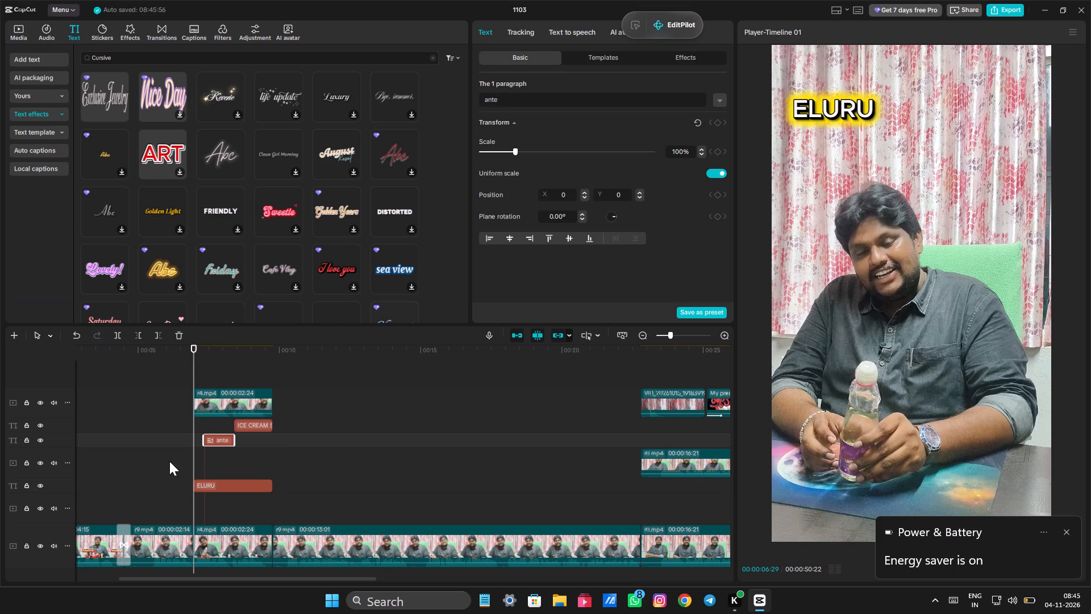
click(169, 461)
drag(169, 460, 182, 460)
click(223, 486)
click(189, 467)
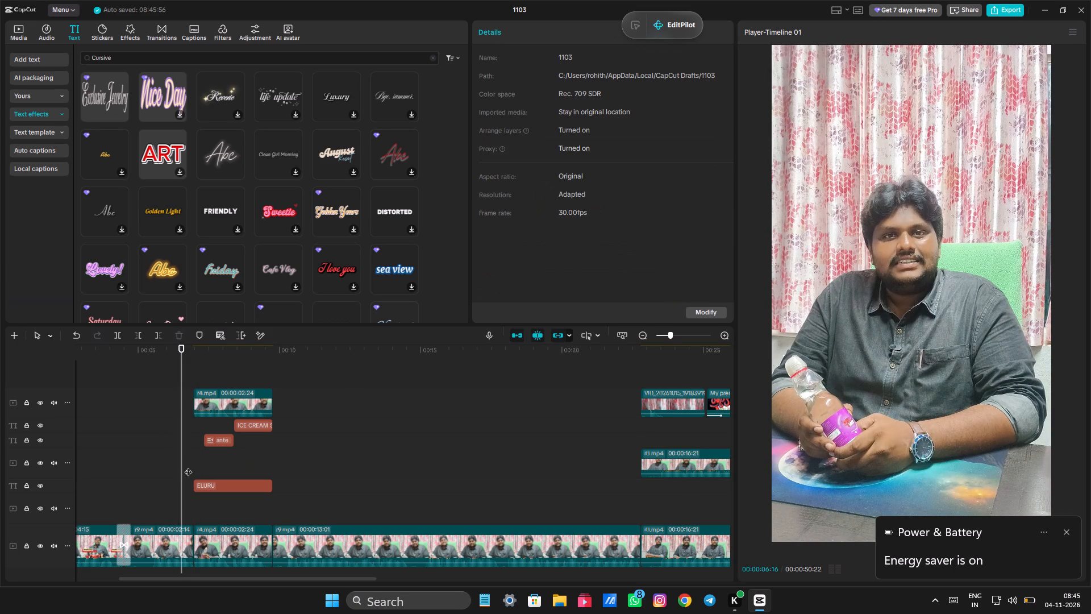
key(space)
key(space)
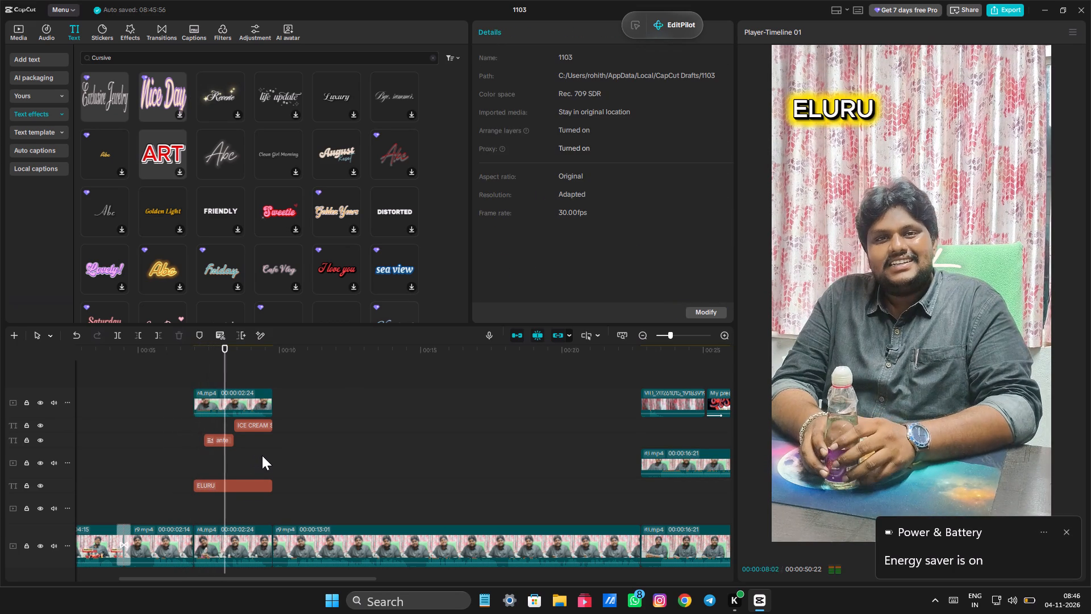
Place ante above the man's head beside ELURU at X 110, Y 1270, and scale it down to 79%.
click(226, 443)
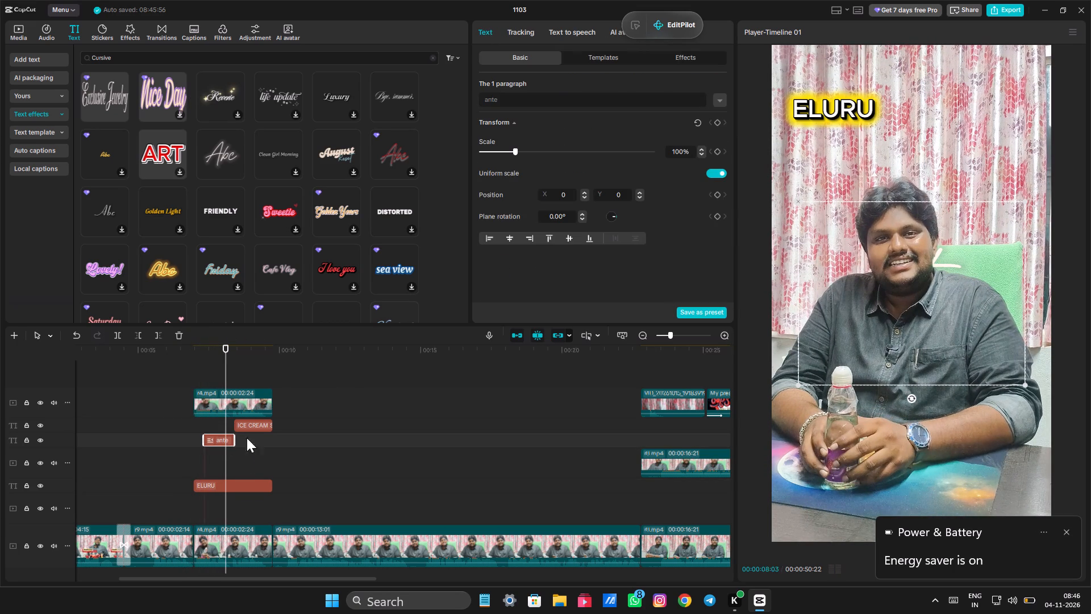
drag(896, 340, 912, 192)
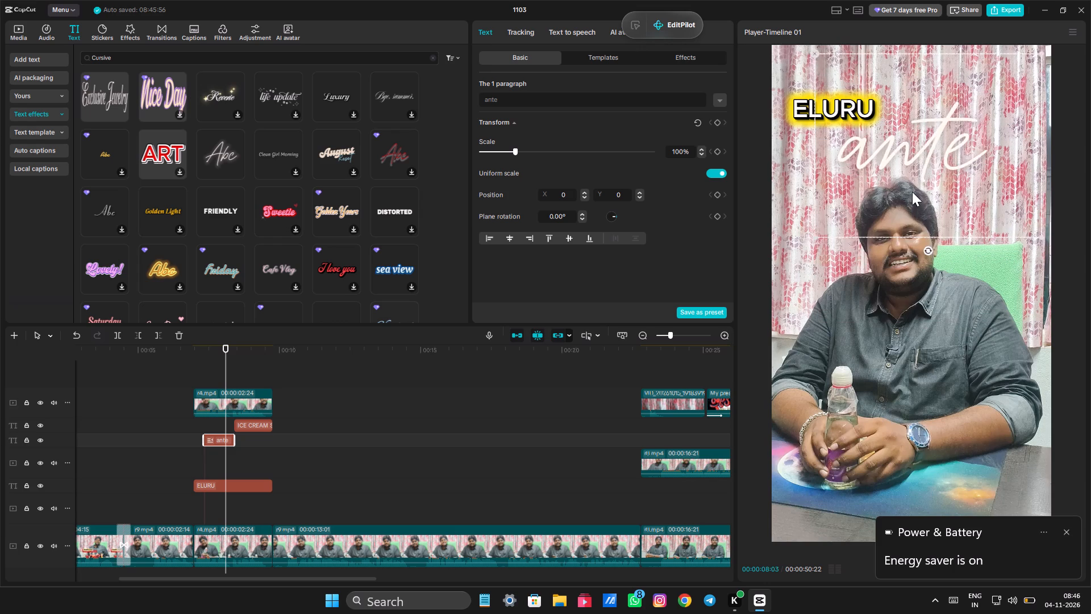
drag(912, 192, 910, 176)
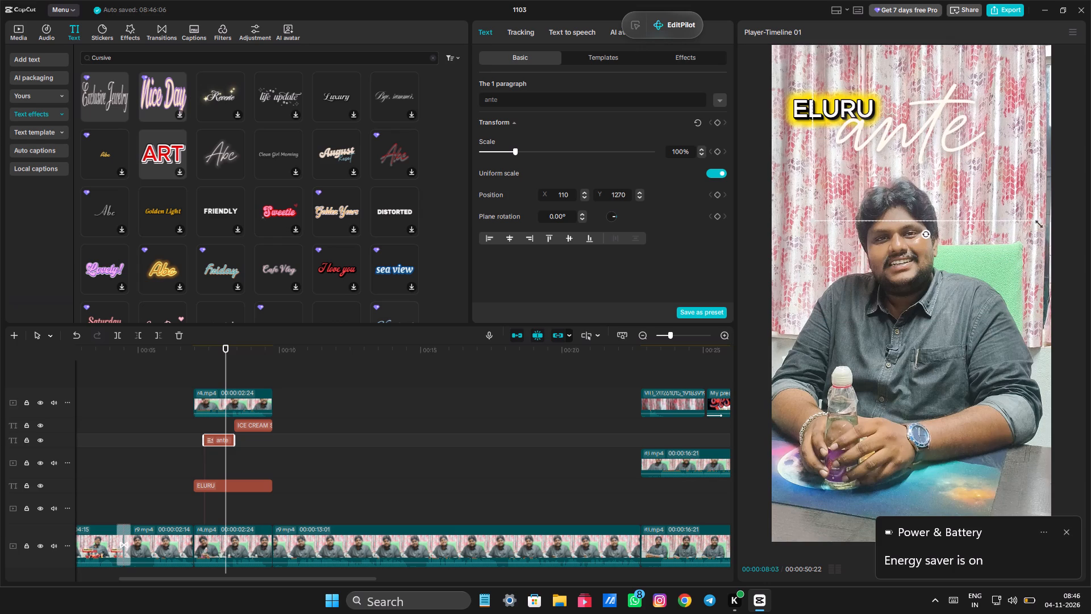
drag(1038, 221, 1010, 183)
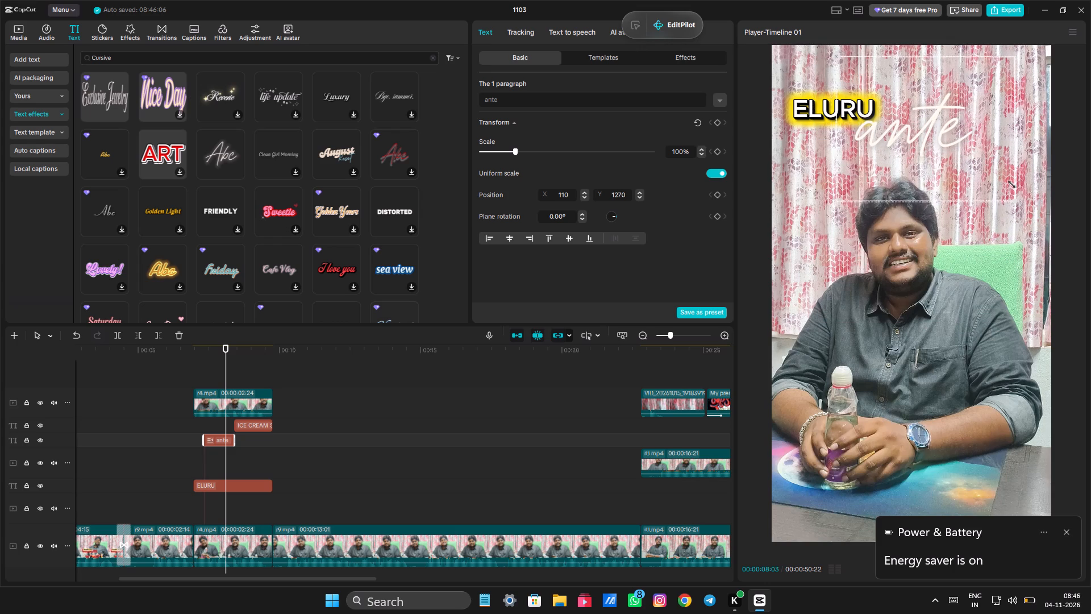
drag(1010, 183, 1010, 182)
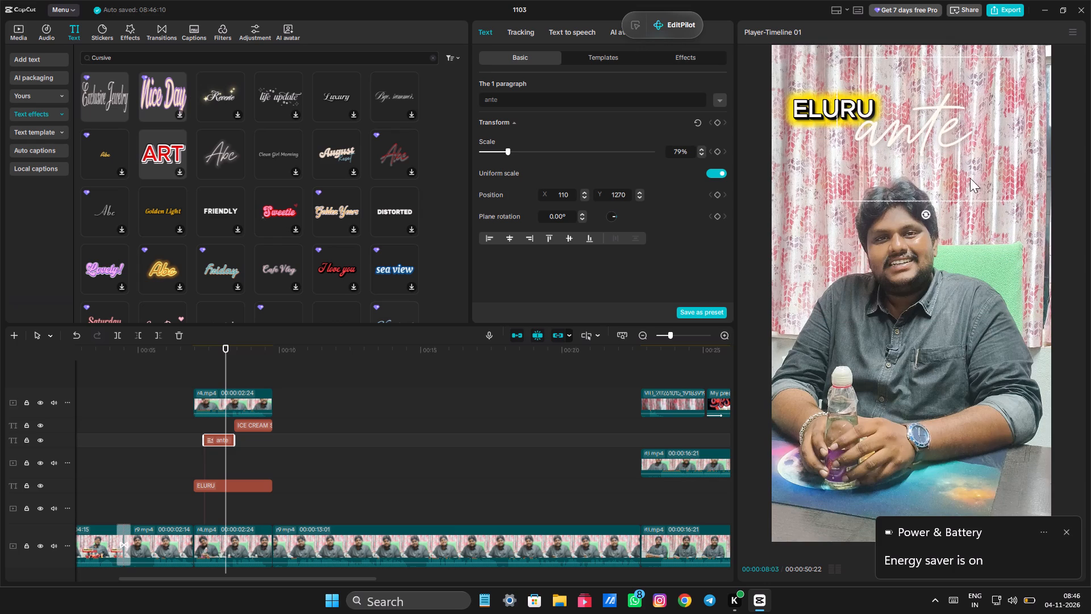
drag(947, 183, 953, 183)
Extend the end of the ante text to the end of the r4.mp4 copy, so it overlaps ICE CREAM SODA.
drag(227, 370, 244, 371)
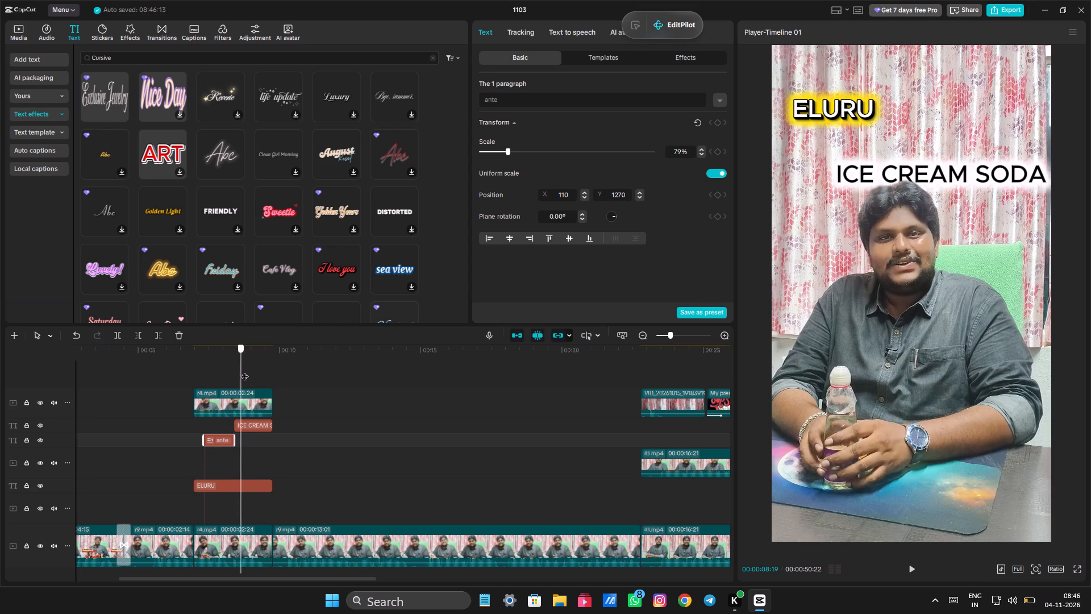
drag(244, 371, 229, 361)
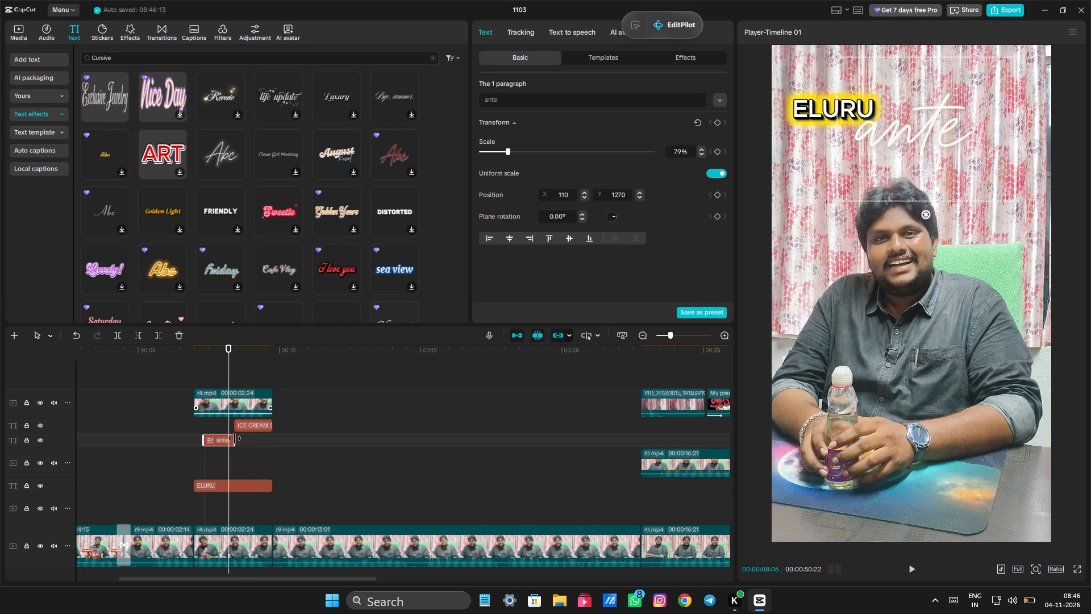
drag(234, 439, 270, 445)
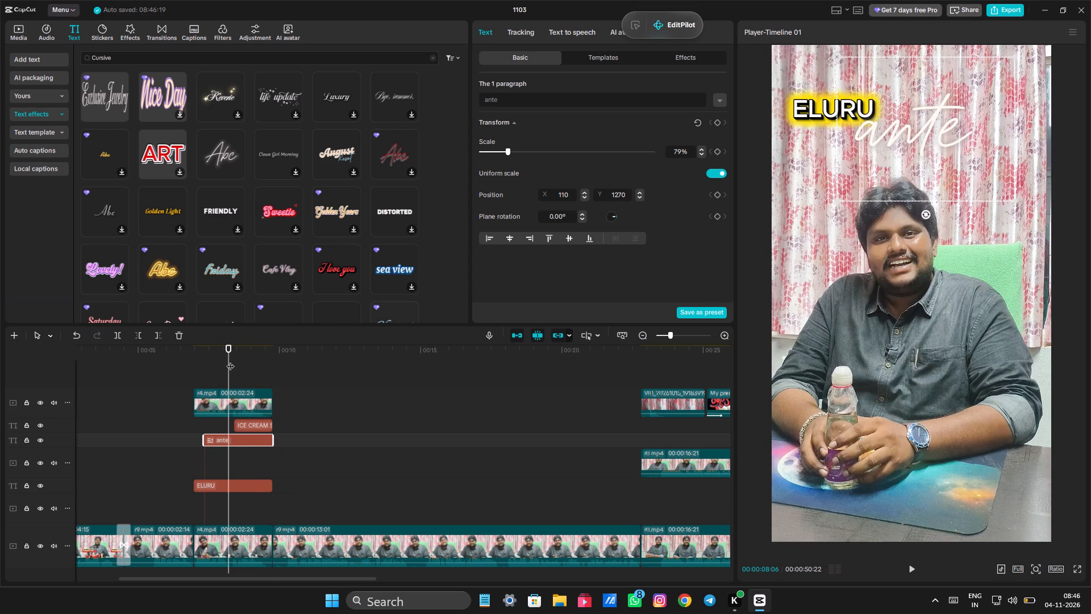
drag(230, 360, 245, 364)
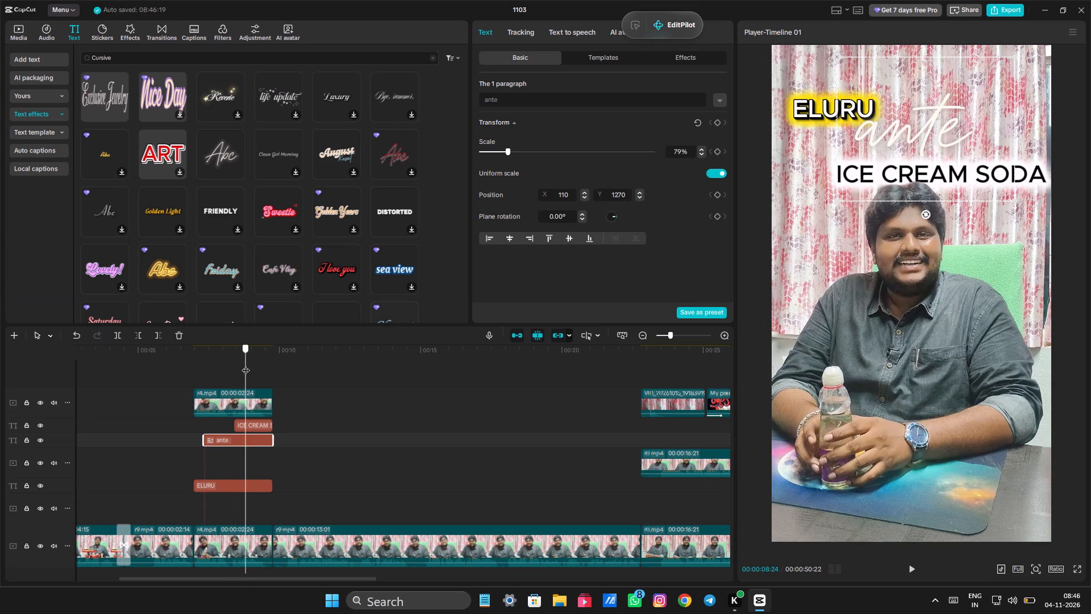
drag(245, 364, 247, 365)
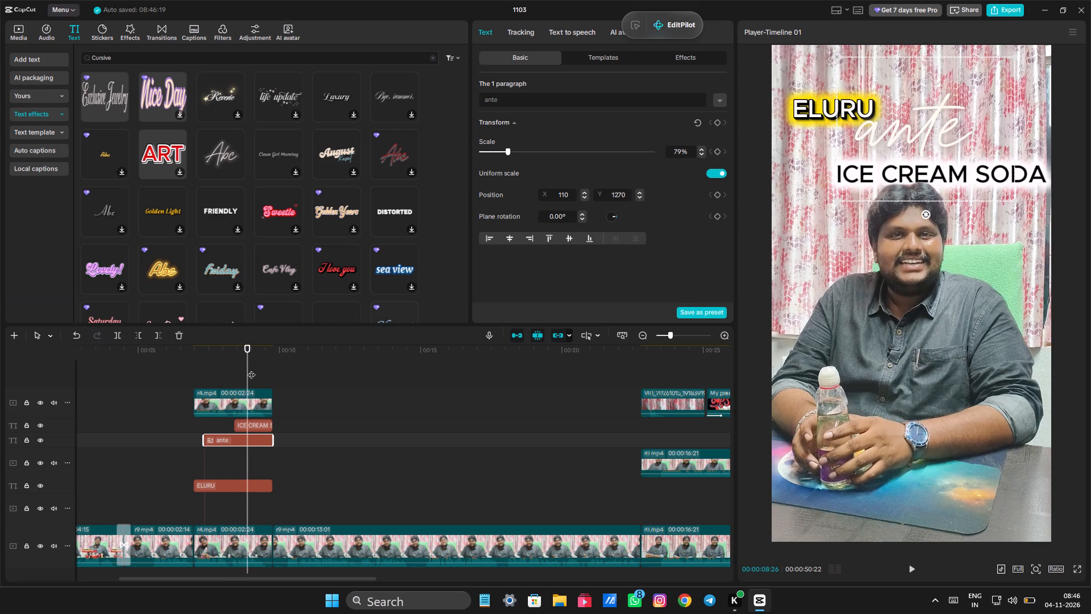
Play the r4.mp4 section and extend the start of the ICE CREAM SODA text earlier, to about 7:25 on the timeline.
click(203, 372)
drag(202, 375, 198, 377)
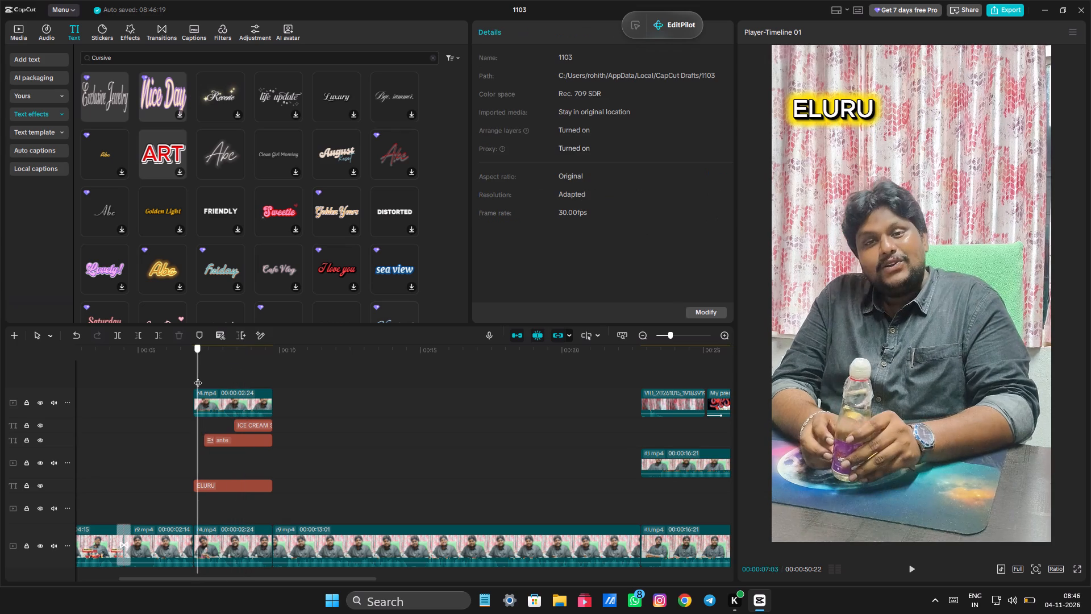
drag(198, 377, 193, 375)
key(space)
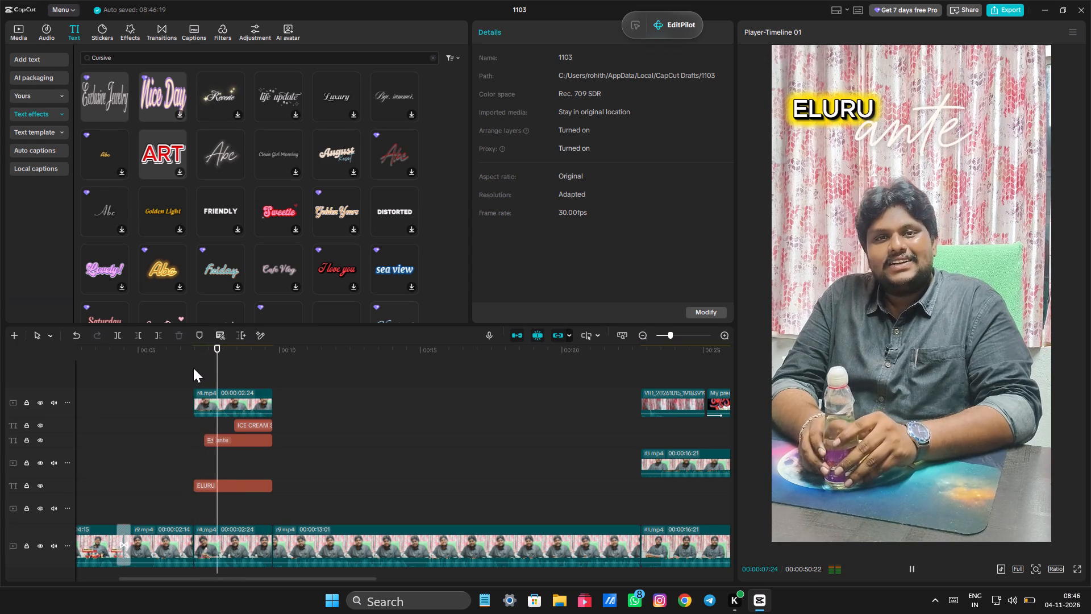
key(space)
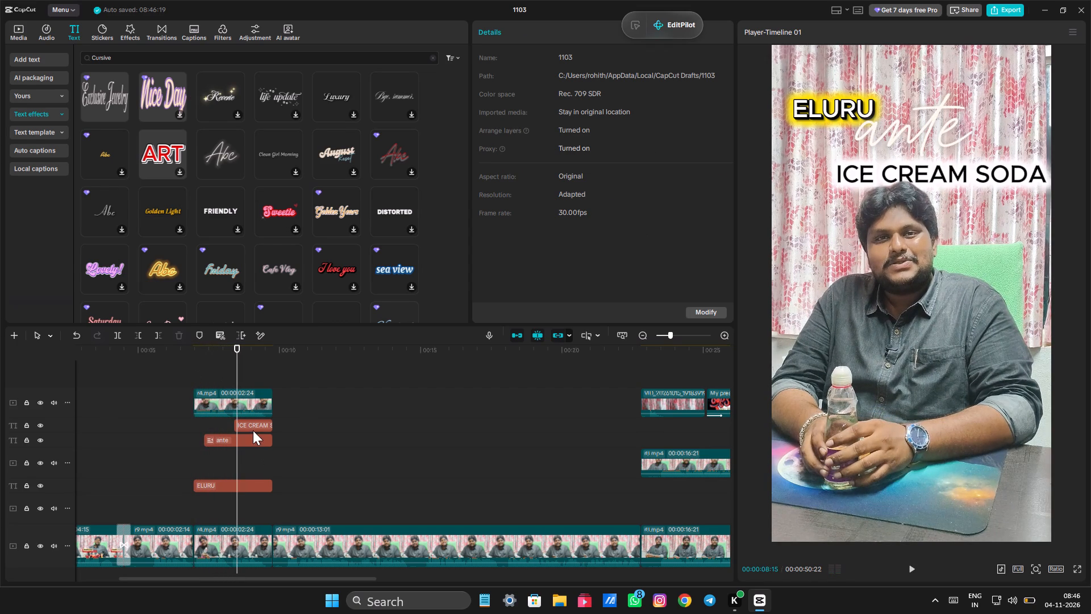
click(253, 430)
drag(232, 425, 227, 424)
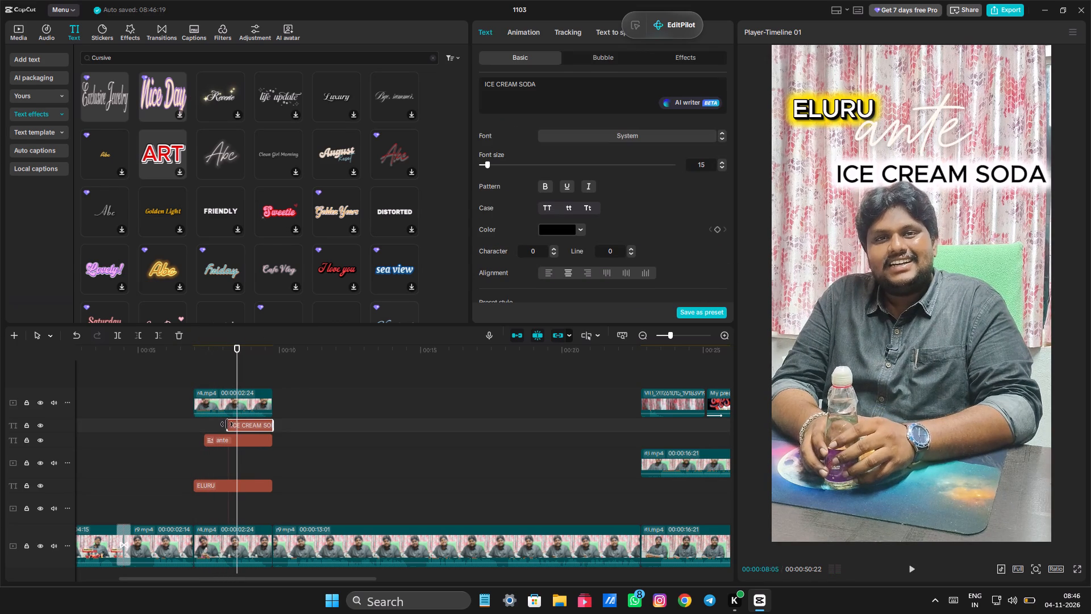
drag(227, 424, 226, 424)
click(180, 371)
key(space)
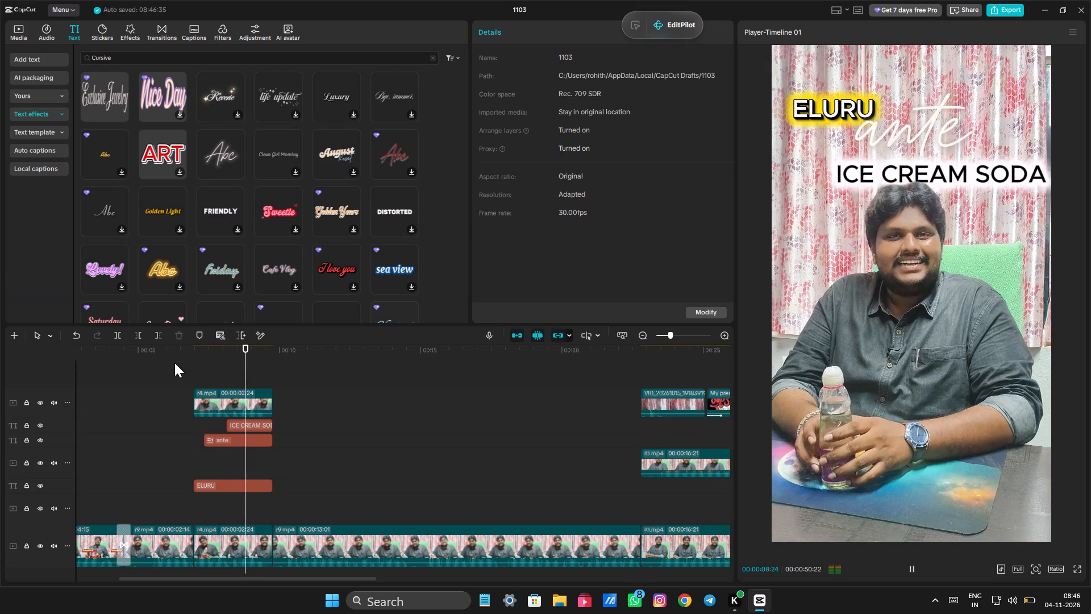
click(200, 379)
drag(205, 379, 222, 380)
click(223, 379)
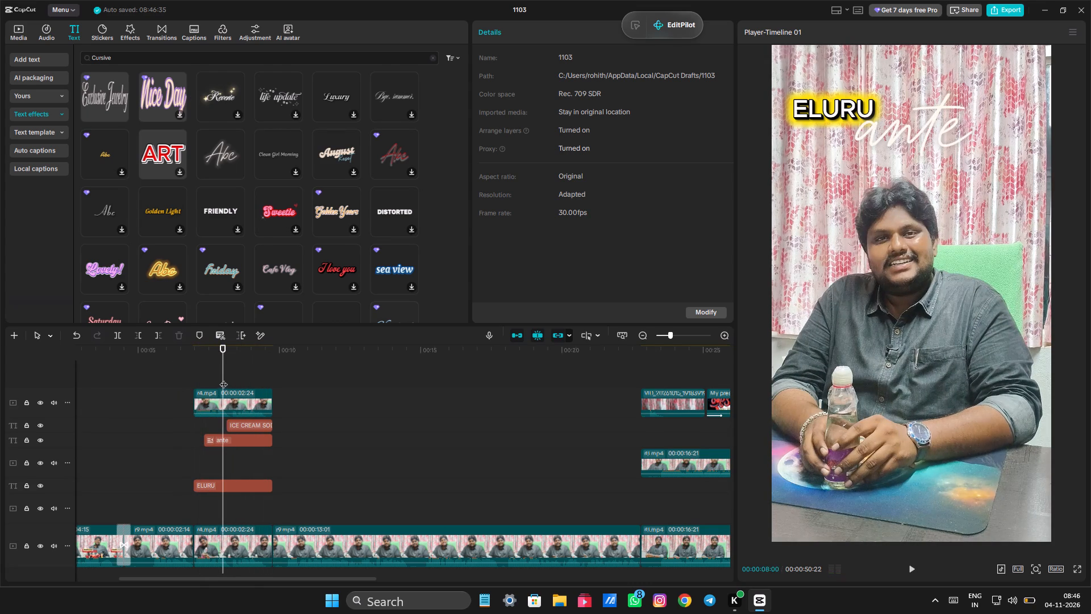
click(232, 430)
drag(227, 425, 224, 424)
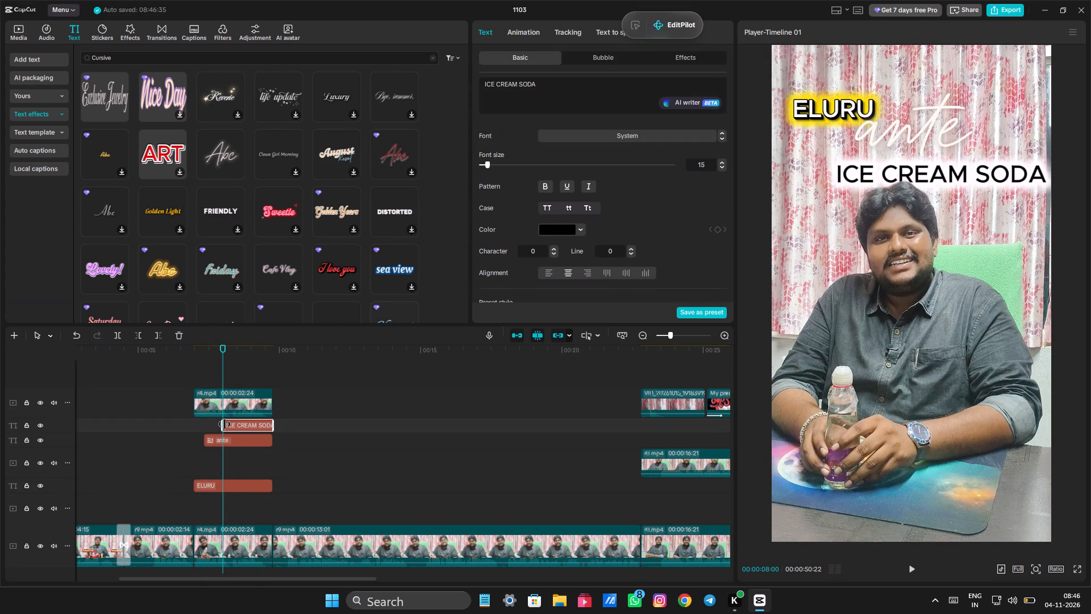
drag(224, 424, 219, 423)
click(198, 424)
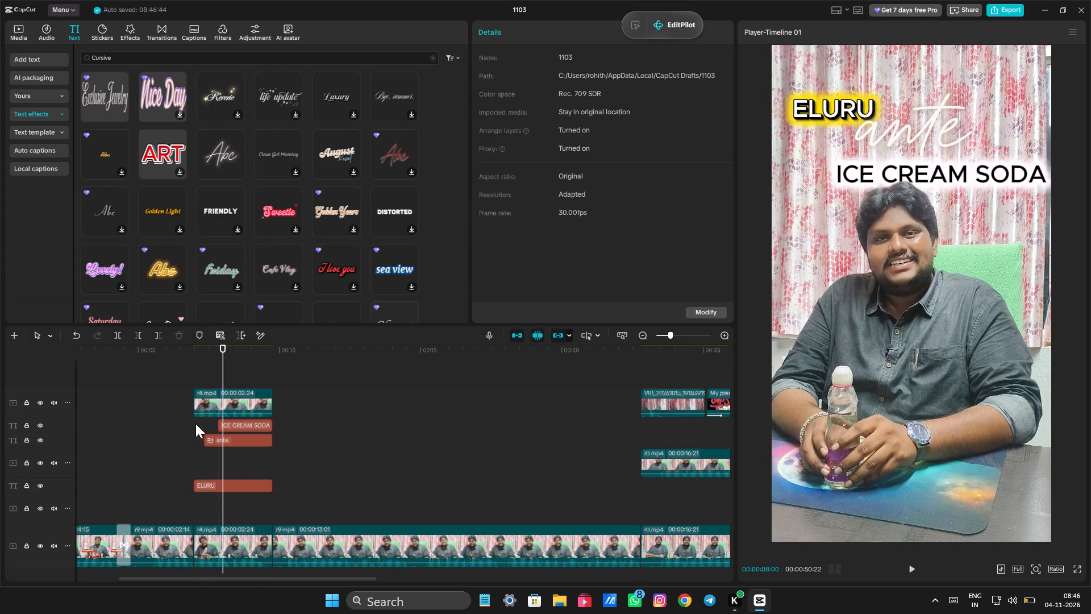
Review the timing of ELURU, ante and ICE CREAM SODA in playback, and look over the available effects and templates for ante.
click(195, 424)
key(space)
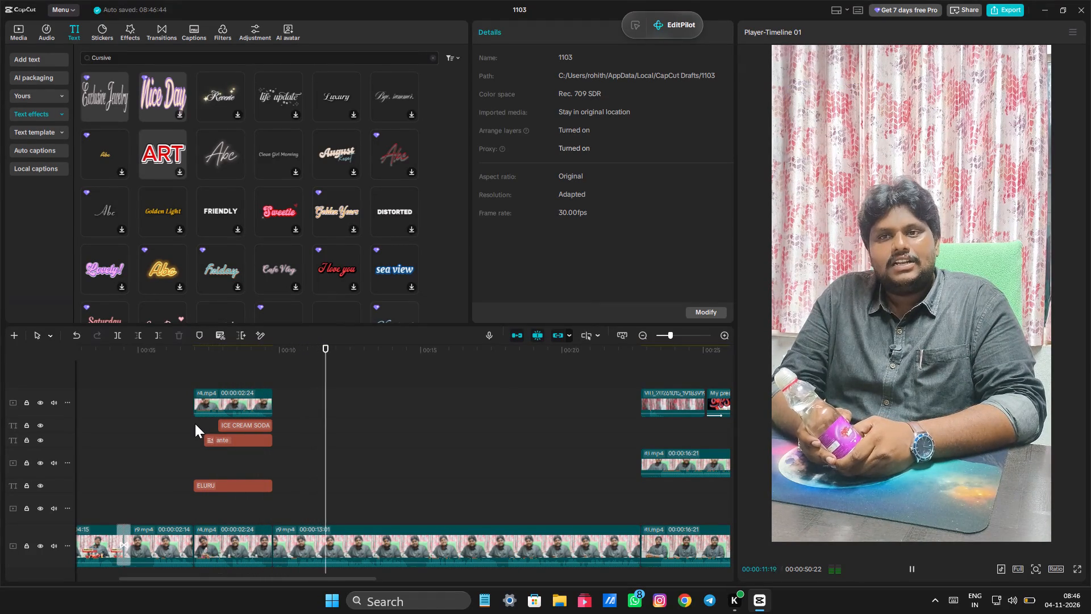
click(218, 455)
click(223, 443)
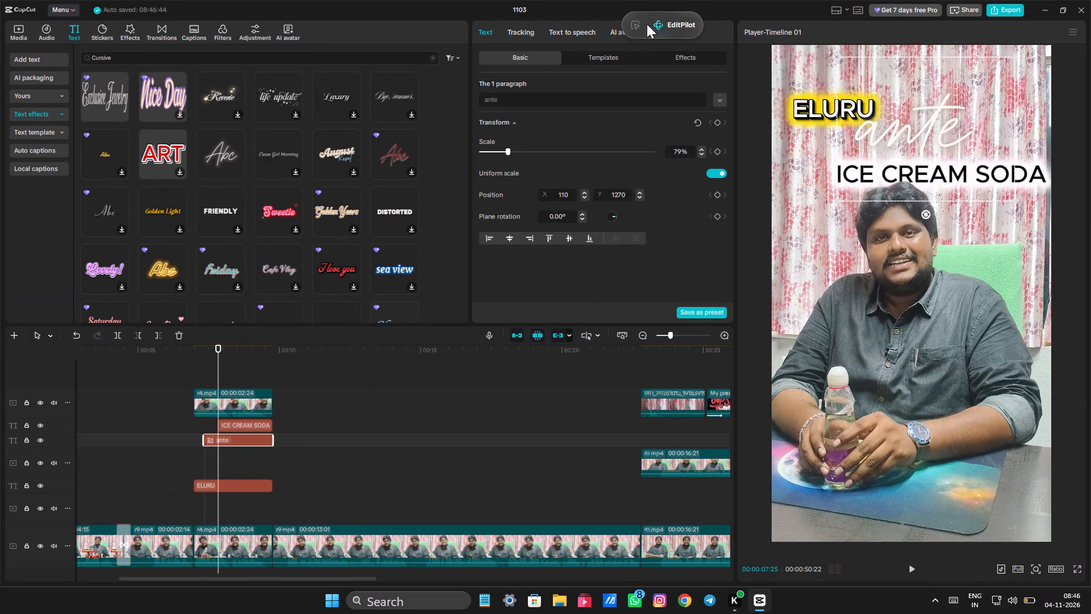
drag(660, 23, 744, 1)
click(675, 55)
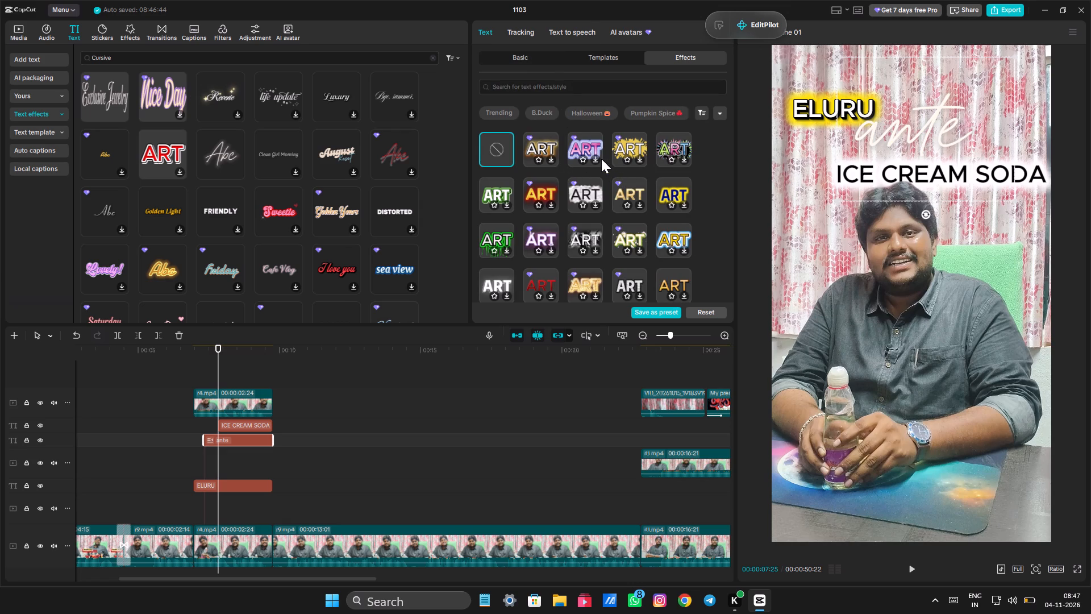
click(597, 57)
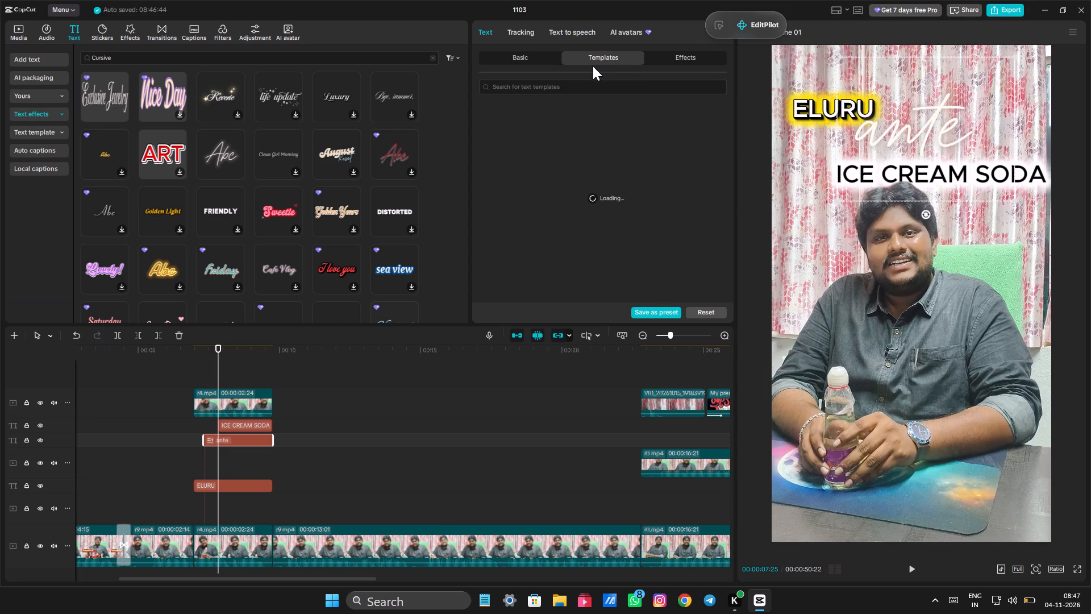
click(194, 364)
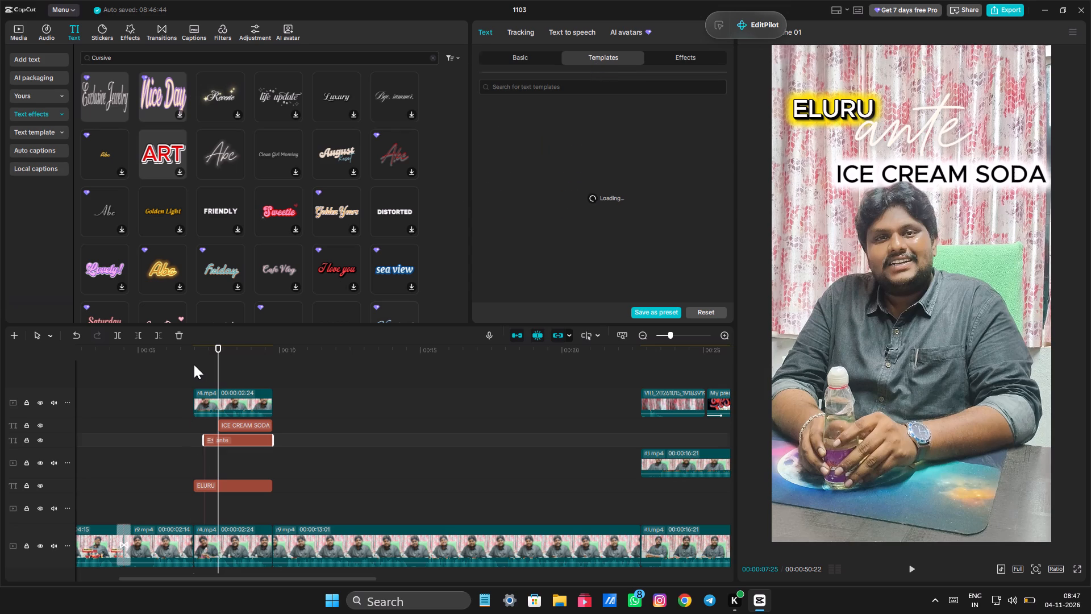
drag(194, 364, 215, 372)
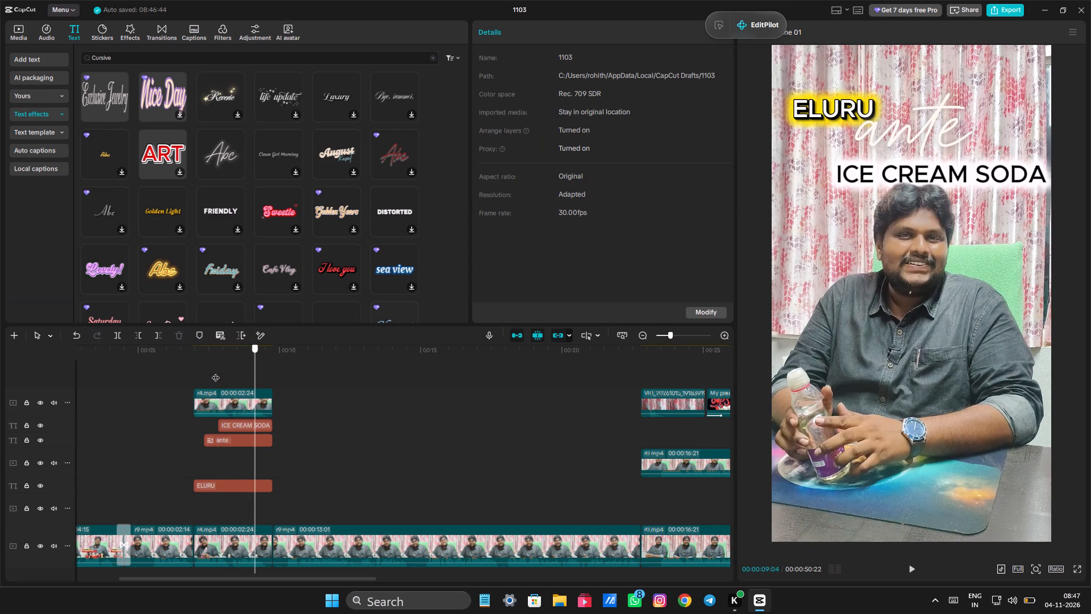
drag(215, 372, 199, 372)
double_click(198, 373)
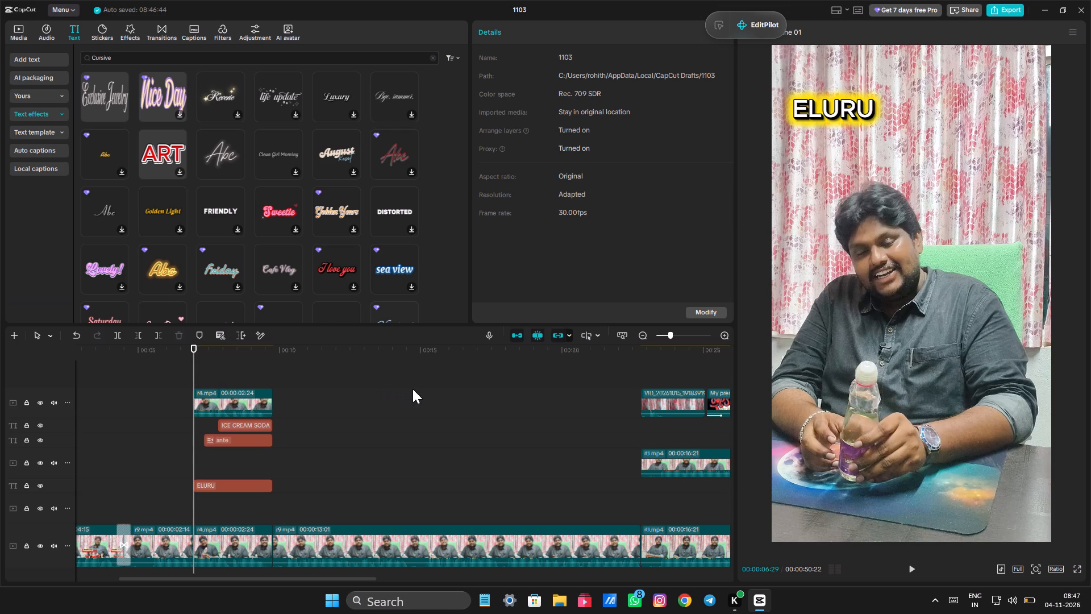
key(space)
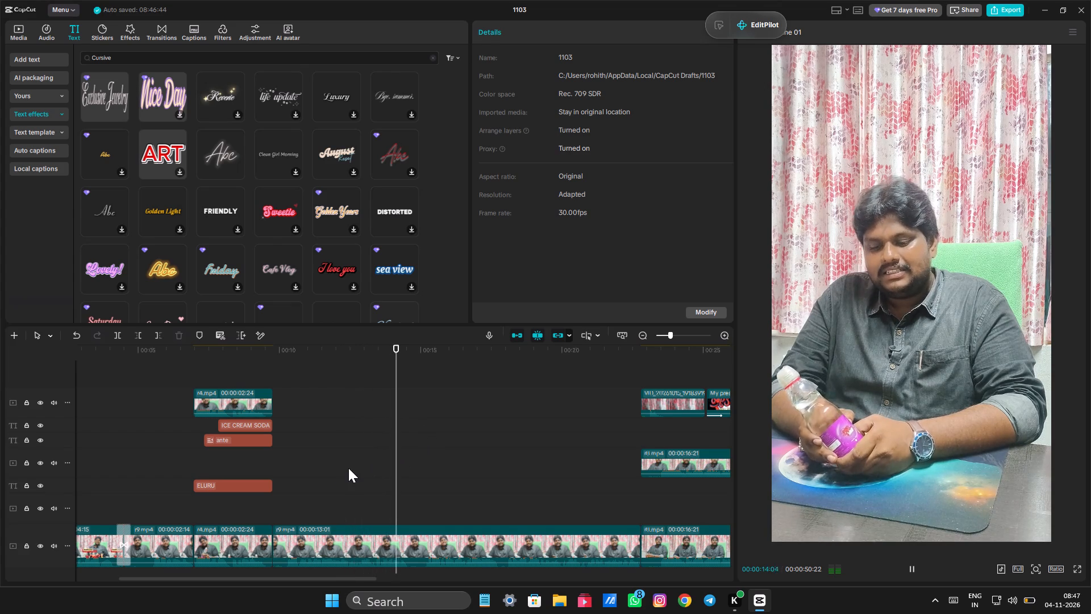
click(315, 472)
drag(315, 472, 270, 465)
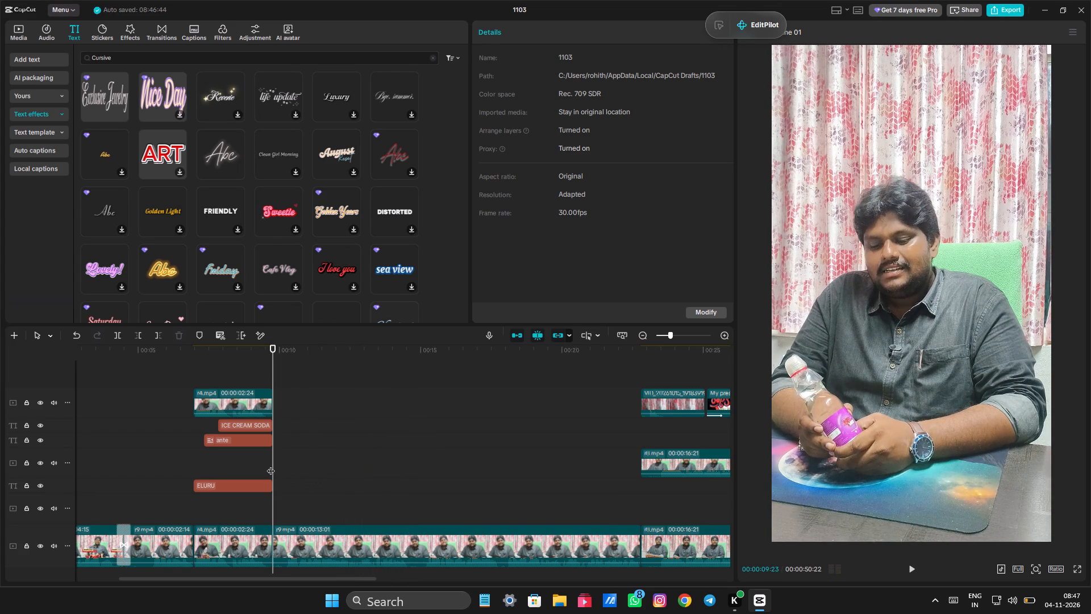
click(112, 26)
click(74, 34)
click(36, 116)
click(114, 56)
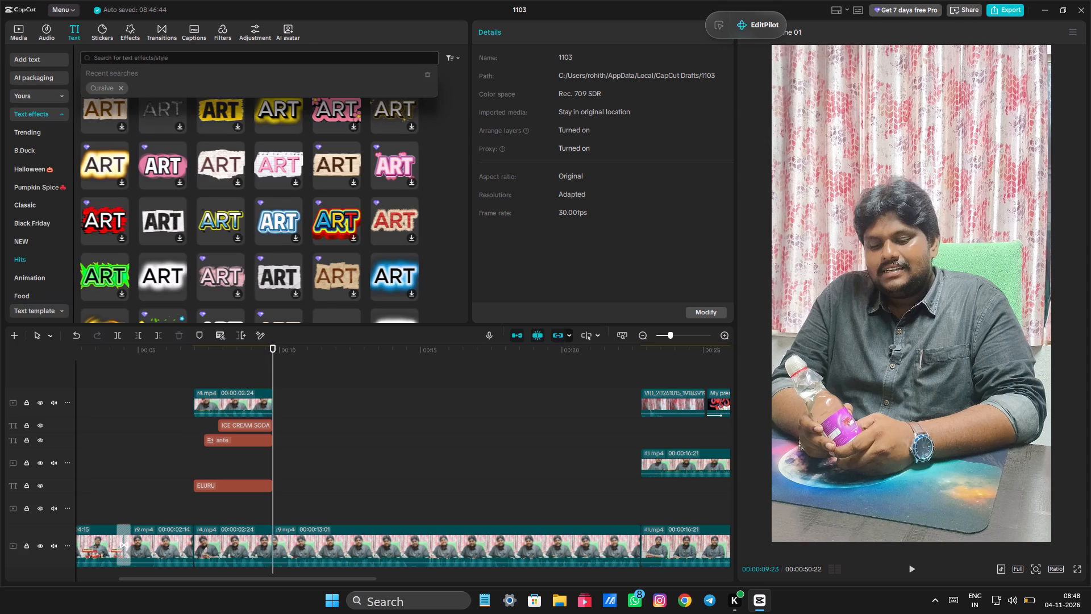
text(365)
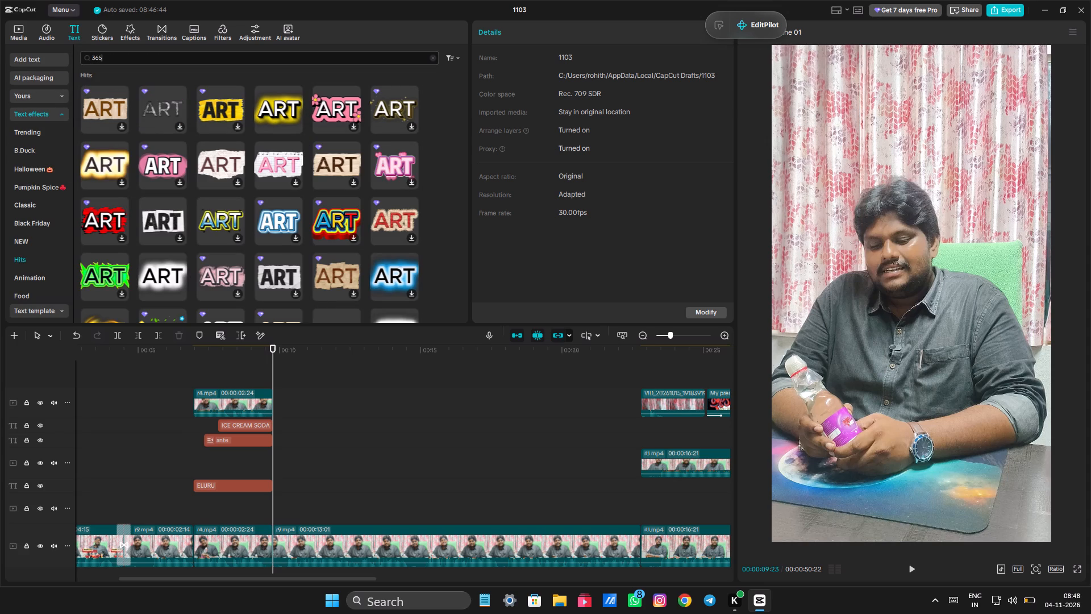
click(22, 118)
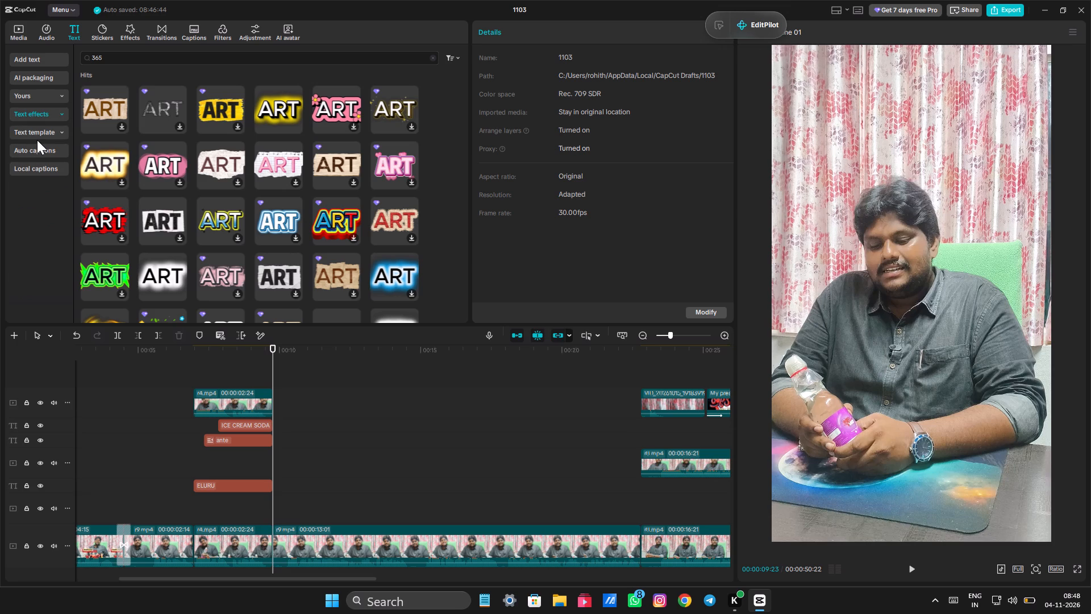
Search the text templates for 365 days and add the RECENT DAYS template to the ELURU track at about 10:15.
click(38, 134)
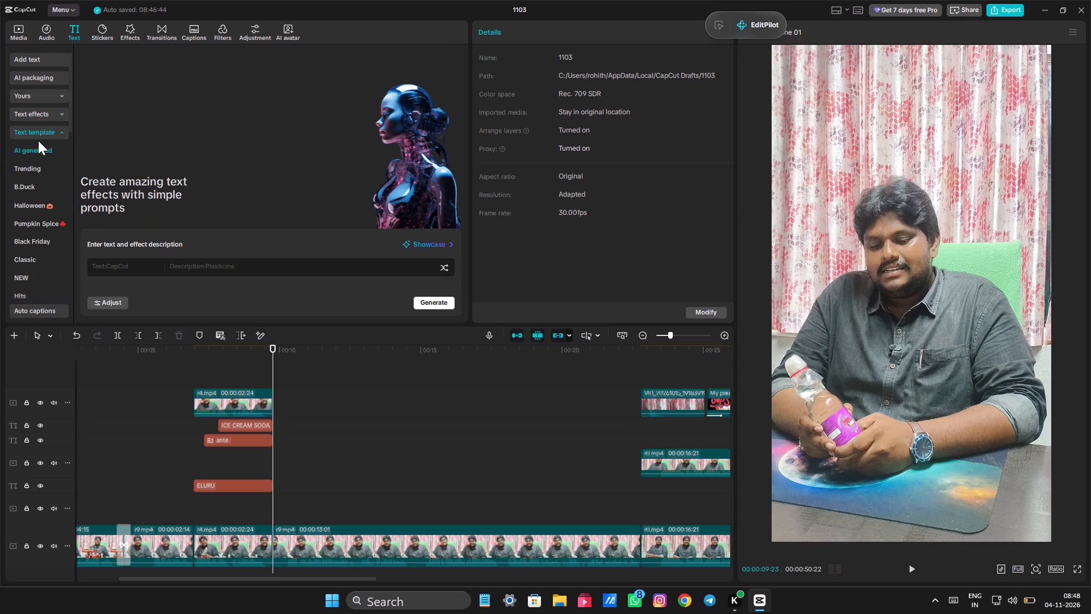
click(36, 170)
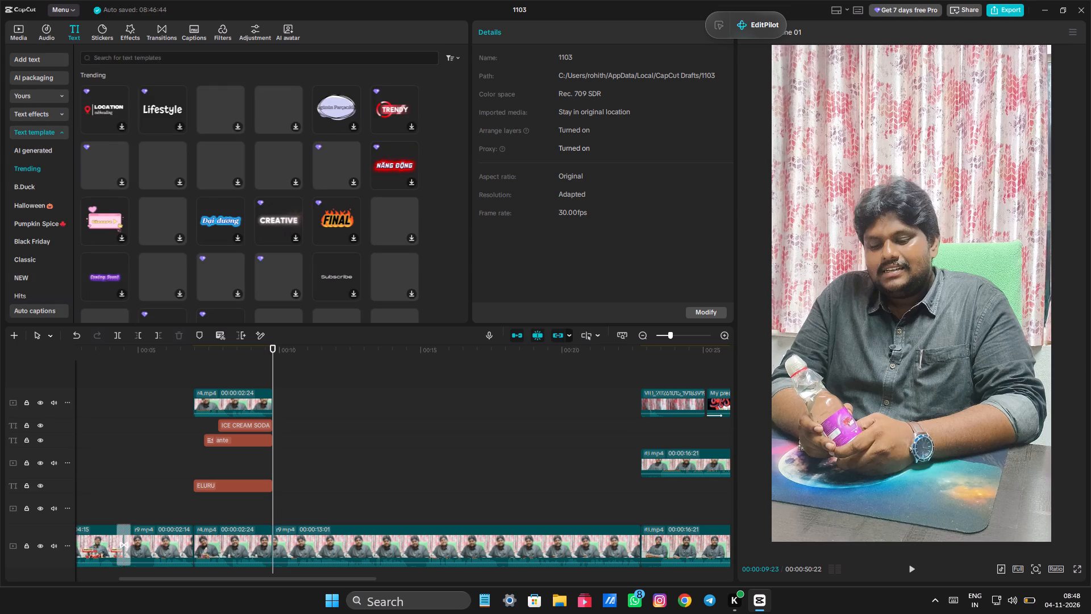
click(173, 56)
text(365 days)
key(Return)
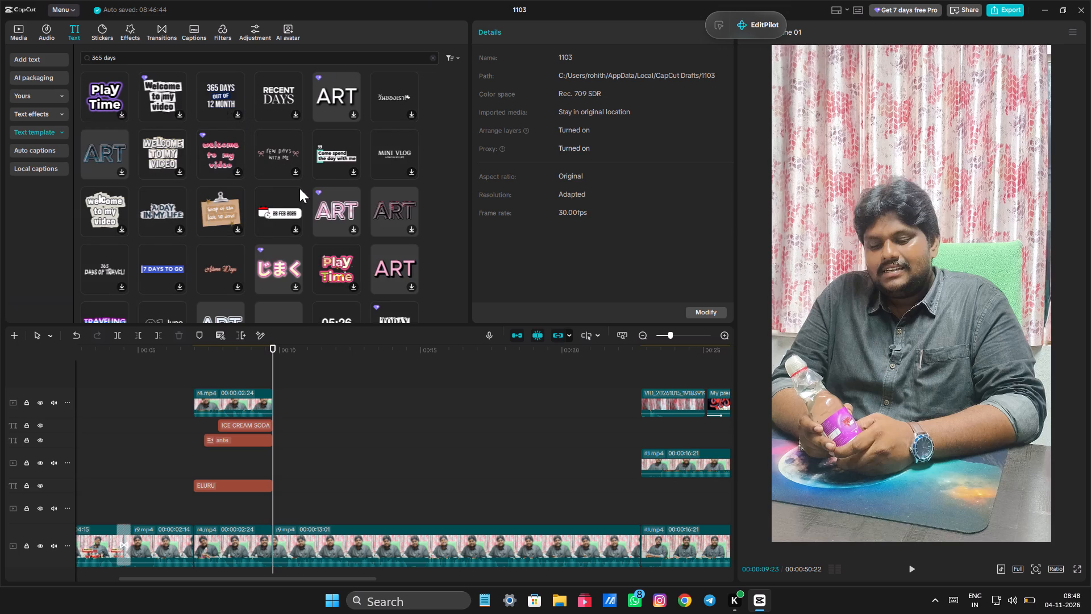
scroll(299, 188, down, 2)
scroll(299, 188, up, 2)
drag(275, 88, 294, 475)
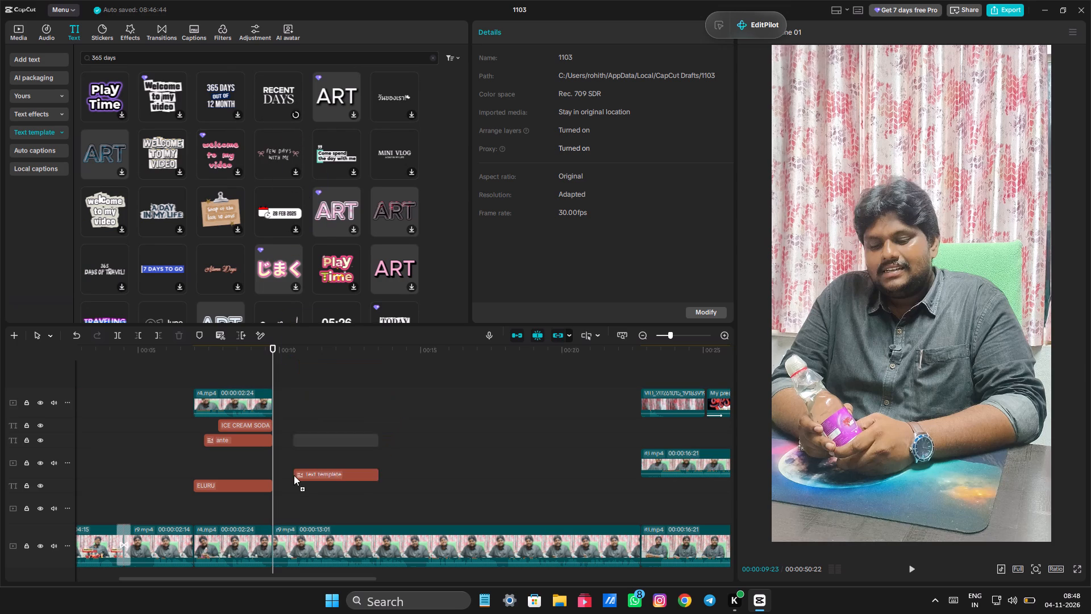
drag(294, 475, 293, 487)
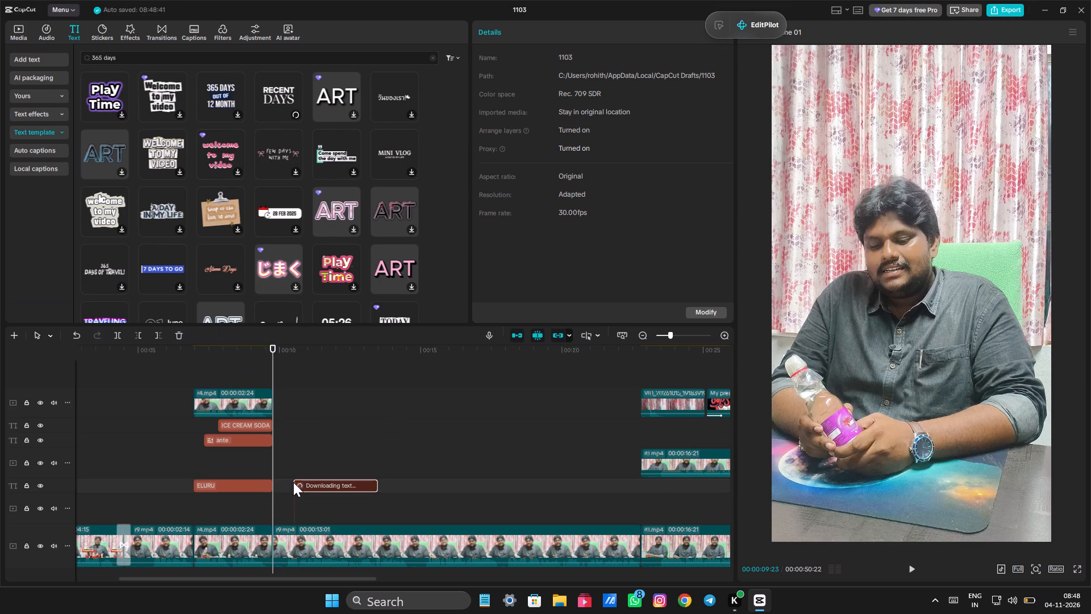
click(295, 462)
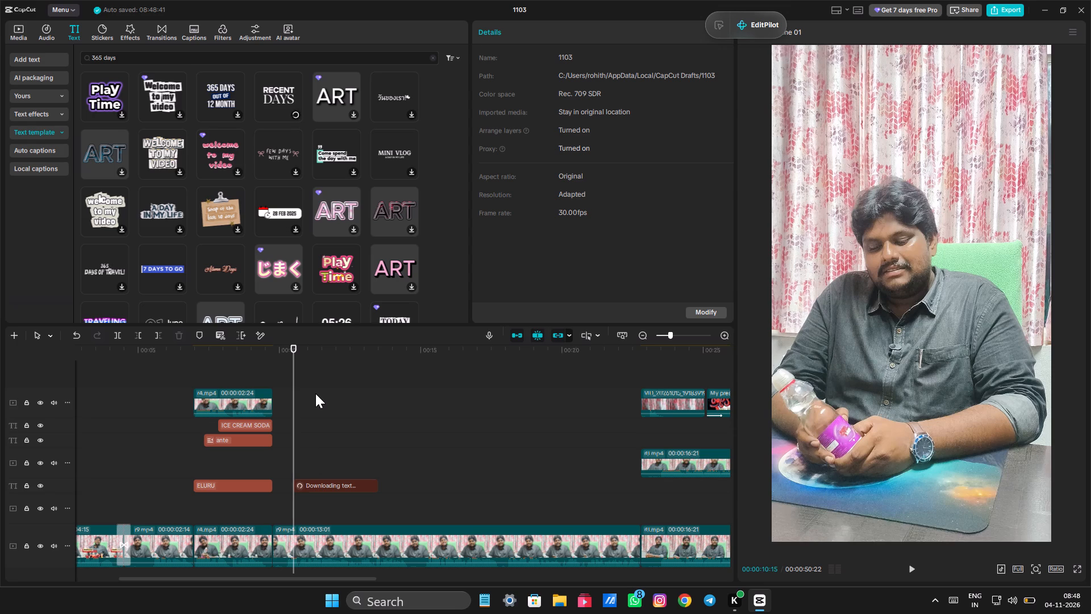
click(293, 85)
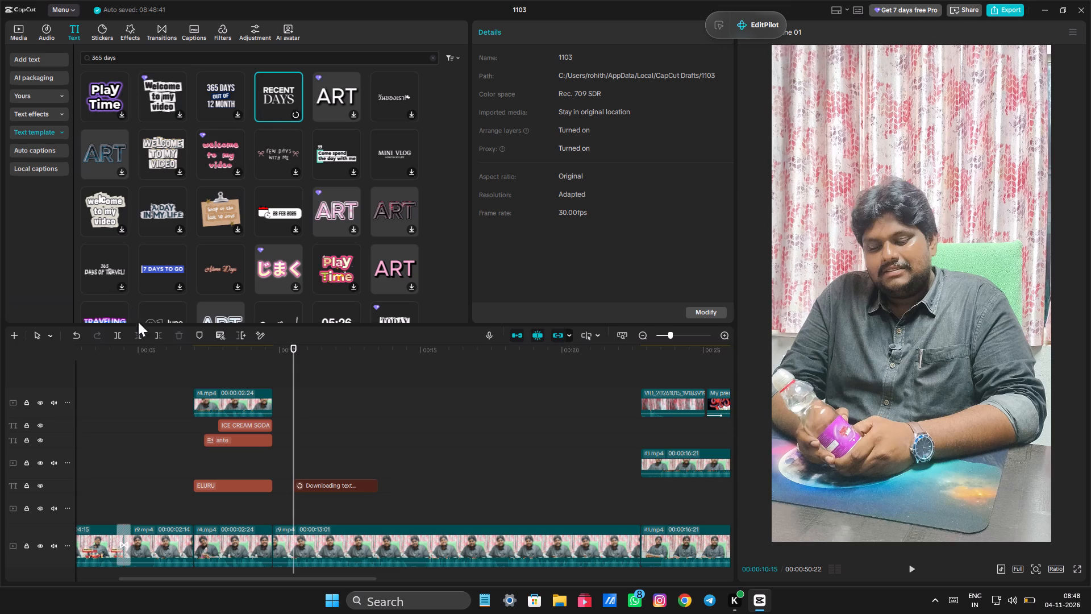
Play up to the RECENT DAYS text and trim its start to about 12:00 on the timeline.
click(163, 361)
key(space)
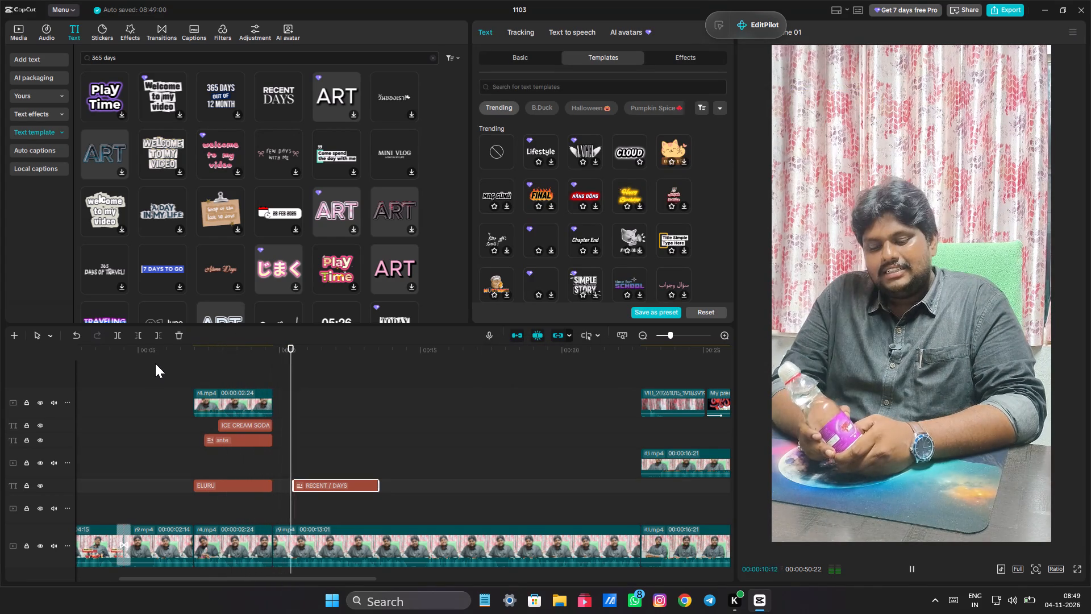
click(285, 423)
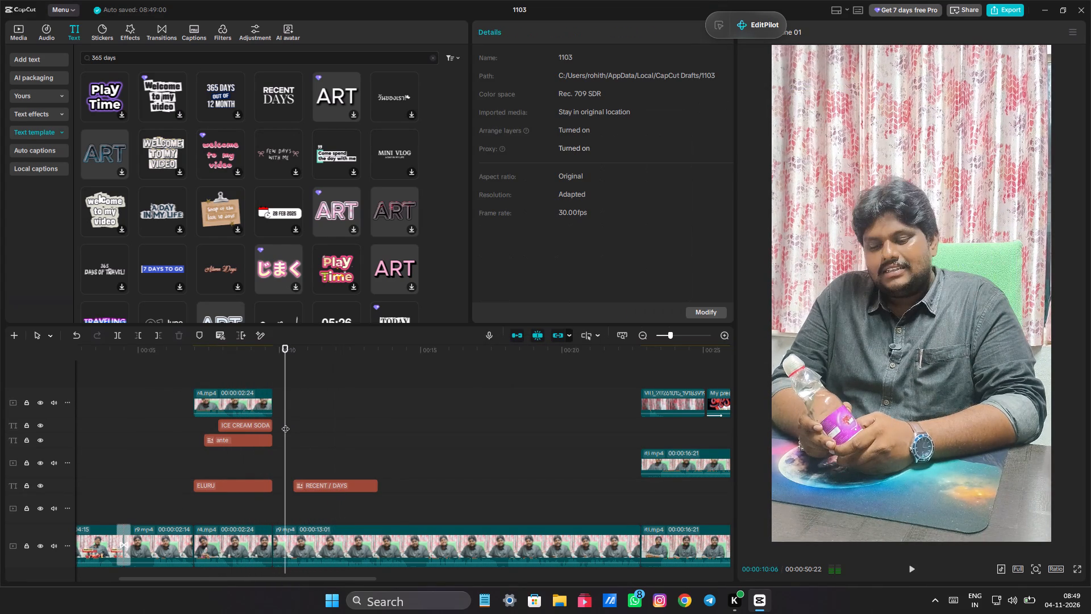
drag(285, 423, 359, 450)
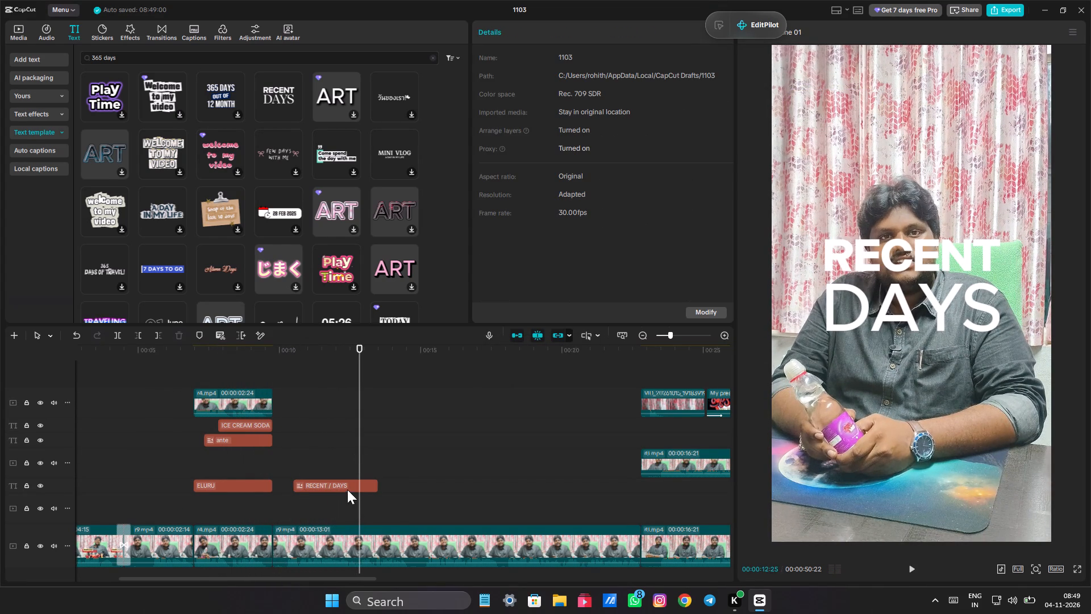
click(347, 489)
drag(295, 483, 335, 489)
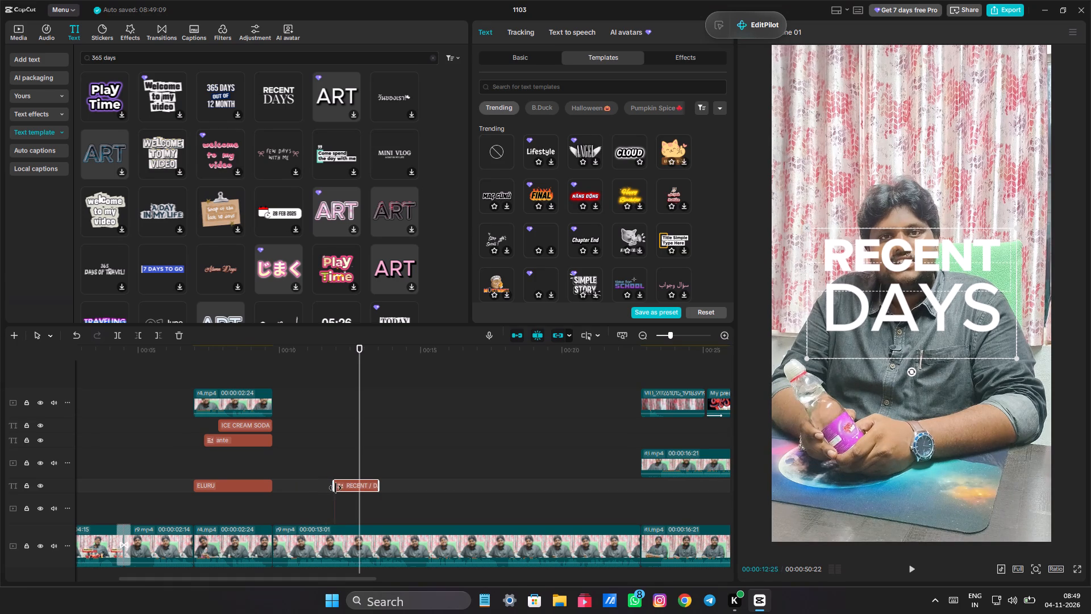
click(331, 466)
key(space)
key(space)
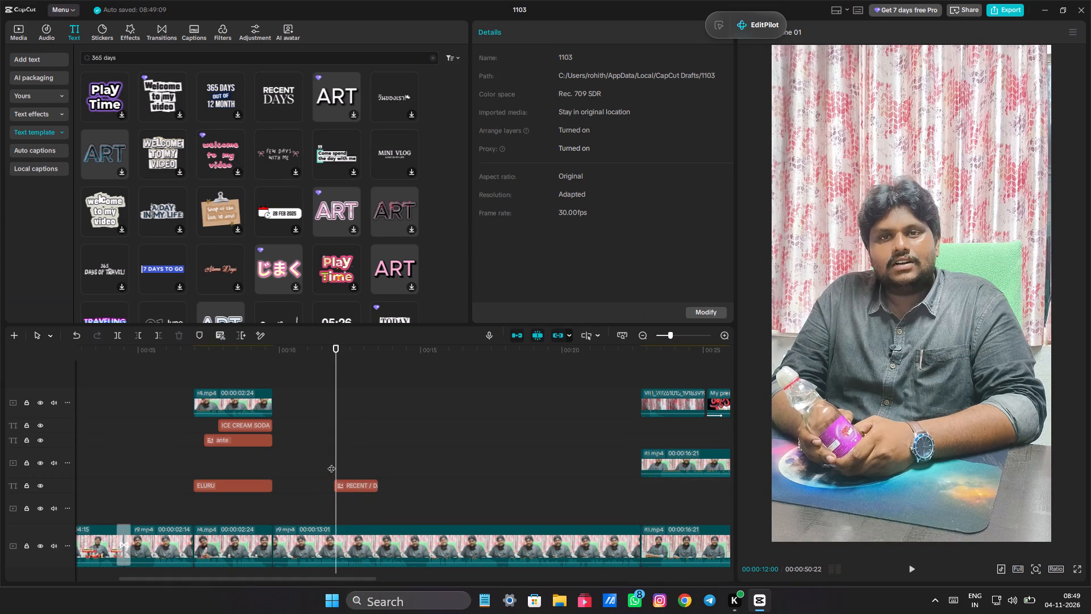
Play into the RECENT DAYS text and change its first paragraph to 365.
key(space)
key(space)
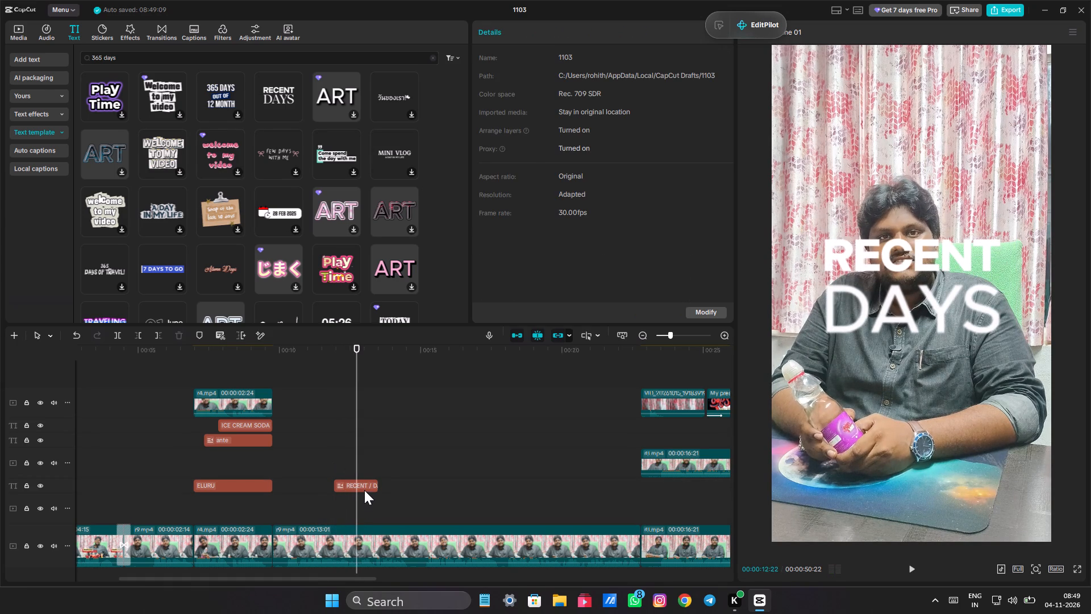
click(364, 490)
click(526, 57)
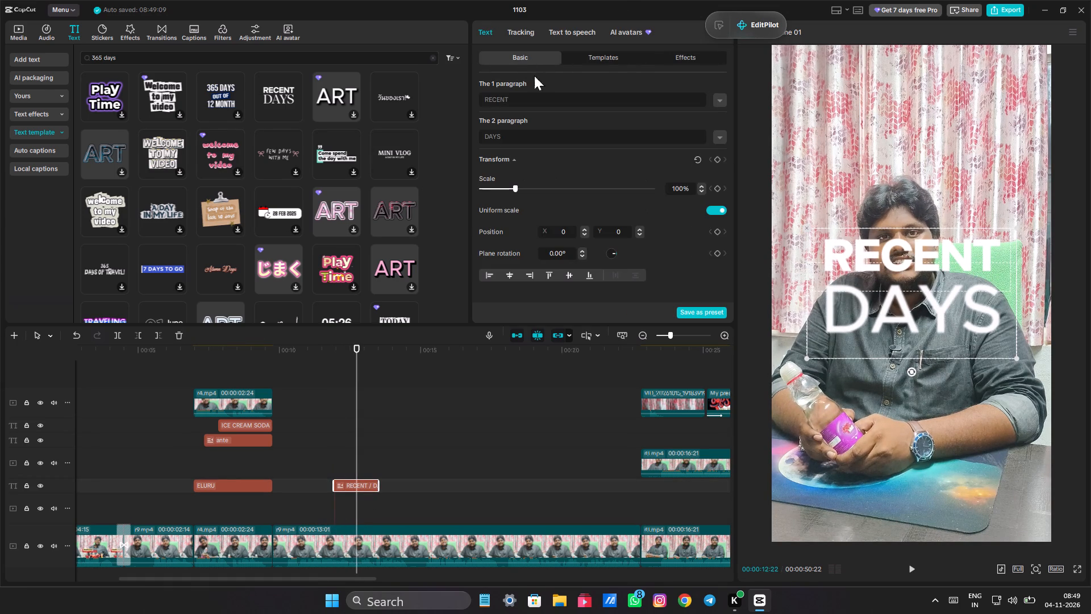
drag(543, 99, 463, 95)
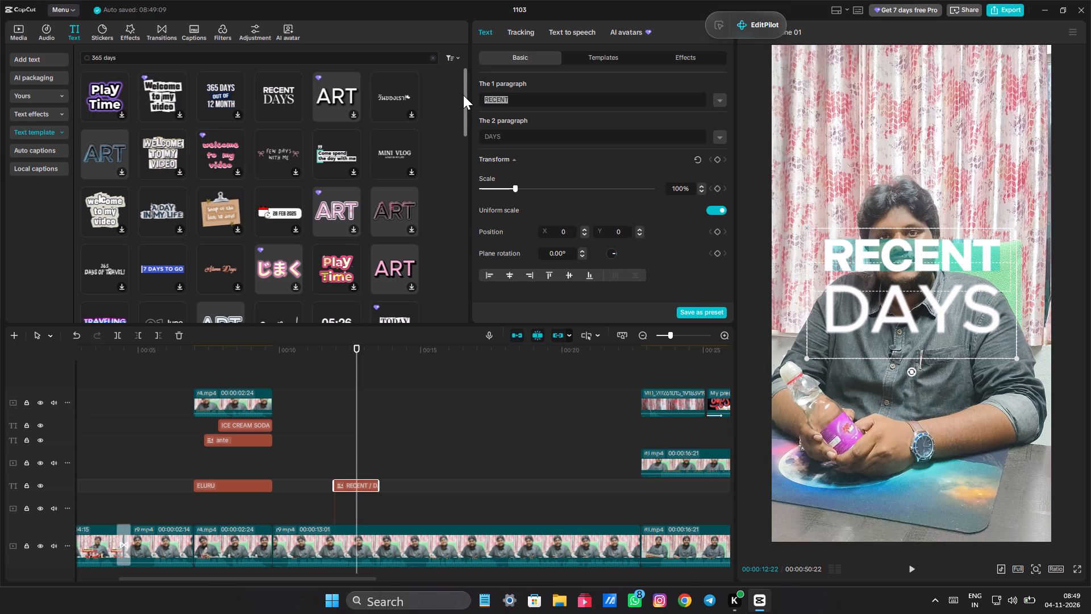
key(BackSpace)
text(365)
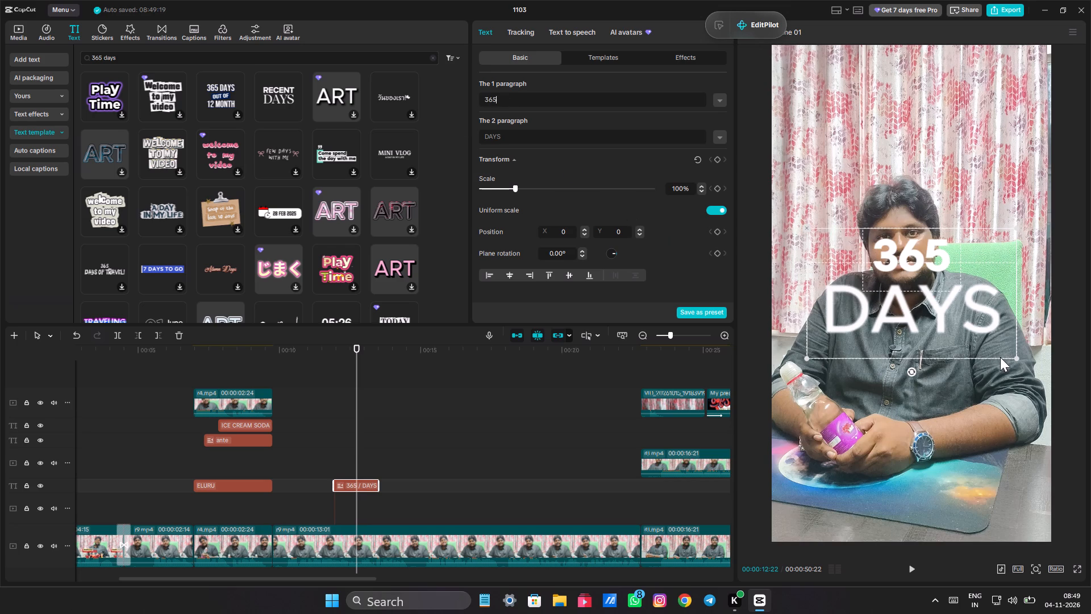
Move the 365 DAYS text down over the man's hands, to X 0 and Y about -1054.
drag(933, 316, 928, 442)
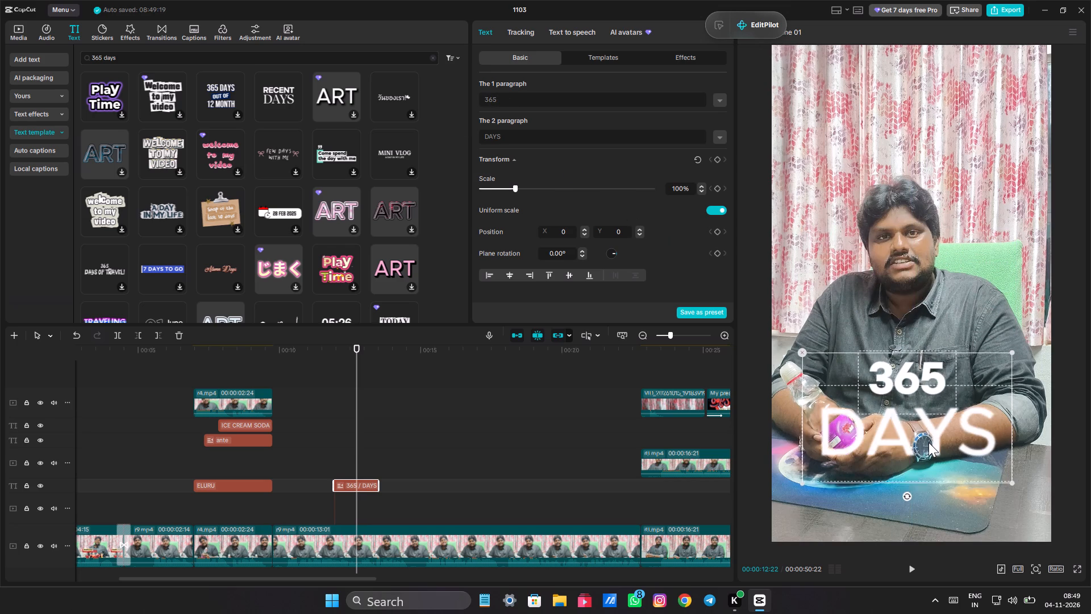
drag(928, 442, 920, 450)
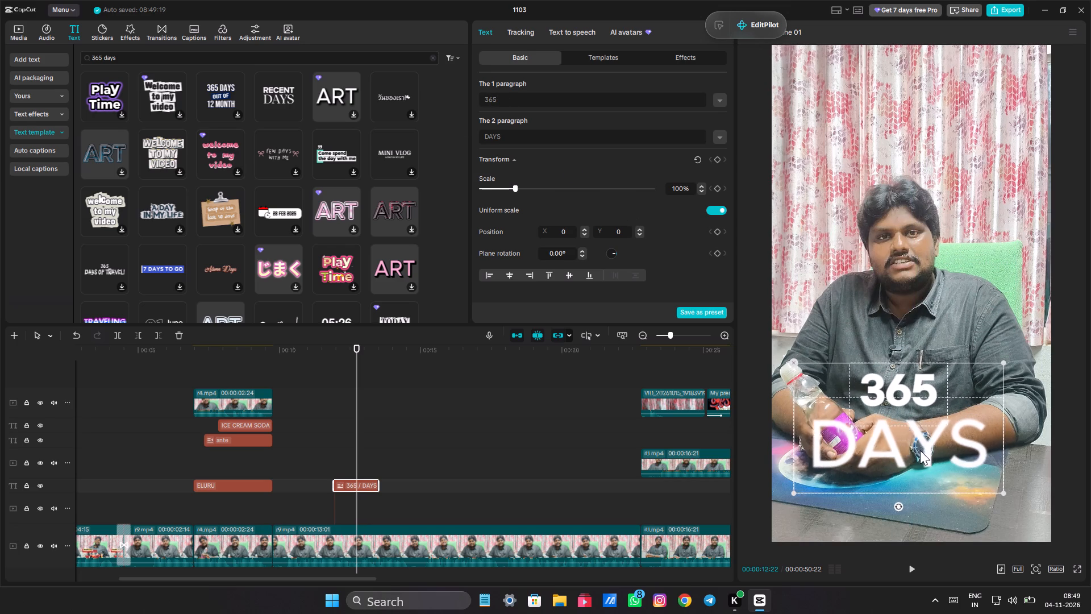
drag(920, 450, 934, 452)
Duplicate the 13:01-long r9.mp4 clip at 9:23 and place the copy on the video track above the 365 DAYS text.
click(327, 471)
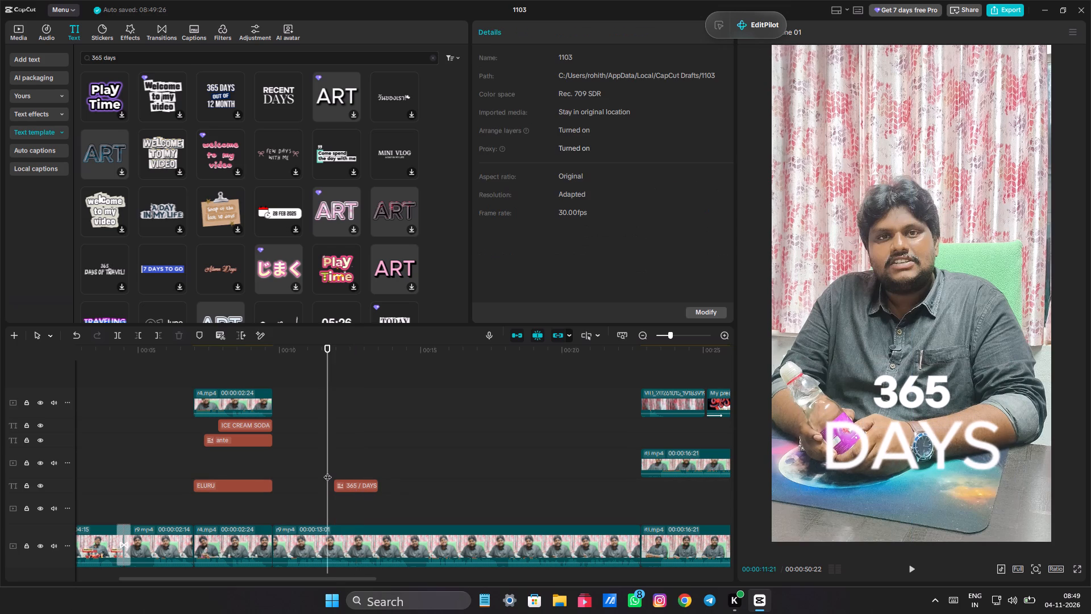
click(314, 443)
drag(314, 442, 271, 429)
right_click(307, 554)
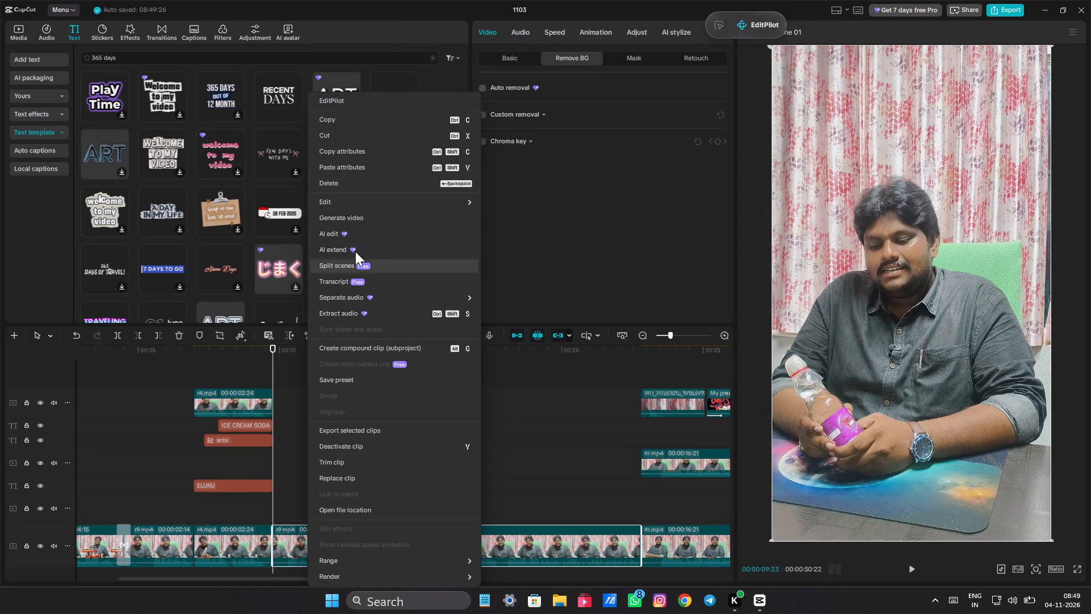
click(353, 122)
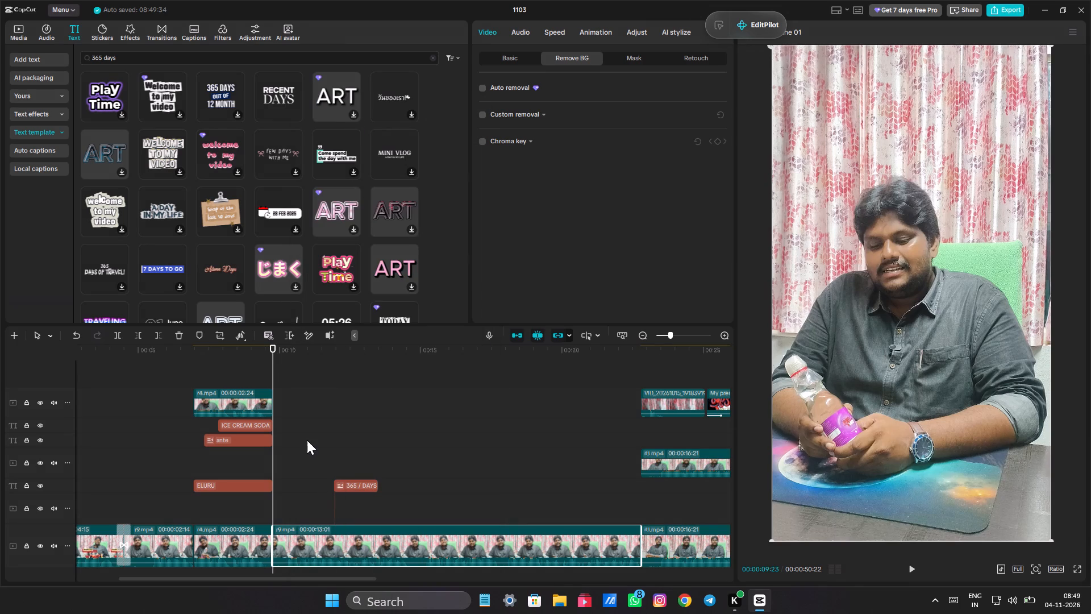
right_click(306, 437)
click(346, 501)
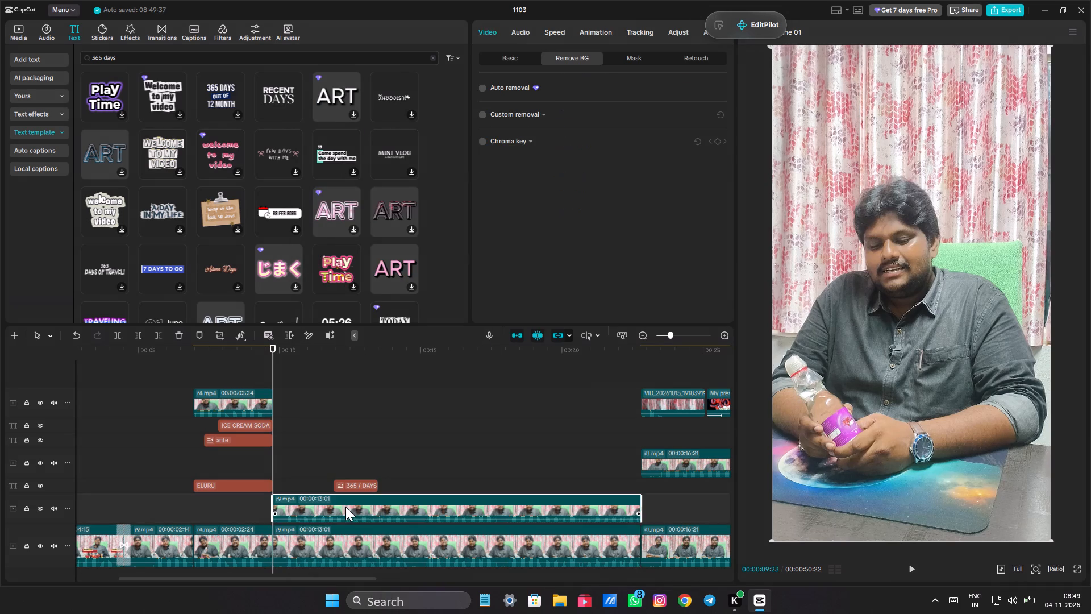
drag(345, 507, 348, 462)
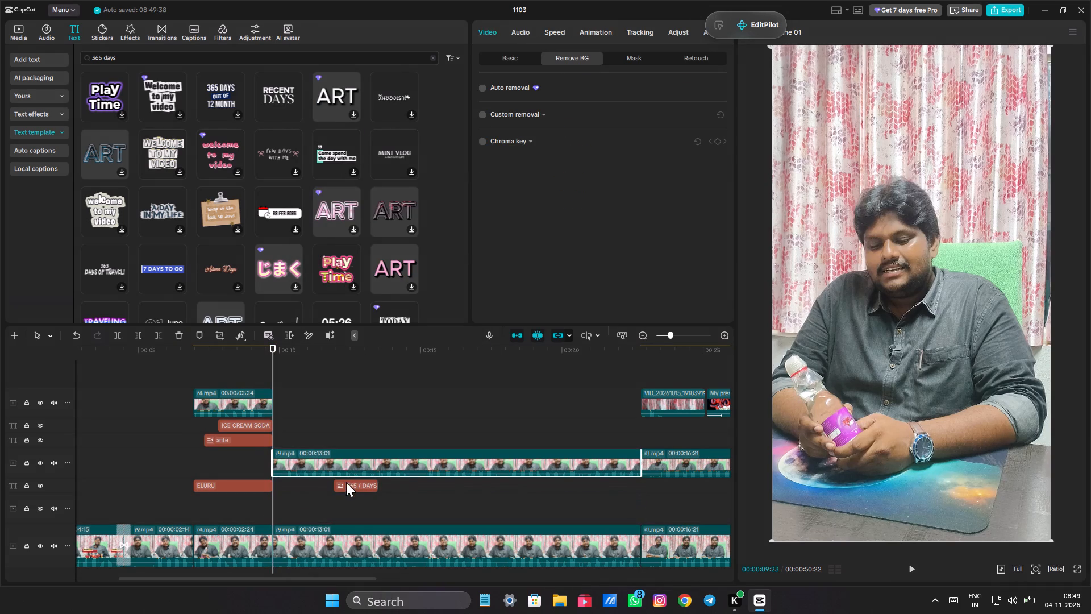
Apply automatic background removal to the r9.mp4 copy above the 365 DAYS text.
click(349, 457)
click(480, 87)
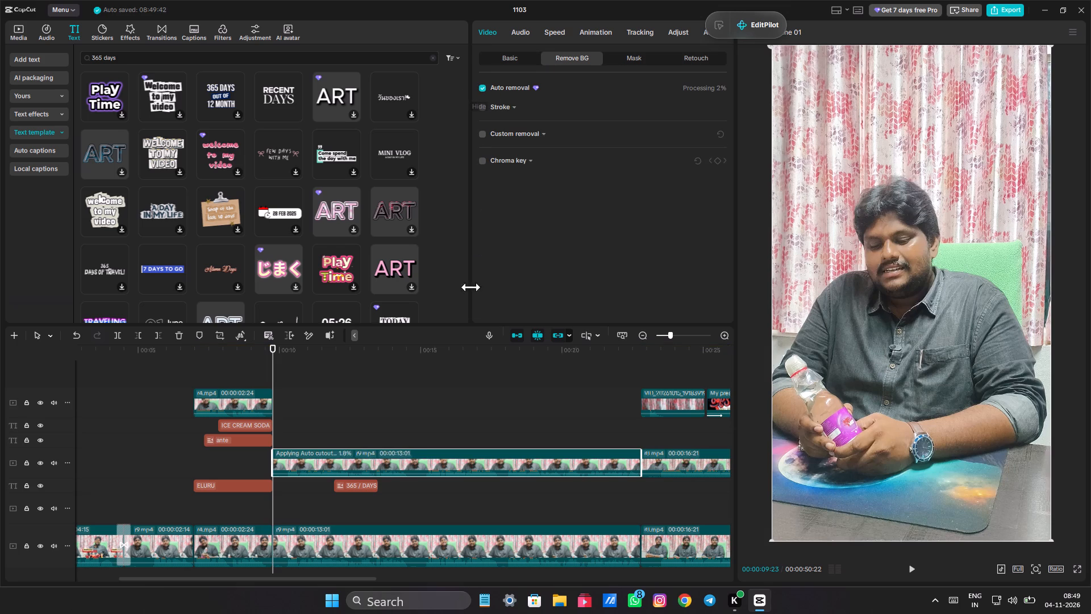
Move the 365 DAYS text up behind the top of the man's head, to X 0 and Y about 1177.
click(364, 489)
click(355, 417)
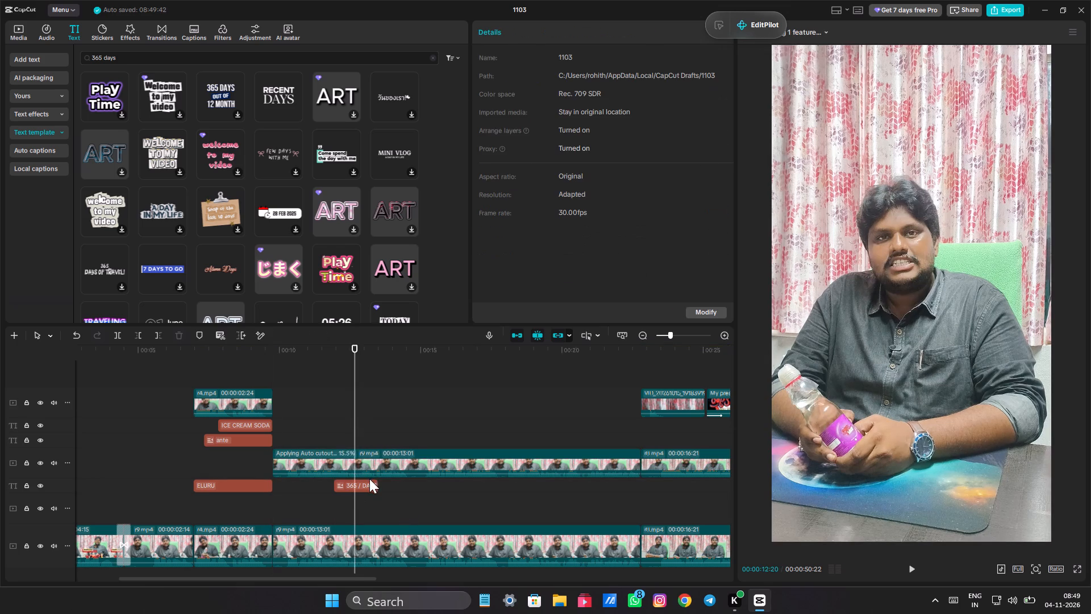
click(367, 491)
drag(895, 451, 880, 289)
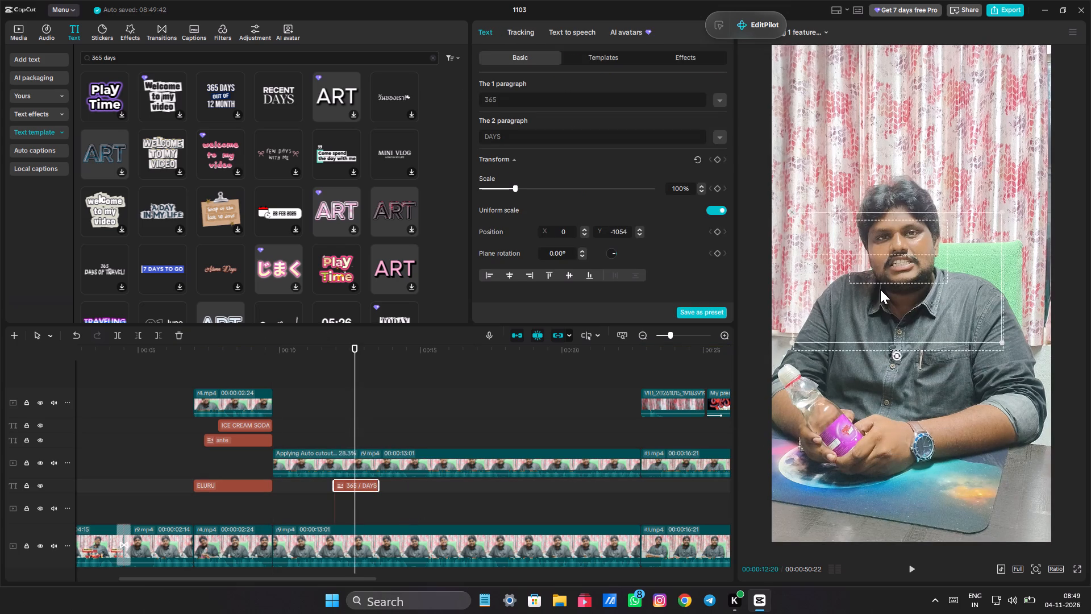
drag(880, 289, 886, 198)
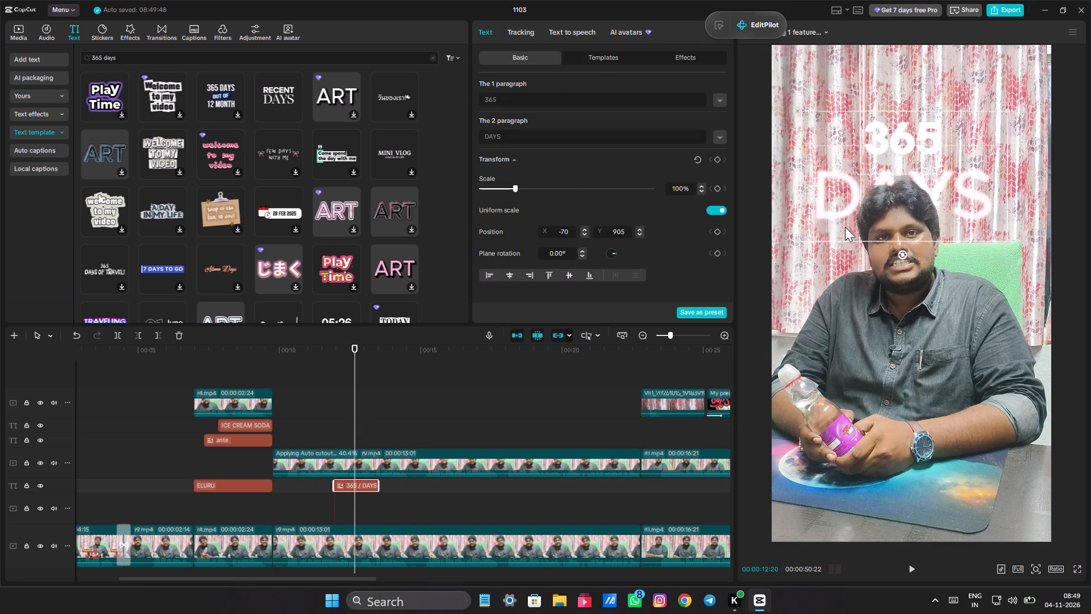
drag(845, 227, 849, 189)
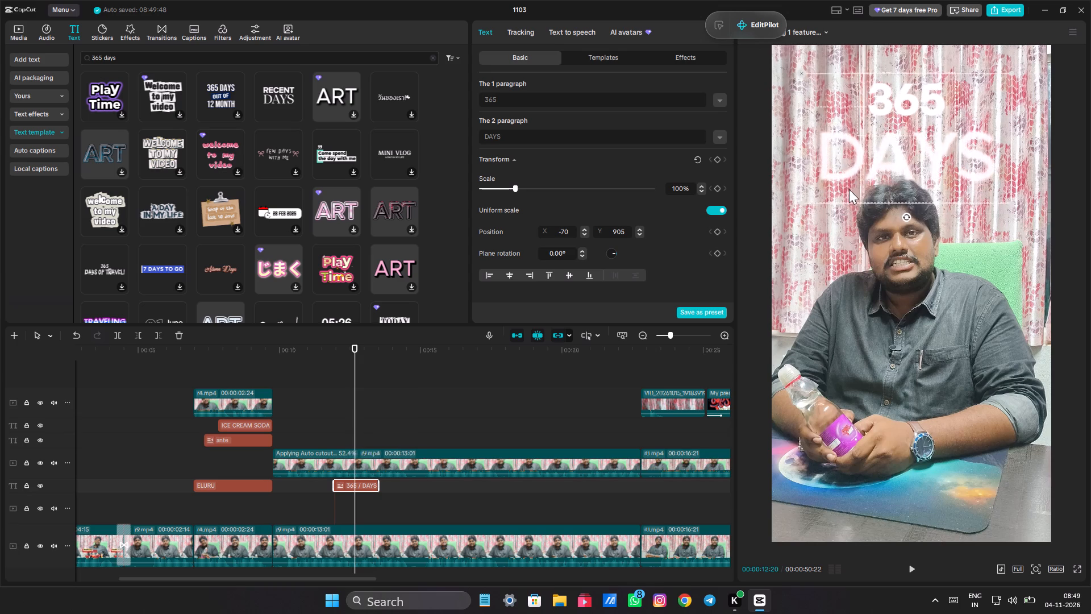
drag(849, 189, 839, 192)
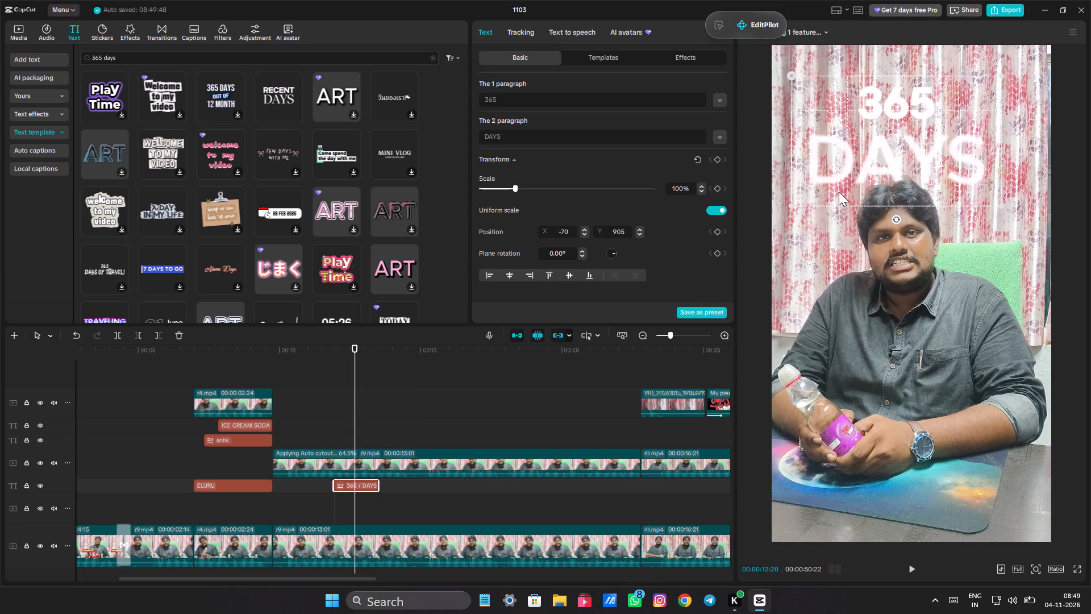
drag(839, 192, 853, 192)
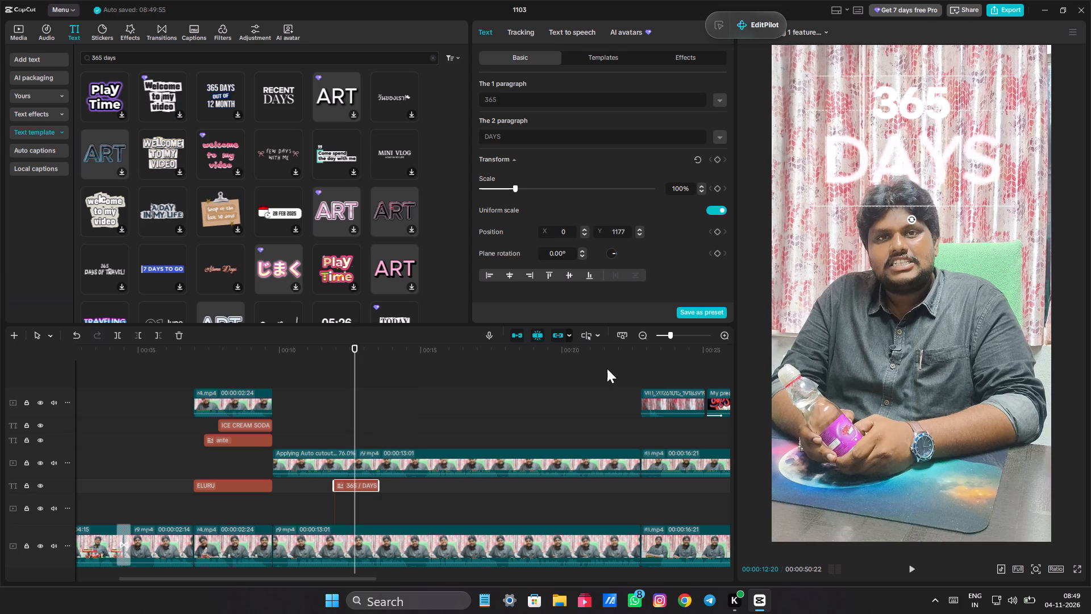
Play from about 6:24 through the 365 DAYS text and examine how it appears behind the man.
click(317, 424)
drag(316, 421, 189, 374)
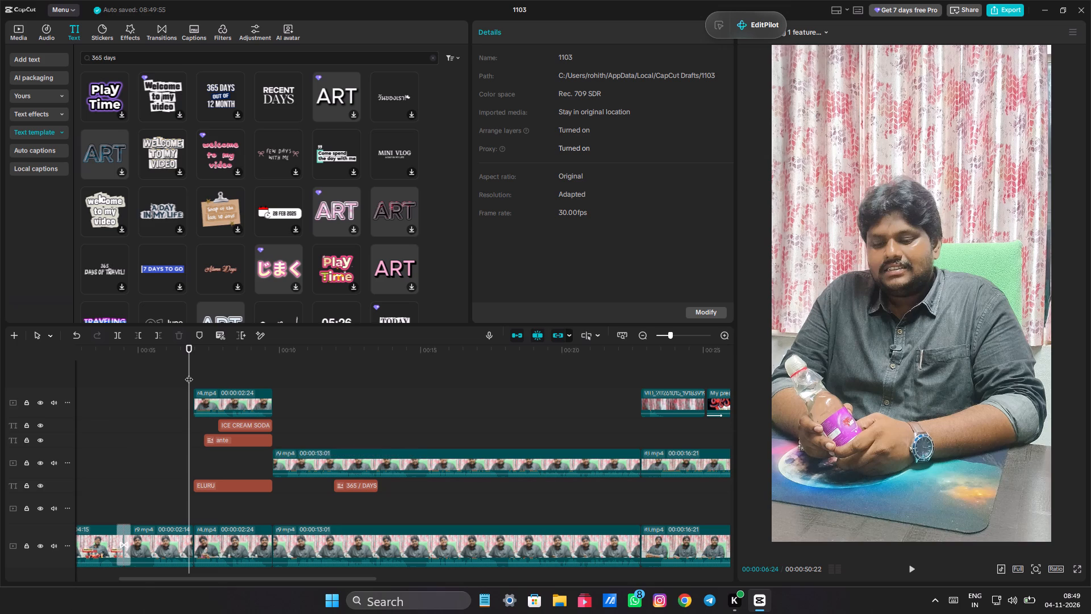
key(space)
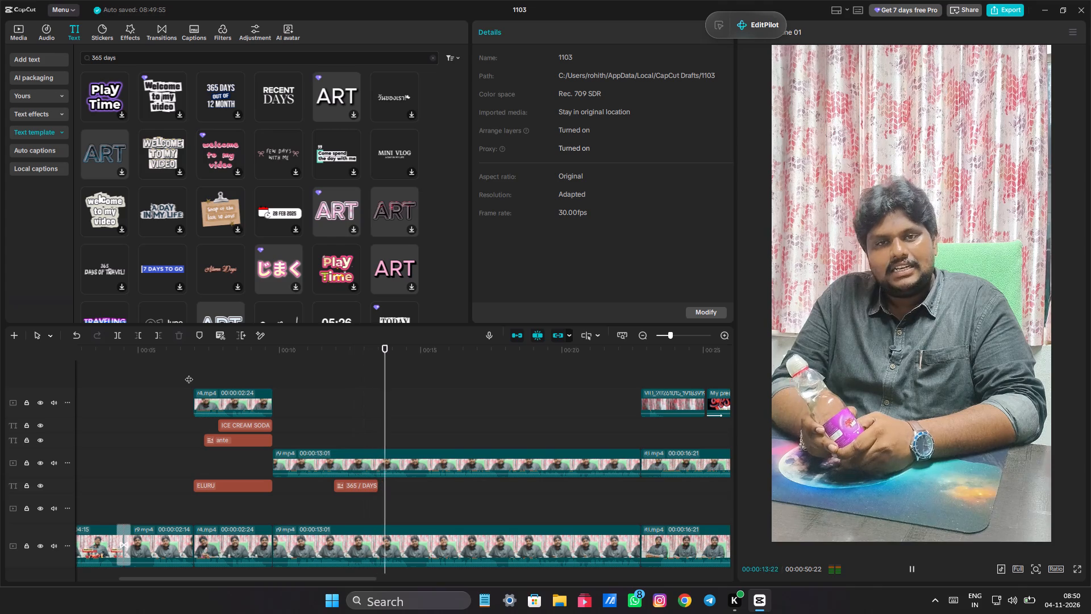
click(315, 433)
drag(315, 433, 343, 434)
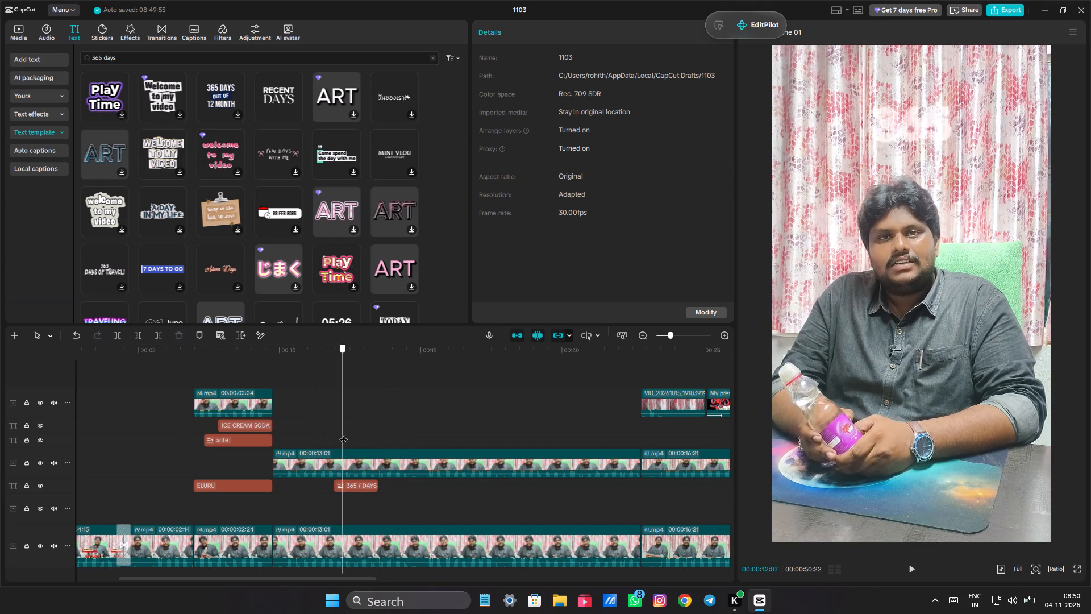
drag(343, 434, 353, 439)
click(354, 486)
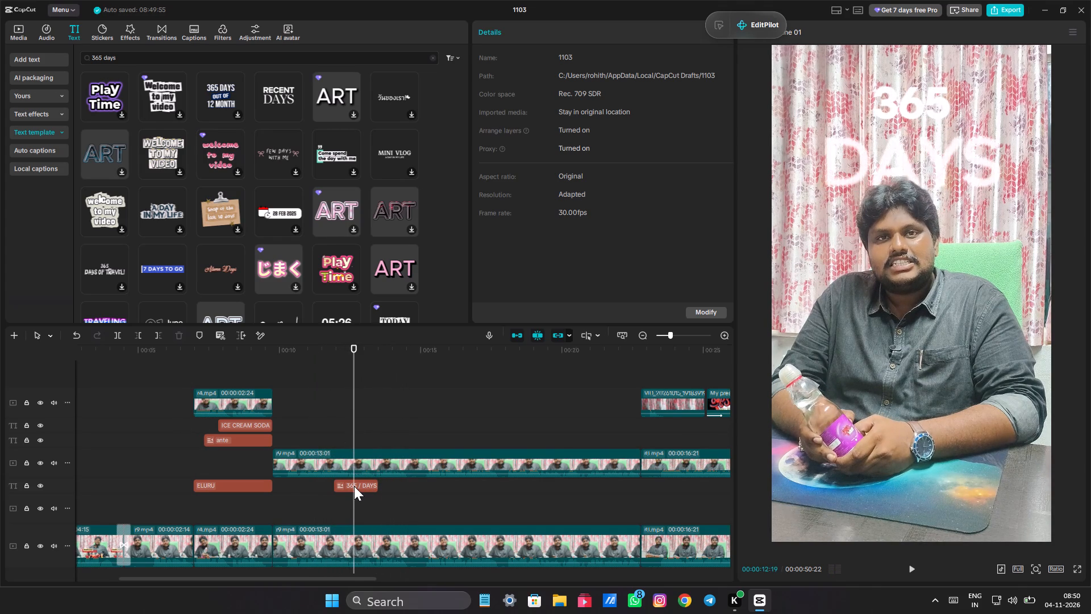
click(343, 416)
drag(342, 416, 326, 408)
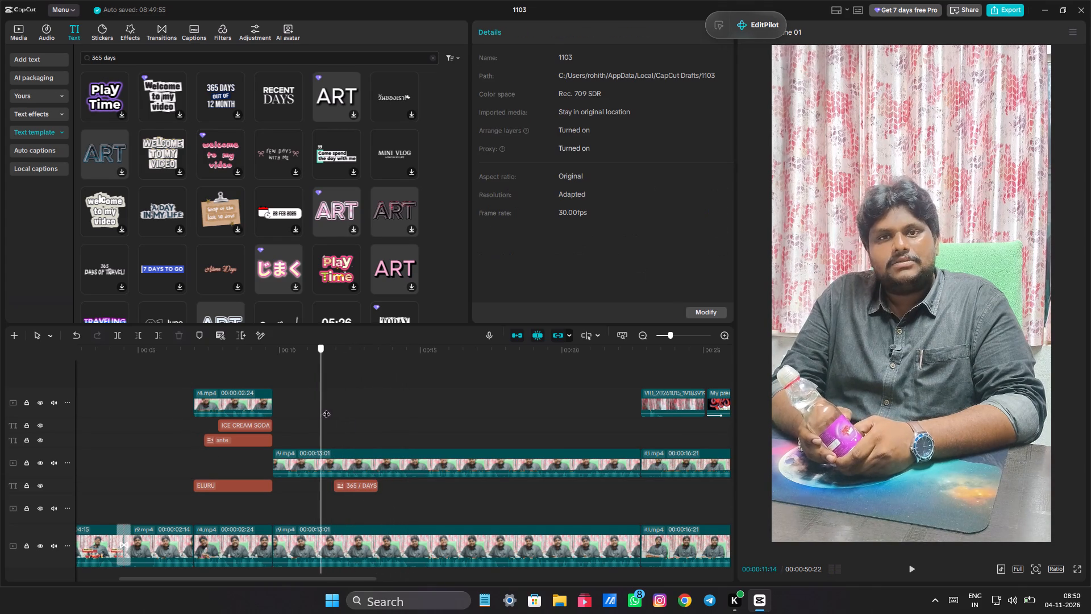
drag(326, 408, 361, 417)
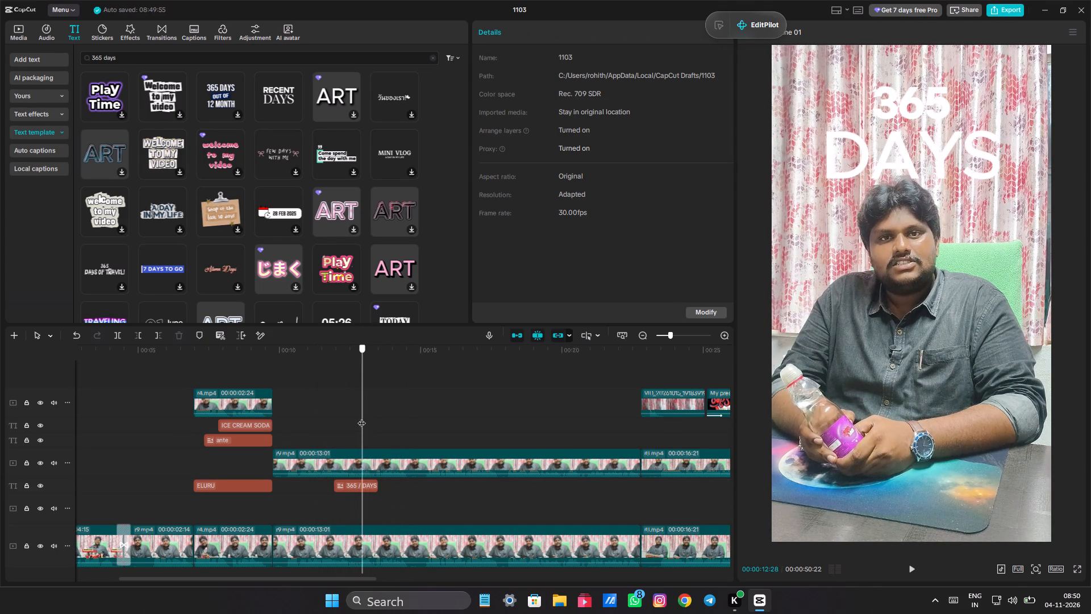
drag(361, 417, 356, 414)
Browse the templates and effects for the 365 DAYS text and apply the white glowing ART effect to its 365 line.
click(356, 484)
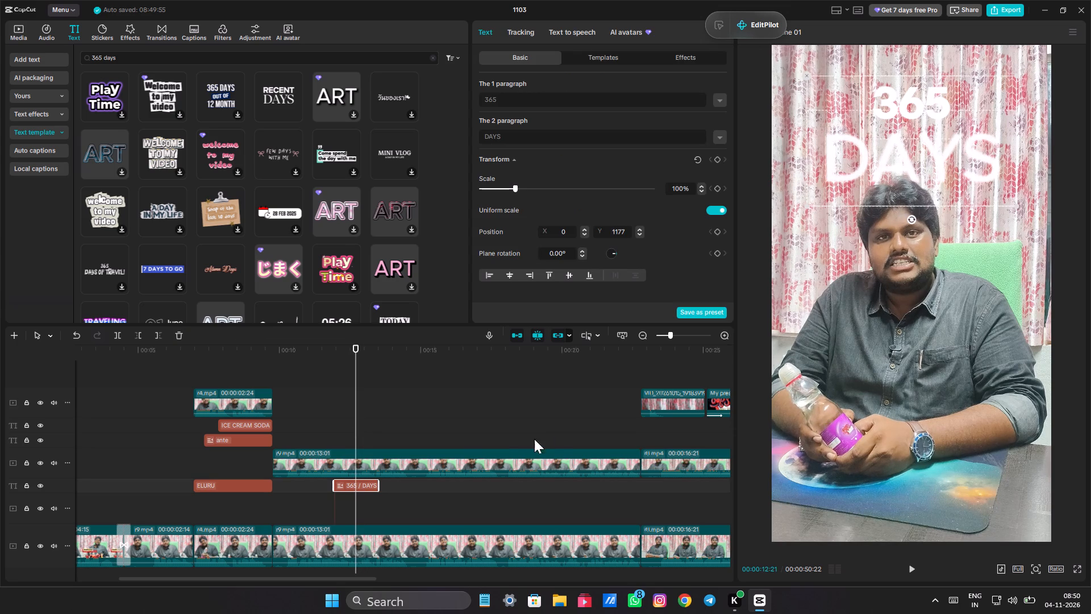
scroll(586, 140, down, 1)
click(597, 52)
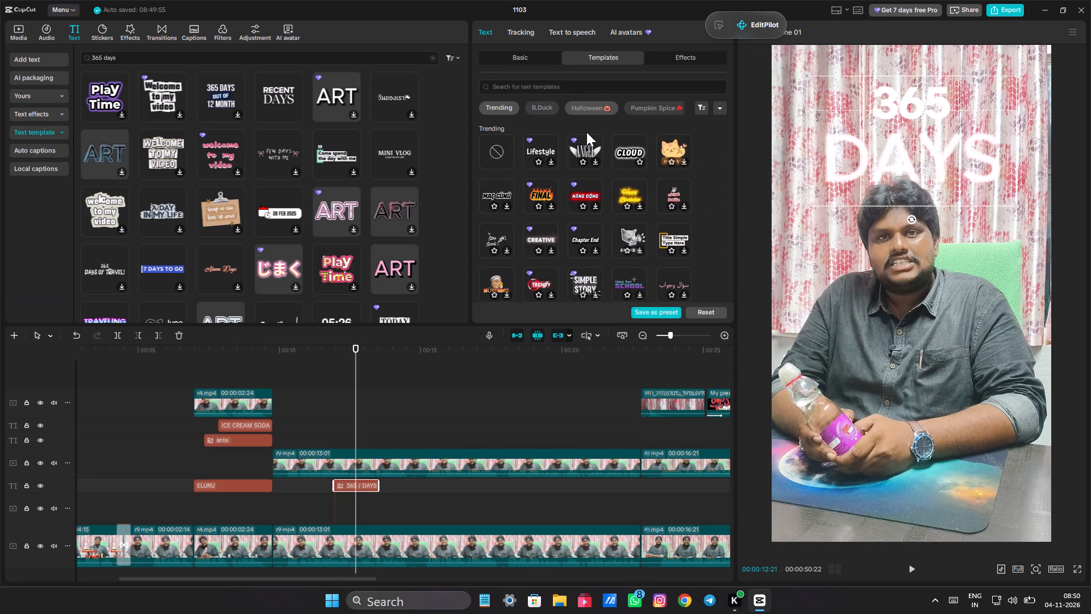
click(681, 51)
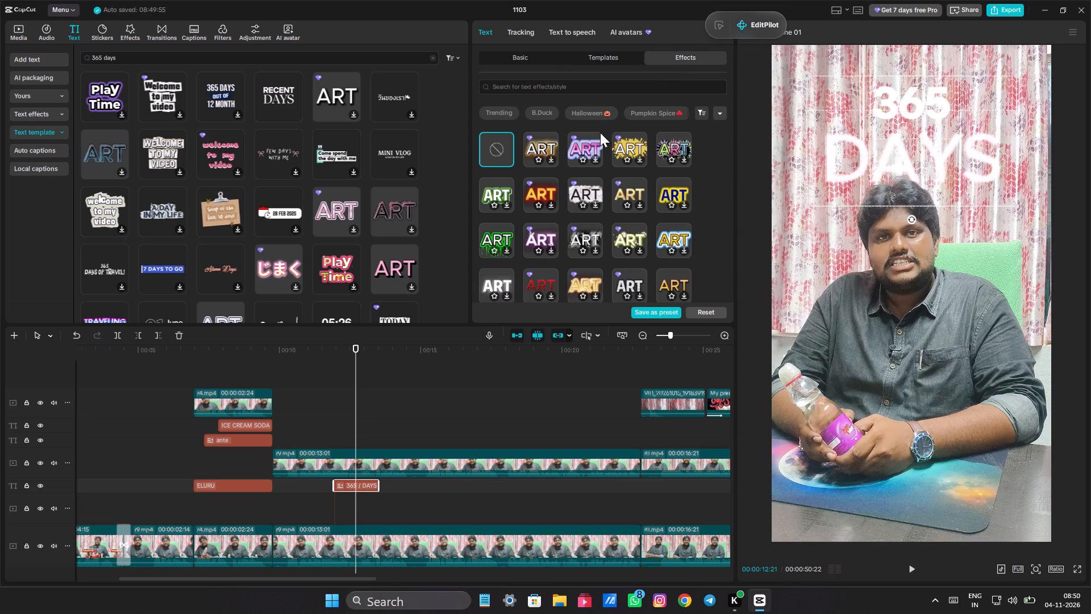
click(588, 190)
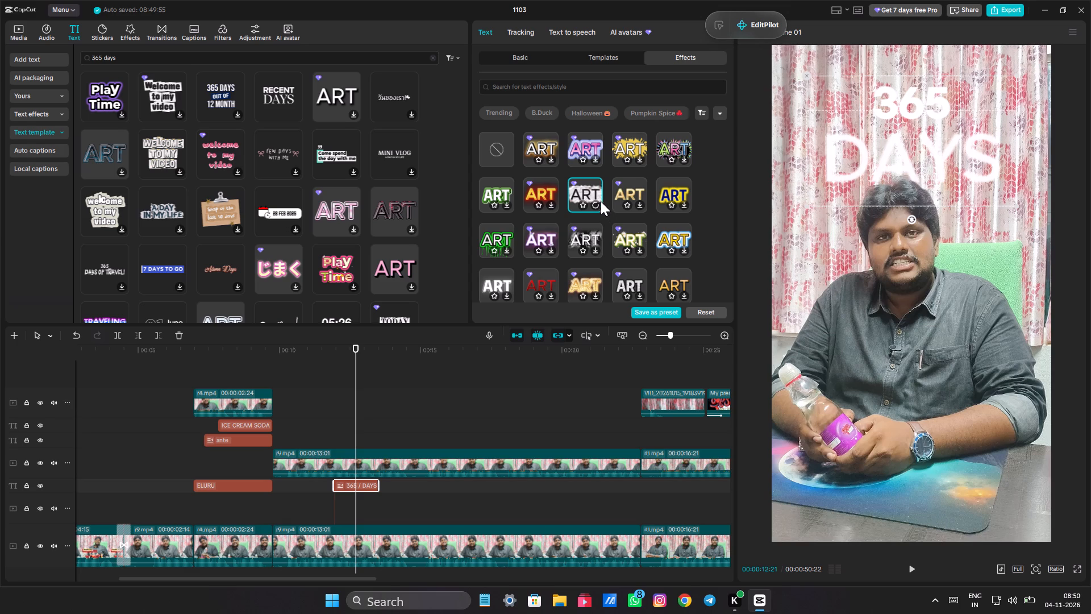
scroll(588, 192, down, 1)
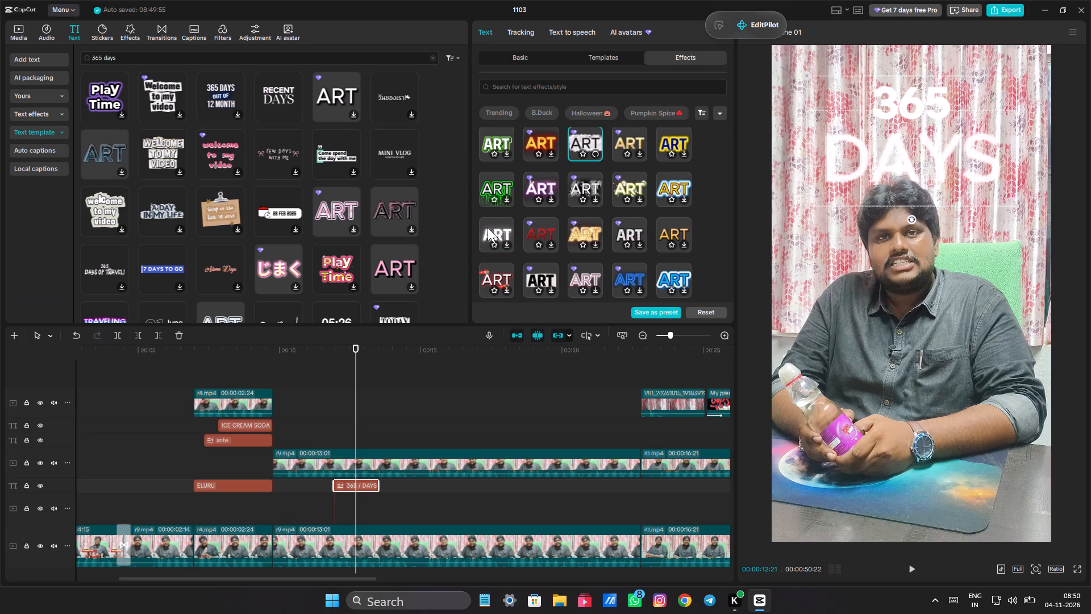
click(488, 227)
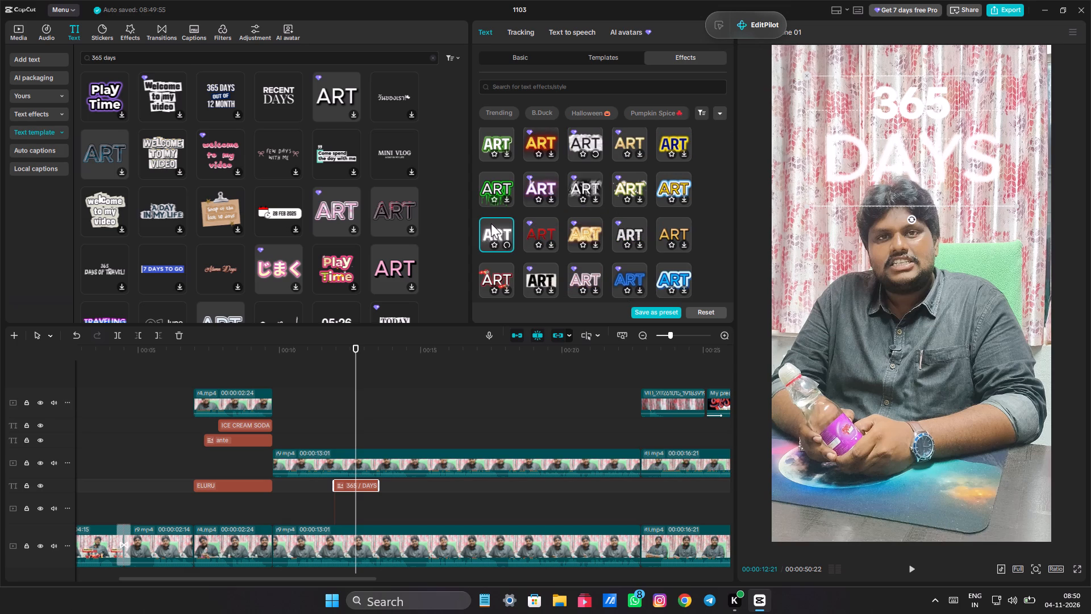
click(491, 223)
scroll(494, 220, down, 1)
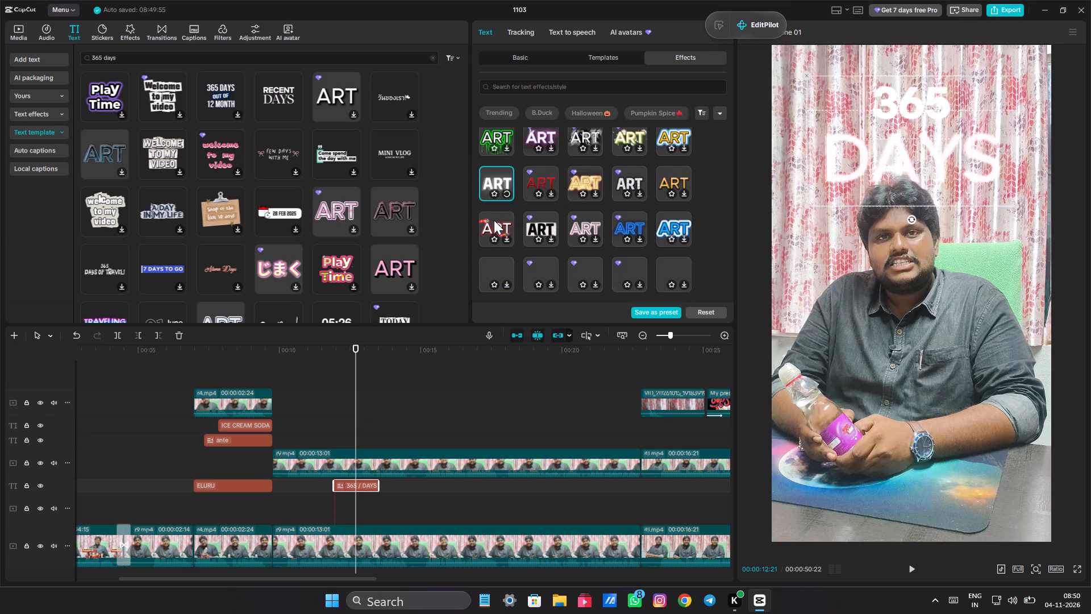
scroll(494, 220, down, 2)
scroll(494, 220, up, 2)
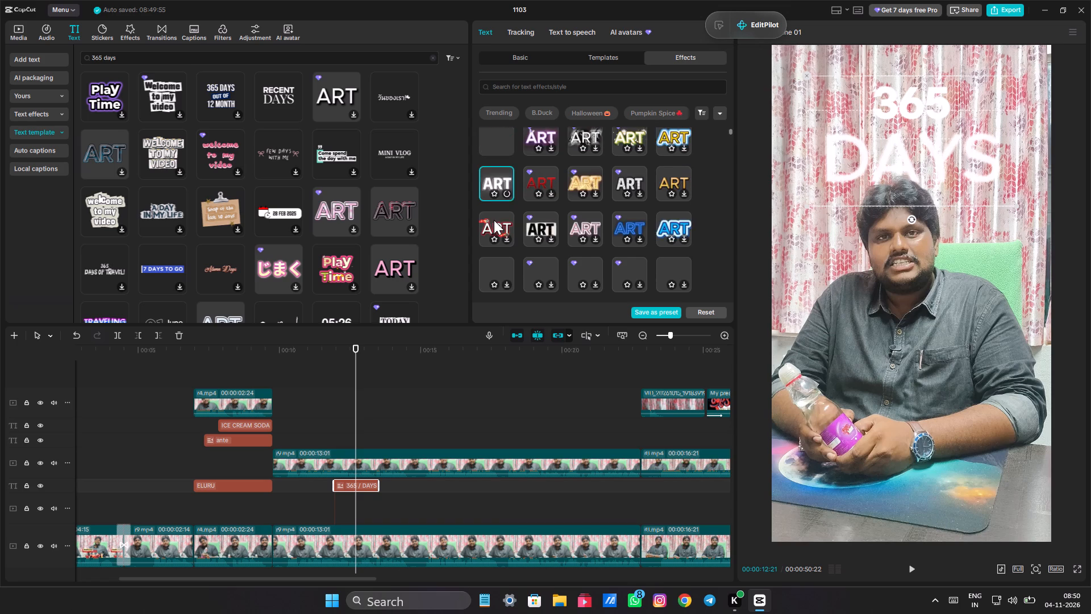
scroll(494, 219, up, 1)
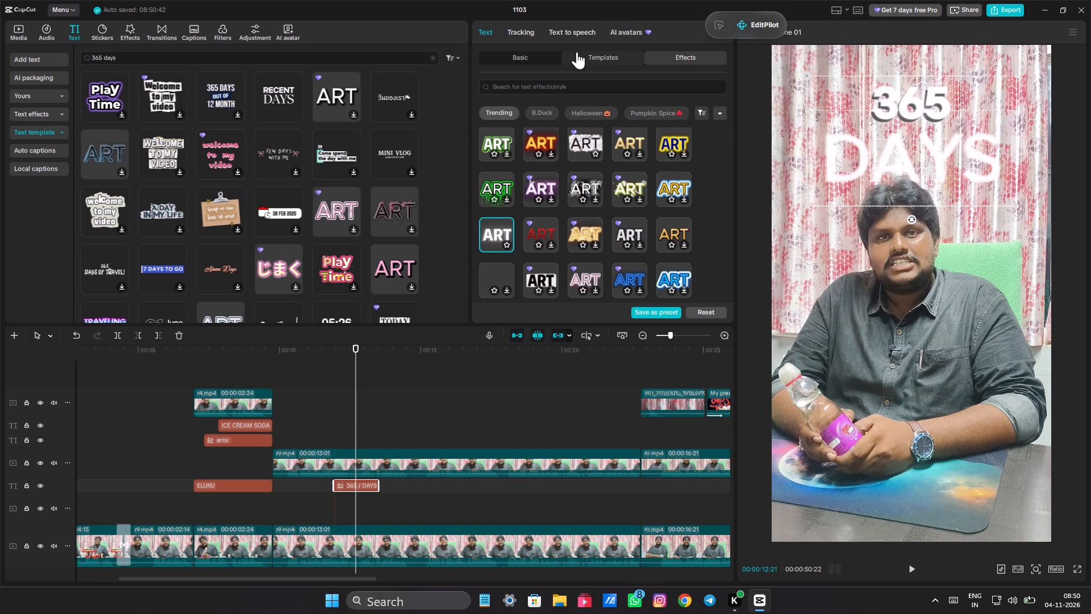
Apply the same white glowing ART effect to the DAYS line of the 365 DAYS text.
click(517, 52)
drag(545, 140, 455, 132)
click(676, 51)
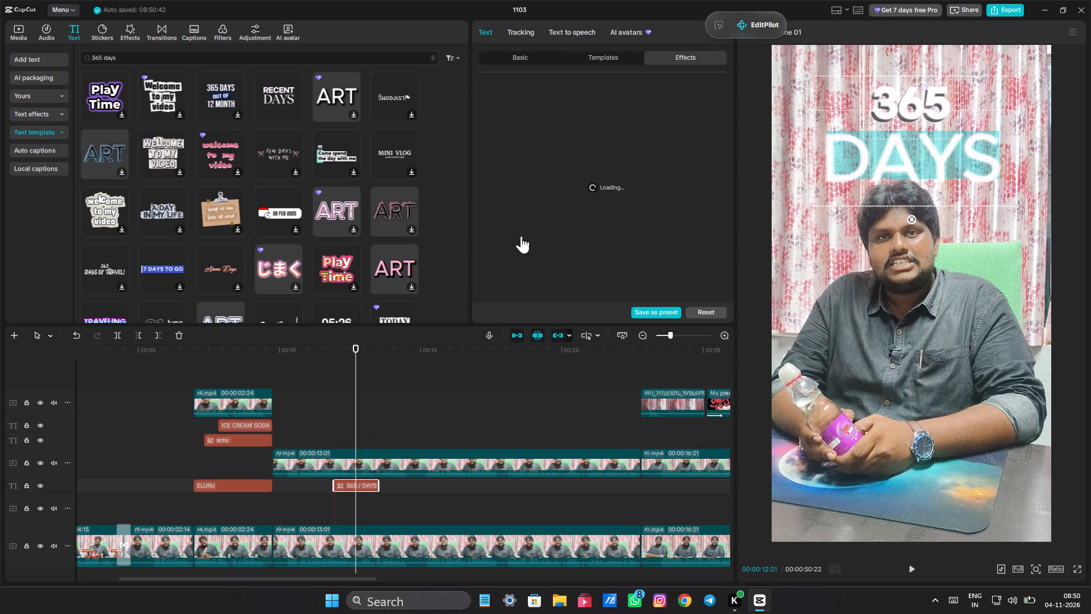
click(497, 282)
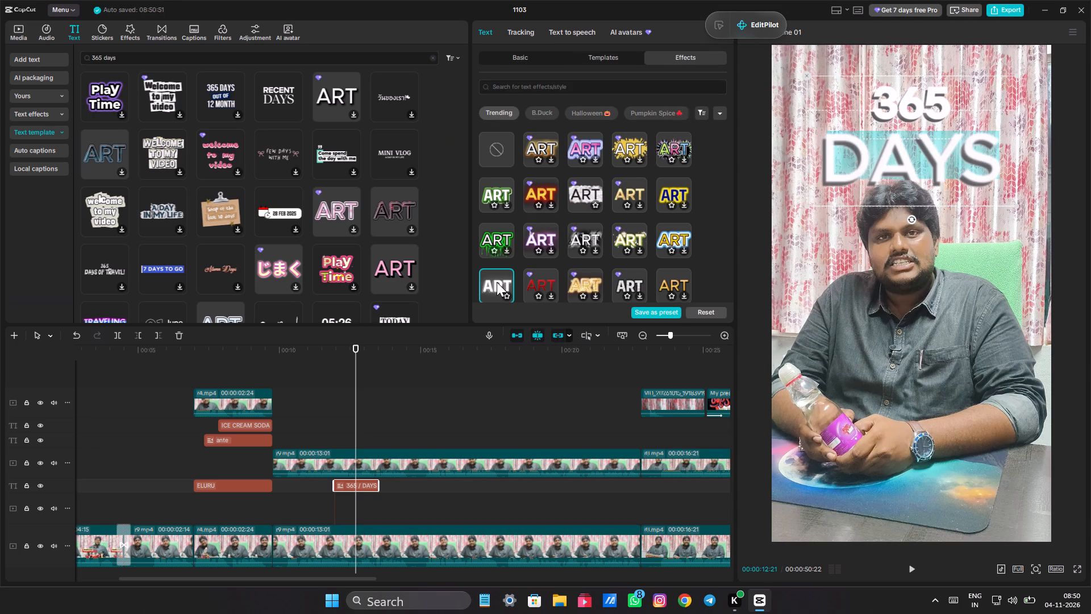
click(590, 313)
Scrub and play through the 365 DAYS text to about 14:07 to examine the styled lines behind the man.
click(445, 382)
click(445, 382)
drag(445, 382, 345, 382)
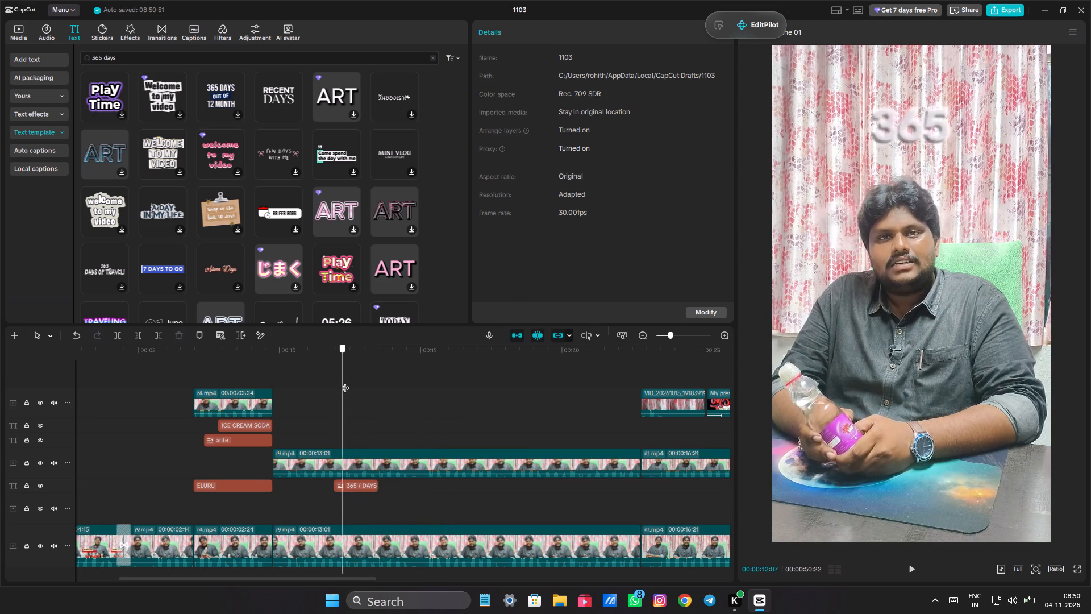
drag(345, 382, 405, 384)
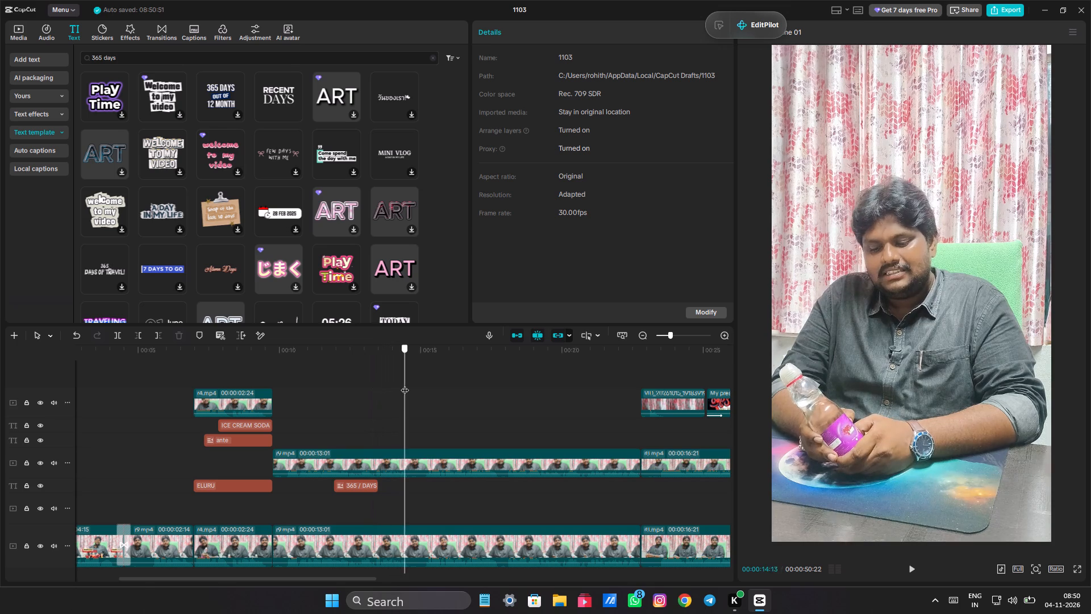
drag(405, 384, 322, 381)
key(space)
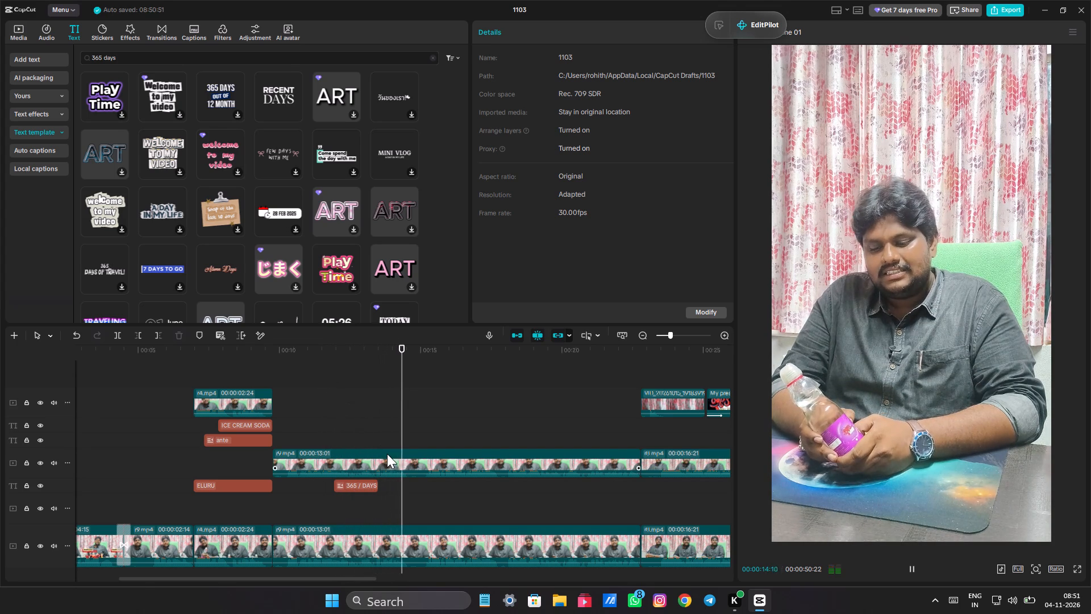
click(399, 429)
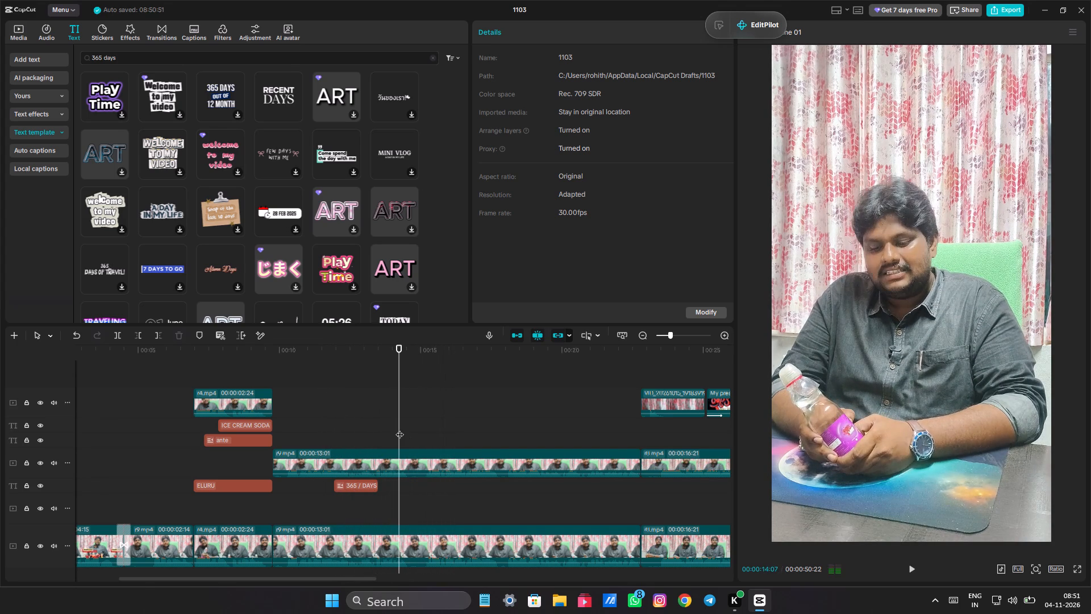
Search the text templates for top selling and look through the designs for a suitable one.
drag(122, 52, 69, 55)
key(BackSpace)
text(top selling)
key(Return)
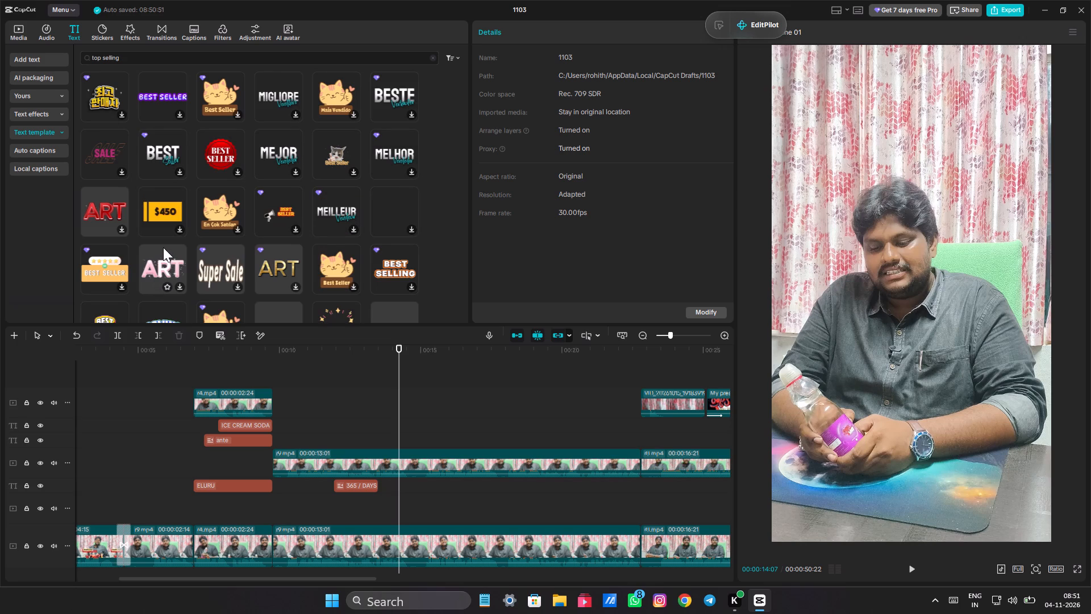
scroll(163, 247, down, 1)
scroll(163, 247, up, 1)
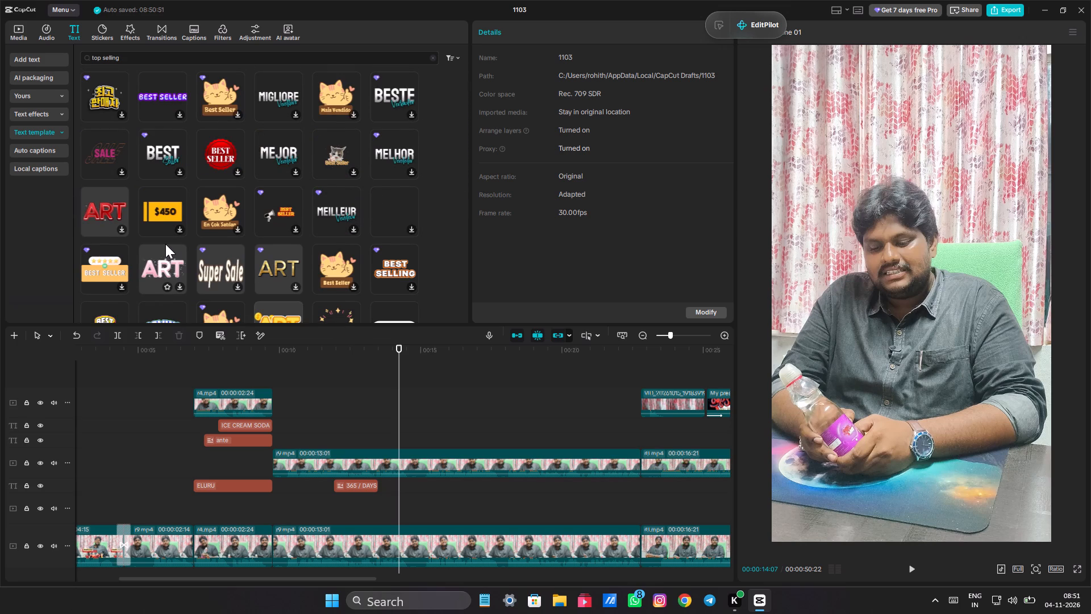
scroll(165, 244, down, 2)
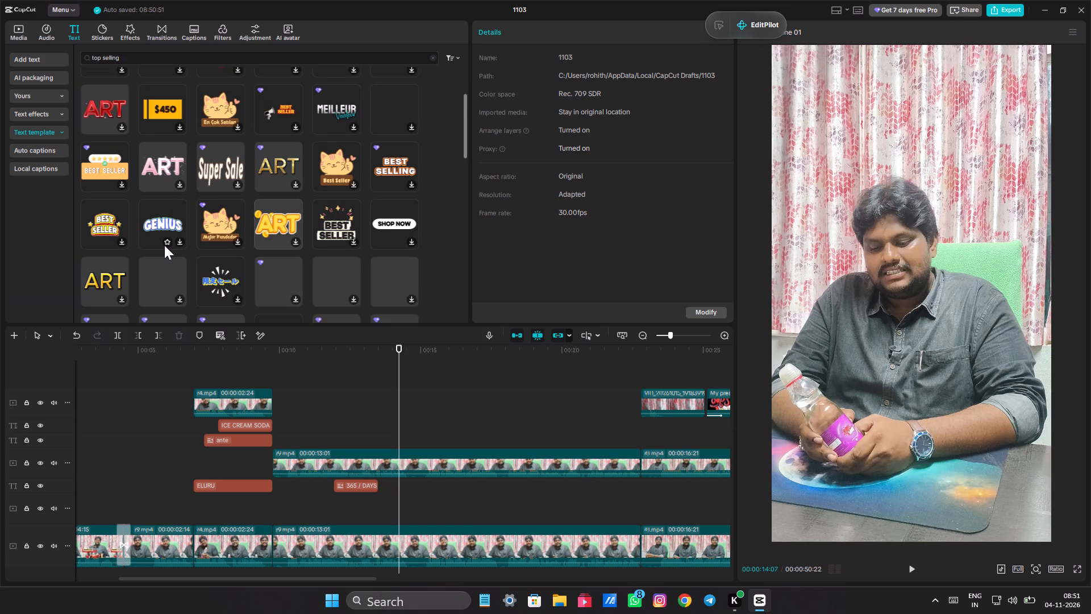
scroll(164, 245, down, 1)
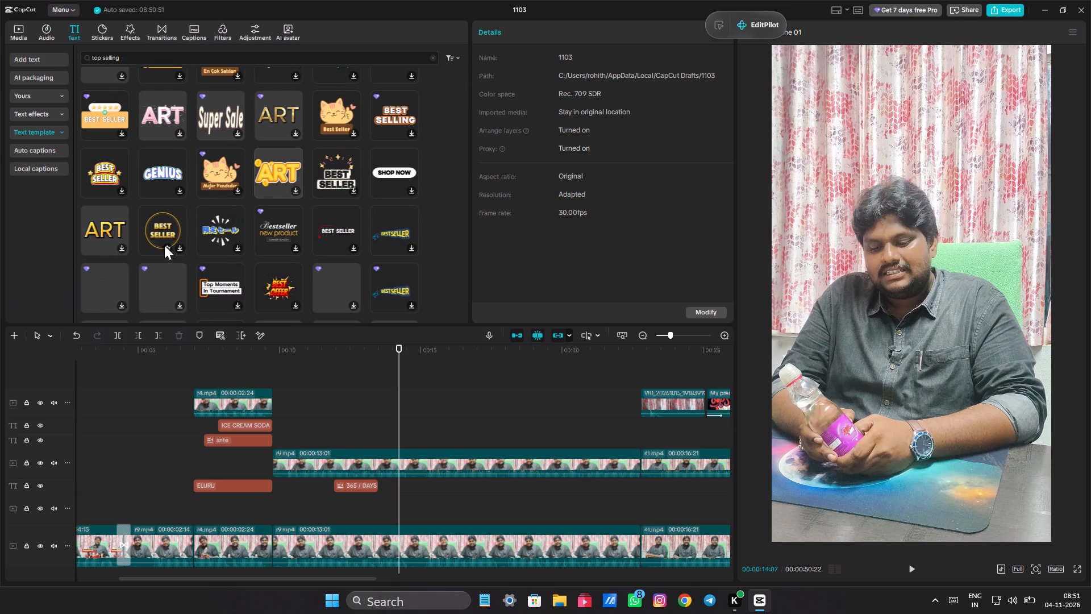
scroll(164, 245, down, 2)
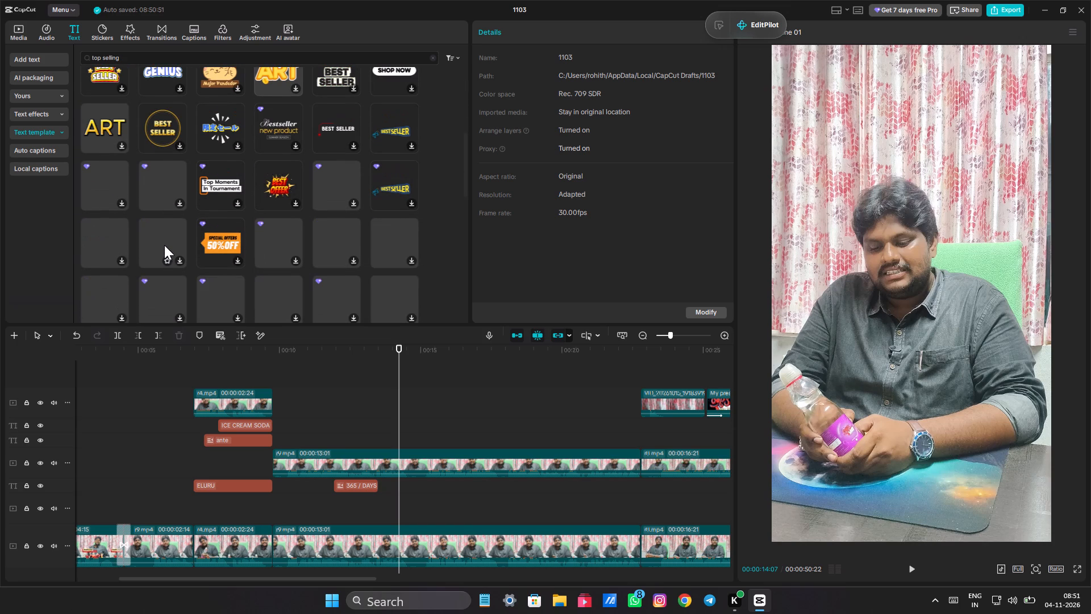
scroll(164, 244, up, 1)
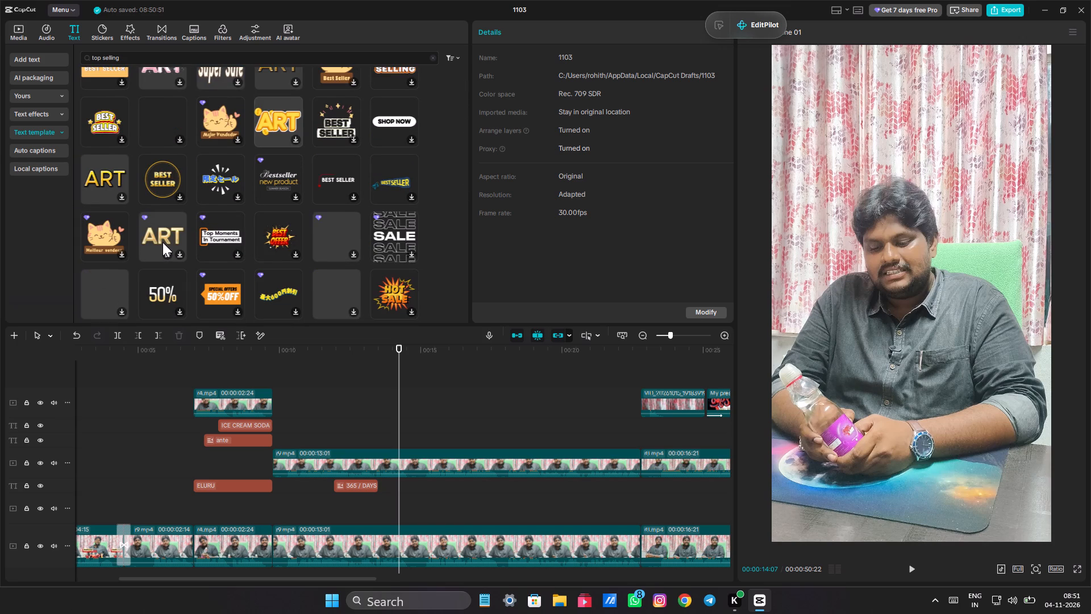
scroll(163, 242, up, 3)
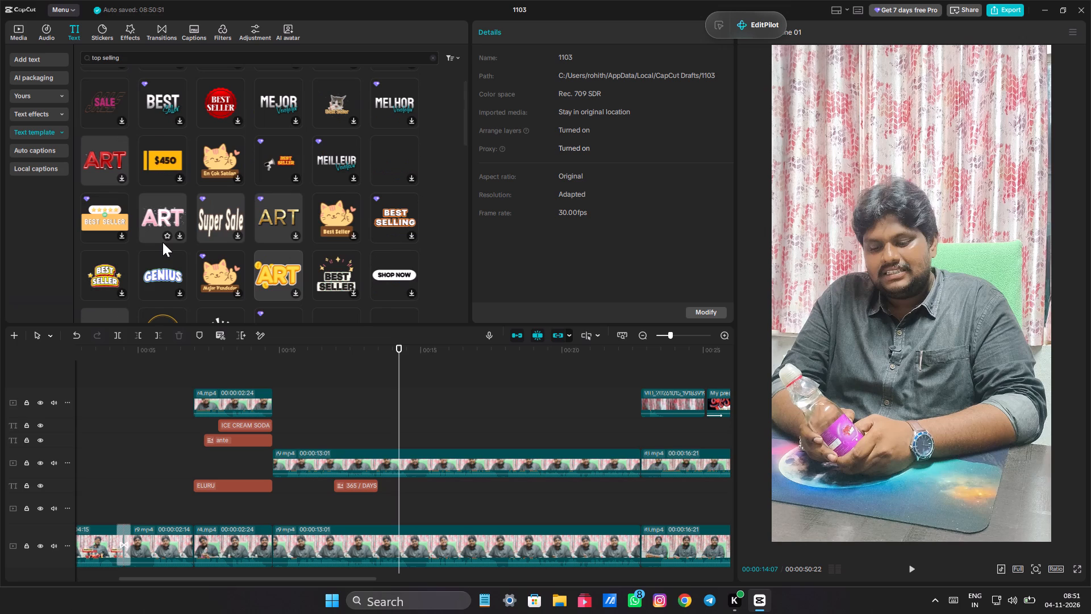
scroll(163, 242, up, 1)
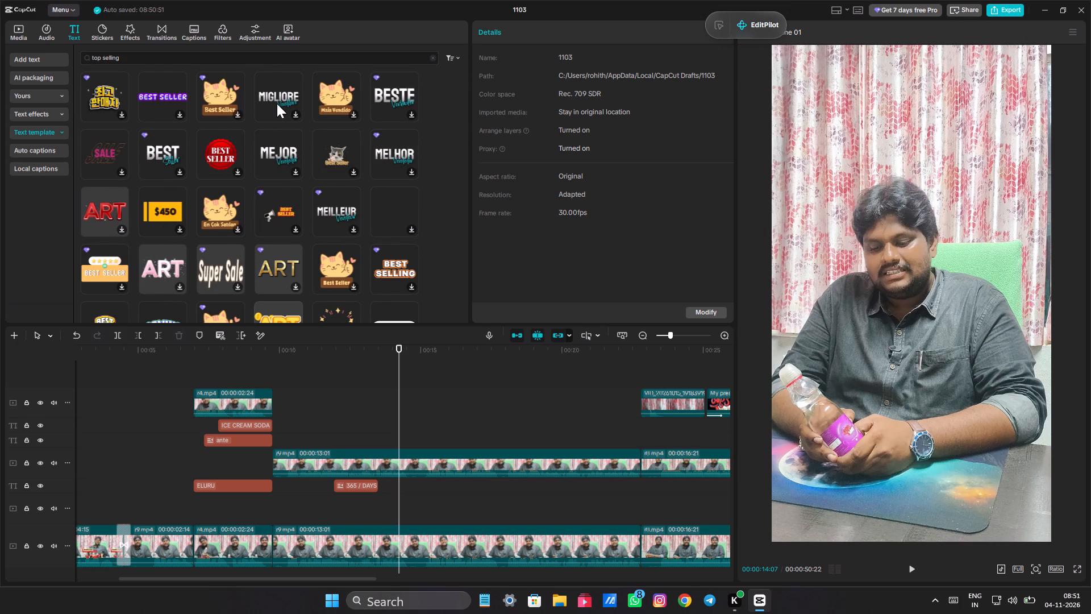
scroll(136, 111, down, 7)
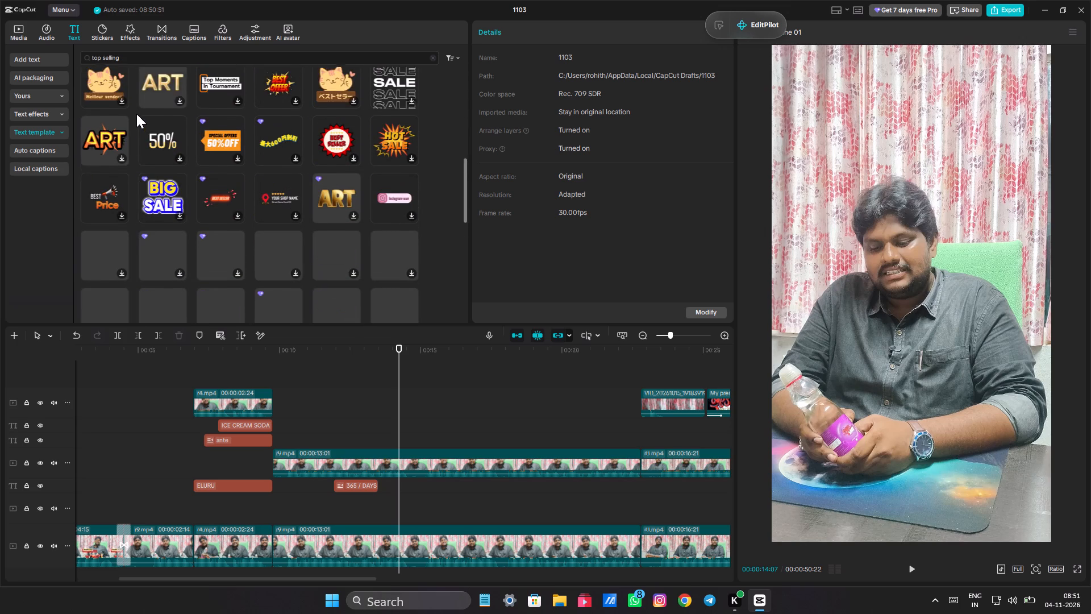
scroll(136, 114, down, 1)
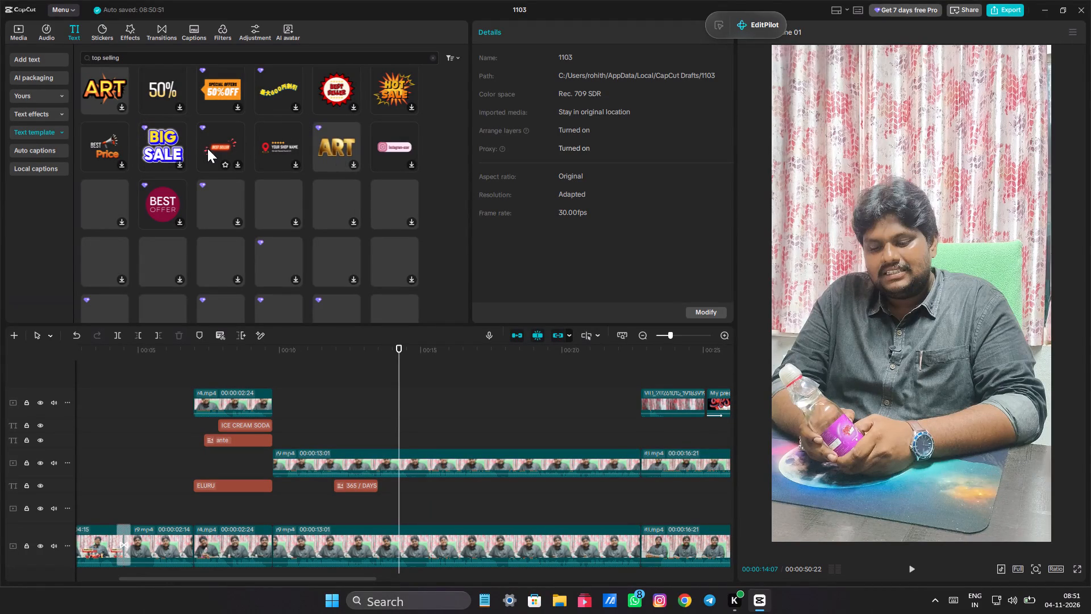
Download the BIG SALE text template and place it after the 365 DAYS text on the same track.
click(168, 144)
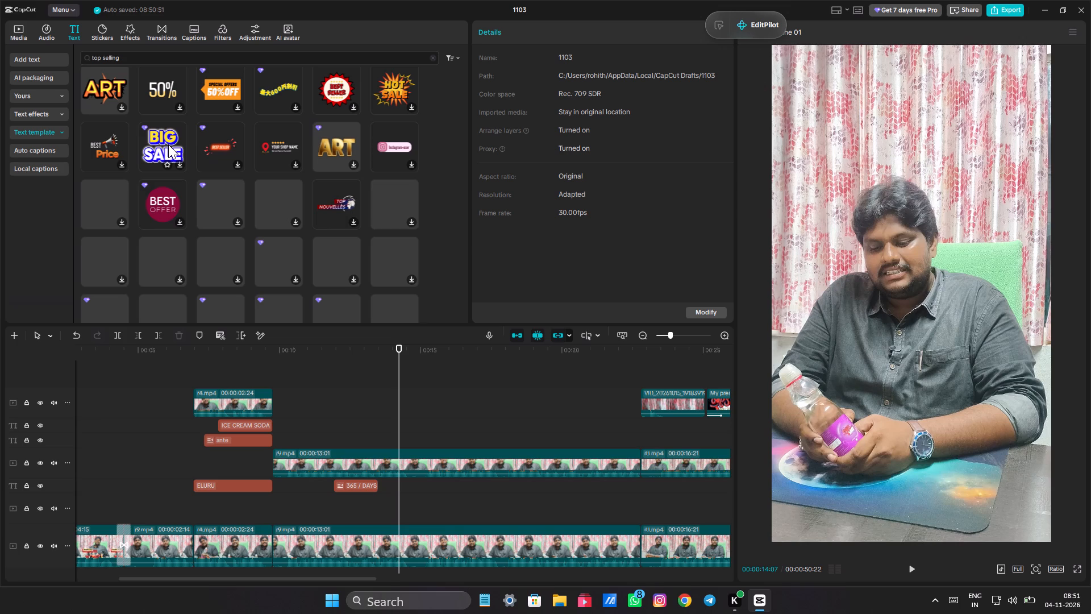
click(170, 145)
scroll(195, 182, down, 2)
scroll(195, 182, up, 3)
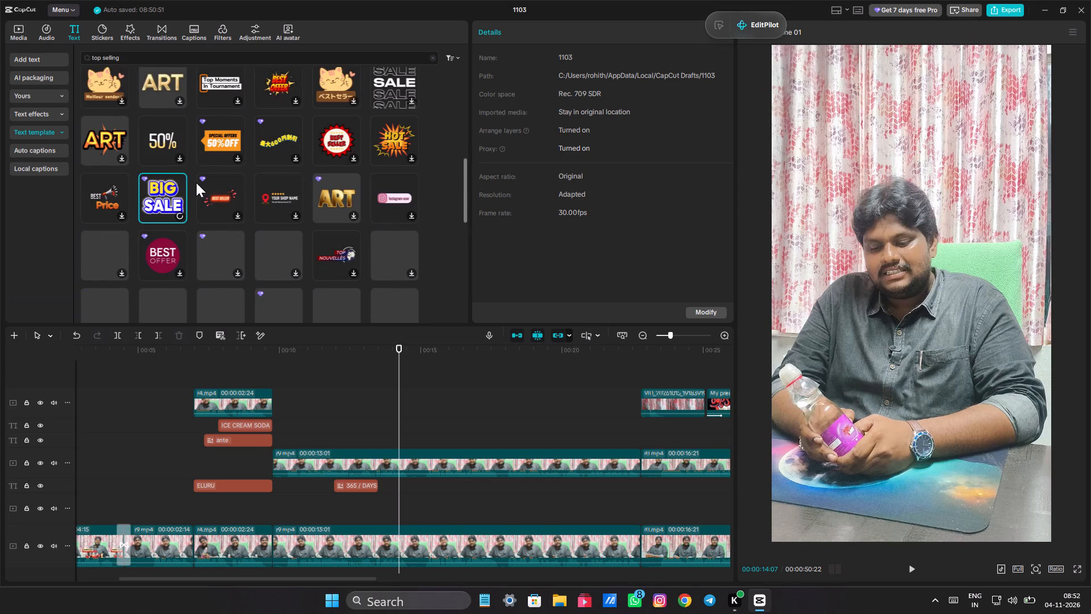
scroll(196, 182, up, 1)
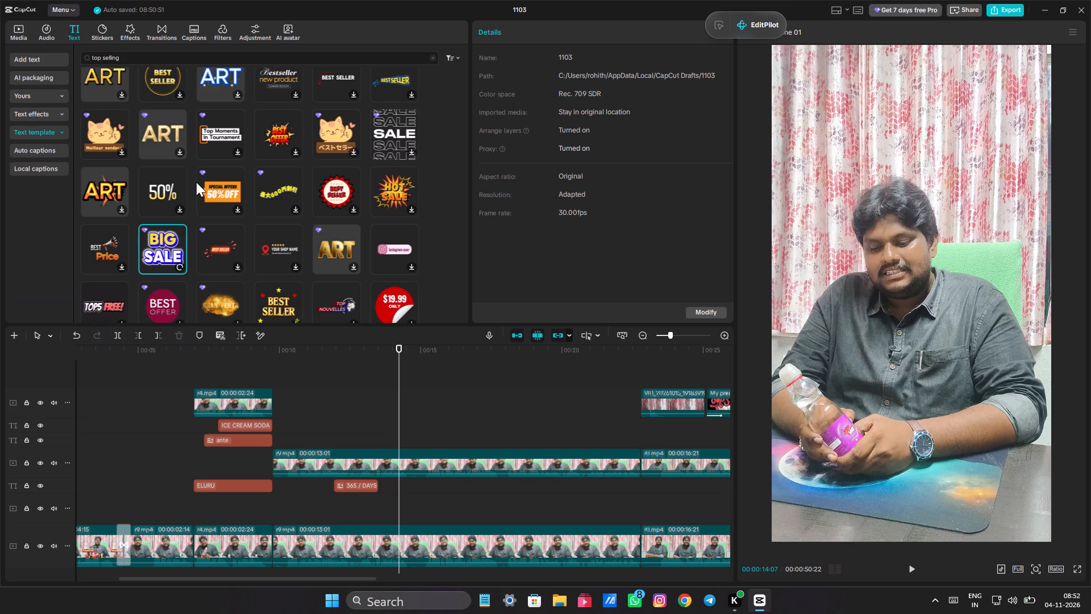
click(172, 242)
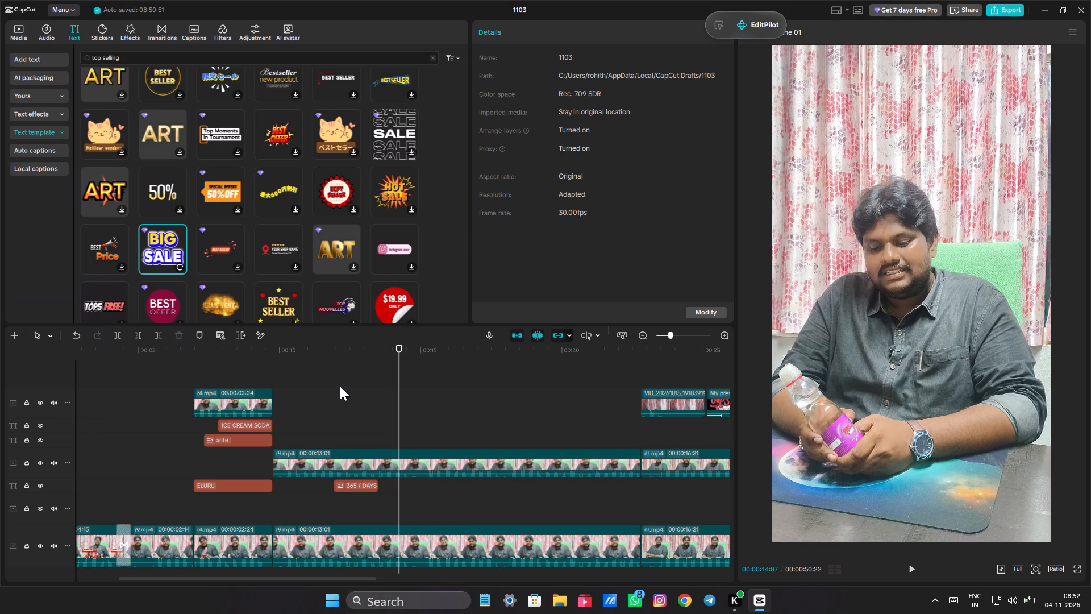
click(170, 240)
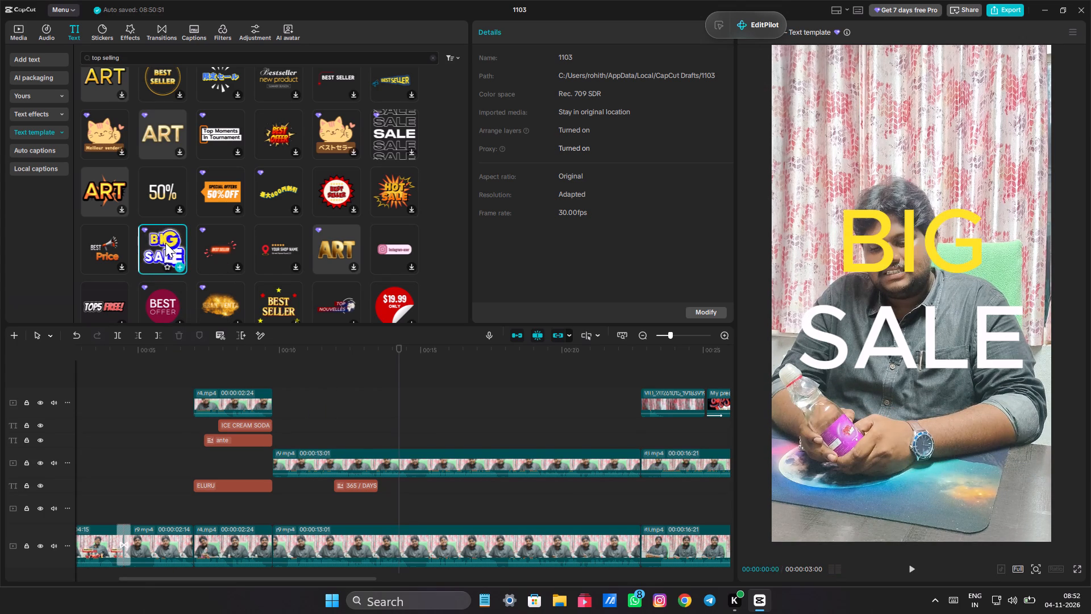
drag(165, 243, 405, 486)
Scrub through the BIG SALE text and preview its template to compare how the lettering appears.
click(420, 431)
drag(420, 429, 421, 429)
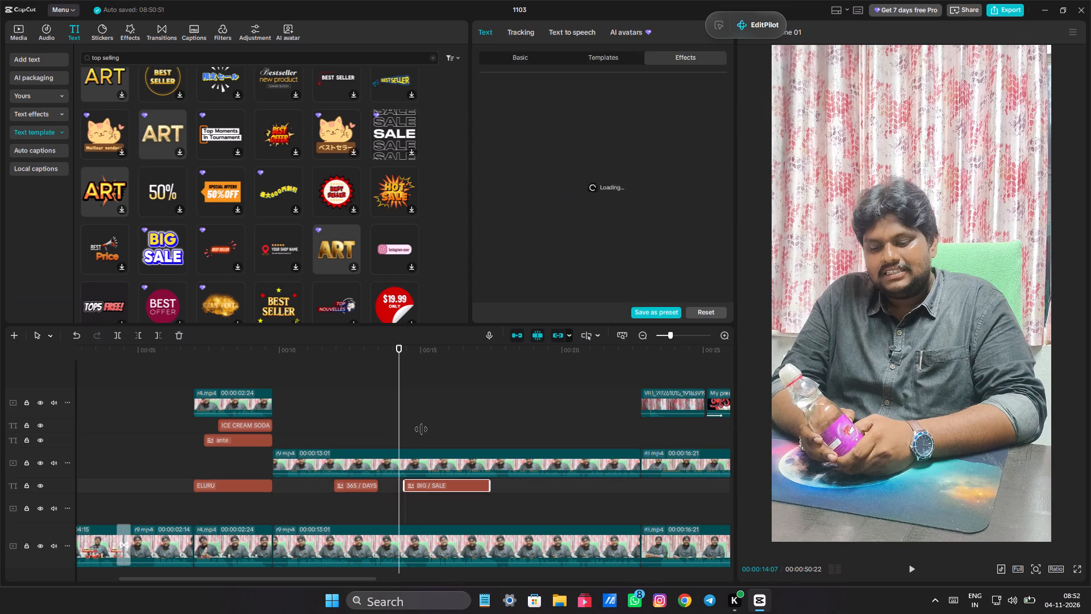
drag(421, 429, 430, 429)
click(430, 429)
drag(430, 429, 434, 435)
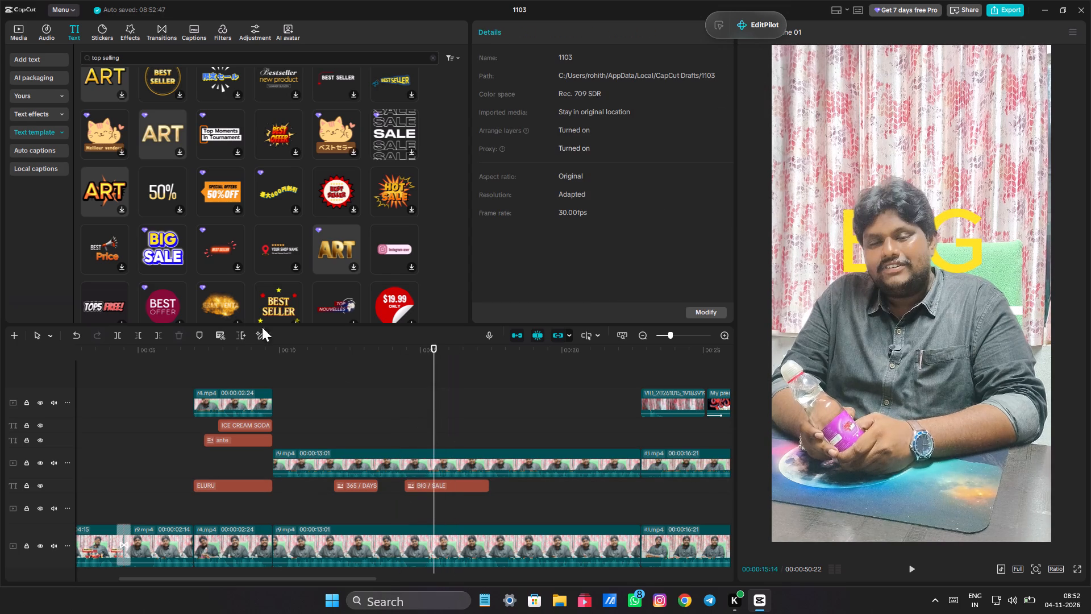
click(153, 246)
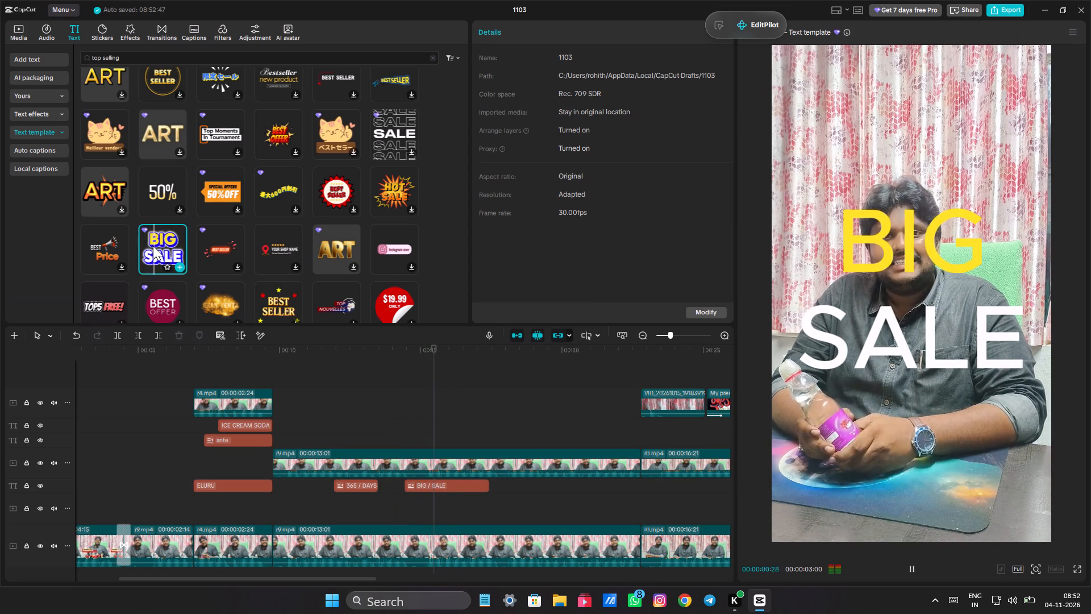
click(430, 432)
drag(430, 432, 414, 426)
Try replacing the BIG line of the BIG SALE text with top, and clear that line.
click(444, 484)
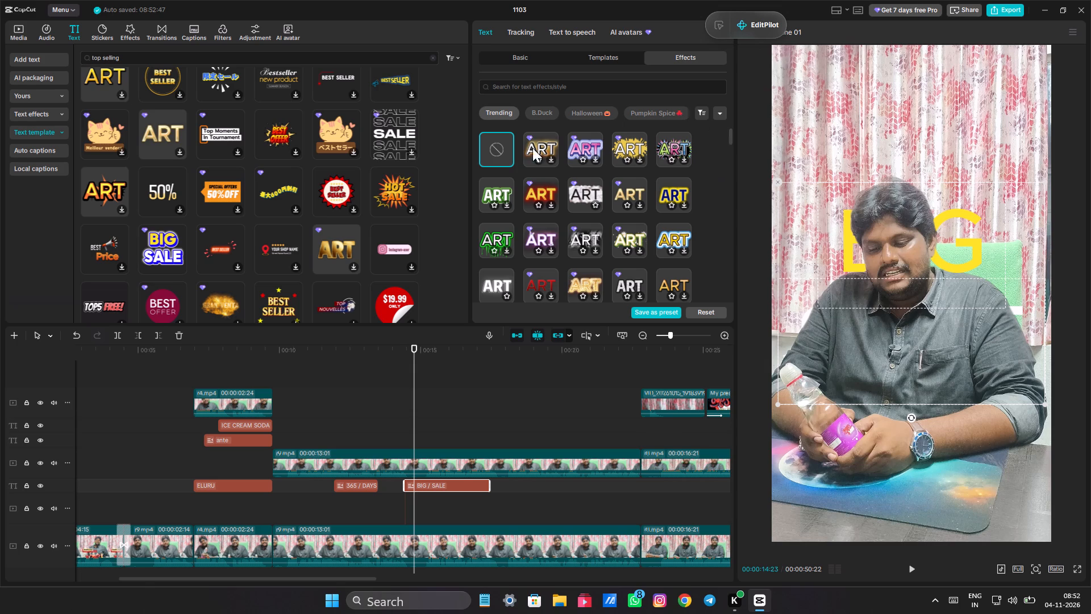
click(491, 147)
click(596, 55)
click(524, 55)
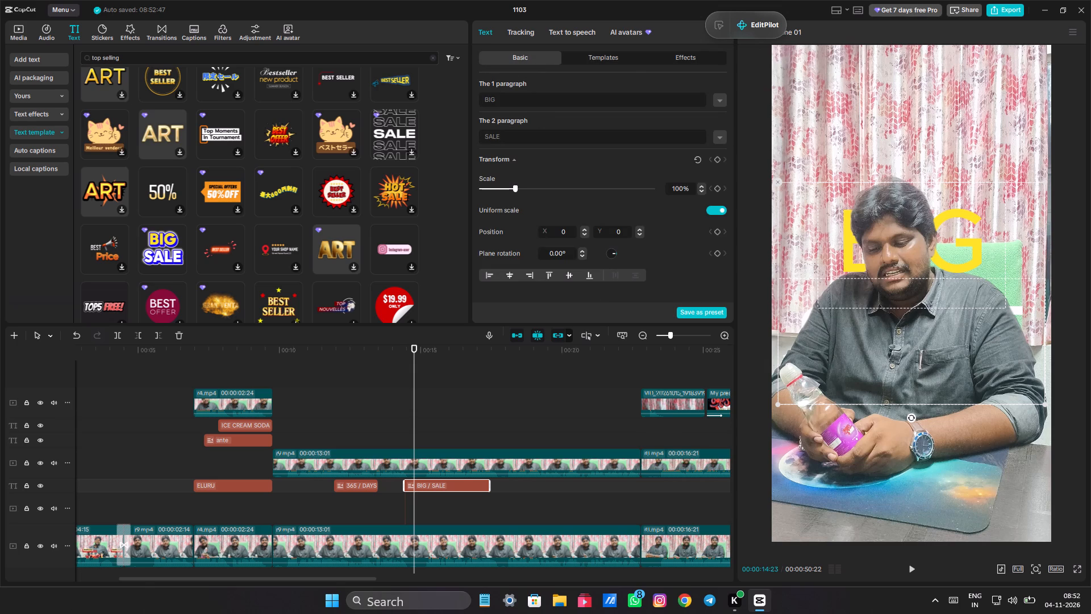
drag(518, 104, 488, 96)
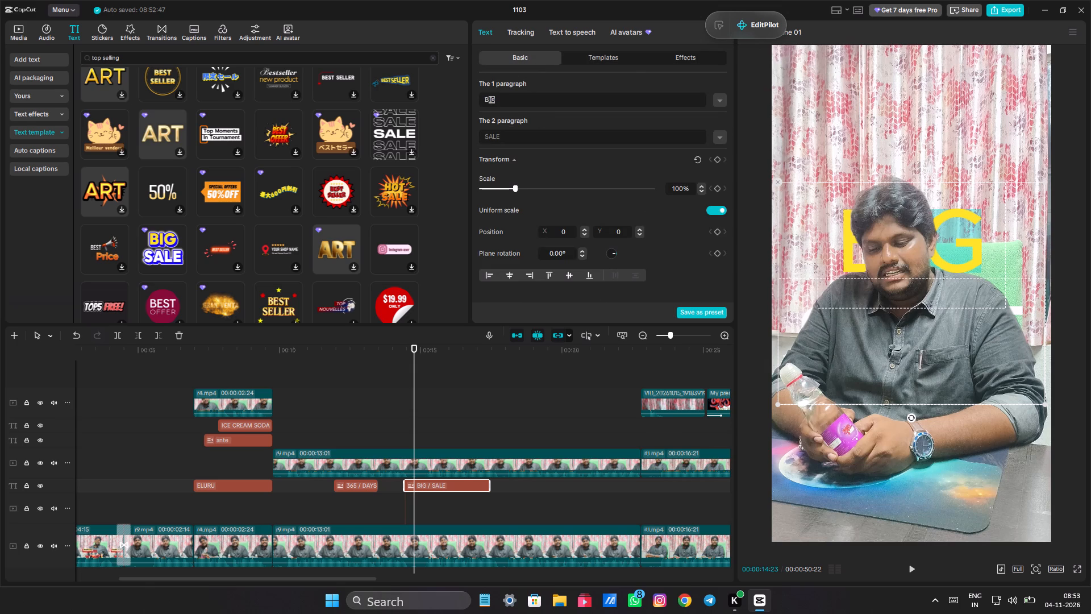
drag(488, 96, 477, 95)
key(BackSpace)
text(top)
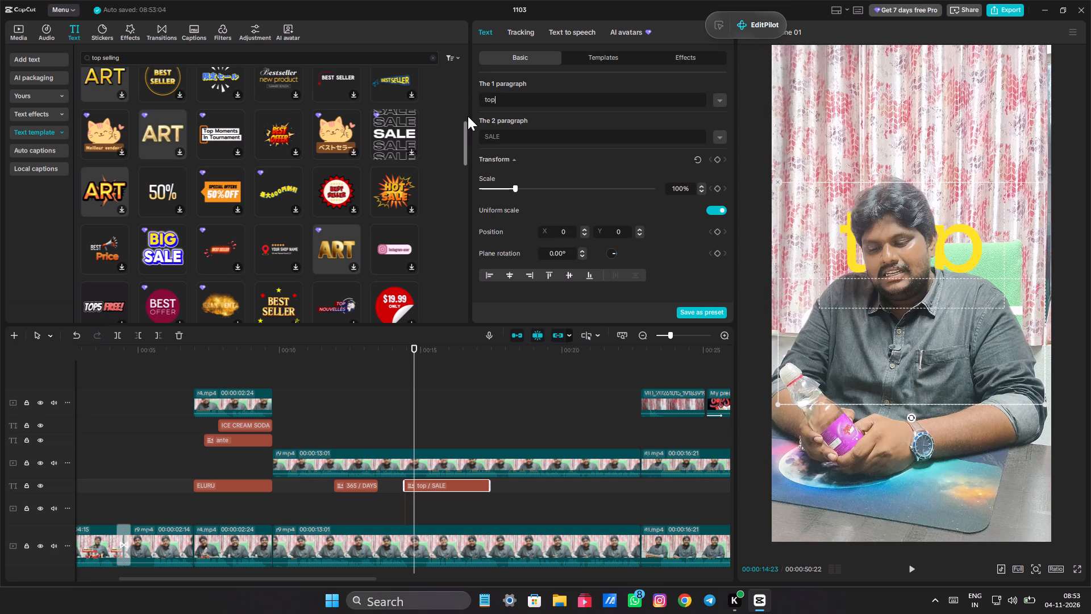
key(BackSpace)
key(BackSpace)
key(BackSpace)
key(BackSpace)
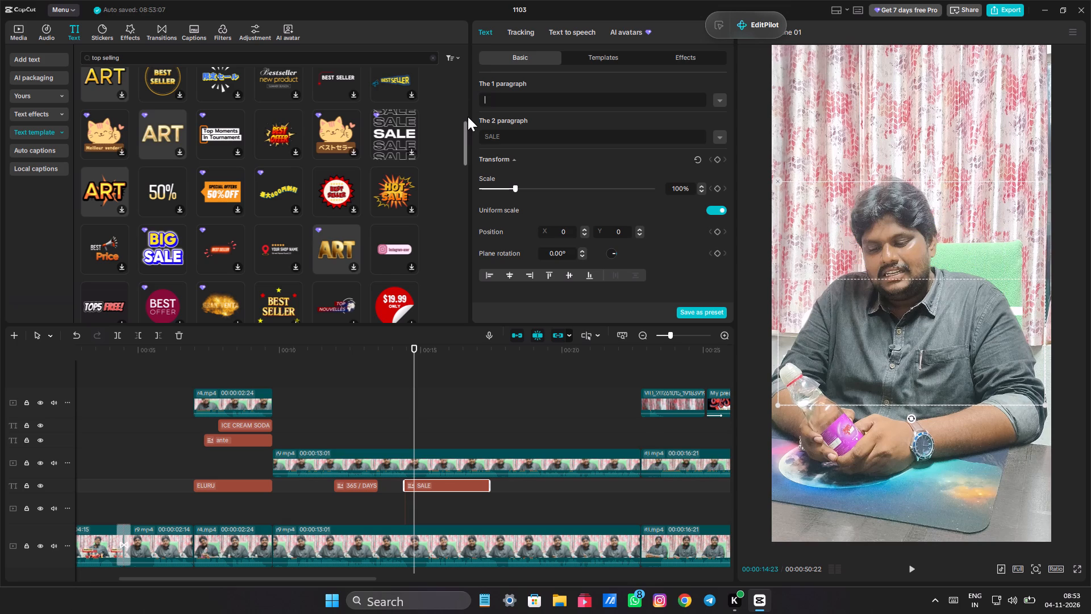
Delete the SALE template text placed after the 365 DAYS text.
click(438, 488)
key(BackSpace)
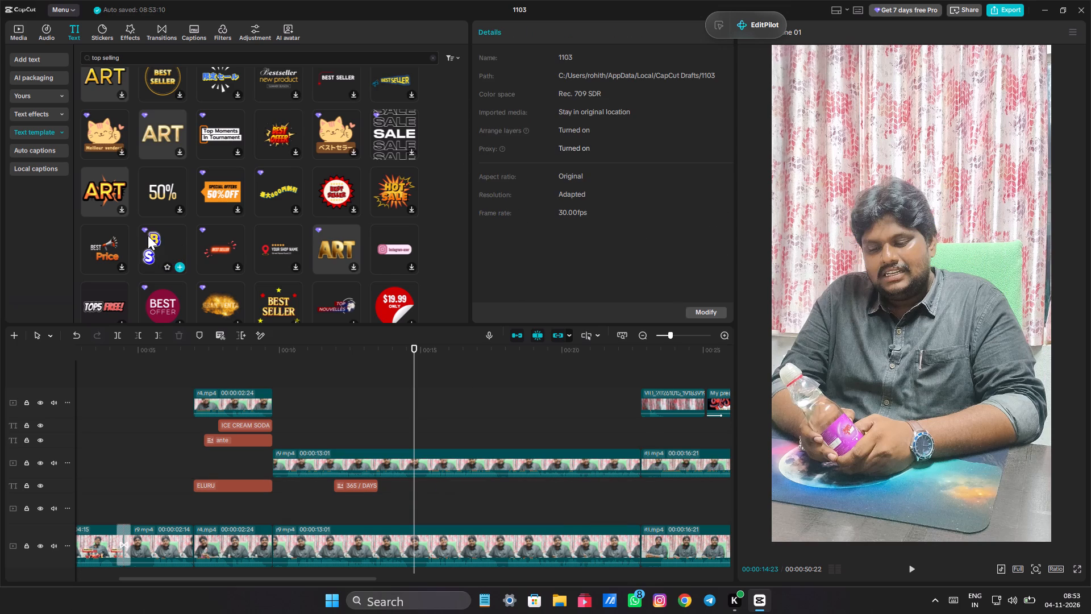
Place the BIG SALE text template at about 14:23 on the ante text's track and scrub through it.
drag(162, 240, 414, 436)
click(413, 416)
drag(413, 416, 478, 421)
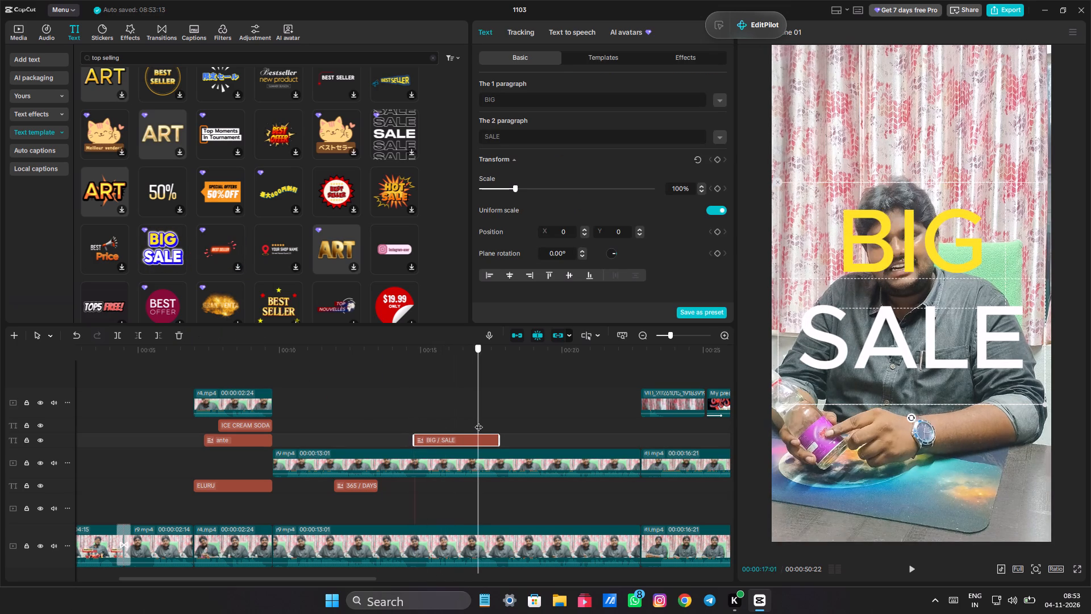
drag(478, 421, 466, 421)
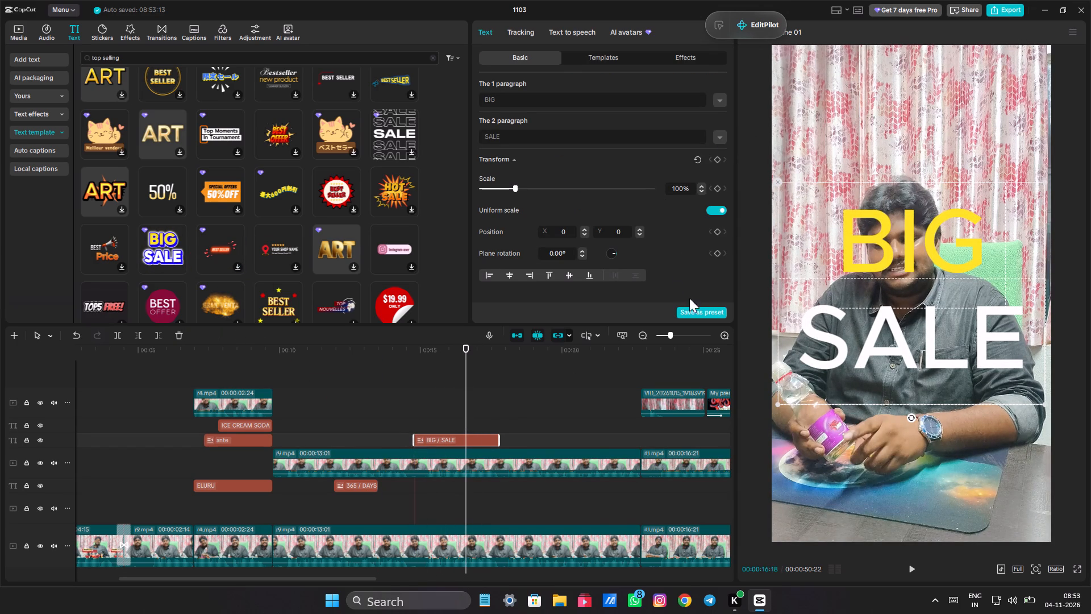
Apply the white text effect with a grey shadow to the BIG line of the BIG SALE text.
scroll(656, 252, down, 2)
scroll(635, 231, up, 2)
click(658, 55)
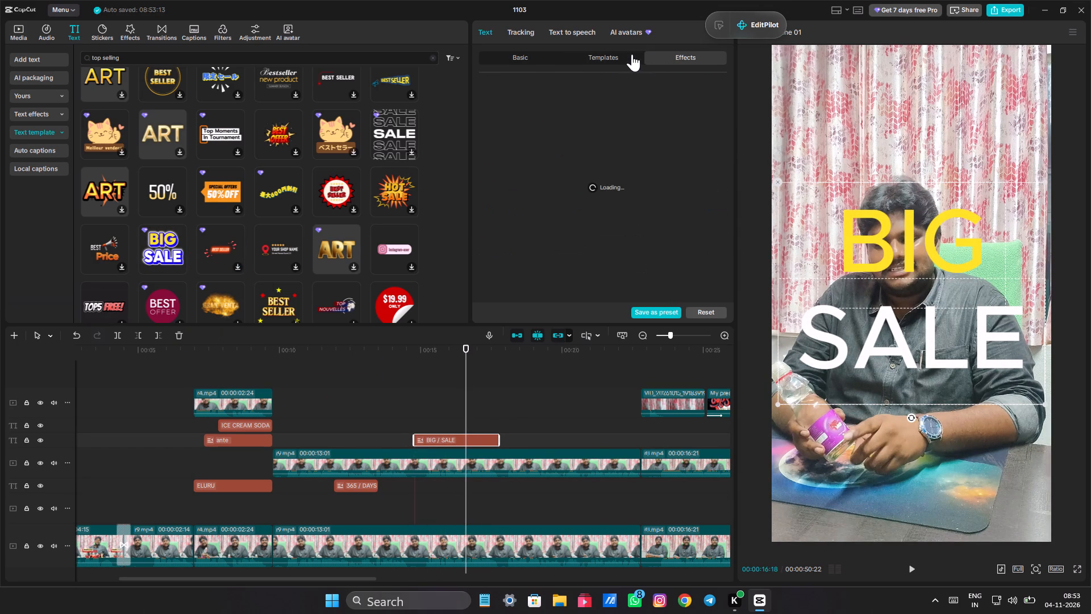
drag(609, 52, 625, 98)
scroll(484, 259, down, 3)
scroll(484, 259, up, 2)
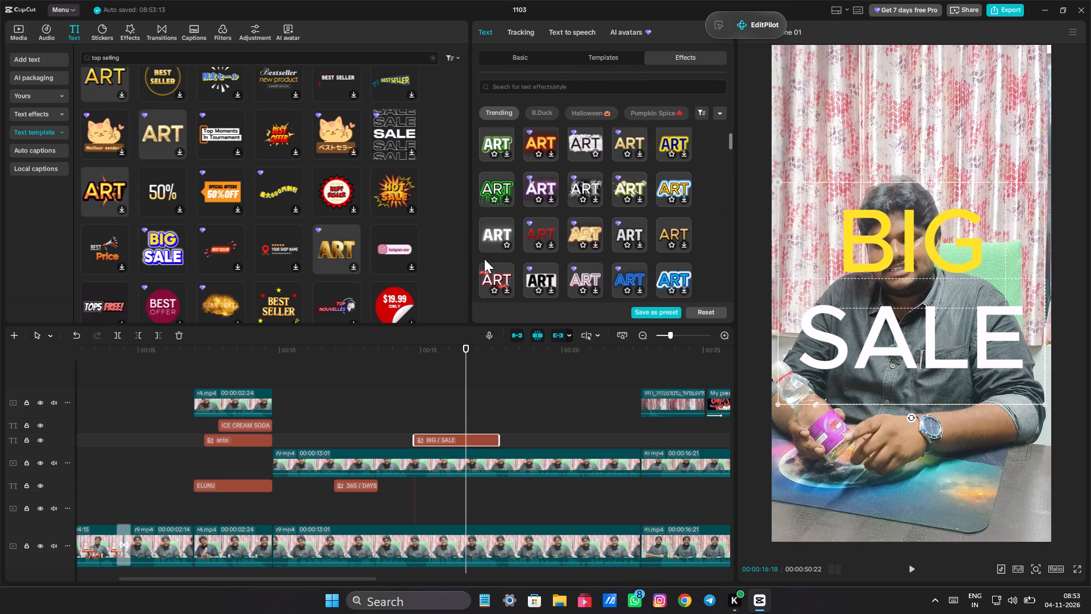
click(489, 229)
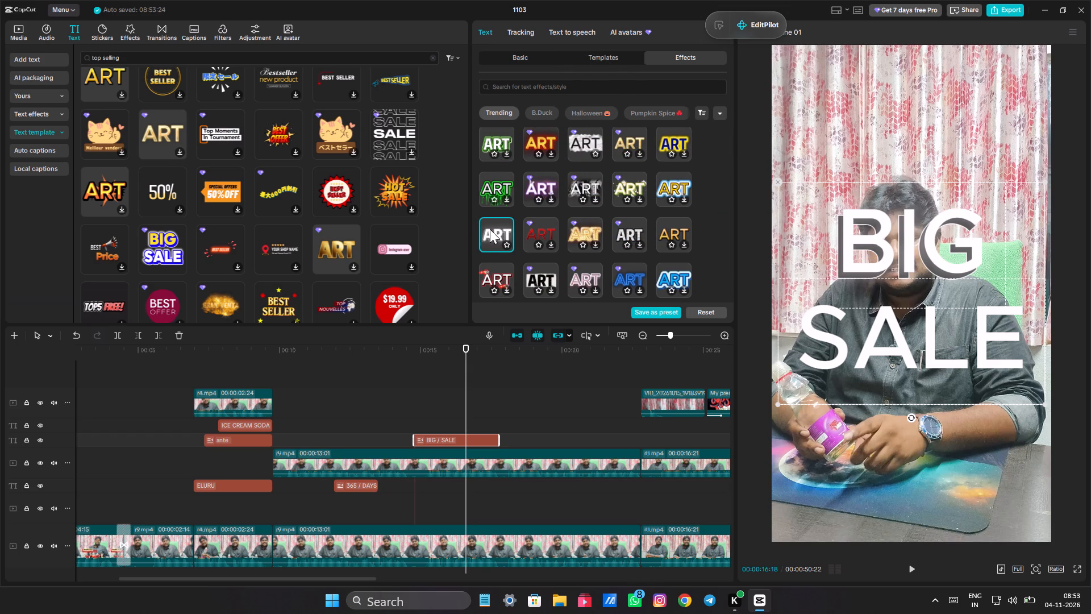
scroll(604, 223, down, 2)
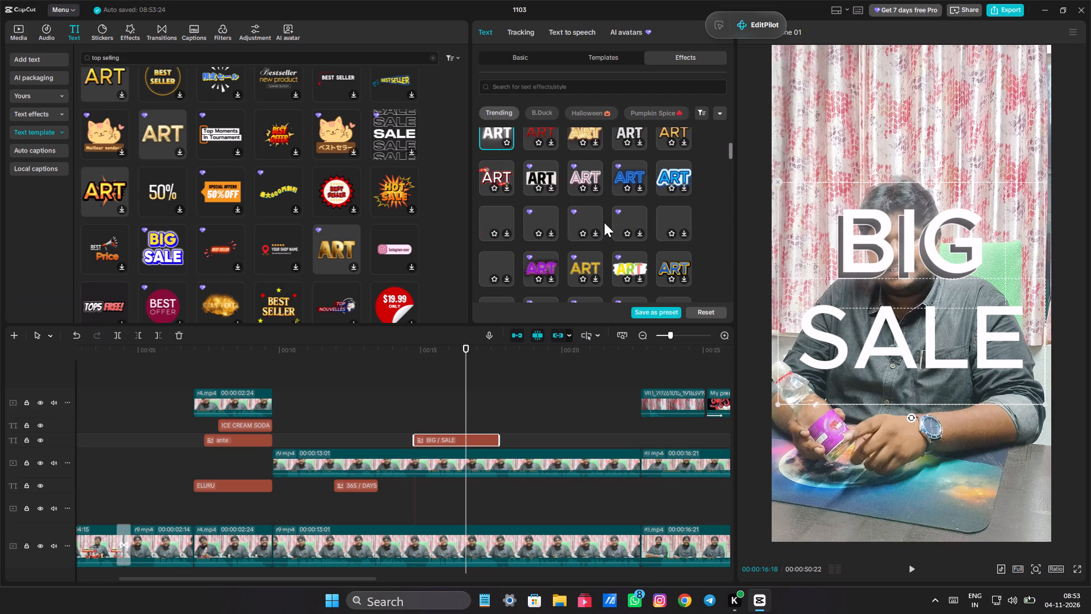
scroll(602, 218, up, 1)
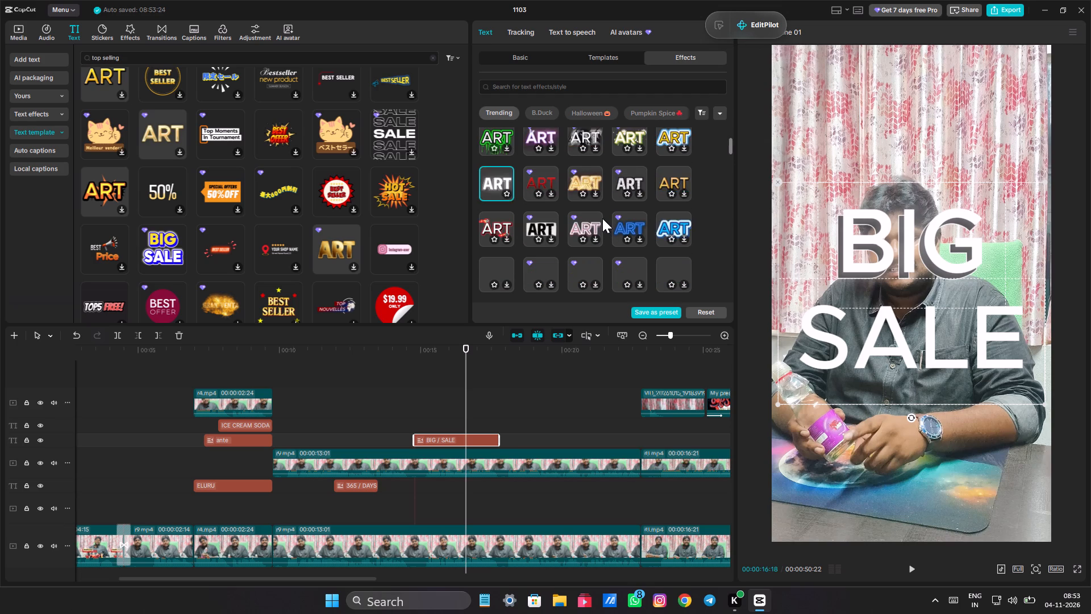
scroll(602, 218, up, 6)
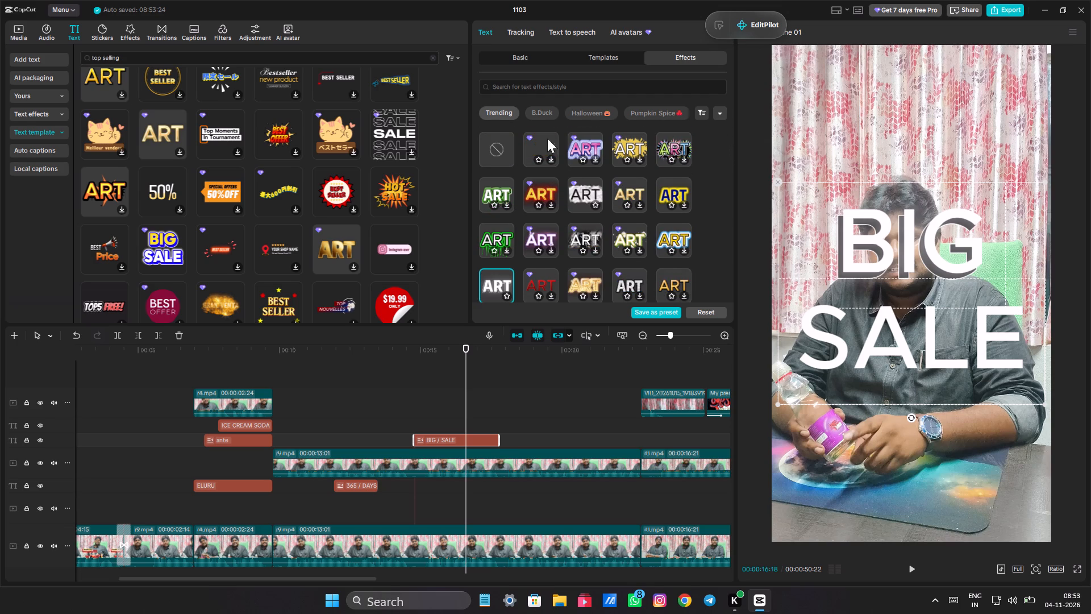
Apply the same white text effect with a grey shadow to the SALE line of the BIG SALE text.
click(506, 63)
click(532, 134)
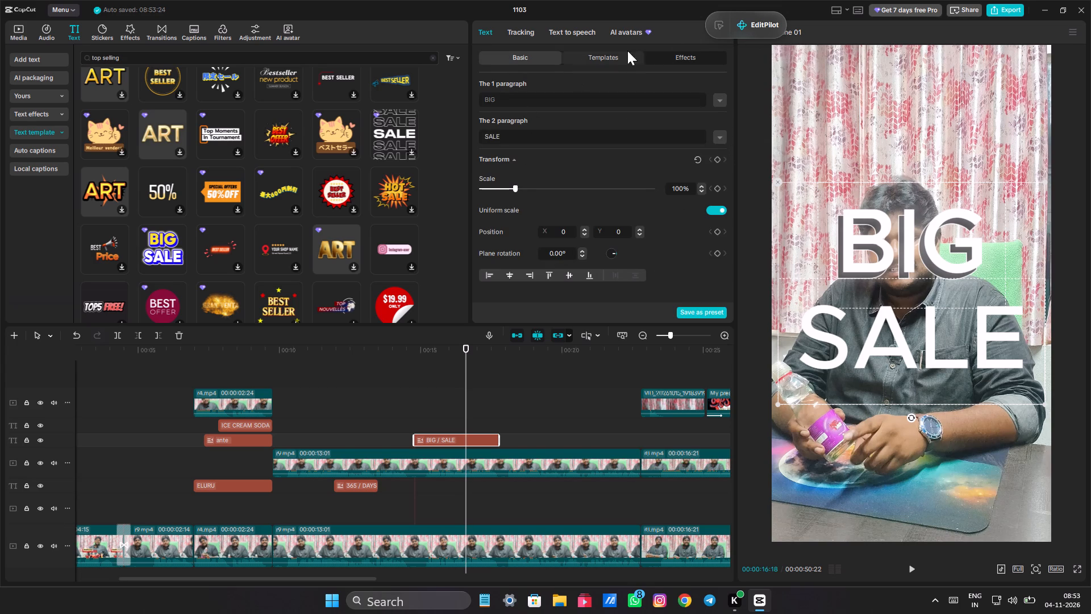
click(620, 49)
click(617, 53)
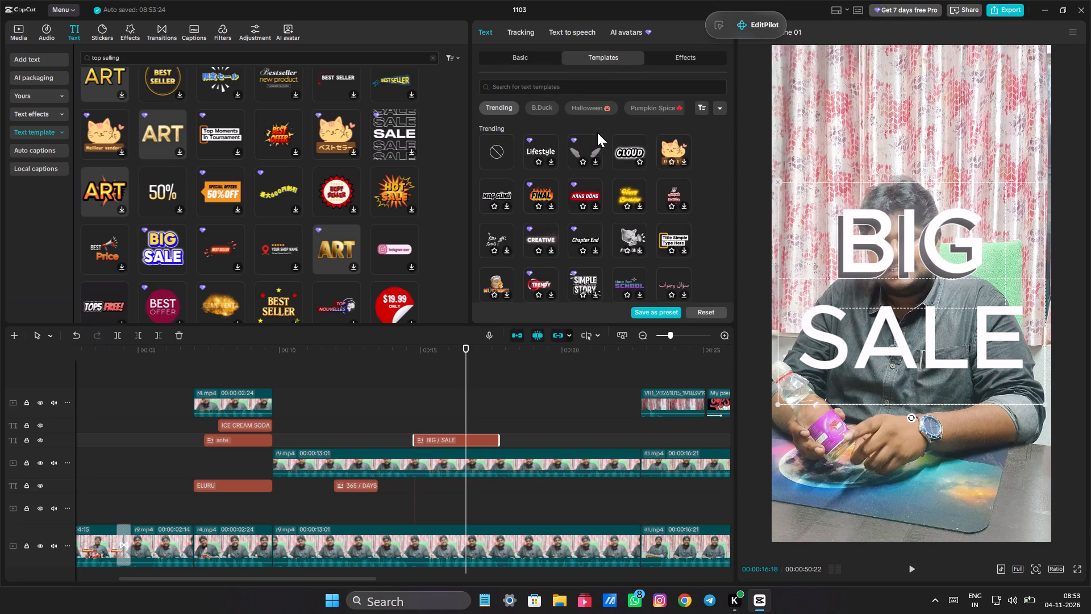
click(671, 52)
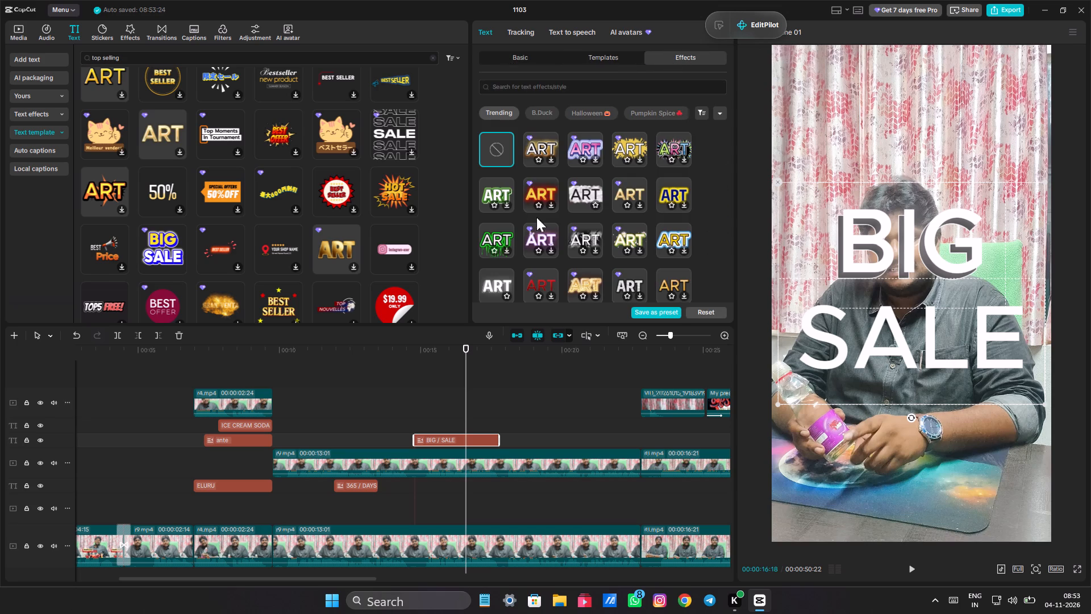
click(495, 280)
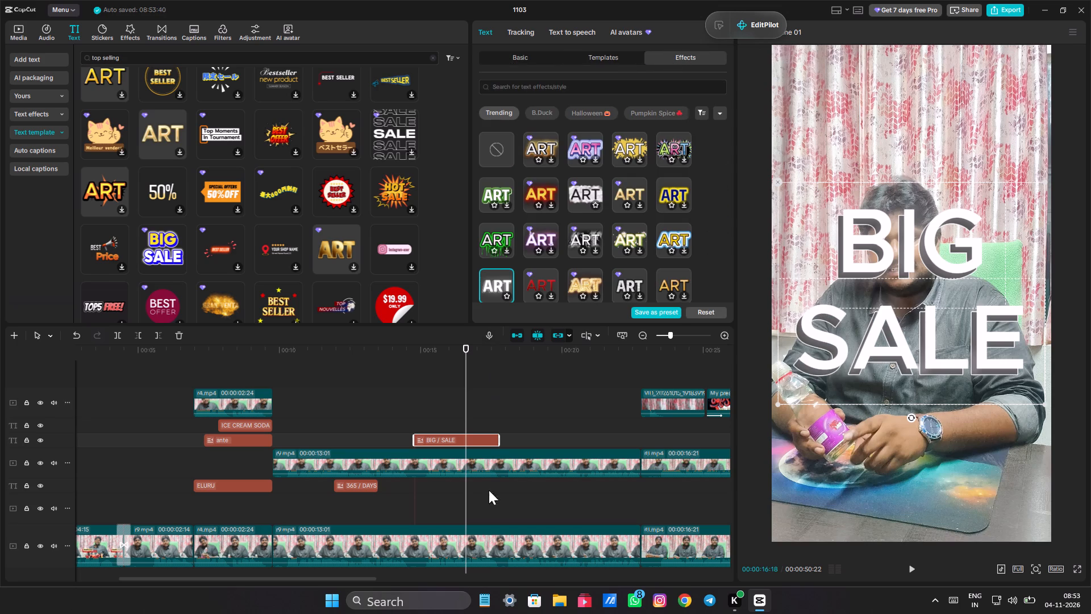
Scrub and play the r9 take just after the 365 DAYS text to find the cue for the next text.
click(409, 427)
drag(409, 427, 378, 417)
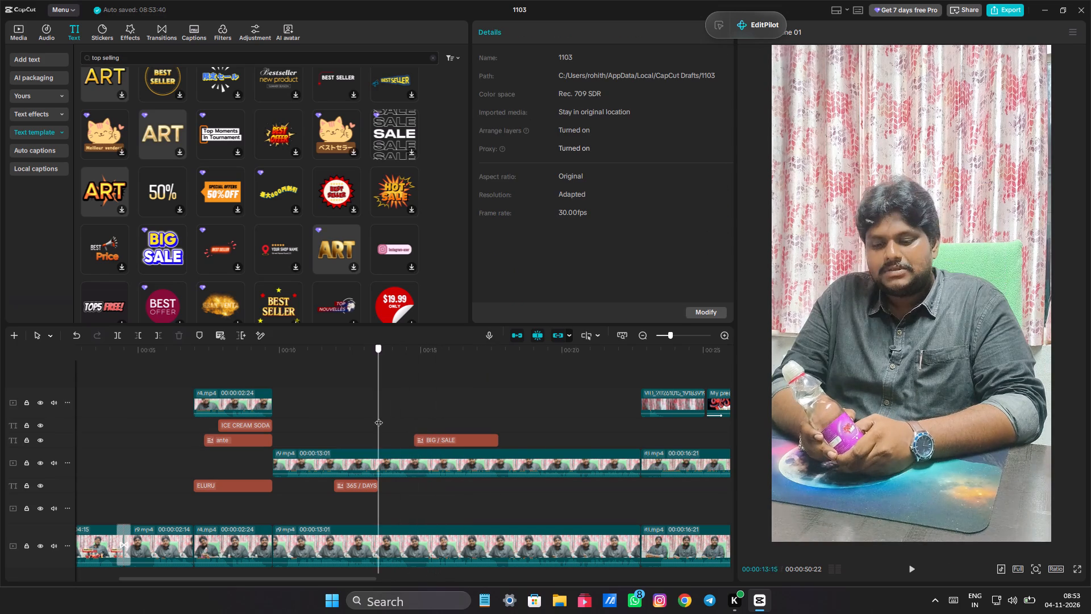
drag(378, 417, 390, 418)
click(451, 451)
click(448, 443)
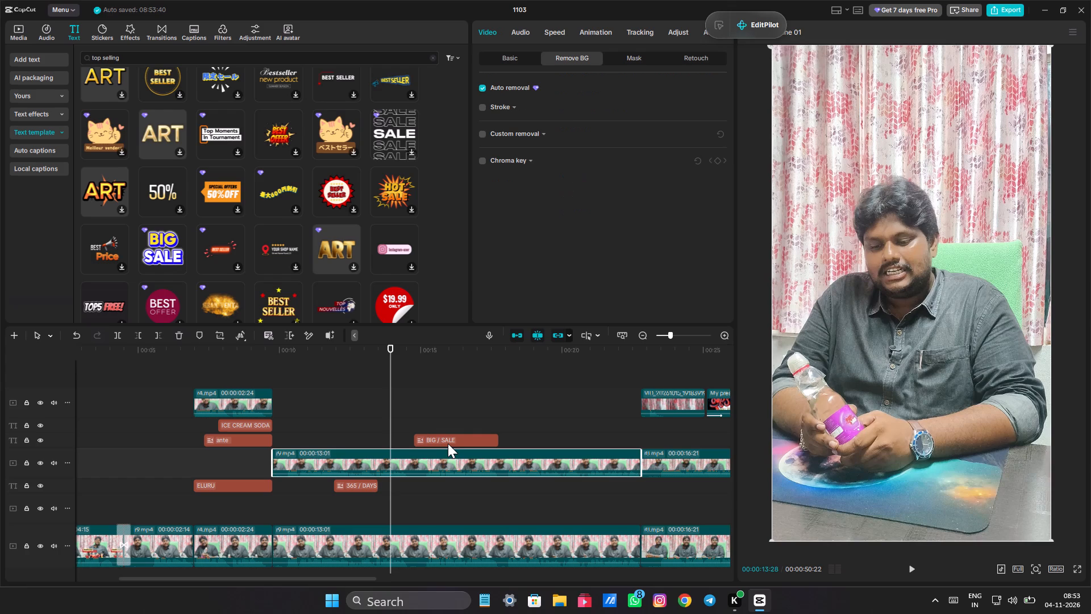
click(411, 404)
drag(411, 404, 404, 402)
key(space)
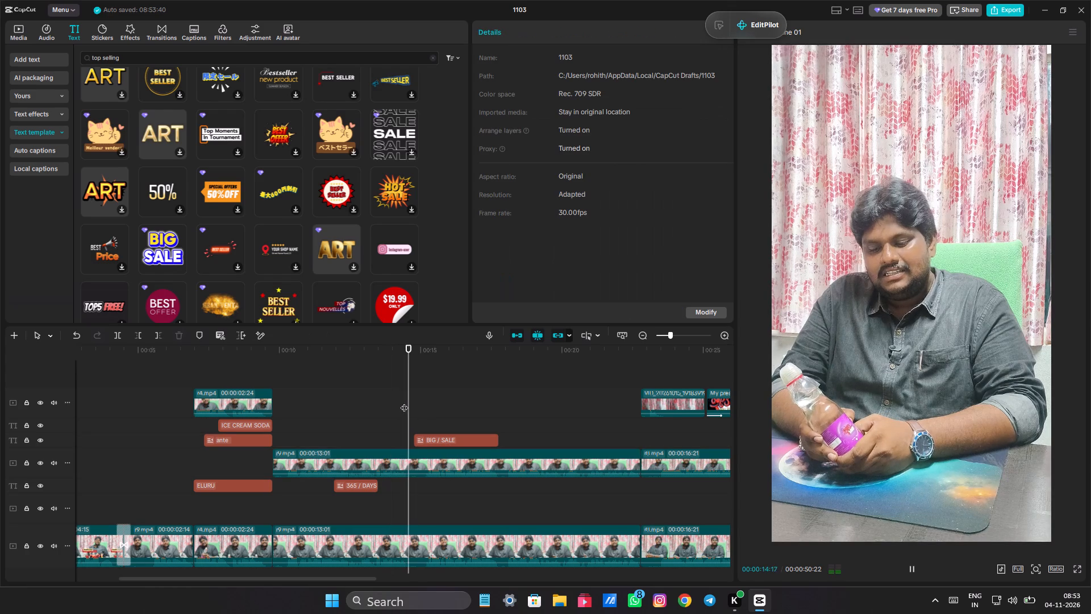
click(405, 397)
drag(405, 397, 382, 397)
key(space)
key(space)
click(382, 397)
drag(382, 397, 364, 393)
key(space)
key(space)
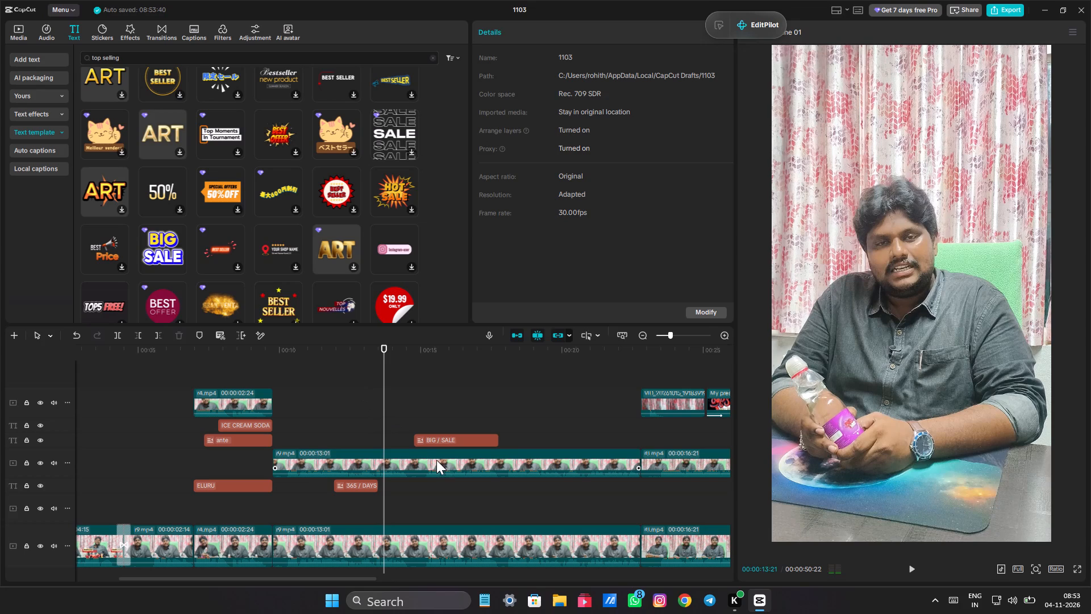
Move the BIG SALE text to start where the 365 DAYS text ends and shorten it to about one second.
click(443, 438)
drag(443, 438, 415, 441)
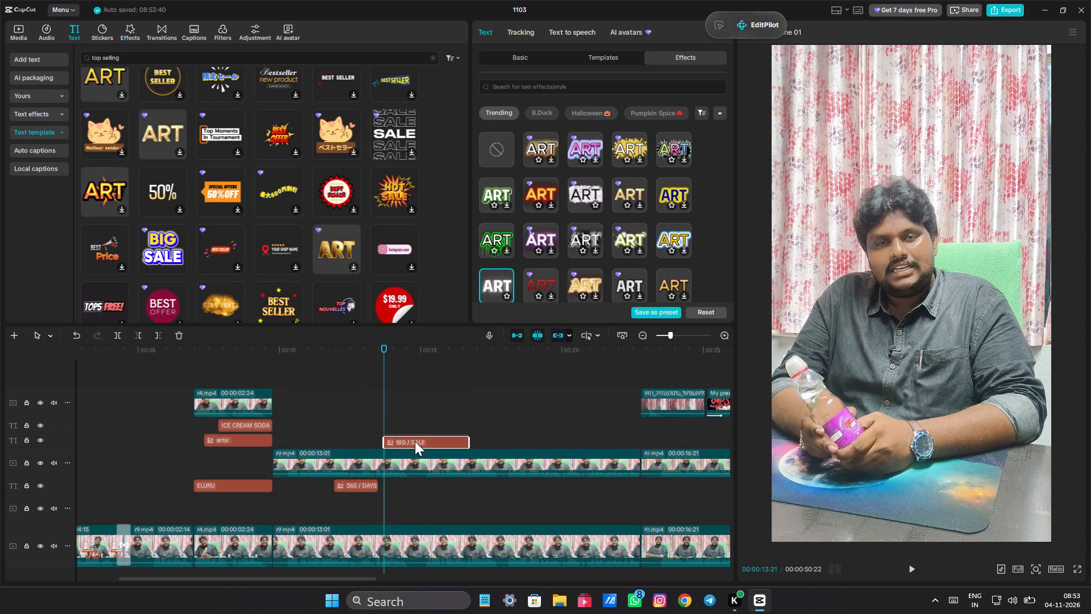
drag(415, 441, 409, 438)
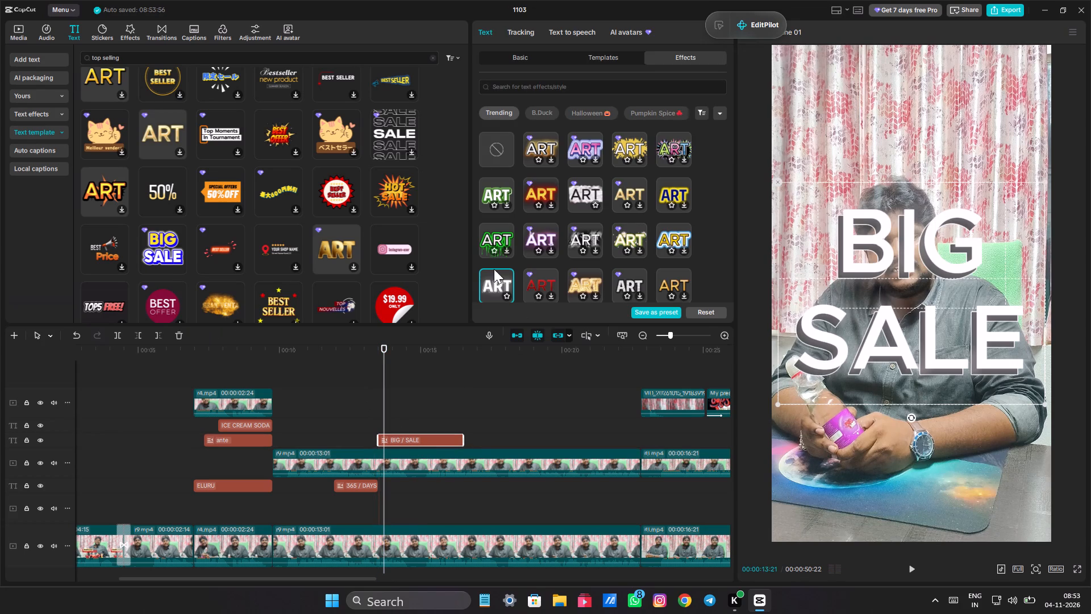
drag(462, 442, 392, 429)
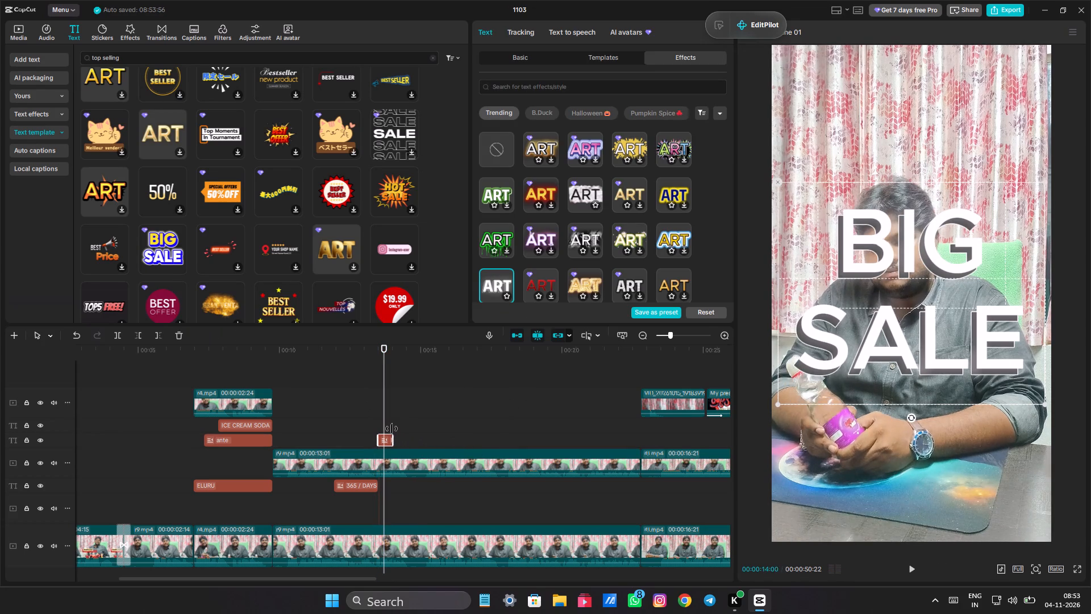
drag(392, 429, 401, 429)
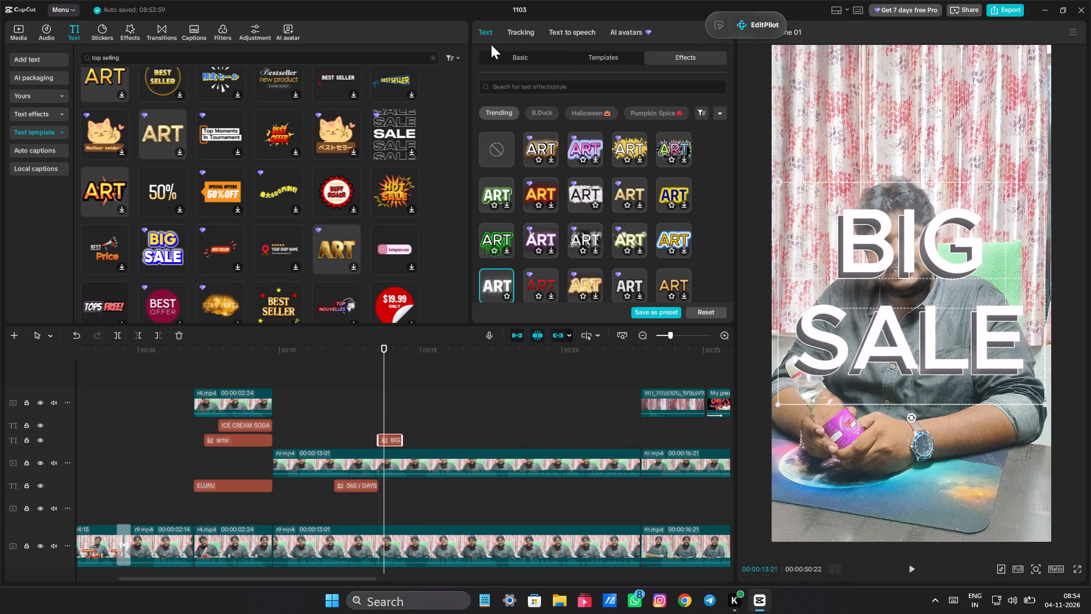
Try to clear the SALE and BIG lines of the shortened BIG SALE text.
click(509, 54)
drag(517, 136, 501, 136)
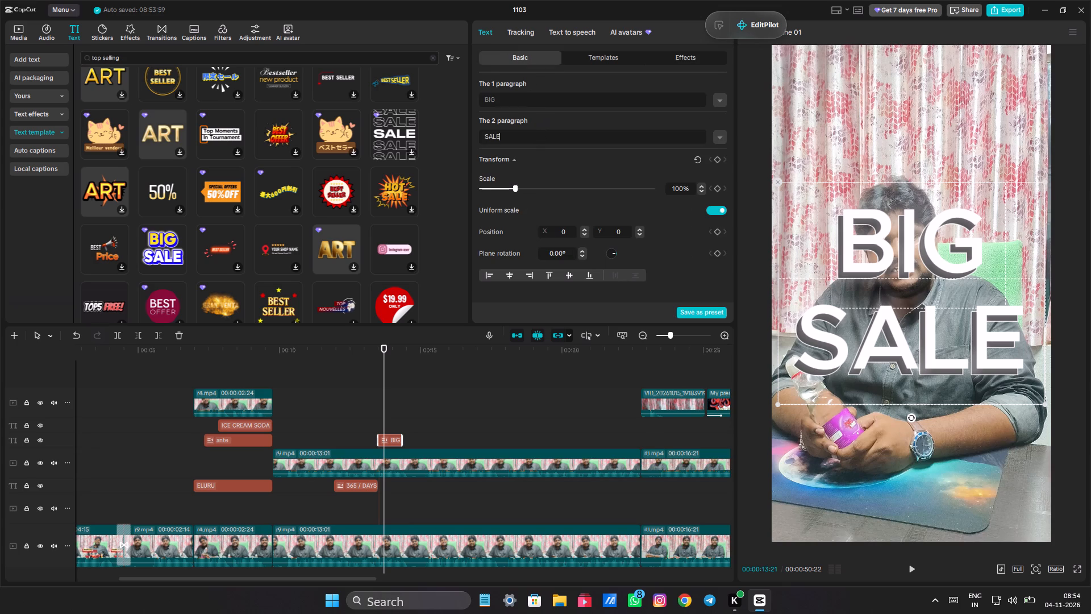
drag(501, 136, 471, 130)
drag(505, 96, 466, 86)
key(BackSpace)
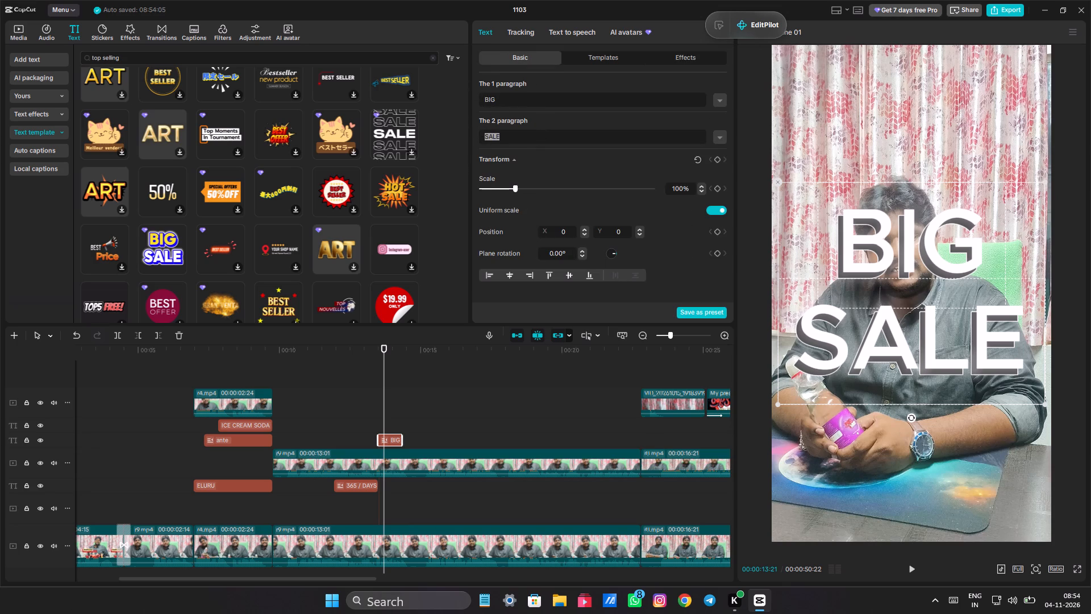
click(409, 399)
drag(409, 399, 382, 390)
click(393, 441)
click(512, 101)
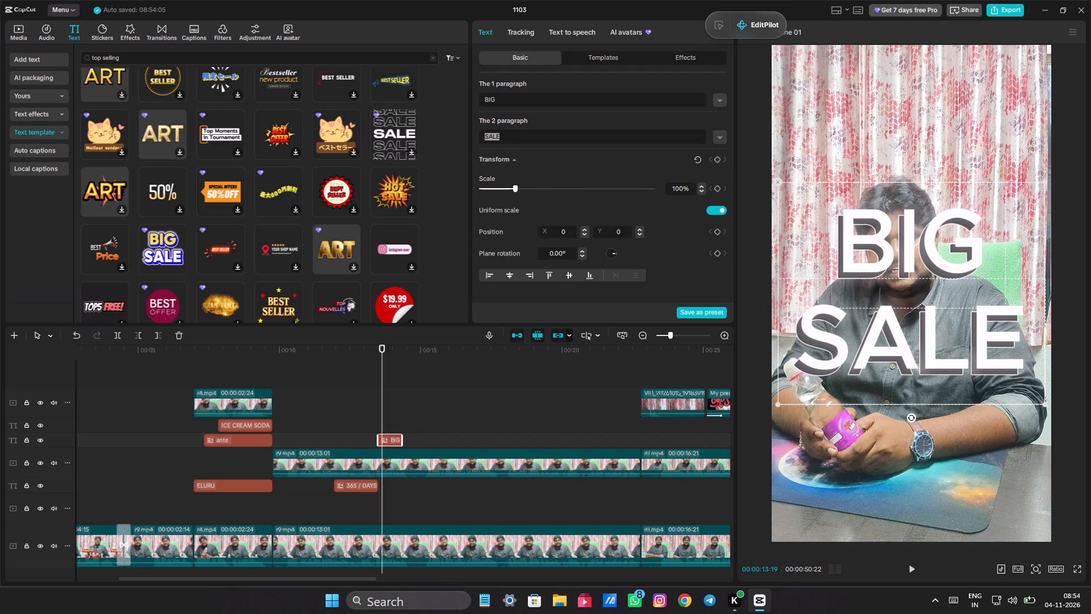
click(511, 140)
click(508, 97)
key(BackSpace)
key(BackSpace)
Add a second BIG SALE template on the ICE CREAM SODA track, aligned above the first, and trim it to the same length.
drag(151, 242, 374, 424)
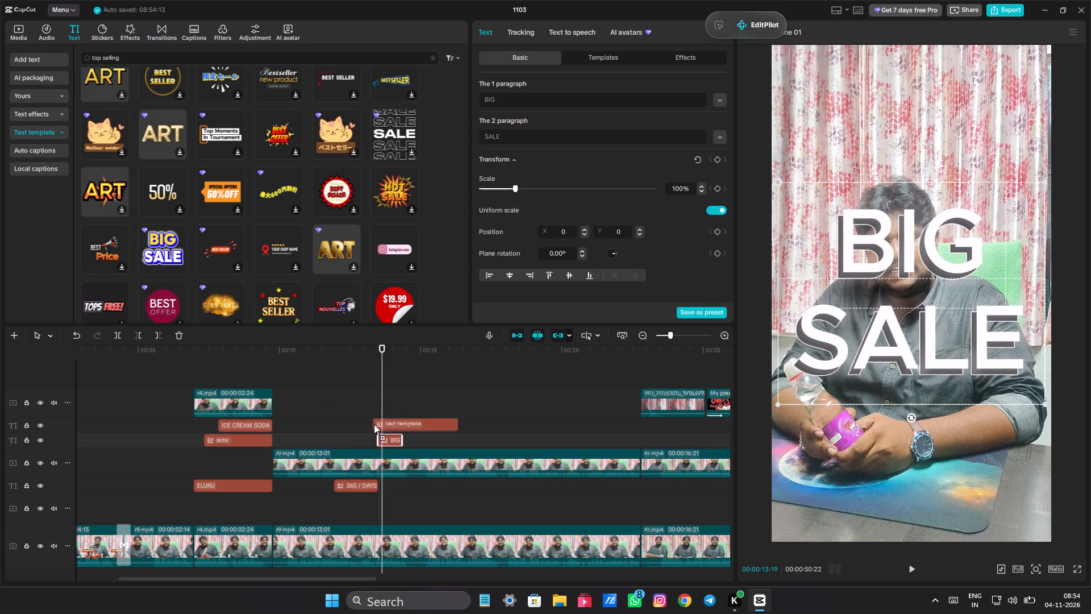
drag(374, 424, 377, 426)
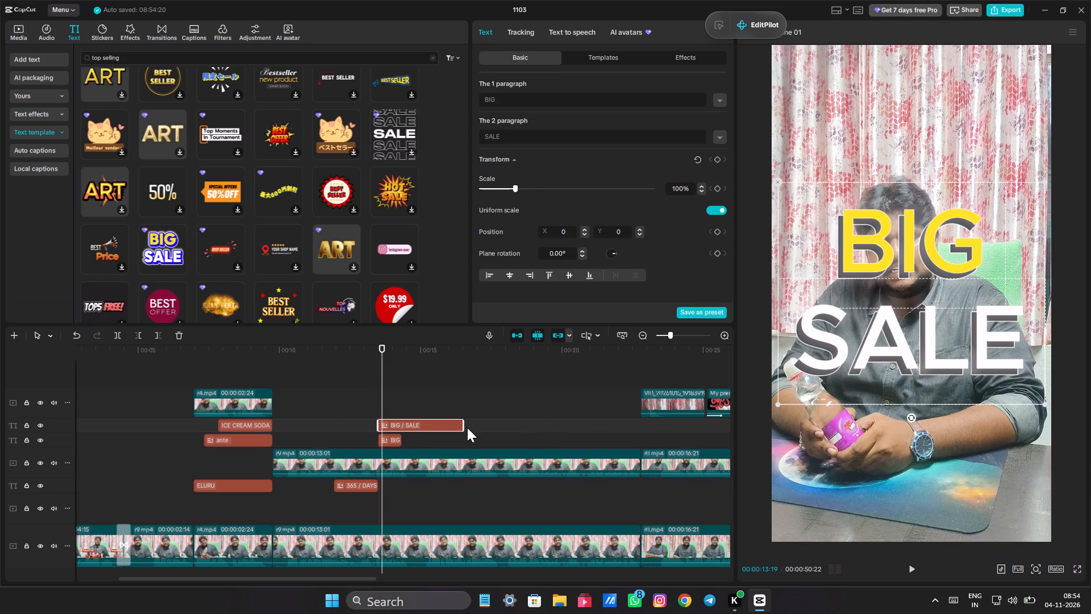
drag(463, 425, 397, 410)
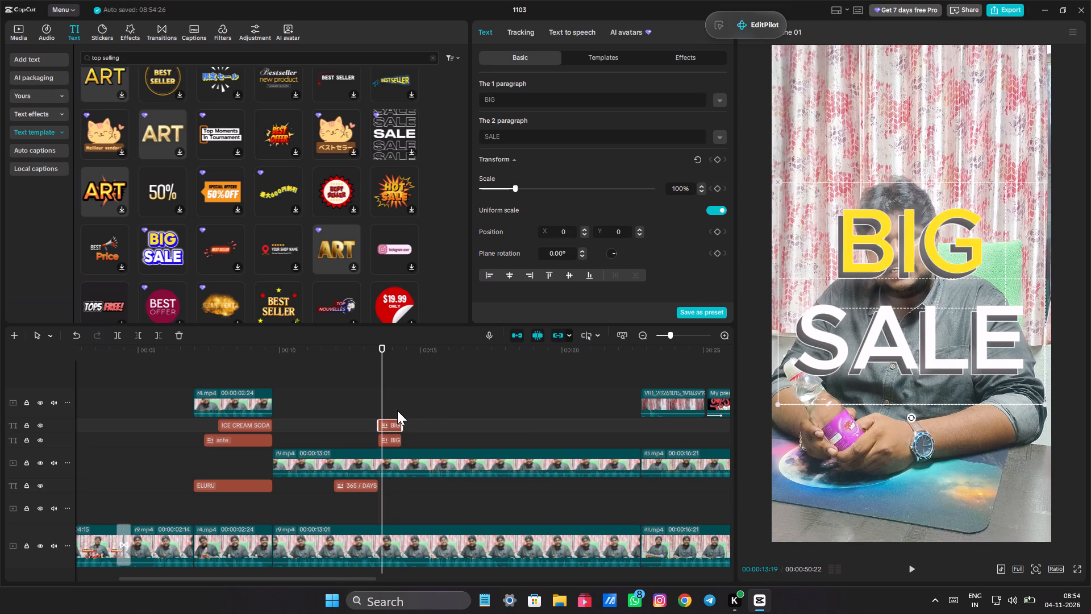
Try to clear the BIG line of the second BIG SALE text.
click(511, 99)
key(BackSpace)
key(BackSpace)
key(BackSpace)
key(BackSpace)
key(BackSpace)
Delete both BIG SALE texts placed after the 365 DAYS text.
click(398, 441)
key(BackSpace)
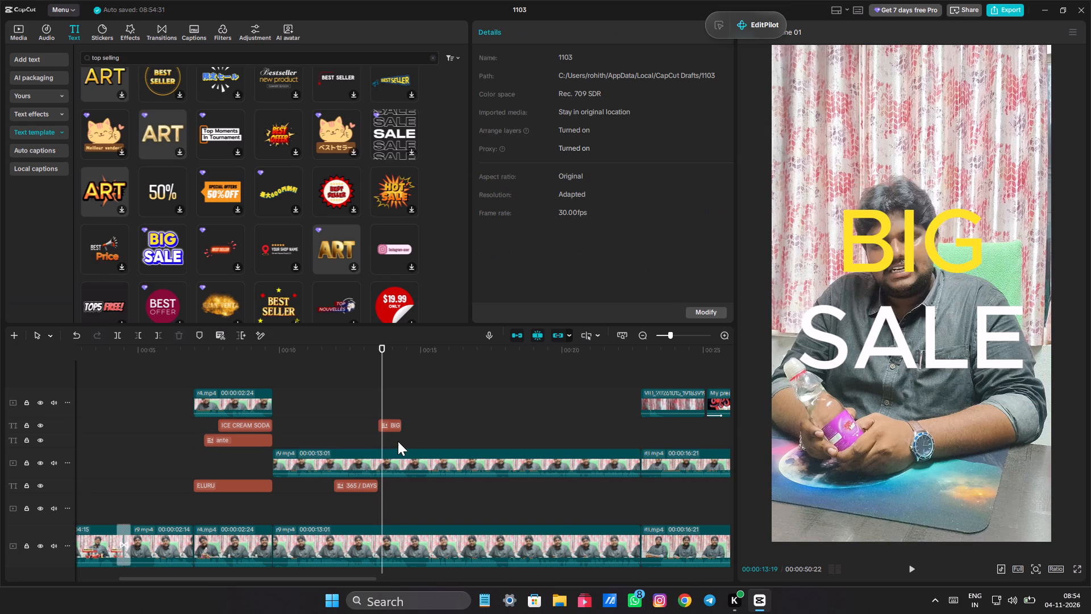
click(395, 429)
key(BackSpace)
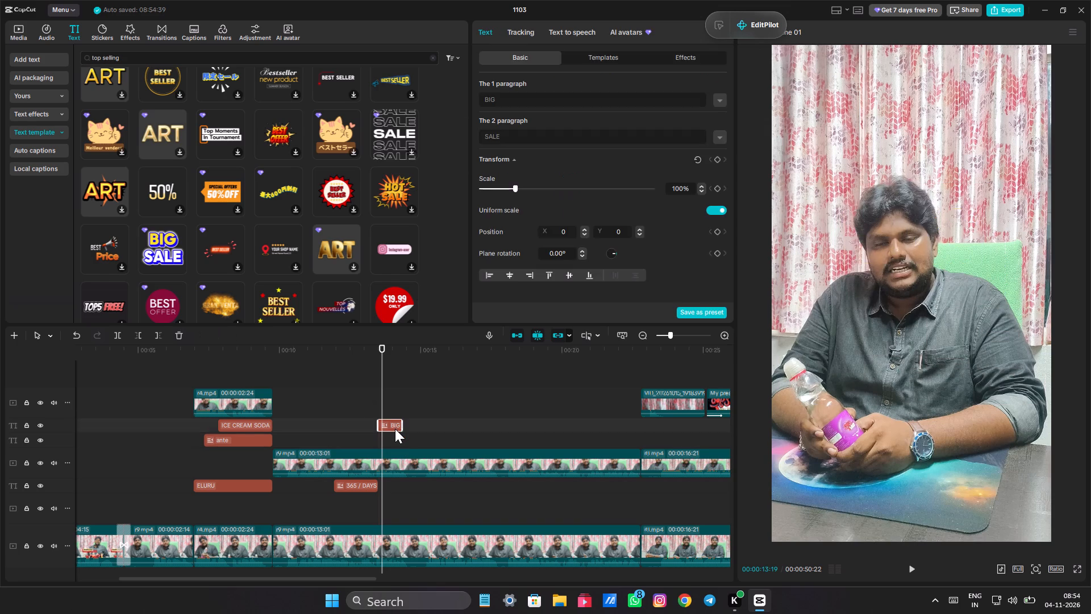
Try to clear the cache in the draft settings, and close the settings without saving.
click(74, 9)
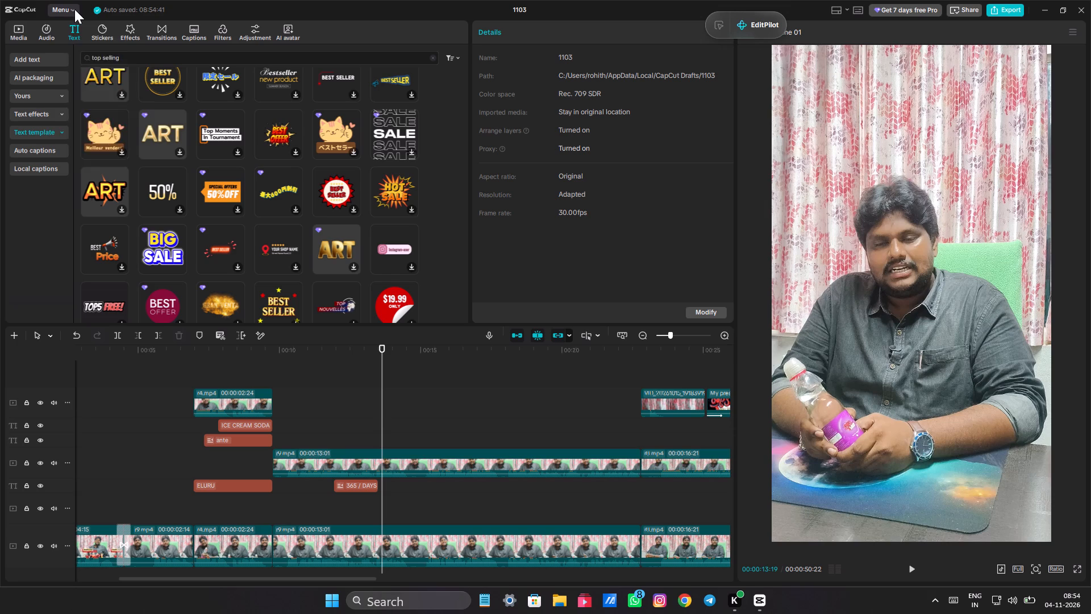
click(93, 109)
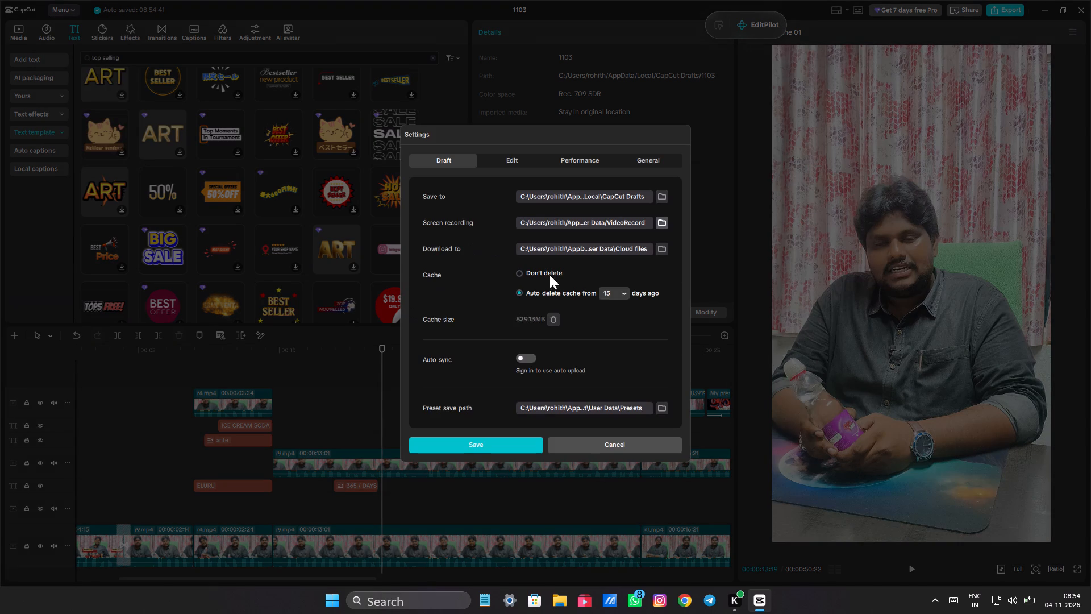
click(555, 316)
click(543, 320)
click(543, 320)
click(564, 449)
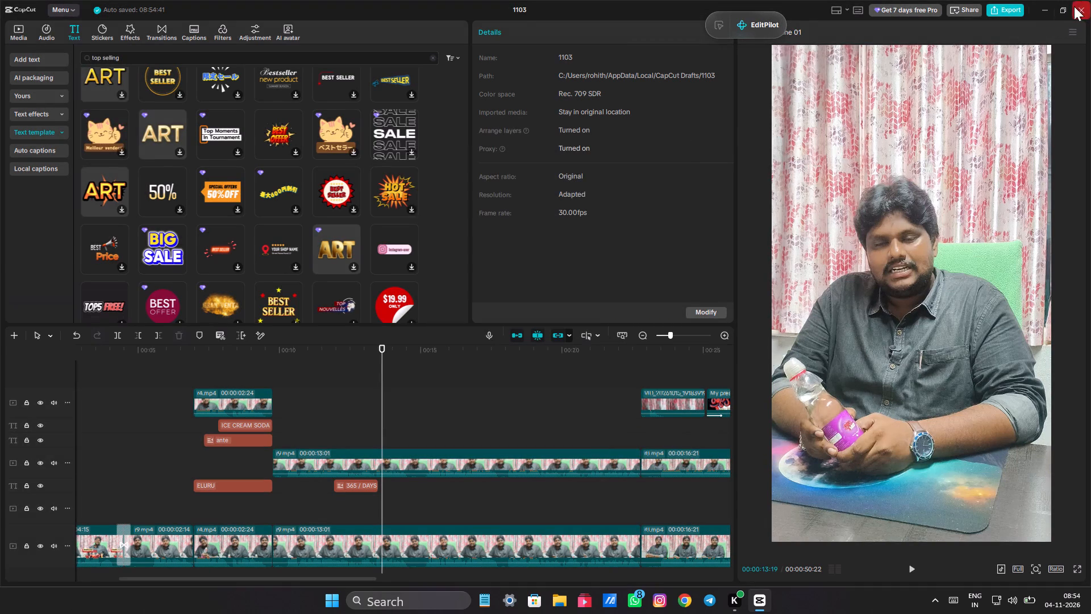
Close project 1103 and return to the home screen.
click(1079, 6)
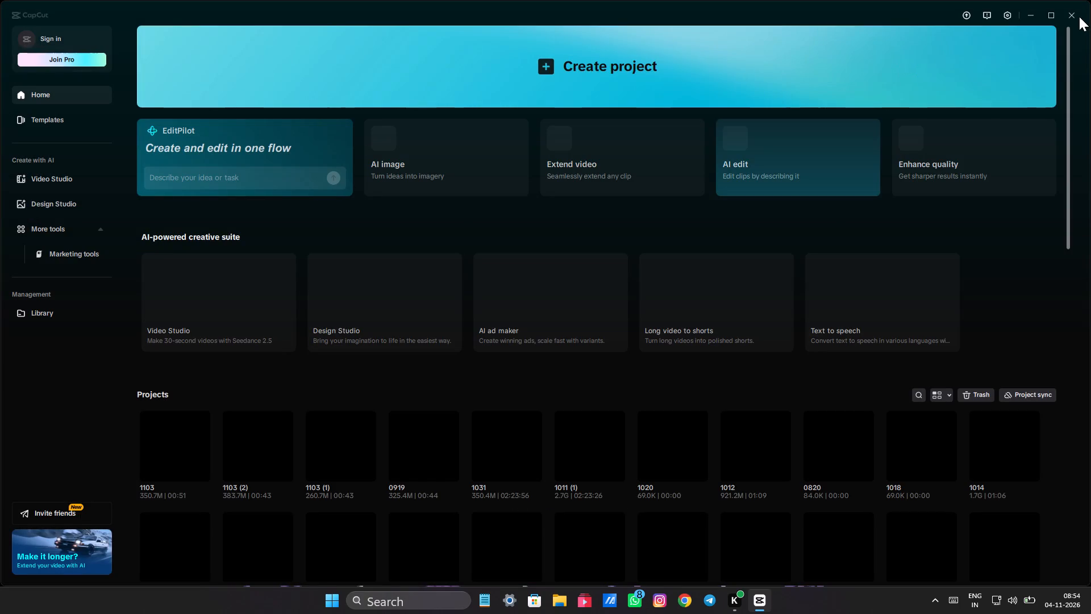
Close CapCut from its home screen and return to the desktop.
click(1073, 16)
Refresh the Windows desktop.
right_click(990, 147)
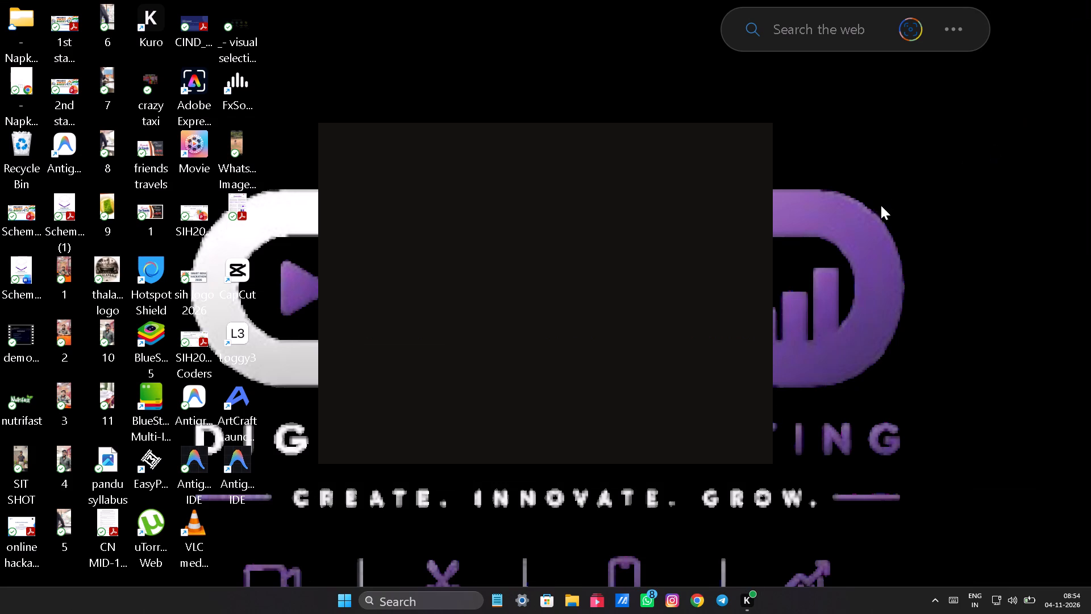
click(892, 206)
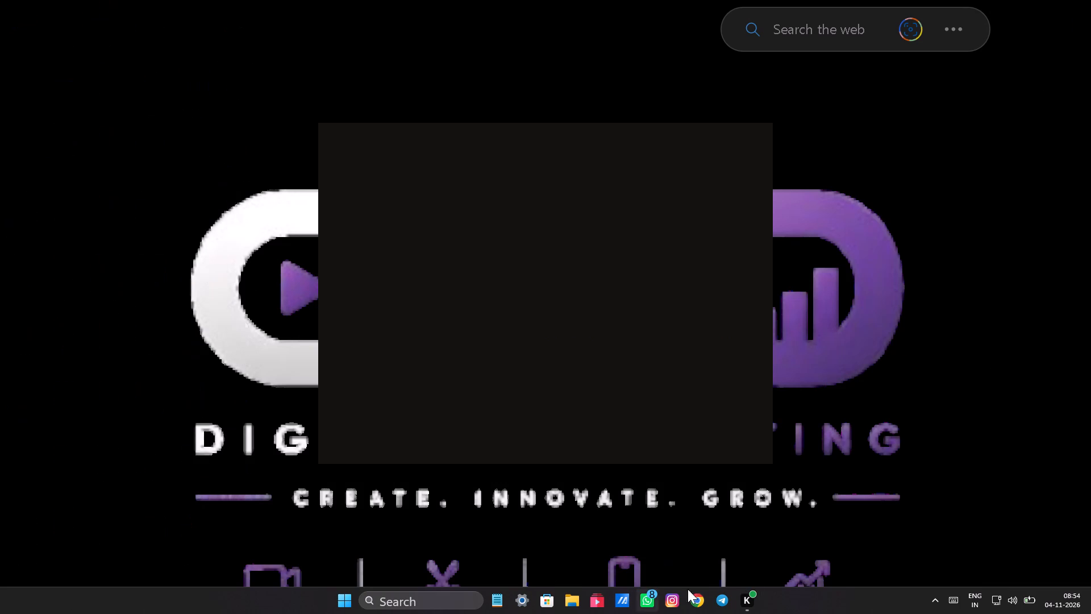
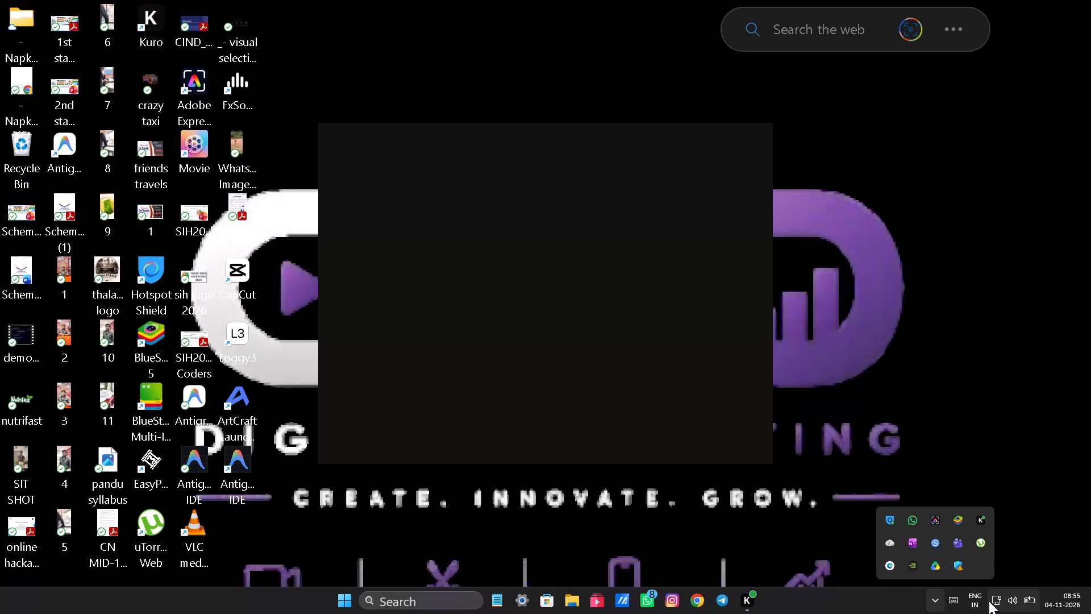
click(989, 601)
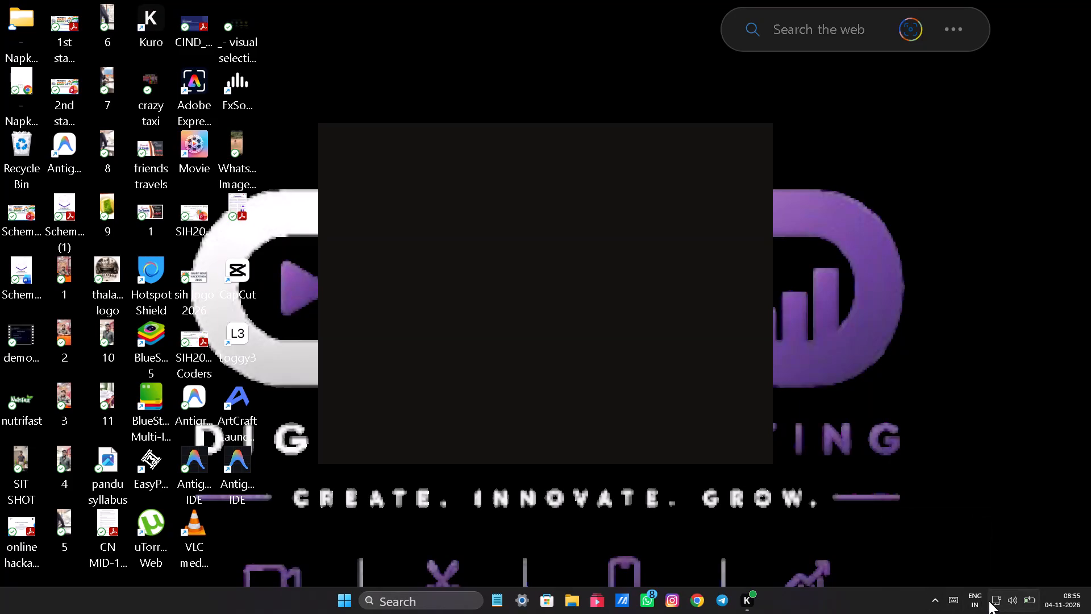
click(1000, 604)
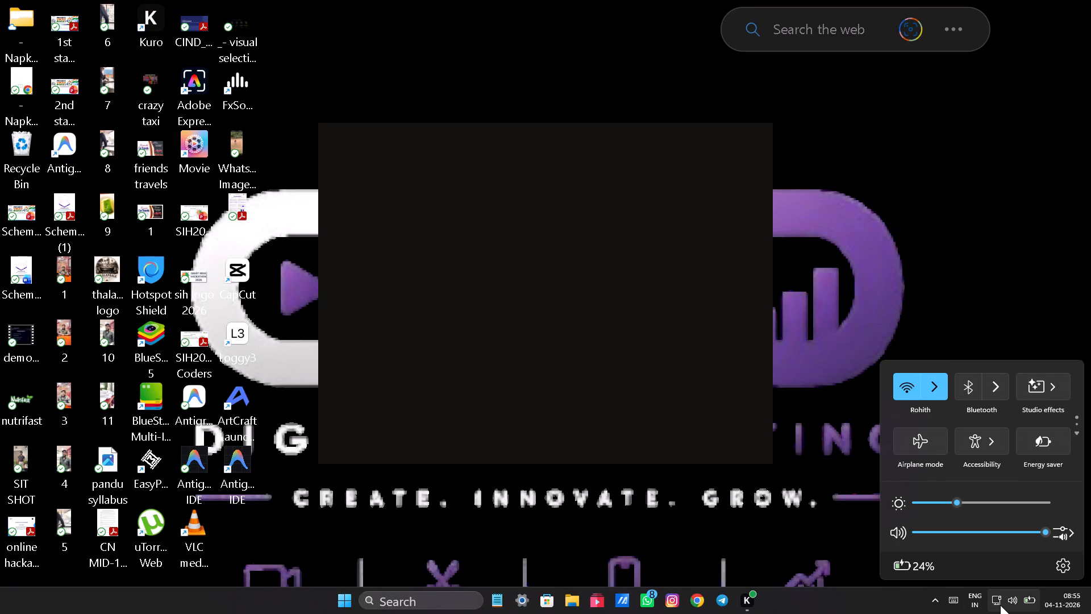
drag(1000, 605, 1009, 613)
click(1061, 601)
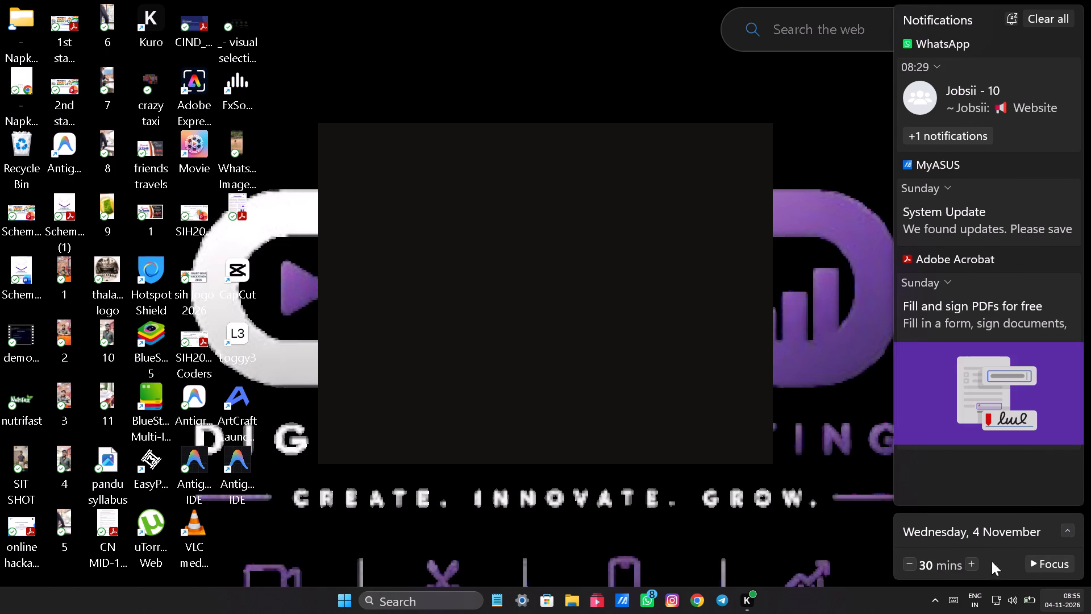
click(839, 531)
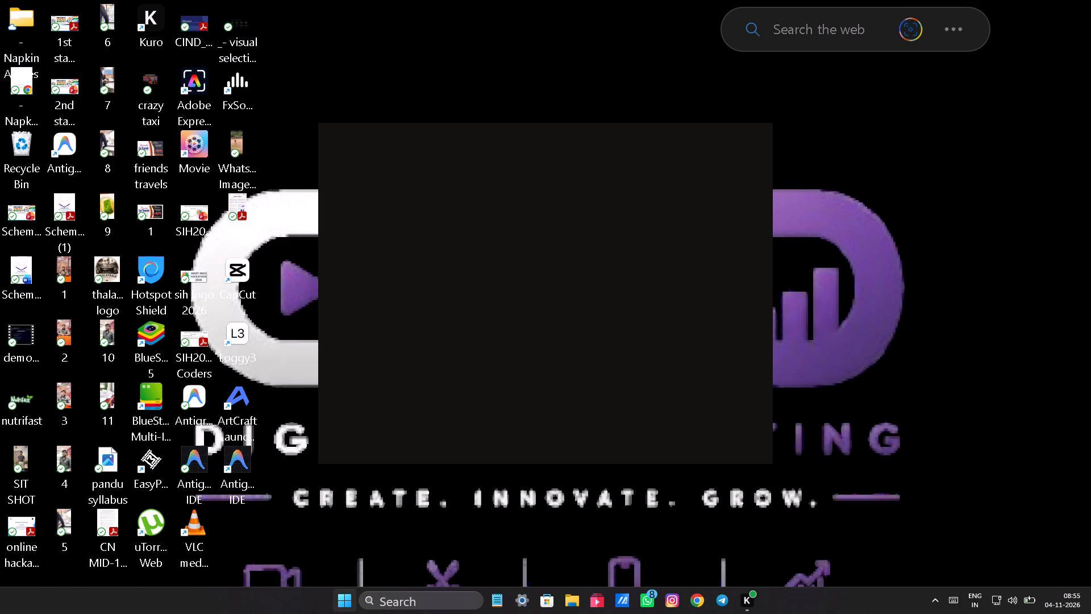
Relaunch CapCut from Windows Search to get back to its home screen with the project list.
click(452, 611)
click(449, 605)
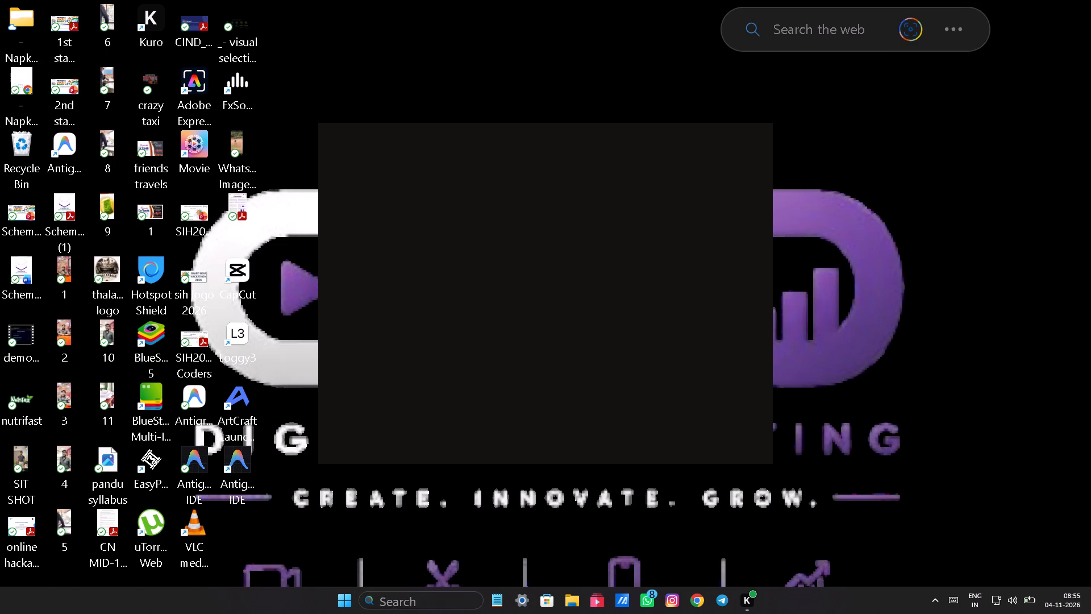
click(436, 157)
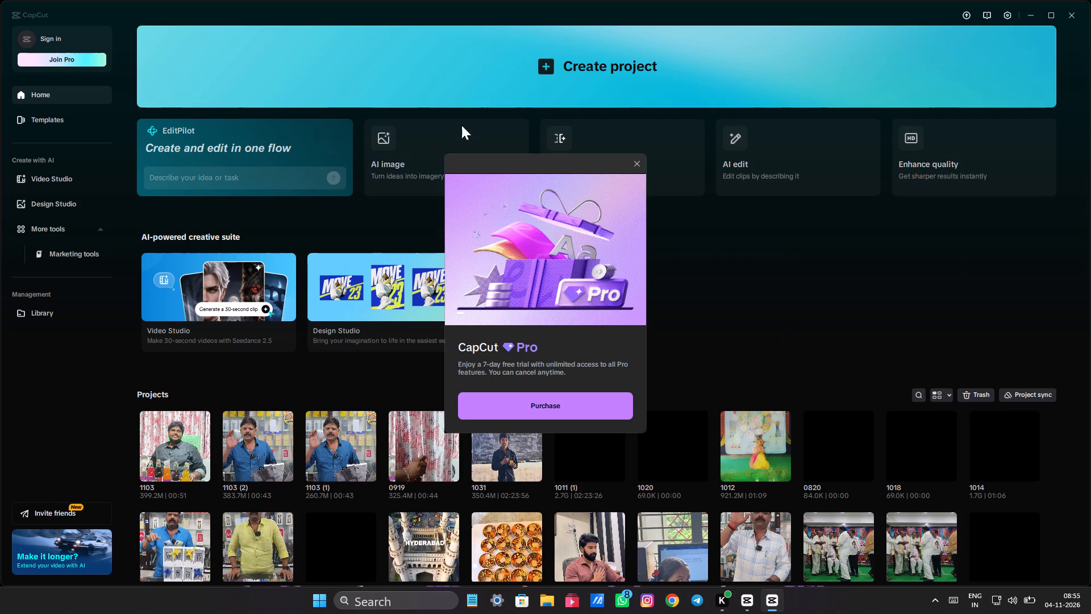
Dismiss the Pro free-trial offer on the home screen.
click(631, 163)
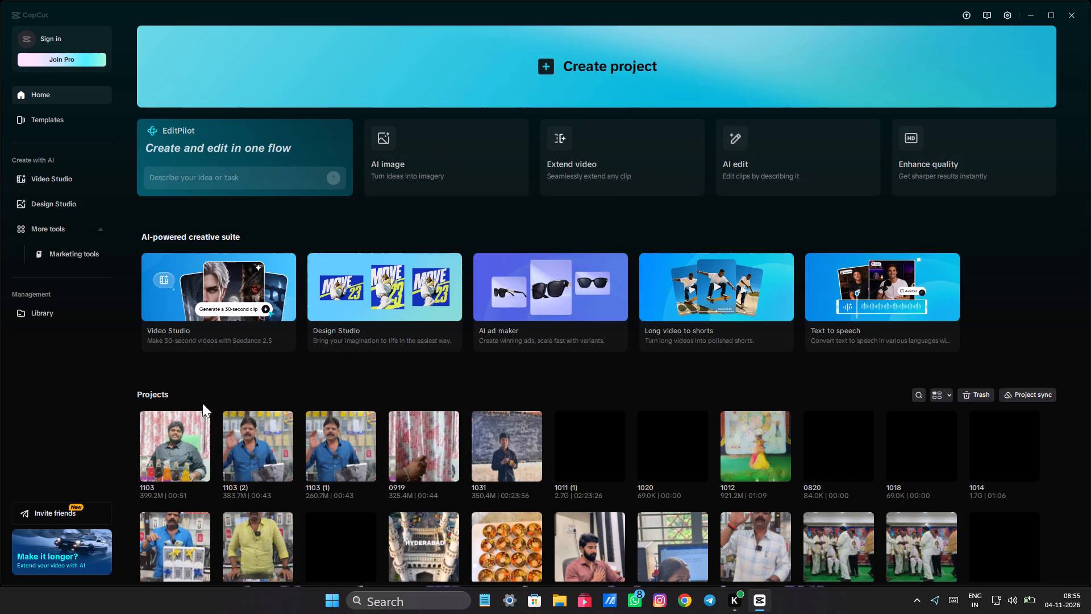
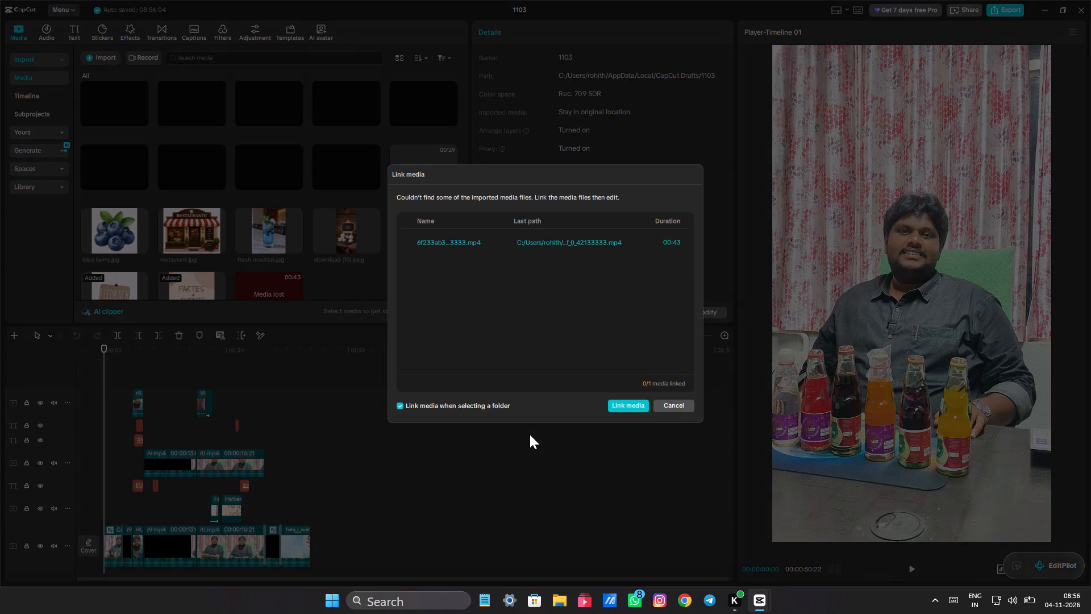
Skip relinking the missing media and delete the lost 00:43 clip from the project's media library.
click(676, 404)
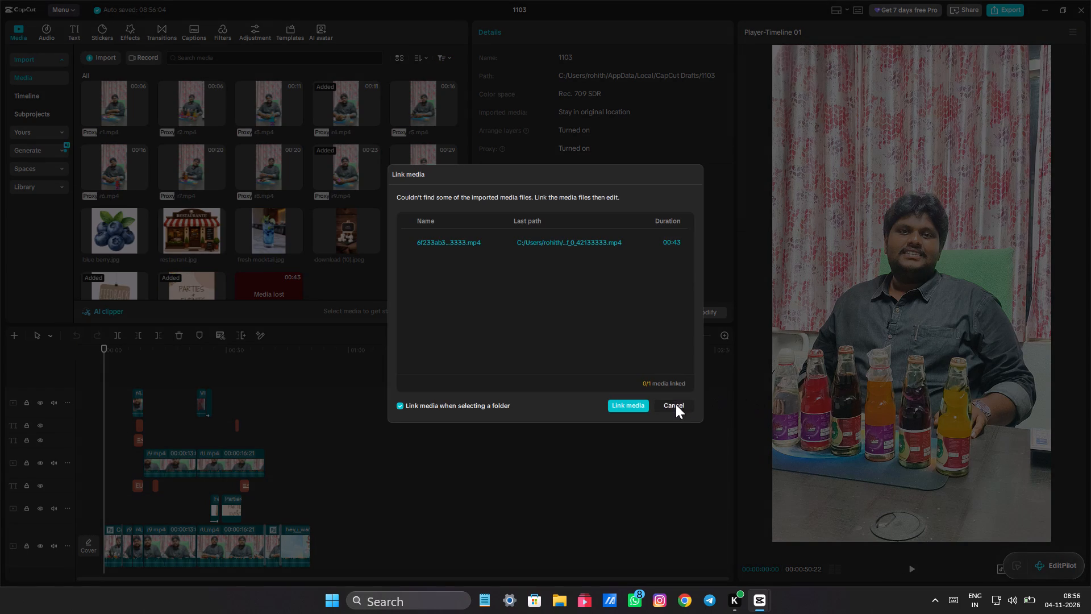
right_click(278, 277)
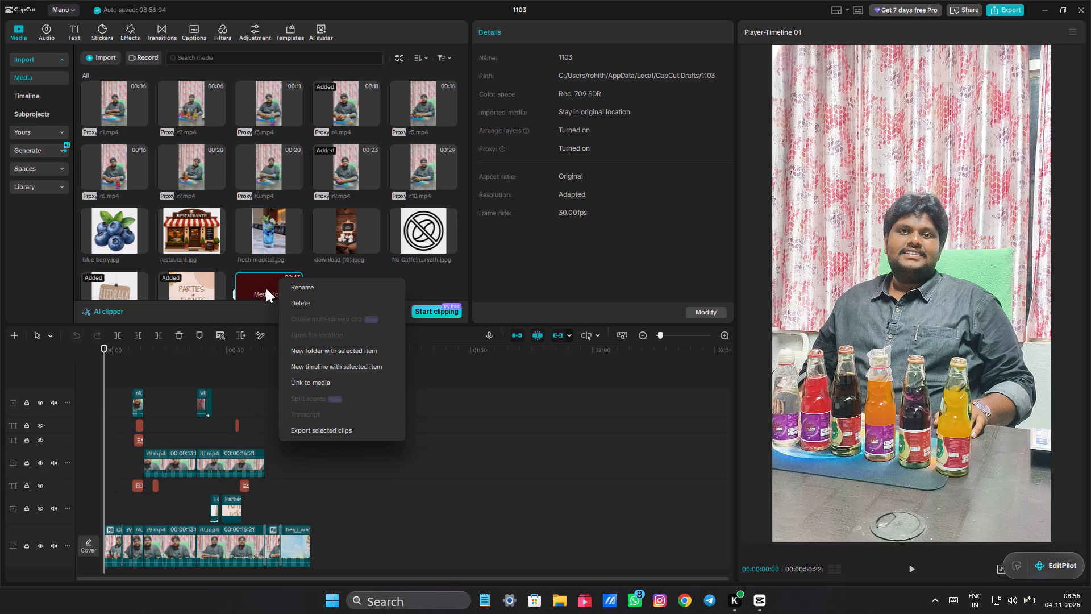
click(288, 298)
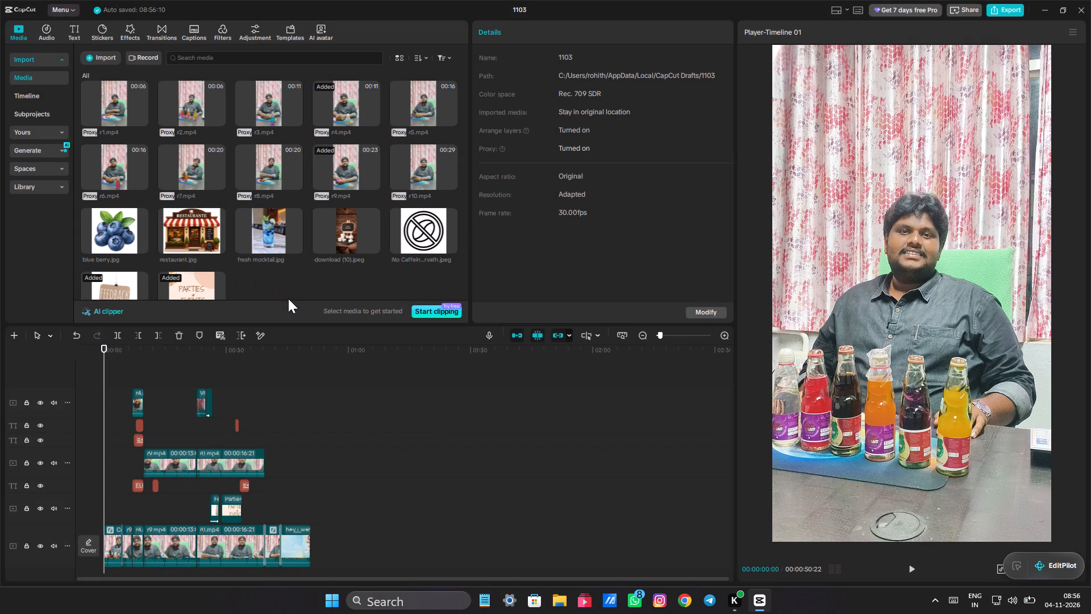
scroll(275, 254, down, 1)
scroll(275, 253, up, 2)
scroll(275, 253, down, 1)
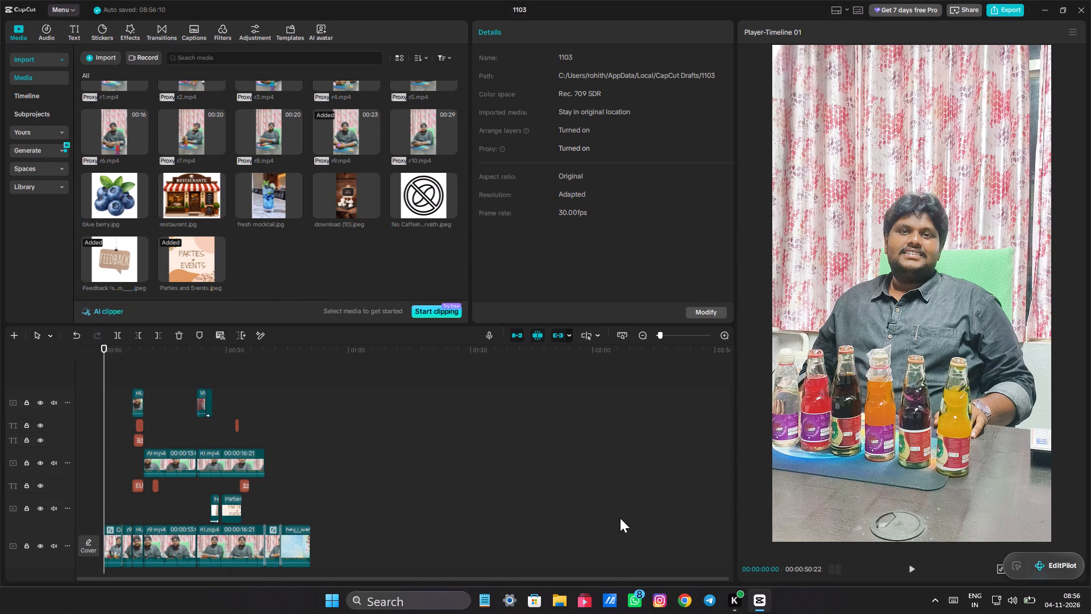
Play the video from the start and shift the 365 / DAYS text slightly later, starting about 12 seconds in.
key(space)
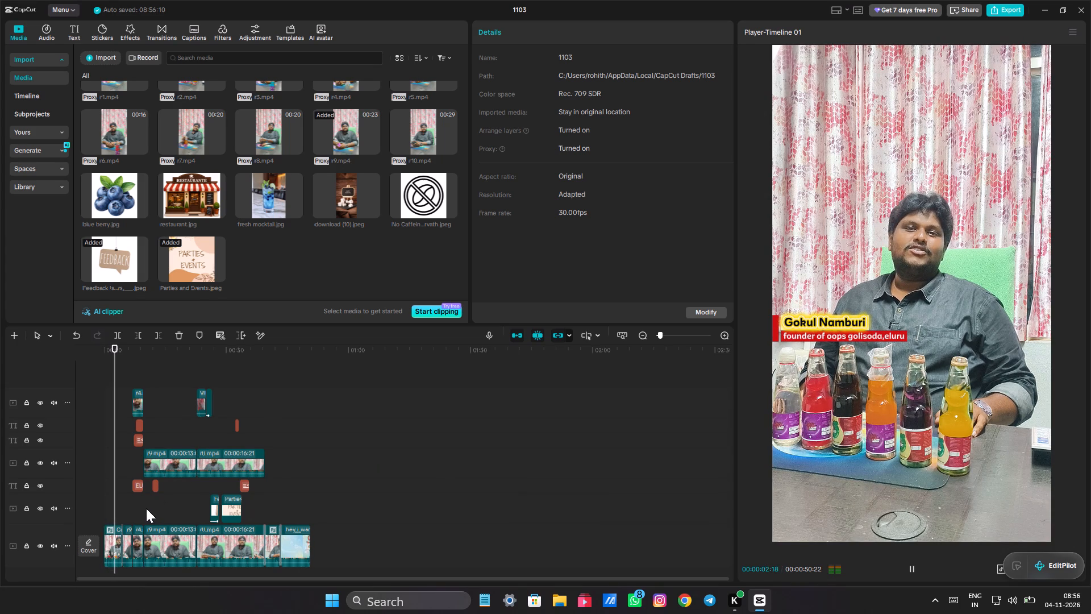
ctrl+scroll(146, 508, up, 9)
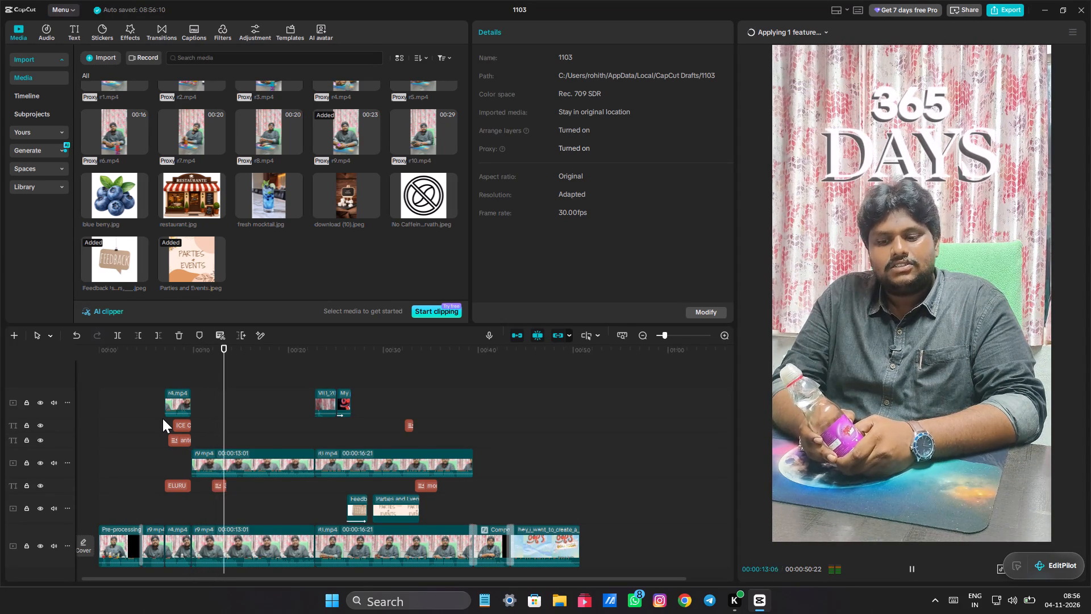
ctrl+scroll(243, 421, up, 7)
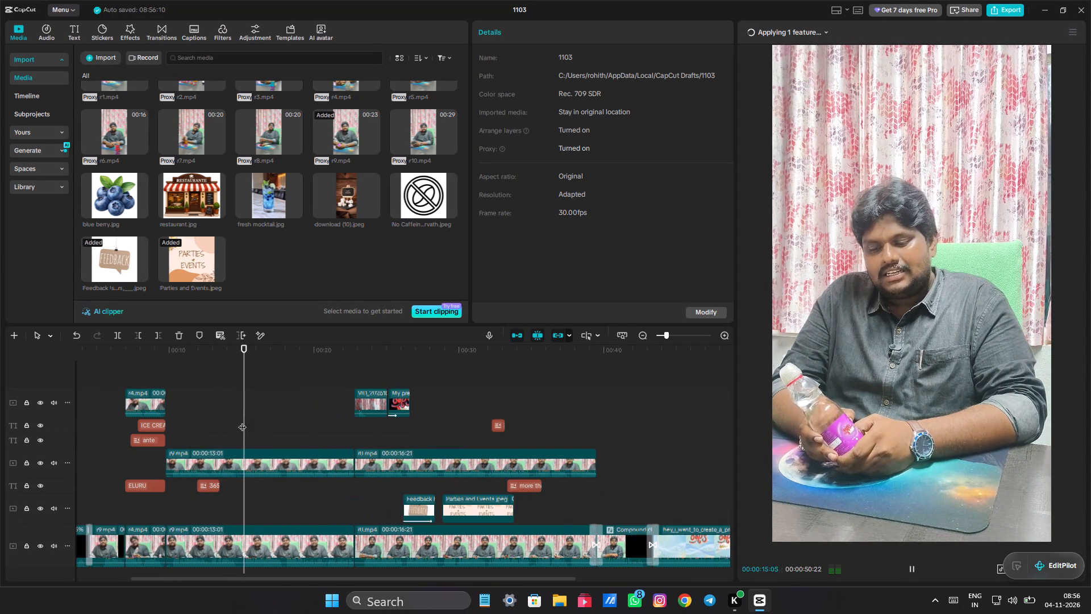
ctrl+scroll(242, 421, up, 1)
click(207, 500)
drag(207, 500, 197, 500)
click(189, 485)
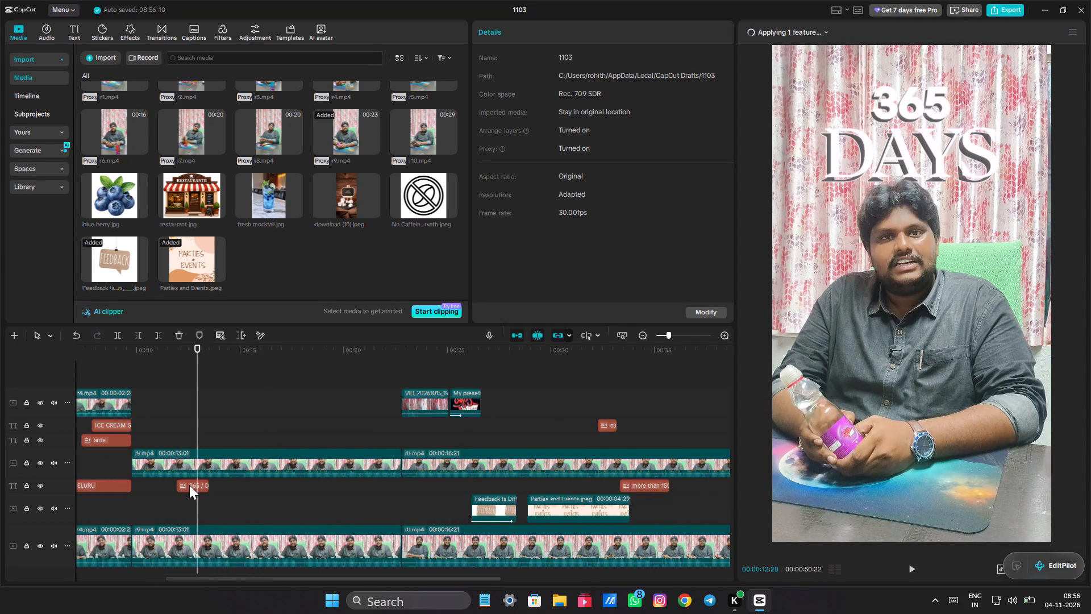
drag(189, 484, 196, 484)
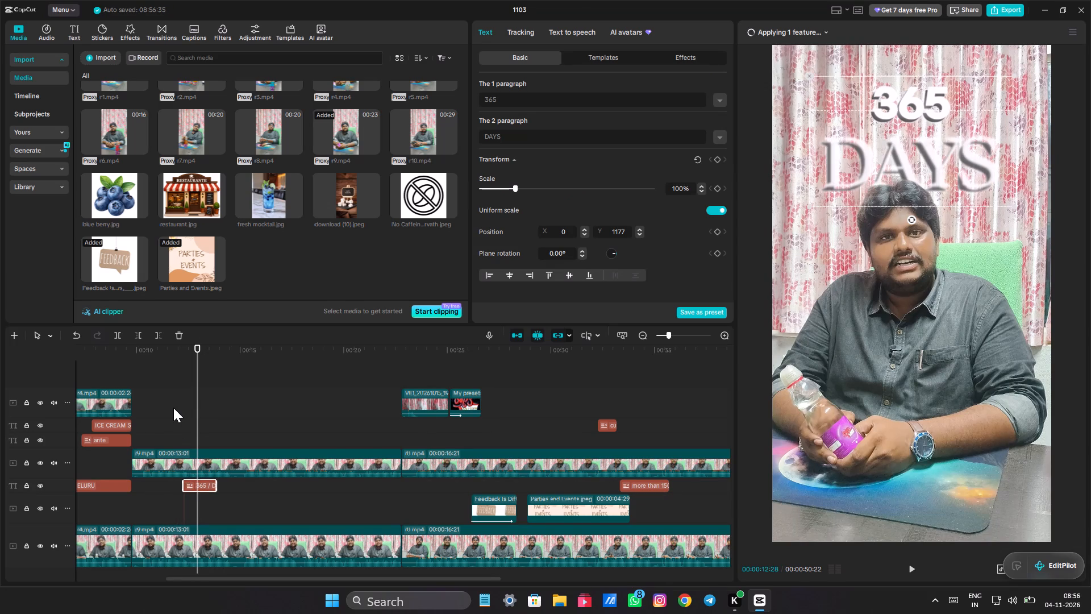
Copy the 365 / DAYS text and paste the duplicate at 00:00:13:25, directly after the original.
click(173, 406)
triple_click(179, 414)
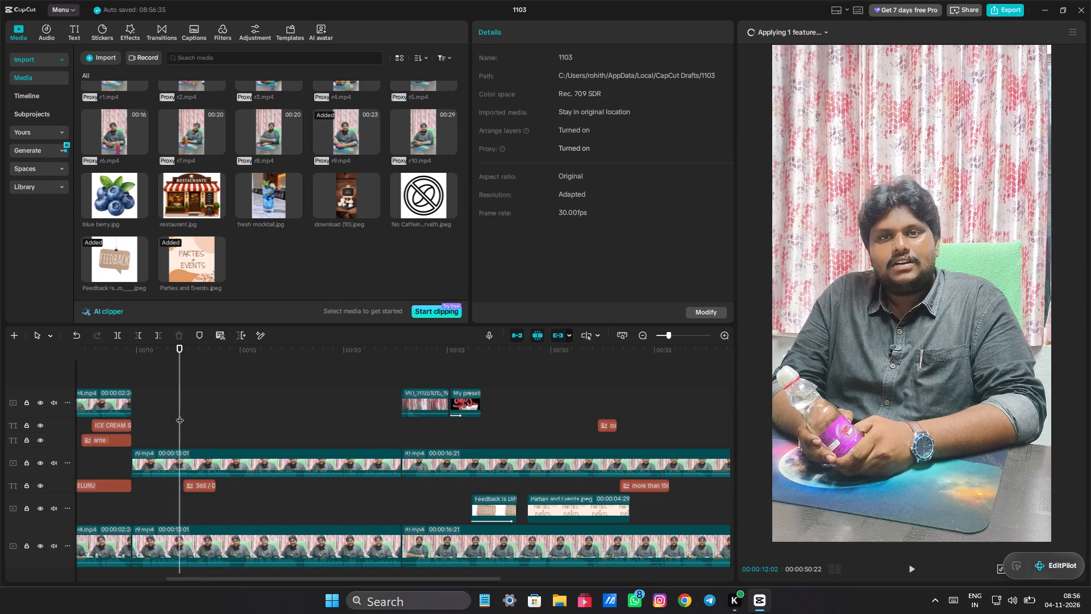
key(space)
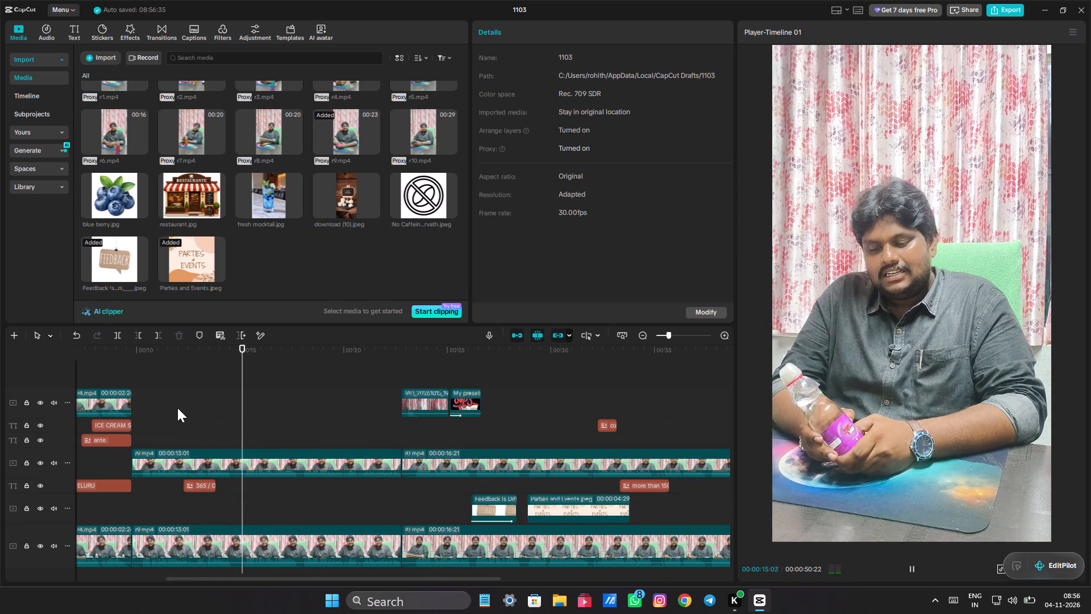
scroll(266, 414, down, 2)
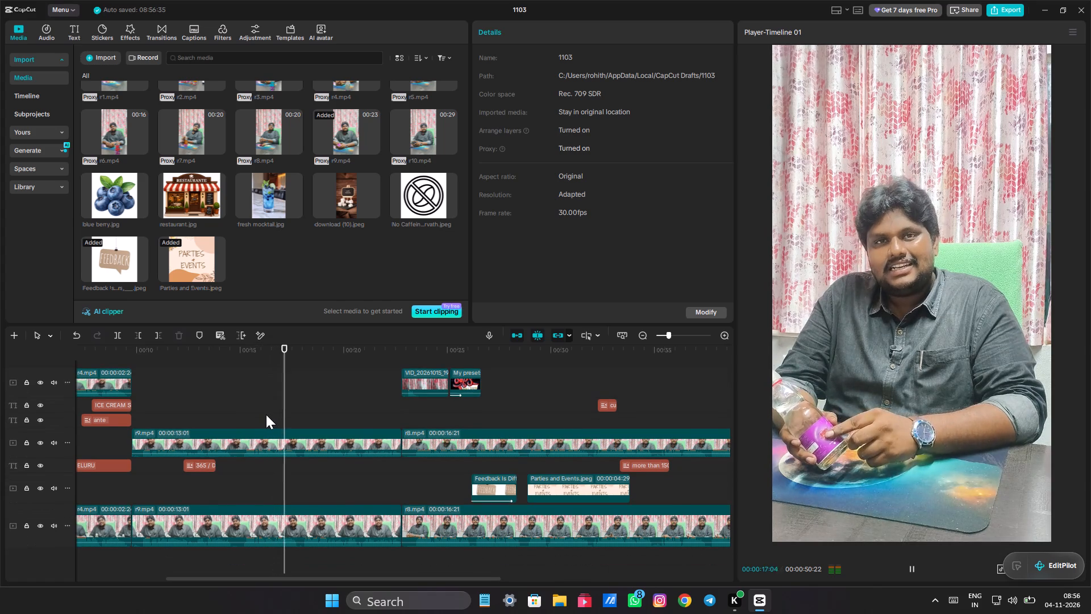
click(193, 399)
drag(194, 399, 210, 401)
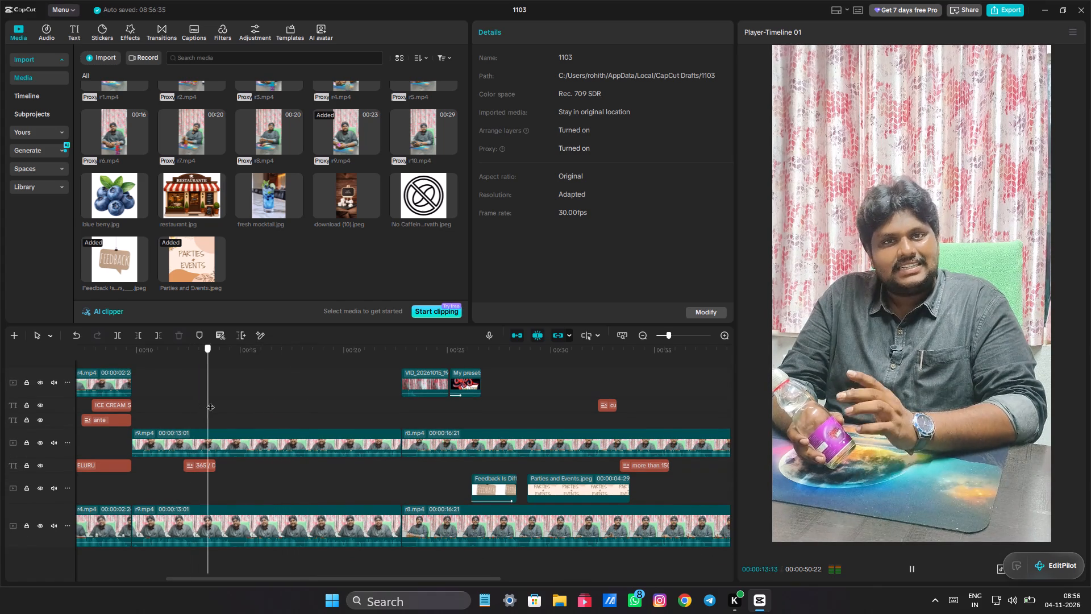
drag(210, 401, 214, 403)
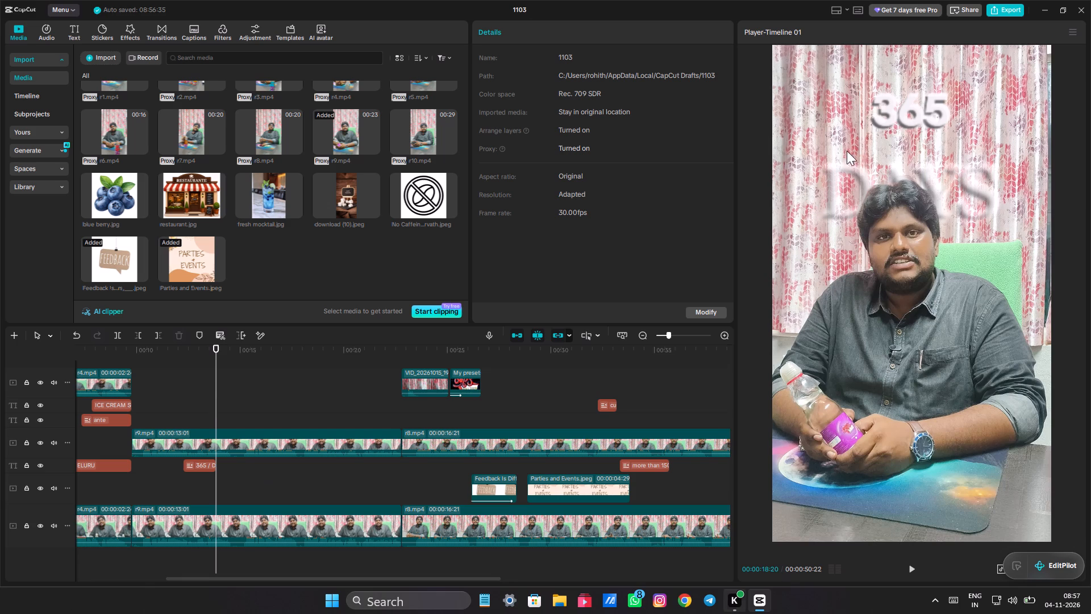
click(208, 387)
drag(207, 387, 209, 387)
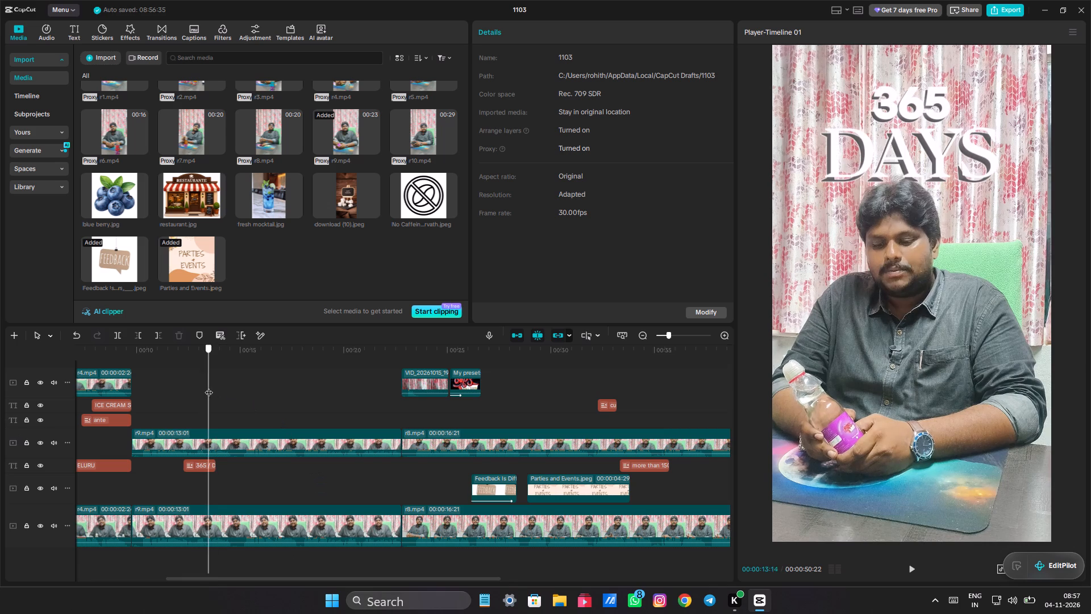
drag(209, 387, 215, 389)
right_click(197, 464)
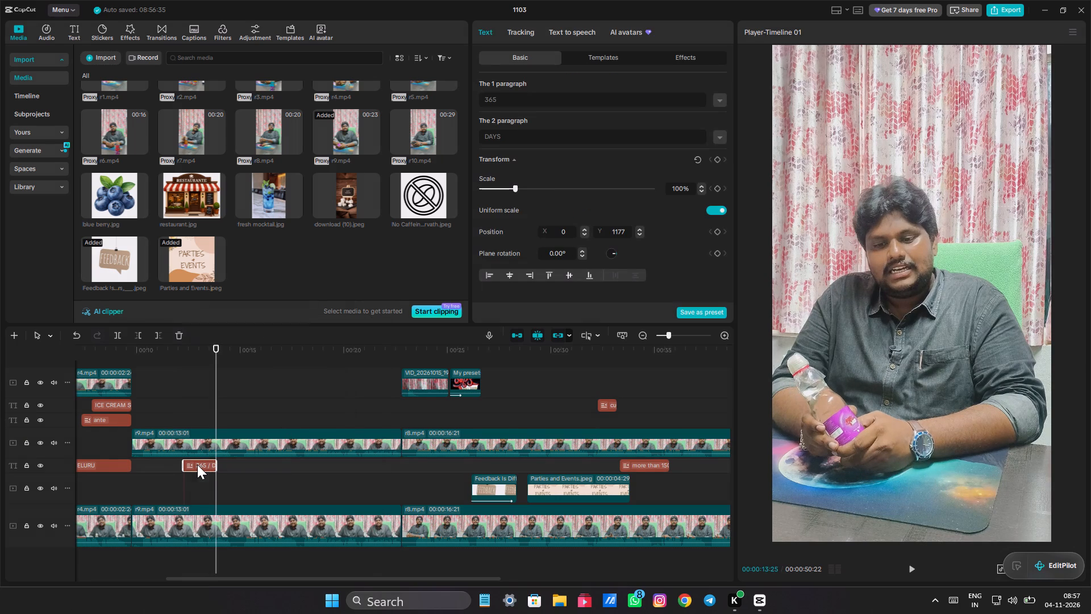
click(253, 344)
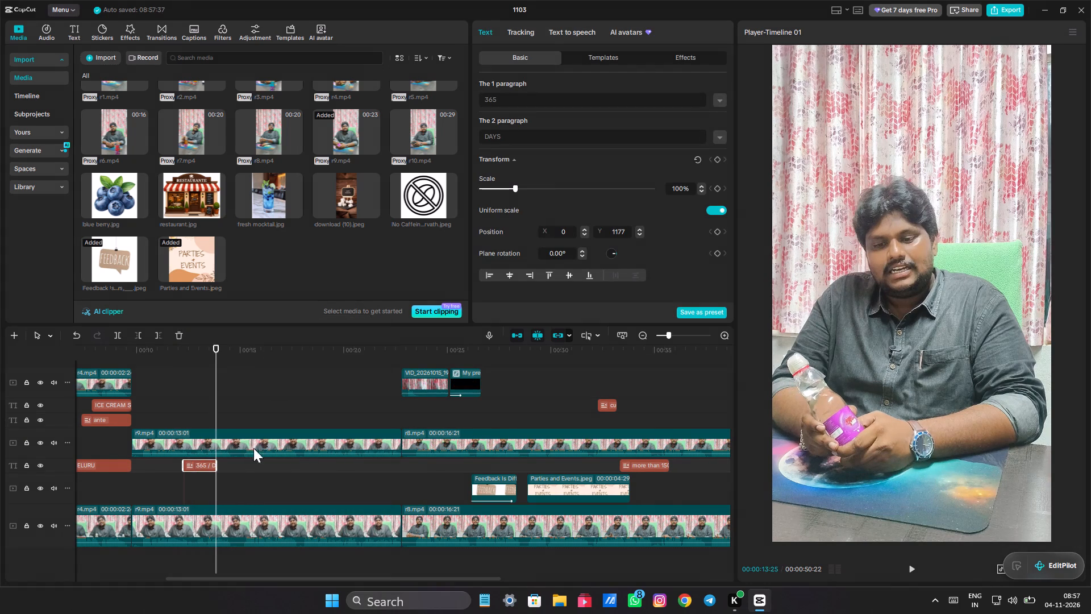
right_click(230, 468)
click(266, 535)
Replace the duplicated text's first paragraph with TOP and its second paragraph with SELLING.
drag(532, 103, 463, 99)
key(BackSpace)
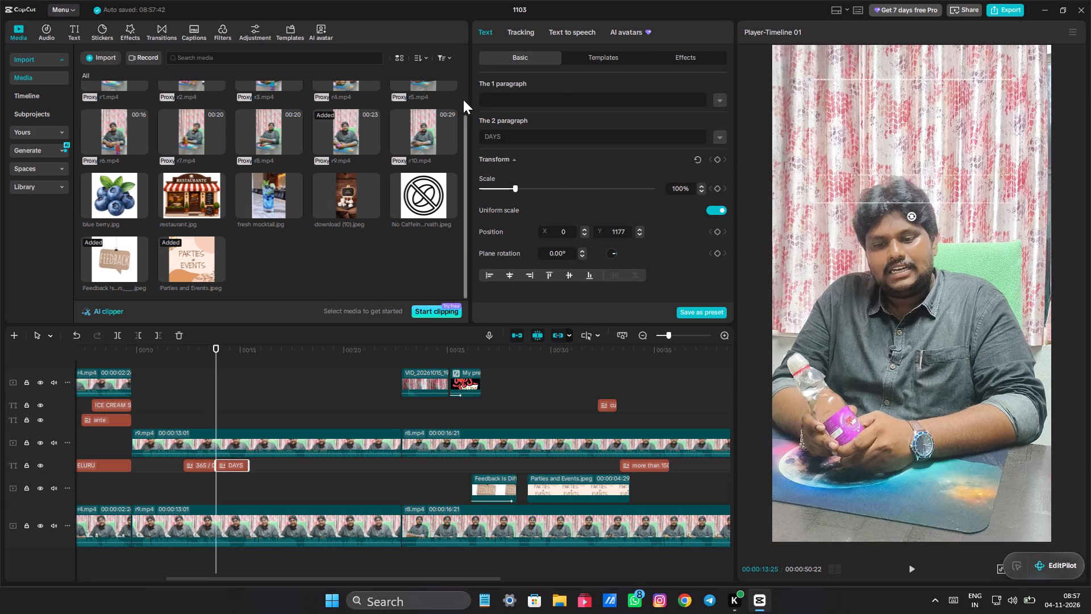
text(to)
key(p)
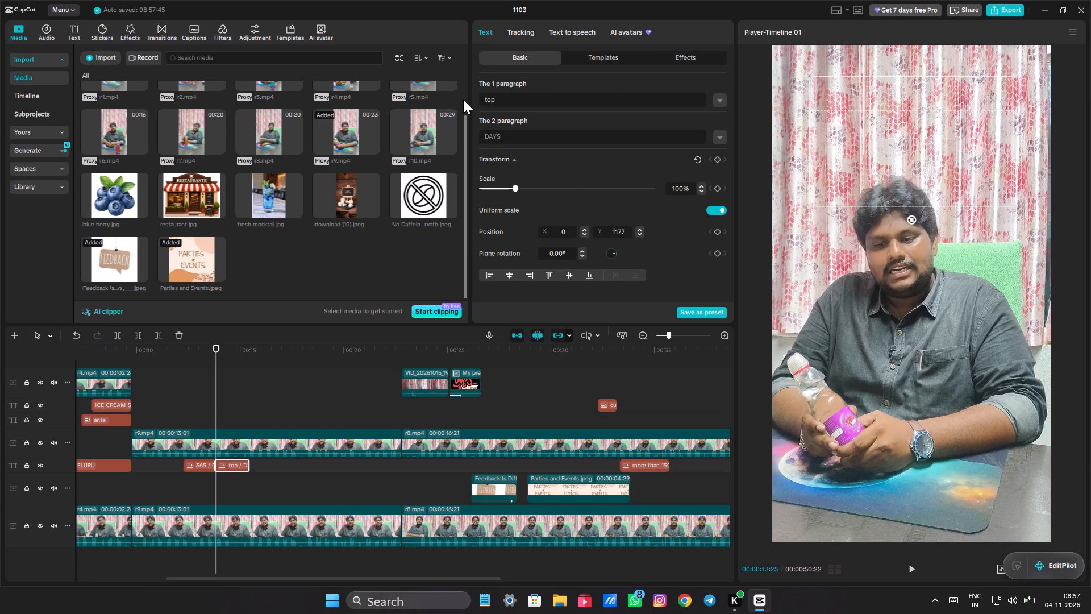
key(BackSpace)
key(BackSpace)
key(BackSpace)
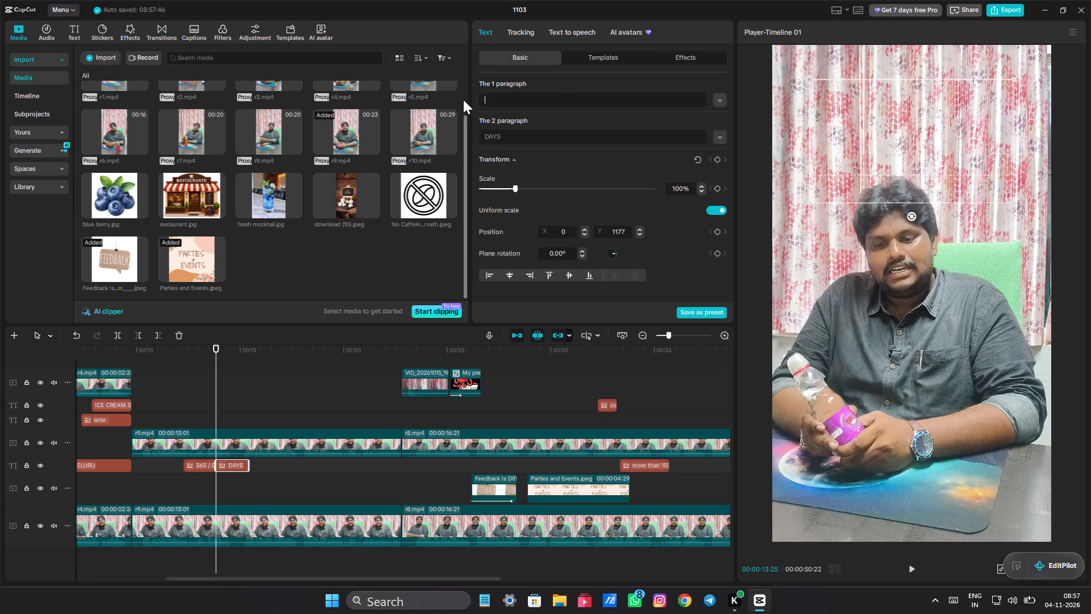
text(TOP)
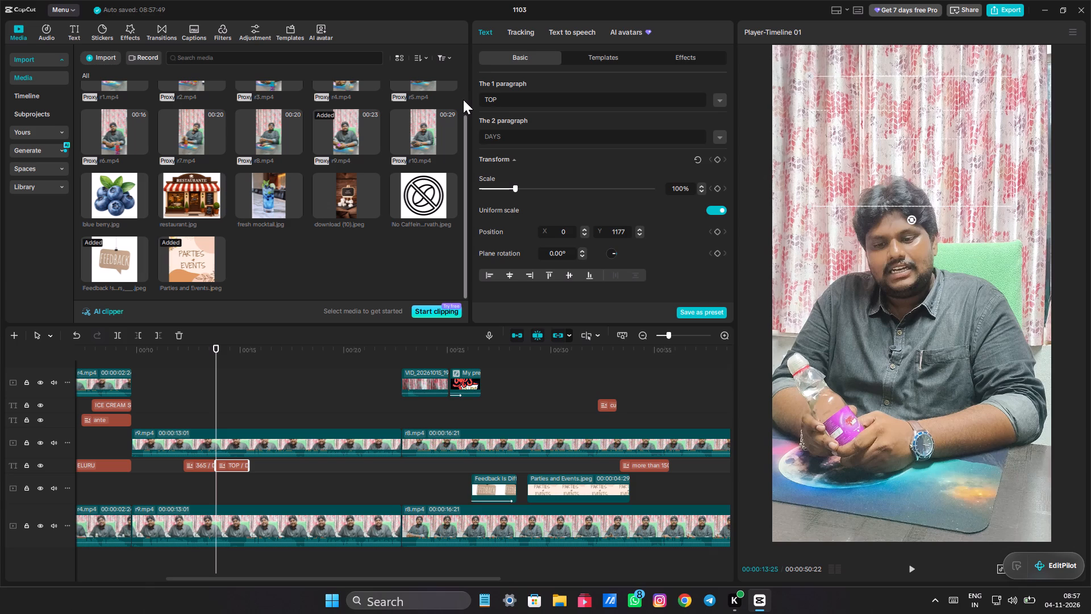
drag(521, 138, 434, 111)
key(BackSpace)
text(SELLING)
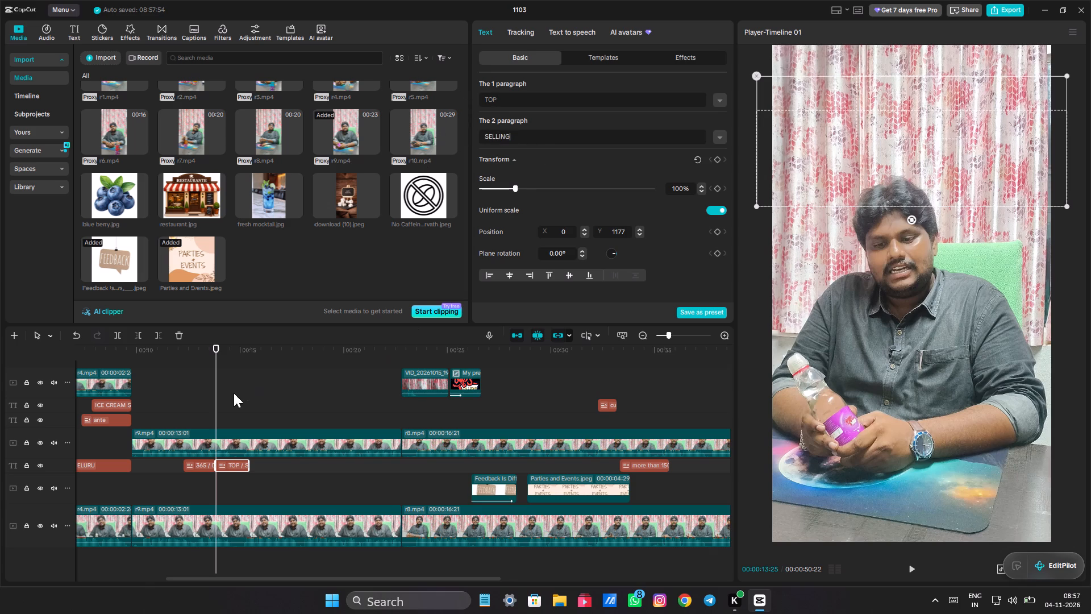
Preview the TOP / SELLING text in the frame and reduce its scale to 93%.
click(231, 400)
drag(231, 400, 213, 395)
drag(213, 395, 236, 405)
click(228, 464)
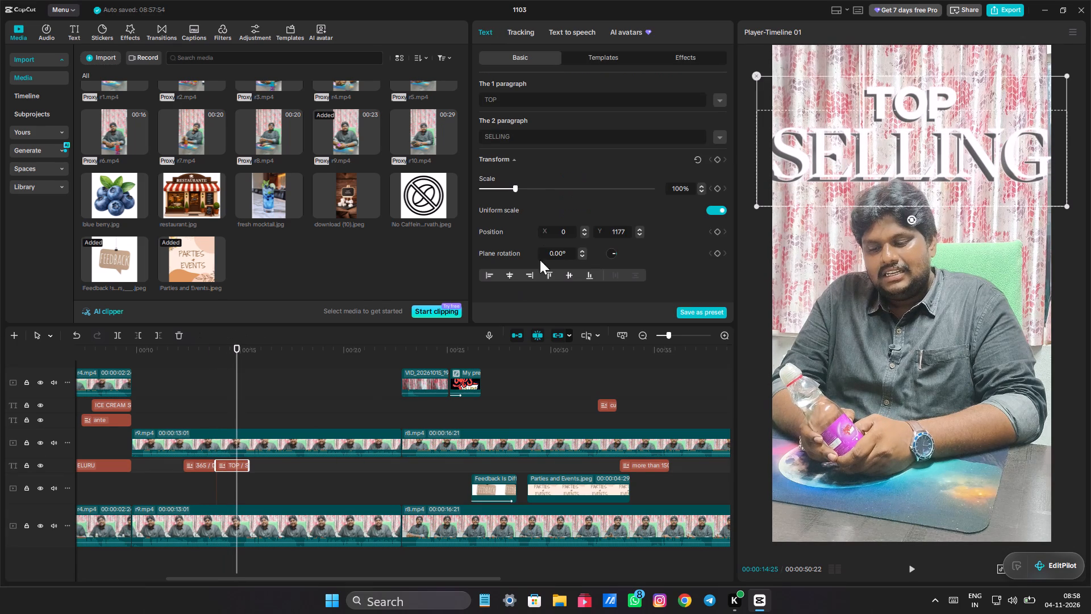
click(697, 193)
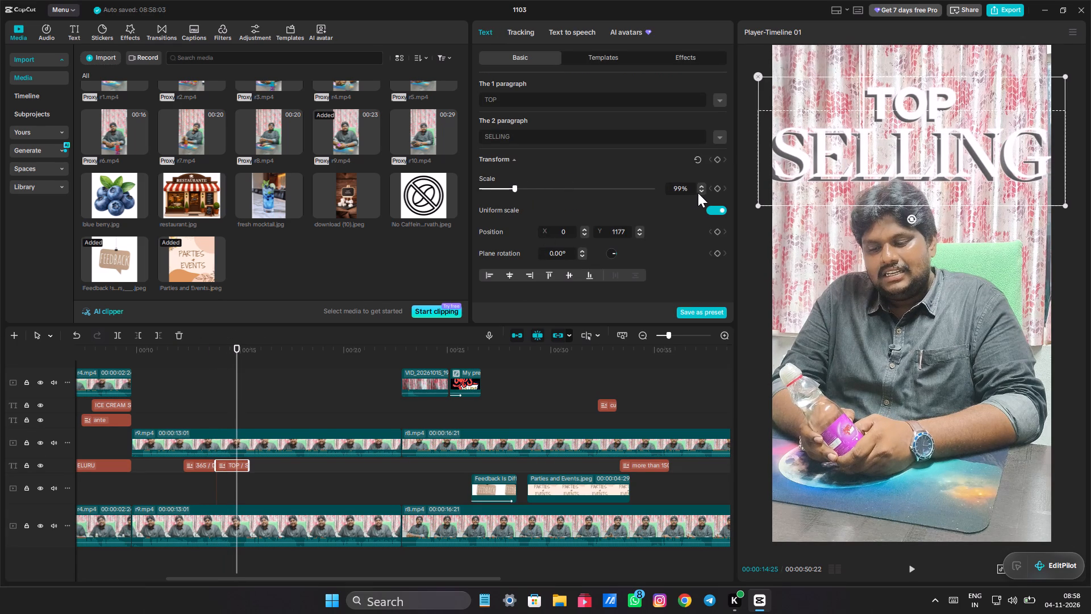
triple_click(698, 193)
triple_click(698, 193)
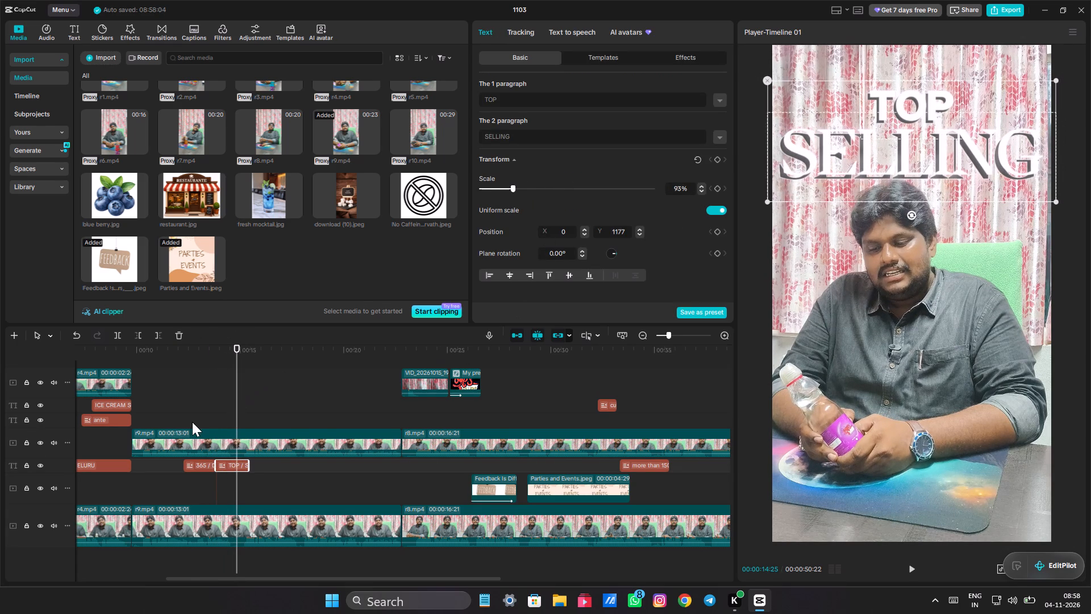
Play back the section with the 365 / DAYS and TOP / SELLING texts to check their timing.
click(190, 422)
drag(189, 421, 176, 410)
key(space)
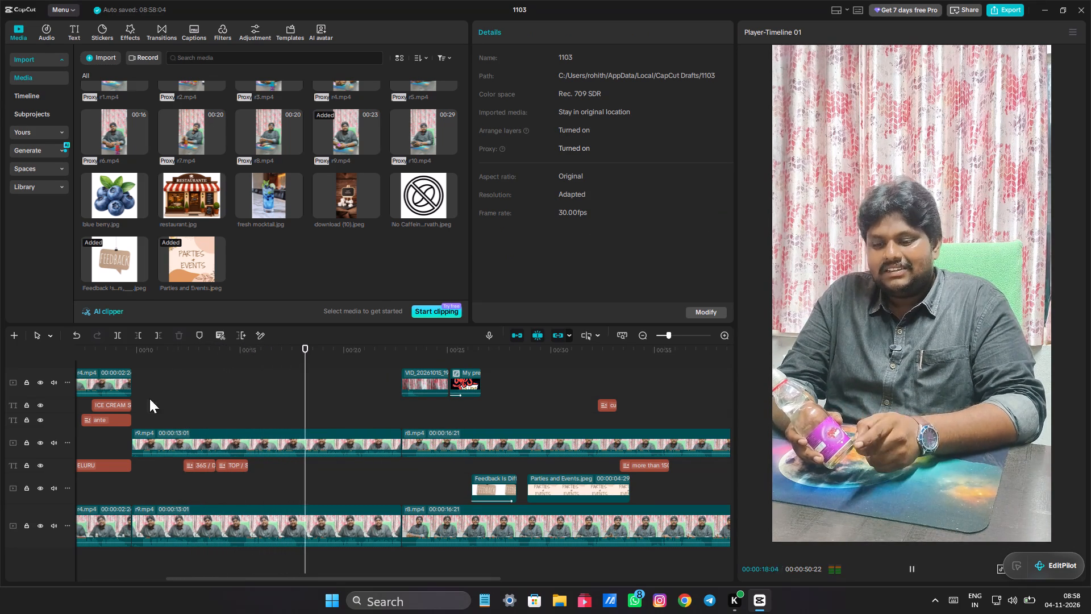
click(264, 401)
click(264, 401)
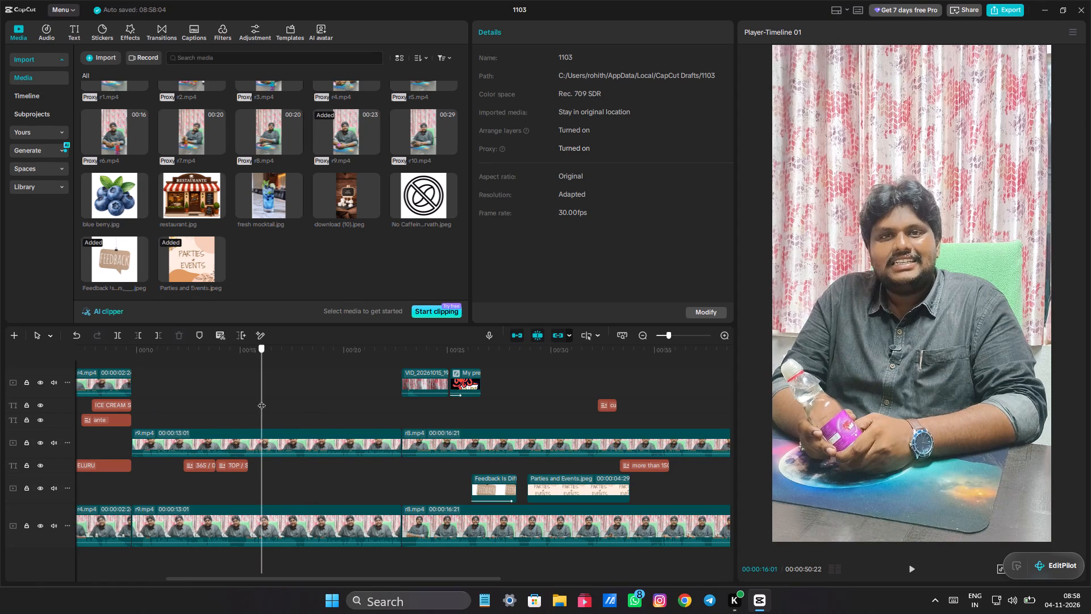
Switch to Chrome and open the Pinterest home page through a Google search for pinterest.
click(692, 613)
click(734, 357)
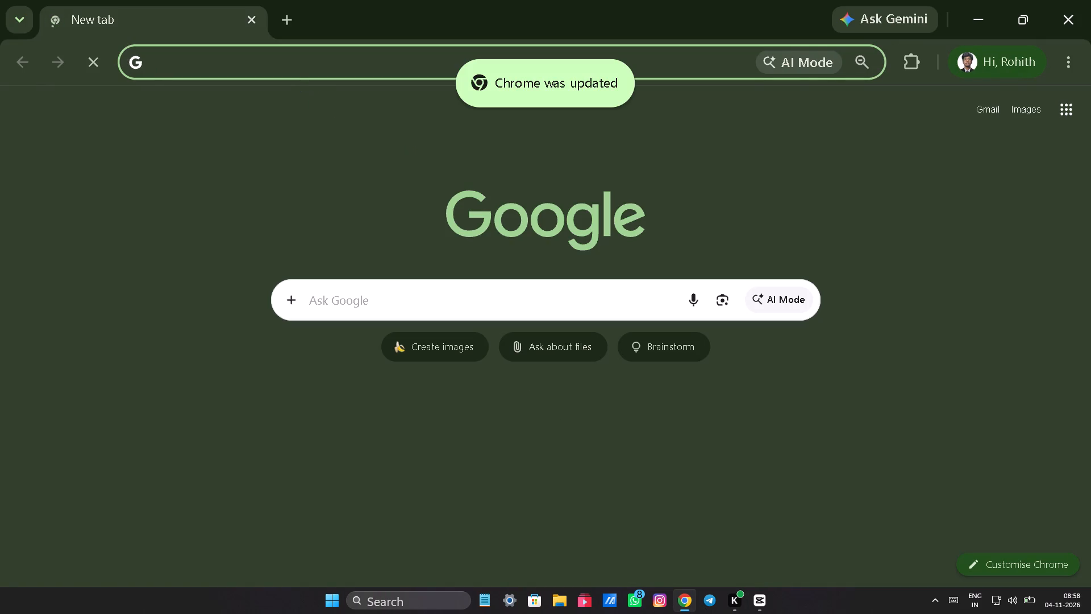
click(280, 67)
click(267, 93)
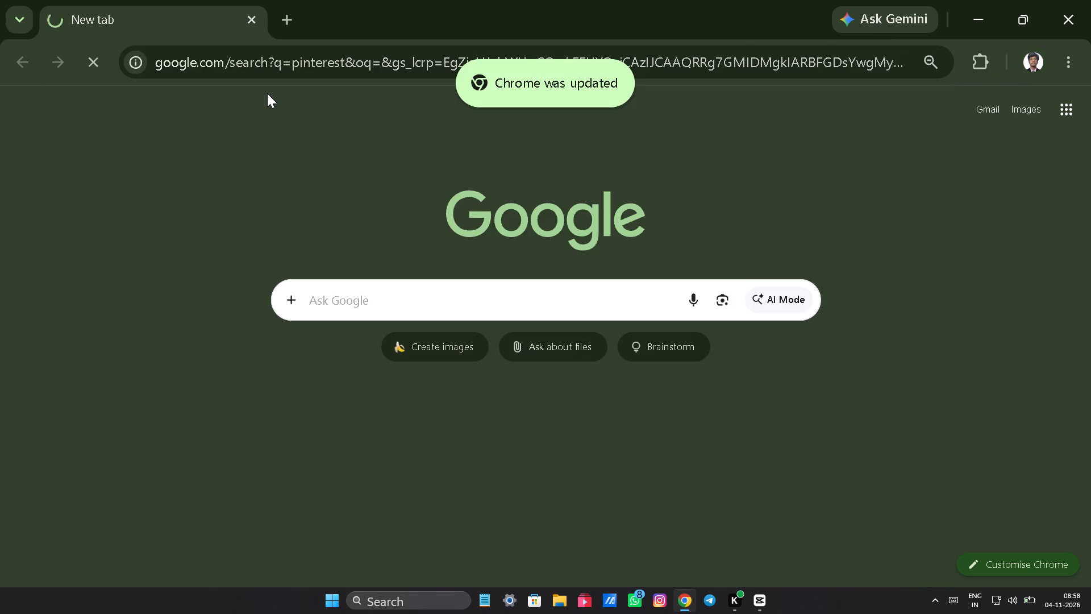
click(150, 244)
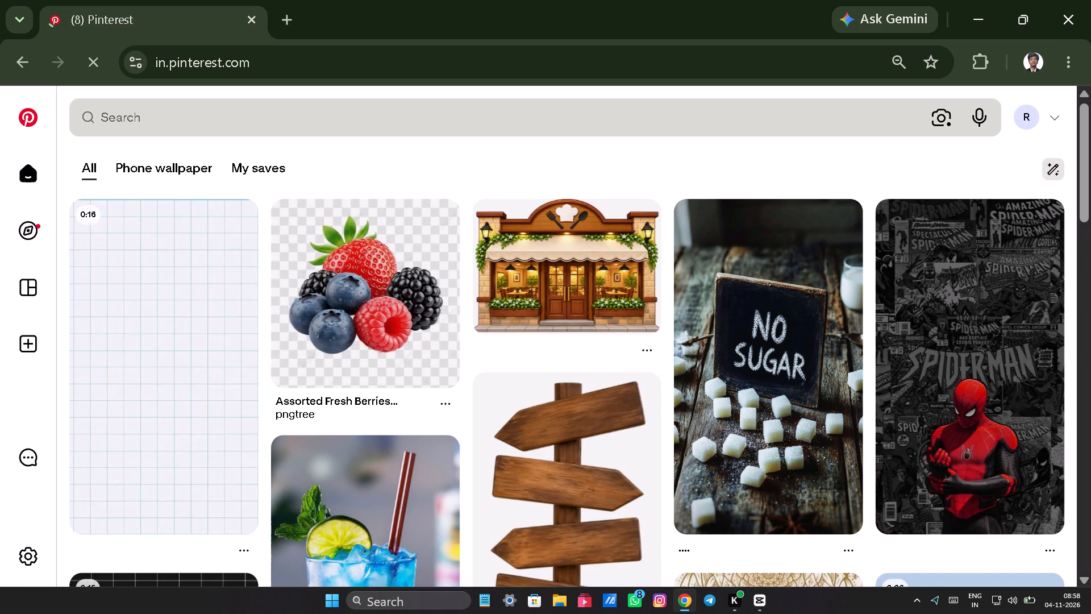
Search Pinterest for "kids and elders" images.
click(176, 122)
text(KIDS AB)
key(BackSpace)
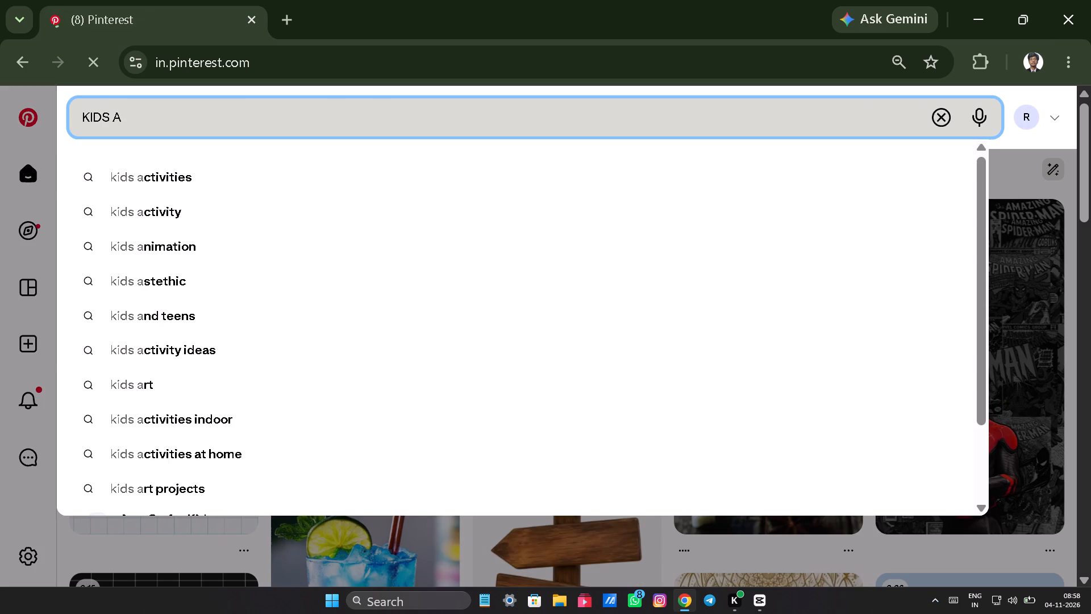
key(BackSpace)
key(BackSpace)
key(BackSpace)
key(BackSpace)
key(BackSpace)
key(BackSpace)
key(BackSpace)
key(BackSpace)
key(BackSpace)
text(kids and eldr)
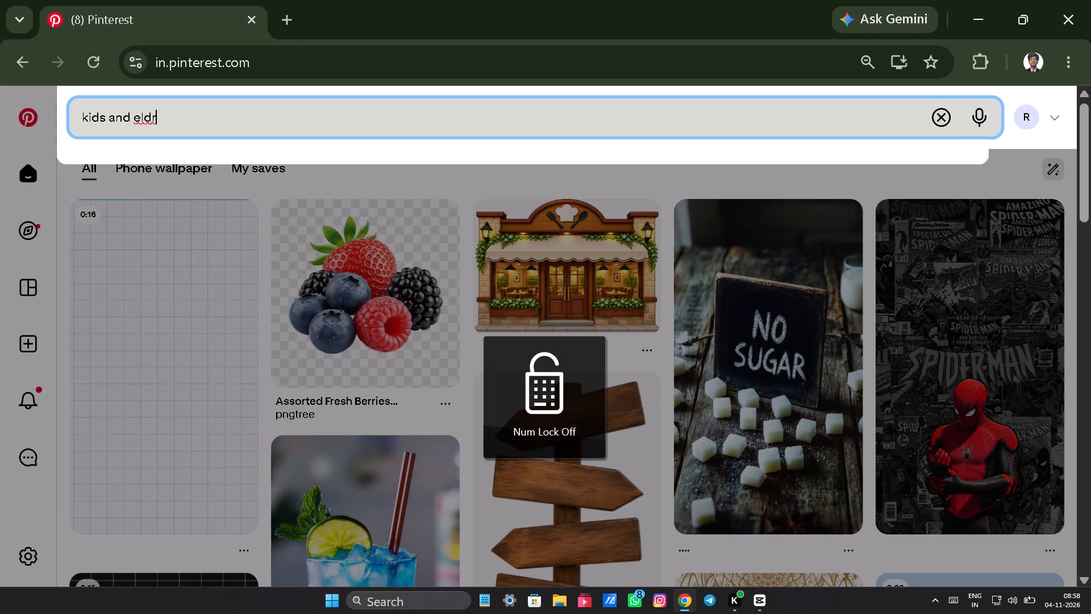
key(BackSpace)
text(ers)
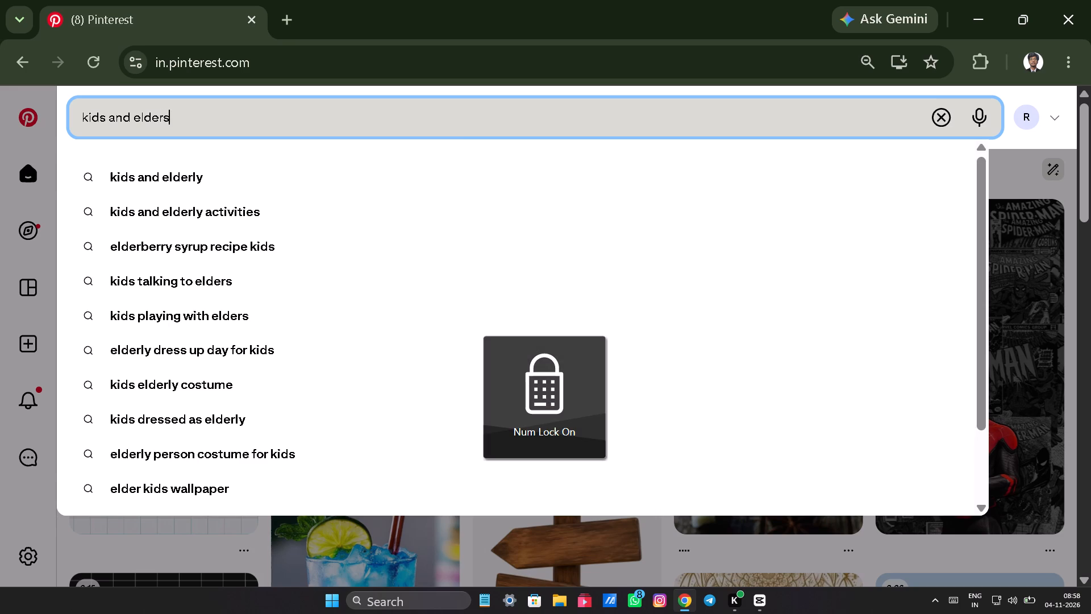
key(Return)
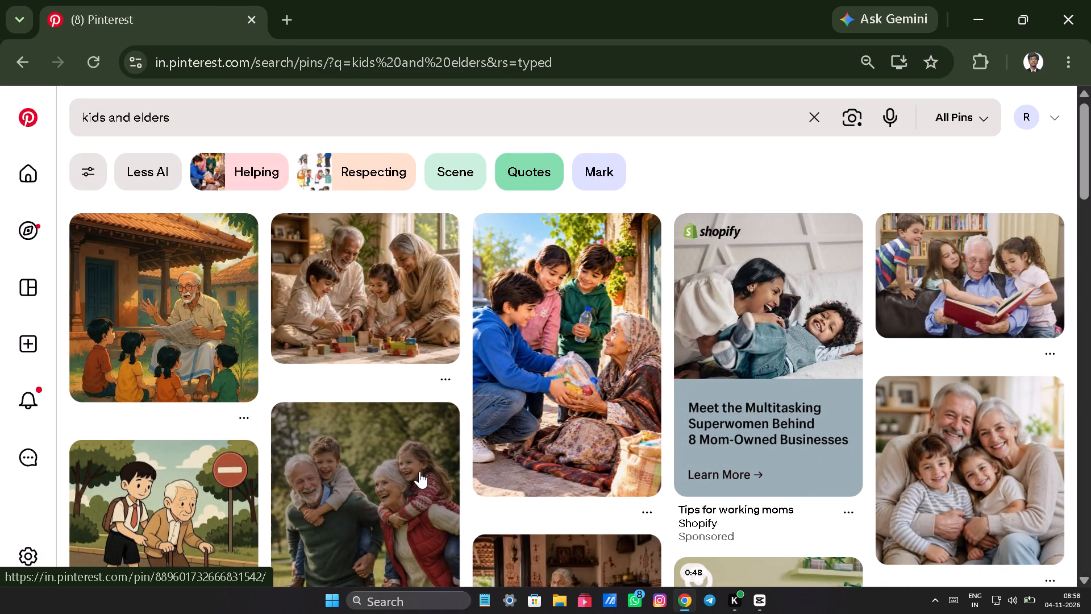
Look through the Pinterest results for kids and elders for images that suit the drinks video.
scroll(393, 435, down, 1)
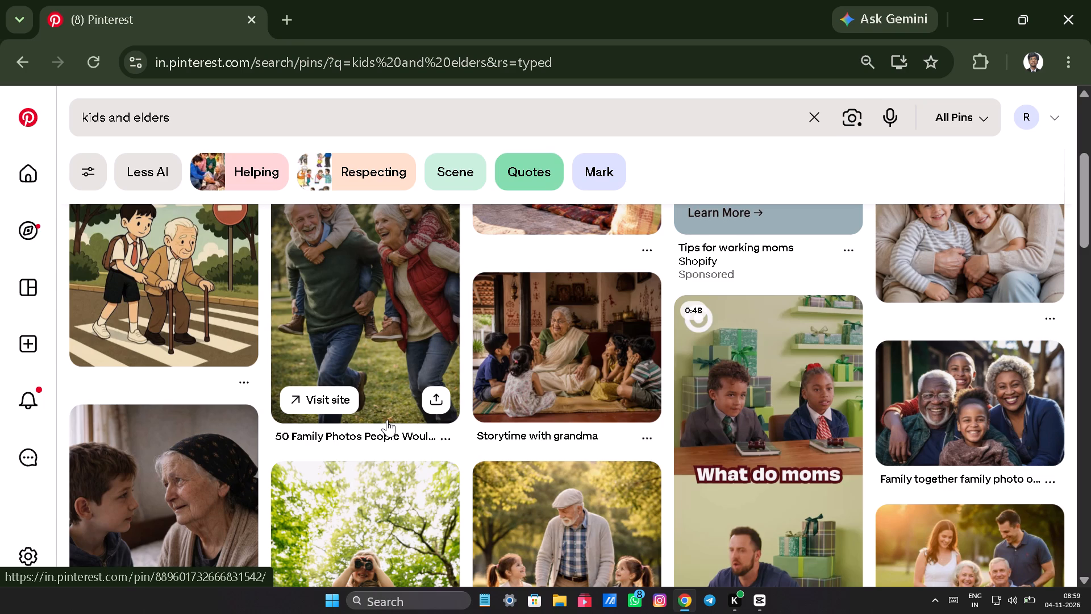
scroll(549, 456, down, 1)
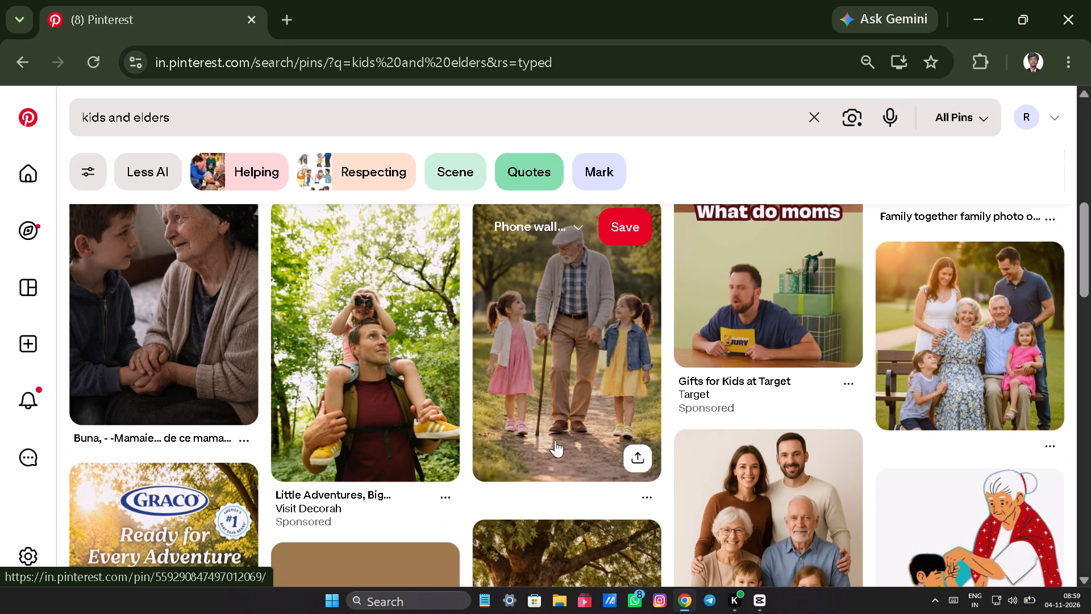
scroll(573, 424, down, 1)
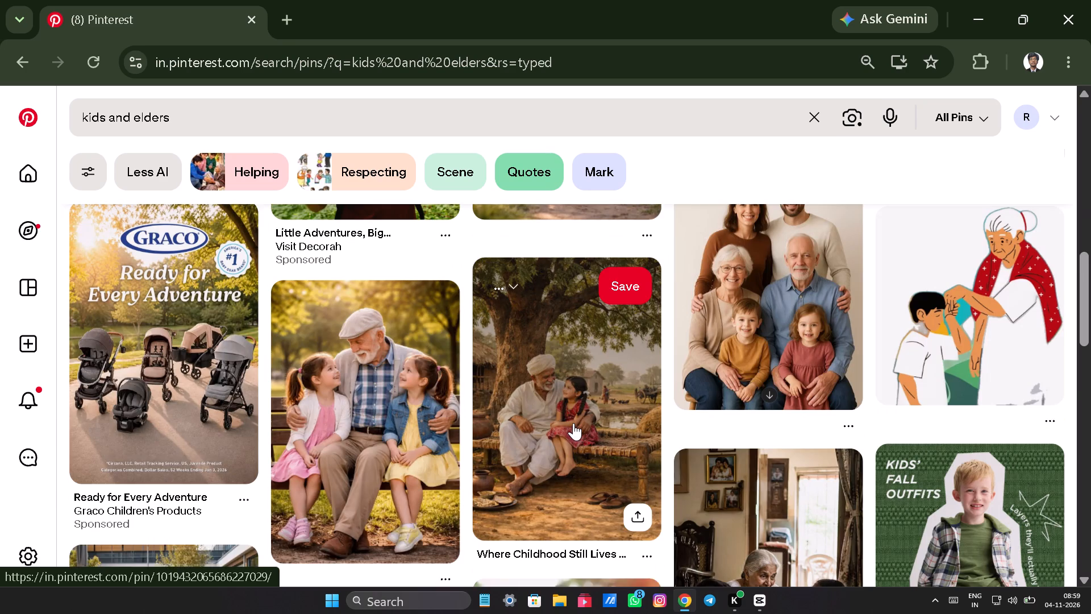
scroll(572, 421, down, 2)
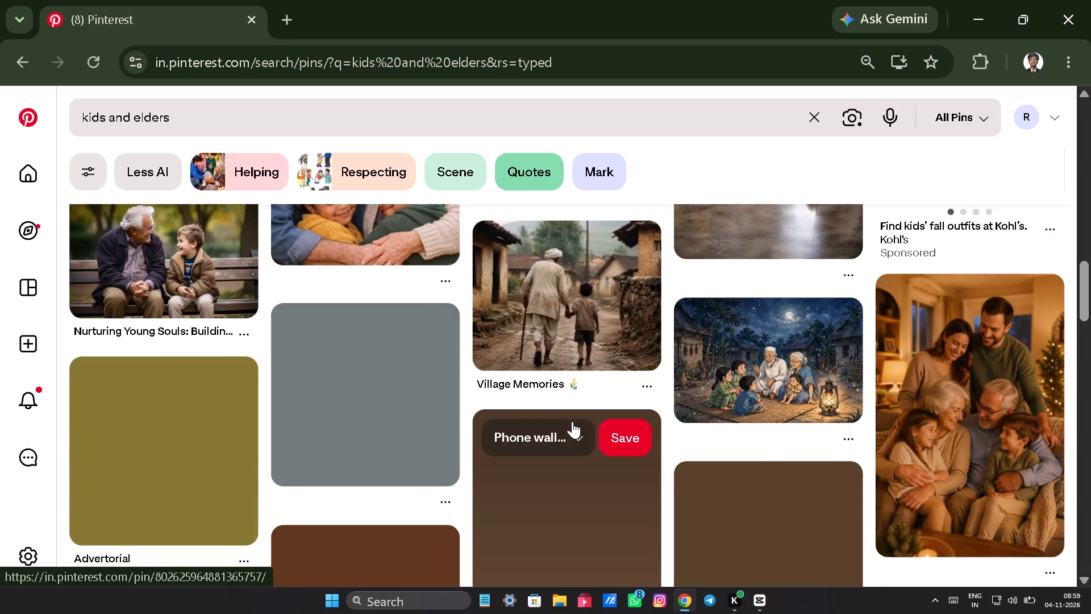
Change the Pinterest search to "kids vector" and run it.
click(207, 113)
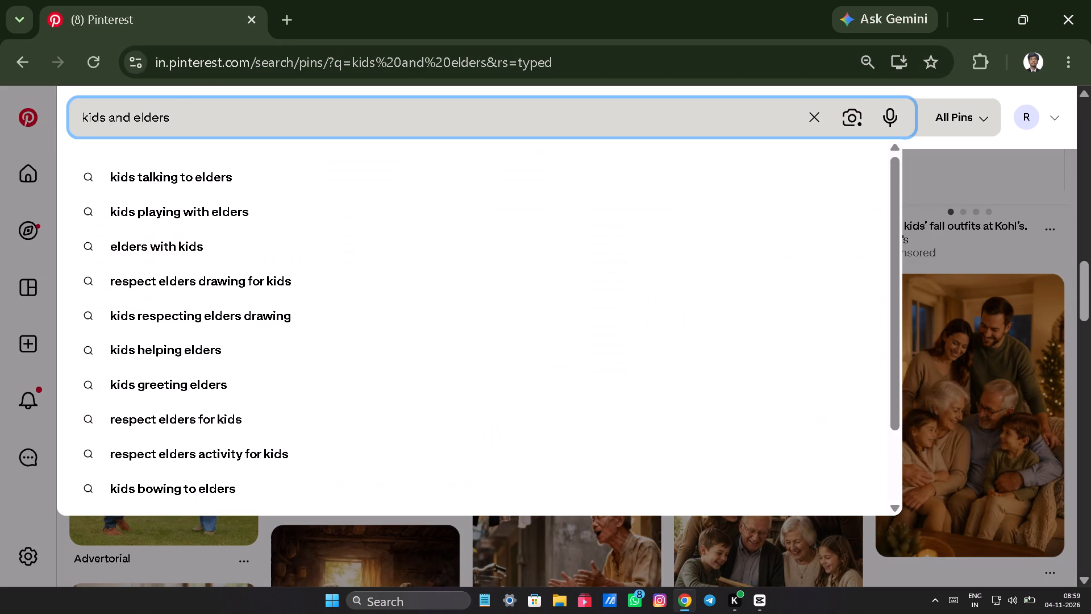
key(BackSpace)
key(BackSpace)
key(BackSpace)
key(BackSpace)
key(BackSpace)
key(BackSpace)
key(BackSpace)
key(BackSpace)
key(BackSpace)
key(BackSpace)
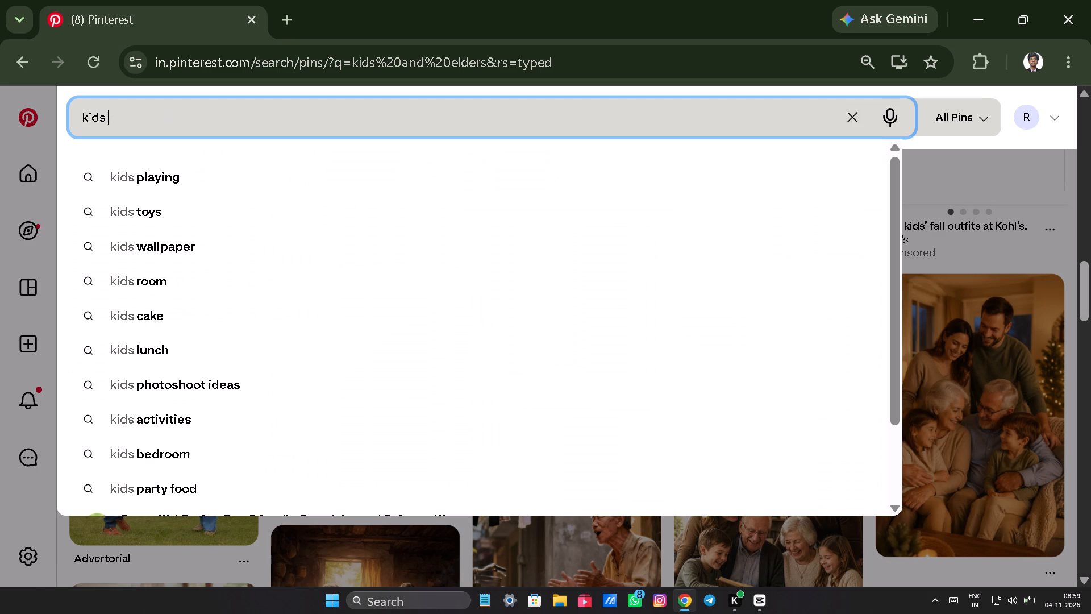
text(grap)
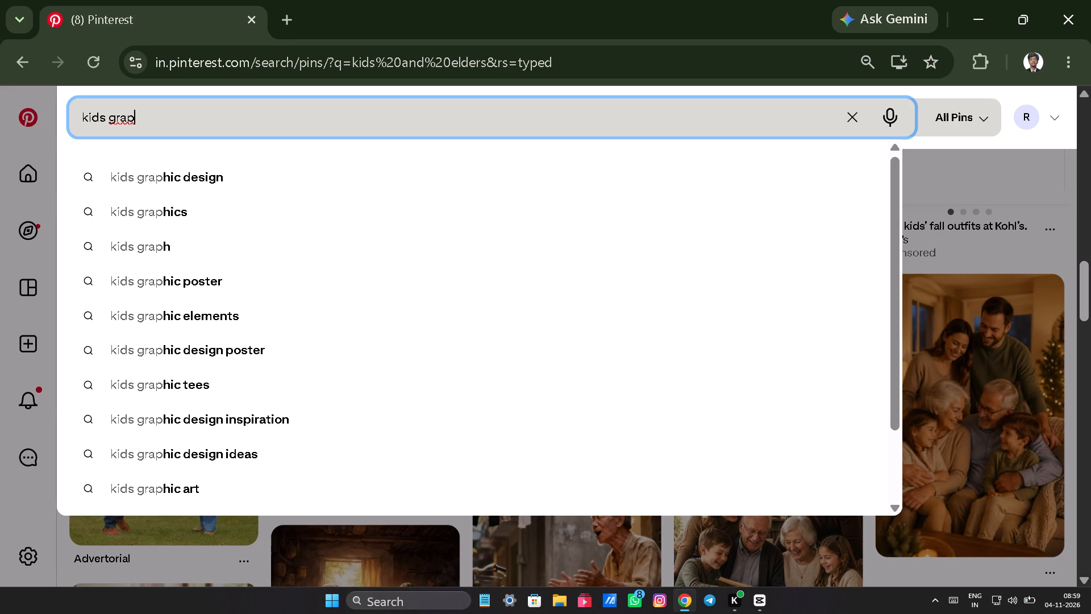
key(BackSpace)
key(BackSpace)
key(BackSpace)
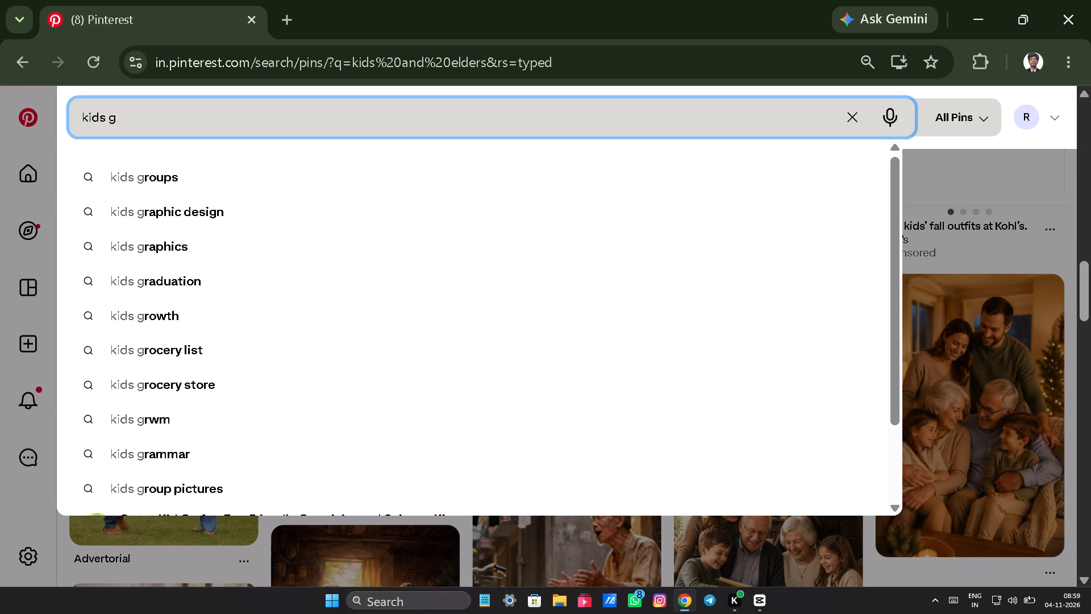
key(BackSpace)
text(vector)
key(Return)
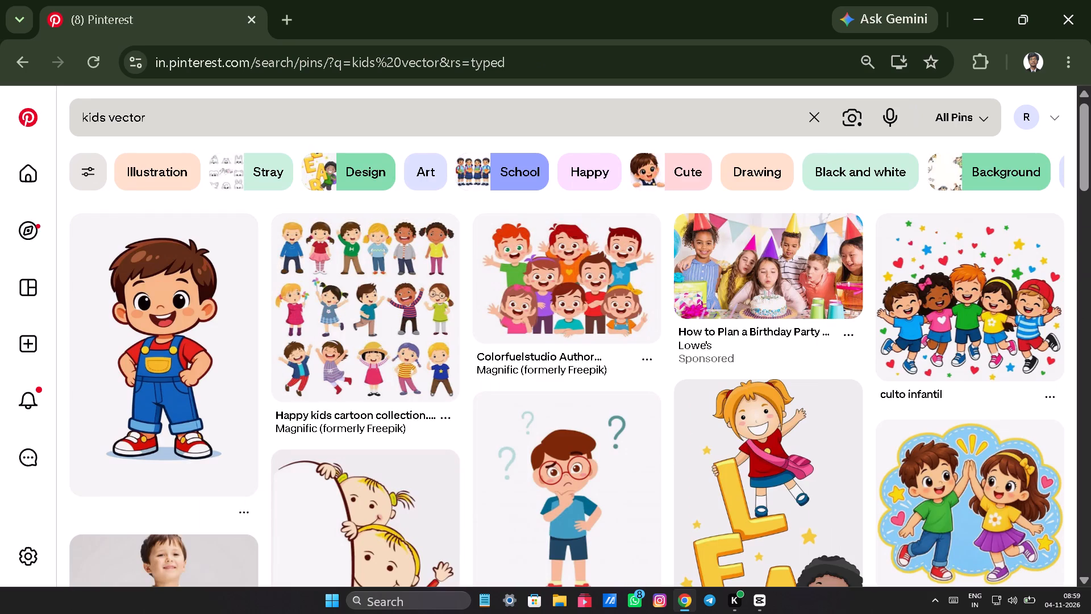
Look through the kids vector results for a suitable child character.
scroll(540, 147, down, 1)
scroll(468, 126, down, 1)
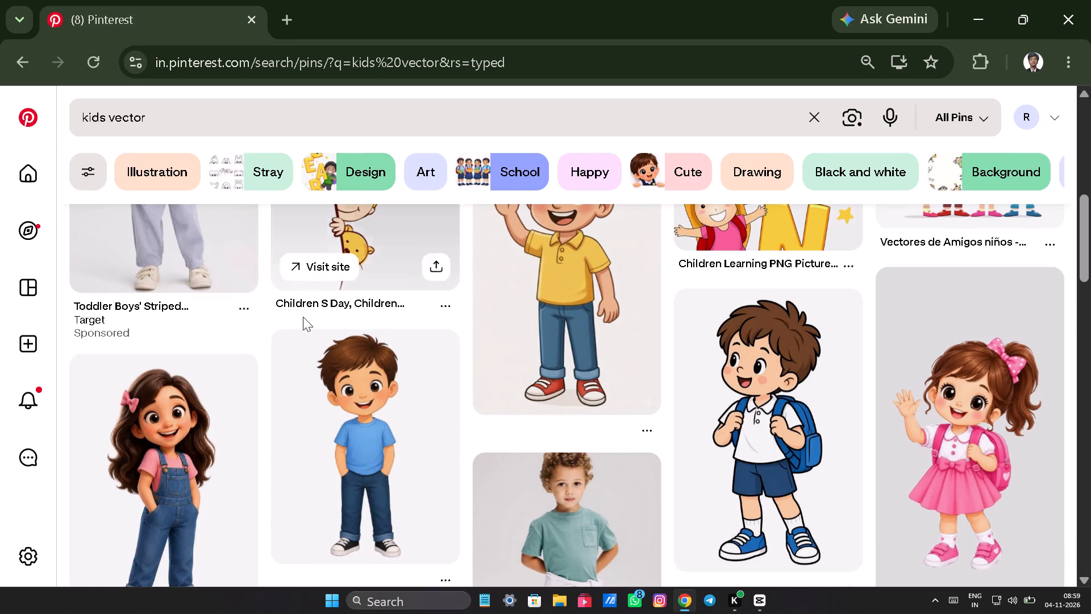
scroll(394, 345, down, 2)
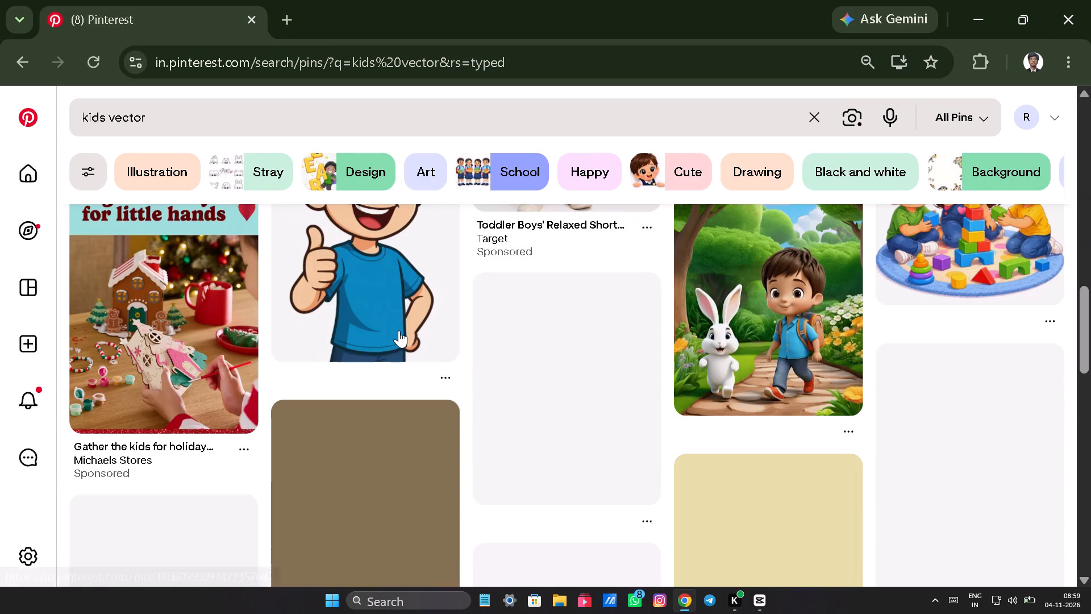
scroll(399, 327, down, 2)
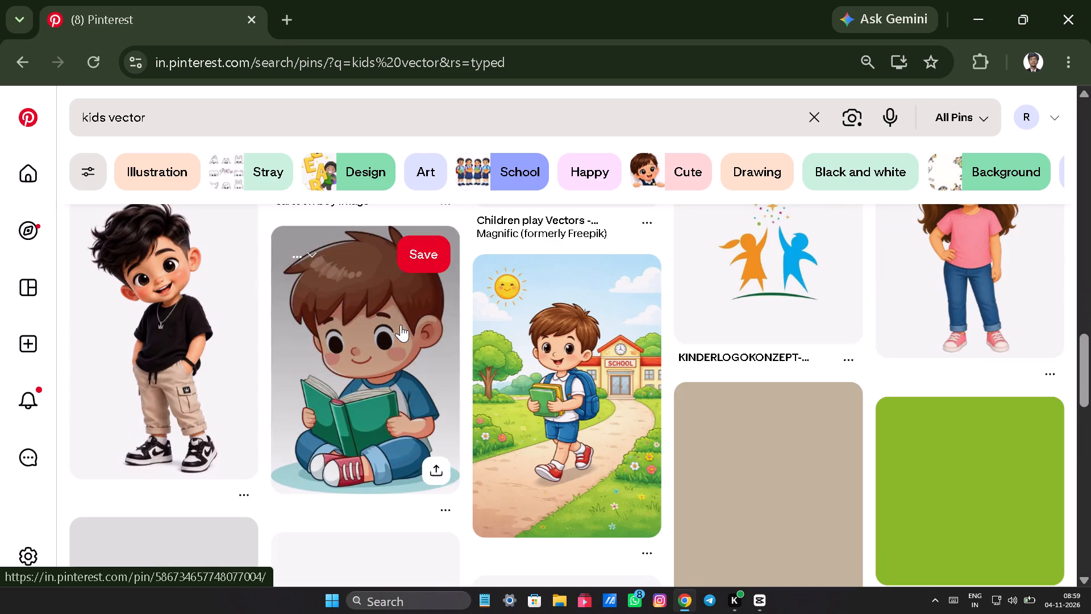
Refine the Pinterest search to the suggested "kids vector illustration".
click(168, 127)
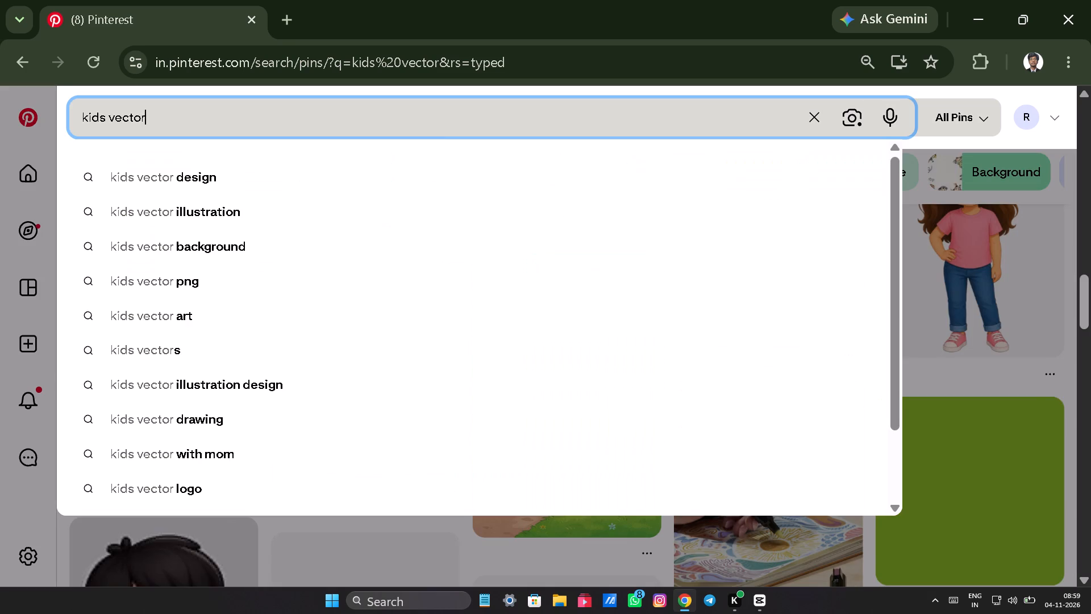
key(space)
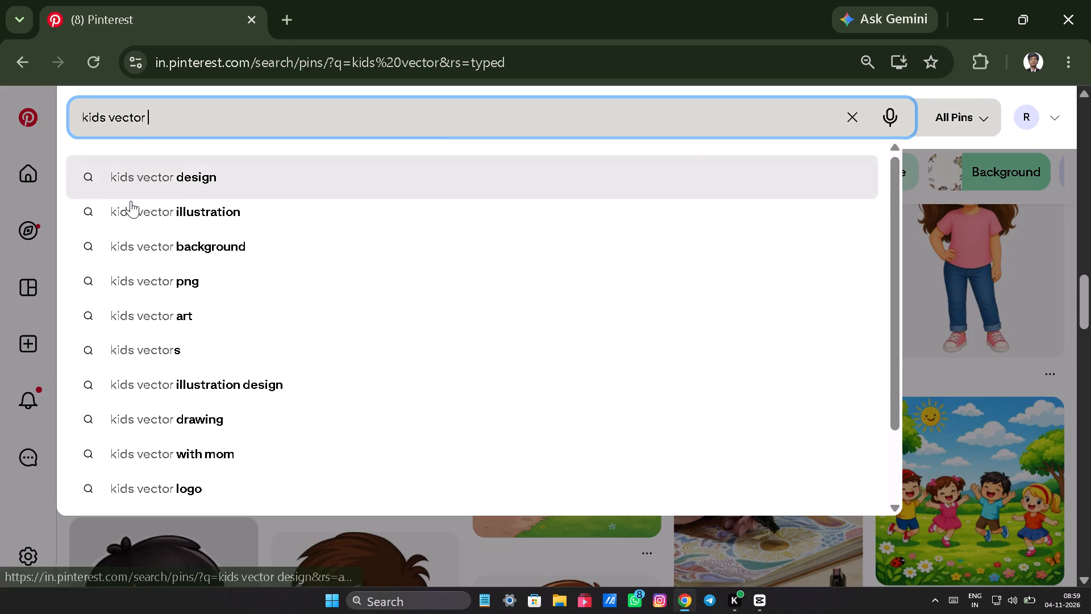
click(131, 201)
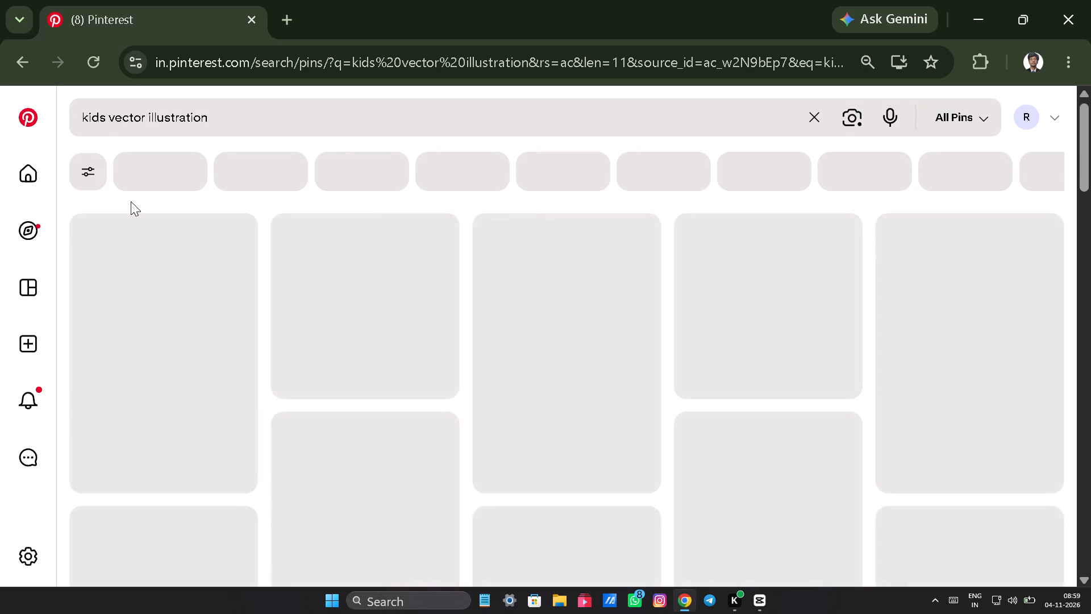
Look through the kids vector illustration results for a cartoon kid that could be used in the video.
scroll(216, 300, down, 1)
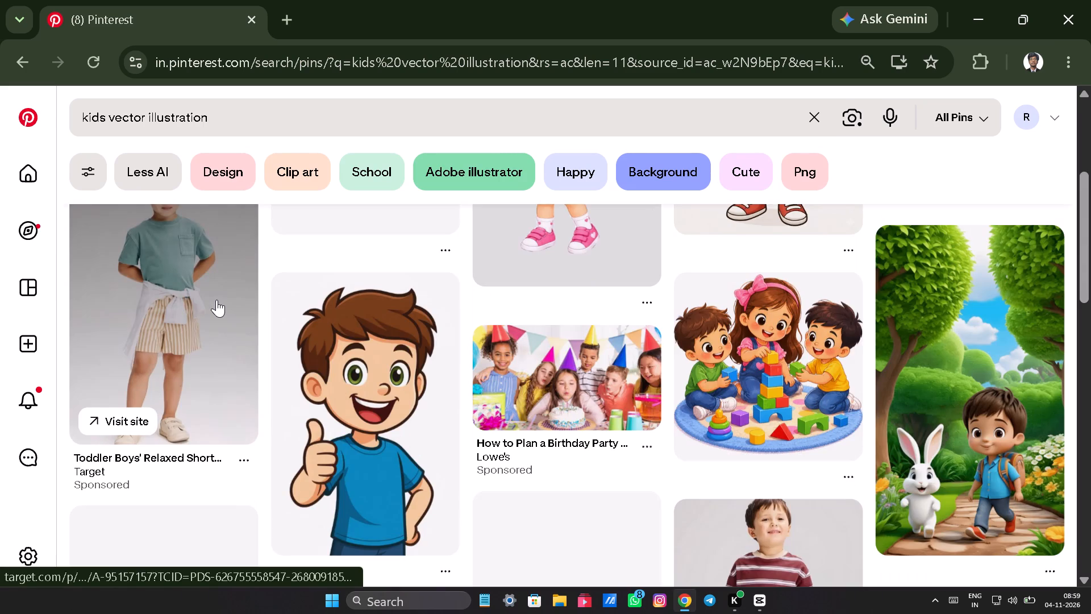
scroll(216, 300, up, 1)
scroll(216, 299, down, 1)
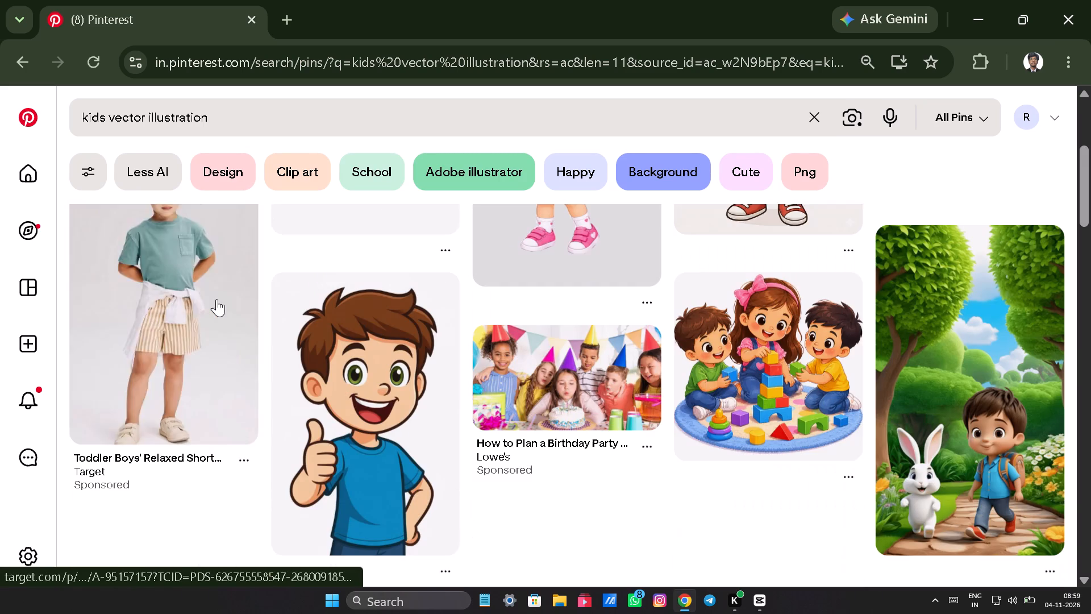
scroll(215, 296, down, 1)
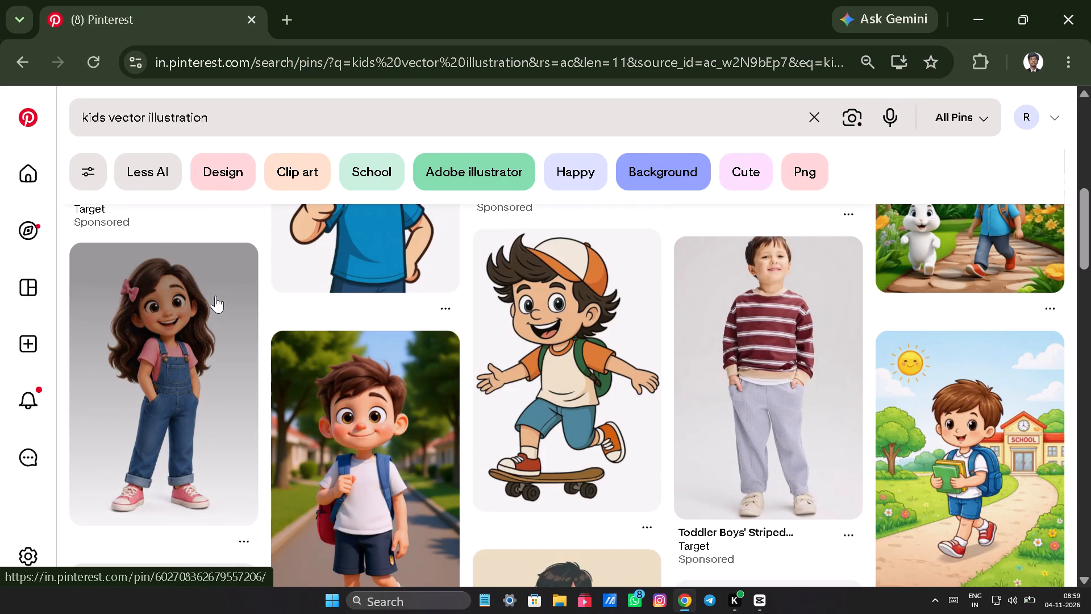
scroll(213, 294, up, 2)
scroll(209, 291, down, 4)
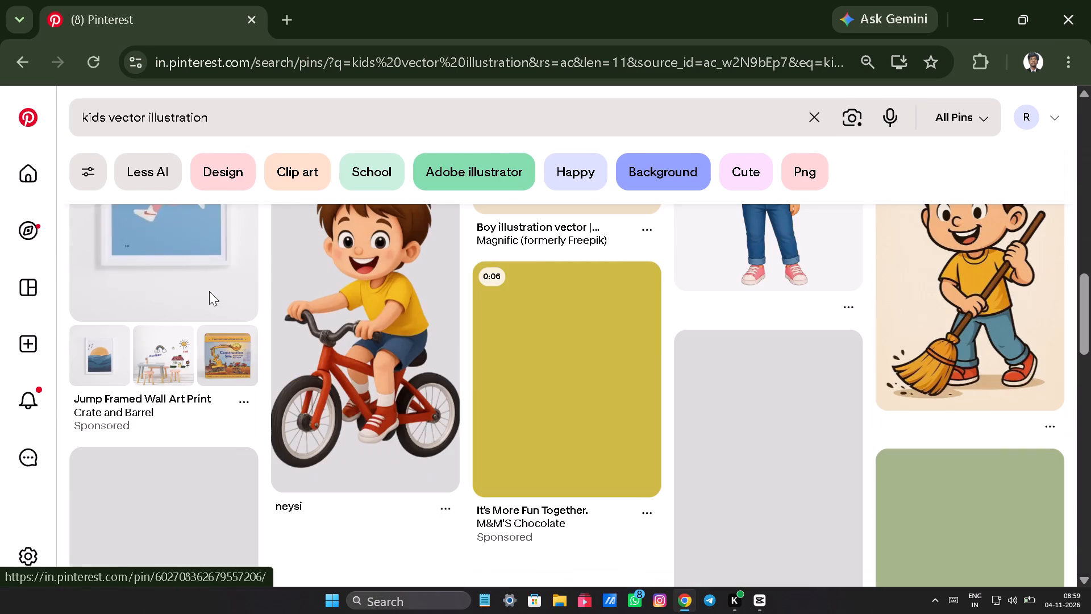
scroll(207, 286, down, 2)
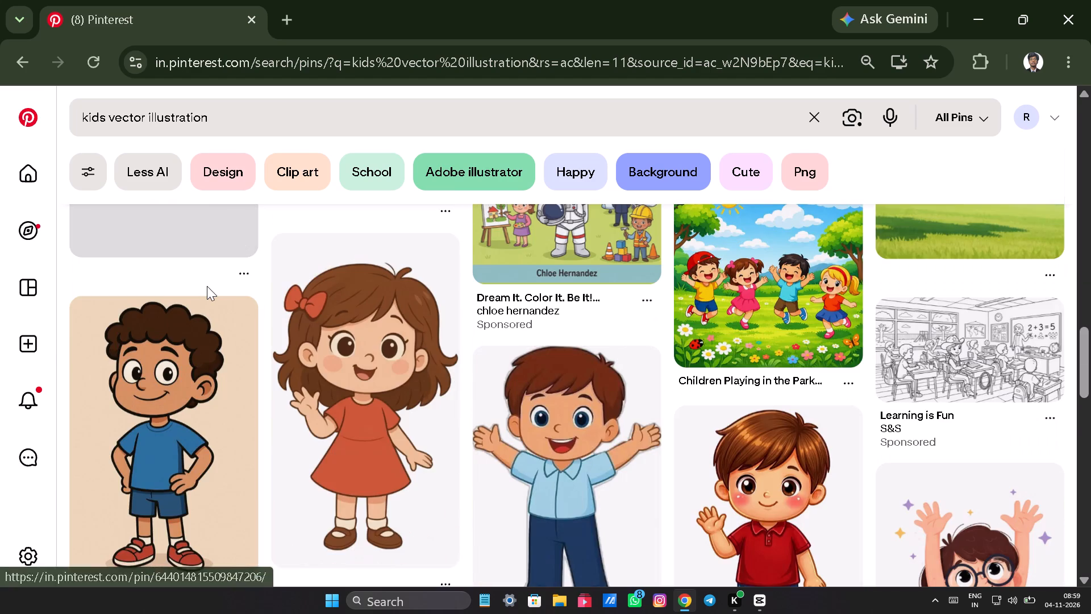
scroll(207, 286, down, 3)
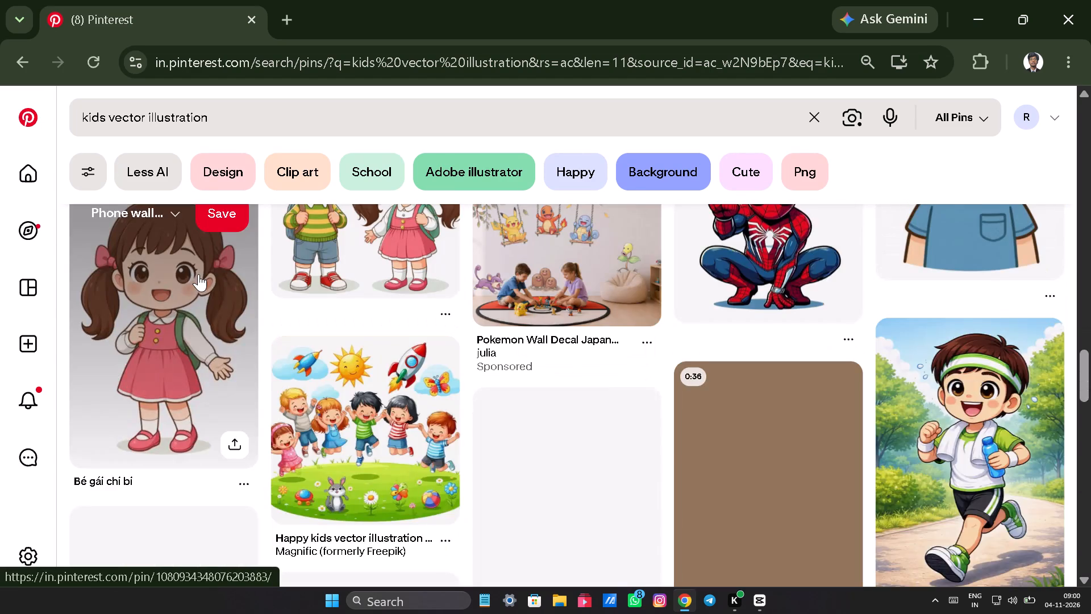
scroll(198, 274, down, 1)
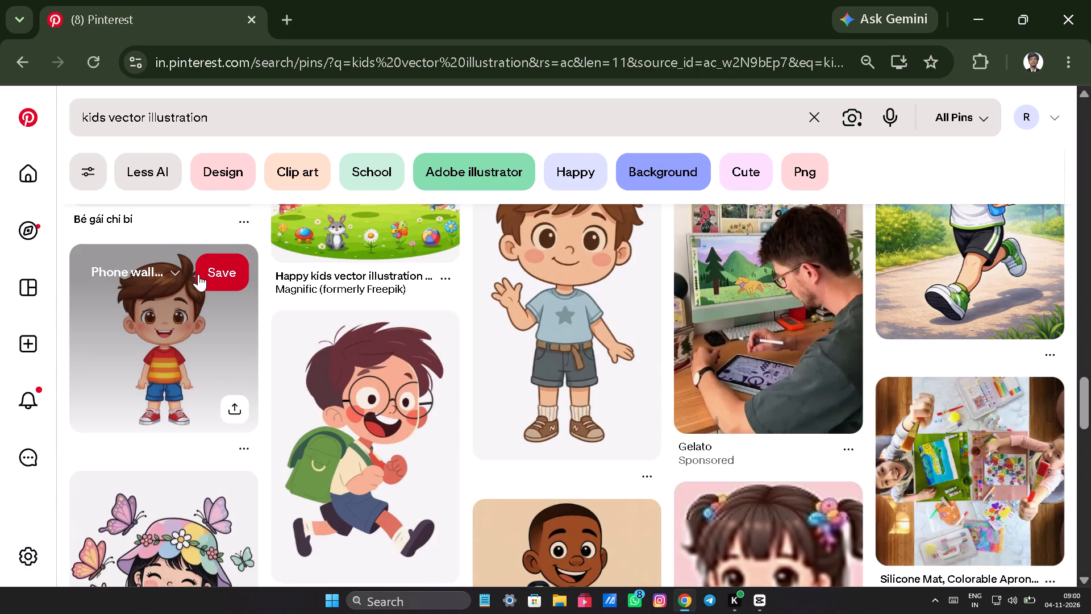
scroll(198, 274, down, 4)
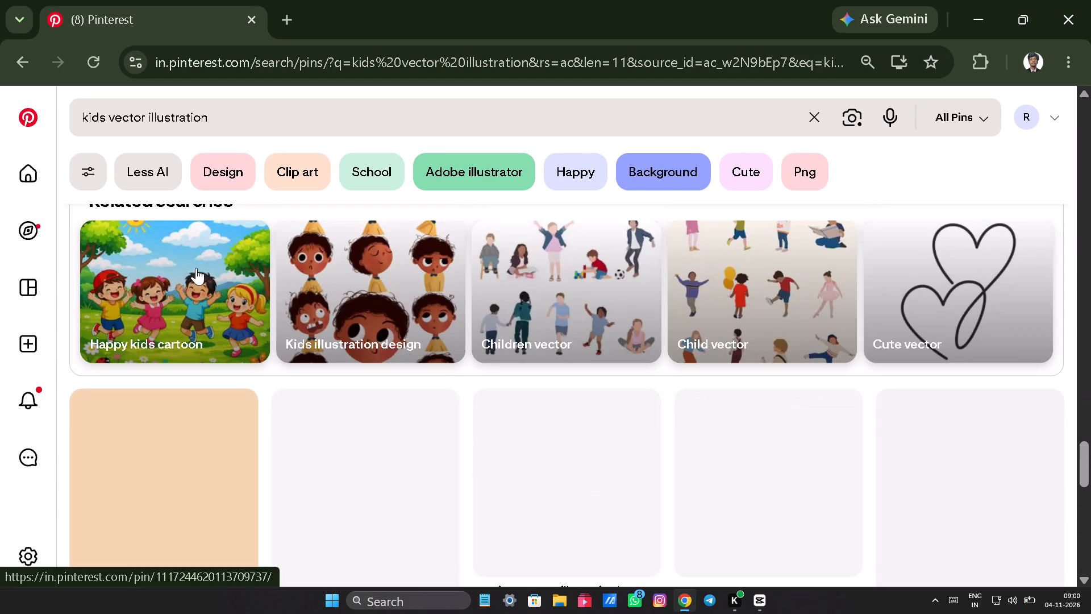
scroll(197, 273, down, 1)
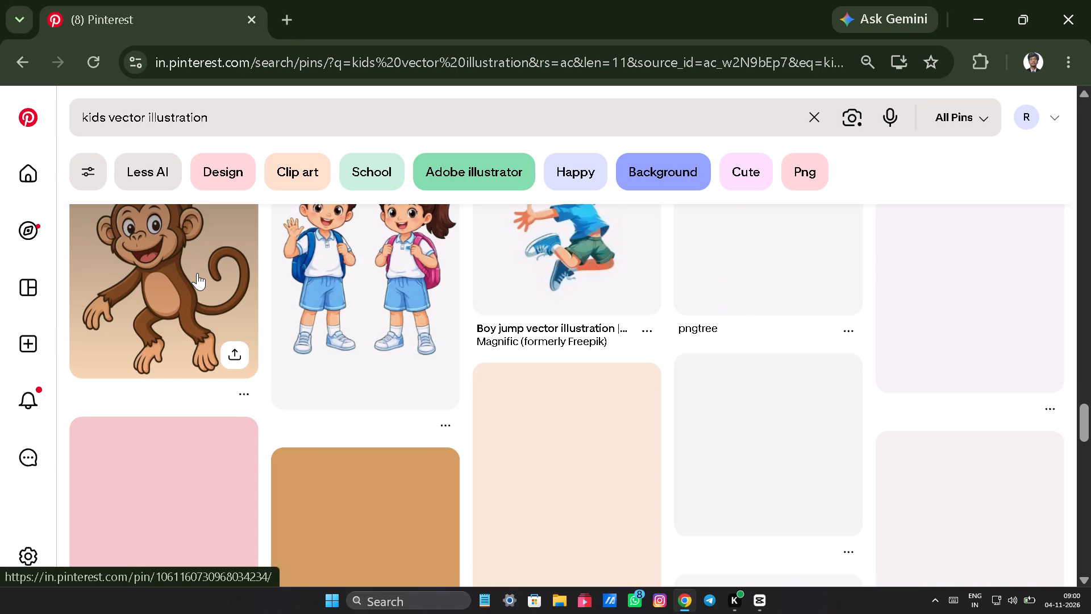
Narrow the kids vector illustration results with the Adobe illustrator filter.
click(411, 169)
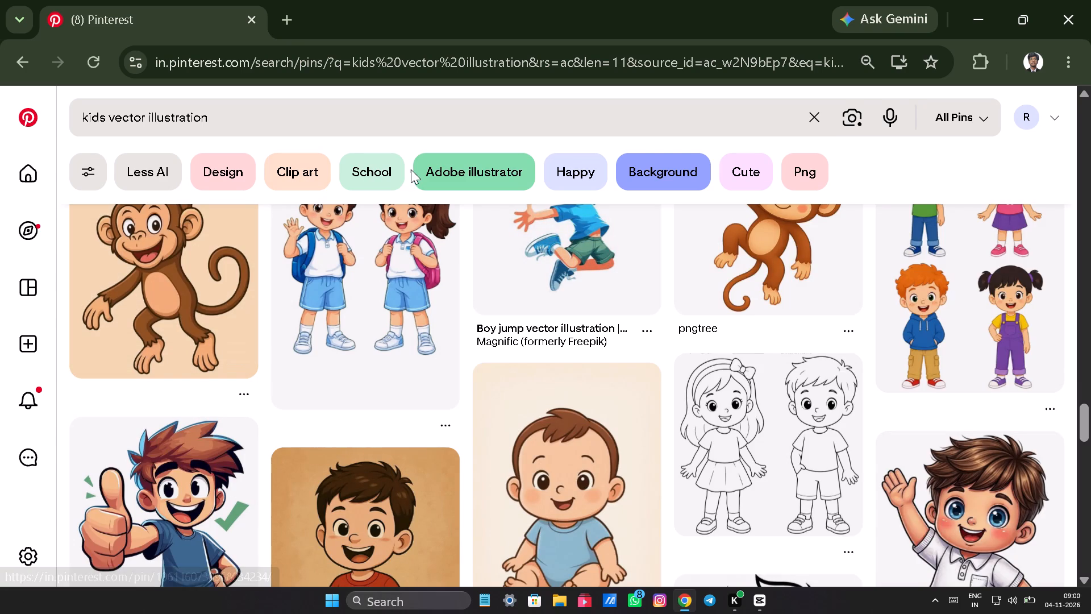
click(442, 171)
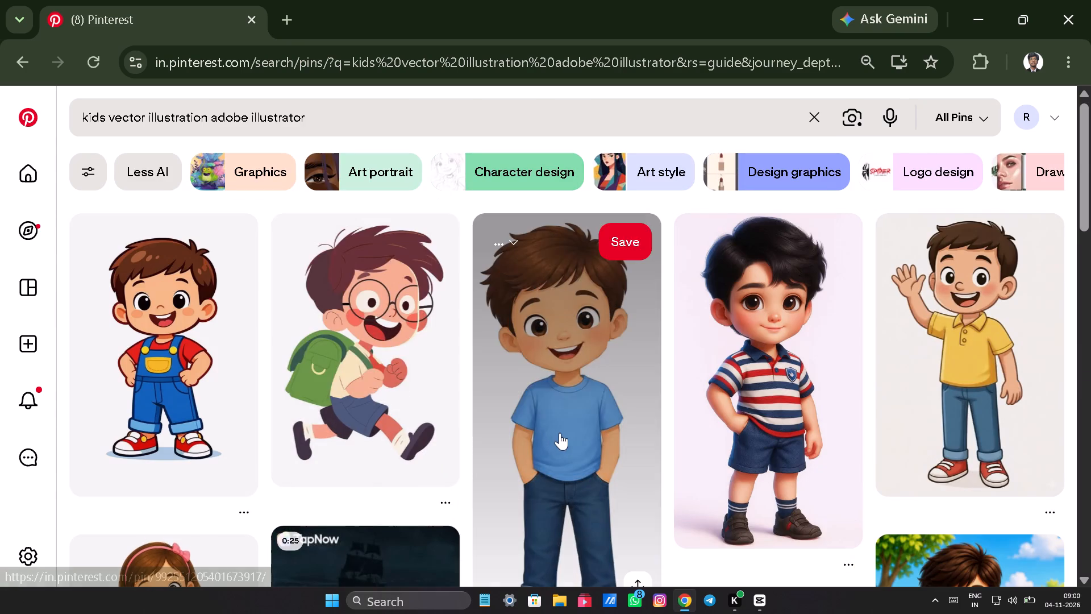
Look through the Adobe illustrator results and open the pin of the black-haired boy in a striped polo shirt and blue shorts.
scroll(560, 432, down, 1)
scroll(561, 429, up, 1)
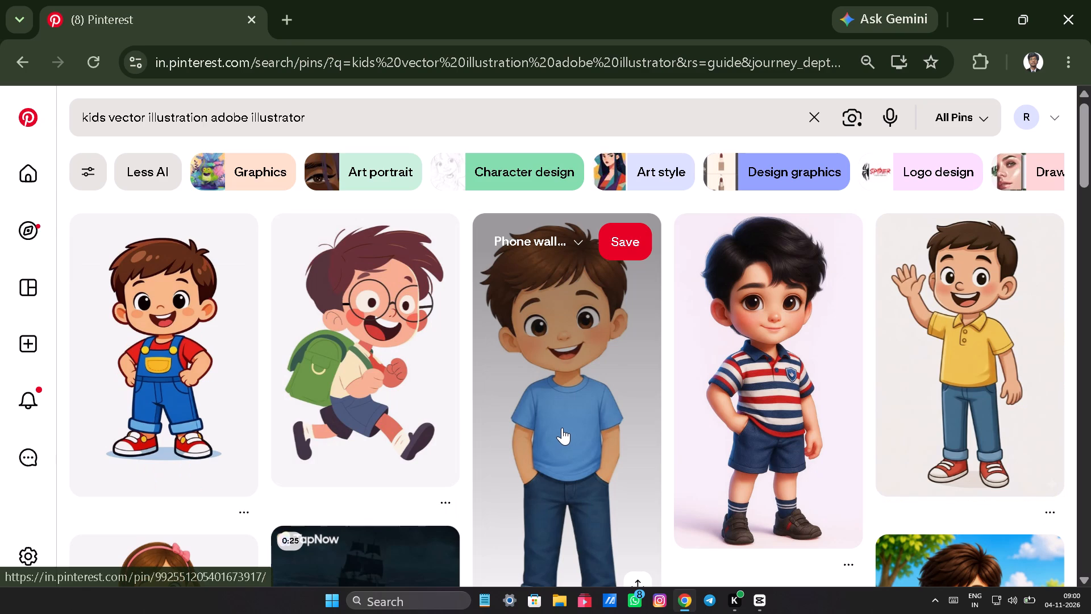
scroll(562, 428, down, 1)
scroll(624, 435, up, 1)
scroll(744, 427, down, 2)
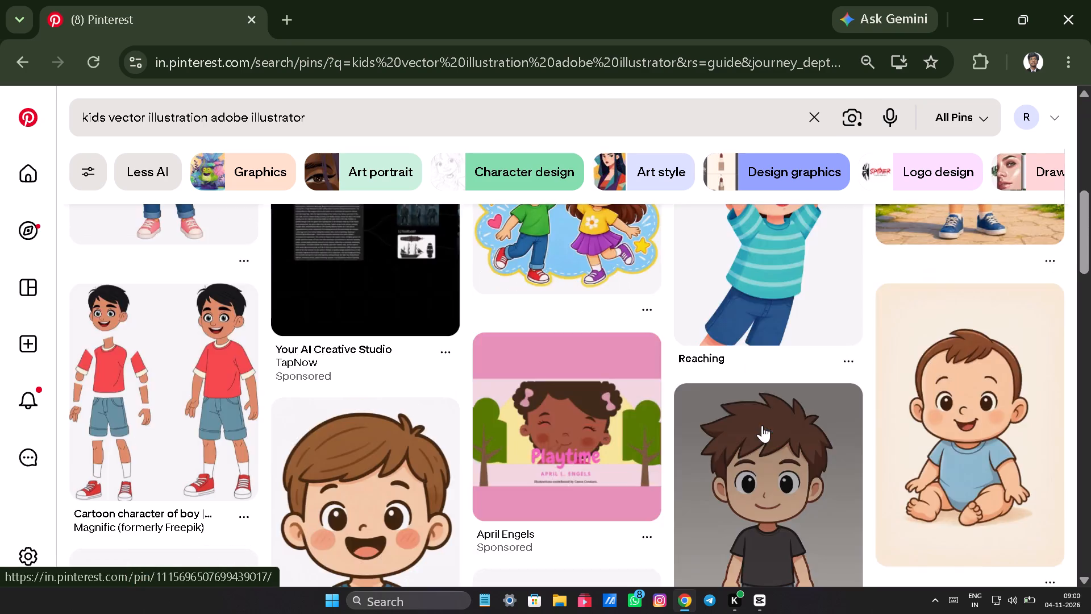
scroll(762, 425, down, 2)
scroll(762, 425, up, 4)
click(764, 419)
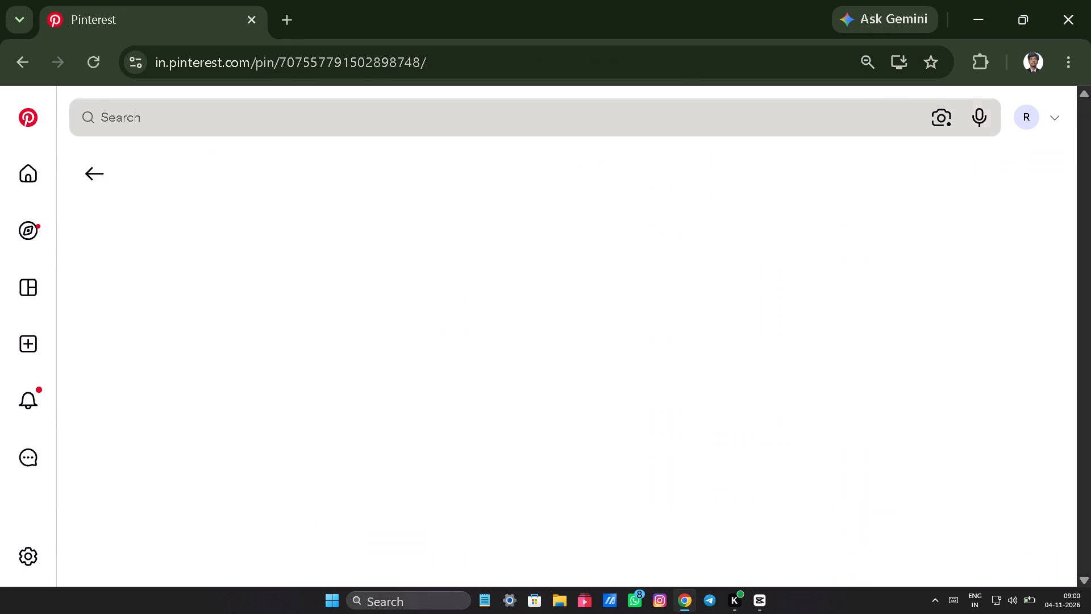
click(220, 115)
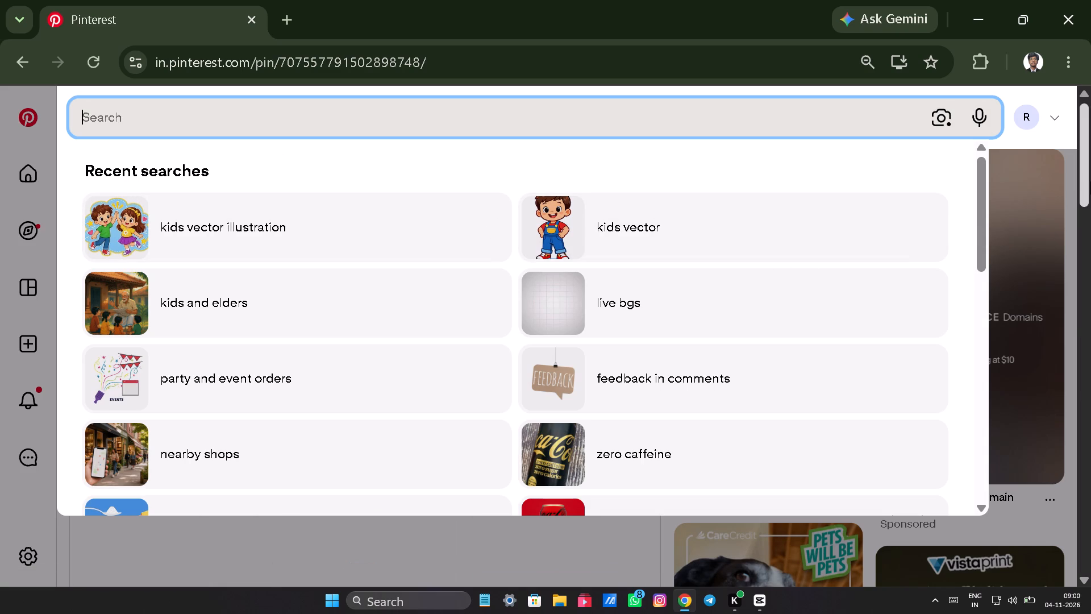
click(1053, 181)
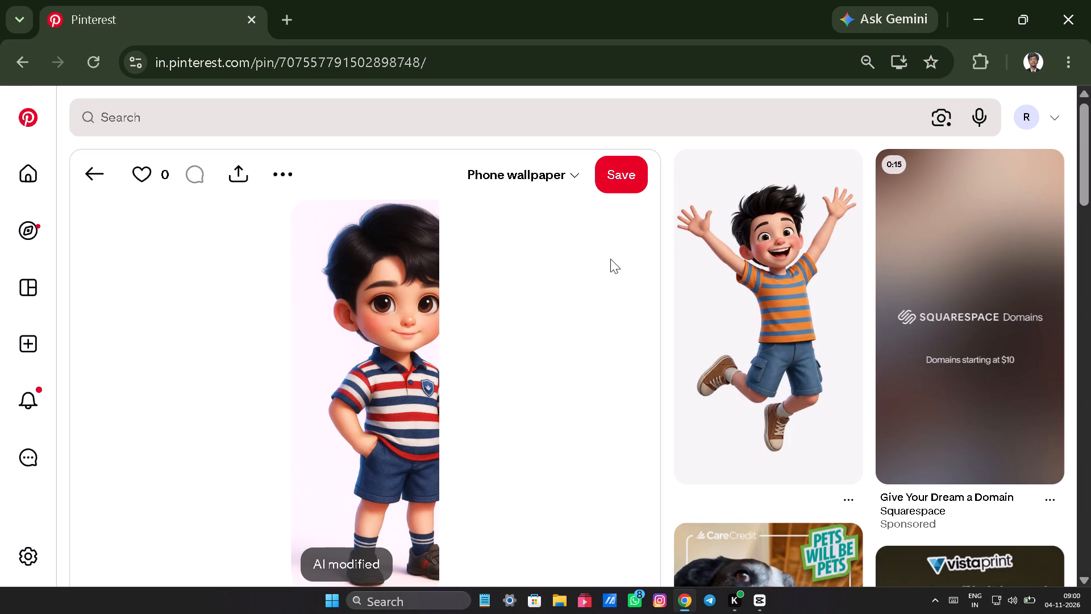
click(205, 118)
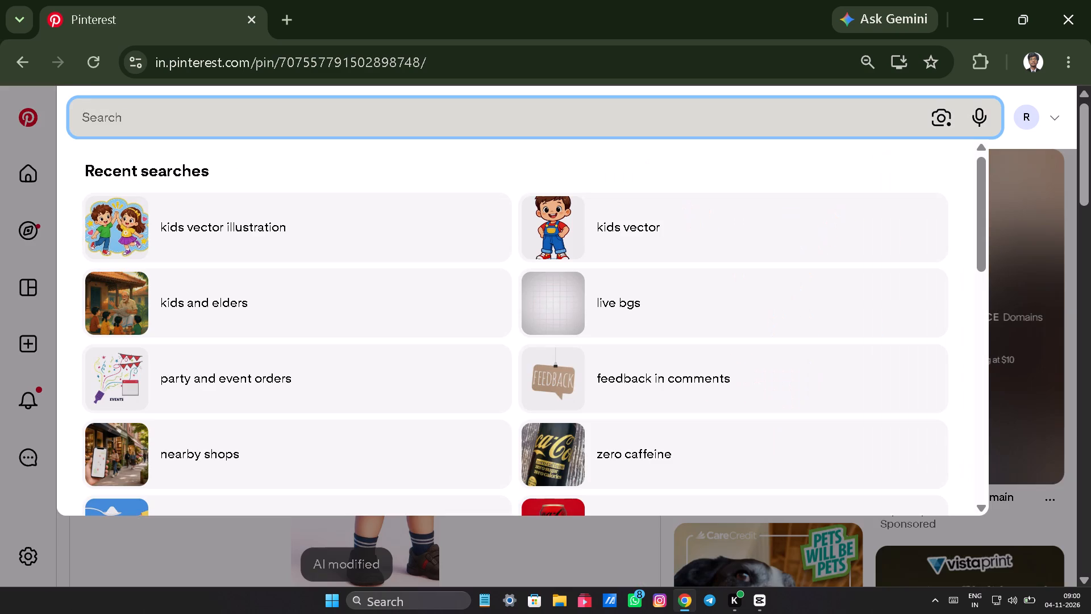
text(kid drinkki)
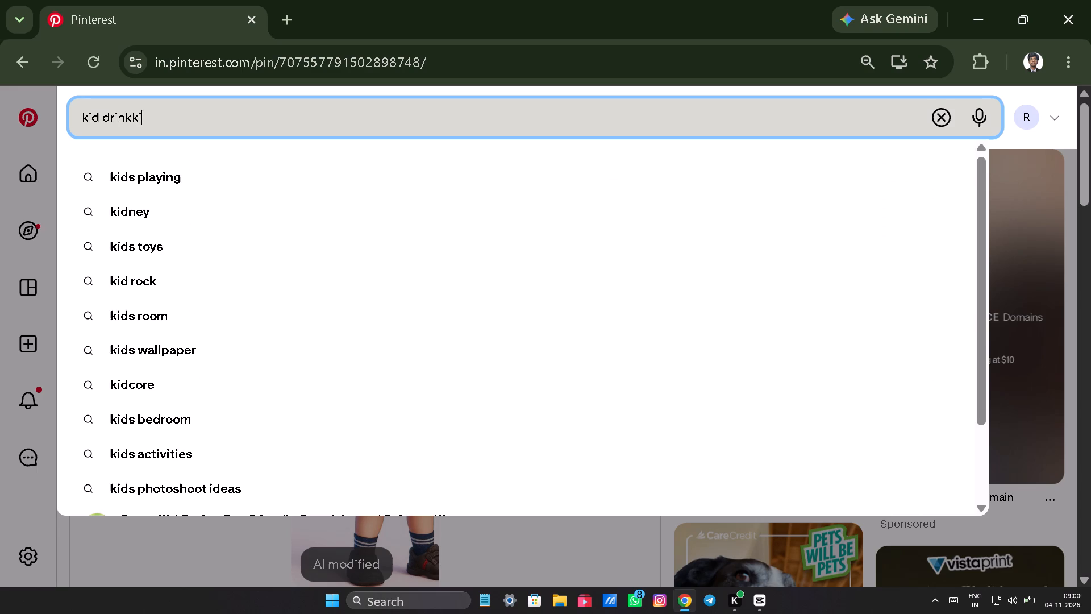
key(BackSpace)
key(BackSpace)
text(ing soda)
key(space)
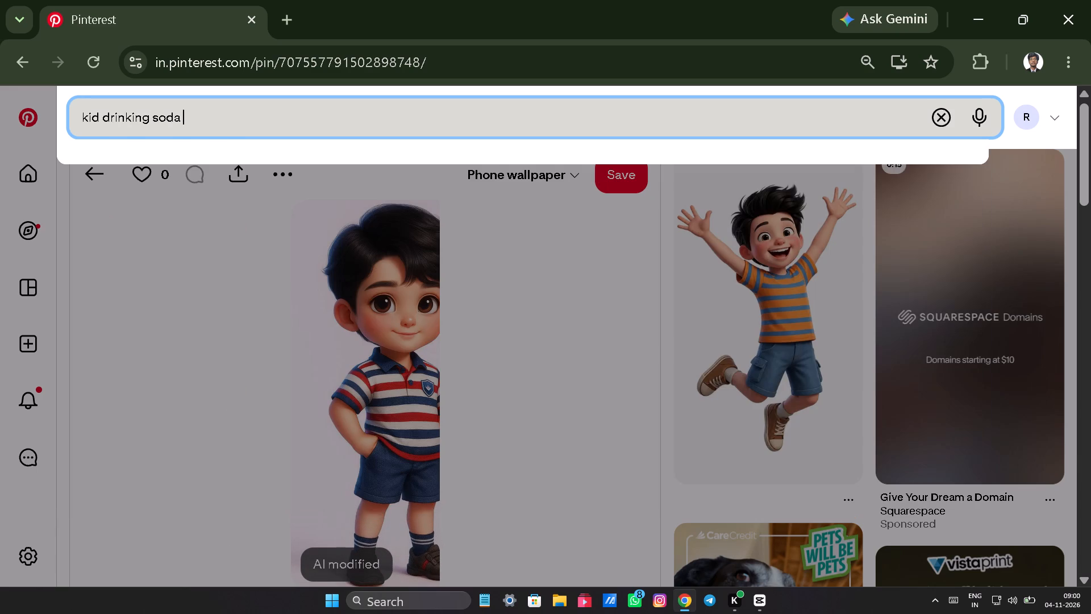
text(illu)
text(stration)
key(Return)
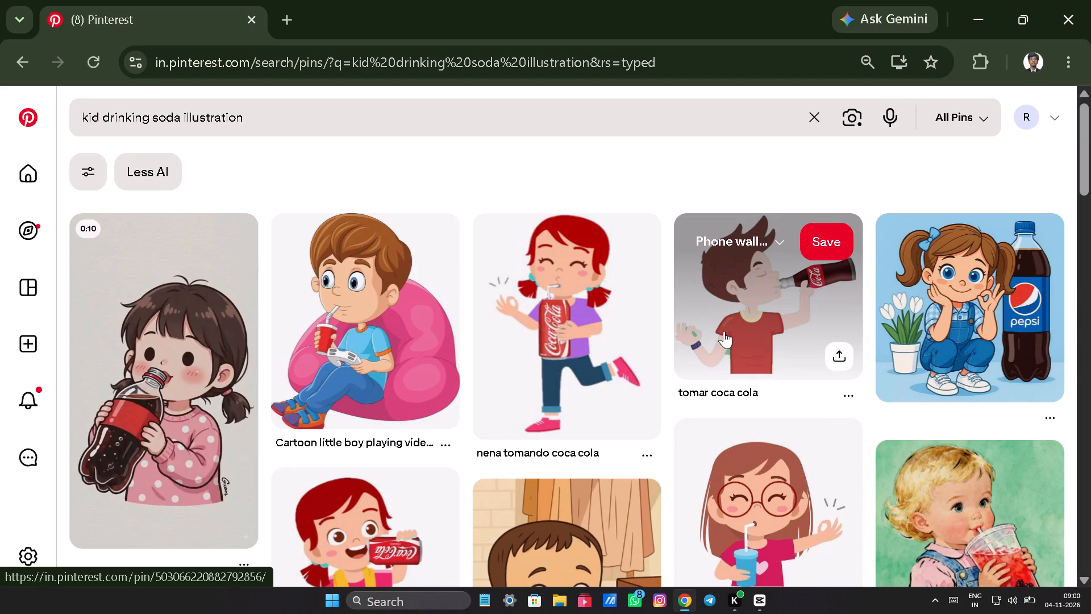
scroll(724, 325, down, 1)
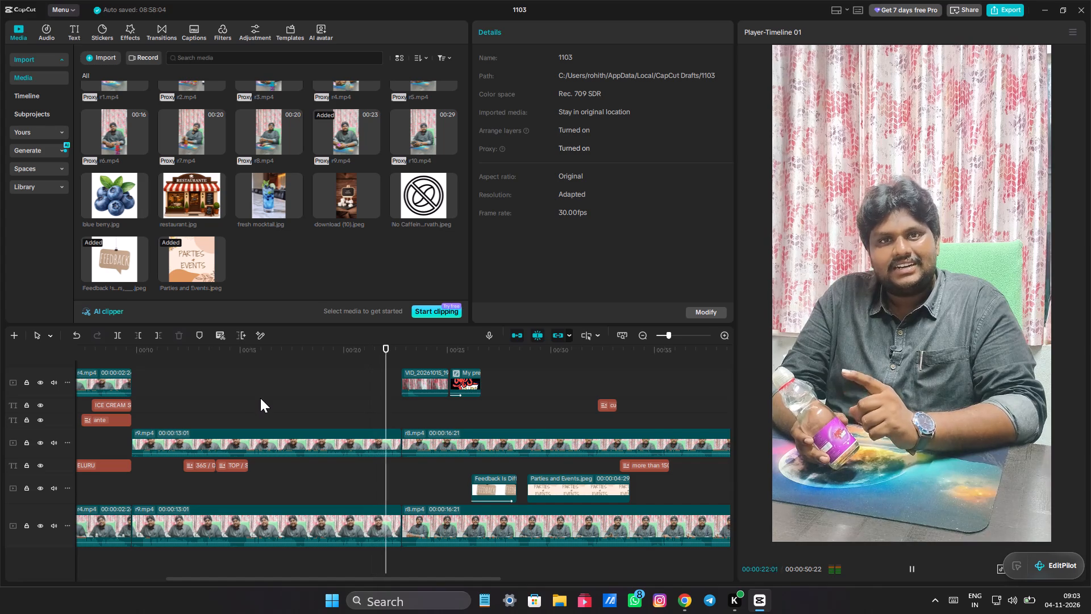
Copy the 365 / DAYS text clip and paste it at 00:00:20:09.
click(322, 401)
drag(322, 401, 350, 406)
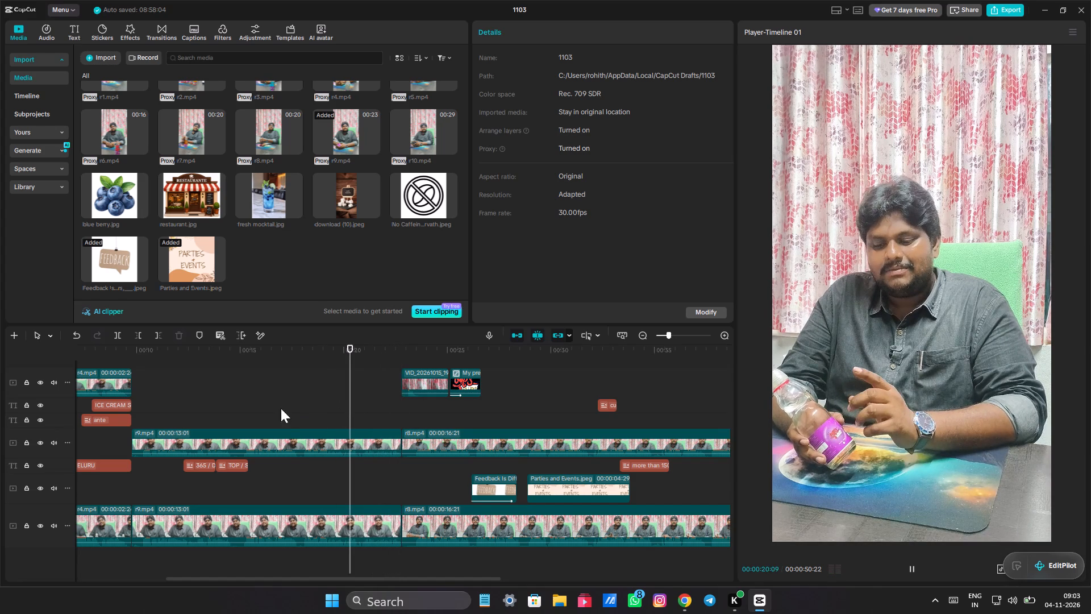
right_click(195, 463)
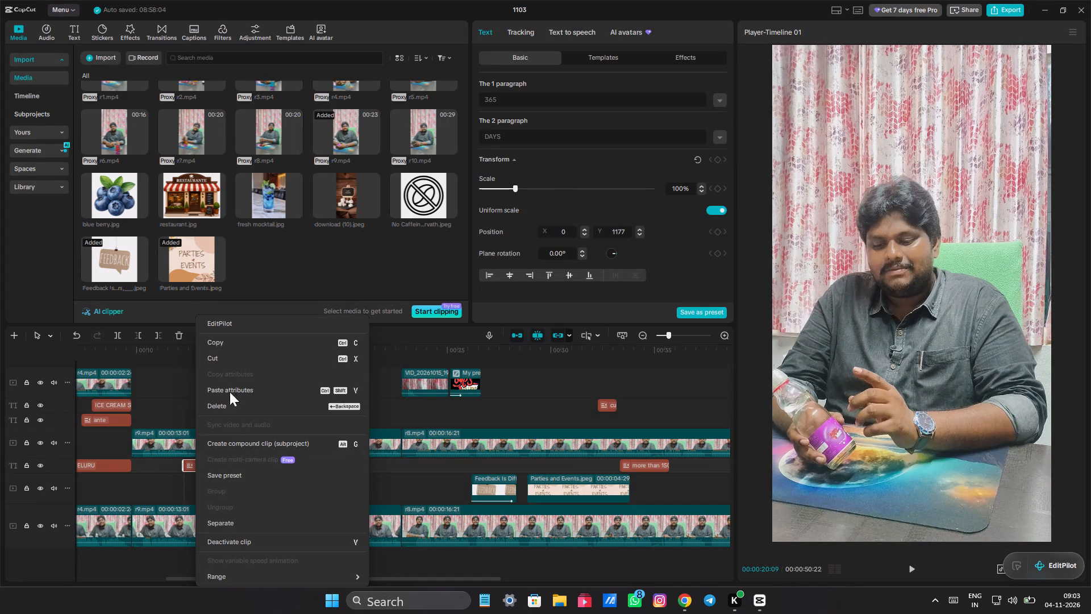
click(232, 333)
click(237, 338)
right_click(354, 395)
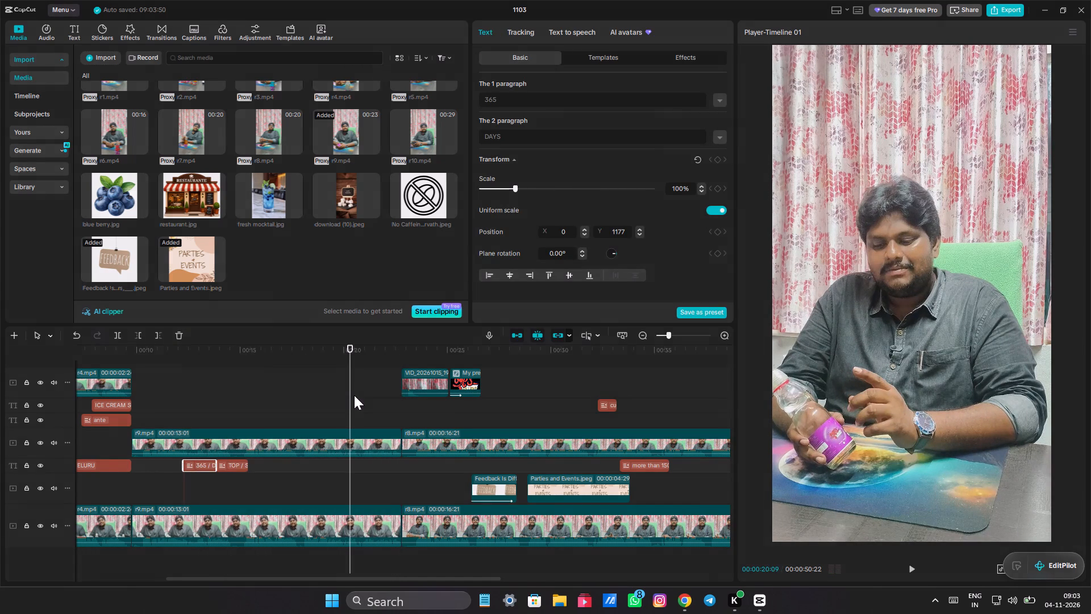
click(397, 458)
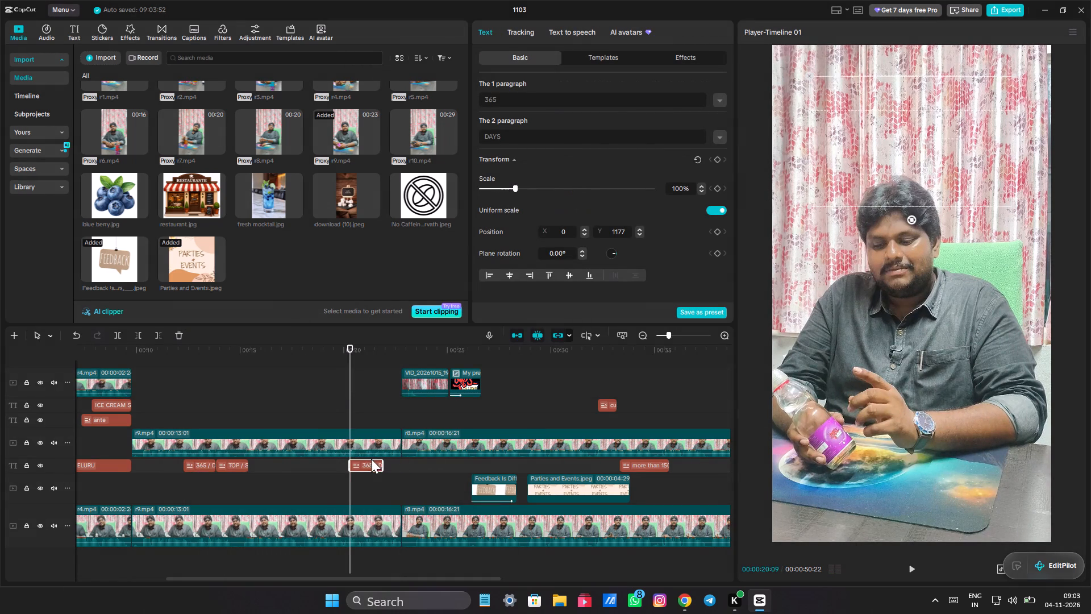
Stretch the pasted text clip to span from 00:00:20:09 to the end of the r9.mp4 clip.
drag(374, 466, 393, 467)
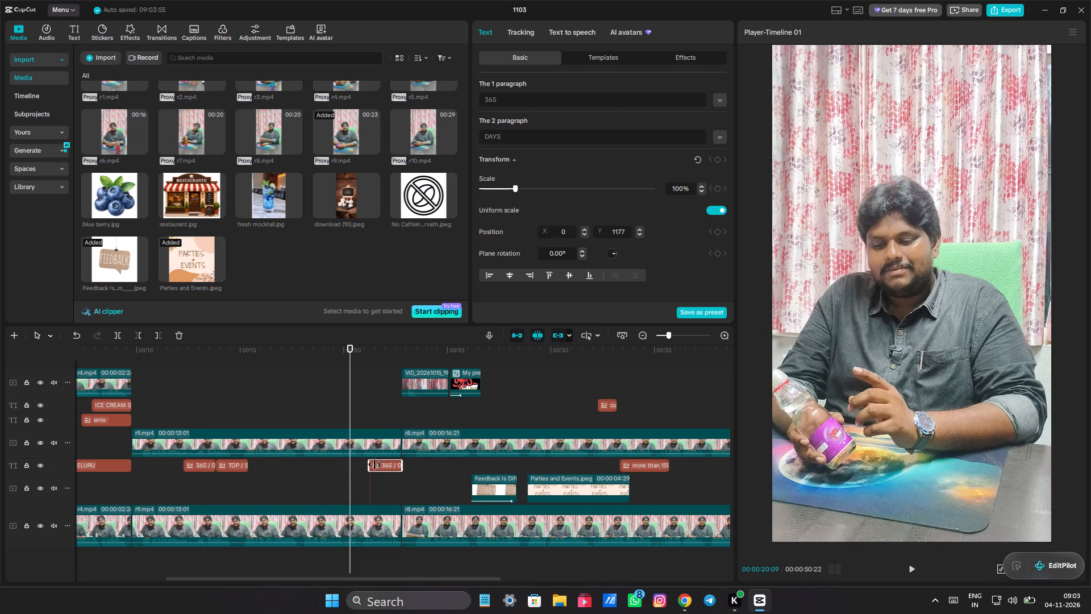
drag(369, 463, 349, 461)
Change the pasted text's first paragraph to ONCE and its second paragraph to TRY.
drag(497, 102, 470, 97)
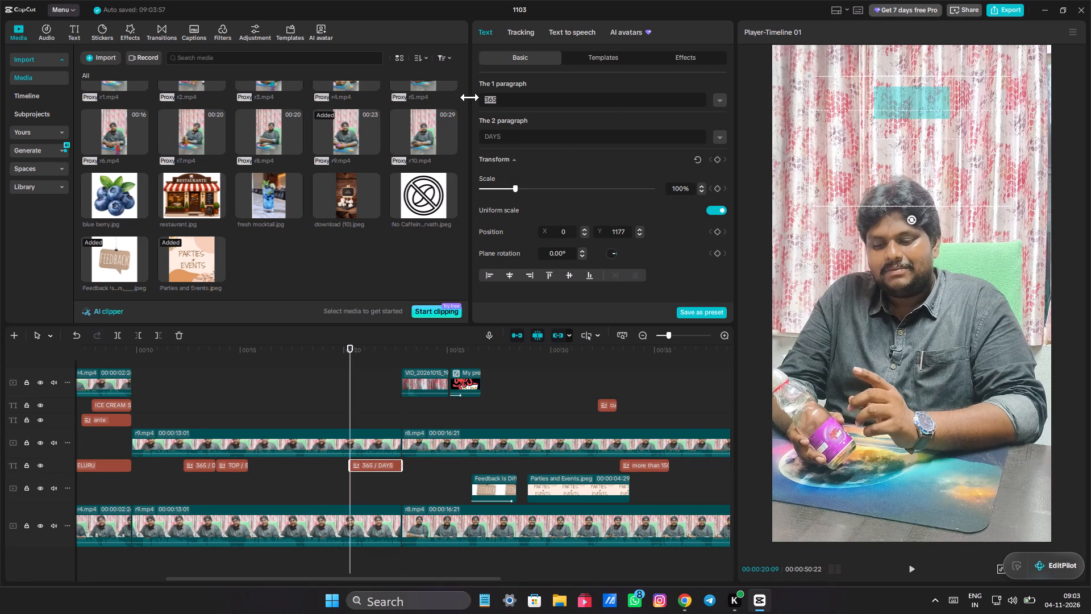
key(BackSpace)
key(o)
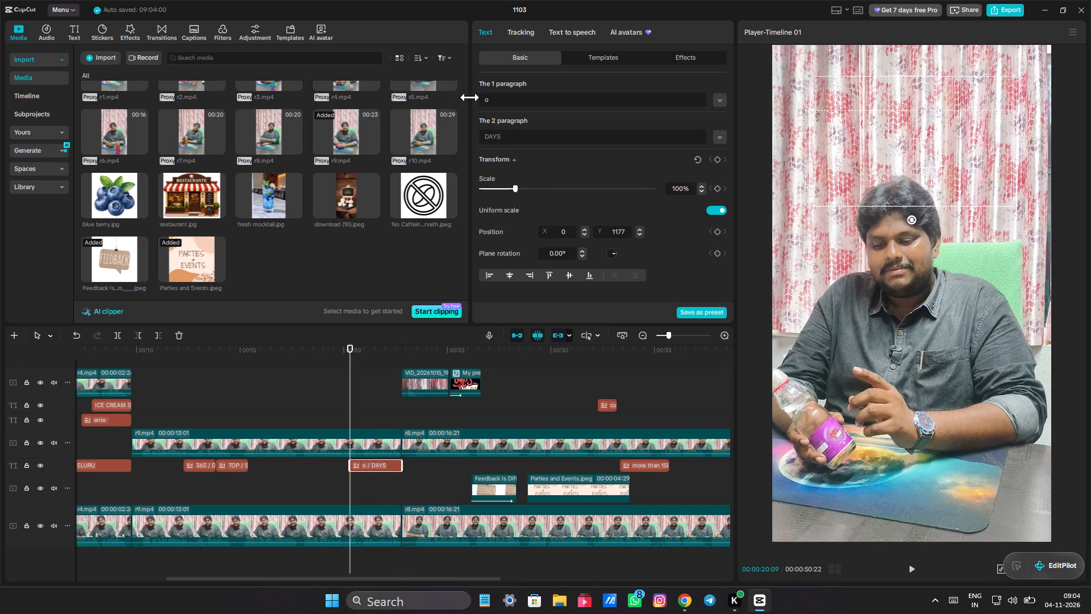
key(BackSpace)
text(ONCE)
drag(507, 135, 456, 119)
key(BackSpace)
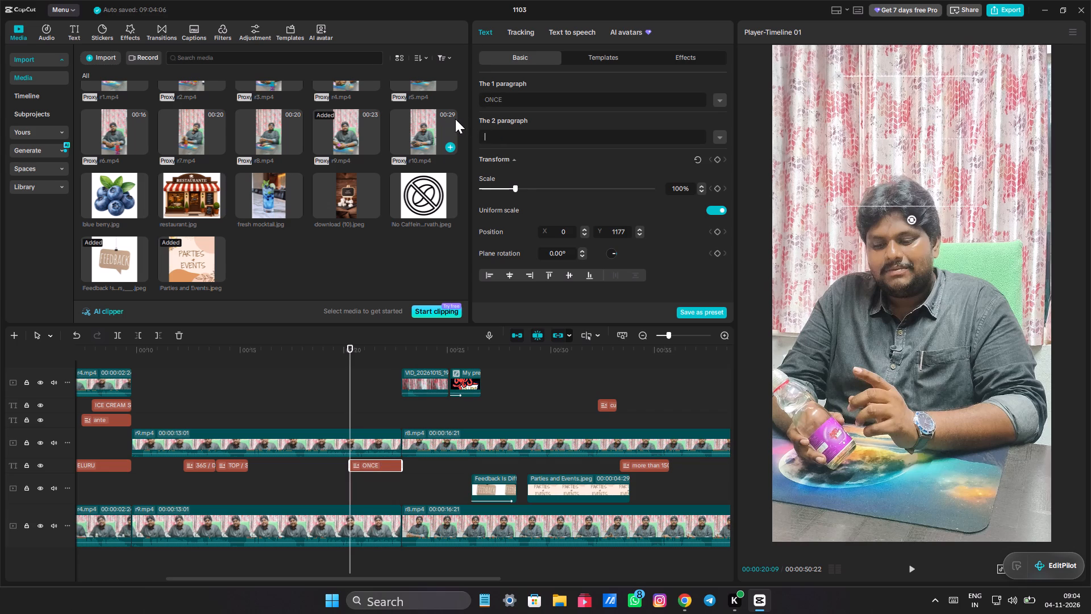
text(TRY)
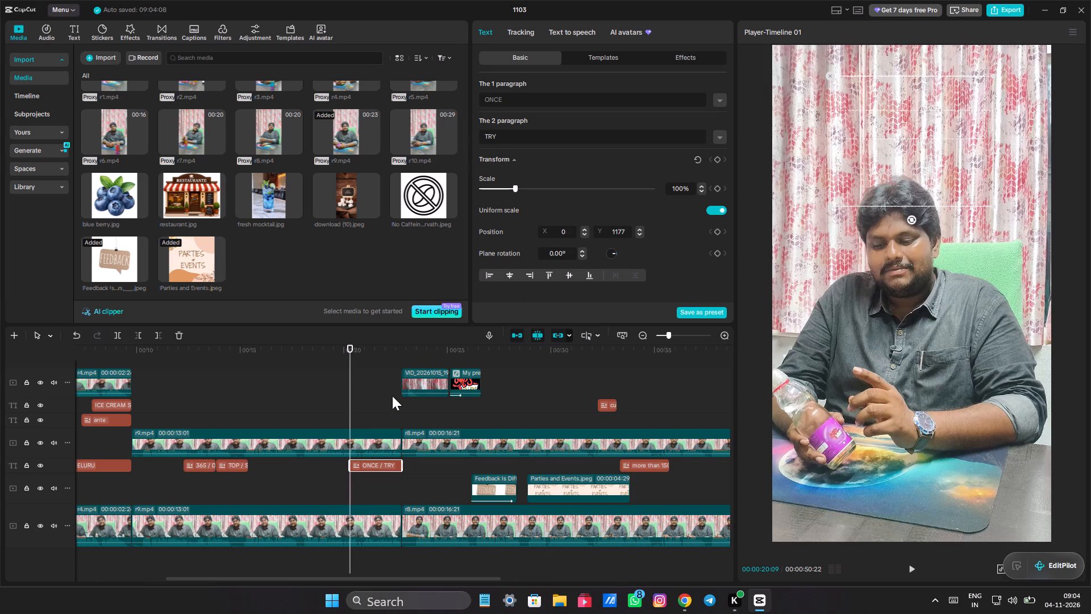
key(space)
Play the reel from 00:00:19:26 to preview the ONCE / TRY text.
click(341, 422)
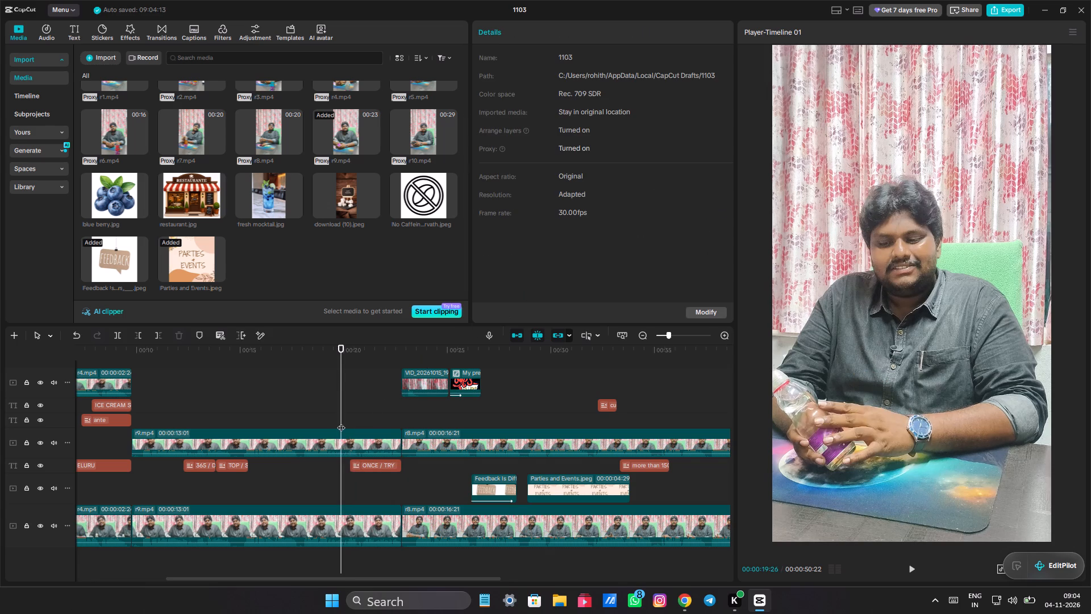
key(space)
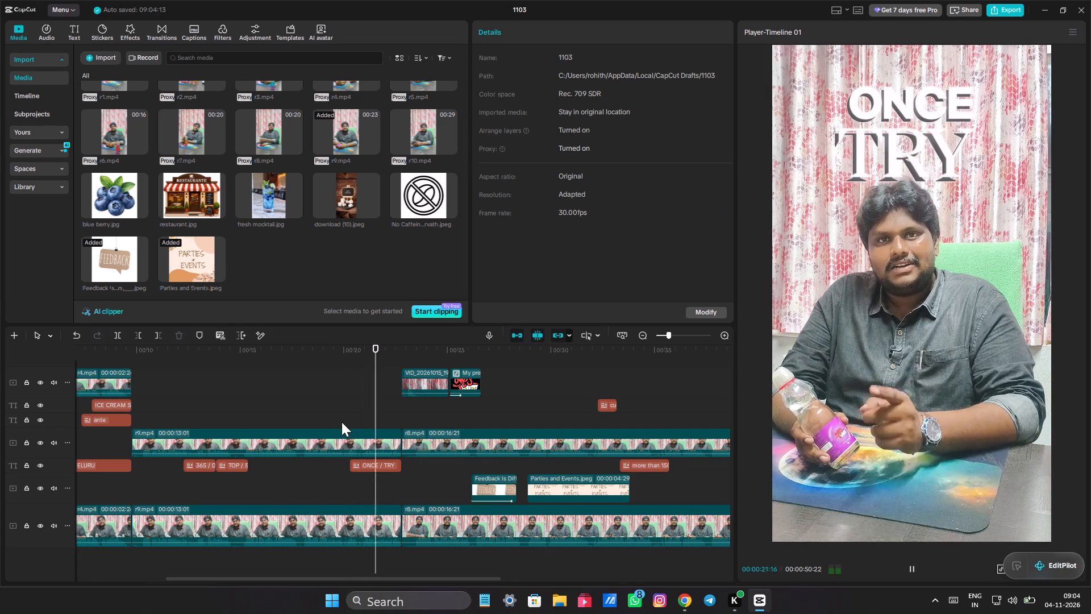
key(space)
Remove the trailing space after TRY in the ONCE / TRY text's second paragraph.
click(374, 470)
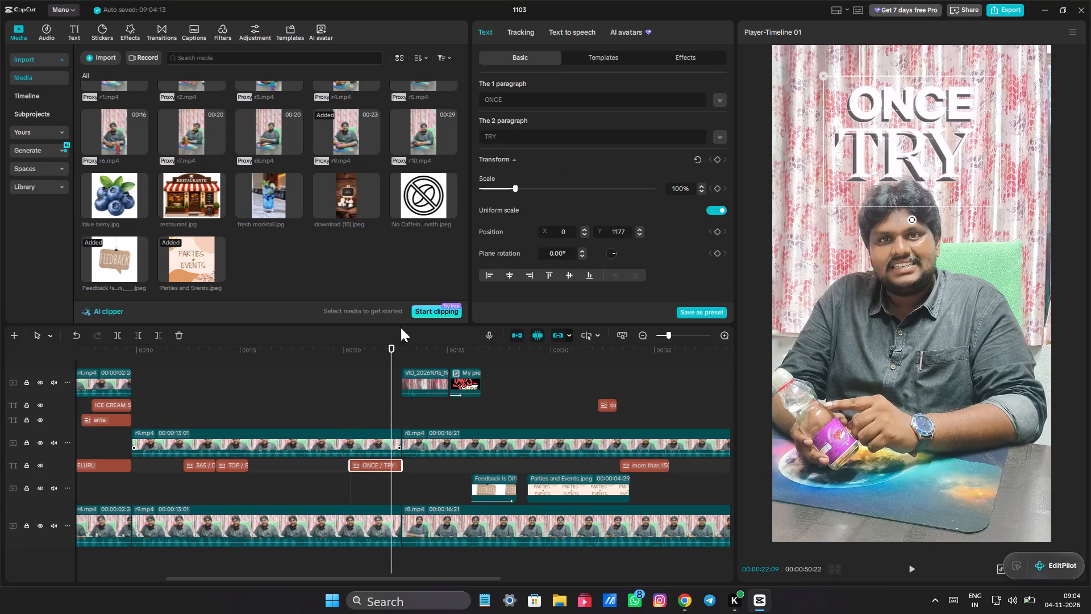
click(514, 140)
key(BackSpace)
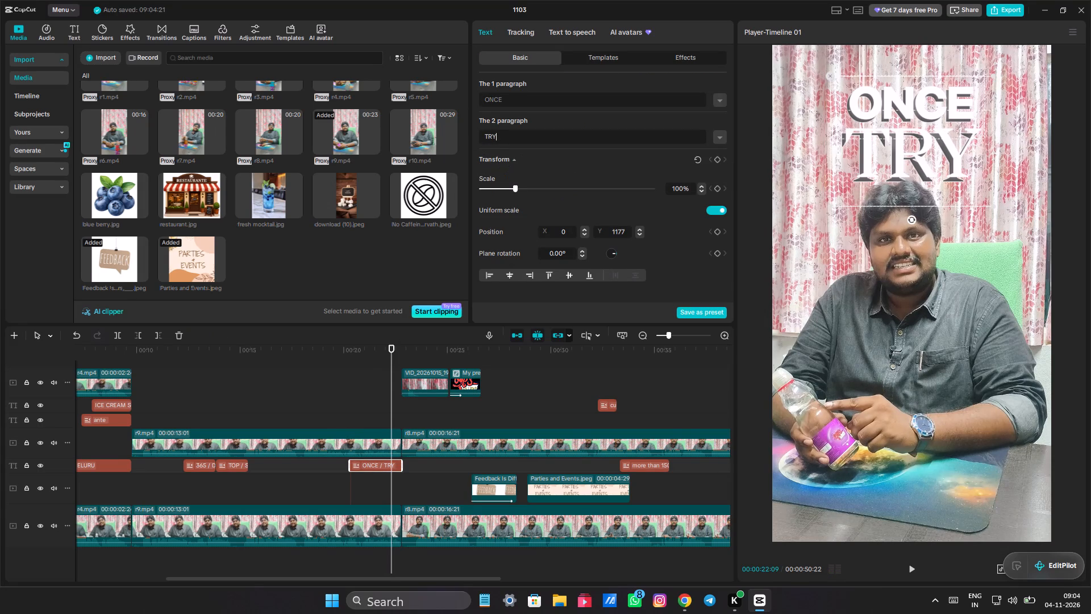
Play the reel from just before the ONCE / TRY text through to the Oops Goli Soda logo to check it.
click(358, 403)
drag(357, 404, 347, 406)
key(space)
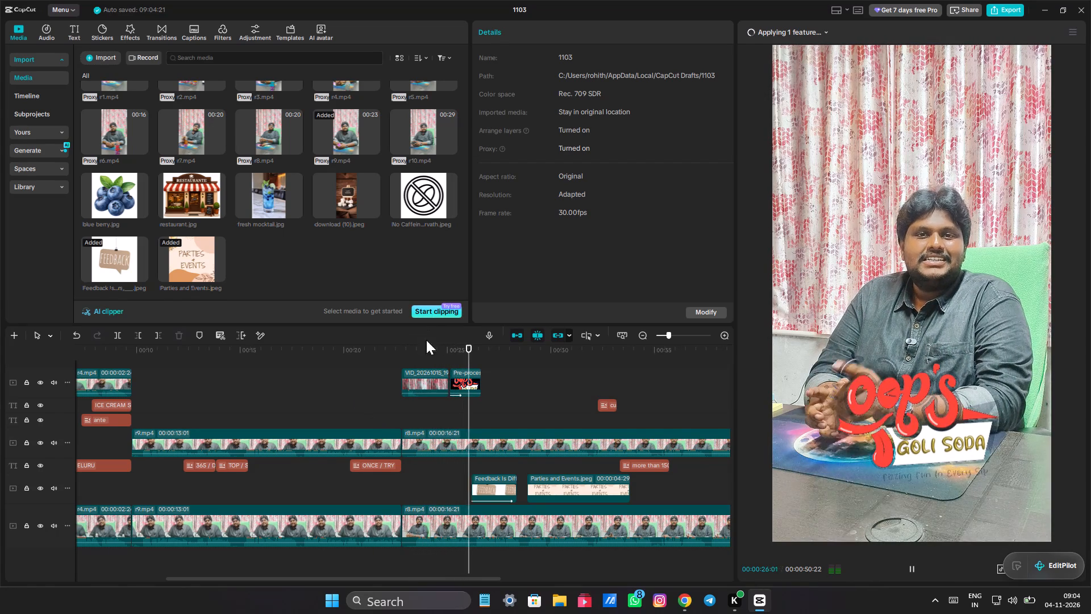
Slightly raise the audio volume of the bottle-opening clip that starts at 00:00:22:24, just before the logo.
double_click(395, 383)
click(428, 379)
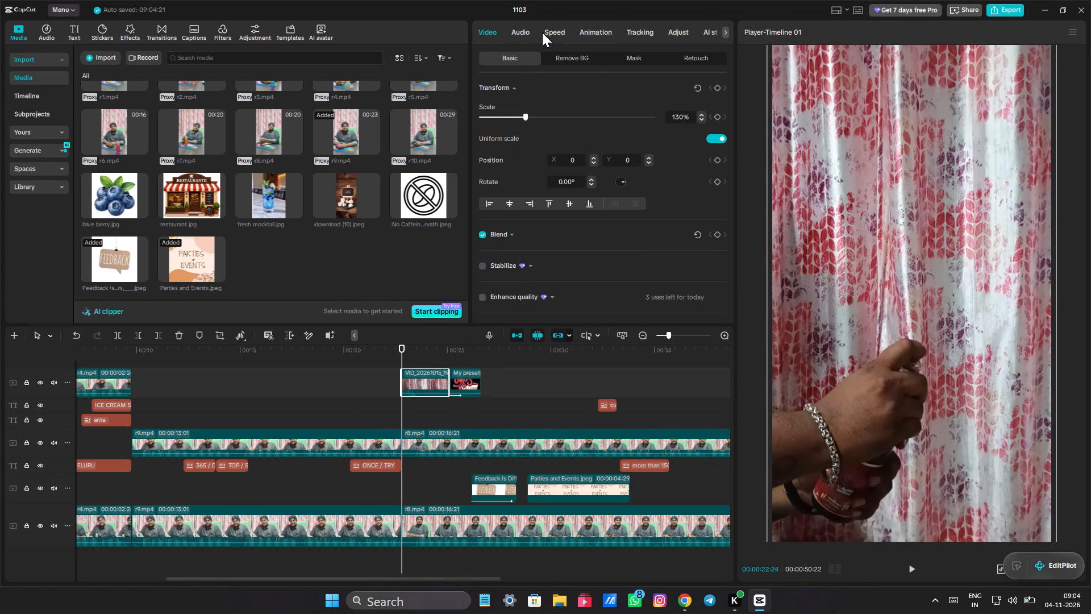
click(519, 28)
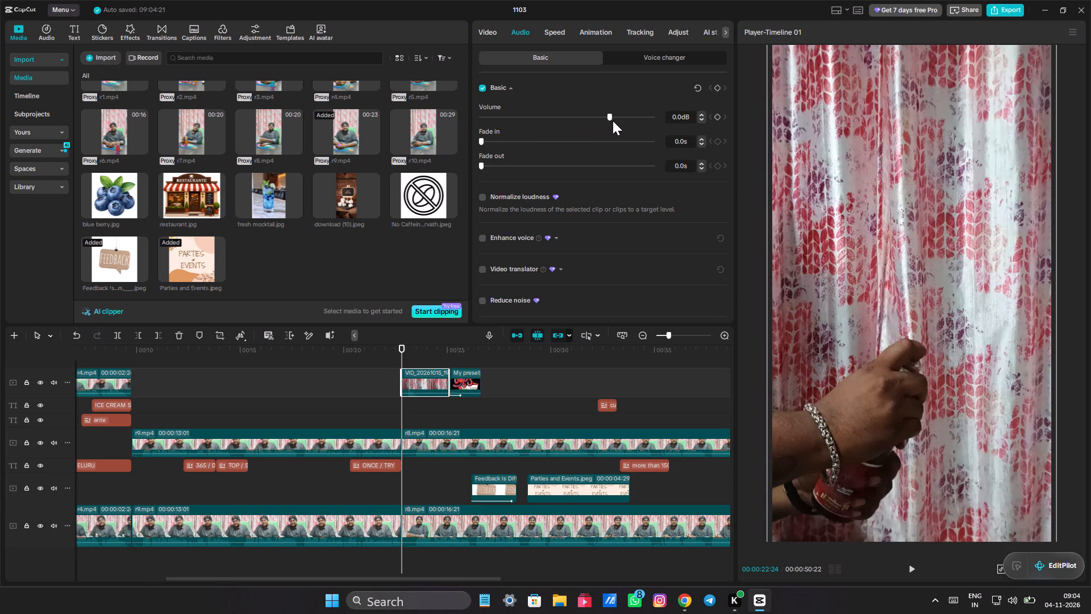
click(615, 121)
click(620, 121)
Play the reel from 00:00:21:16 and again from about 00:00:12 to check the sound and overlays, stopping at 00:00:16:18.
click(375, 368)
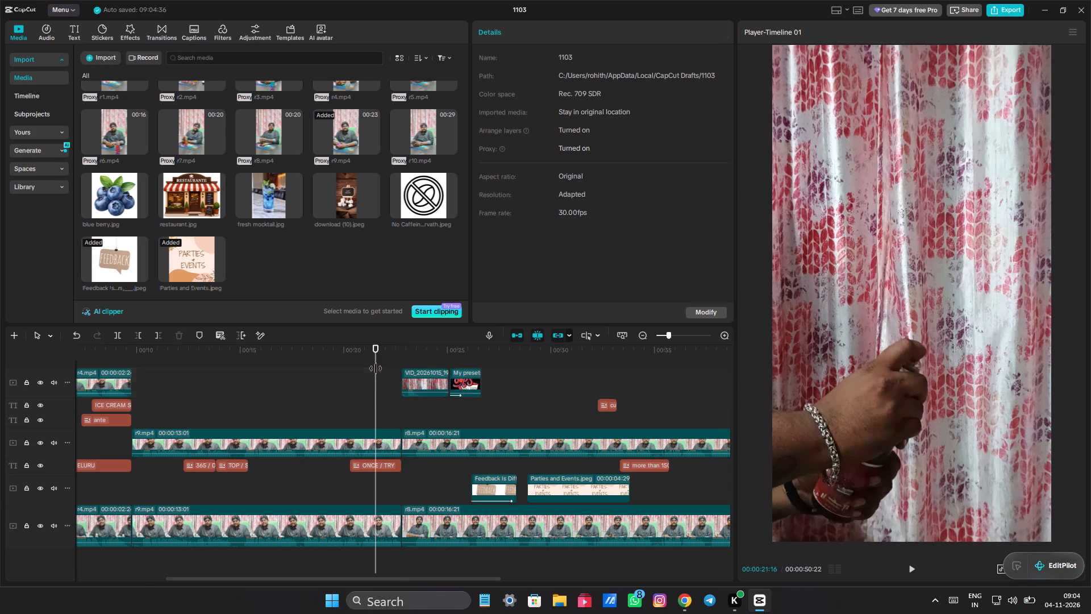
key(space)
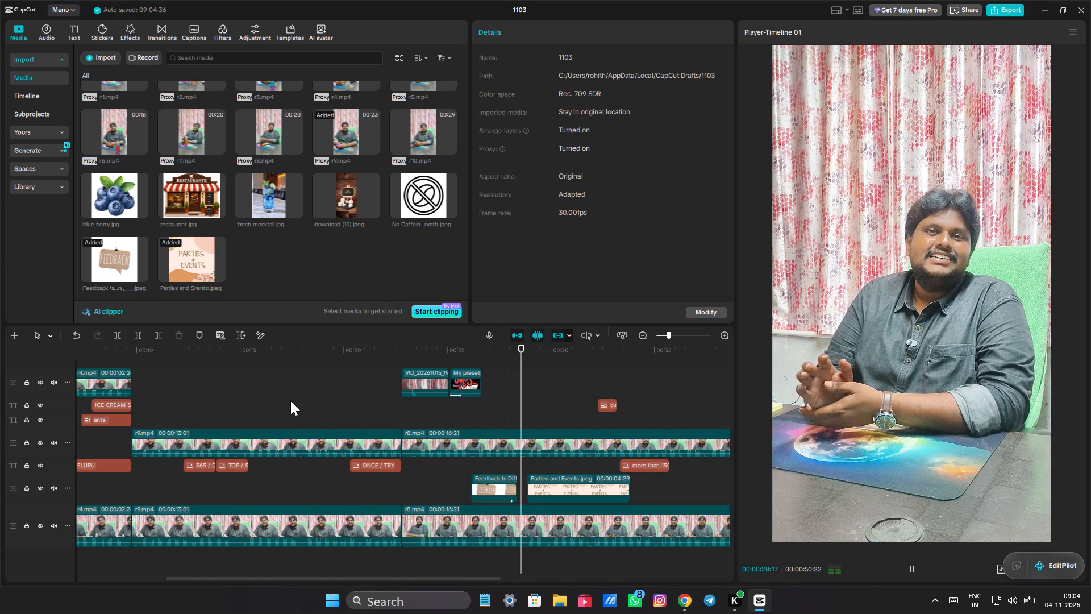
click(206, 400)
drag(206, 399, 178, 384)
key(space)
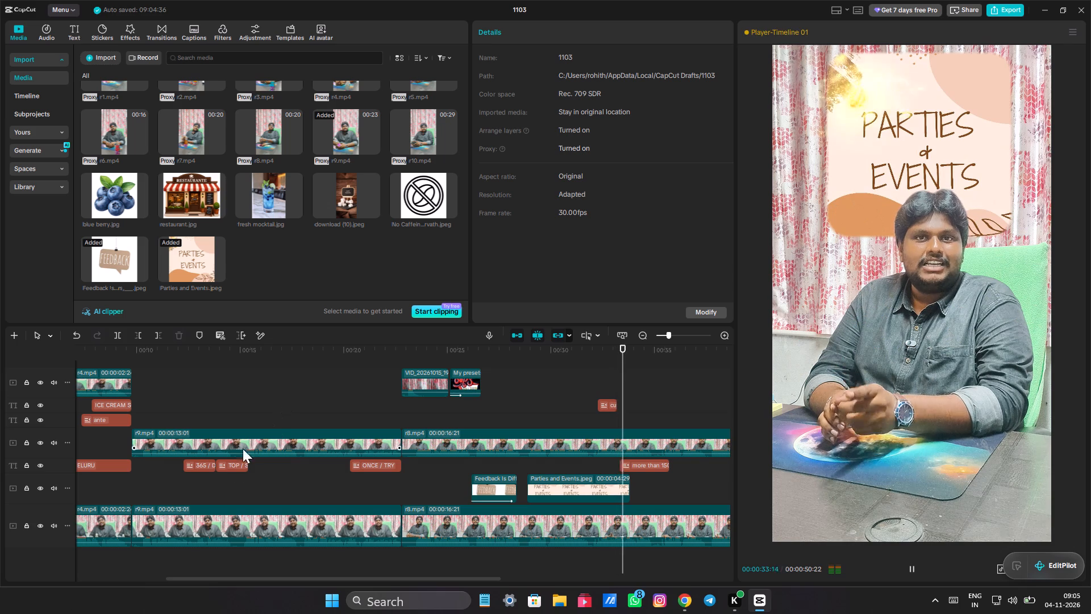
click(273, 408)
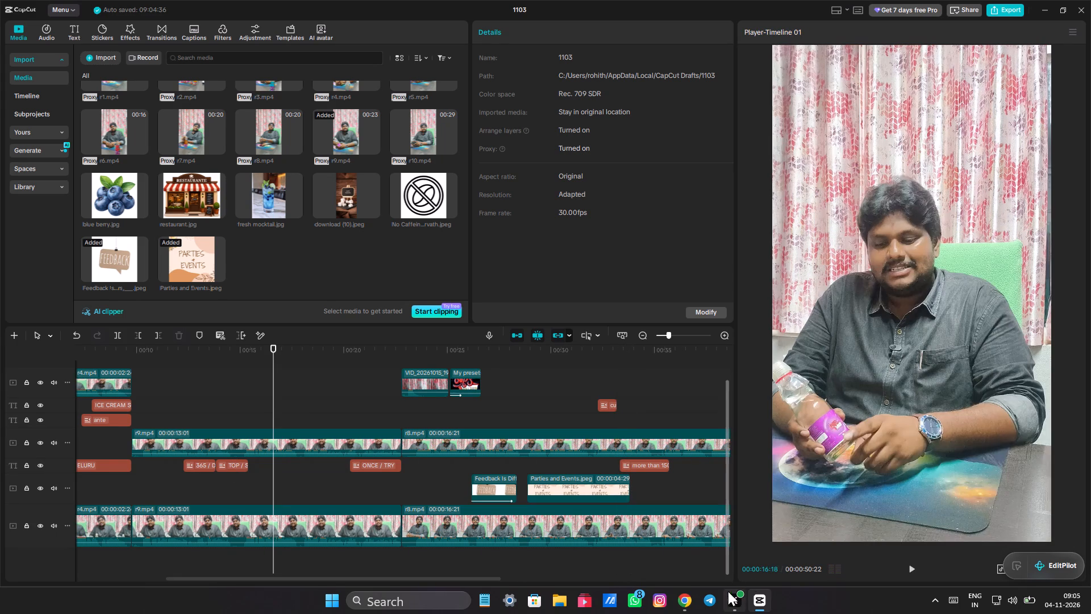
Switch to Pinterest in Chrome and replace the previous search with "kid icon".
click(684, 605)
click(114, 0)
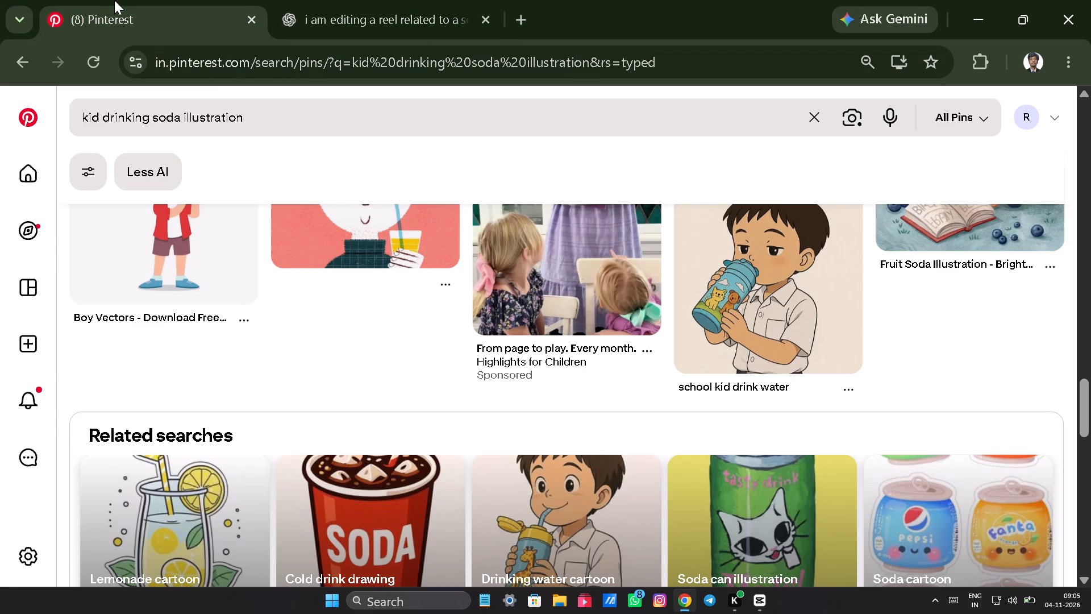
click(270, 122)
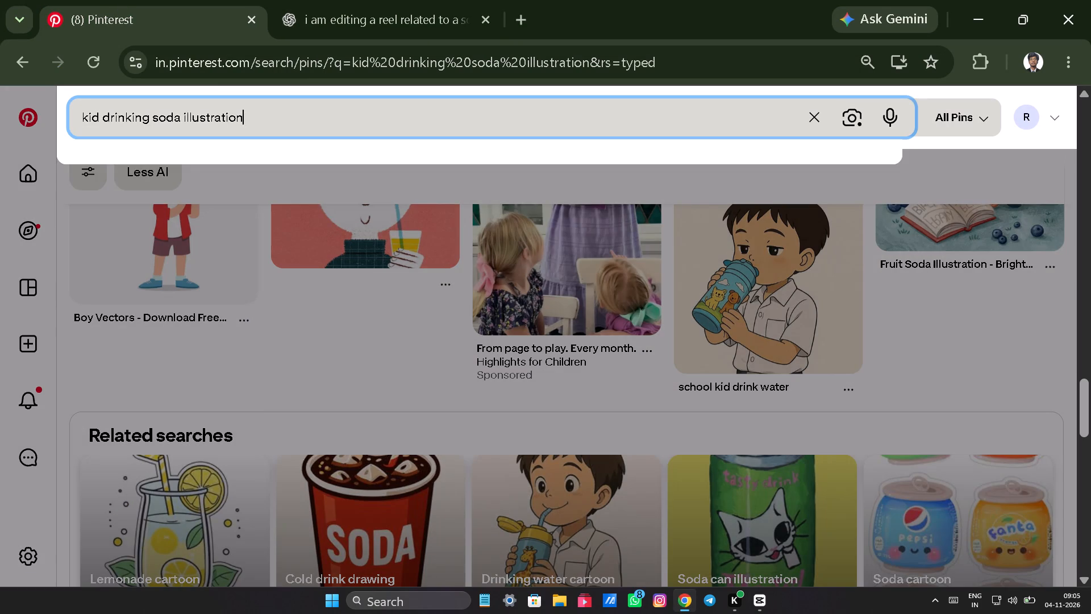
key(BackSpace)
key(BackSpace)
key(BackSpace)
key(BackSpace)
key(BackSpace)
key(BackSpace)
key(BackSpace)
key(BackSpace)
key(BackSpace)
key(BackSpace)
key(BackSpace)
key(BackSpace)
key(BackSpace)
key(BackSpace)
key(BackSpace)
key(BackSpace)
key(BackSpace)
key(BackSpace)
key(BackSpace)
key(BackSpace)
key(BackSpace)
key(BackSpace)
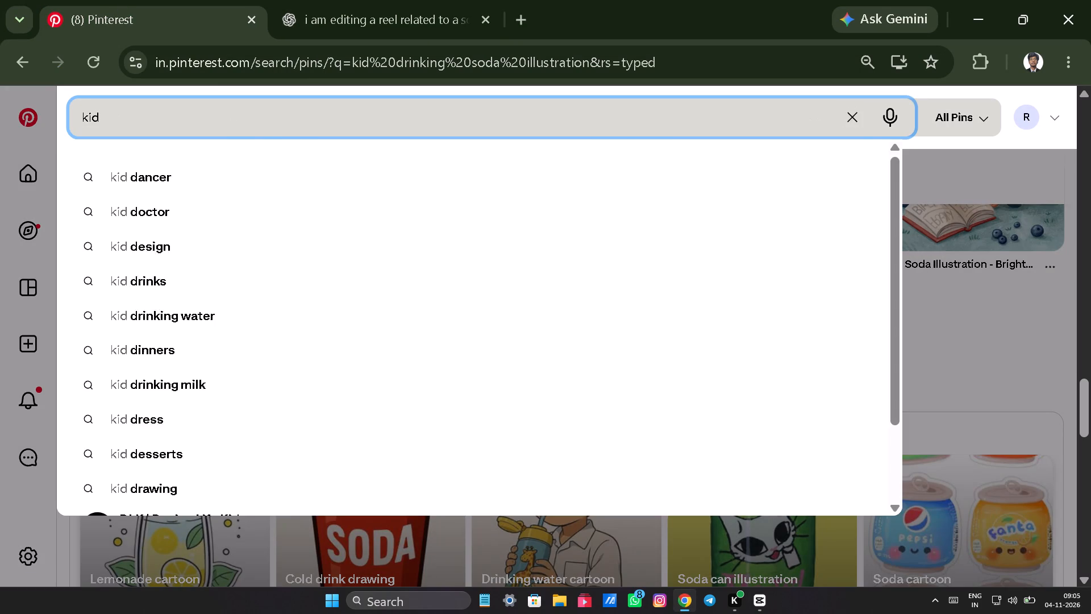
key(BackSpace)
key(BackSpace)
text(d)
key(space)
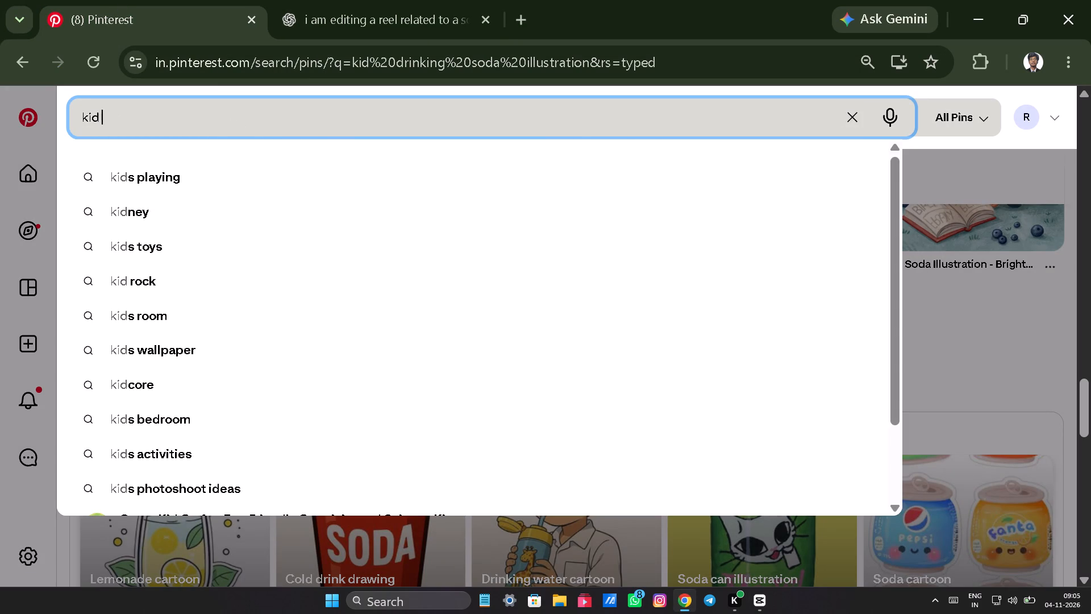
text(icon)
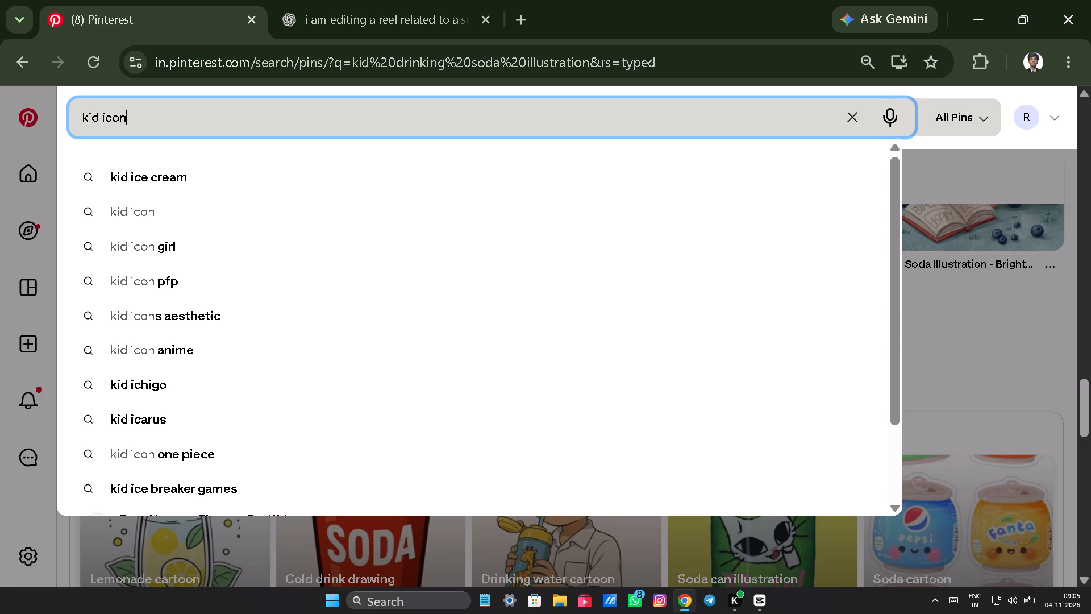
key(Return)
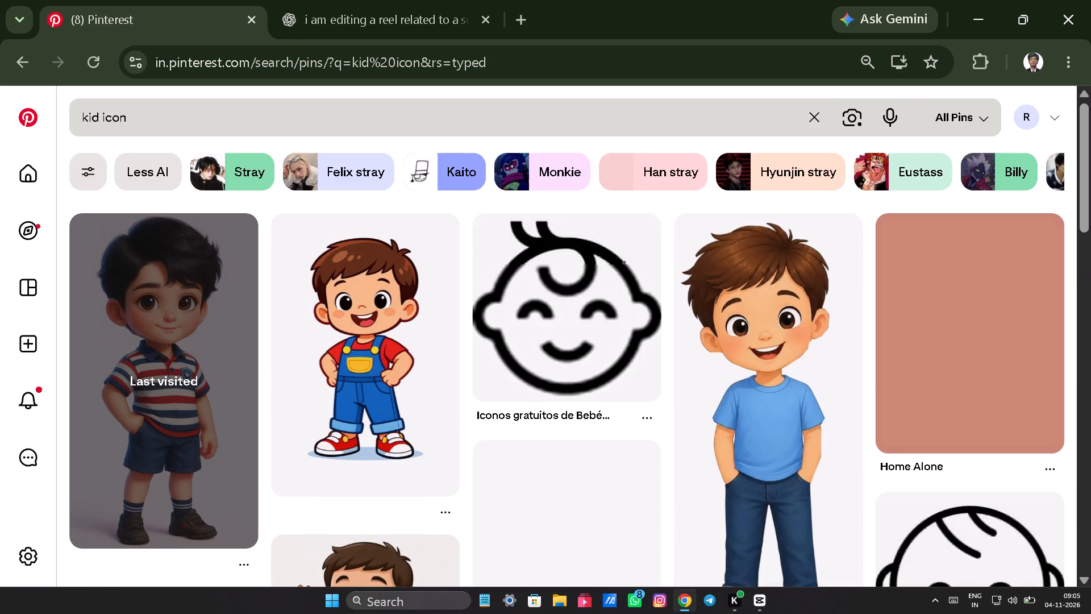
Browse the kid icon results and download the smiling baby-face outline image, "Iconos gratuitos de Bebé diseñados por Magnific".
scroll(684, 376, down, 1)
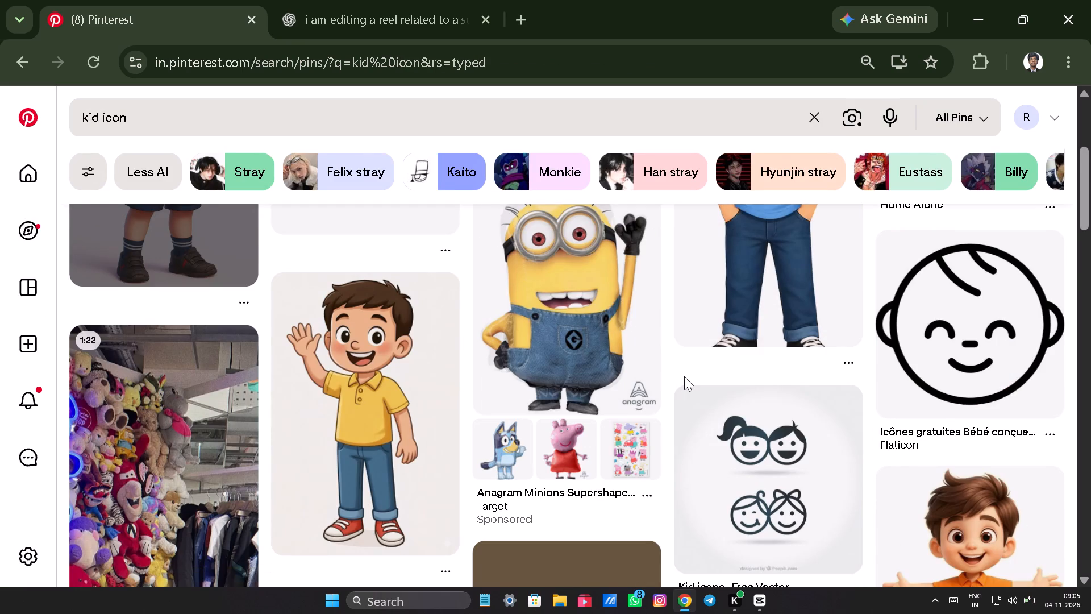
scroll(684, 376, down, 1)
scroll(684, 377, up, 1)
scroll(684, 377, down, 1)
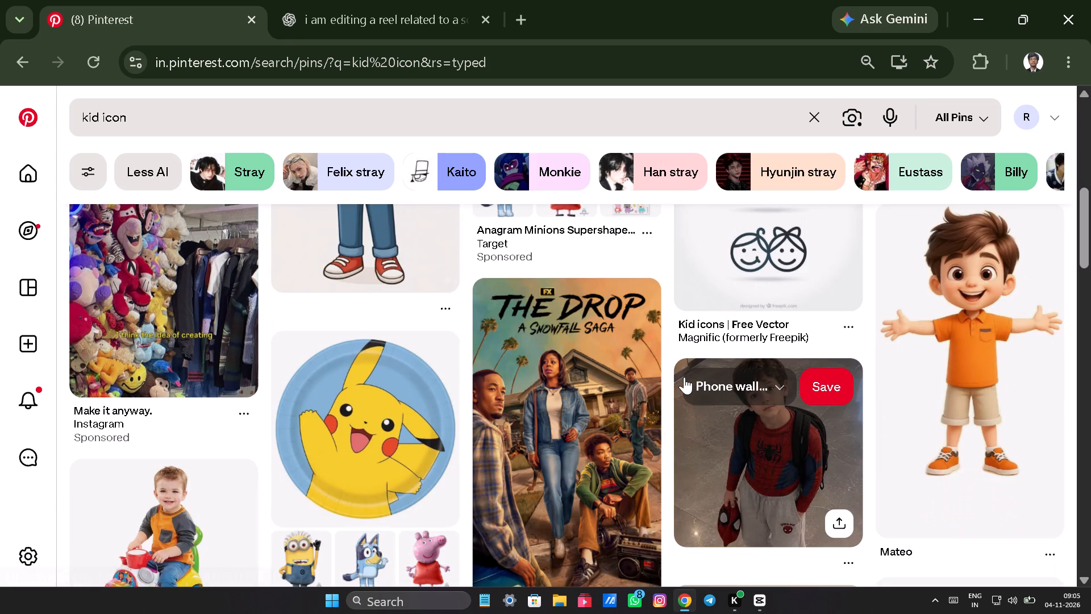
scroll(683, 375, down, 1)
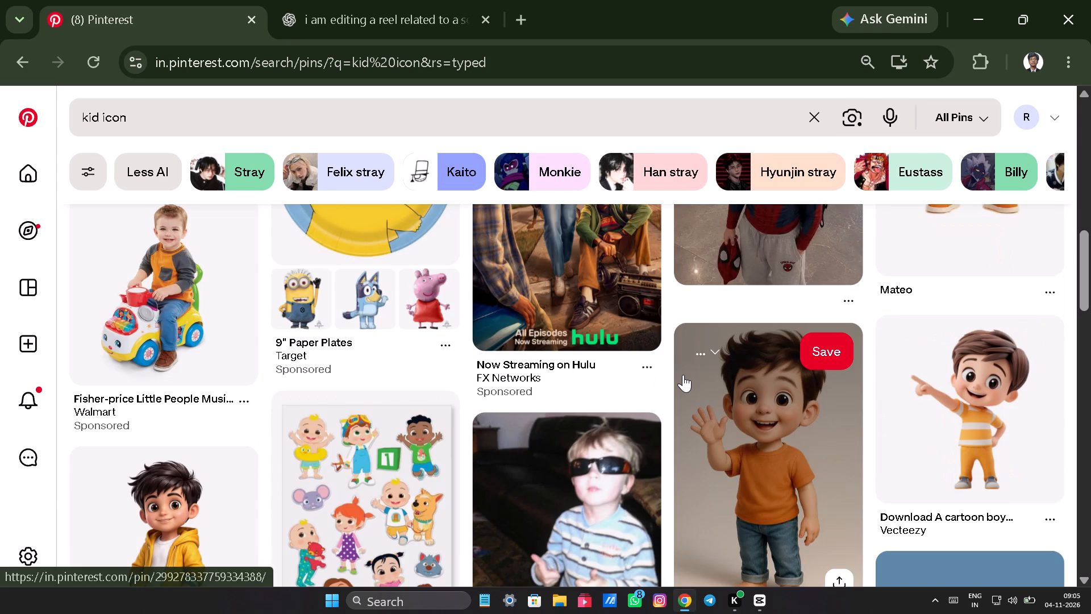
scroll(683, 375, down, 1)
scroll(683, 375, up, 3)
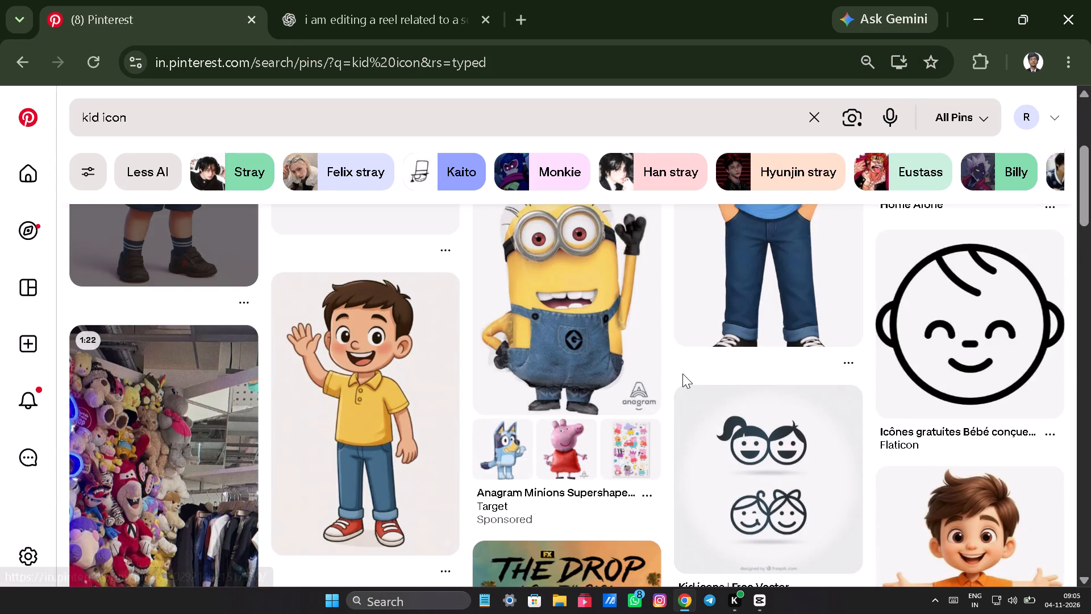
scroll(682, 372, up, 1)
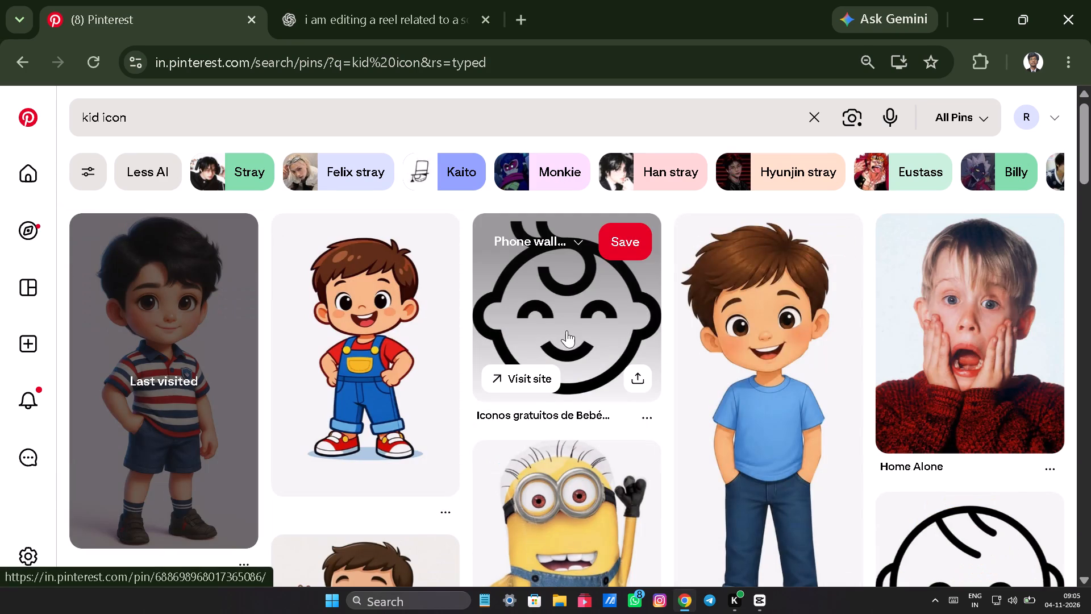
click(576, 315)
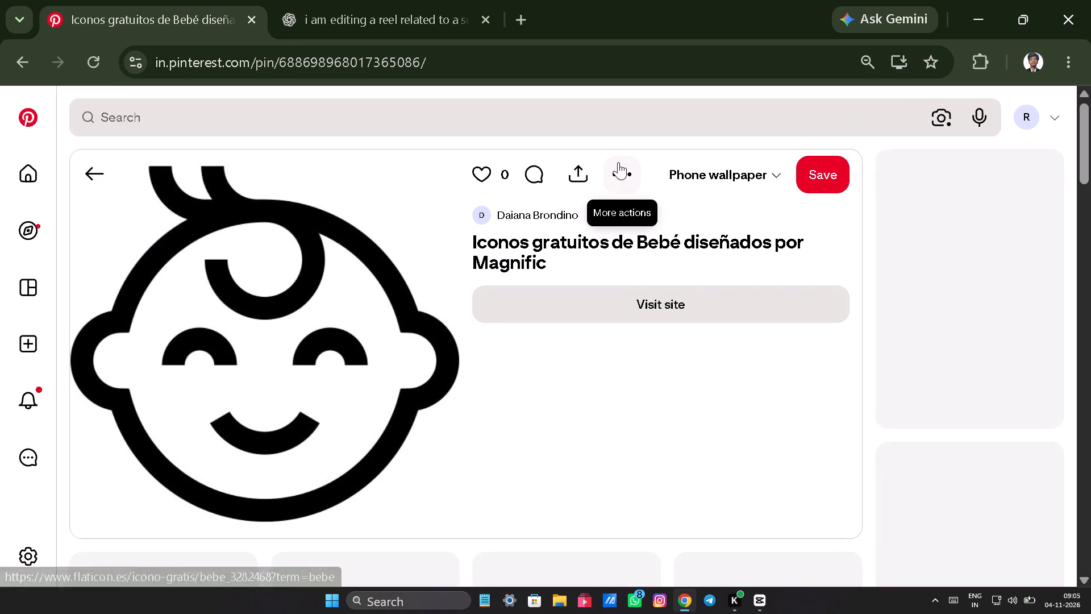
click(618, 162)
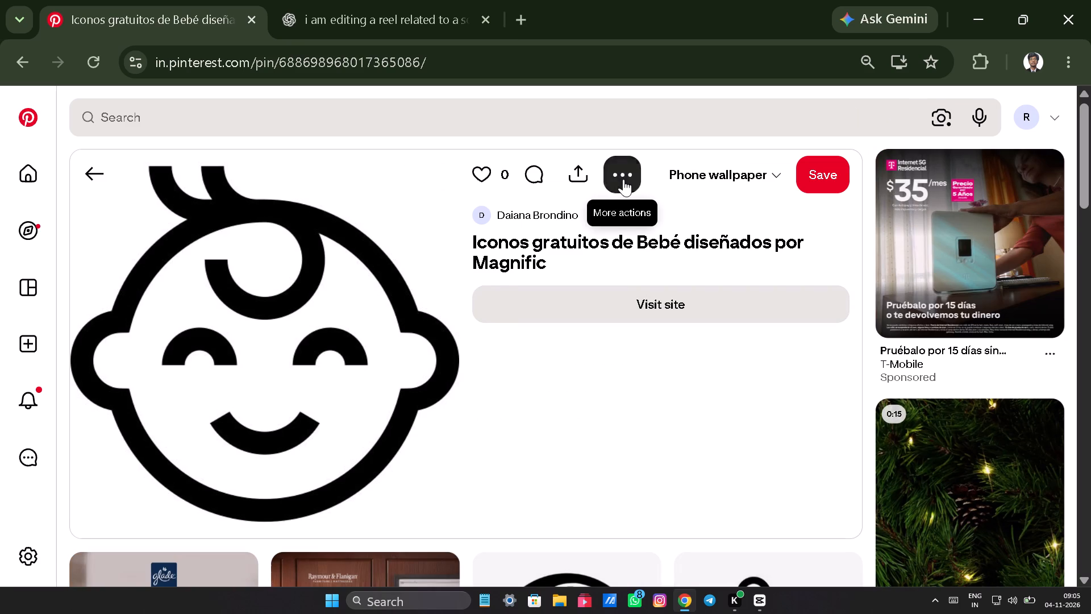
click(623, 179)
click(623, 179)
click(635, 219)
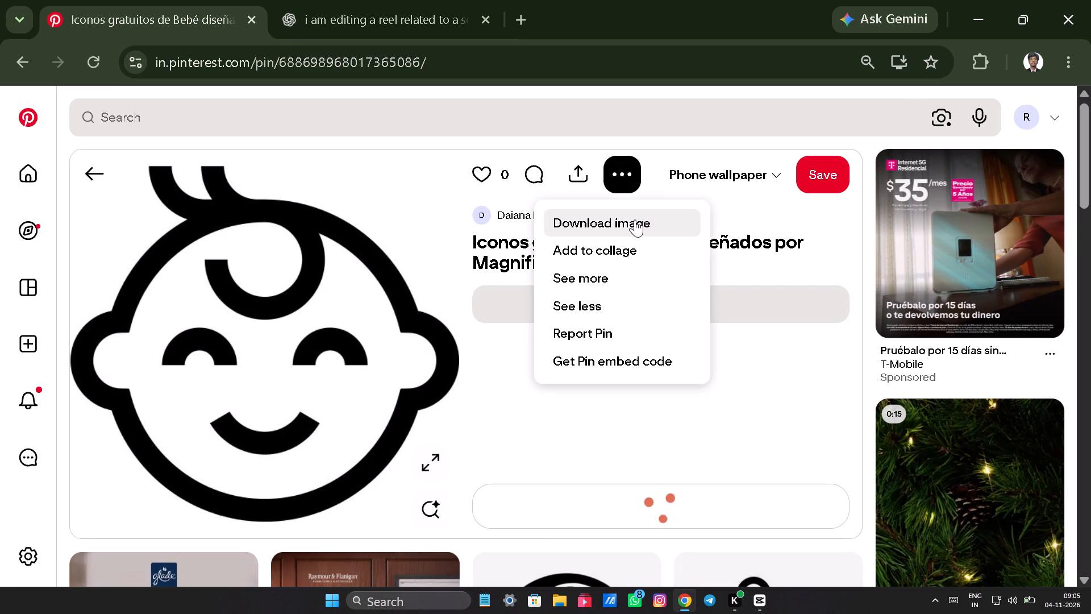
scroll(710, 371, down, 2)
scroll(710, 371, up, 1)
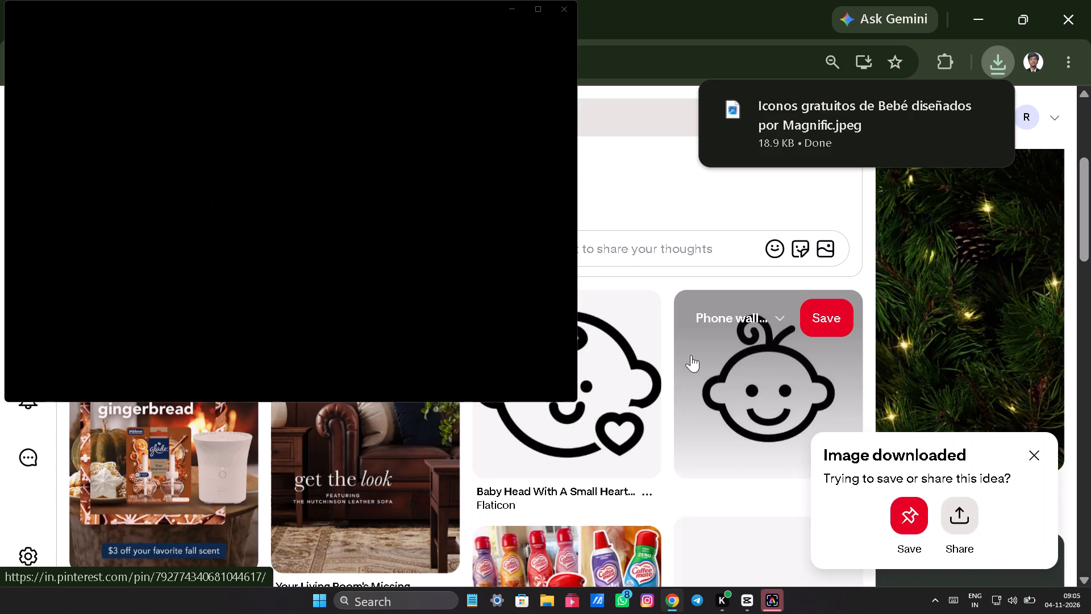
click(557, 11)
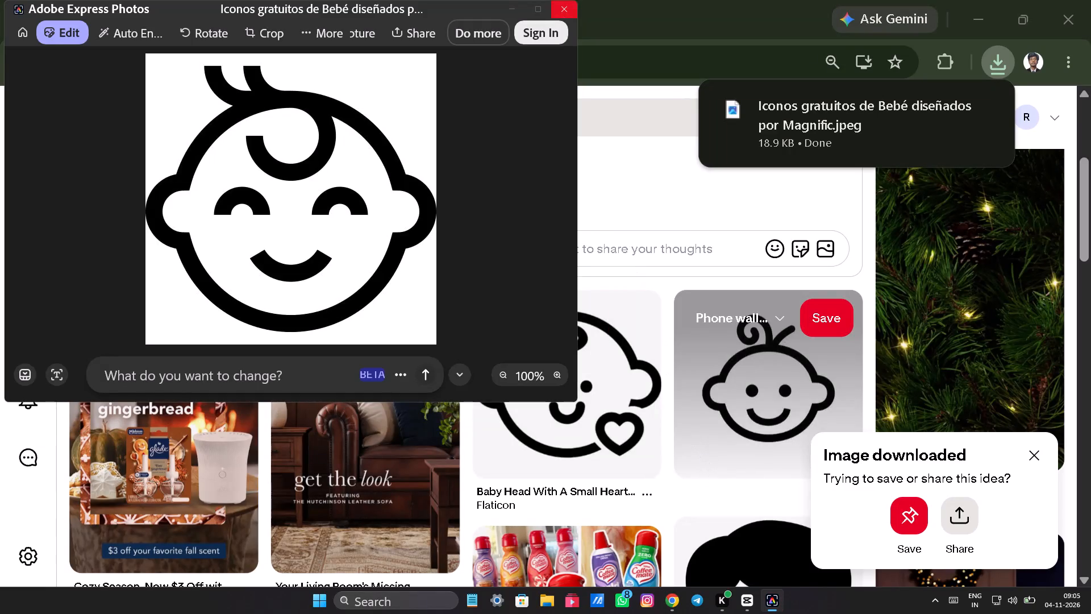
Find the "Little Kid free icons designed by Pixel perfect" pin among the related baby-face icons and download its image.
click(1028, 458)
scroll(527, 417, down, 1)
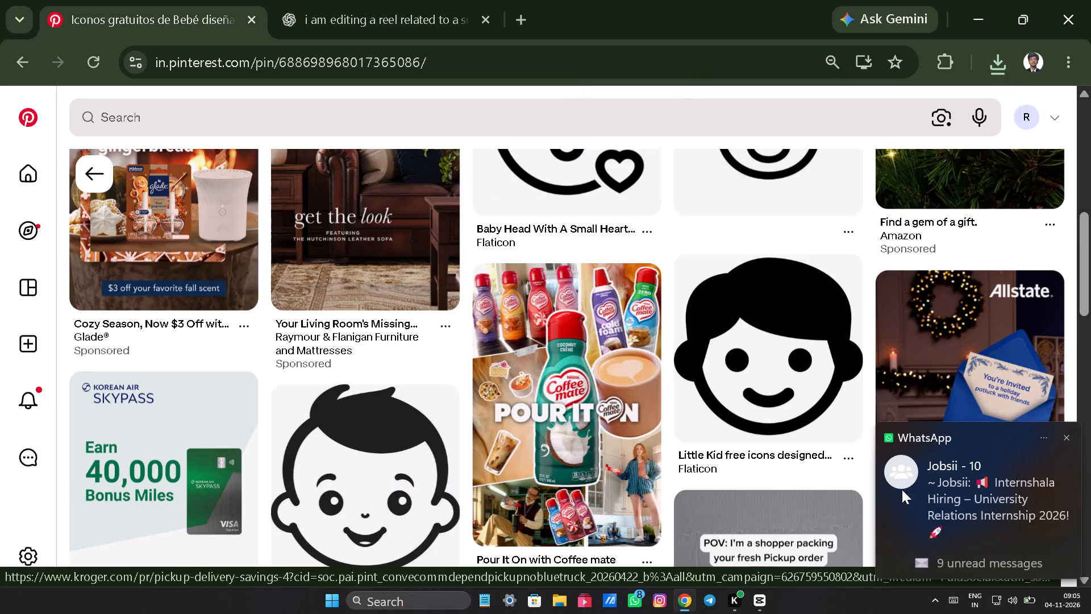
click(1067, 439)
click(801, 363)
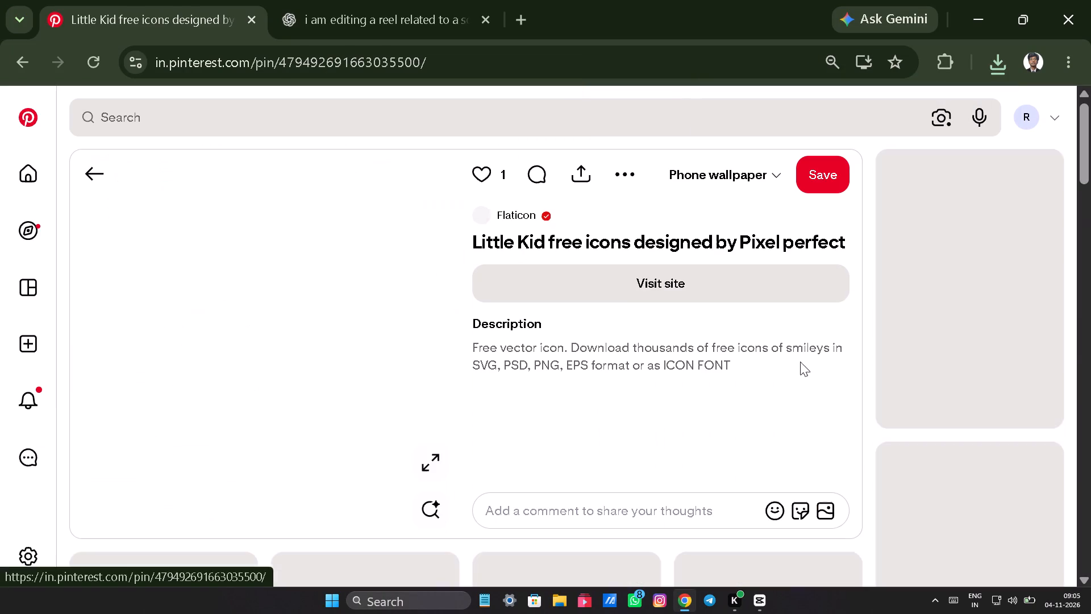
click(605, 161)
click(622, 170)
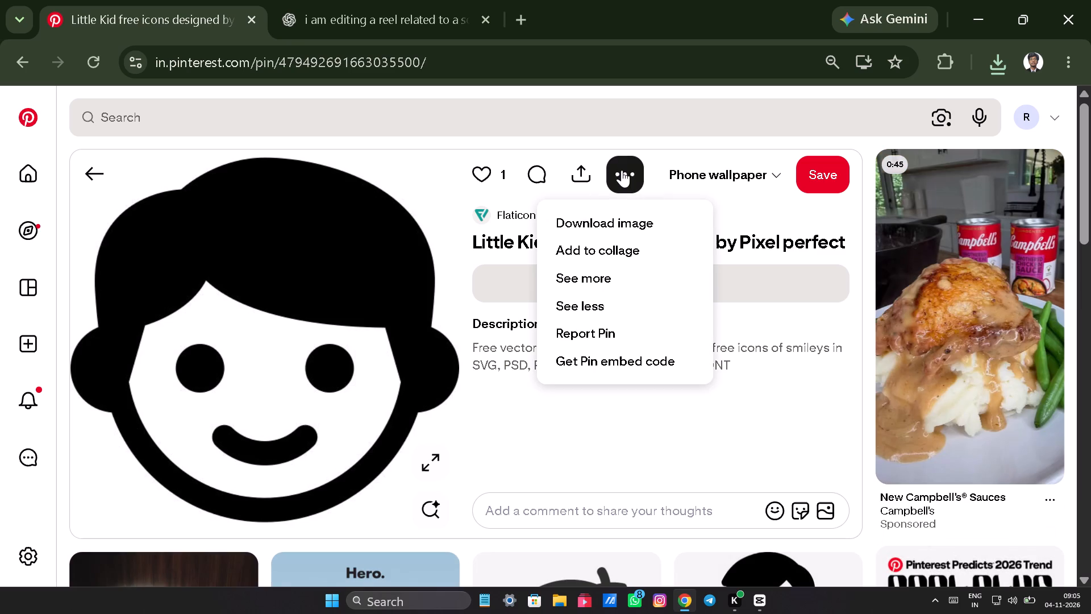
click(621, 225)
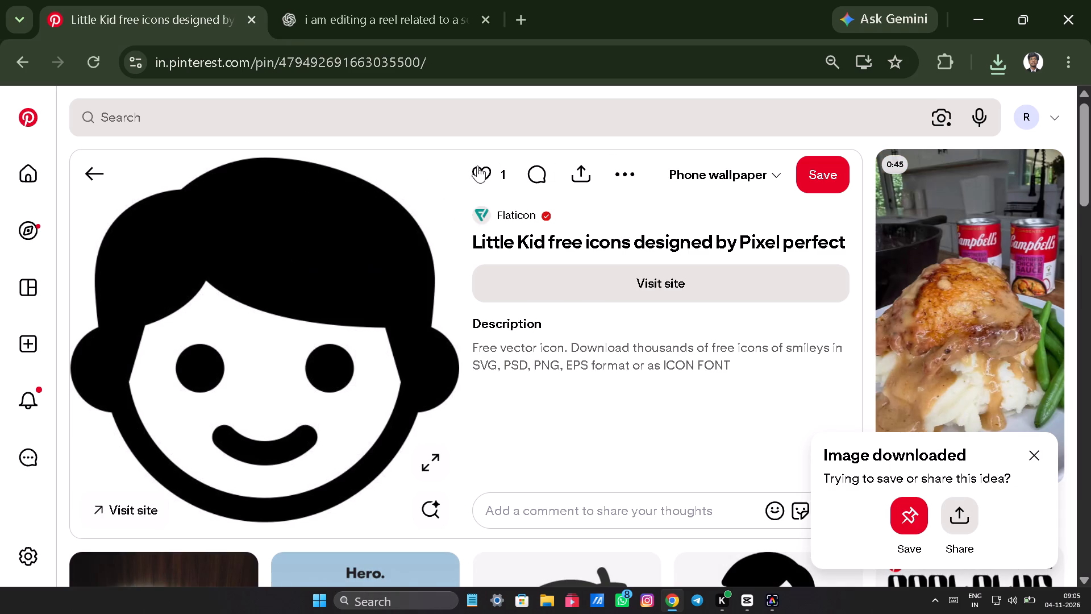
Open the browser's recent downloads to access the downloaded Little Kid image.
click(1005, 54)
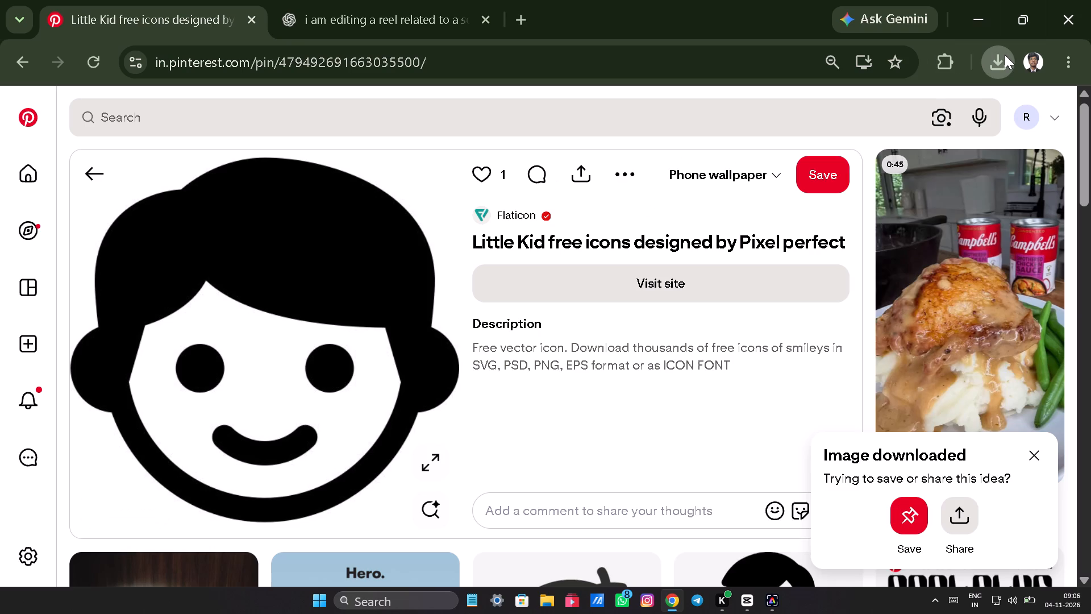
Search Pinterest for "elder icon".
click(979, 102)
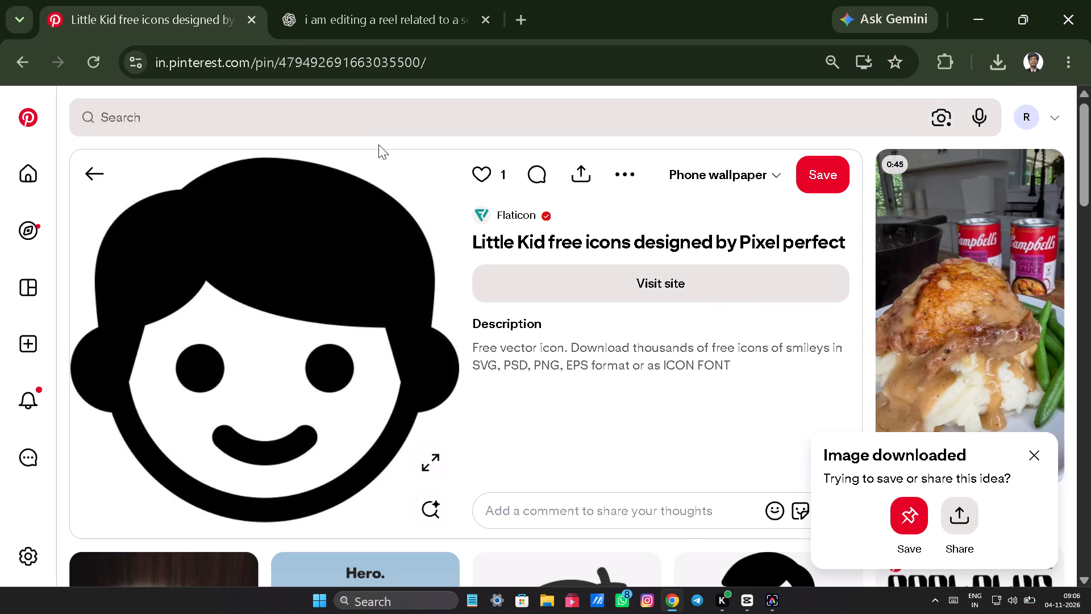
click(365, 121)
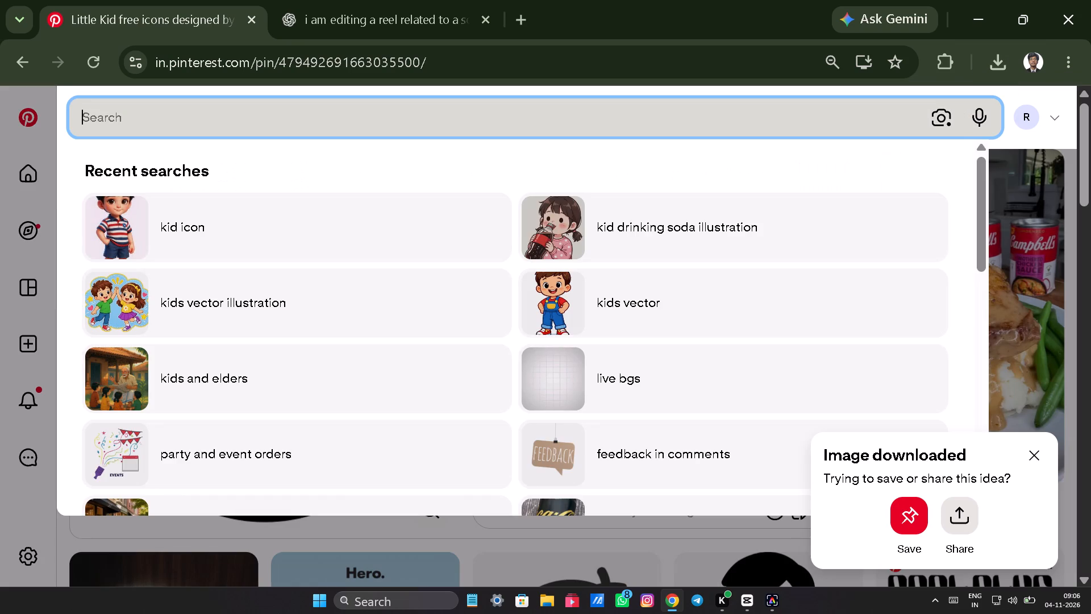
text(elder)
key(space)
text(icon)
key(Return)
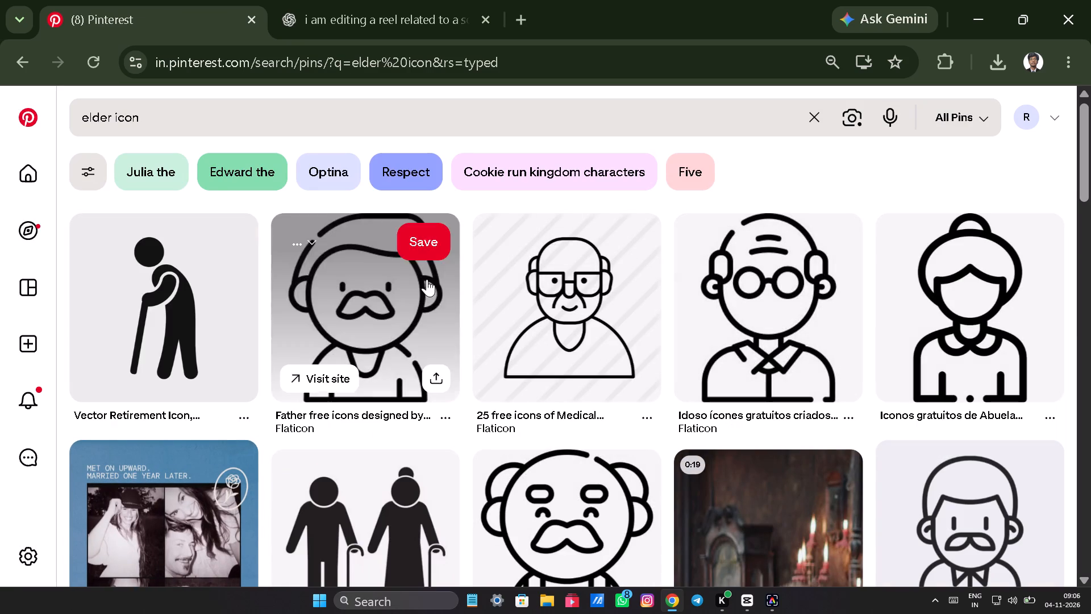
Examine the elder icon results for a simple icon that matches the kid face.
scroll(559, 341, down, 1)
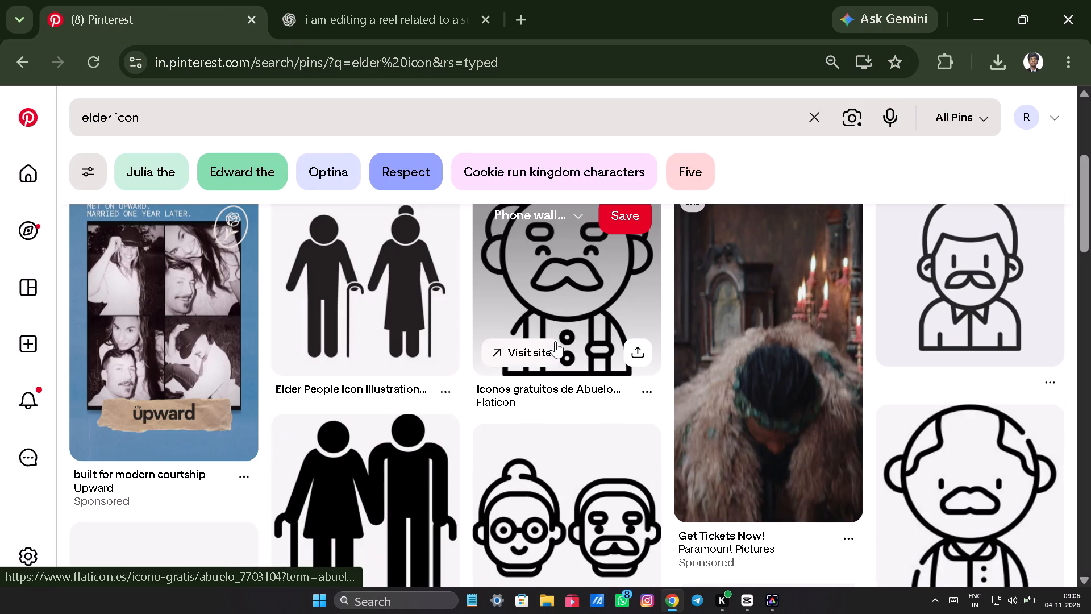
scroll(554, 339, down, 1)
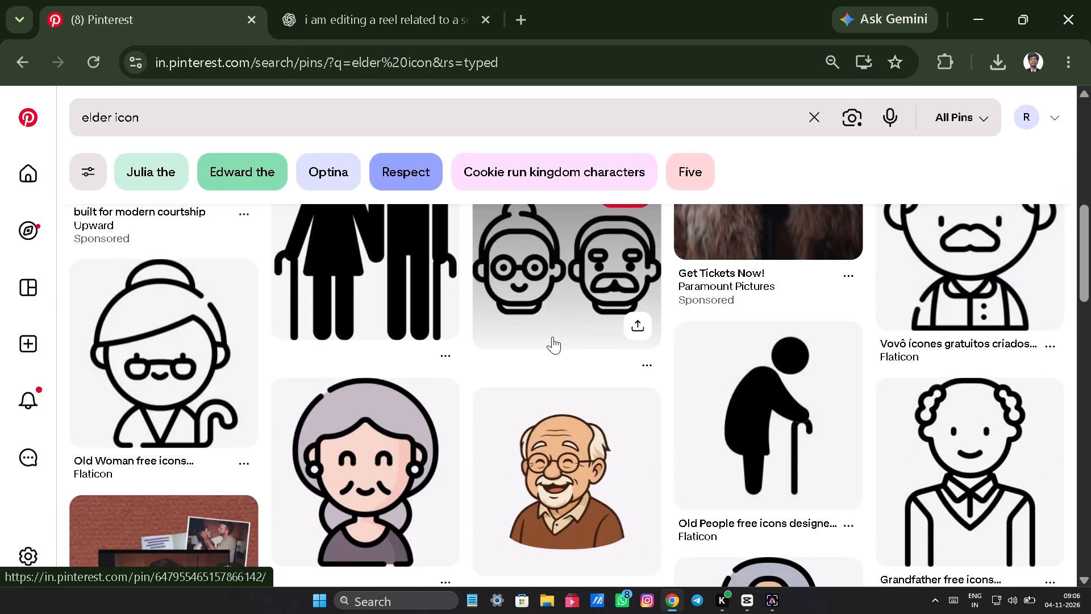
scroll(552, 334, down, 1)
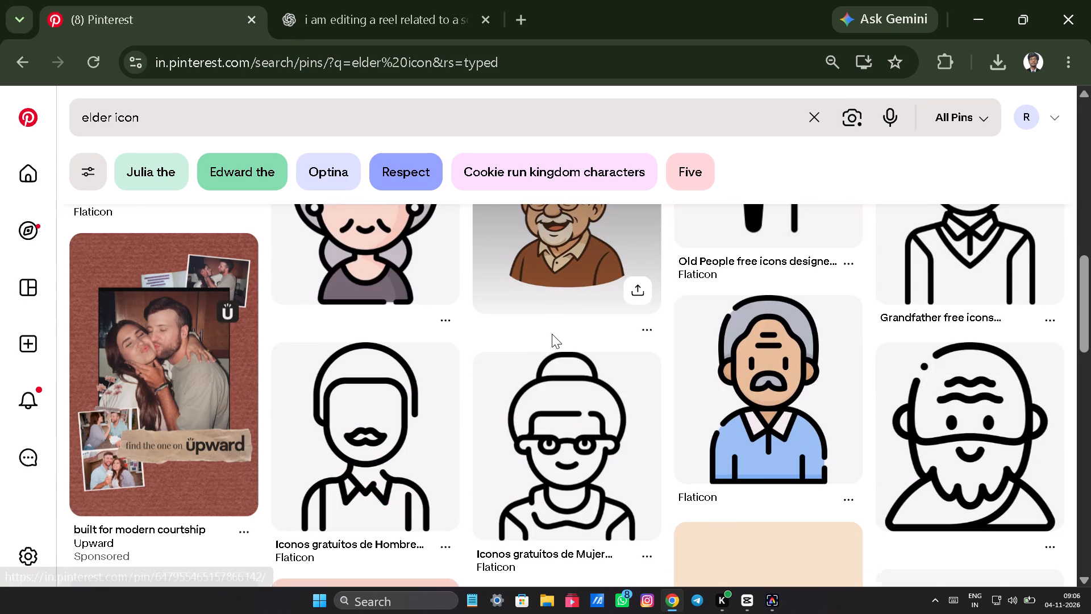
scroll(552, 334, up, 2)
scroll(552, 333, down, 3)
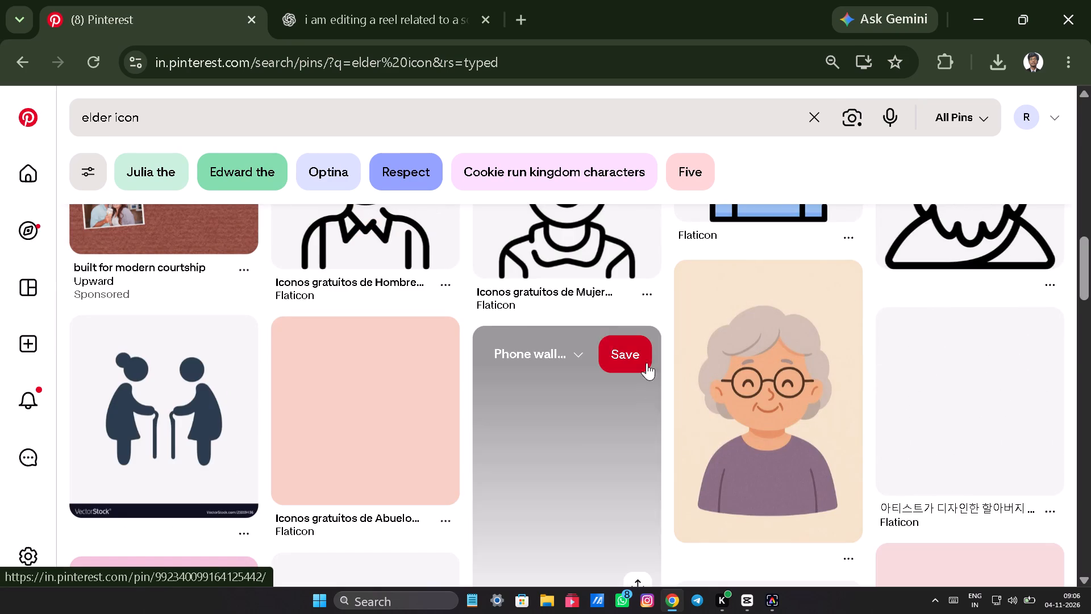
scroll(731, 367, up, 4)
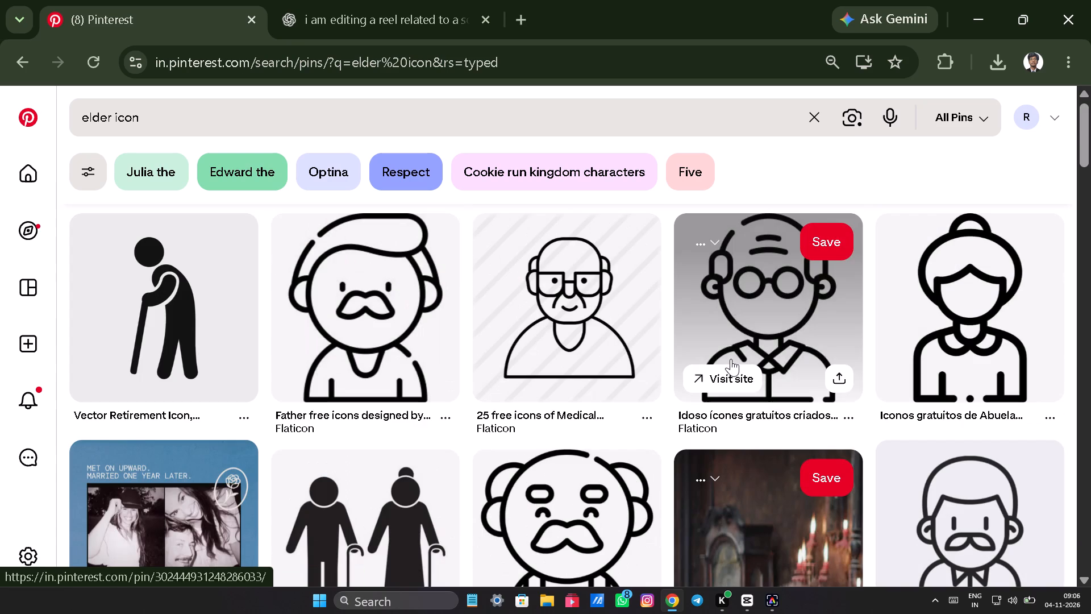
scroll(731, 358, down, 1)
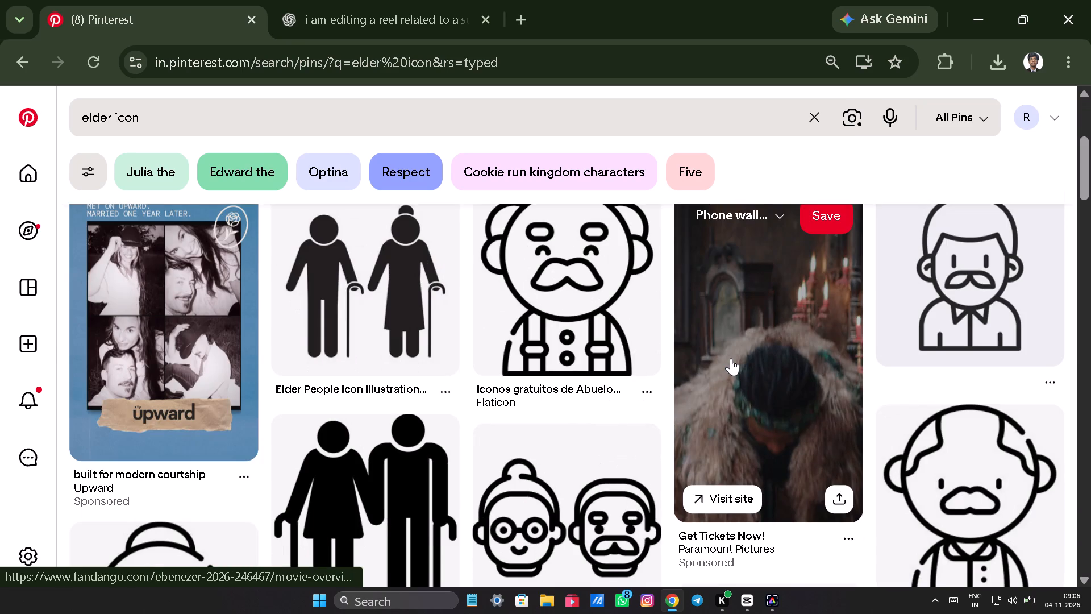
scroll(730, 358, up, 1)
scroll(730, 356, down, 3)
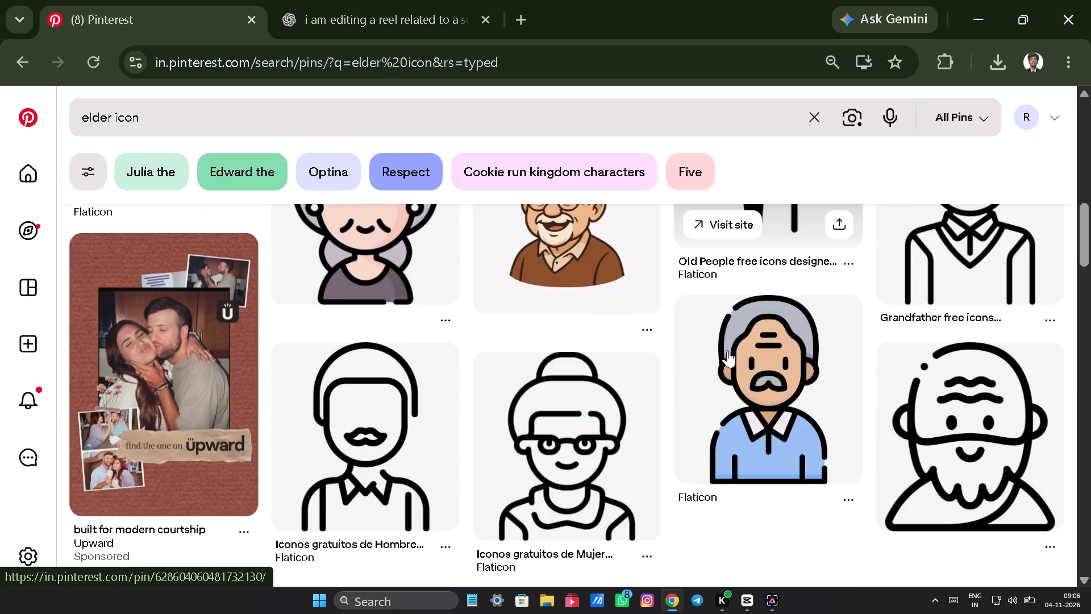
Examine the elder icon results for a simple black-and-white man icon that suits the kid face.
scroll(727, 348, down, 3)
scroll(727, 348, up, 2)
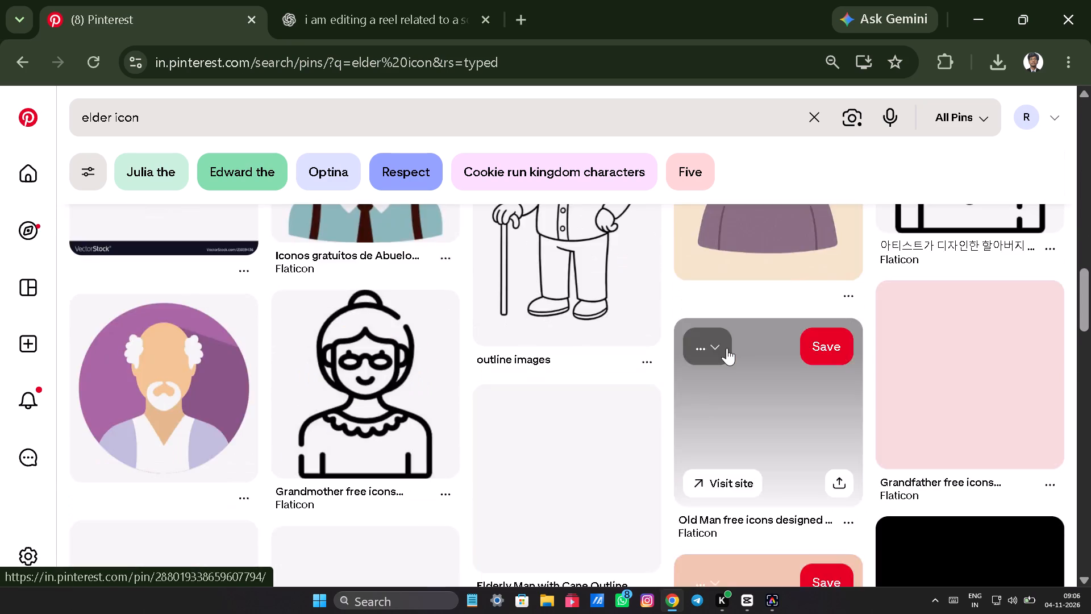
scroll(727, 348, up, 1)
scroll(727, 348, down, 4)
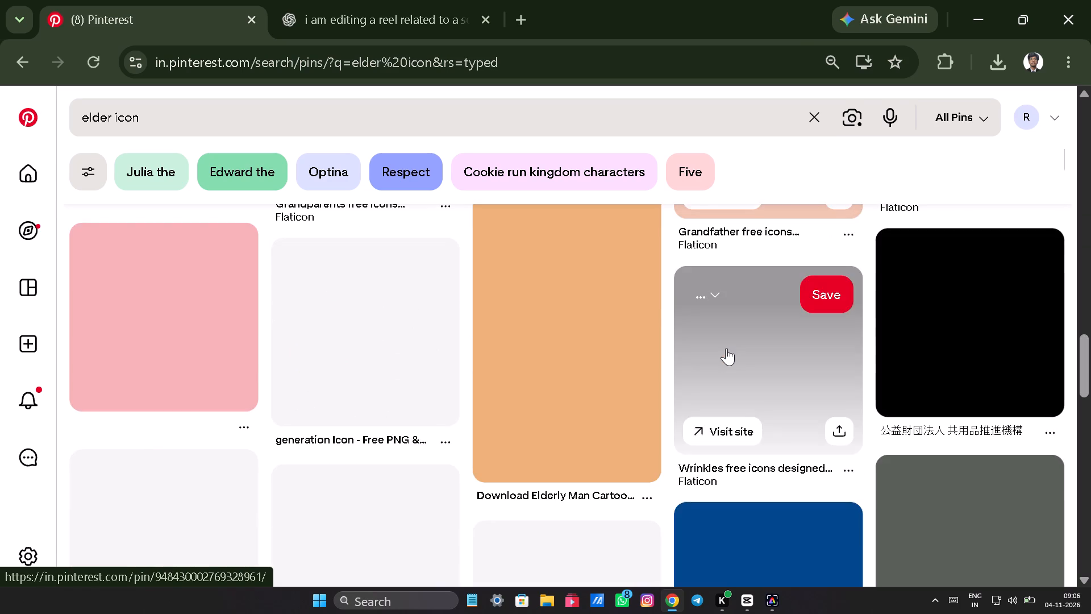
scroll(726, 348, up, 7)
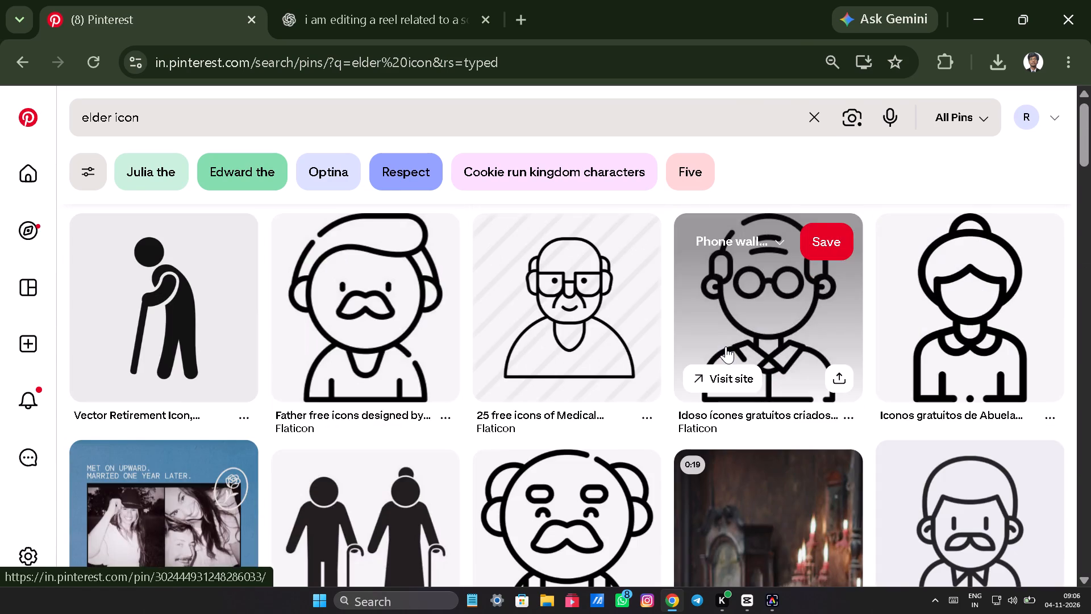
scroll(726, 346, down, 1)
Open the outlined moustached man pin and, from its related pins, download the "Dad free icons designed by Mehwish" image.
click(956, 284)
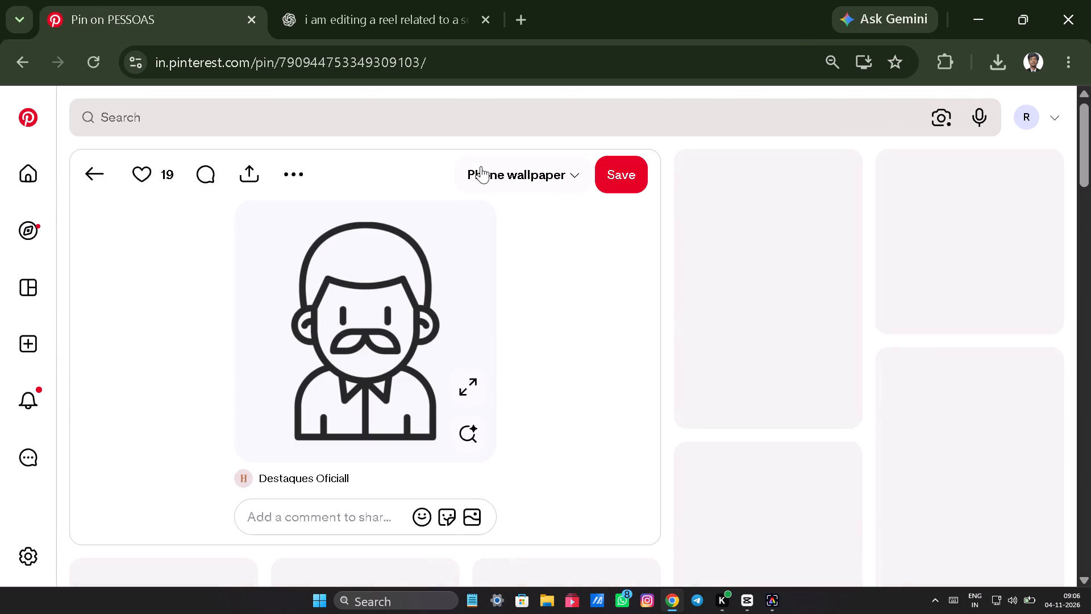
click(295, 168)
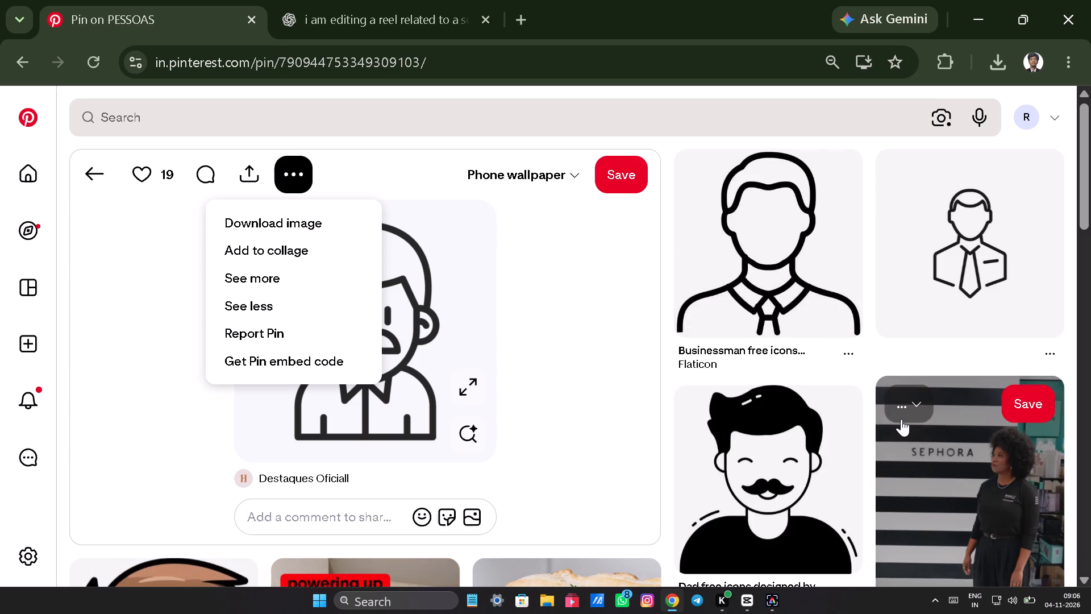
click(865, 464)
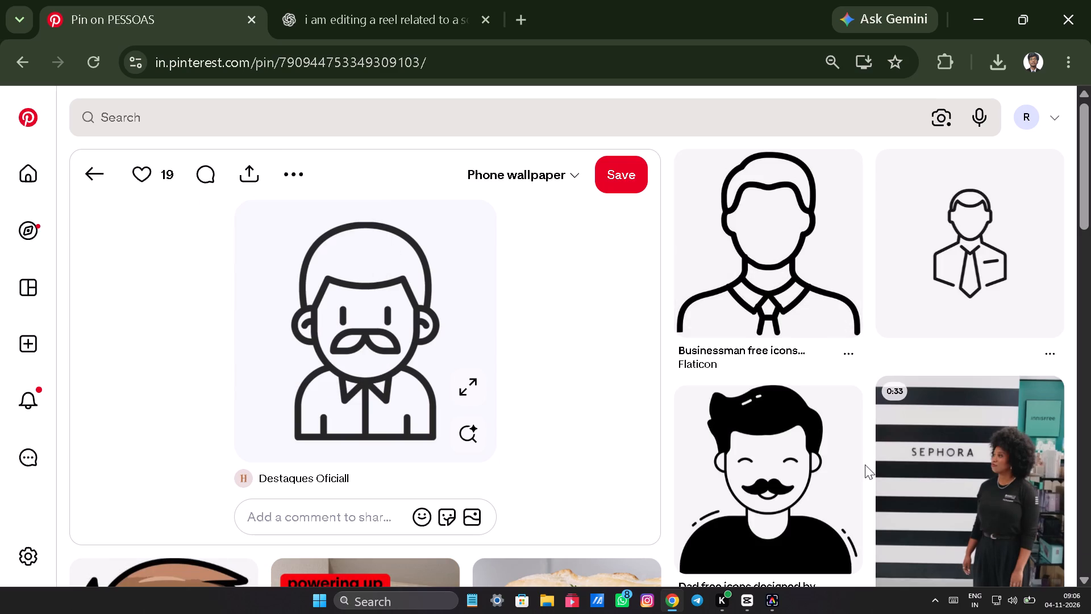
click(787, 477)
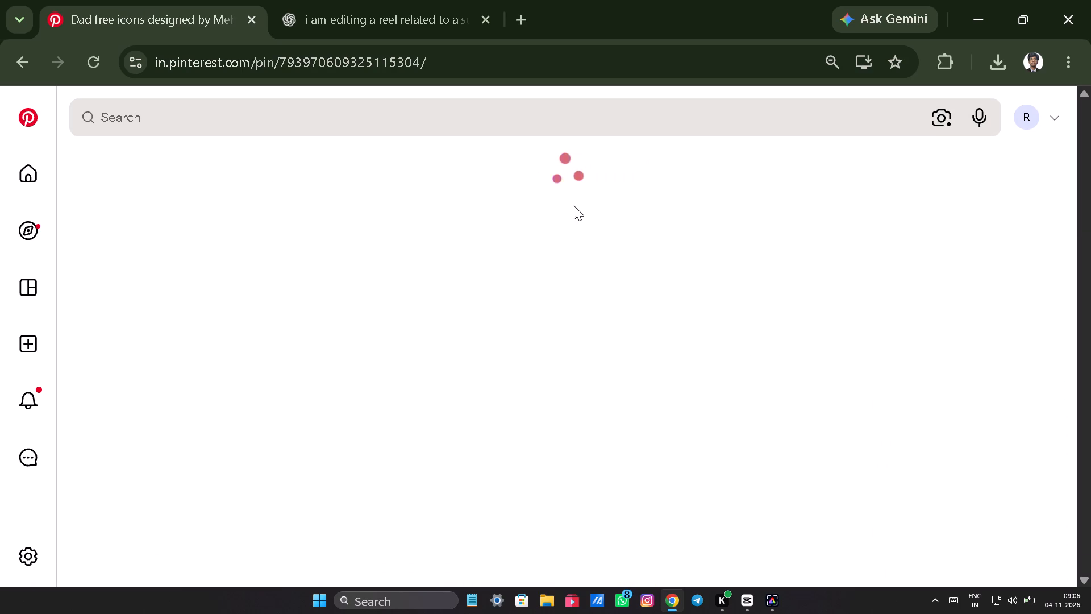
click(624, 168)
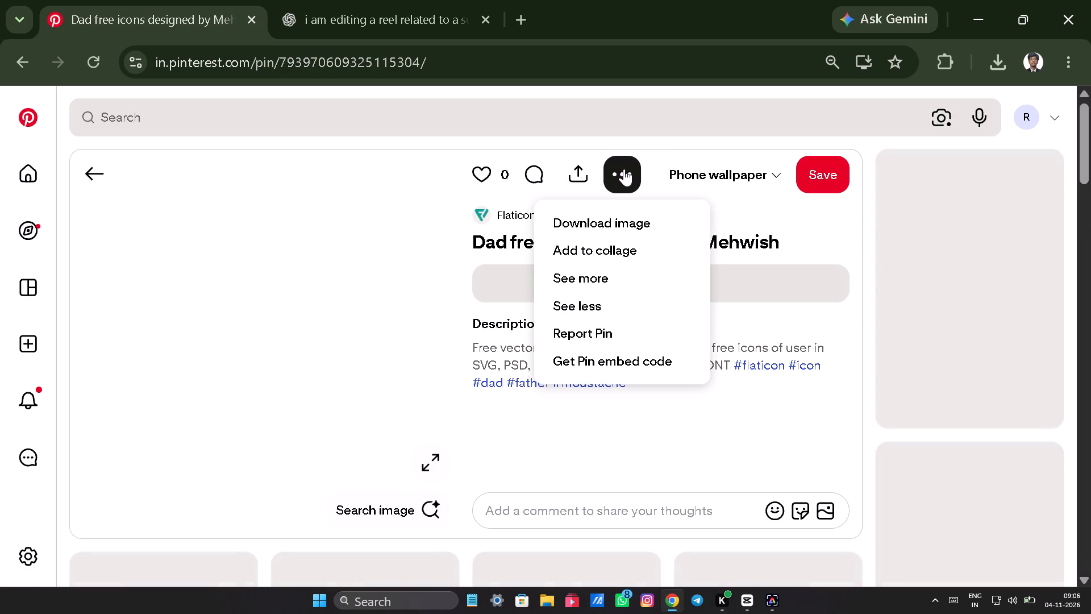
click(648, 221)
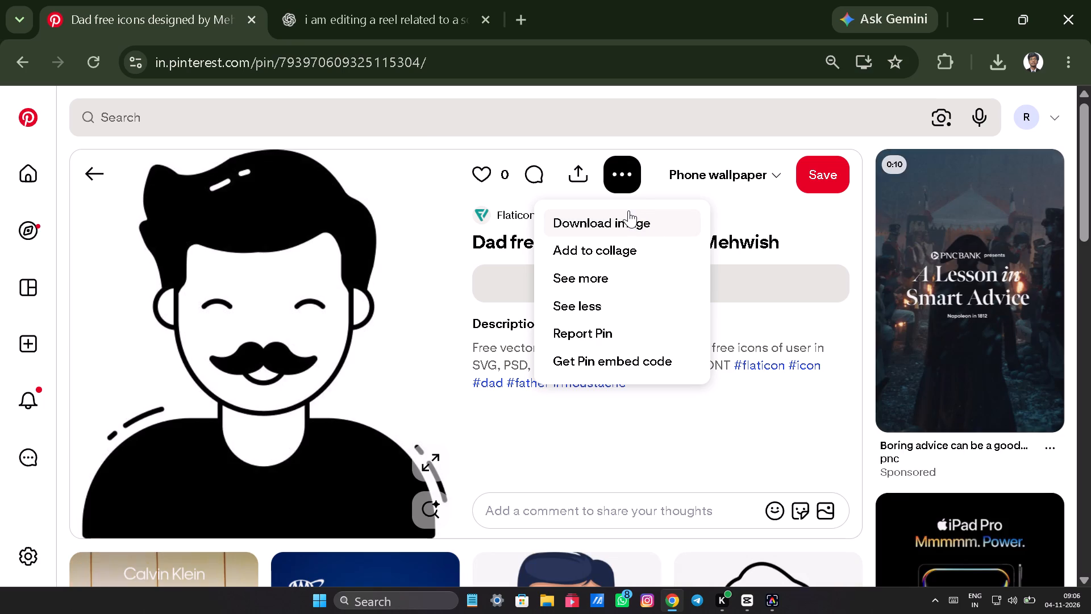
Switch to CapCut, adding the downloaded dad icon to the timeline at the playhead on its own track above the r9.mp4 overlay clip.
drag(790, 124, 844, 451)
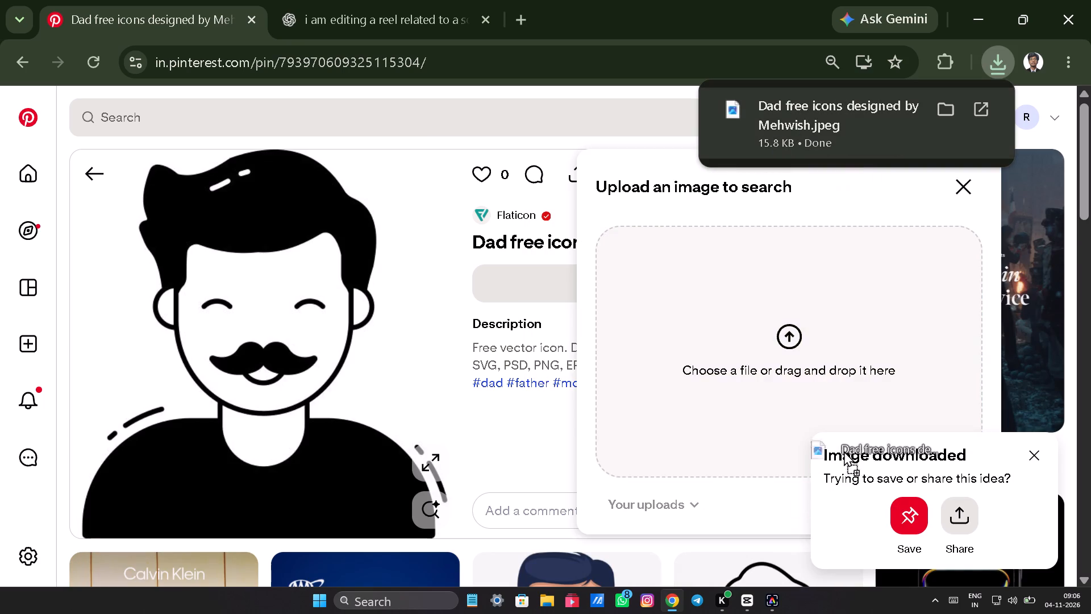
drag(844, 451, 311, 390)
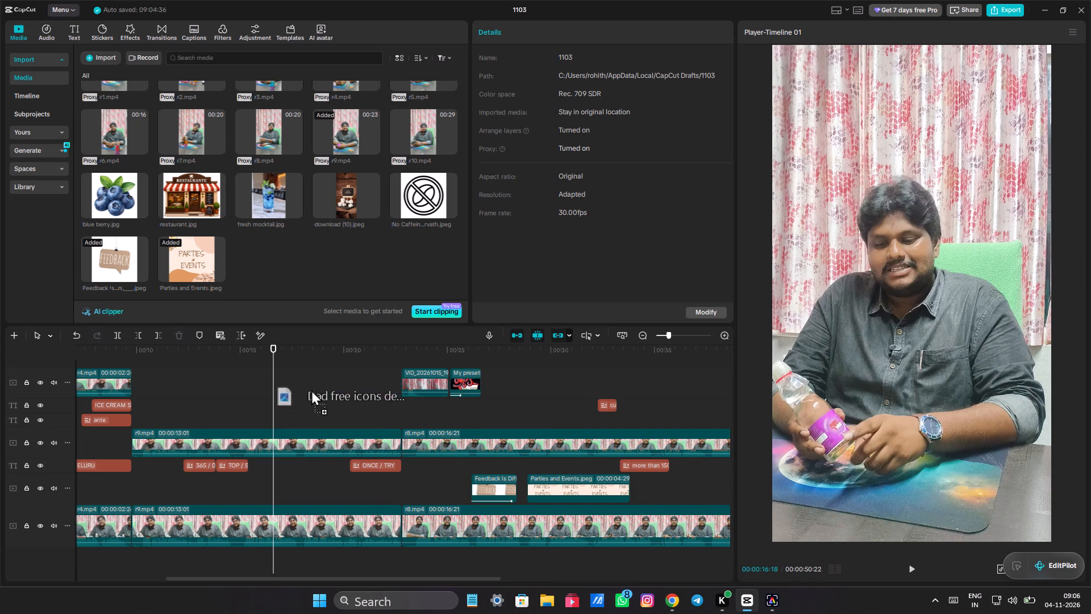
drag(311, 390, 295, 392)
drag(325, 496, 323, 448)
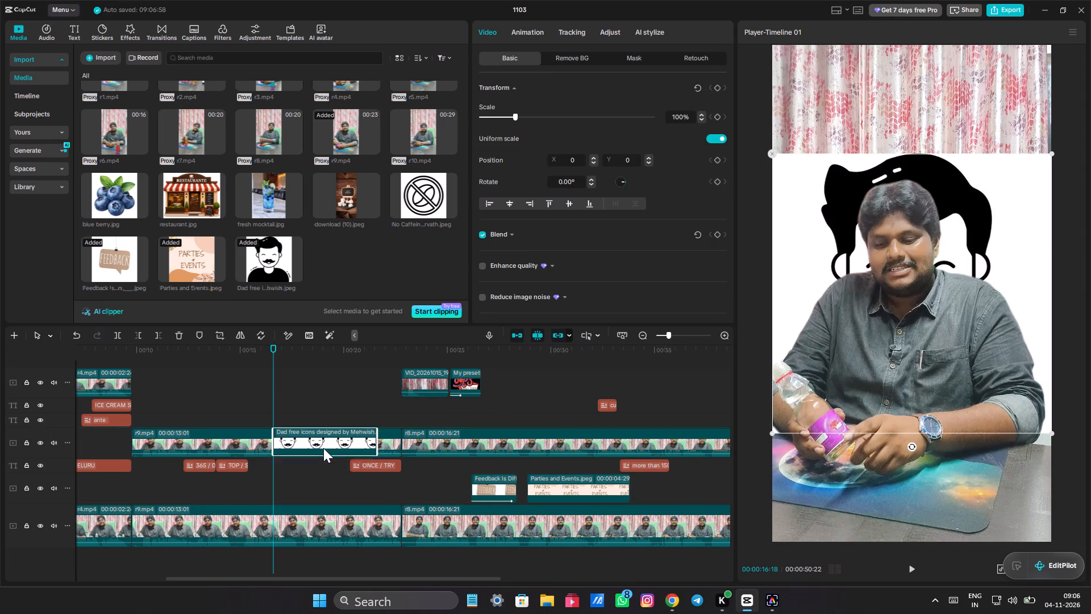
drag(323, 448, 325, 420)
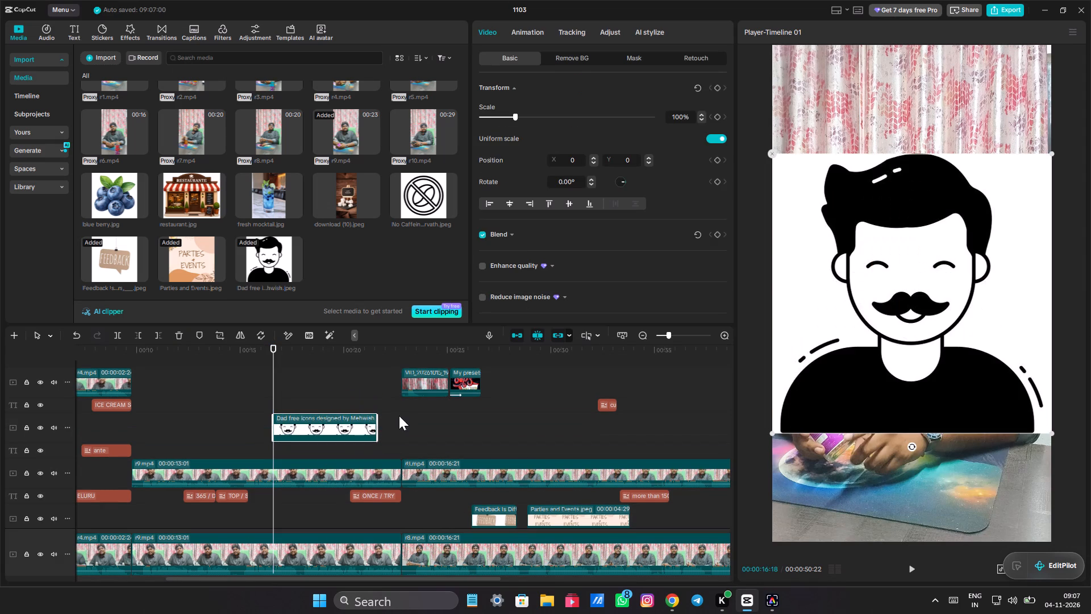
Remove the dad icon's background with Auto removal.
click(569, 51)
click(569, 59)
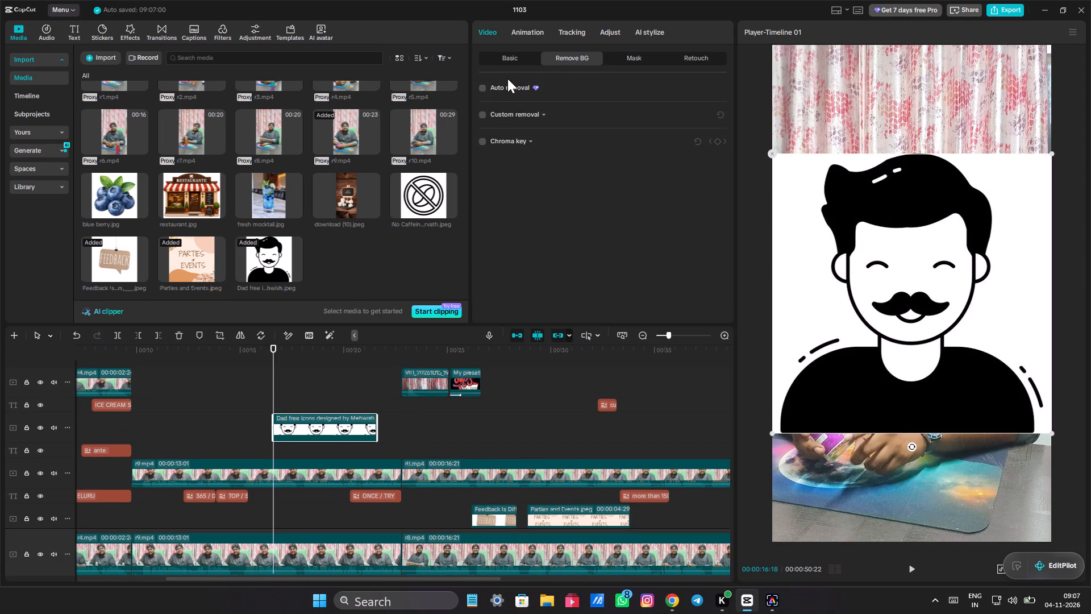
click(484, 93)
click(481, 89)
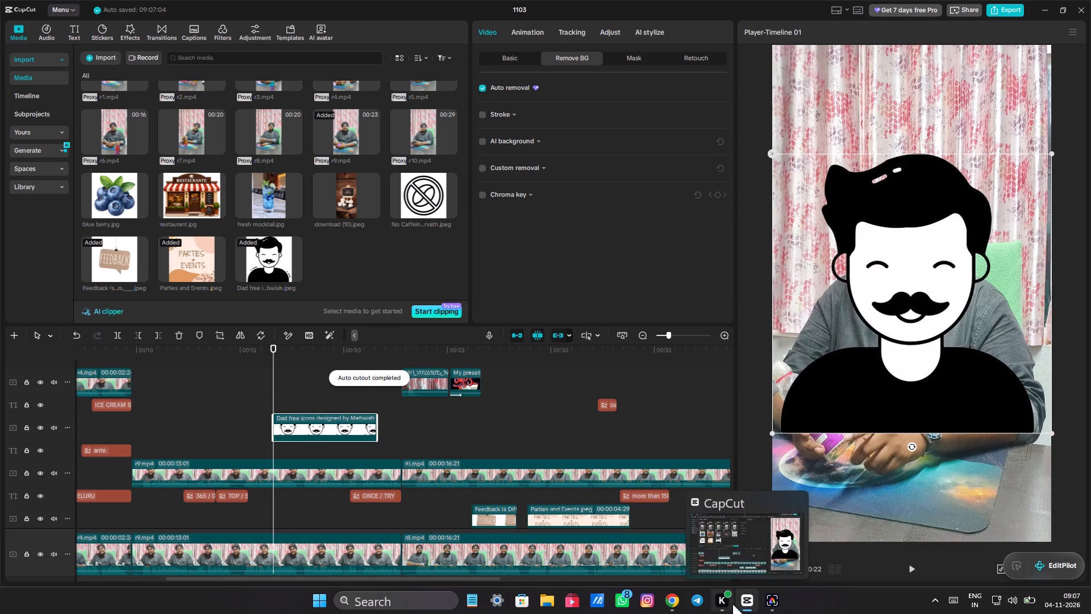
Bring the downloaded "Little Kid free icons" image from Chrome into the CapCut timeline at the playhead and apply Auto removal to its background.
click(672, 599)
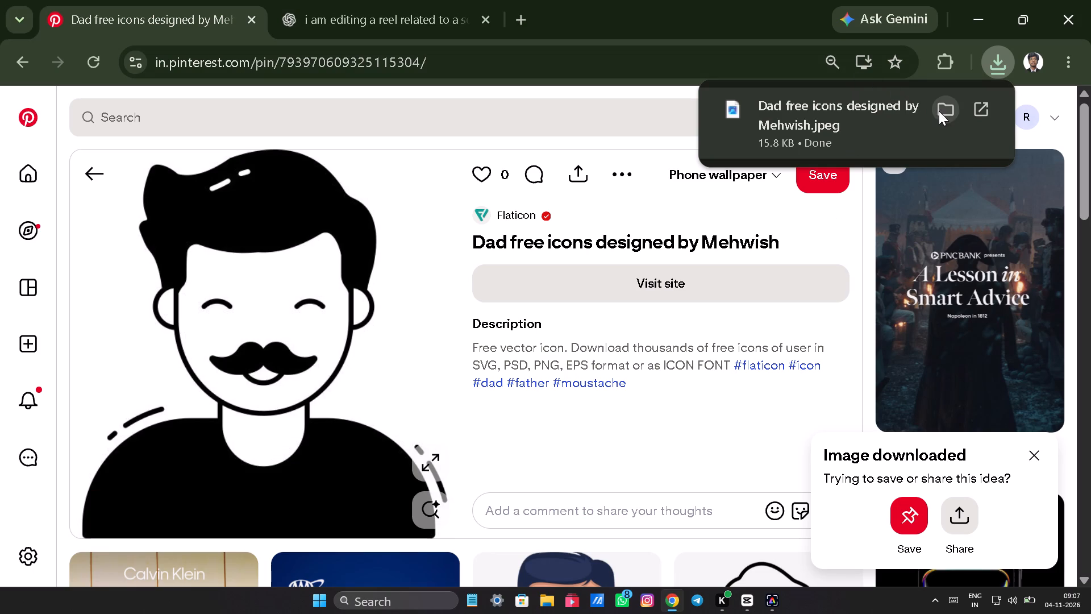
double_click(996, 61)
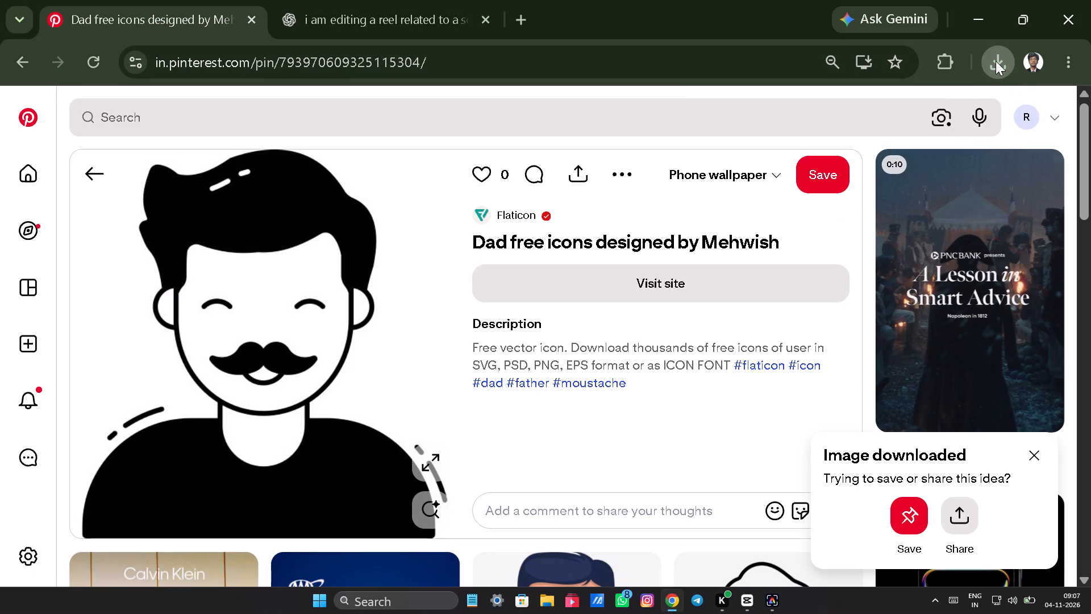
drag(838, 227, 762, 605)
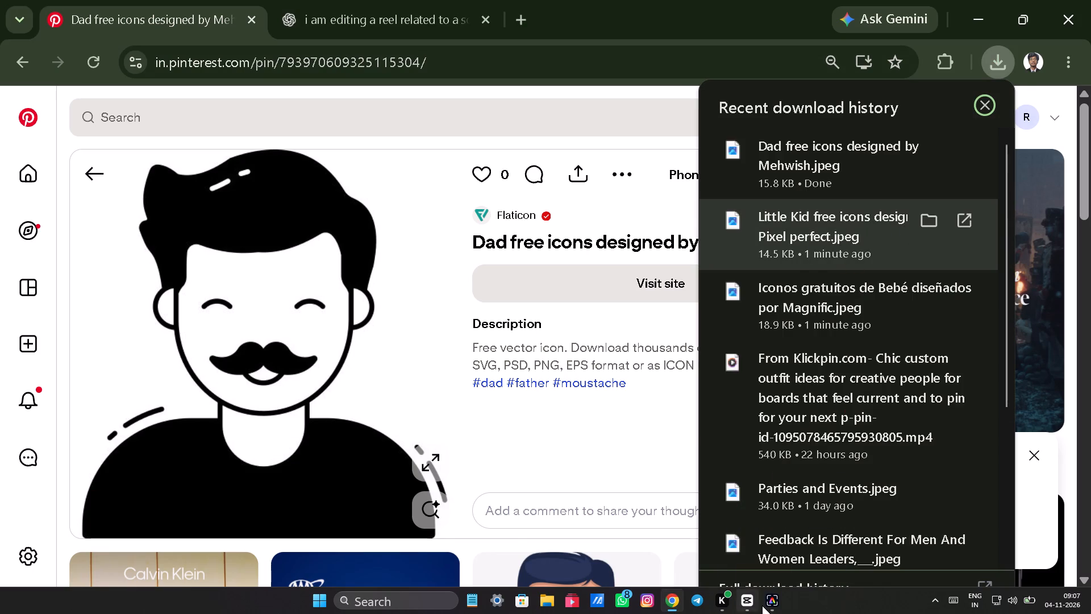
drag(762, 605, 284, 388)
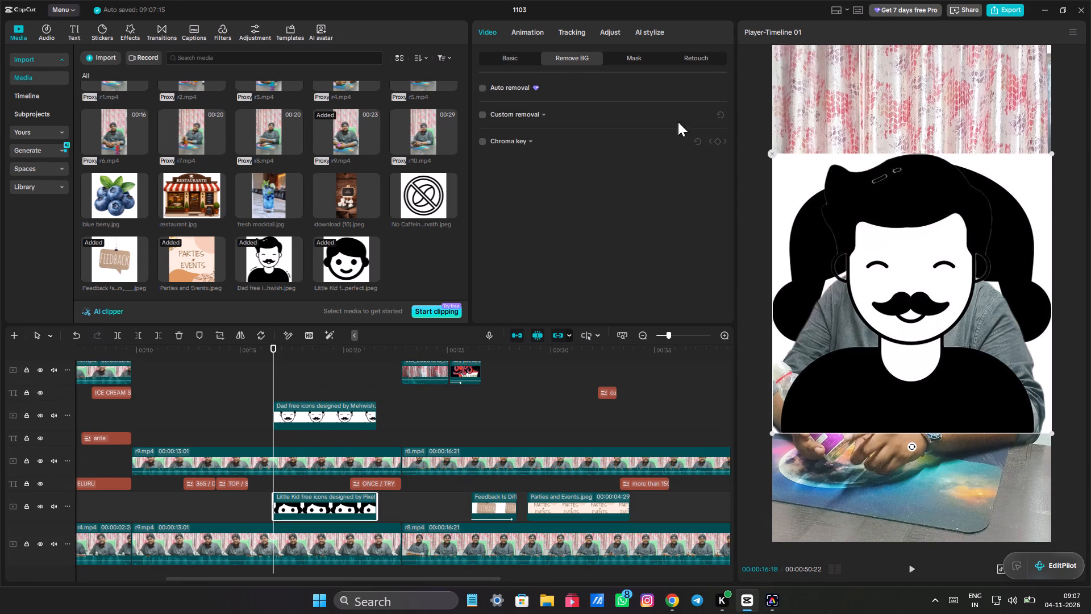
click(484, 88)
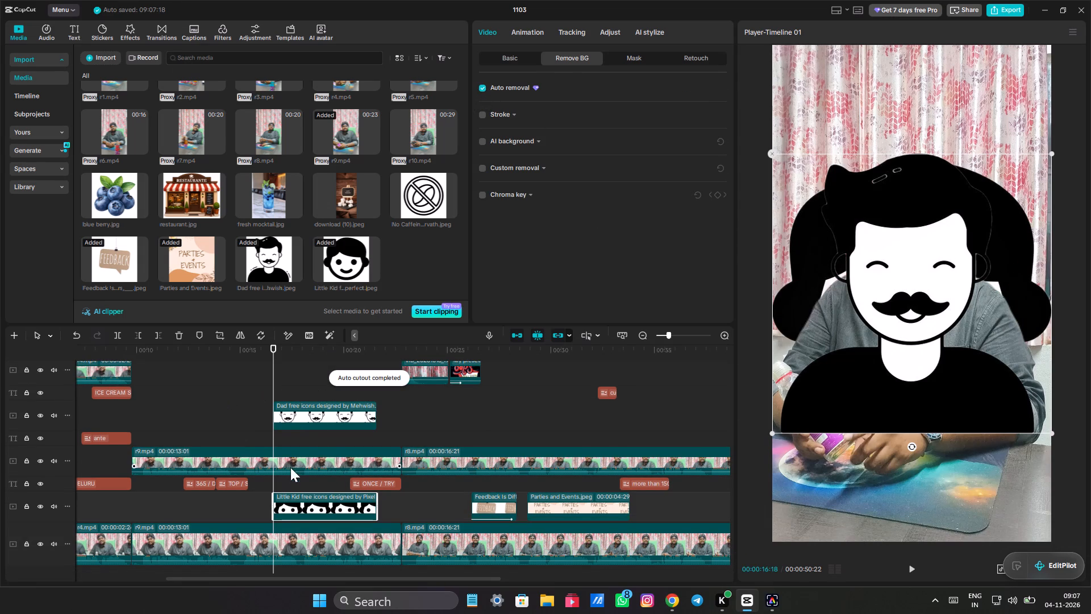
Shift the kid icon clip slightly earlier than the playhead and shorten its end to about 18 seconds on the timeline.
drag(301, 506, 288, 507)
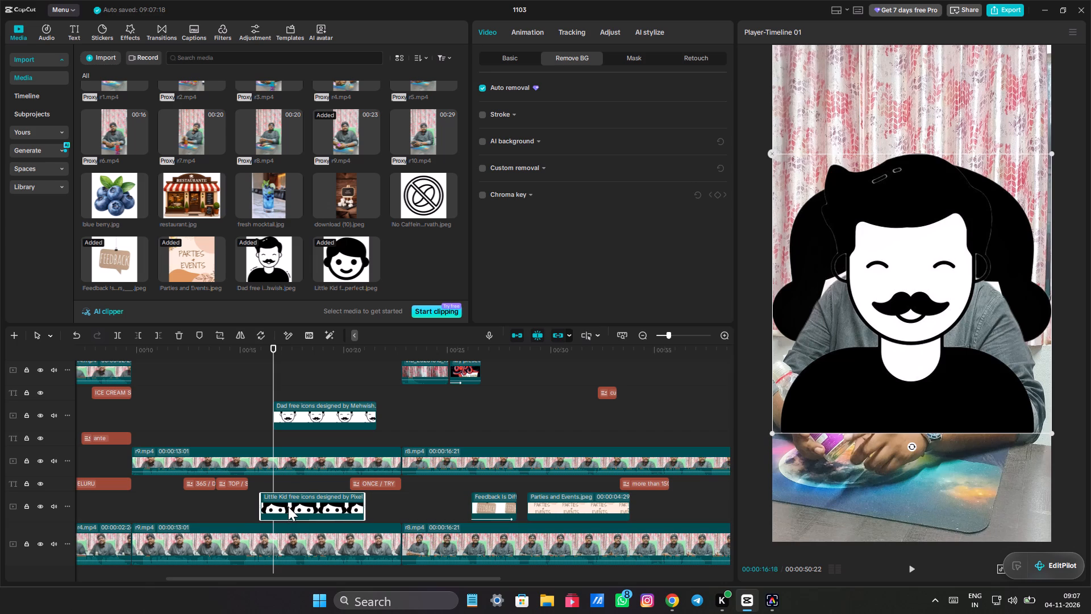
drag(288, 507, 274, 509)
click(275, 509)
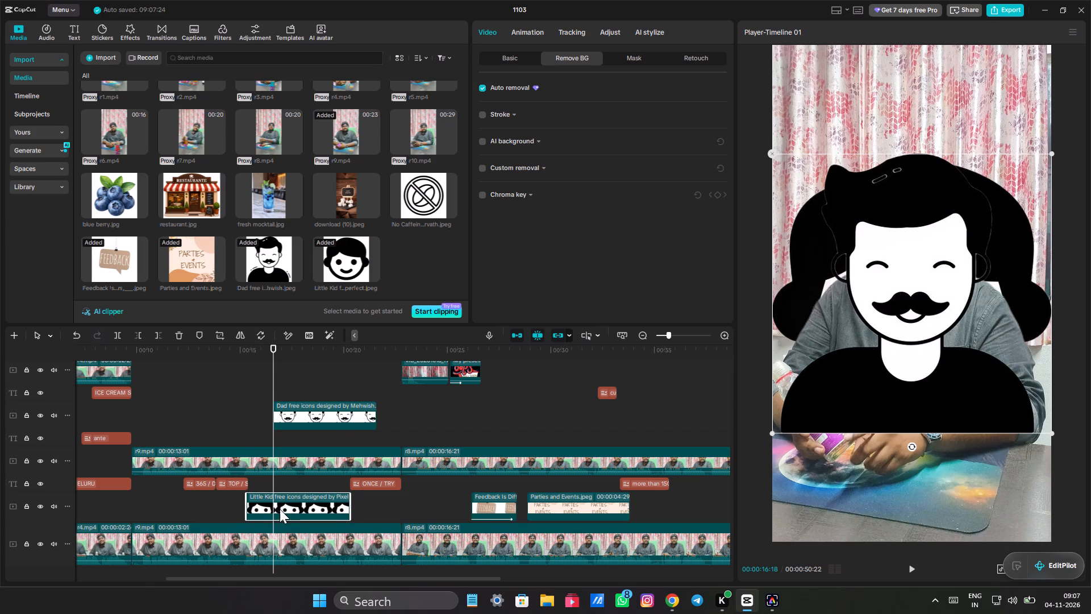
drag(353, 500, 303, 496)
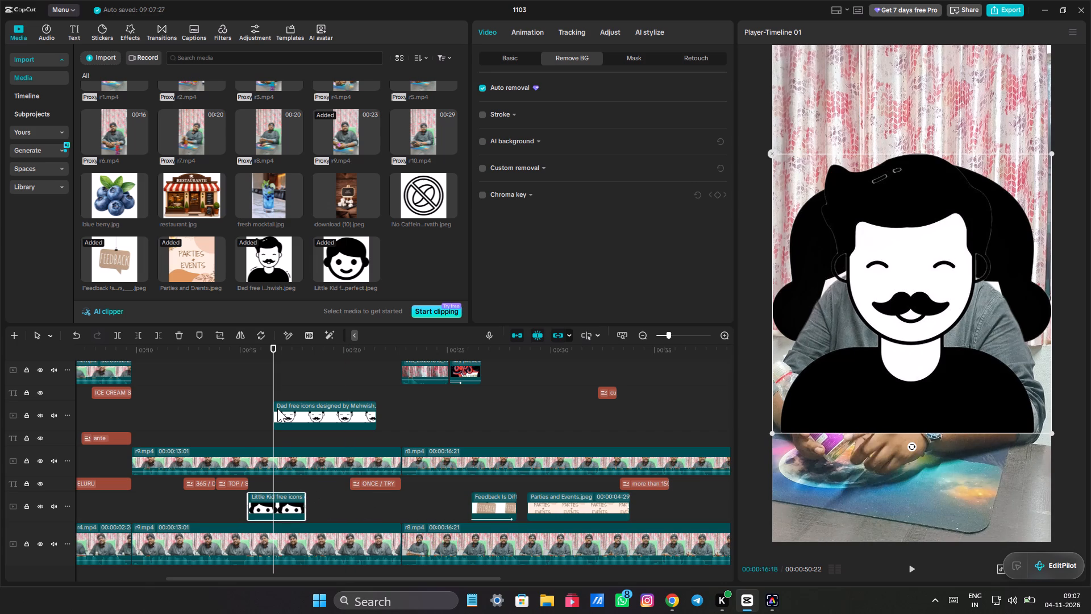
Trim the start of the dad icon clip to where the kid icon clip ends.
click(277, 408)
drag(274, 415, 307, 422)
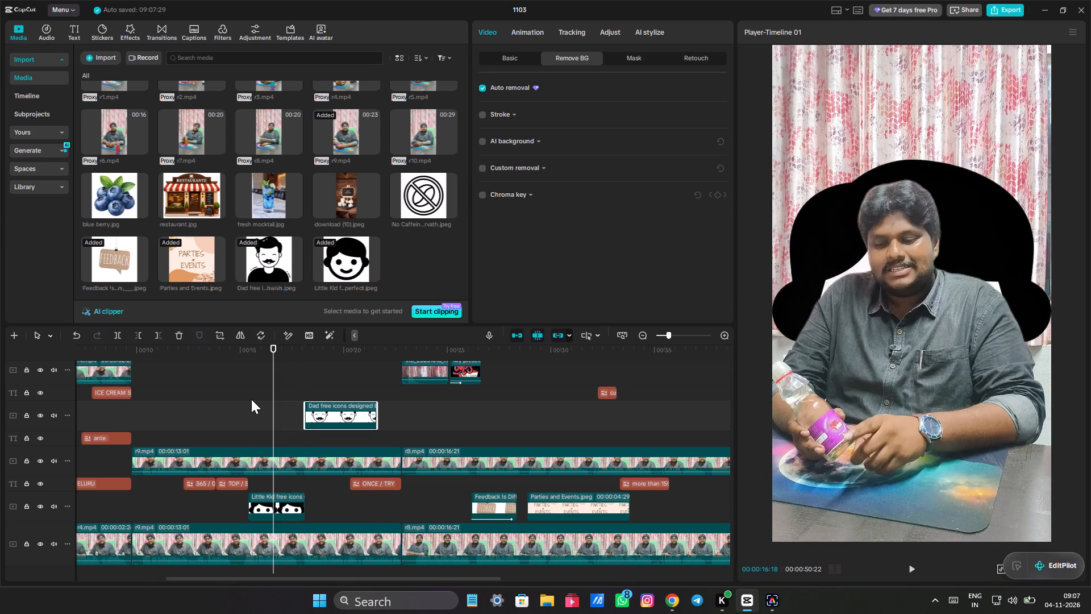
Play the section to find the kid cue and trim the kid icon clip's start to 00:00:16:17.
click(251, 399)
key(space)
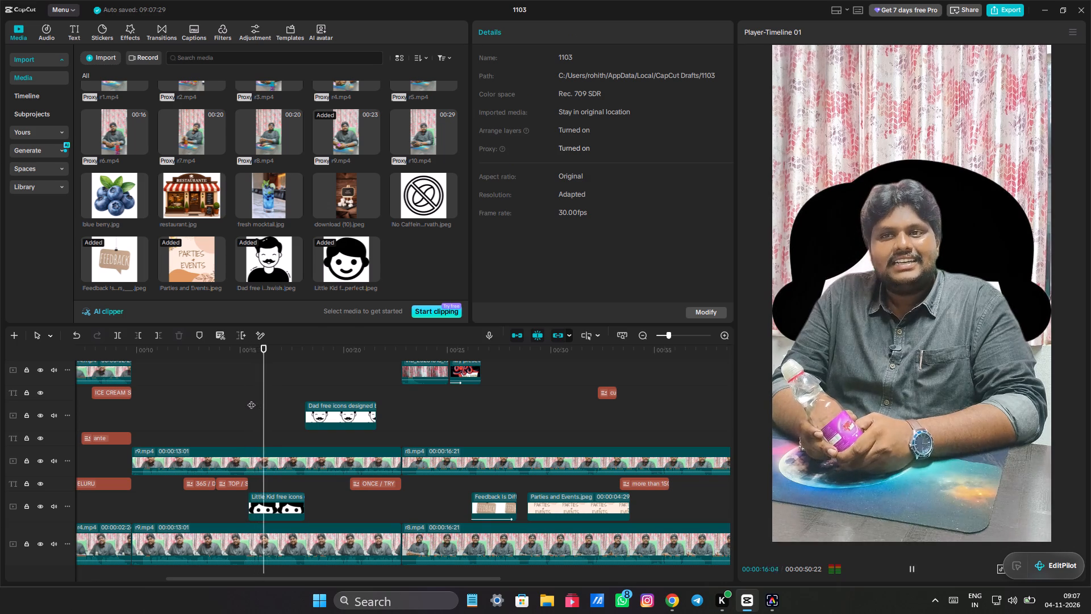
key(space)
click(279, 501)
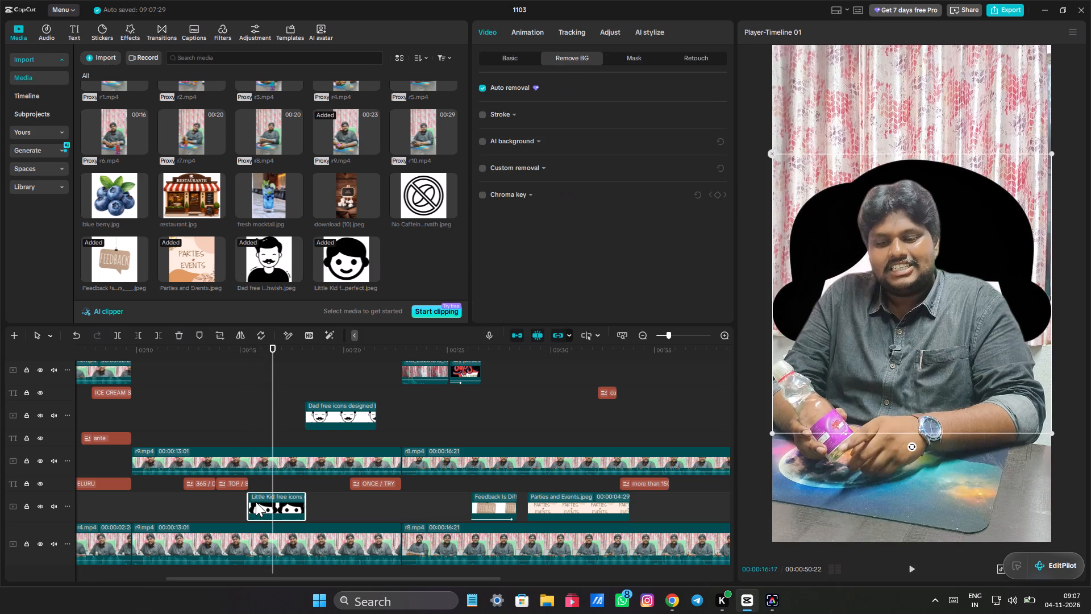
drag(248, 499, 272, 504)
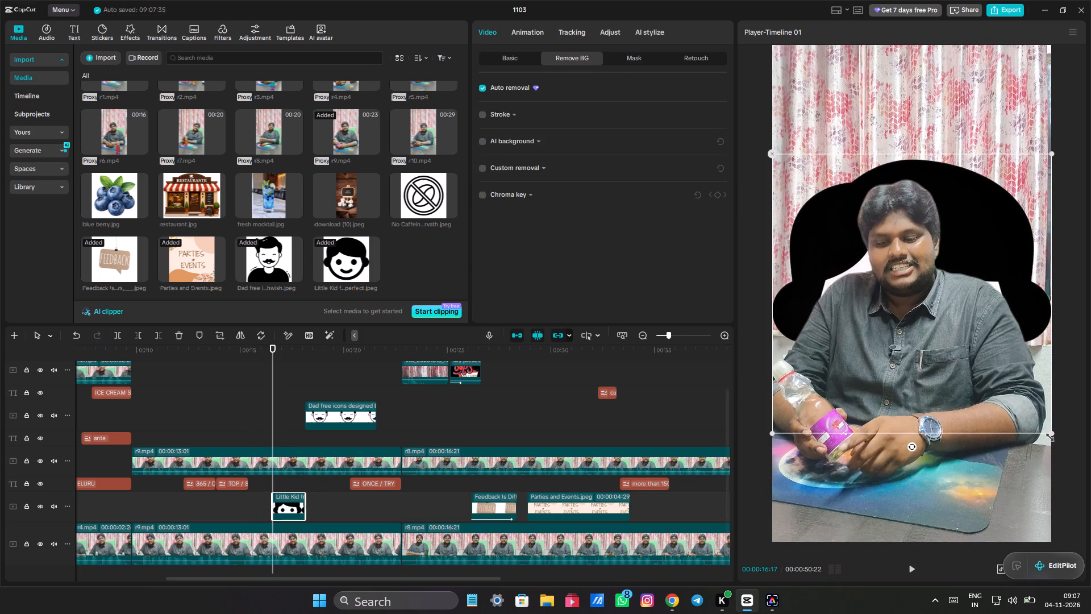
Scale the kid icon down in the preview and start repositioning it in the frame.
drag(1050, 435, 970, 354)
drag(955, 229, 953, 226)
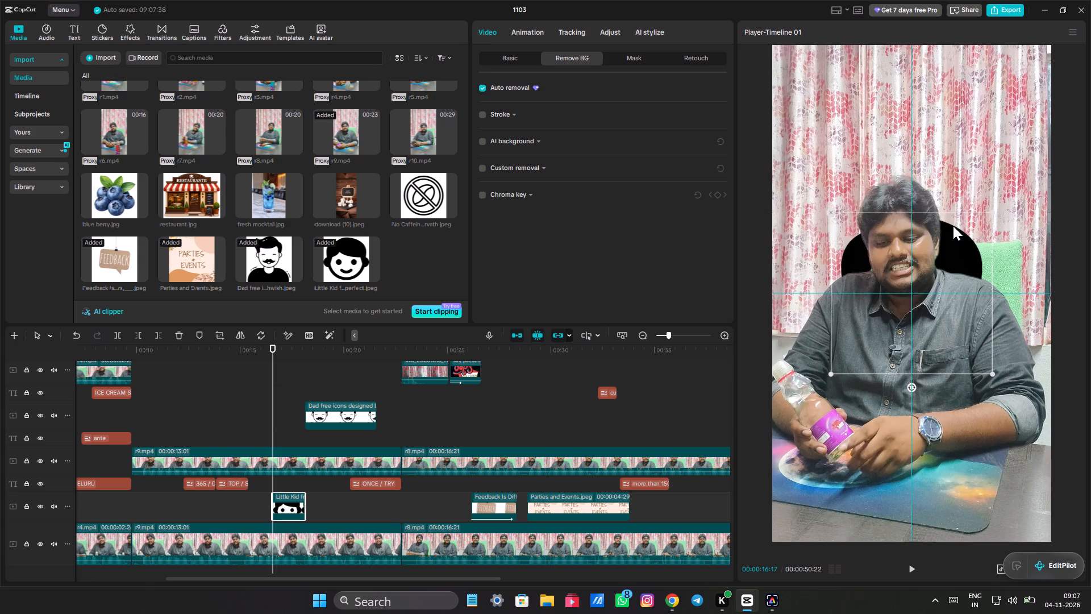
In CapCut, shrink the Little Kid icon overlay at 00:00:16:17 and place it over the curtain, up and left of the speaker's head.
drag(953, 226, 873, 156)
drag(911, 297, 867, 254)
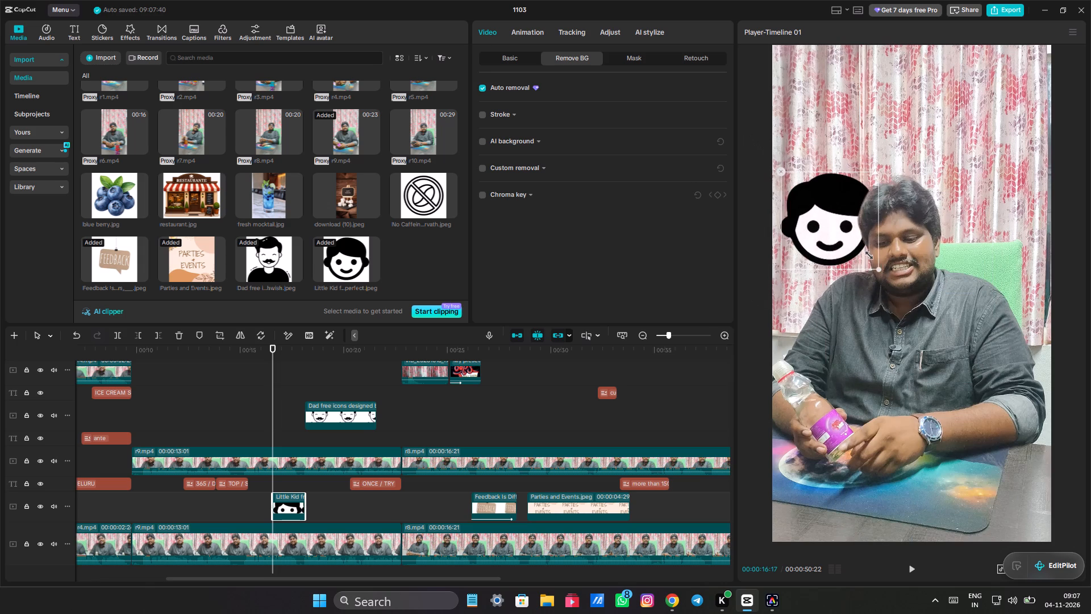
drag(867, 254, 855, 242)
drag(848, 237, 837, 202)
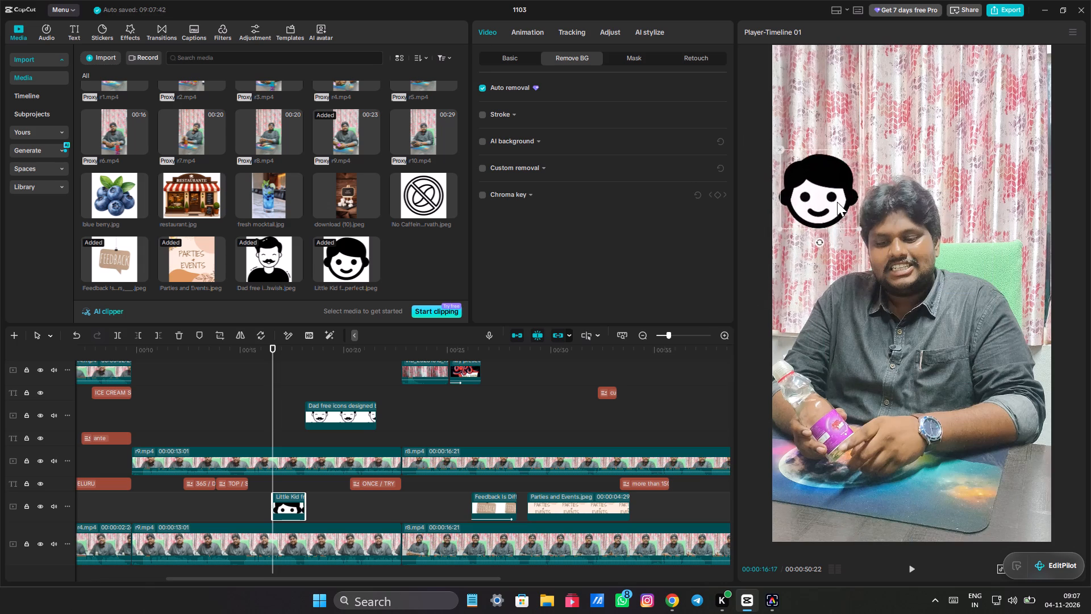
drag(837, 202, 839, 173)
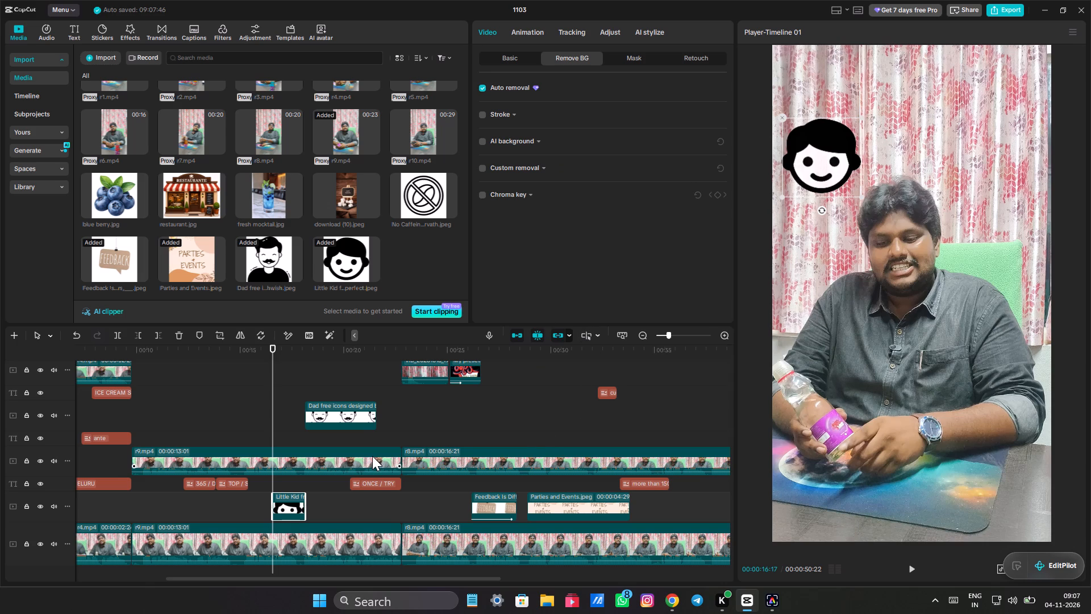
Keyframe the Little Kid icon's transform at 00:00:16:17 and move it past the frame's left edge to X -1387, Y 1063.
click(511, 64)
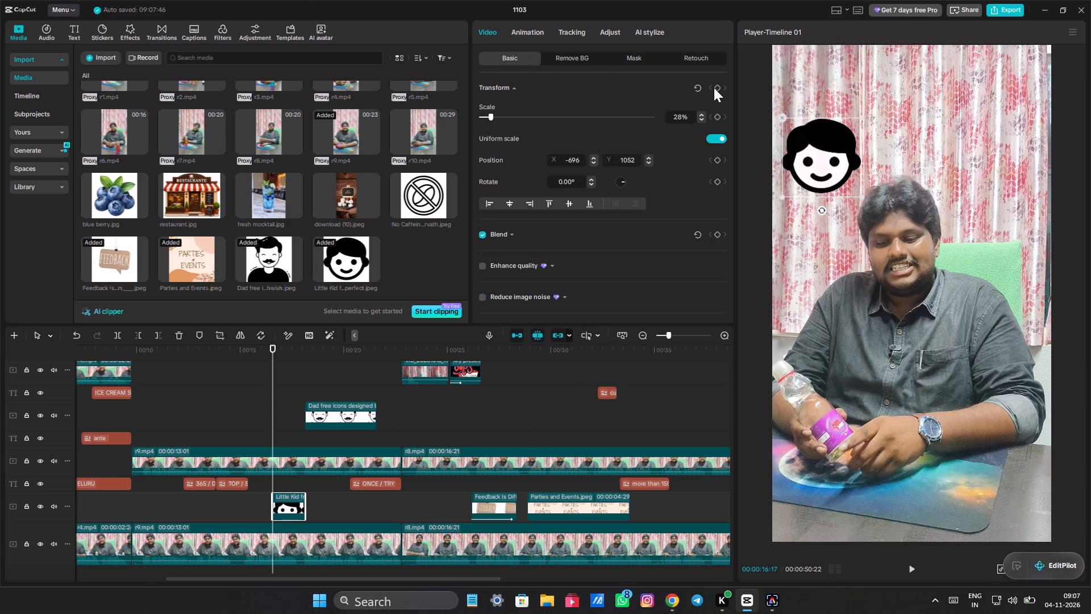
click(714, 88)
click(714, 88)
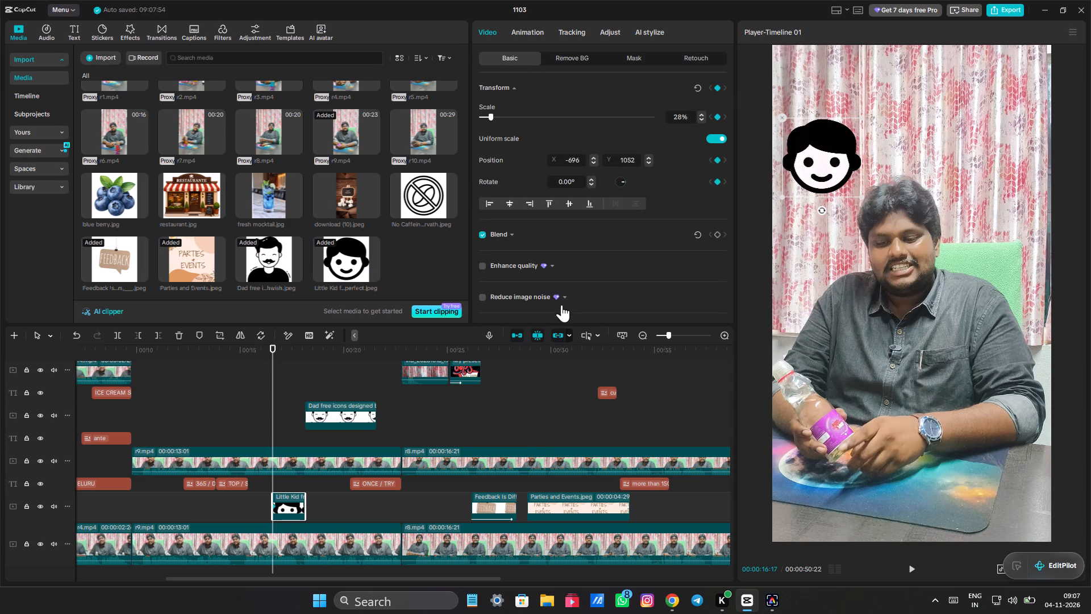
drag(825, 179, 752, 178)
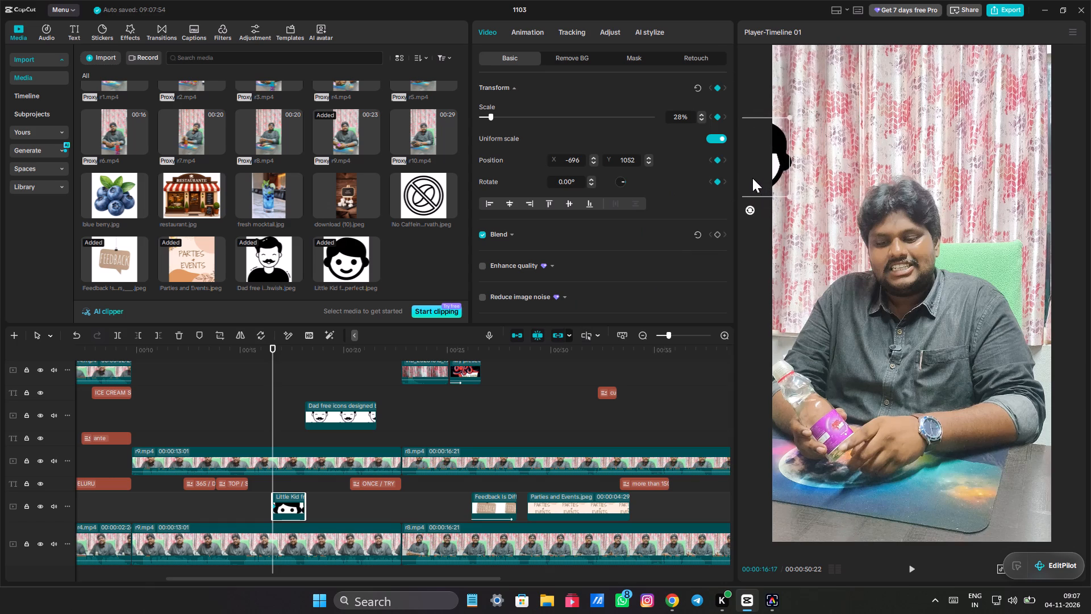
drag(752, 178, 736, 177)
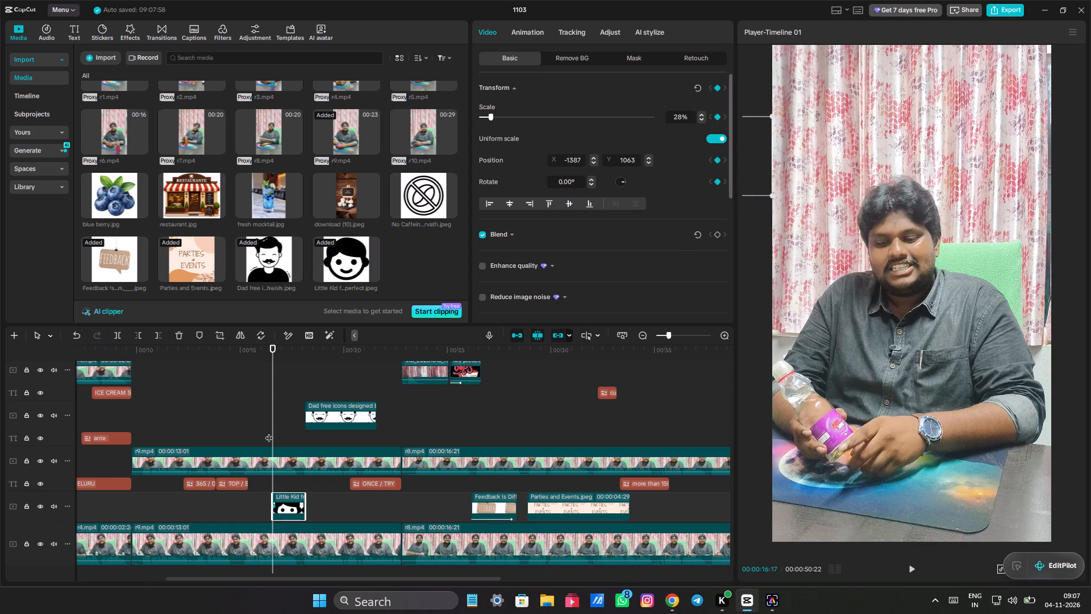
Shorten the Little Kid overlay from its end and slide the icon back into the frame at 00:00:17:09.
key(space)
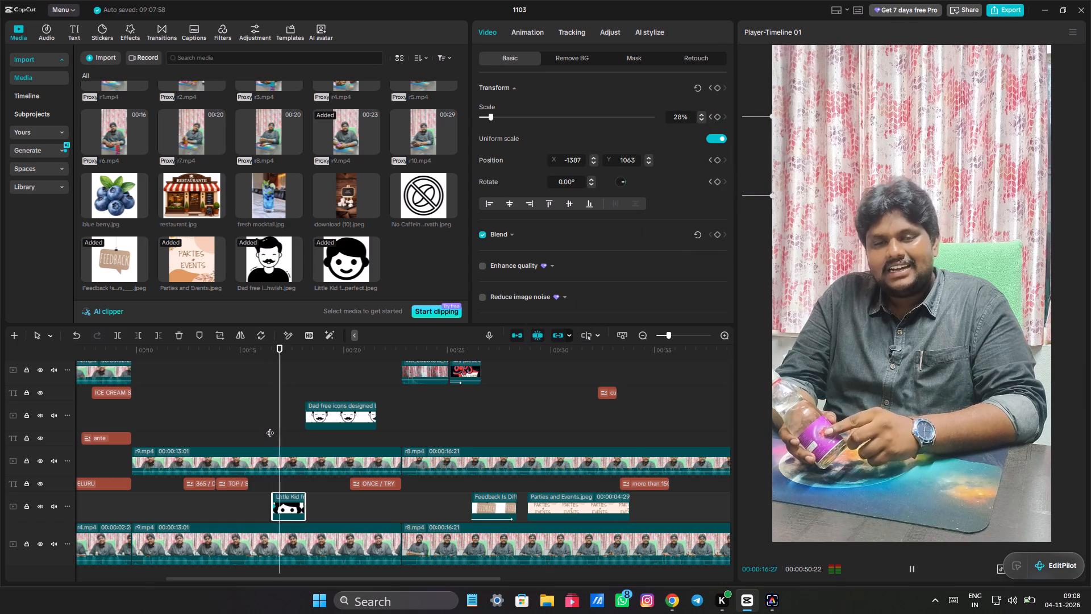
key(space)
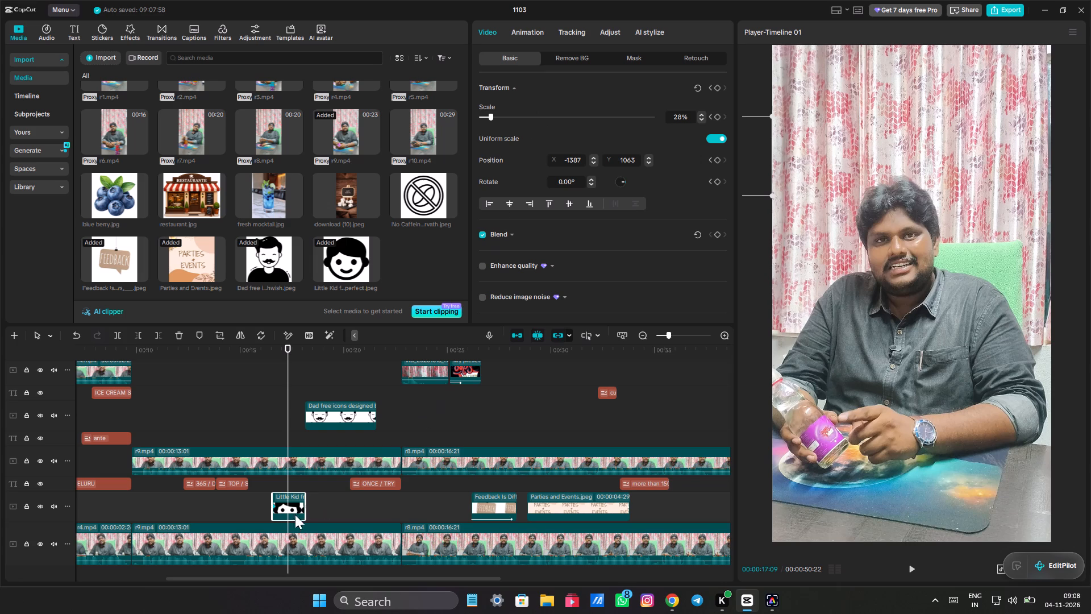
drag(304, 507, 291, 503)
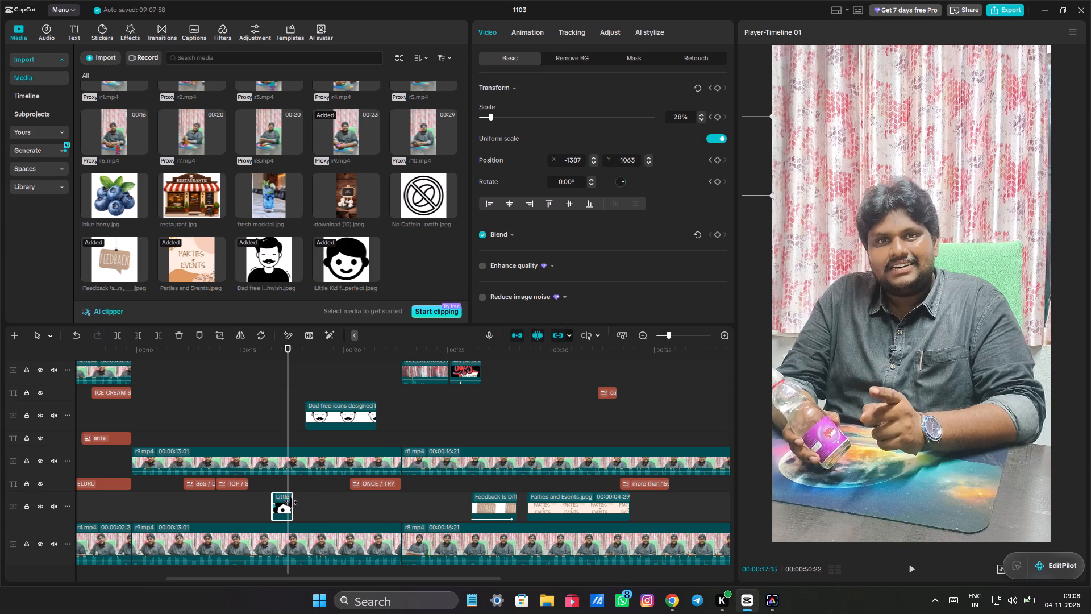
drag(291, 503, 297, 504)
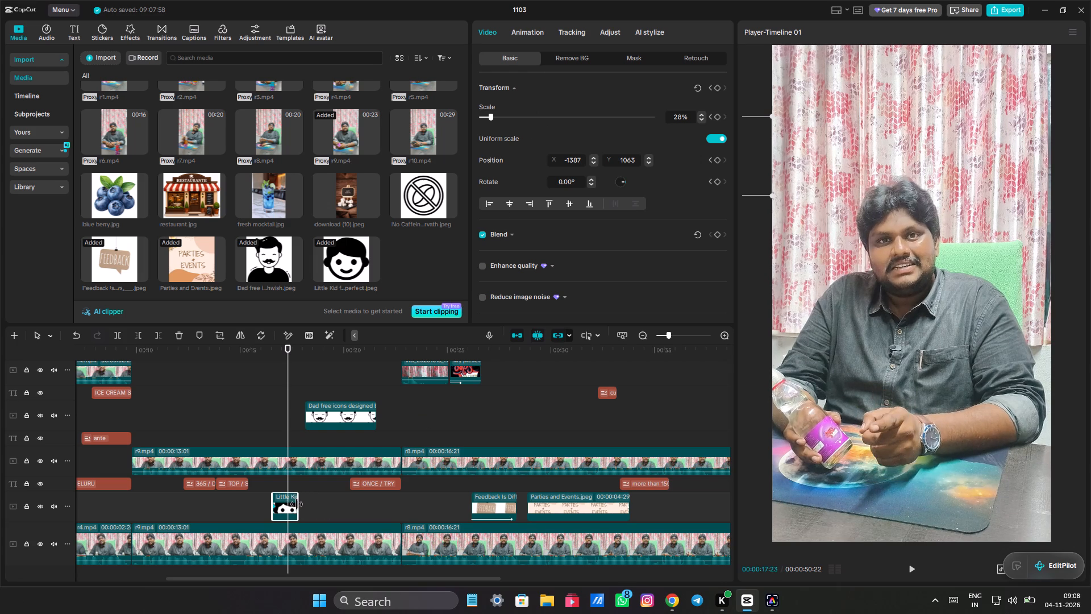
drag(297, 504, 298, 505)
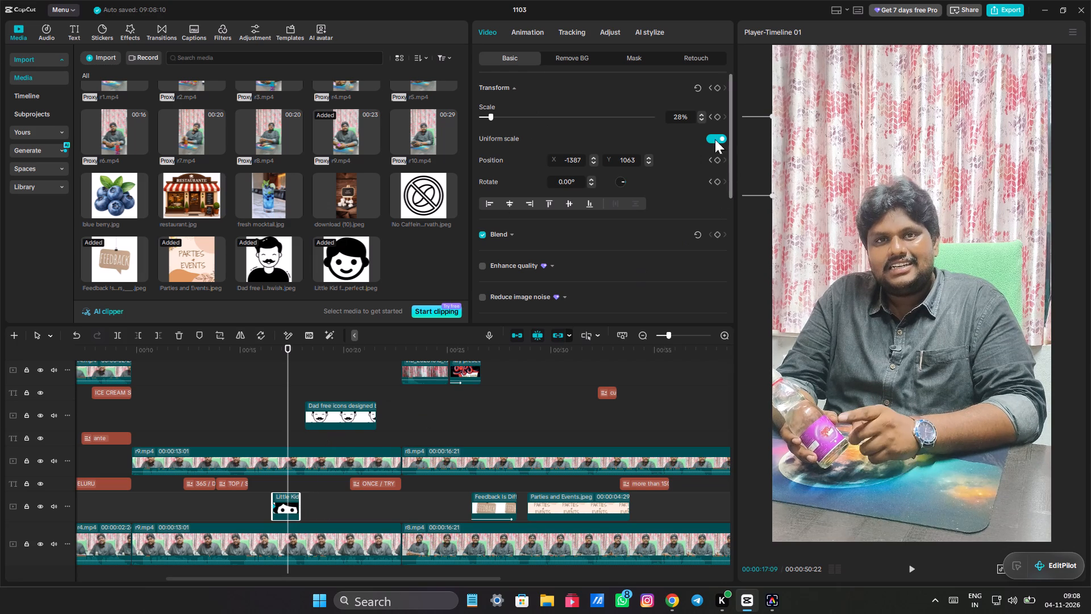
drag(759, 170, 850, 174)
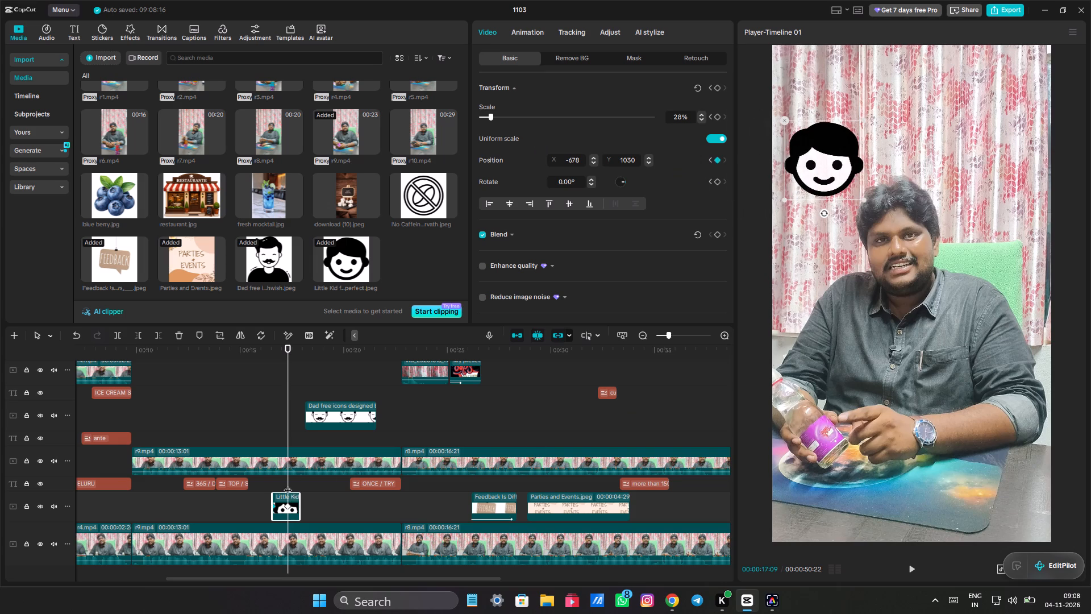
Move the Little Kid icon past the frame's left edge to X -1387, Y 1033 at 00:00:17:19, and shift that exit keyframe slightly toward the clip's end.
drag(289, 396, 297, 397)
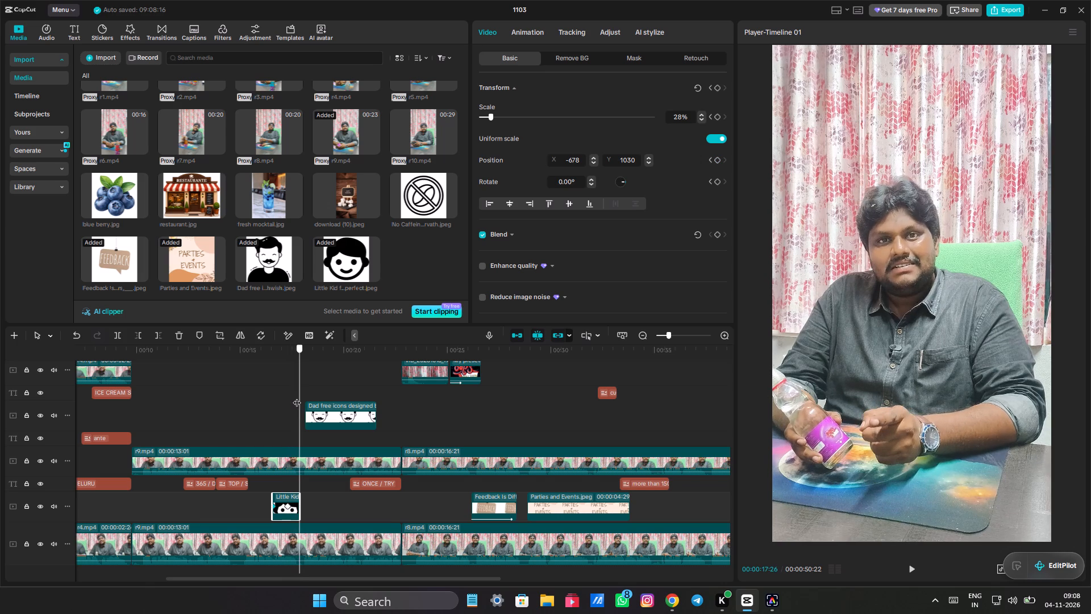
drag(297, 397, 295, 393)
drag(846, 174, 753, 173)
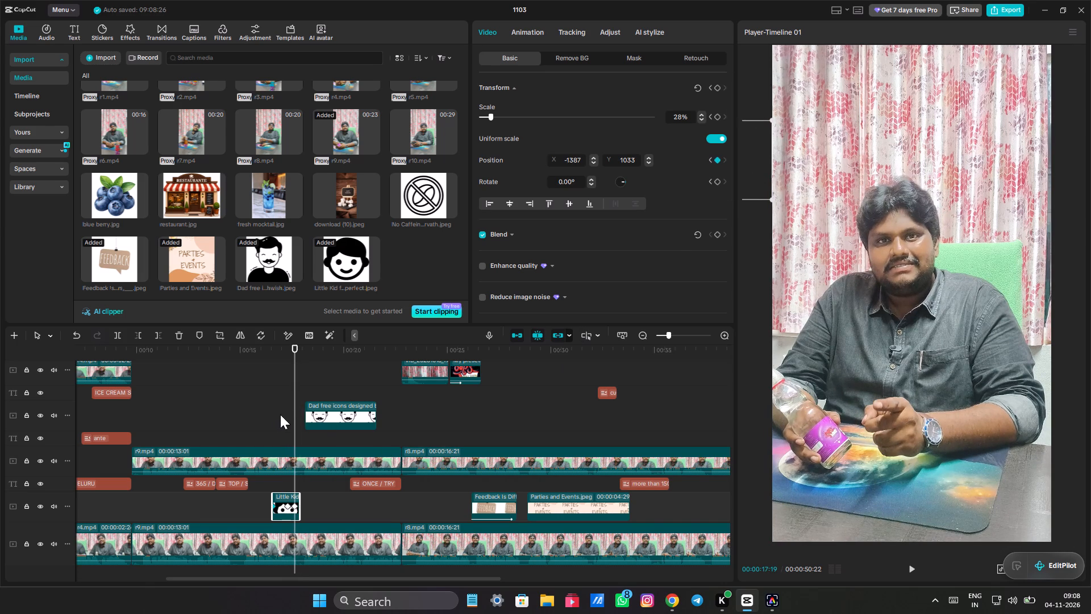
ctrl+scroll(263, 562, up, 8)
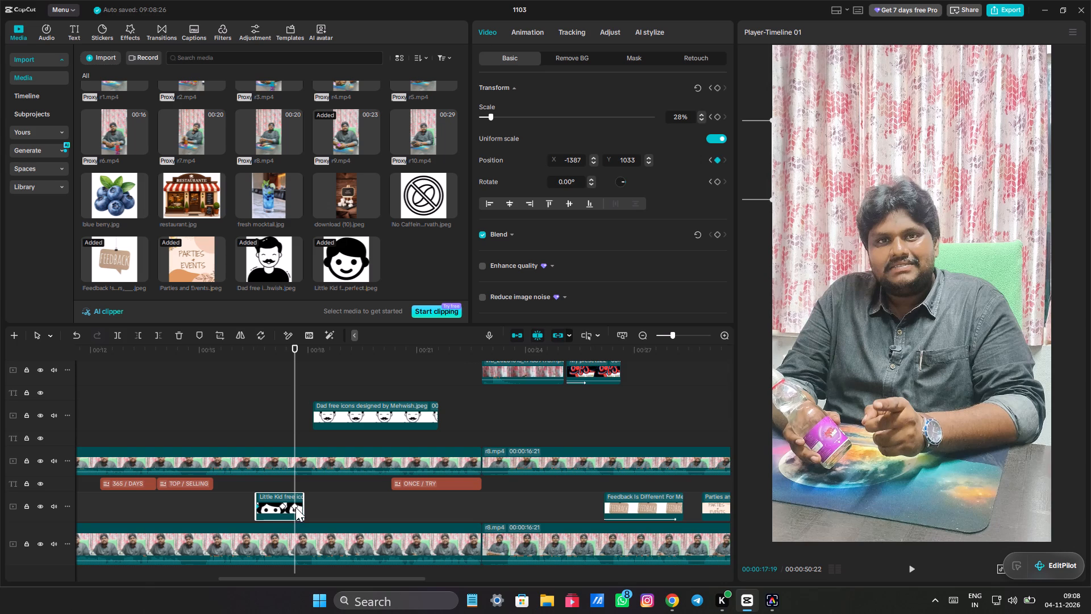
drag(295, 507, 299, 507)
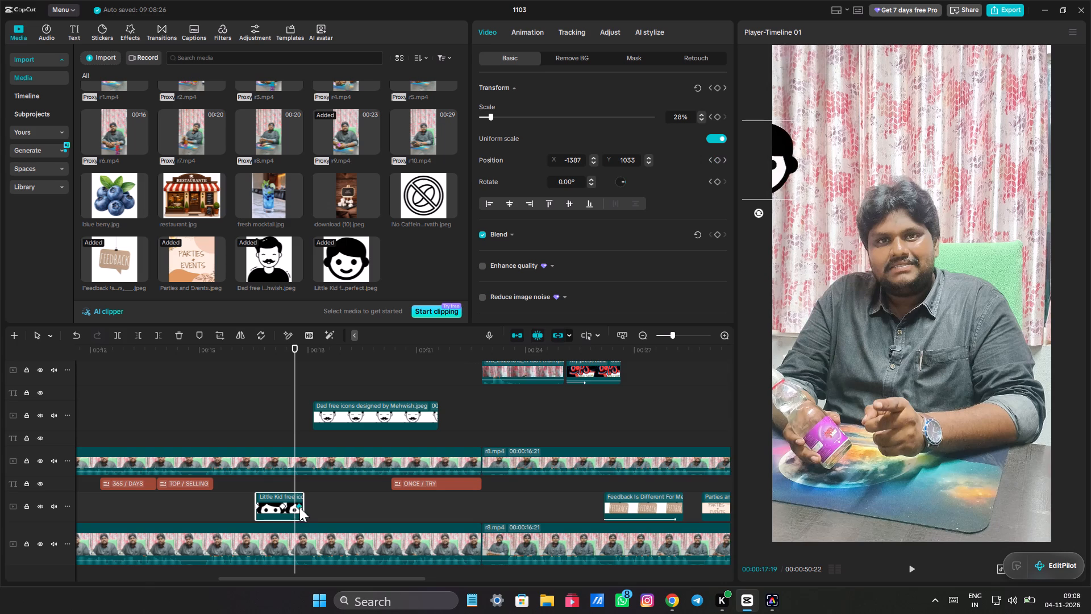
drag(299, 507, 301, 507)
Play back the Little Kid icon's entrance and exit animation up to the start of the dad icon overlay.
click(277, 432)
drag(277, 432, 255, 420)
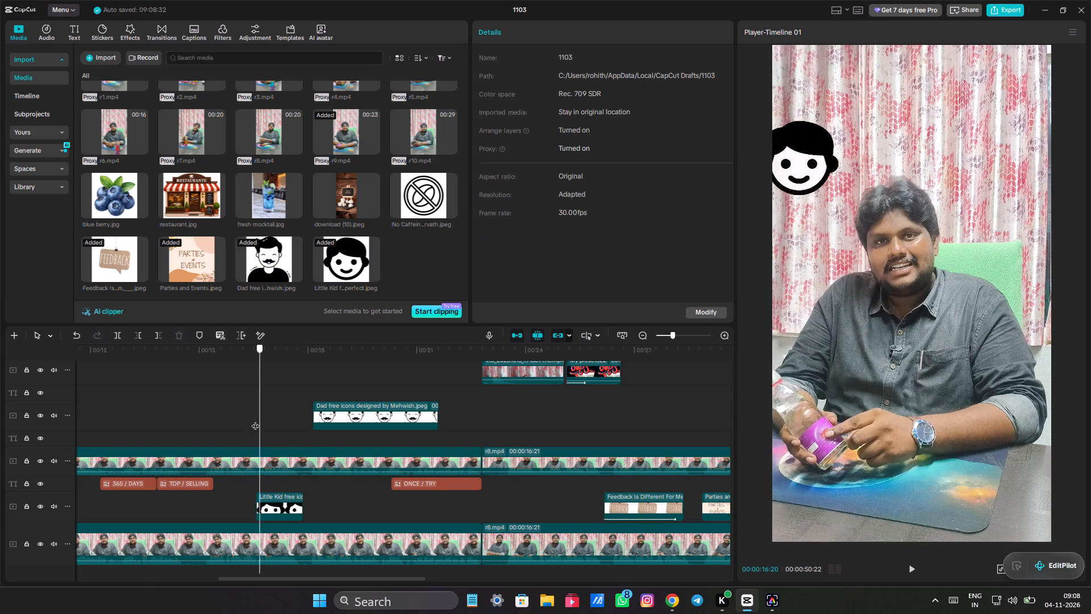
drag(255, 420, 297, 432)
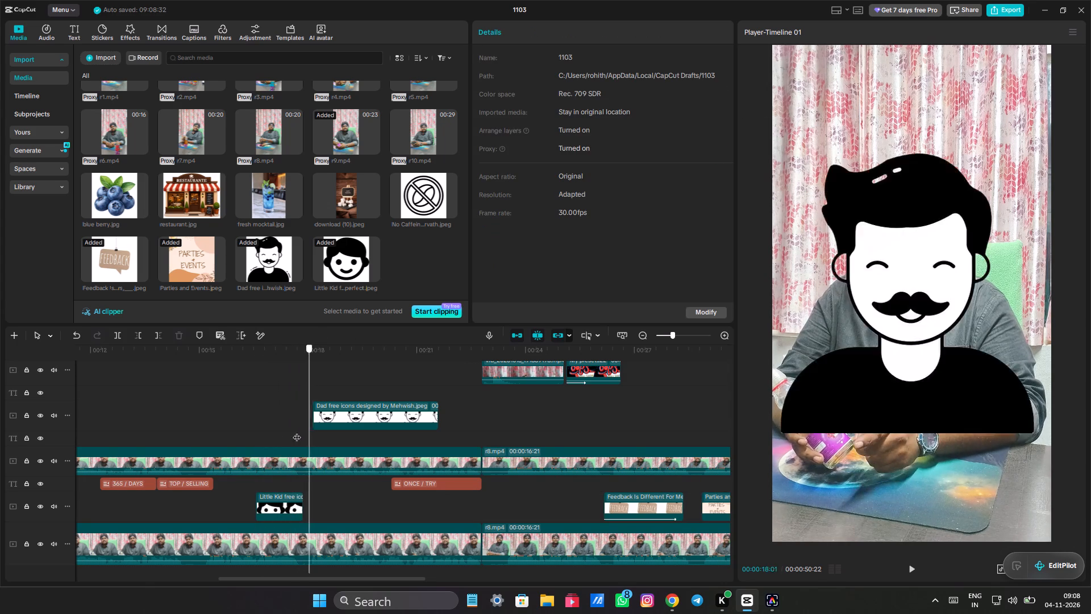
drag(297, 432, 246, 411)
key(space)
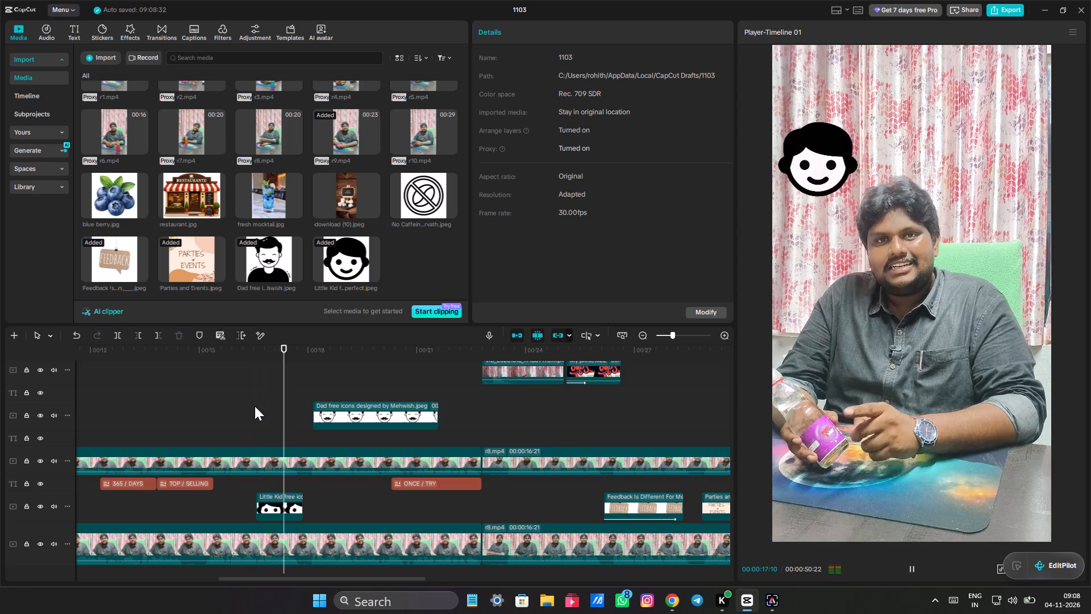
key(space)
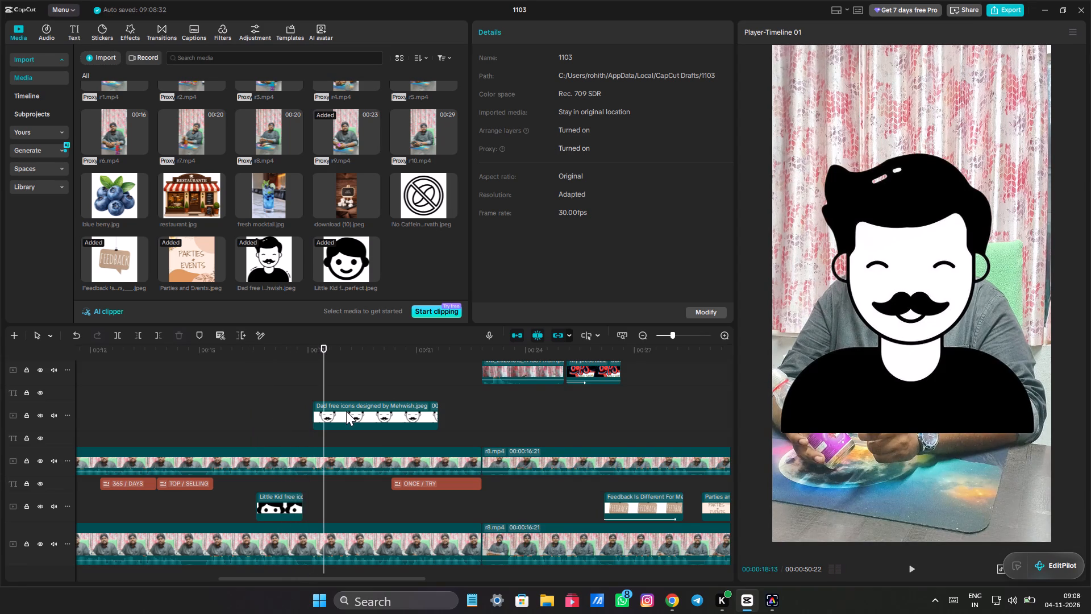
Scale the dad icon overlay down to 22% and place it at about X 863, Y 1153, over the curtain by the frame's right edge.
click(348, 412)
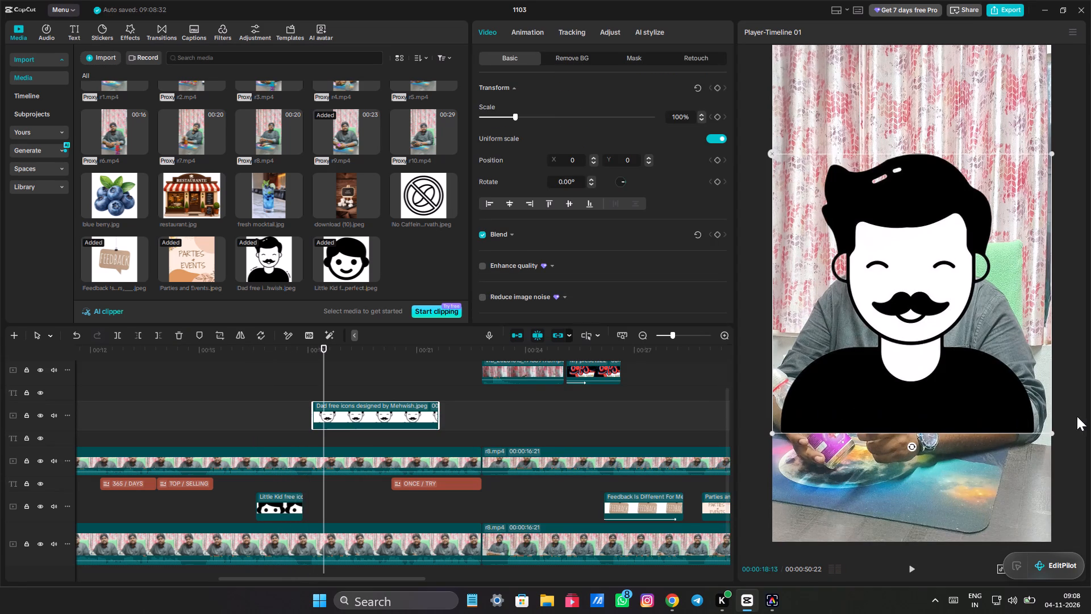
drag(1051, 434, 938, 269)
drag(913, 308, 1023, 167)
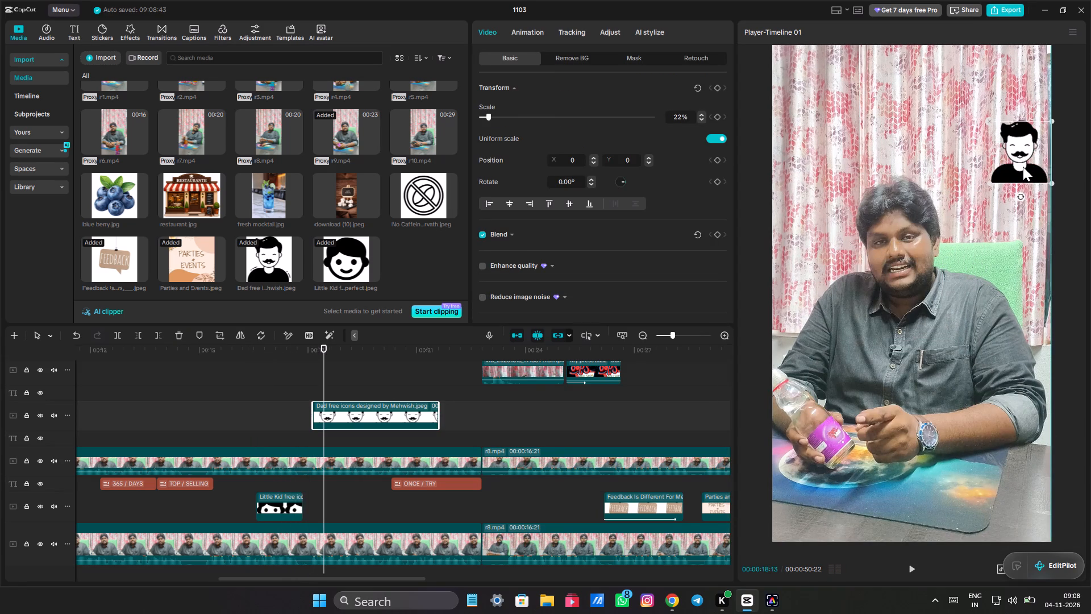
drag(1023, 167, 1025, 159)
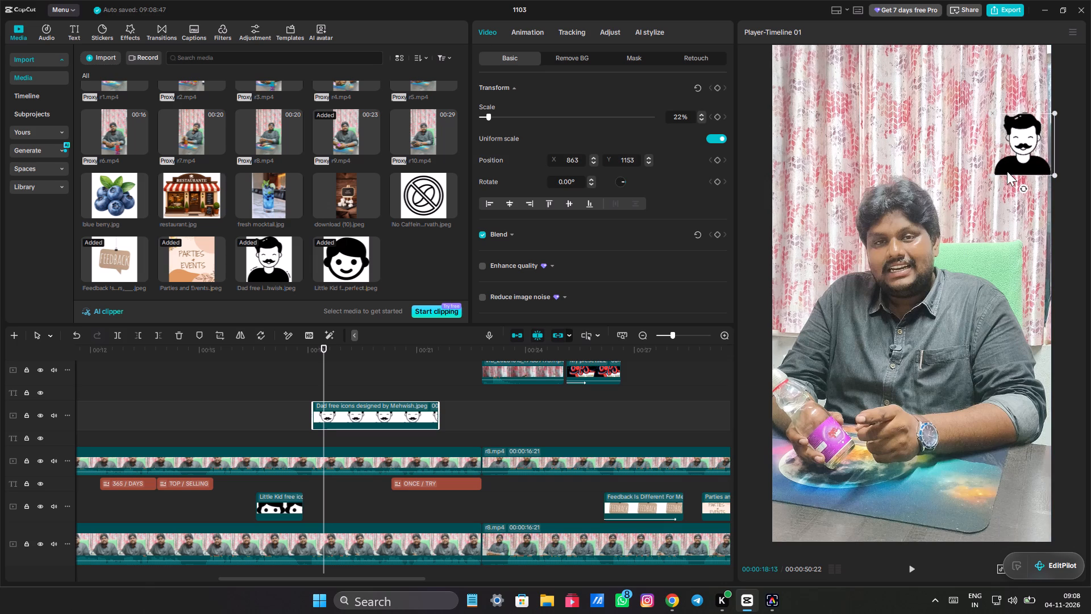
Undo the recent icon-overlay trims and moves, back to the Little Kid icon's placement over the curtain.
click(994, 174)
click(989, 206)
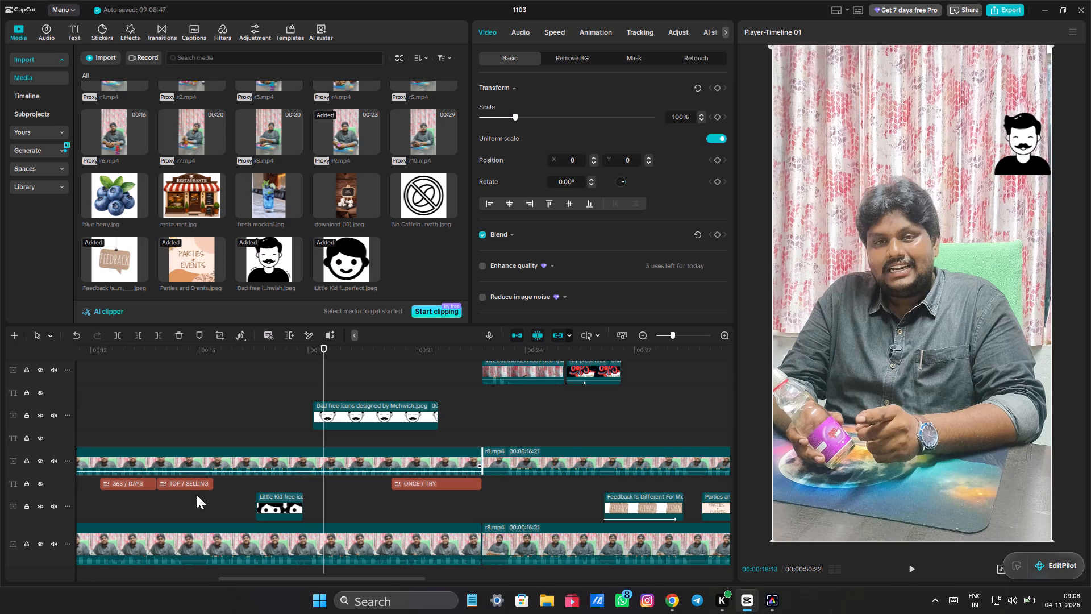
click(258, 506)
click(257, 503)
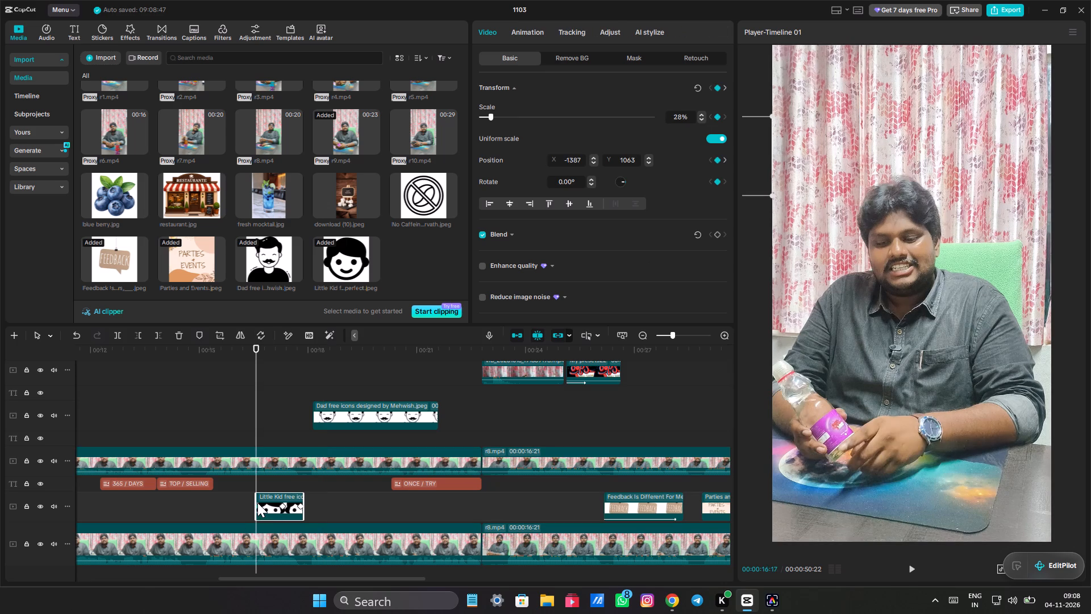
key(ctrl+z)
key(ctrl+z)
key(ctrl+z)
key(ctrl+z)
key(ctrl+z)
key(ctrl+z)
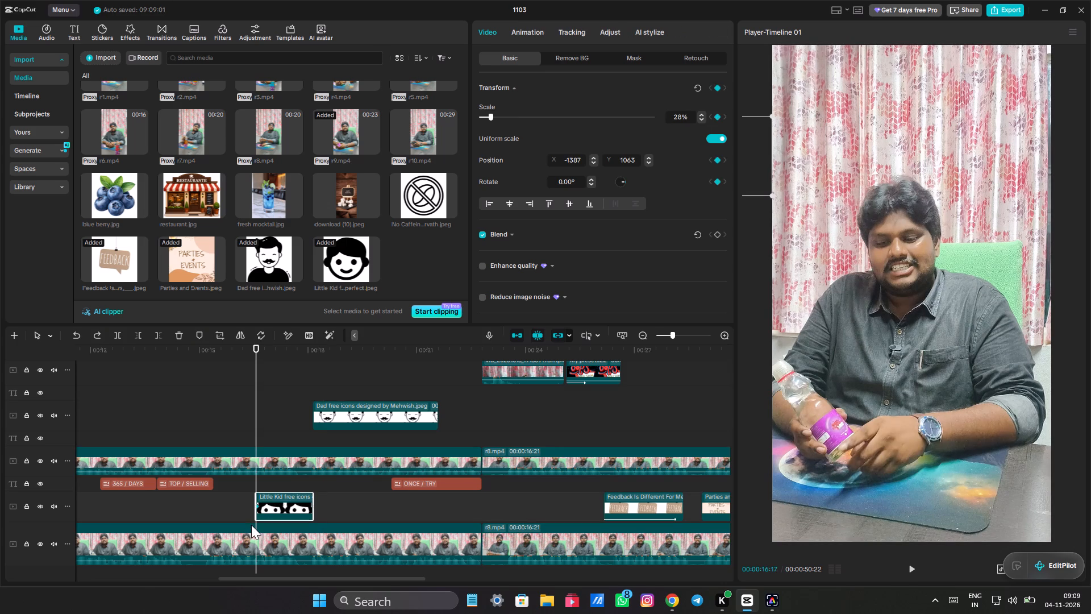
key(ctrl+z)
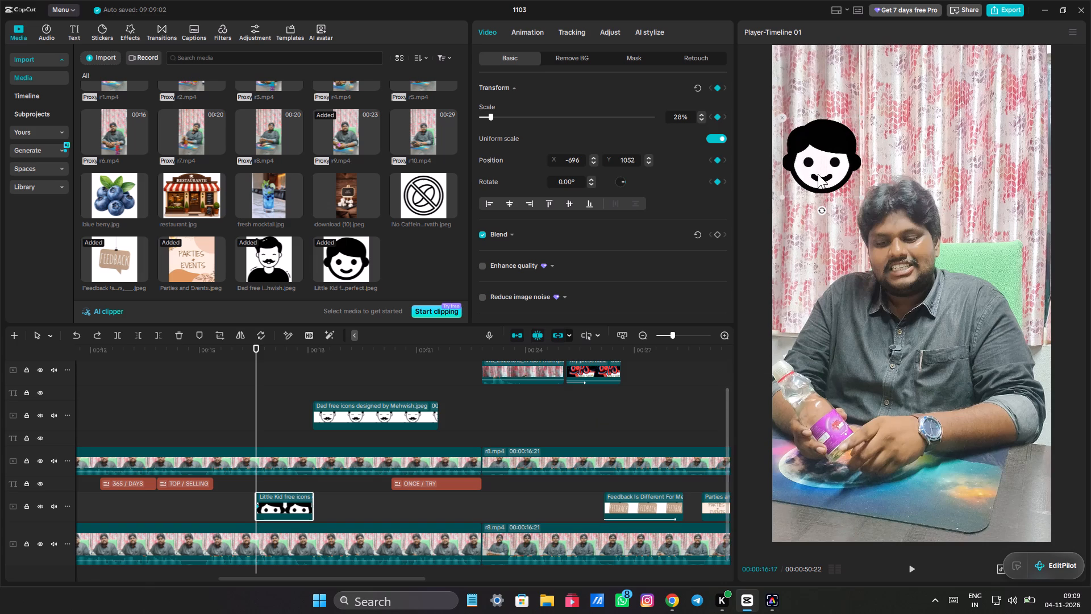
Centre the Little Kid icon above the speaker's head at X 0, Y 1246 and remove its transform keyframe.
drag(818, 174, 843, 391)
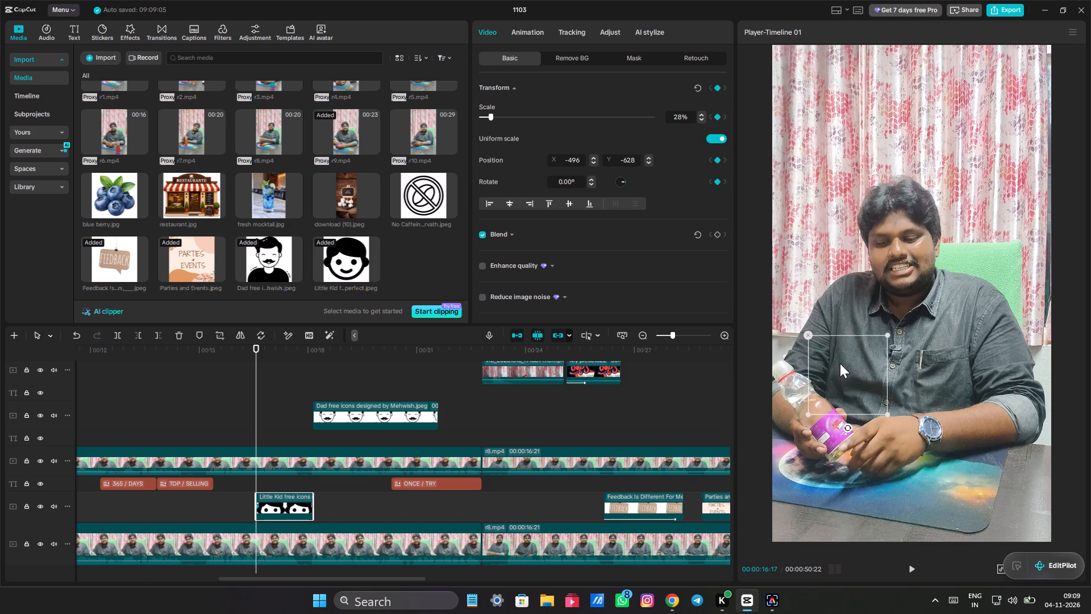
drag(850, 381, 929, 499)
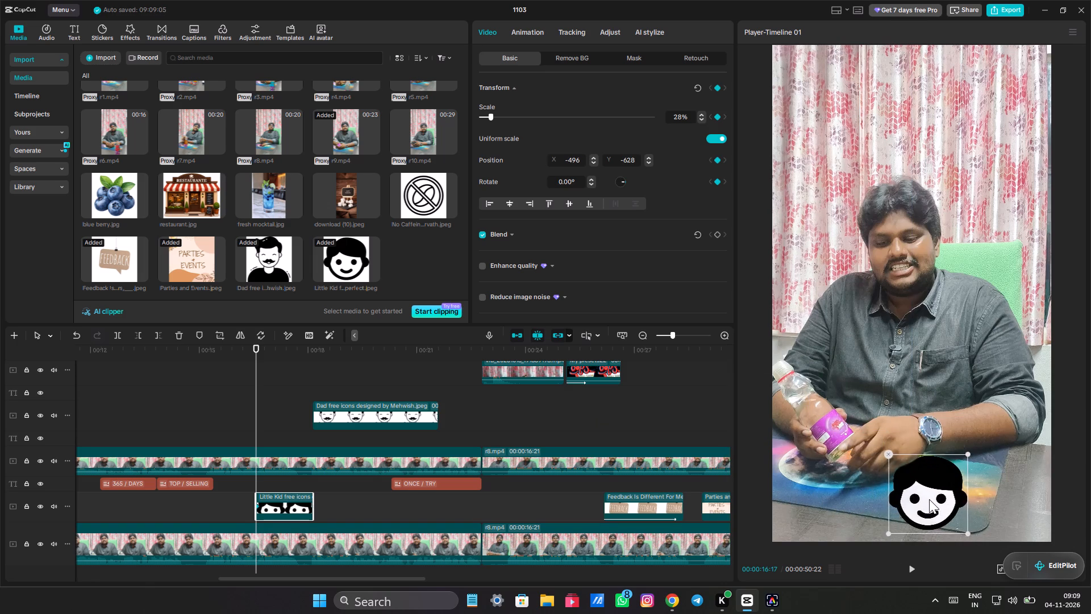
drag(929, 499, 910, 135)
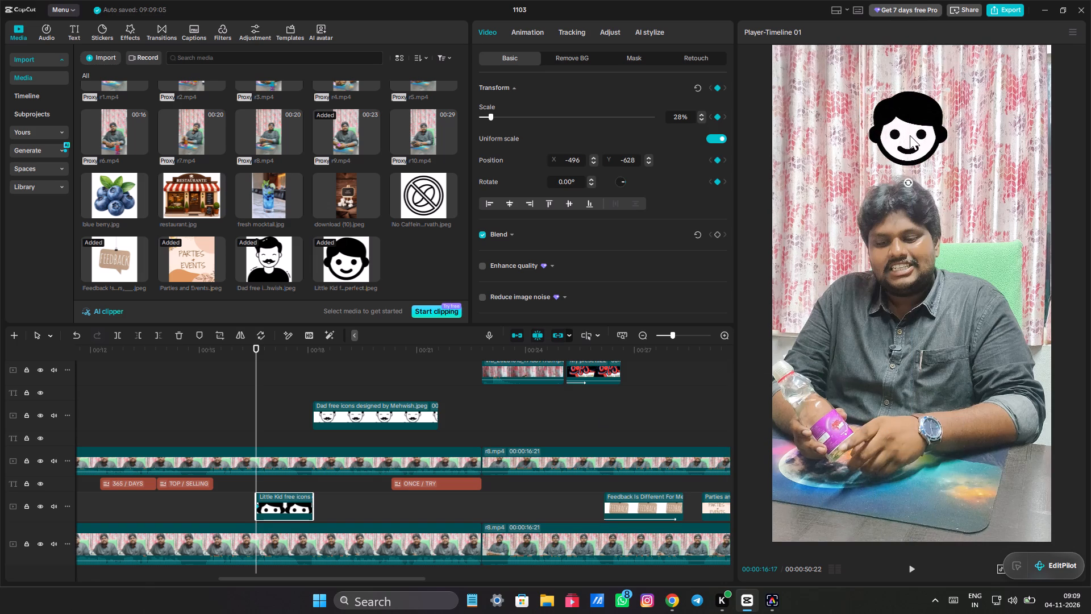
drag(910, 135, 913, 138)
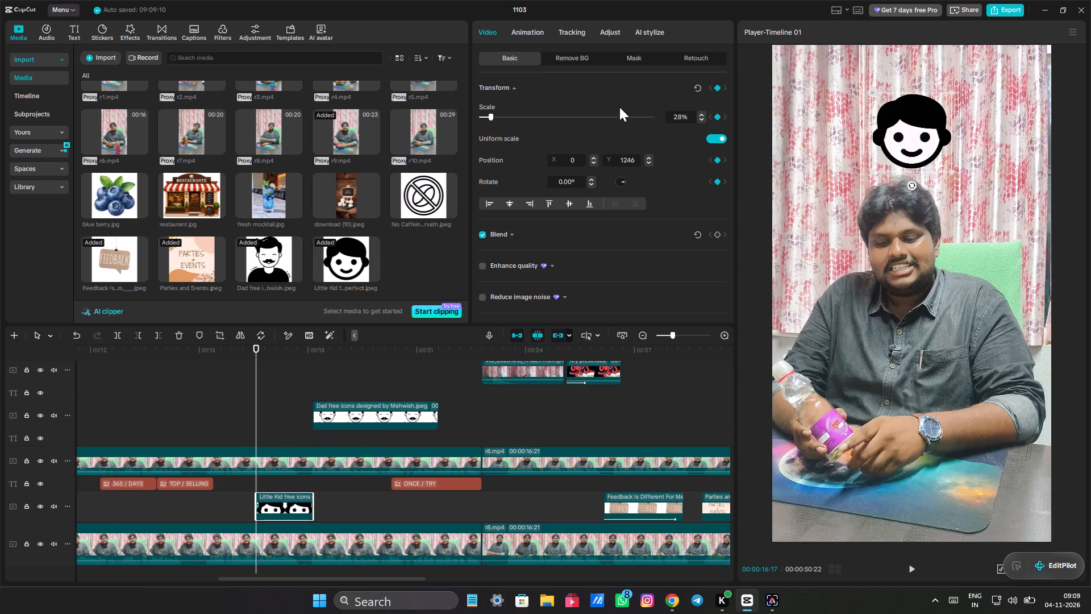
click(715, 87)
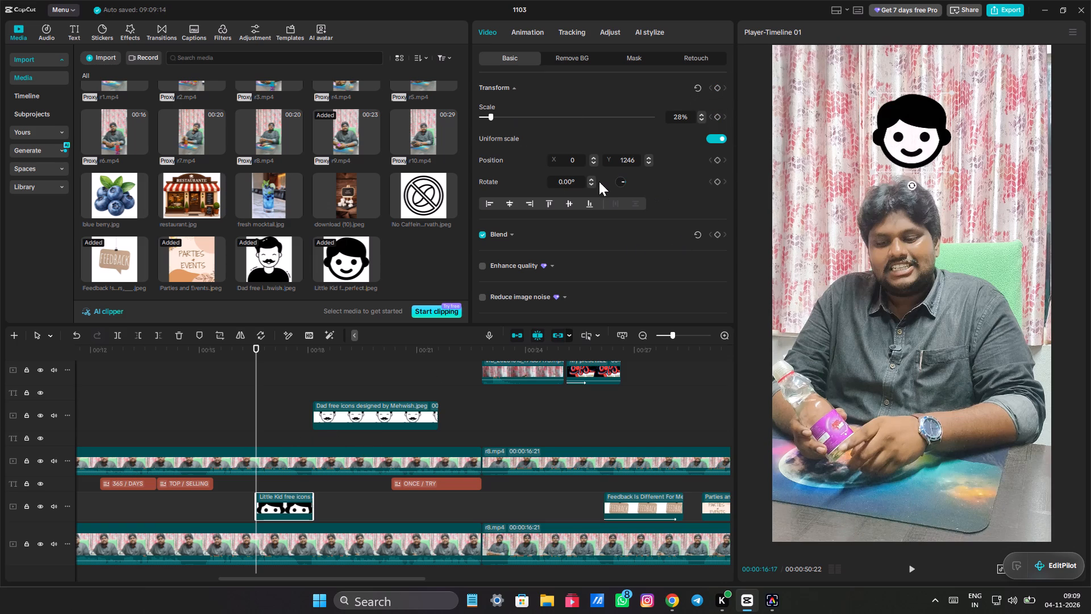
Keyframe the Little Kid icon's opacity from 100% at 00:00:16:17 to 0% at 00:00:17:12, and trim the clip's end there.
click(719, 235)
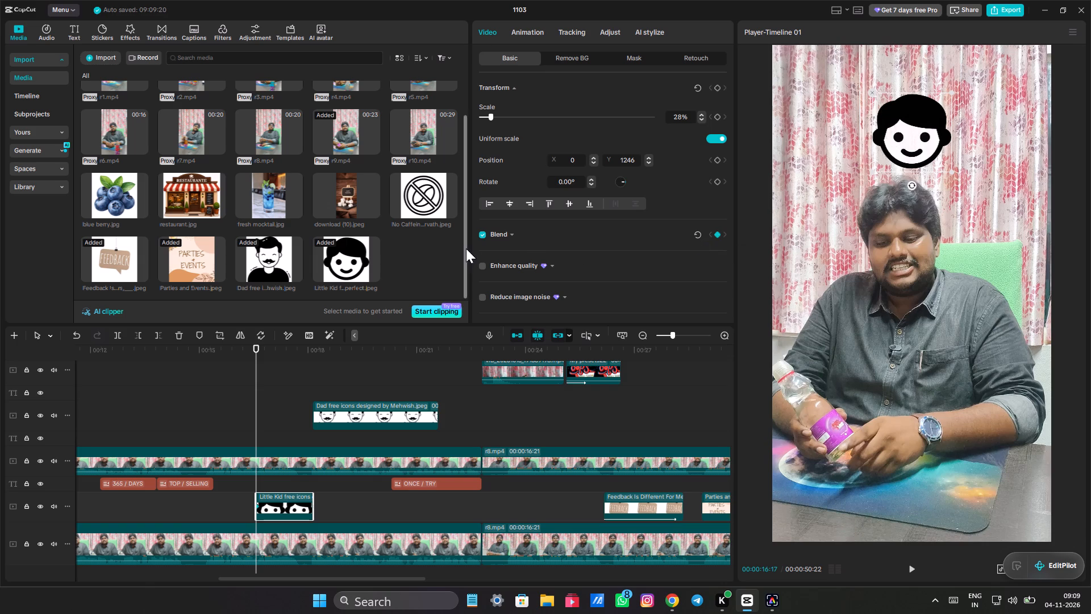
click(511, 234)
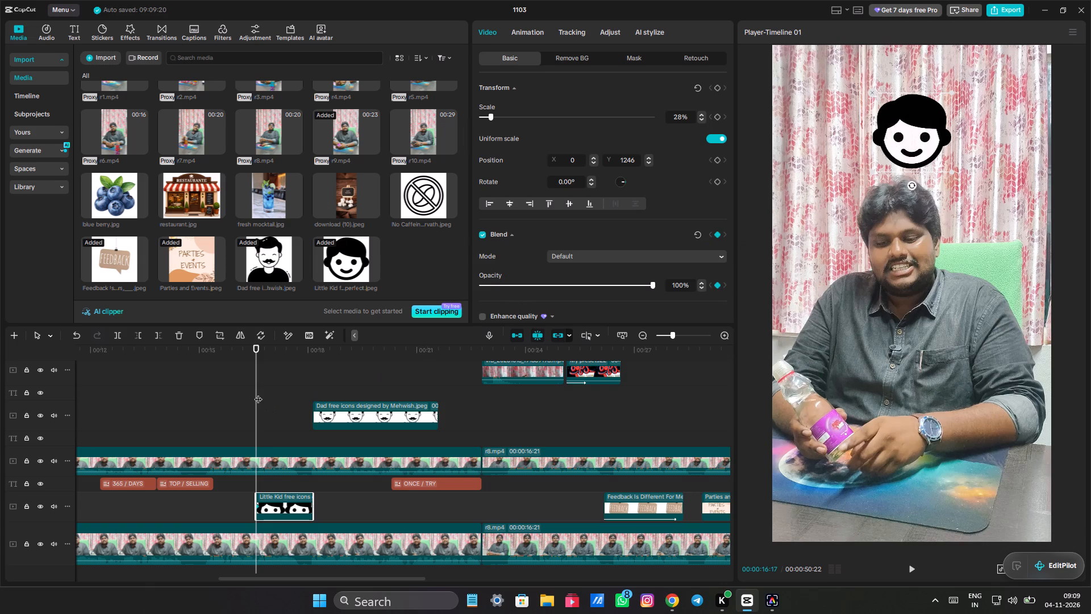
key(space)
key(space)
key(space)
key(space)
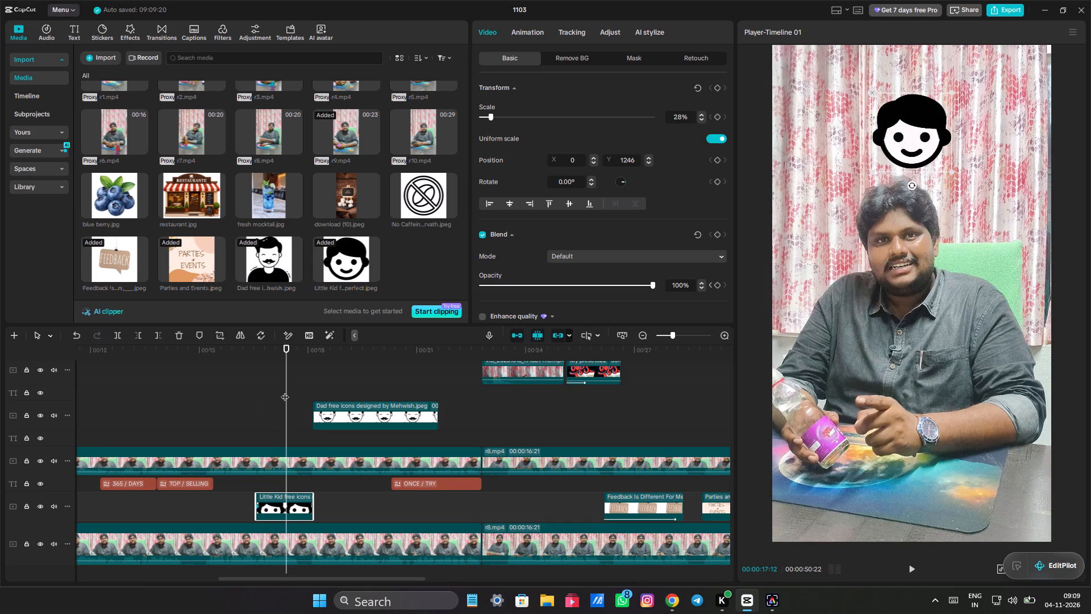
drag(649, 284, 485, 266)
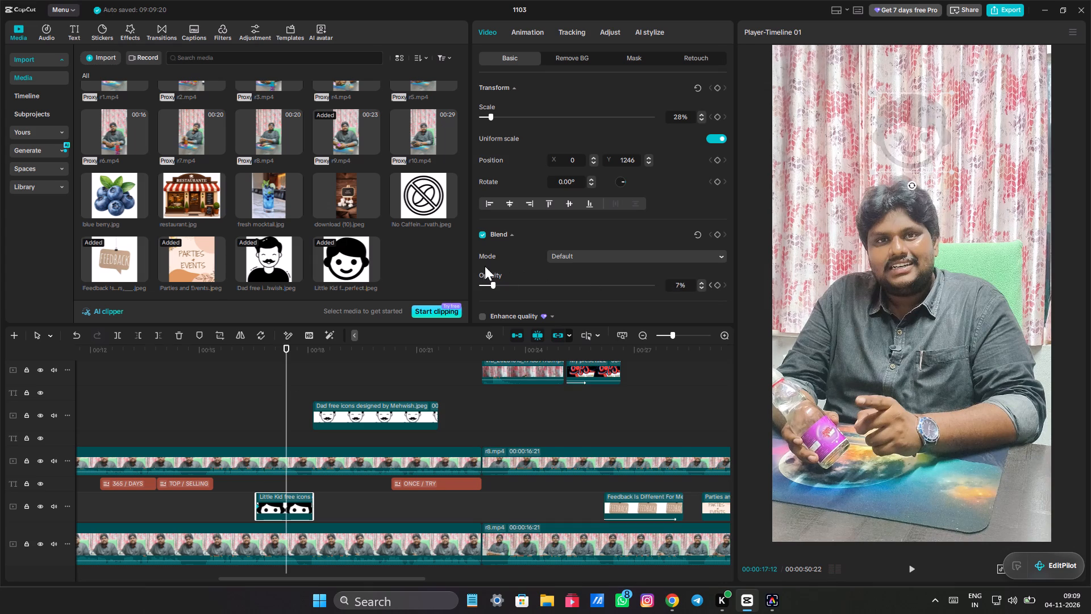
drag(485, 266, 450, 266)
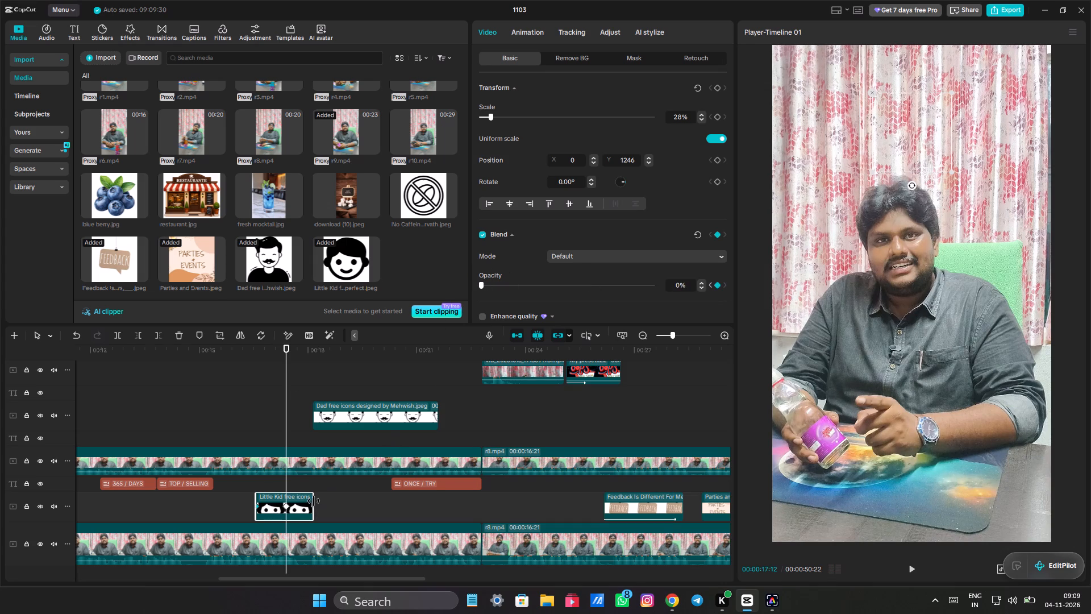
drag(312, 501, 286, 500)
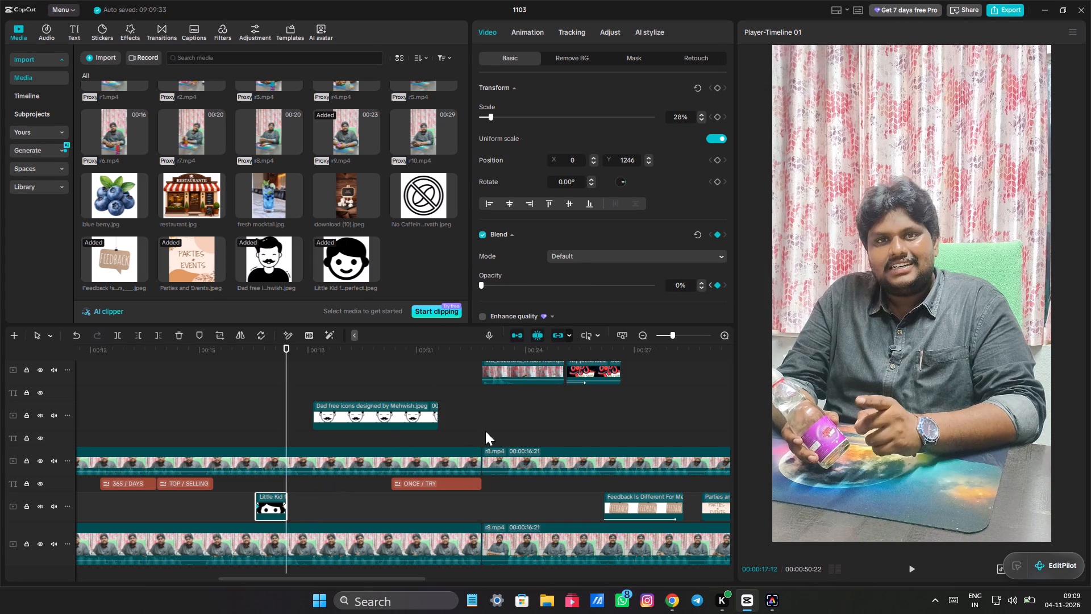
Move the Dad icon overlay directly after the Little Kid clip on the same track and trim its end shortly before the ONCE / TRY text.
drag(398, 413, 369, 488)
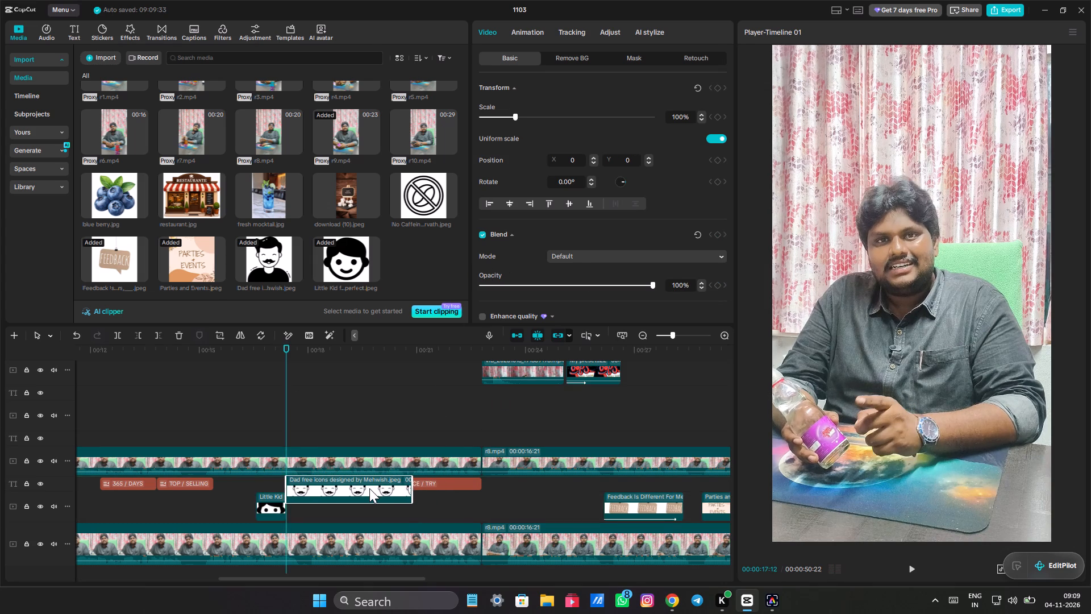
drag(369, 488, 370, 504)
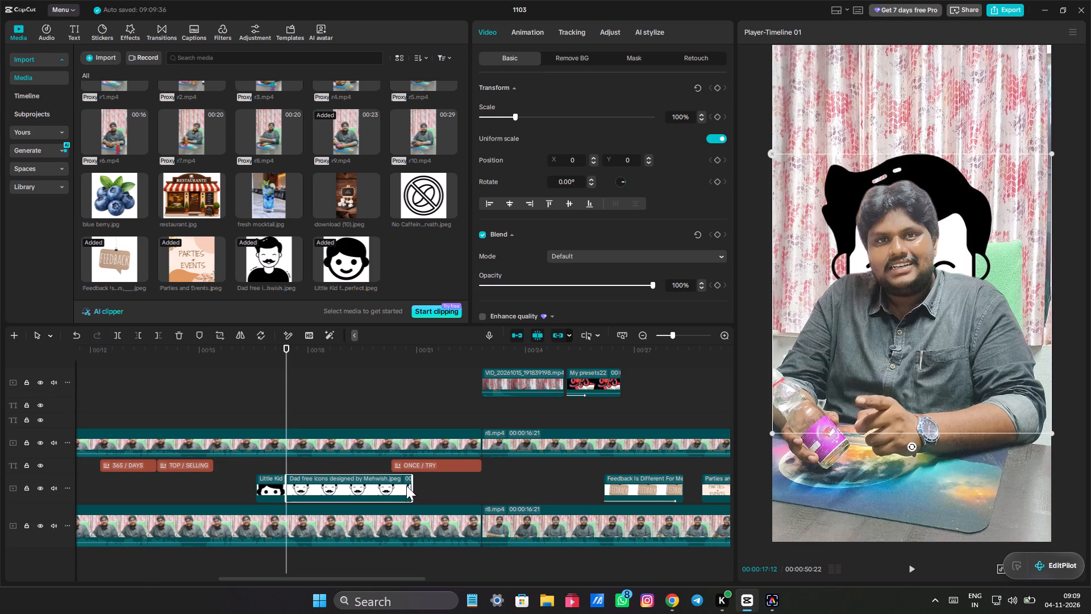
click(410, 487)
drag(410, 487, 325, 480)
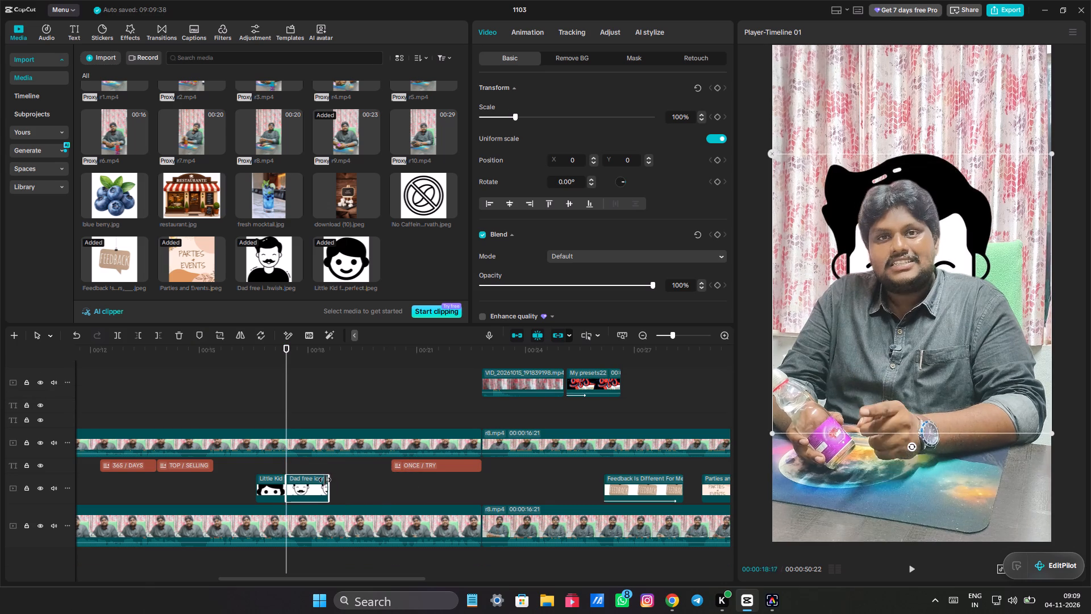
drag(325, 480, 324, 480)
key(space)
key(space)
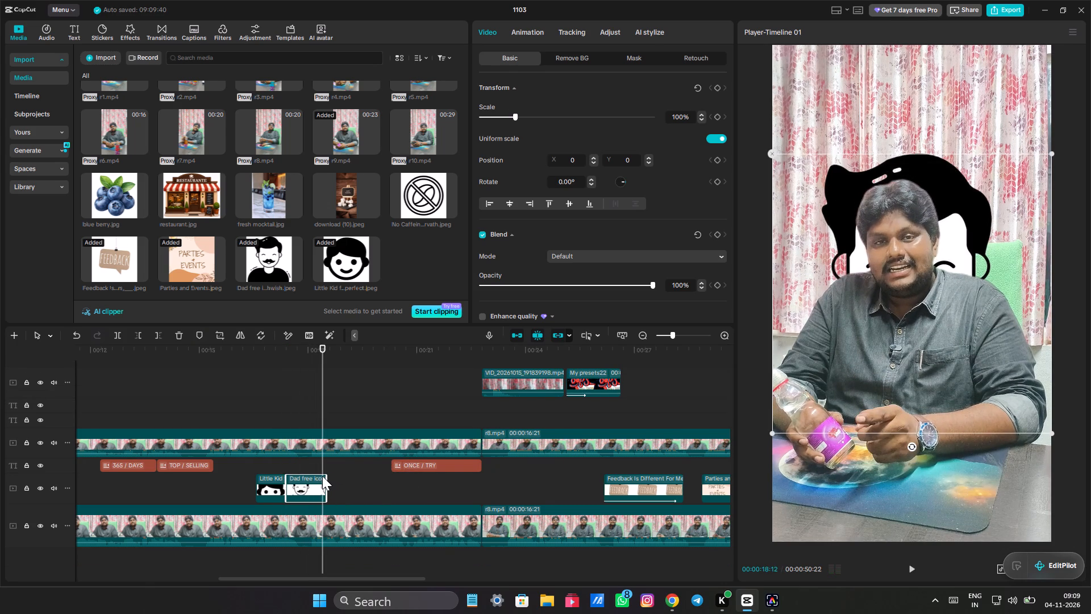
drag(327, 482, 359, 489)
key(space)
key(space)
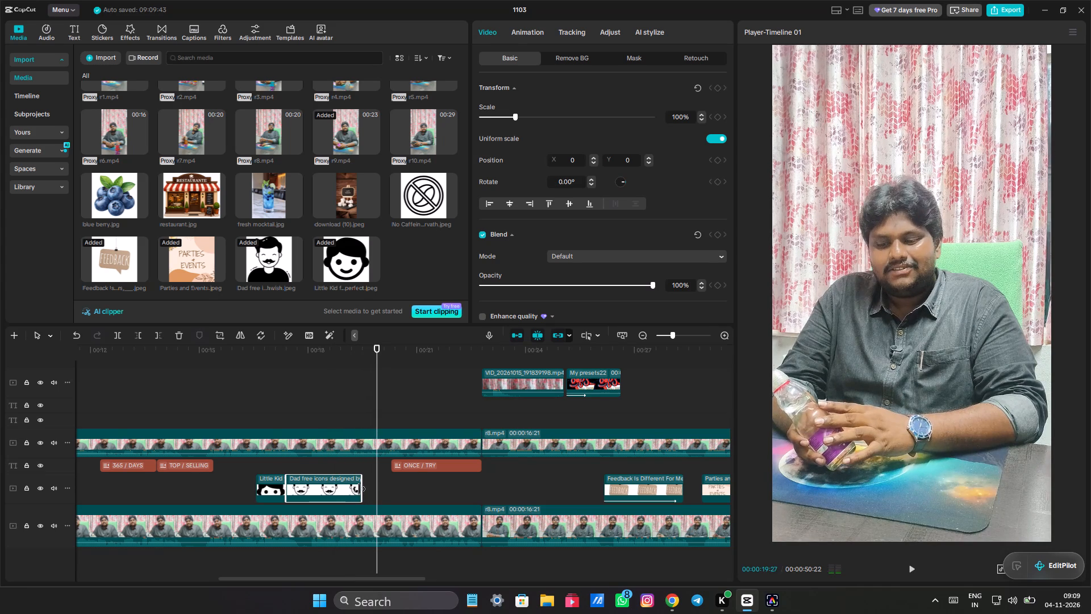
Copy the Little Kid overlay's attributes and paste them onto the Dad icon overlay.
click(268, 479)
right_click(268, 479)
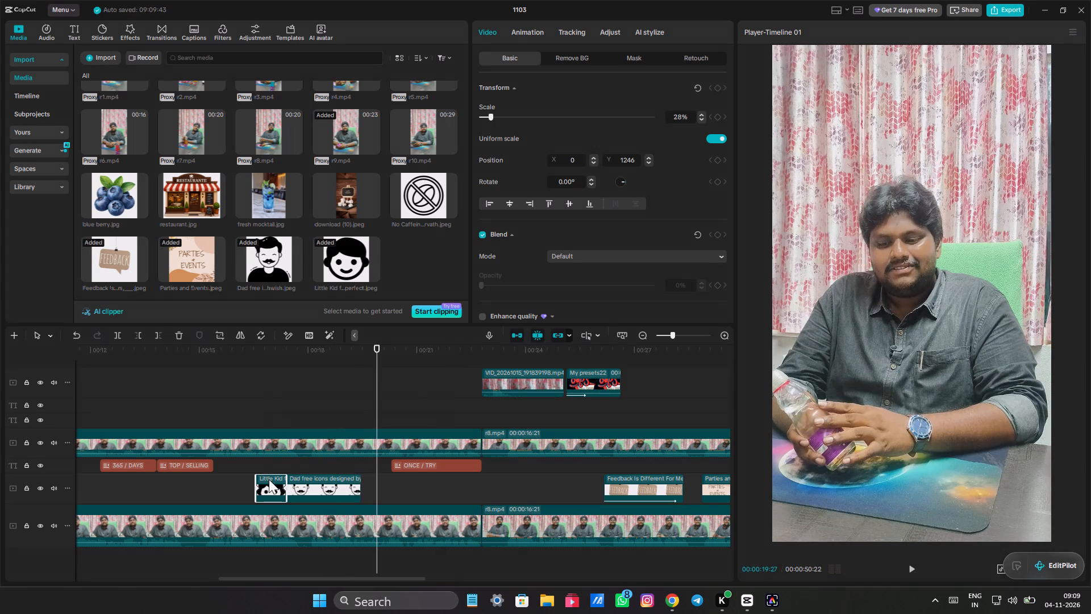
click(311, 180)
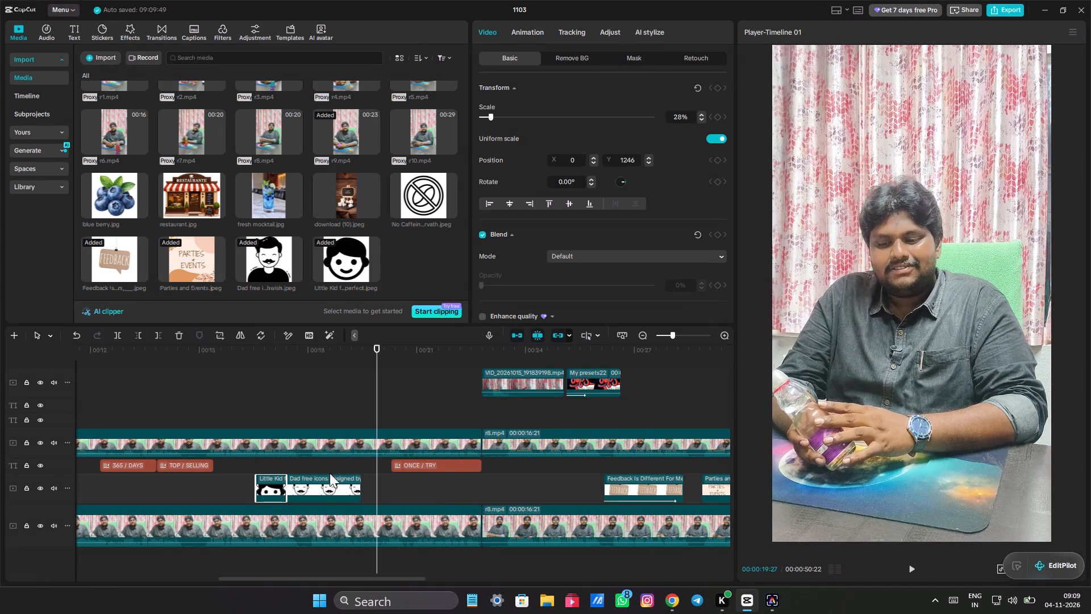
right_click(329, 483)
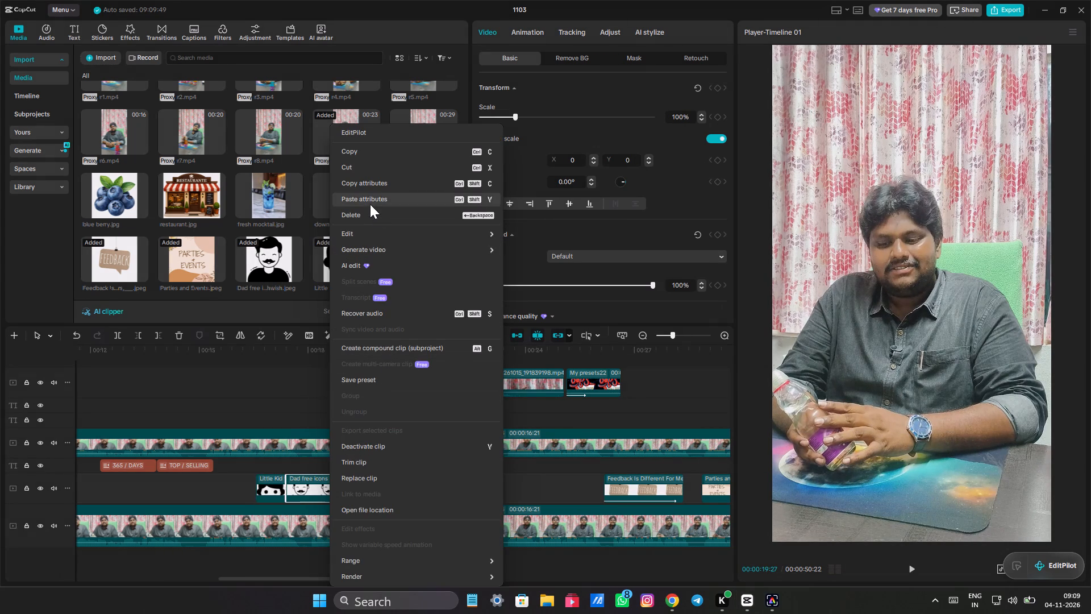
click(370, 204)
click(677, 372)
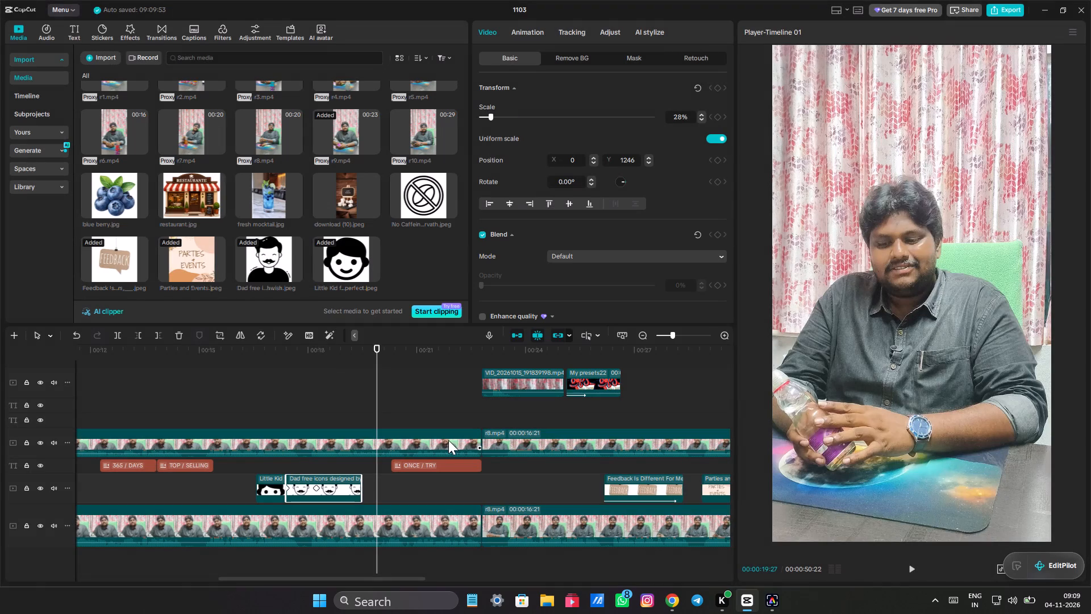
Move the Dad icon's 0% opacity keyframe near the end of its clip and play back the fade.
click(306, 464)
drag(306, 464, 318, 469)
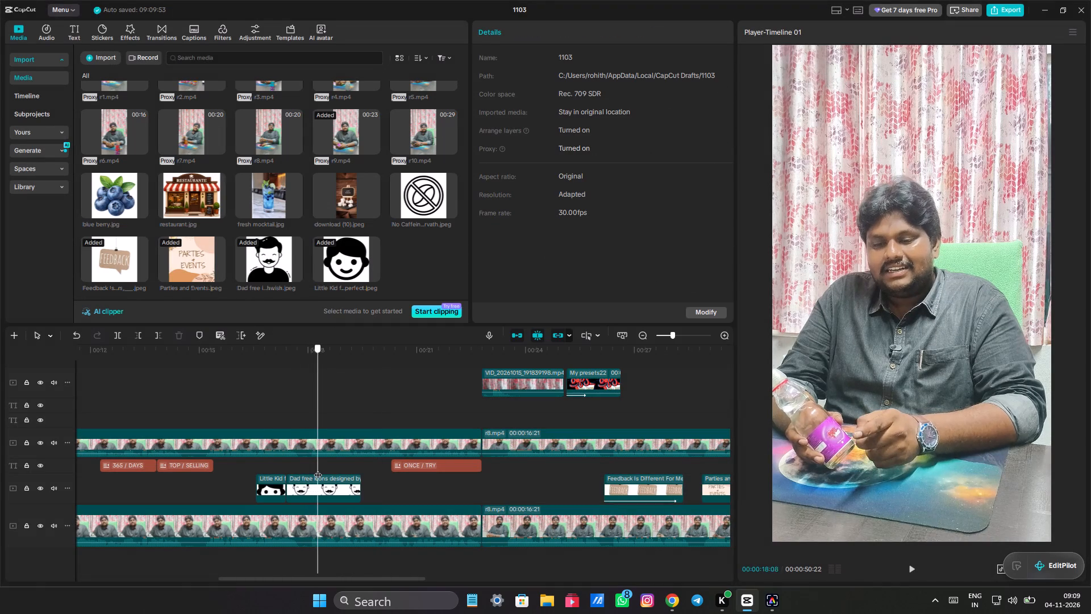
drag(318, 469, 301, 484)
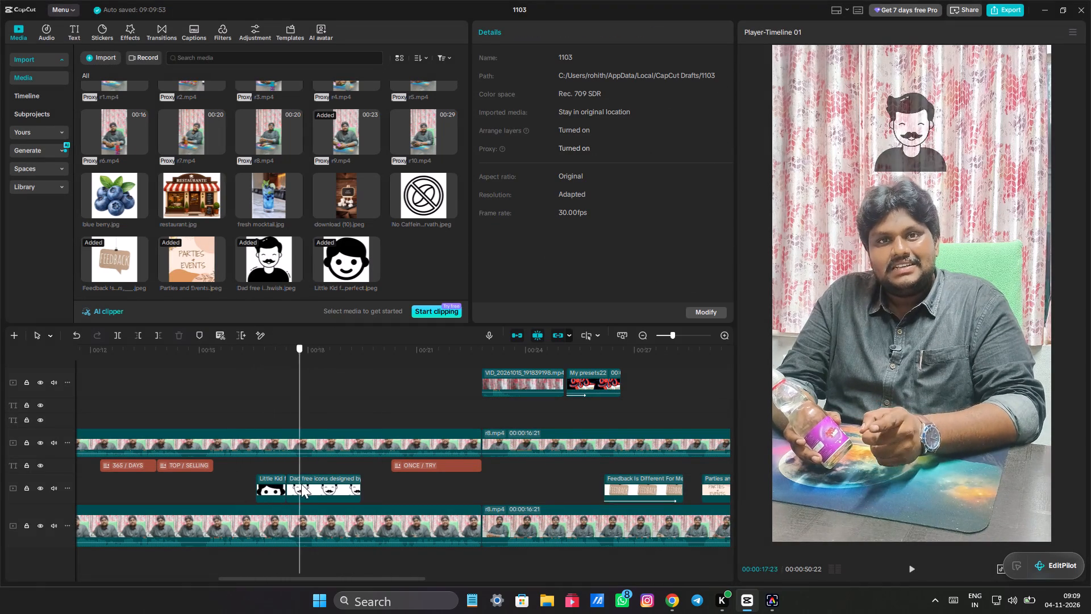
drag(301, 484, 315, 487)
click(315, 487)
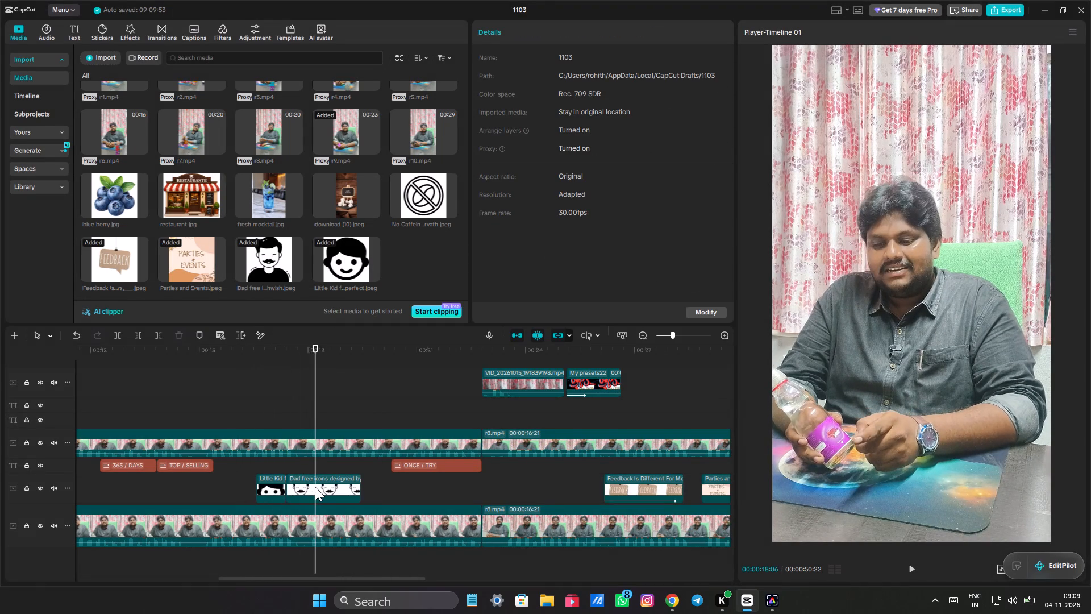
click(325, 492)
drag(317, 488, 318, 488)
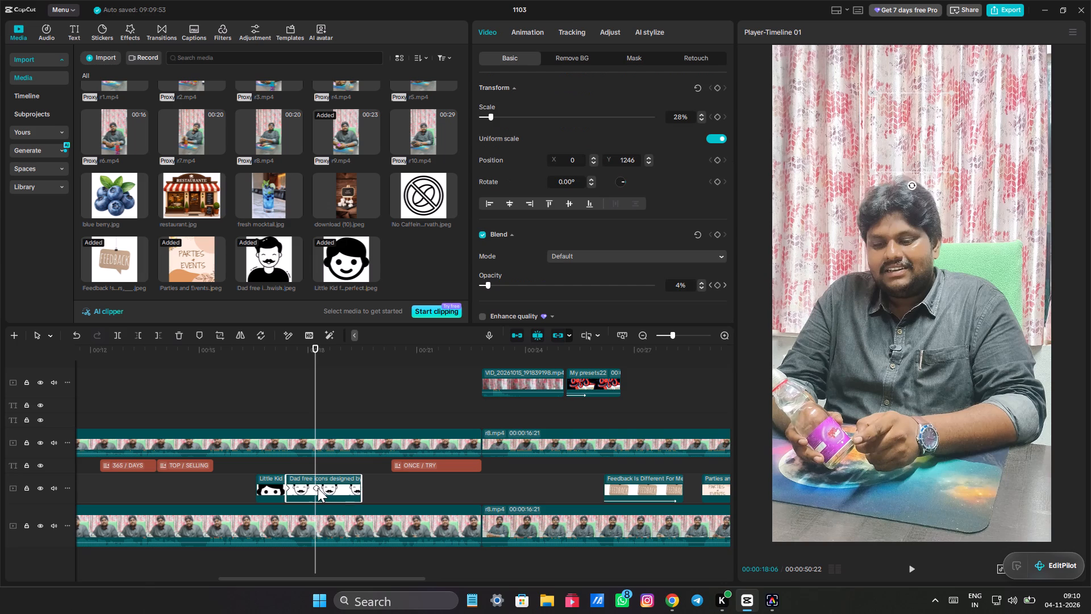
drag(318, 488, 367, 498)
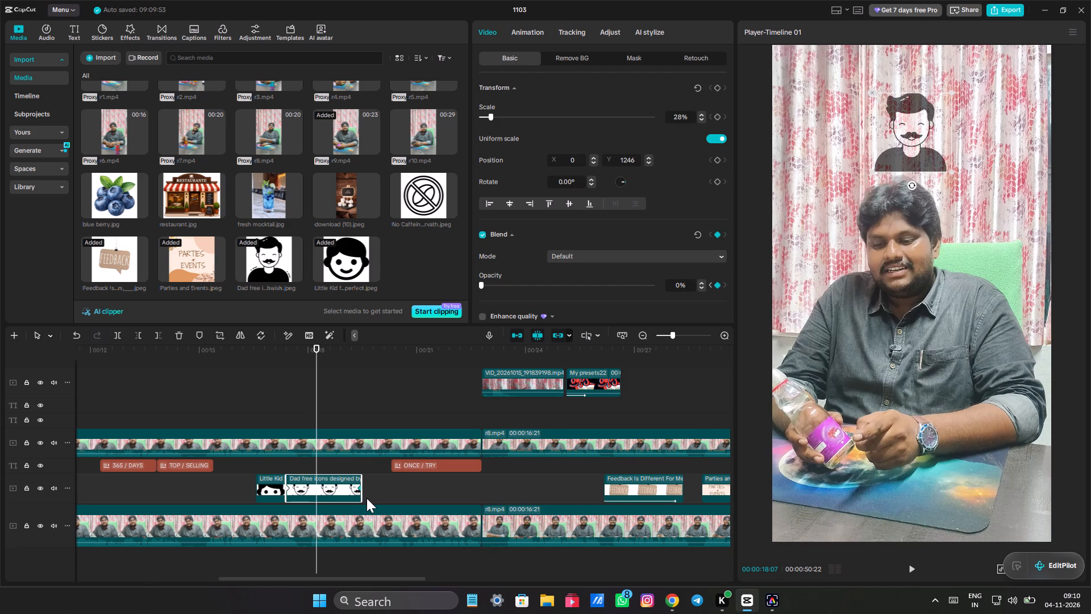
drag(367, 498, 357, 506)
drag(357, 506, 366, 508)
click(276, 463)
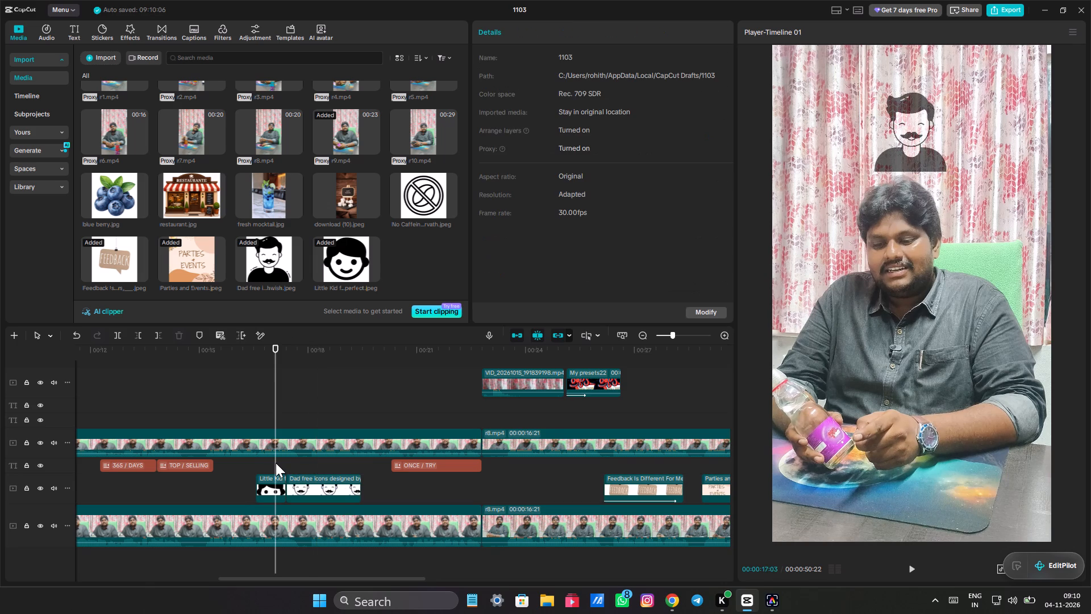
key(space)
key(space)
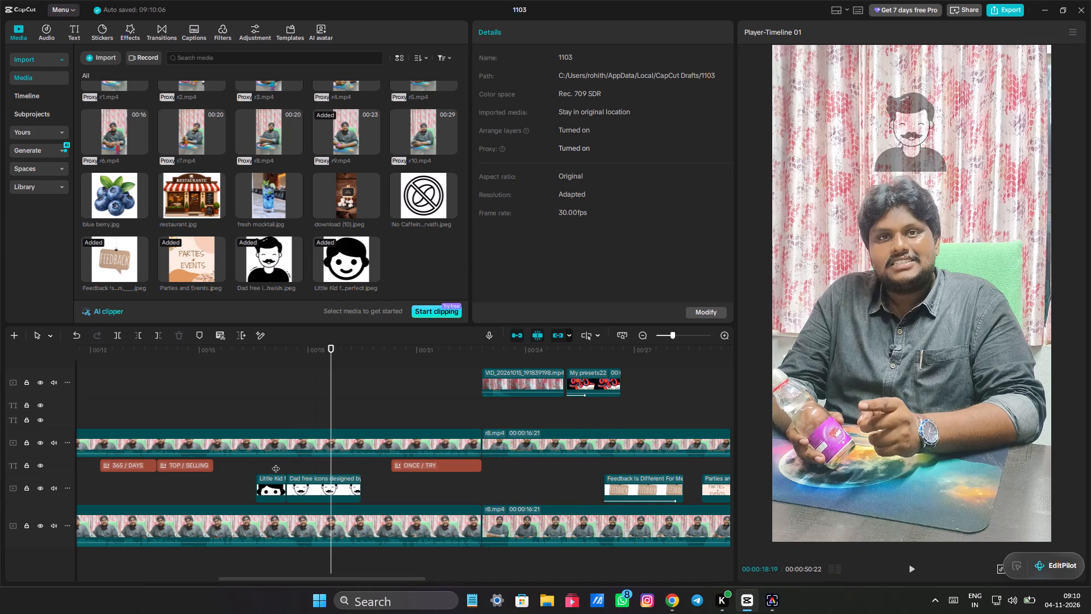
Shift the Dad icon overlay slightly later and extend the Little Kid clip, with its 0% opacity keyframe, to meet it.
click(312, 488)
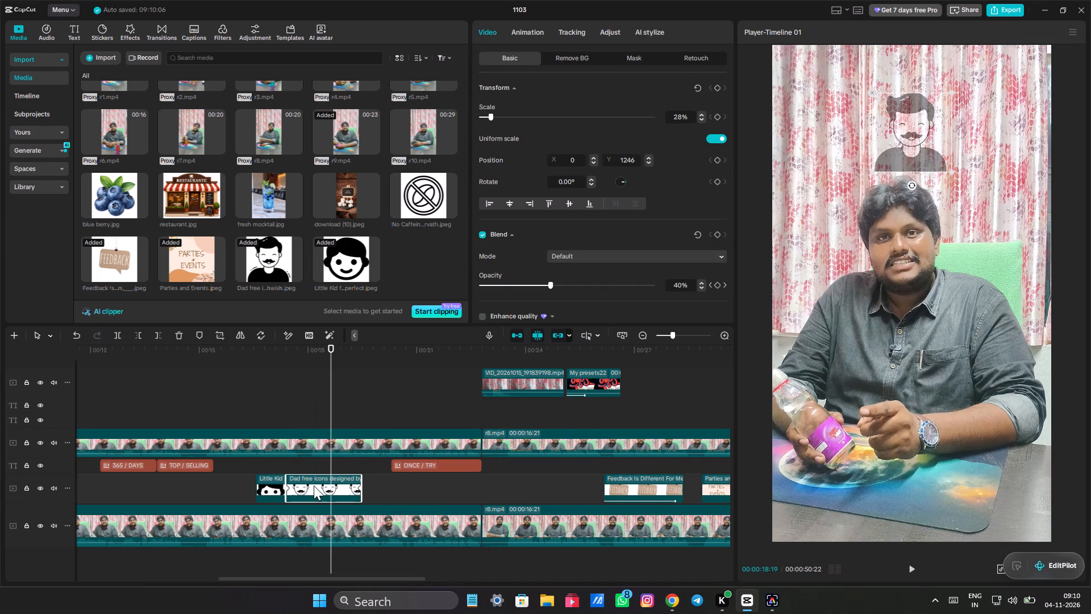
drag(314, 486, 320, 485)
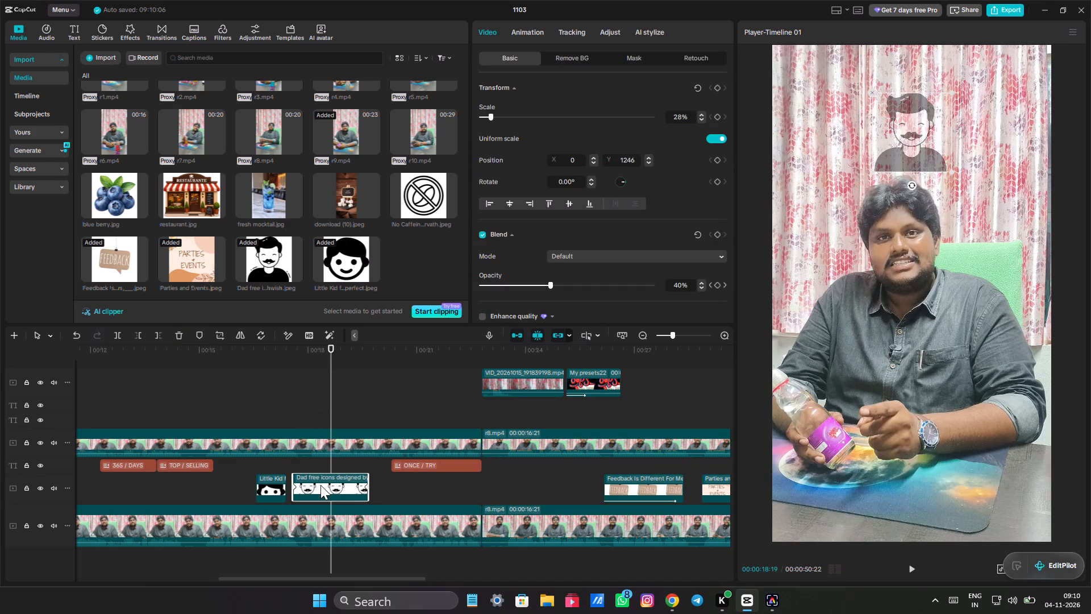
drag(320, 485, 323, 486)
click(265, 491)
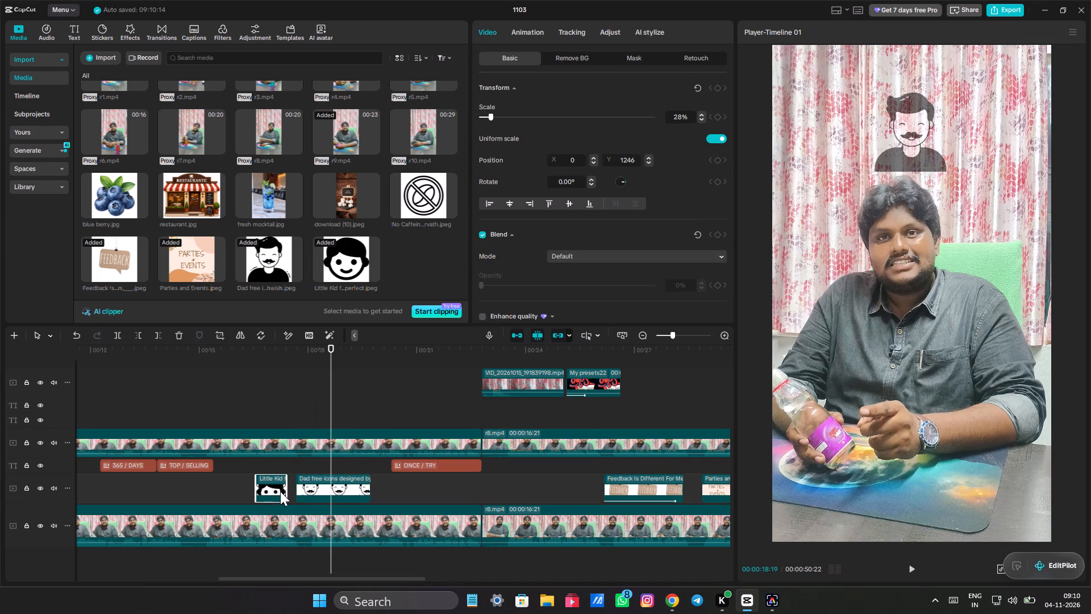
drag(286, 497, 294, 499)
drag(288, 488, 295, 489)
click(243, 471)
key(space)
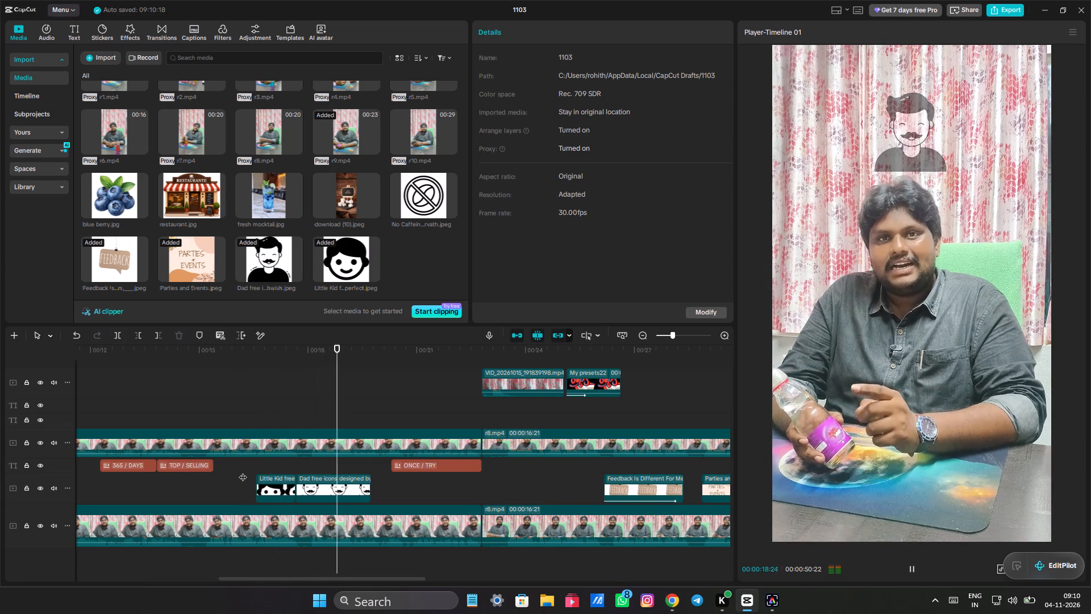
click(319, 459)
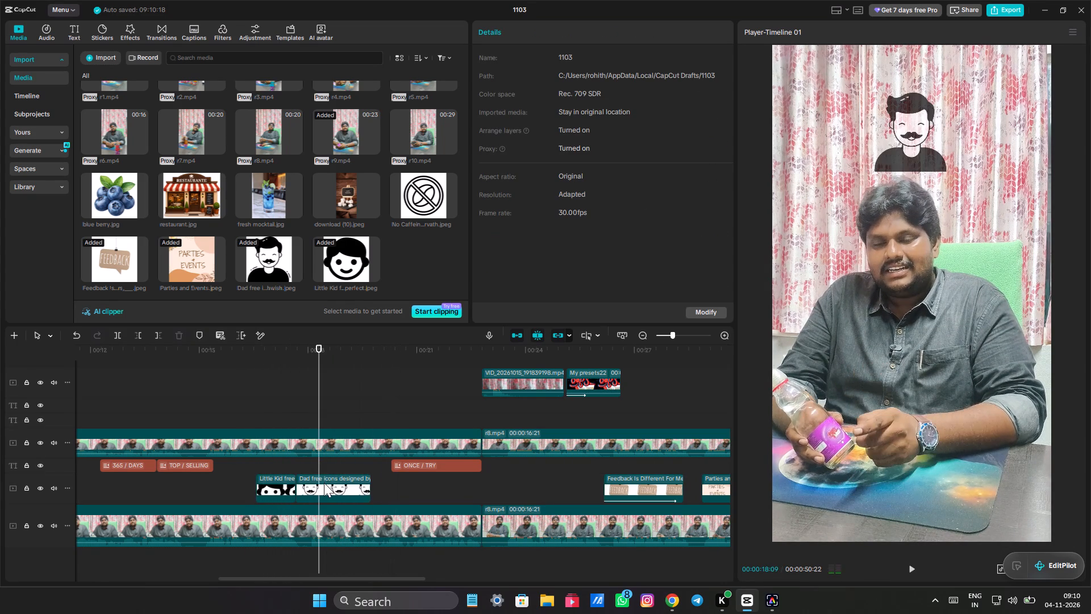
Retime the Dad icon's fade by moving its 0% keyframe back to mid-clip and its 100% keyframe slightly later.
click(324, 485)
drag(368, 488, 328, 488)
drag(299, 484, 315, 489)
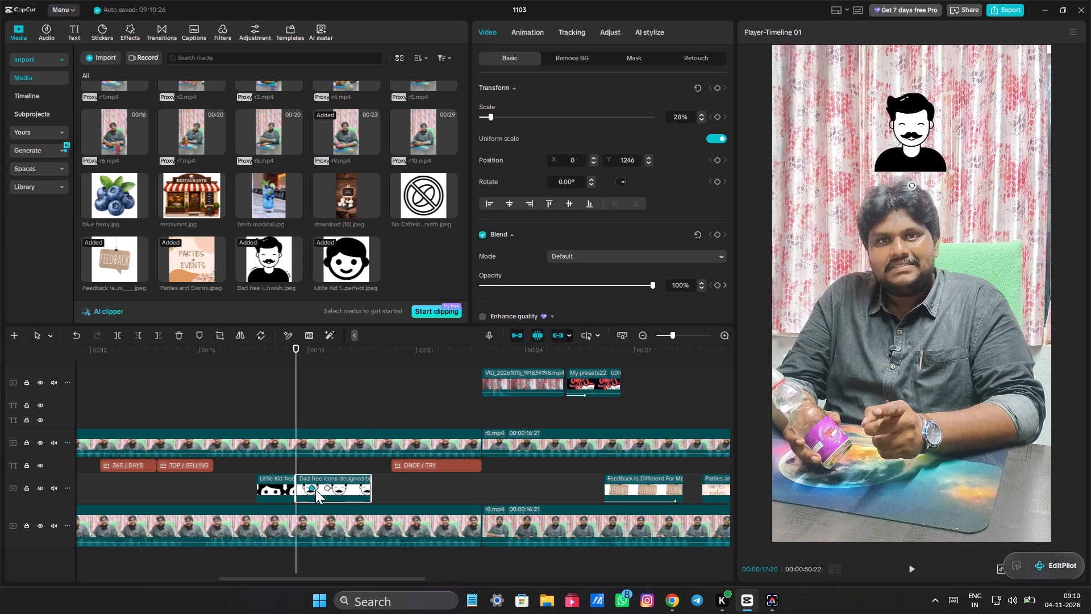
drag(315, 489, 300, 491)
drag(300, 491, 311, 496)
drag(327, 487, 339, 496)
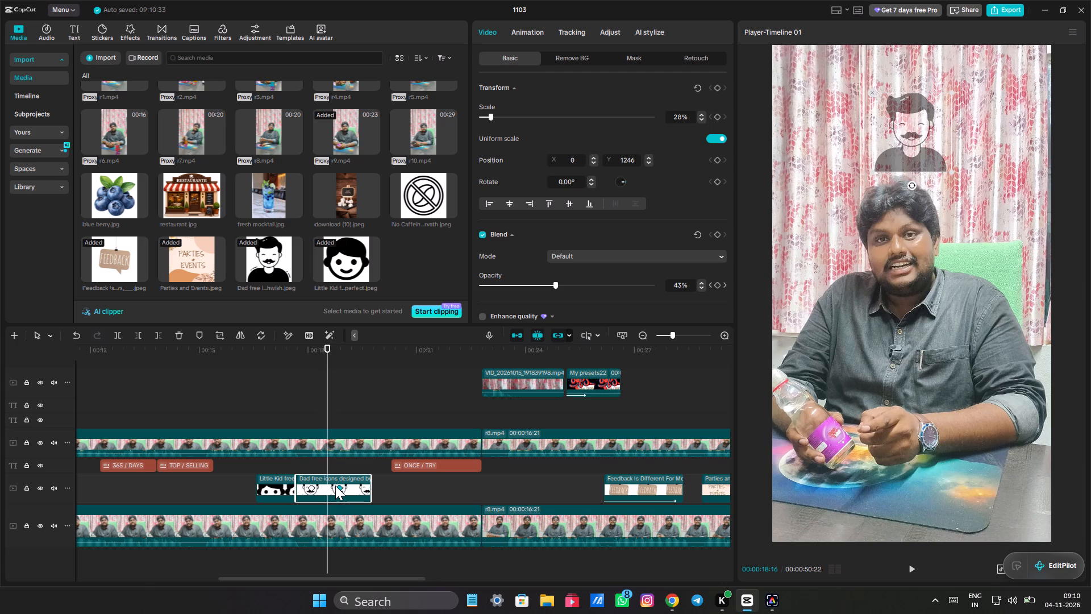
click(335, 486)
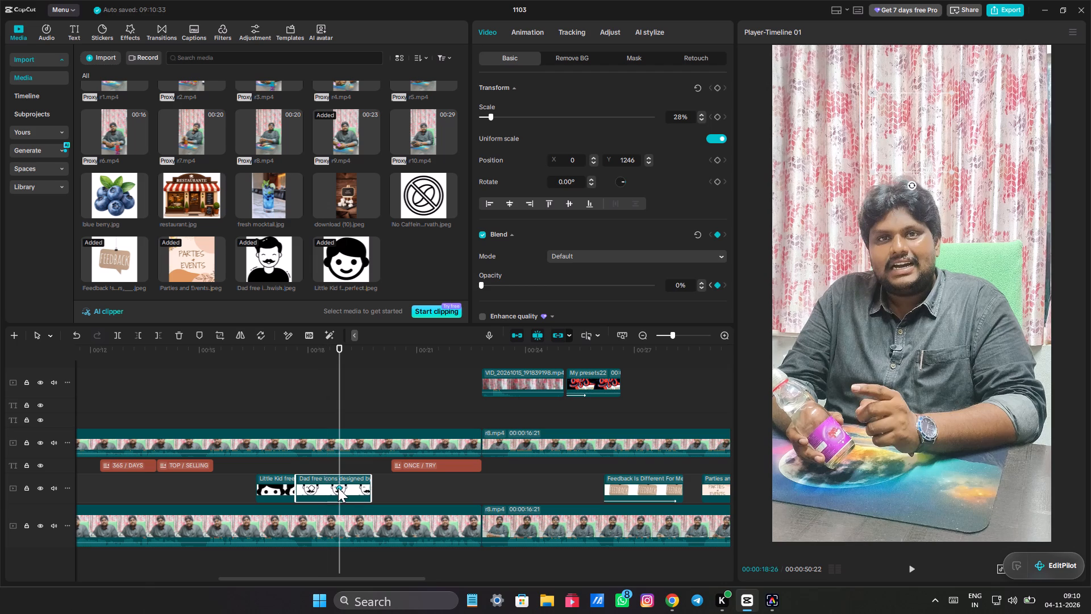
Delete both opacity keyframes from the Dad icon overlay.
click(338, 488)
key(BackSpace)
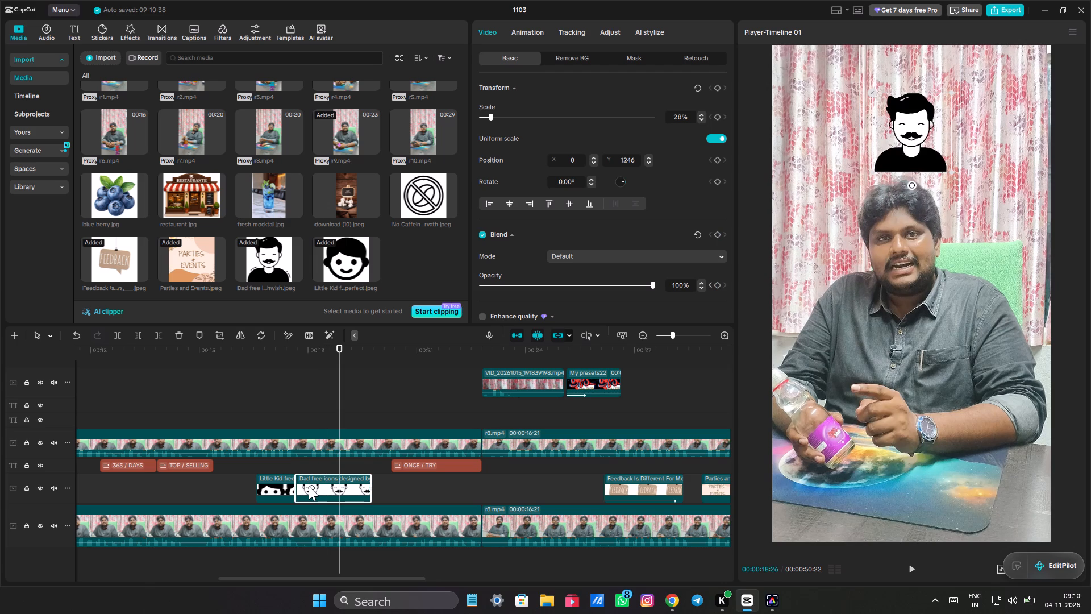
click(309, 486)
key(BackSpace)
Keyframe the Dad icon's opacity from 0% at 00:00:17:20 to 100% at 00:00:19:17.
drag(313, 409, 298, 397)
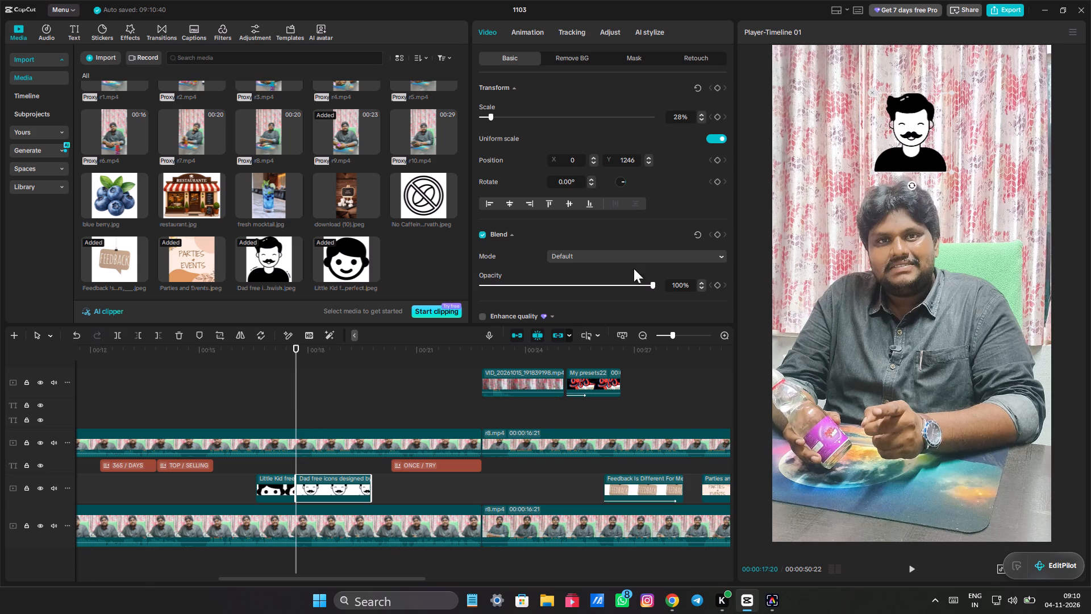
click(717, 236)
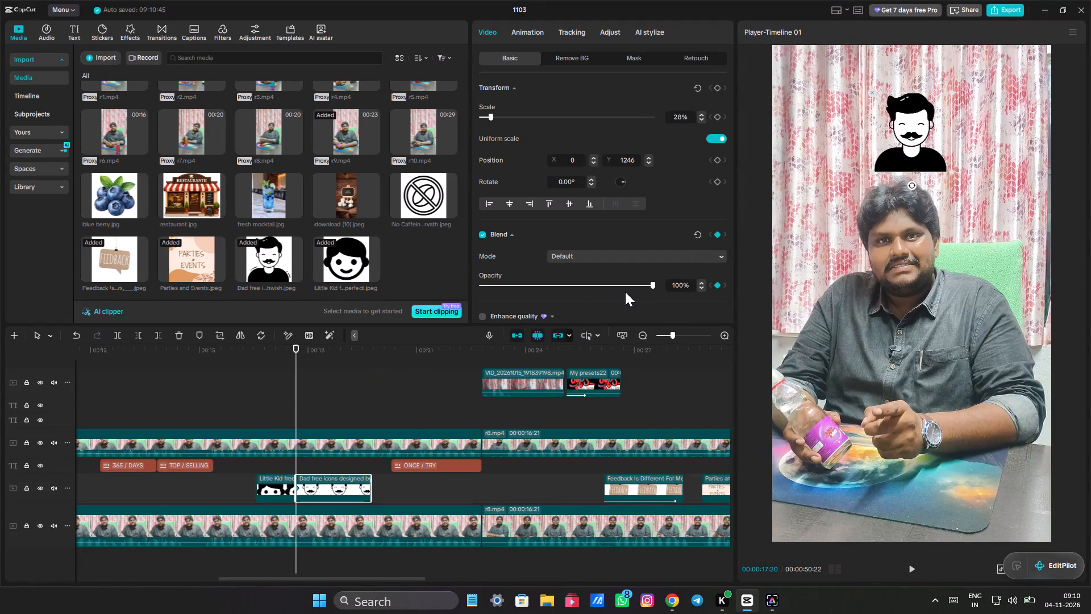
drag(629, 289, 459, 281)
drag(297, 395, 339, 403)
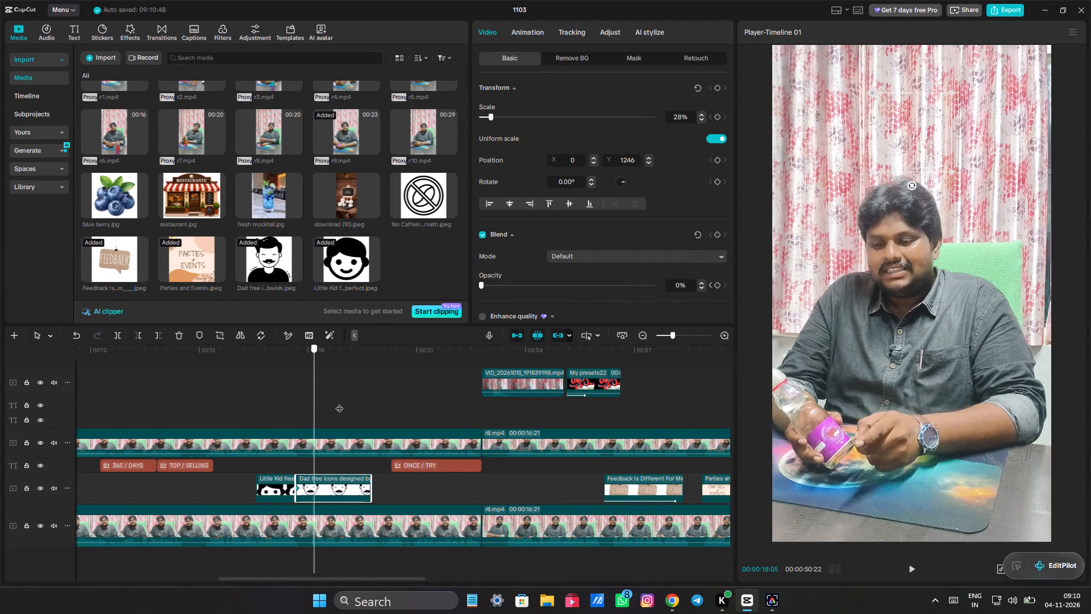
drag(339, 403, 365, 405)
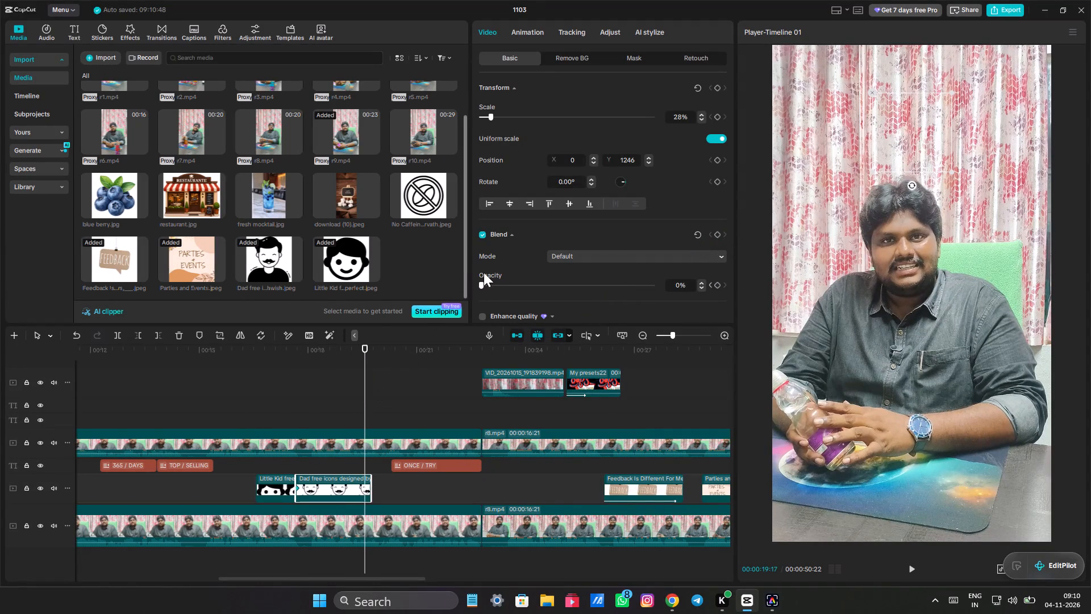
drag(486, 280, 682, 318)
Play the reel from the icon overlays into the closing section to review it, and return the playhead to 00:00:16:12.
double_click(298, 434)
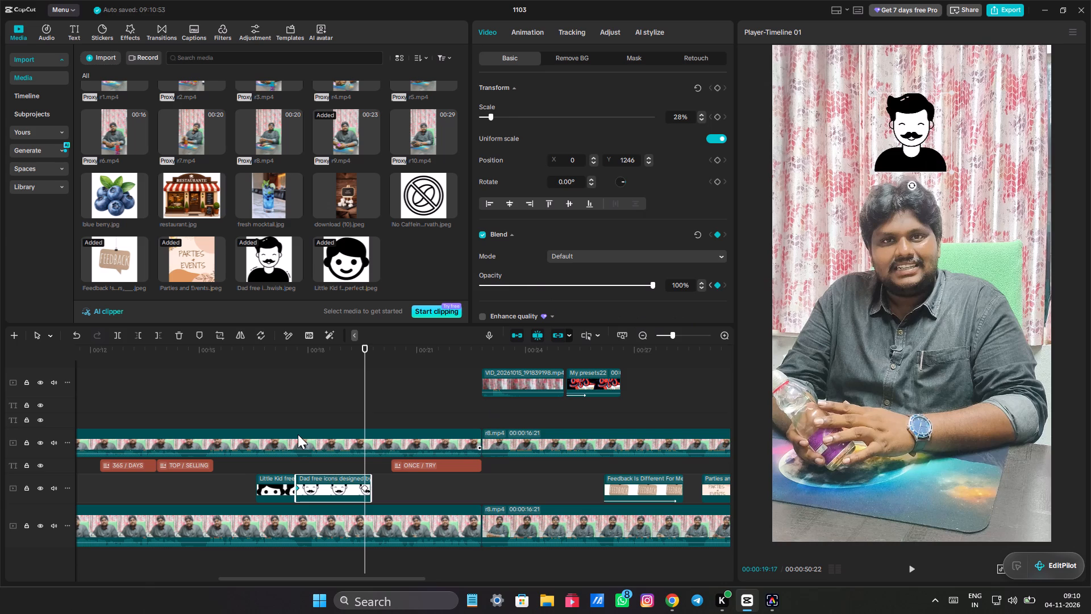
double_click(292, 412)
key(space)
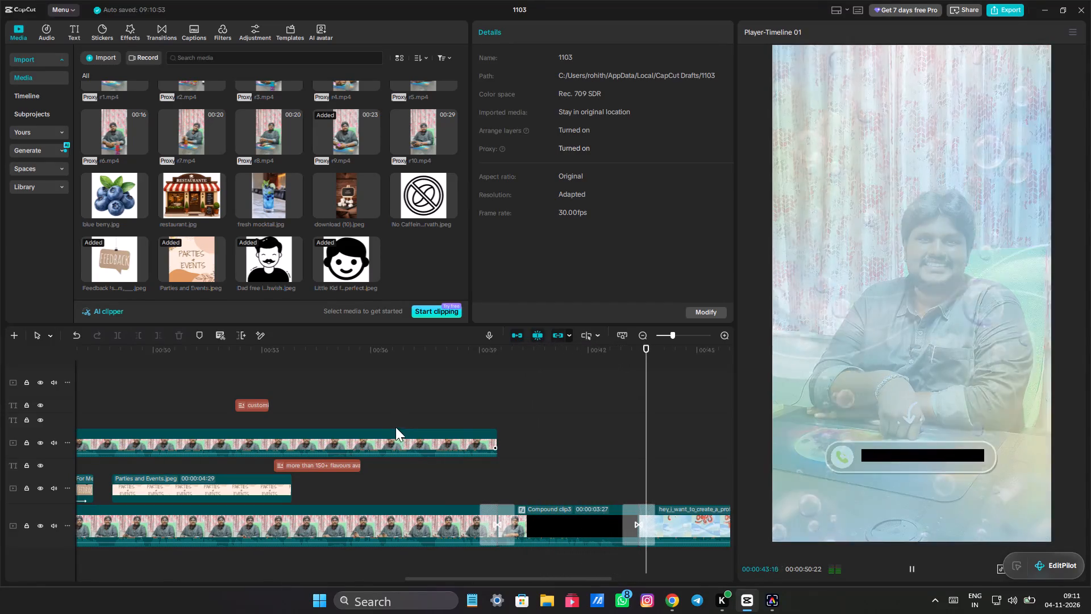
click(438, 404)
drag(438, 404, 83, 362)
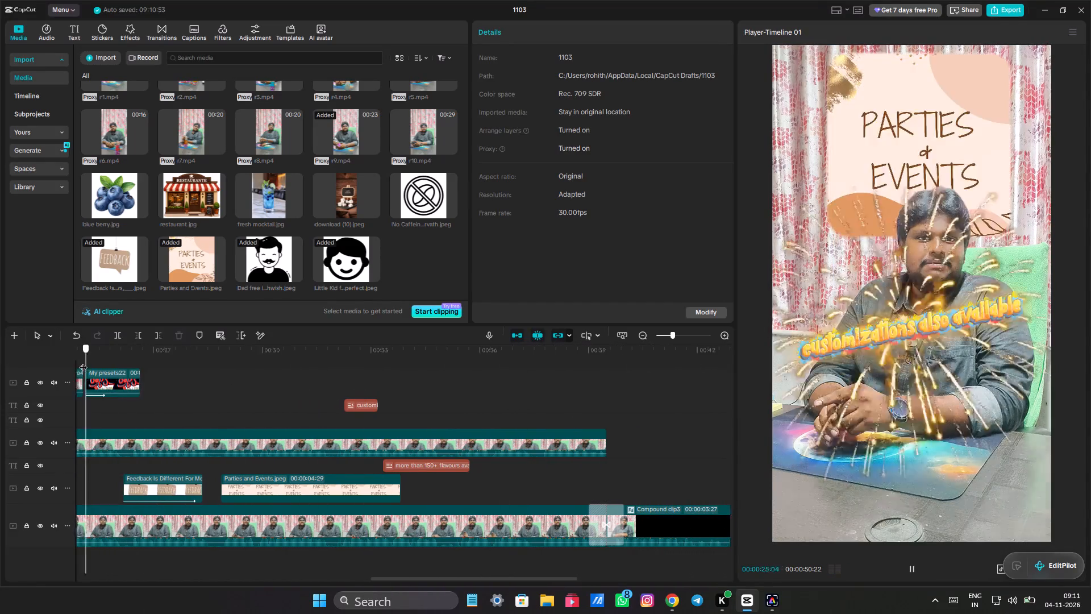
drag(83, 362, 99, 363)
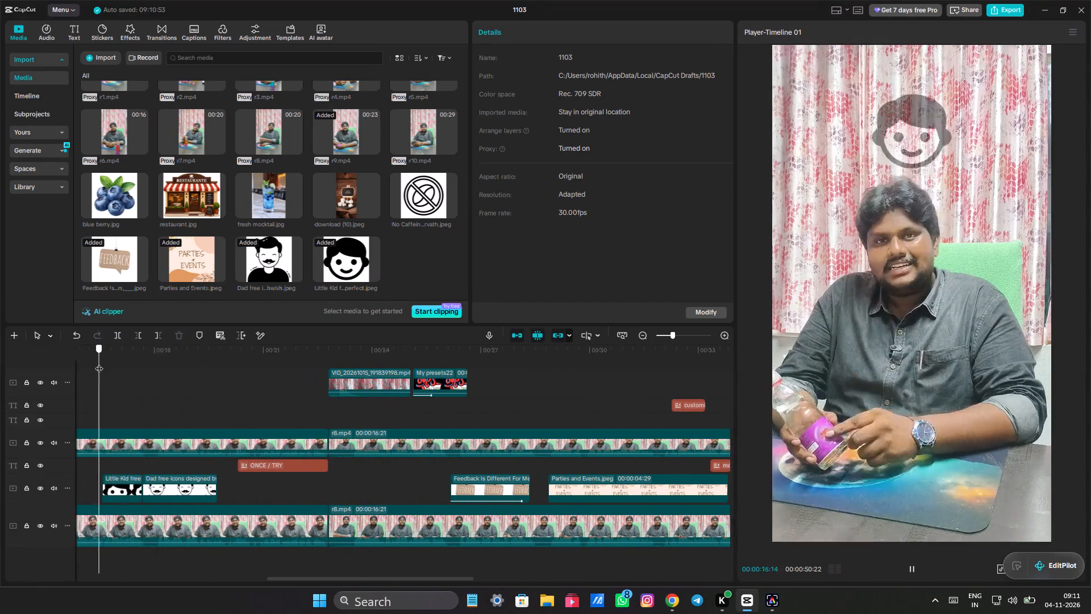
drag(99, 363, 138, 334)
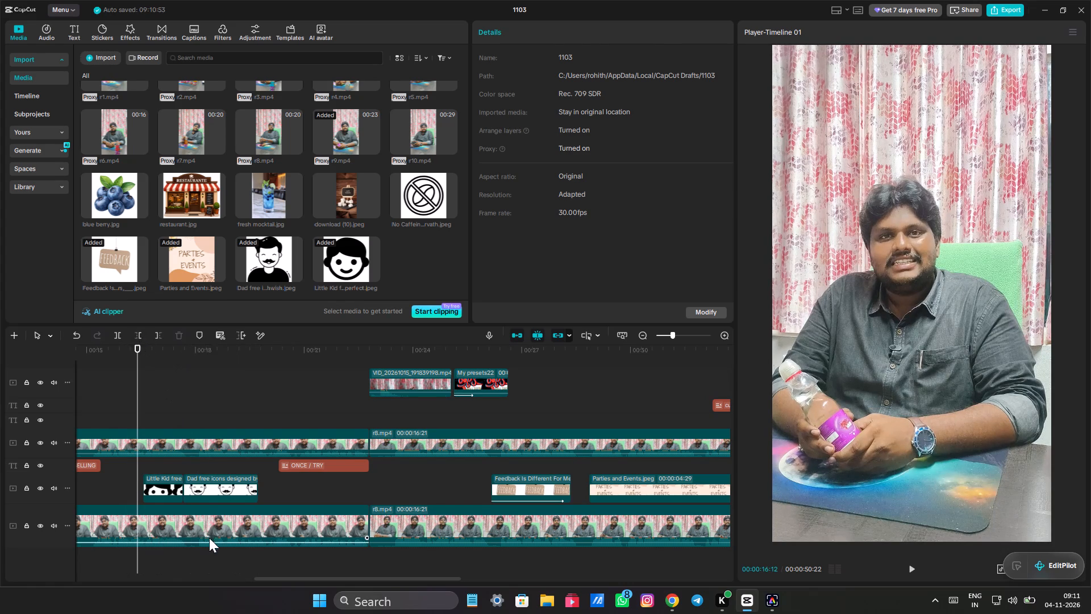
Enable Enhance voice at intensity 75 on the r9.mp4 clip beneath the icon overlays on the main track.
click(209, 529)
click(526, 30)
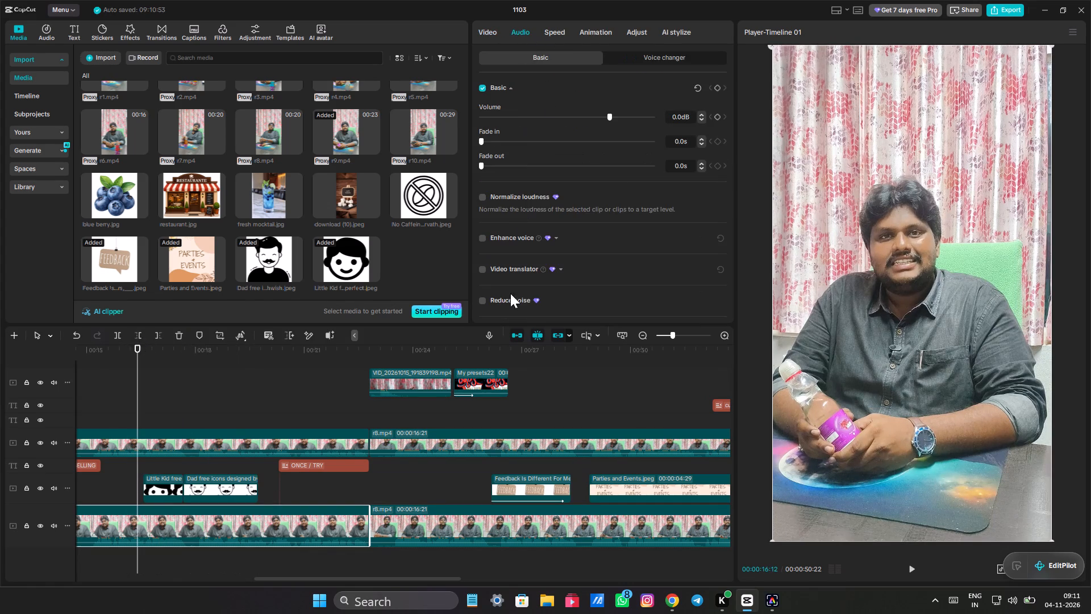
click(482, 240)
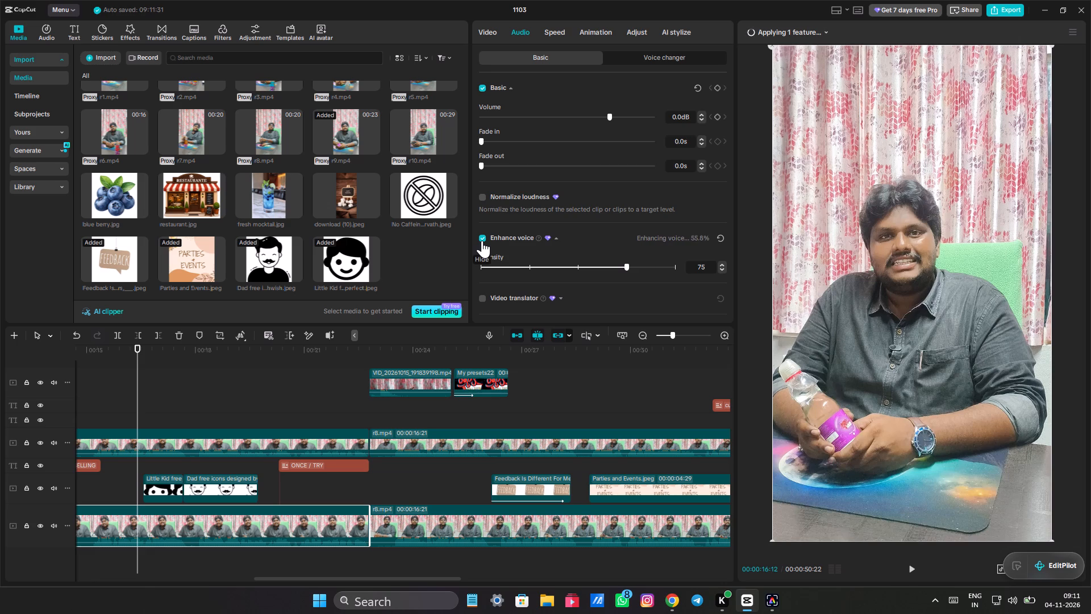
ctrl+scroll(508, 277, down, 5)
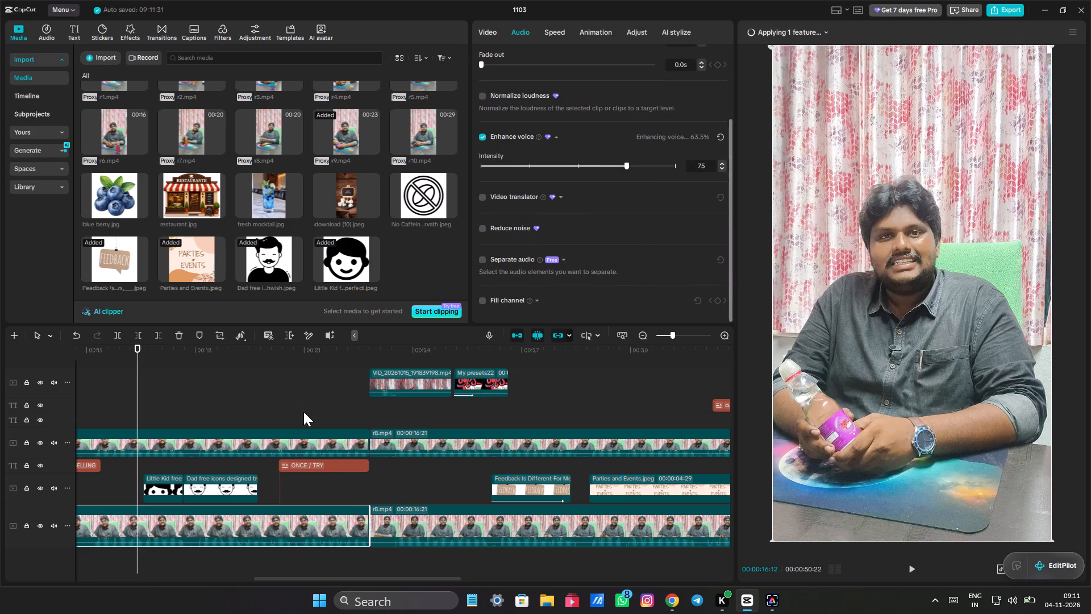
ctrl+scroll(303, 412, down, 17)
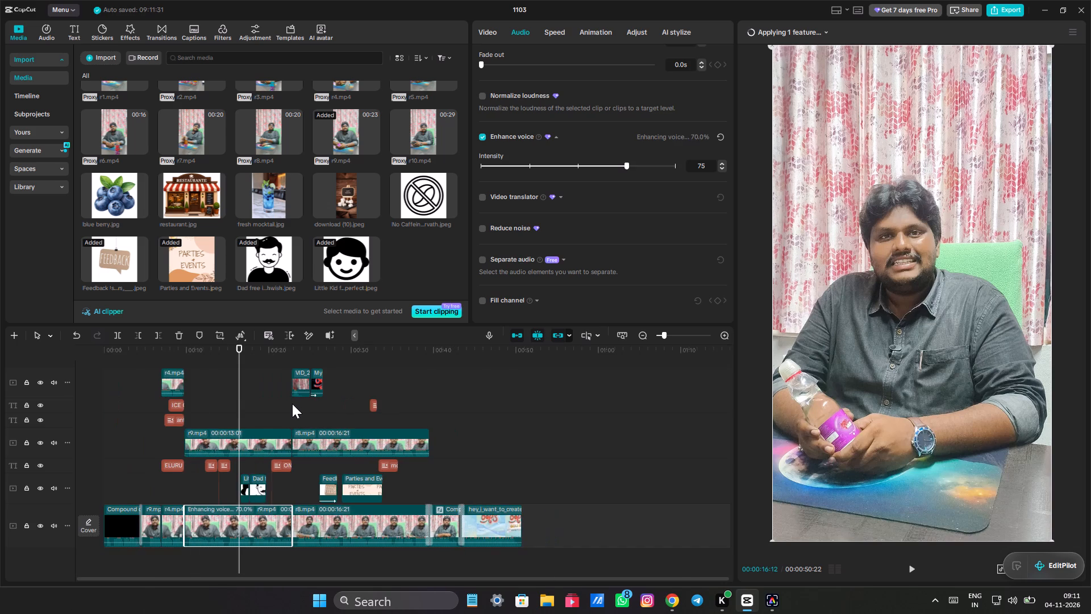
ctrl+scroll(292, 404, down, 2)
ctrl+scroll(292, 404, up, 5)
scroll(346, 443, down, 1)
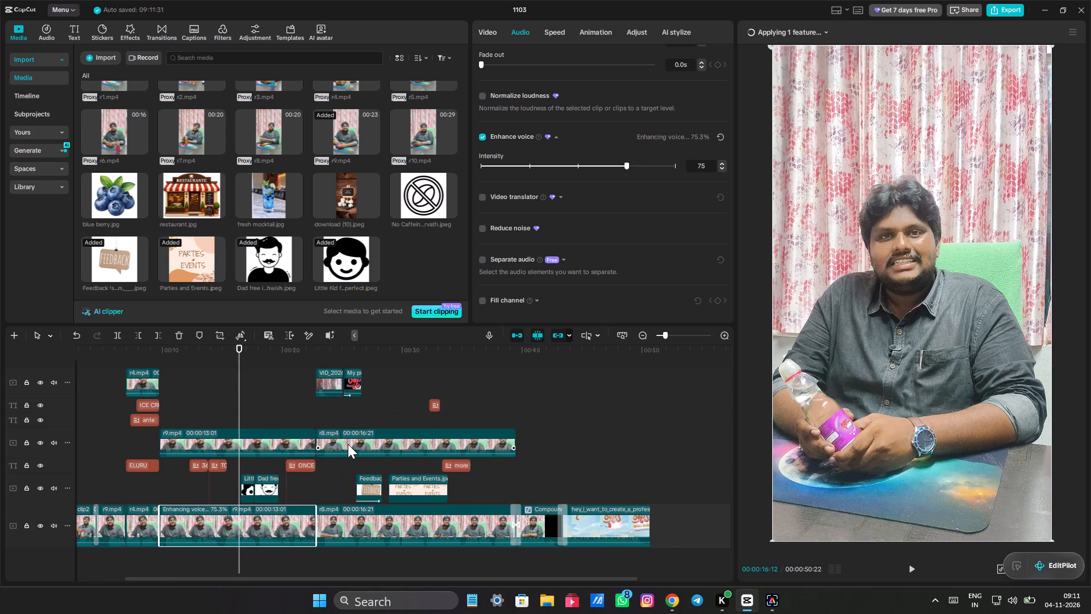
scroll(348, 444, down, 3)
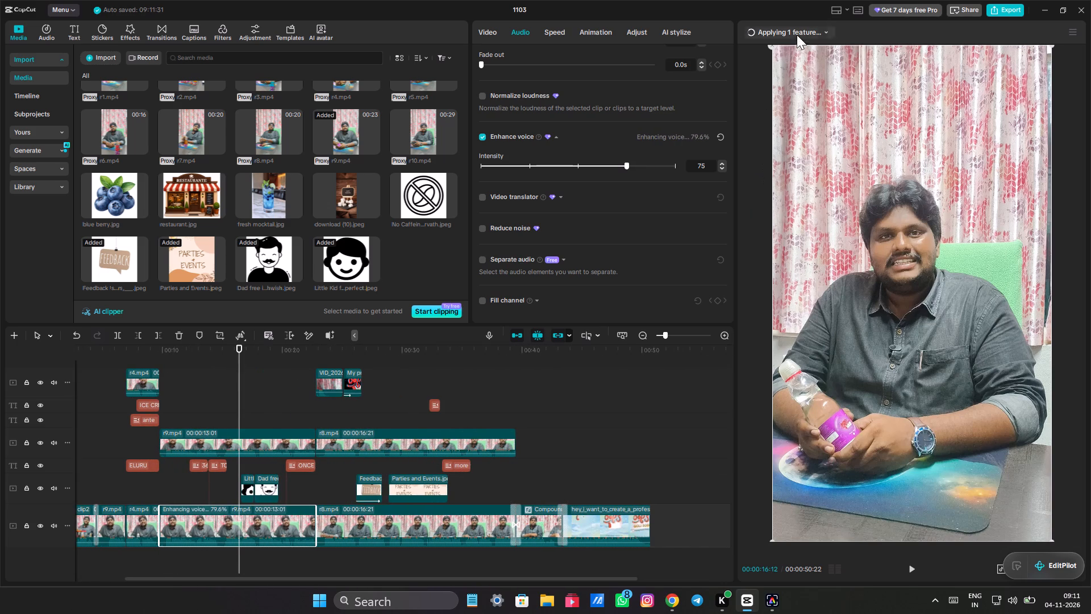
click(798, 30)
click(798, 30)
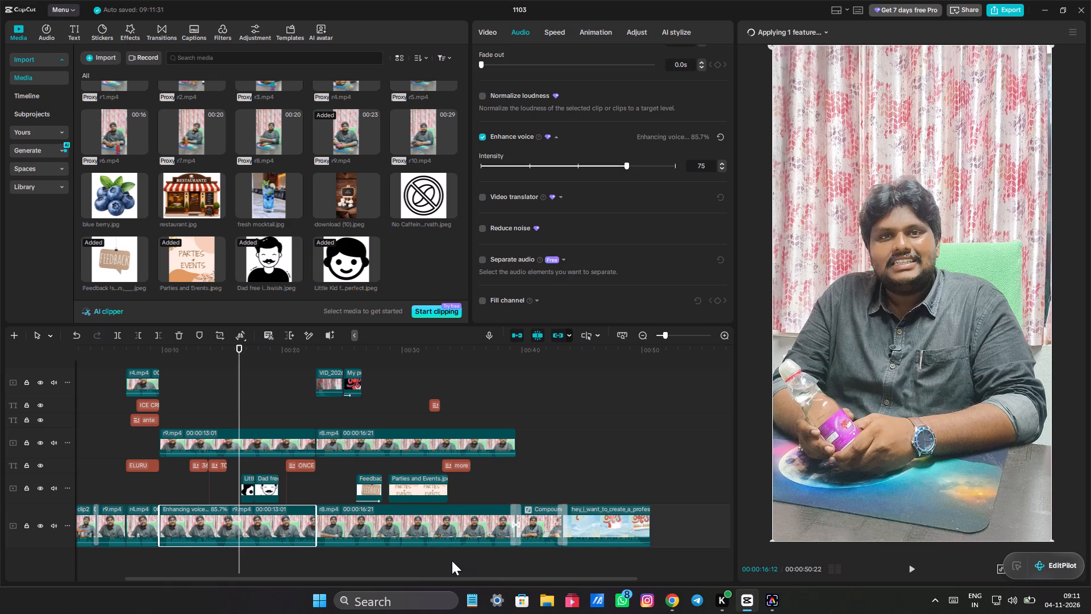
Combine the 16:21 r8.mp4 section, with its duplicate clip, video and image overlays, and texts, into one compound clip.
drag(426, 561, 365, 384)
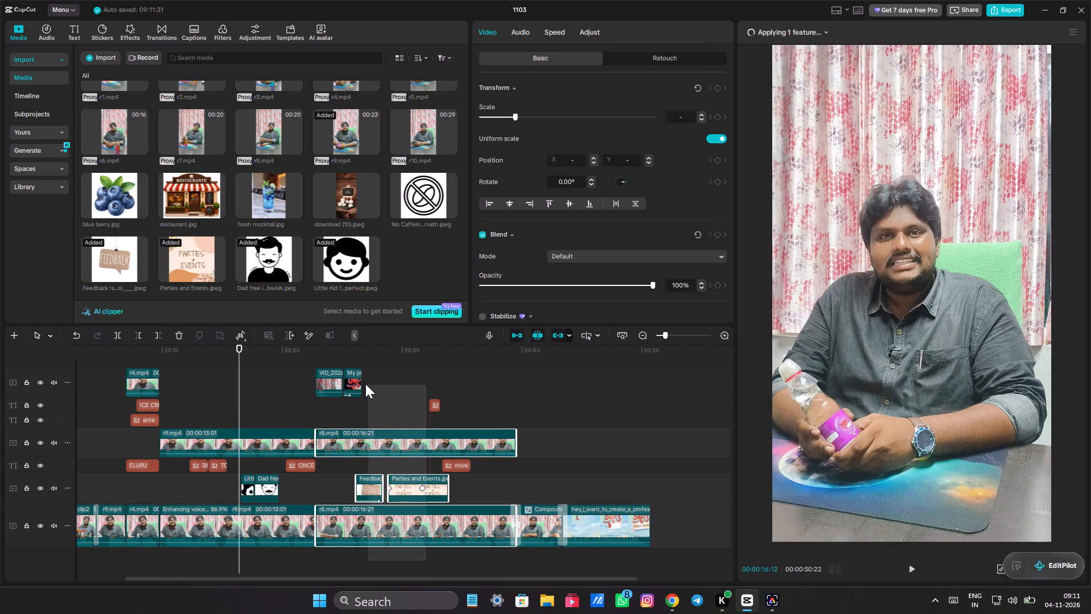
drag(365, 384, 321, 366)
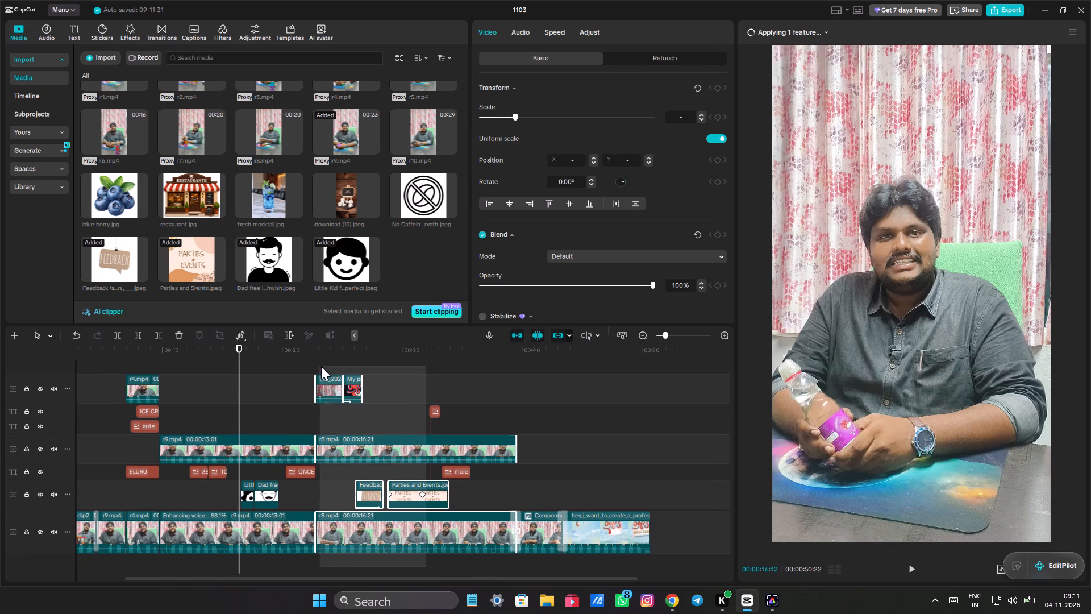
drag(321, 366, 359, 377)
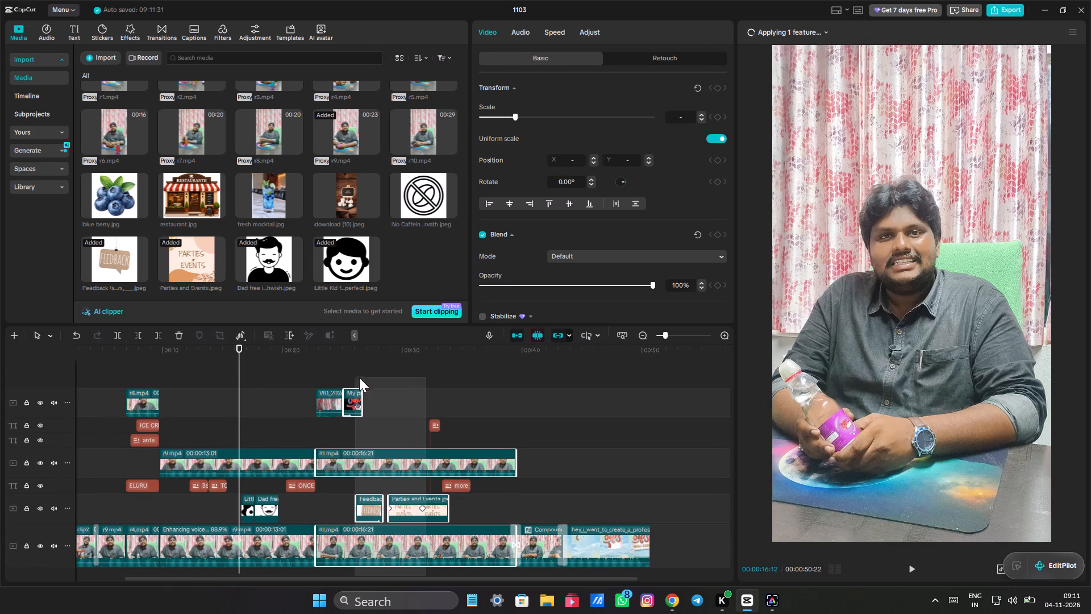
drag(359, 377, 489, 392)
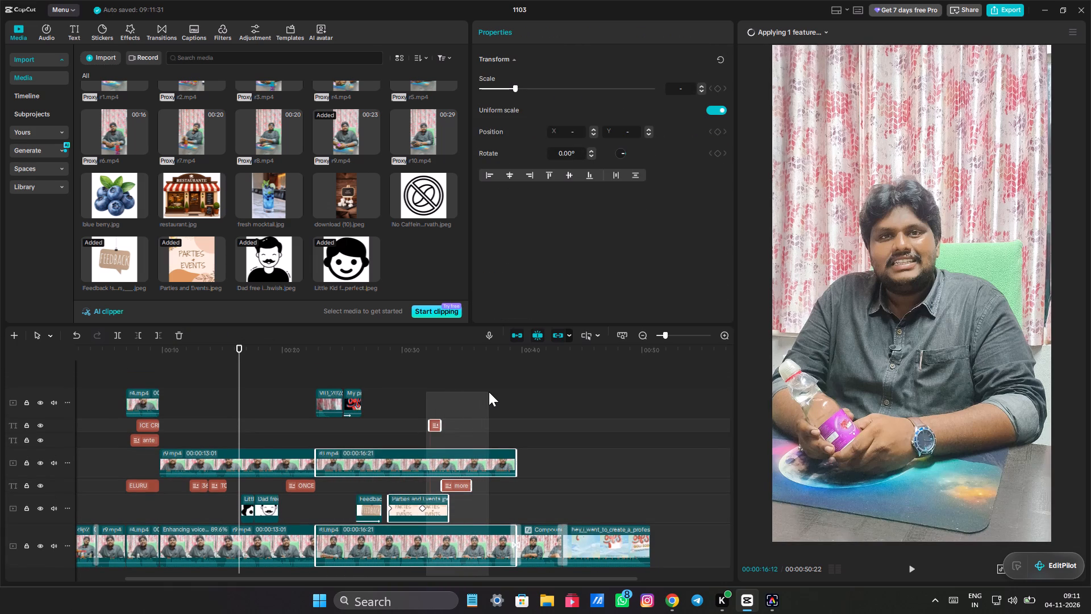
drag(489, 392, 457, 385)
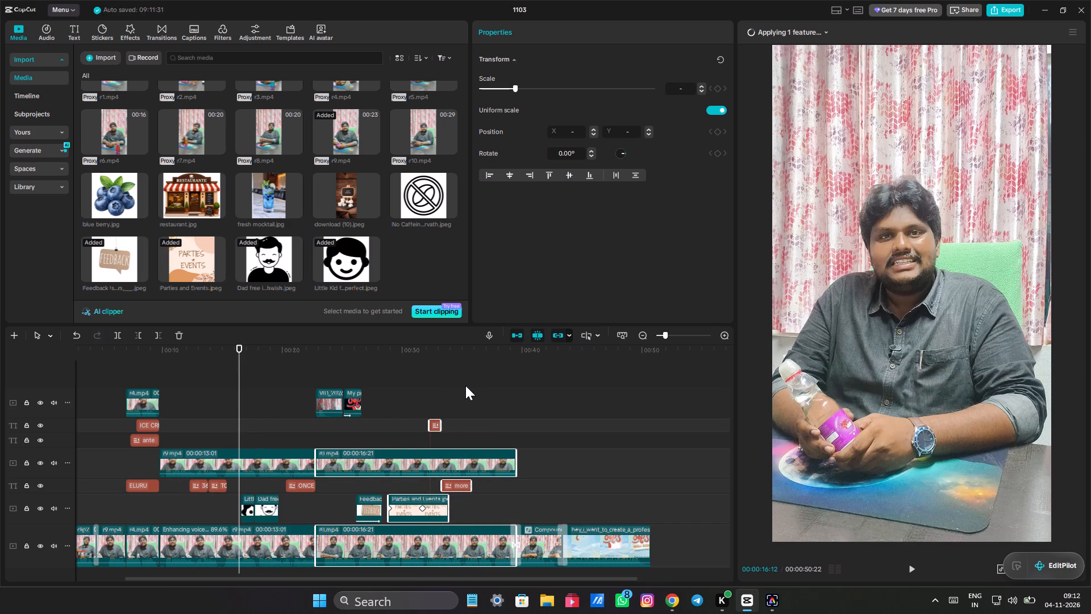
scroll(467, 385, down, 2)
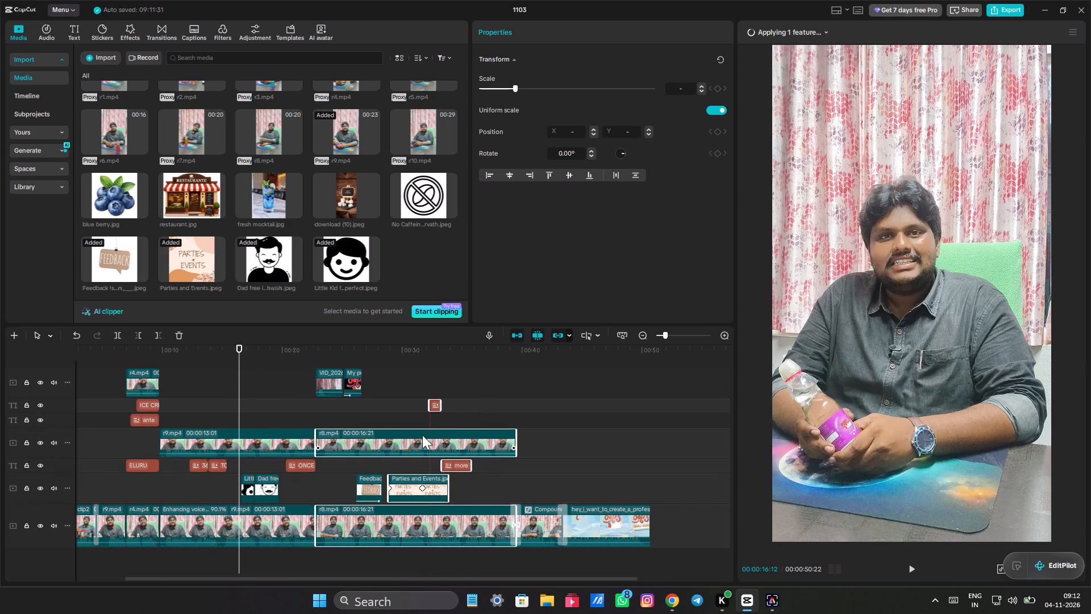
ctrl+click(370, 487)
ctrl+click(336, 371)
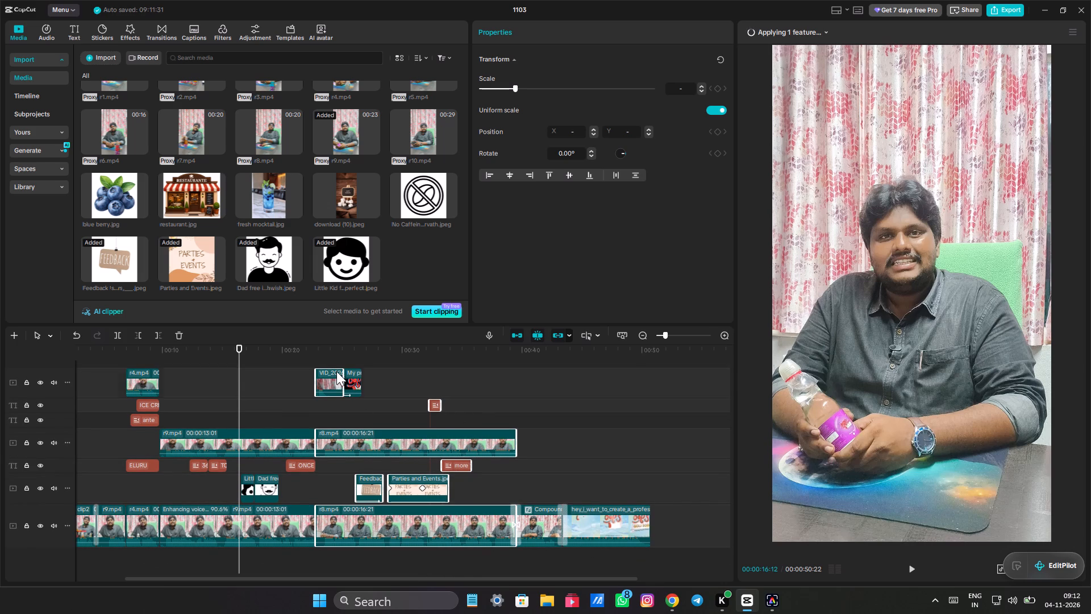
ctrl+click(352, 381)
right_click(352, 381)
click(384, 413)
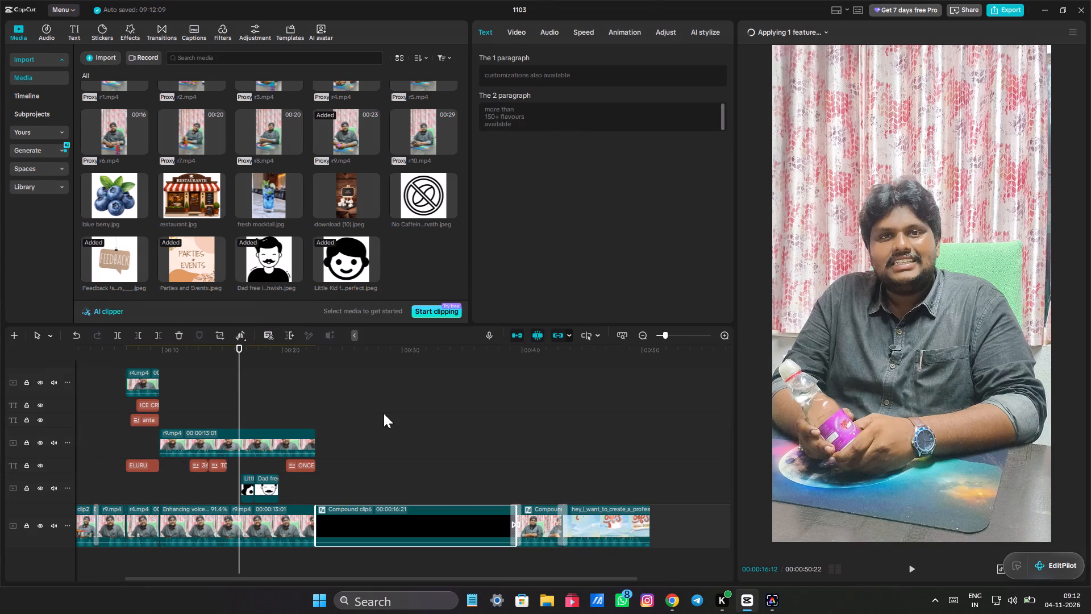
Combine the two 13:01 r9.mp4 clips with their texts and the kid and dad icon overlays into one compound clip.
click(322, 394)
drag(322, 394, 320, 394)
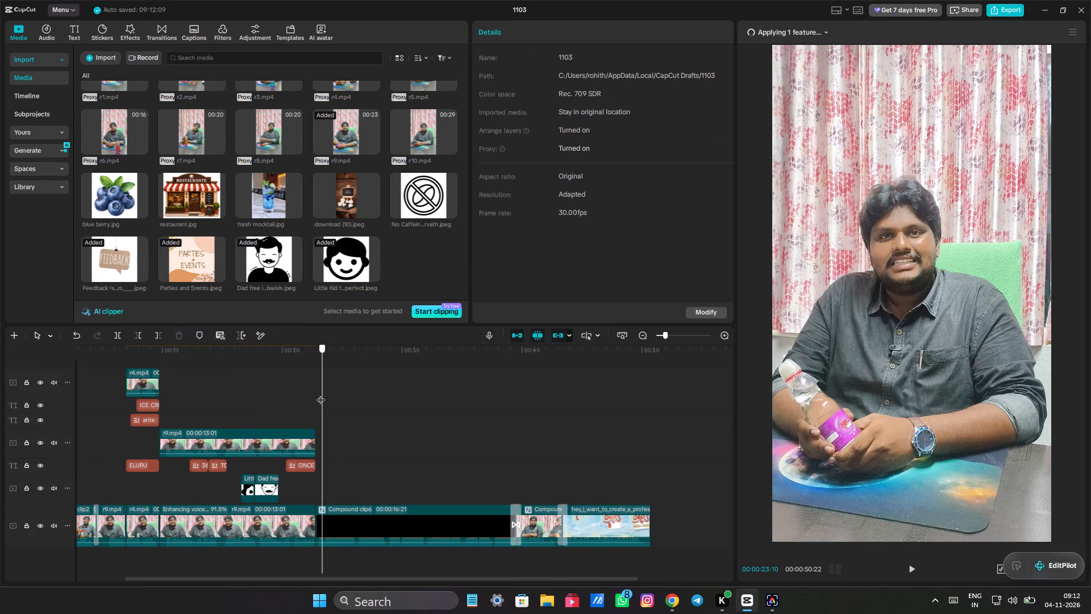
drag(320, 394, 168, 385)
scroll(166, 385, down, 3)
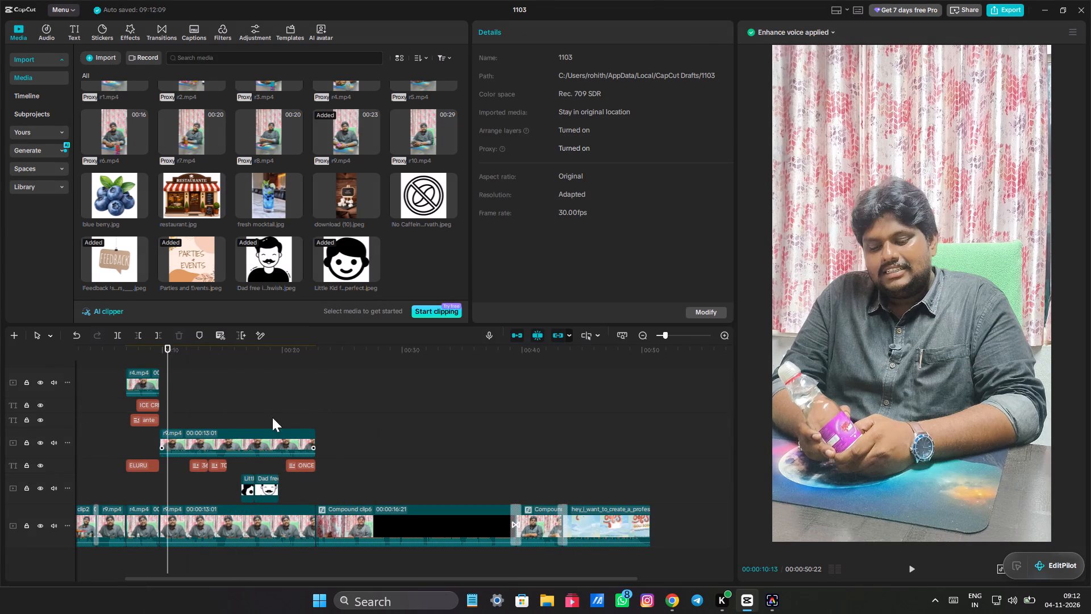
drag(299, 395, 179, 530)
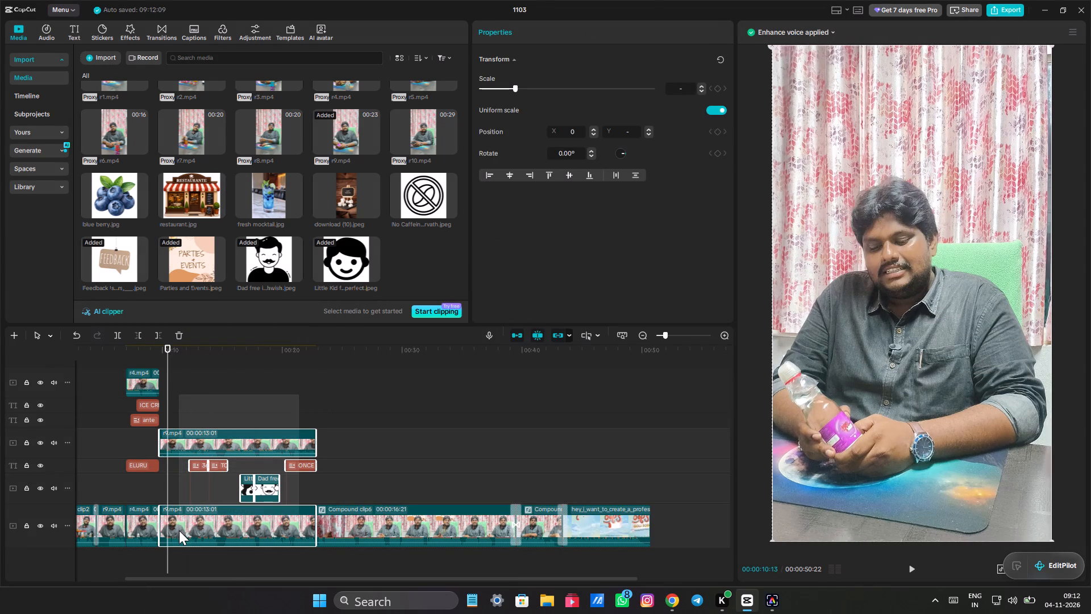
drag(179, 530, 179, 532)
right_click(180, 532)
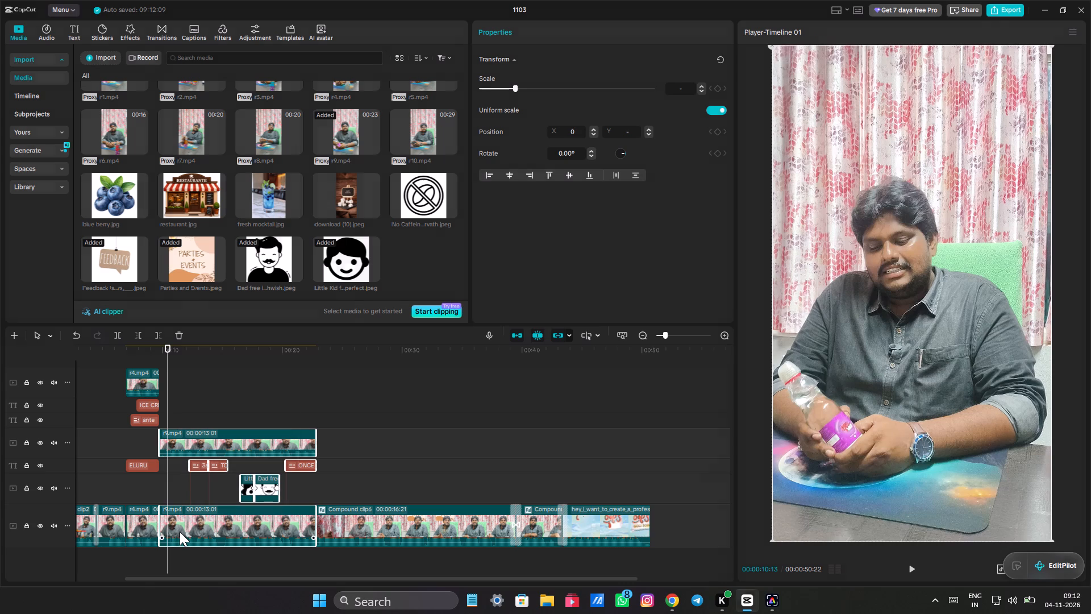
click(250, 442)
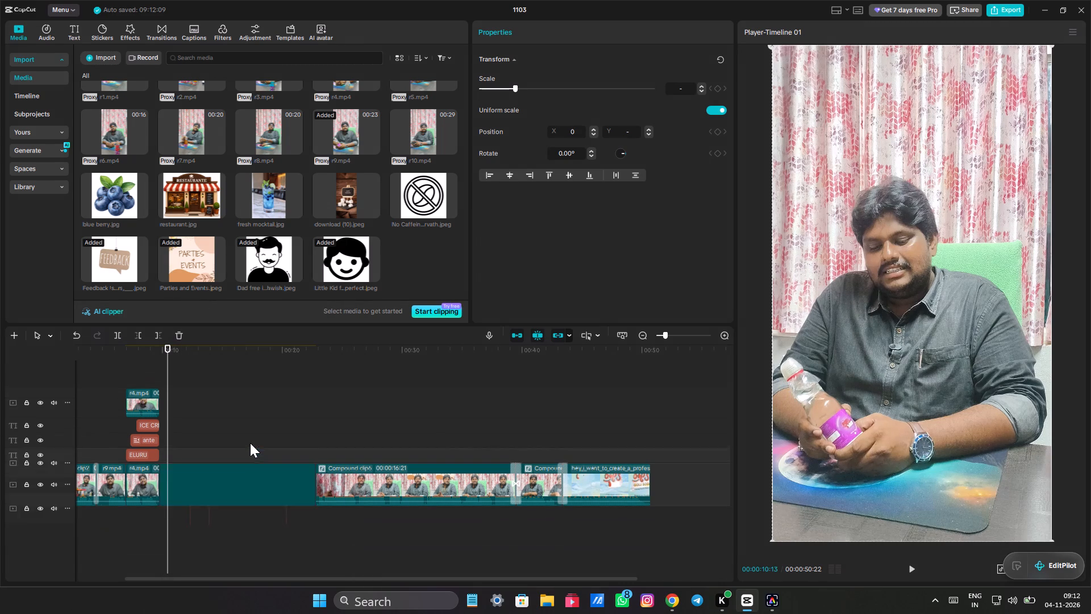
Play the reel from 00:00:09:23 through both new compound clips to review them, and return the playhead to the start.
click(206, 420)
drag(206, 420, 158, 410)
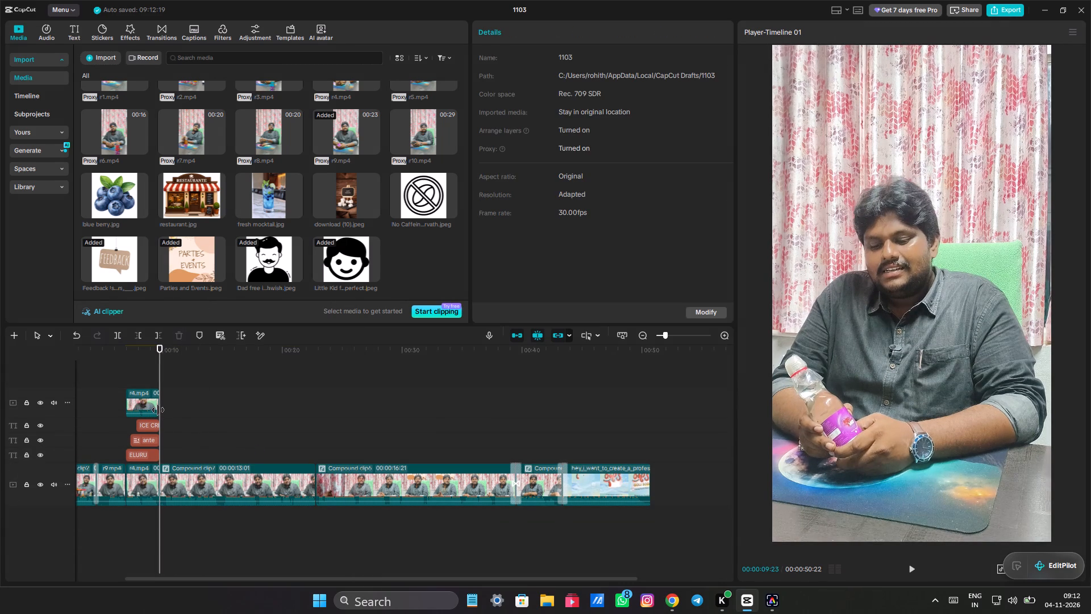
key(space)
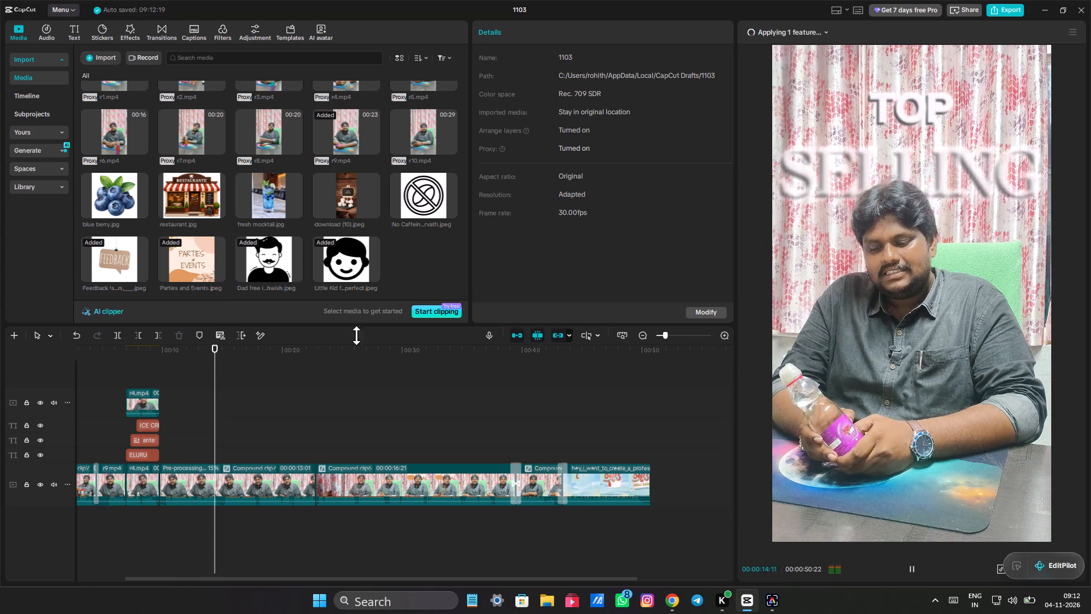
click(794, 34)
click(794, 34)
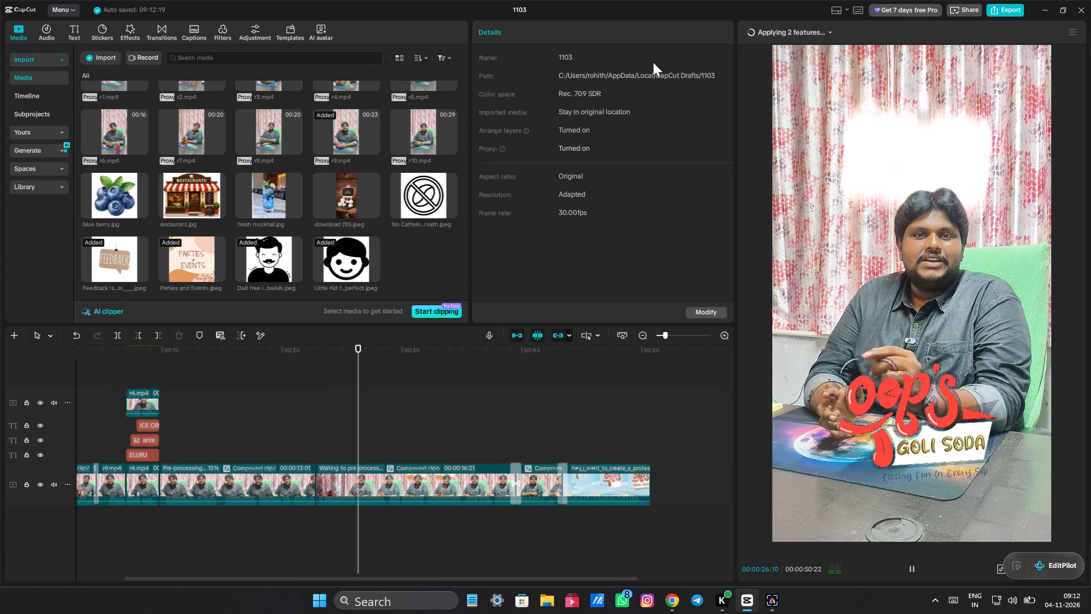
click(184, 388)
drag(184, 388, 87, 377)
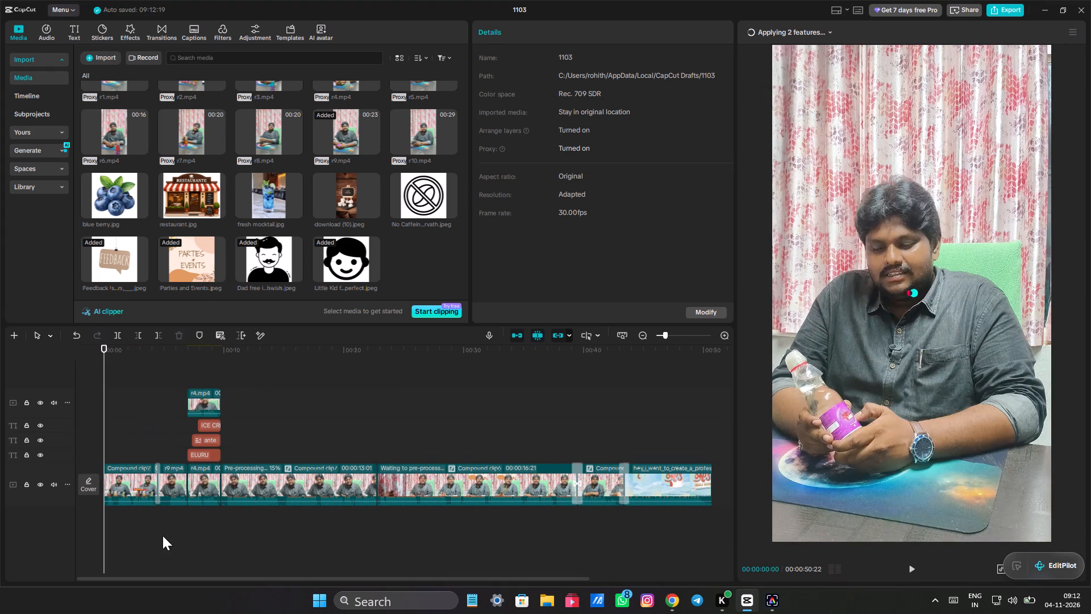
Combine the short r9.mp4 and r4.mp4 clips, the r4.mp4 overlay, and the ELURU, ante and ICE CREAM texts into one compound clip.
drag(172, 533, 181, 501)
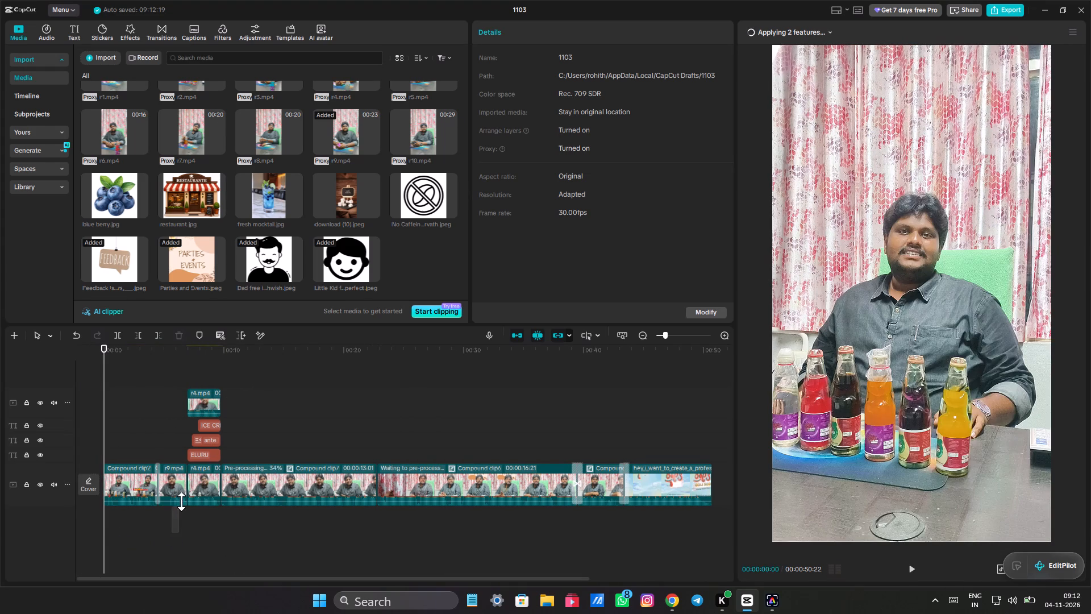
drag(181, 501, 203, 400)
right_click(203, 400)
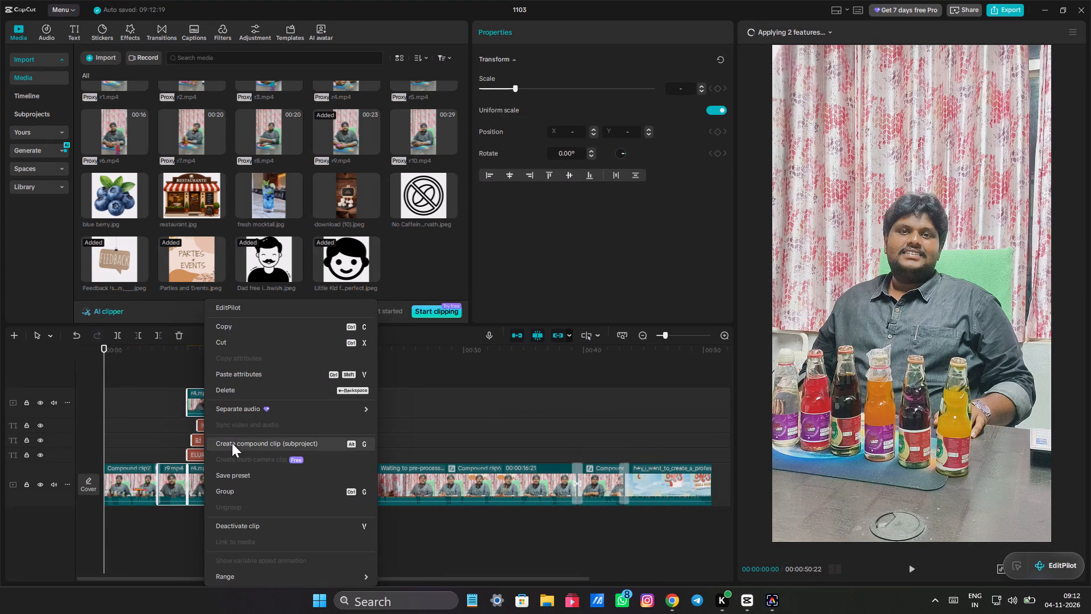
click(232, 443)
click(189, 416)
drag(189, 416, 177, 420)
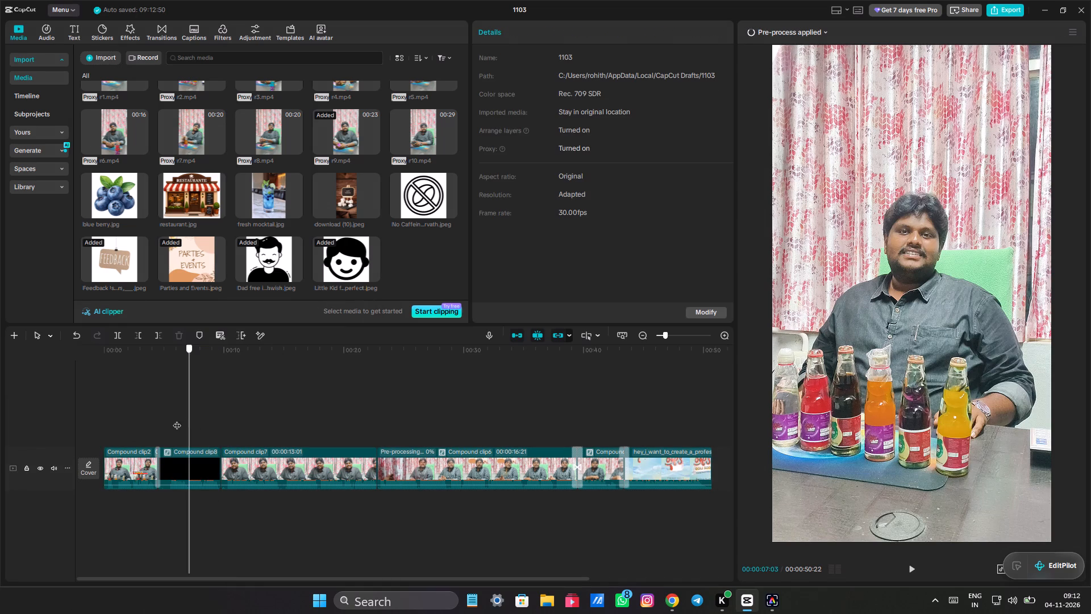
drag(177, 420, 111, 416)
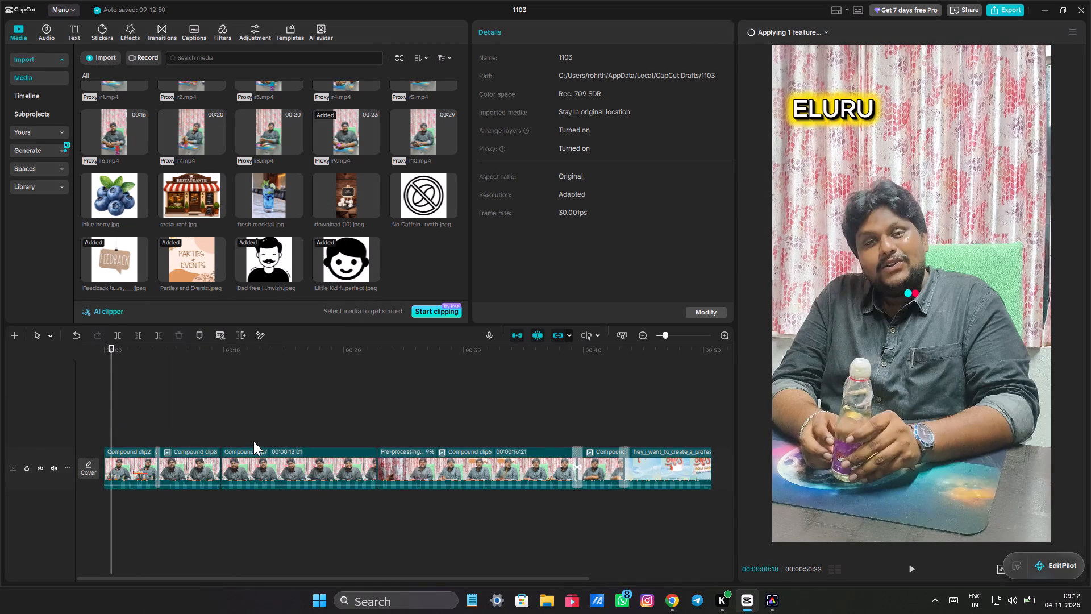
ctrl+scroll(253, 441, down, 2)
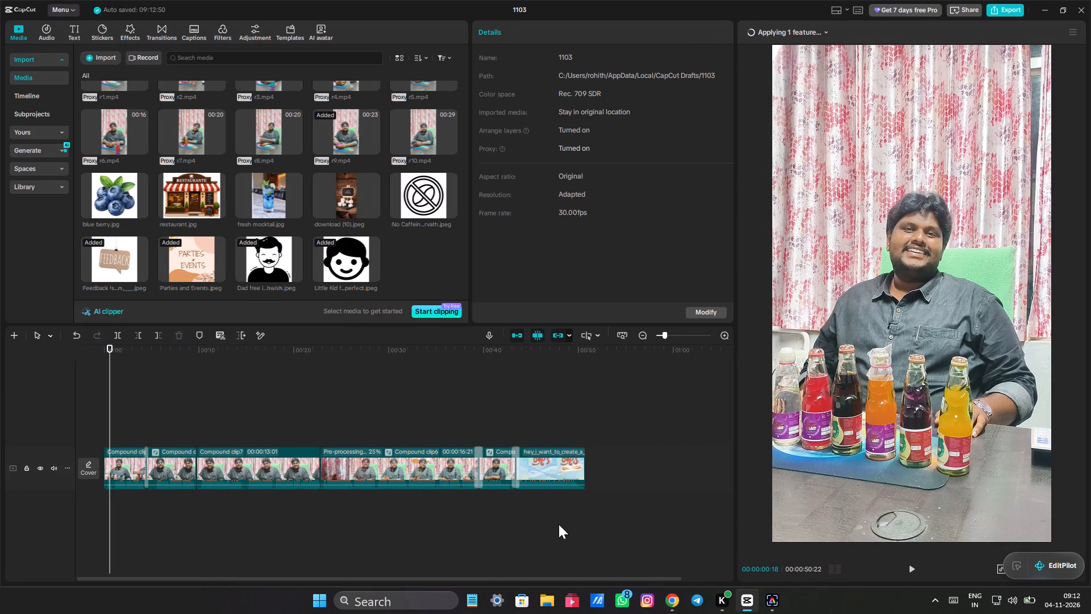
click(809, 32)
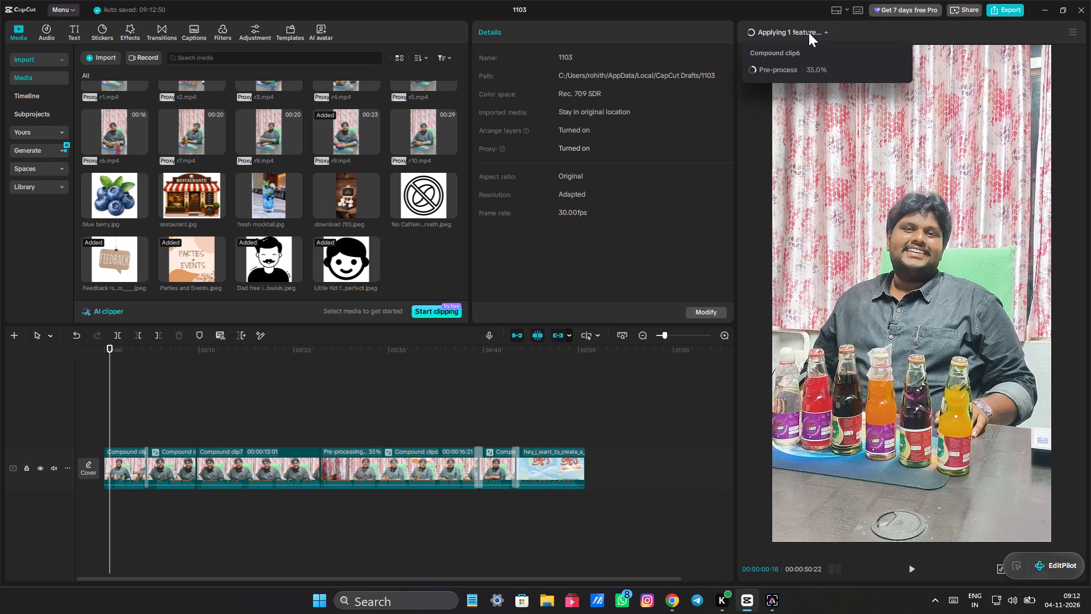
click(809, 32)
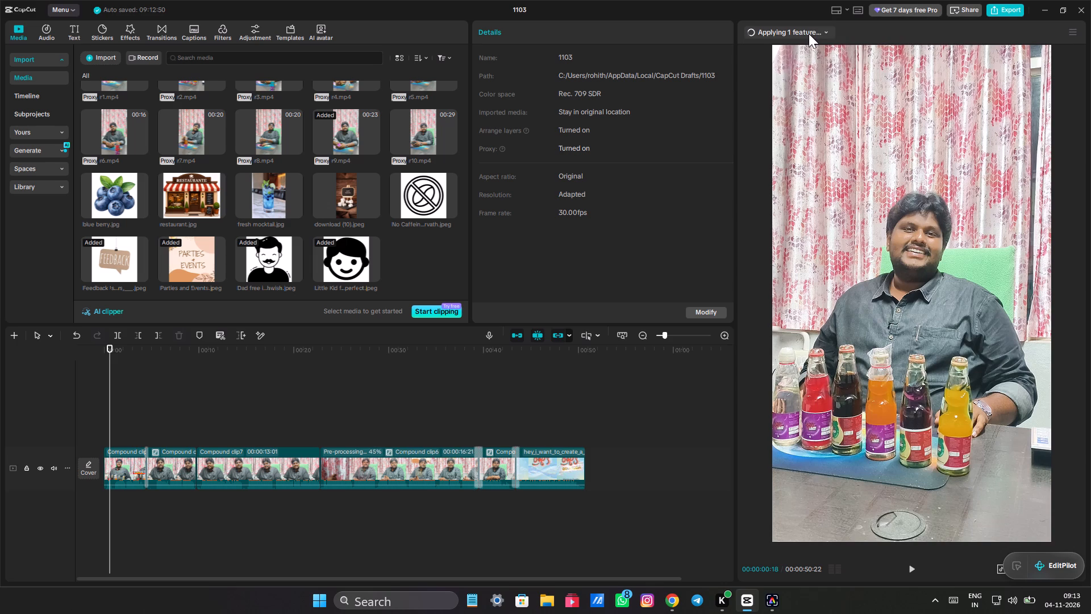
Move the floating EditPilot widget away from the player controls to above the details area.
drag(1069, 570, 1069, 569)
drag(1069, 569, 726, 0)
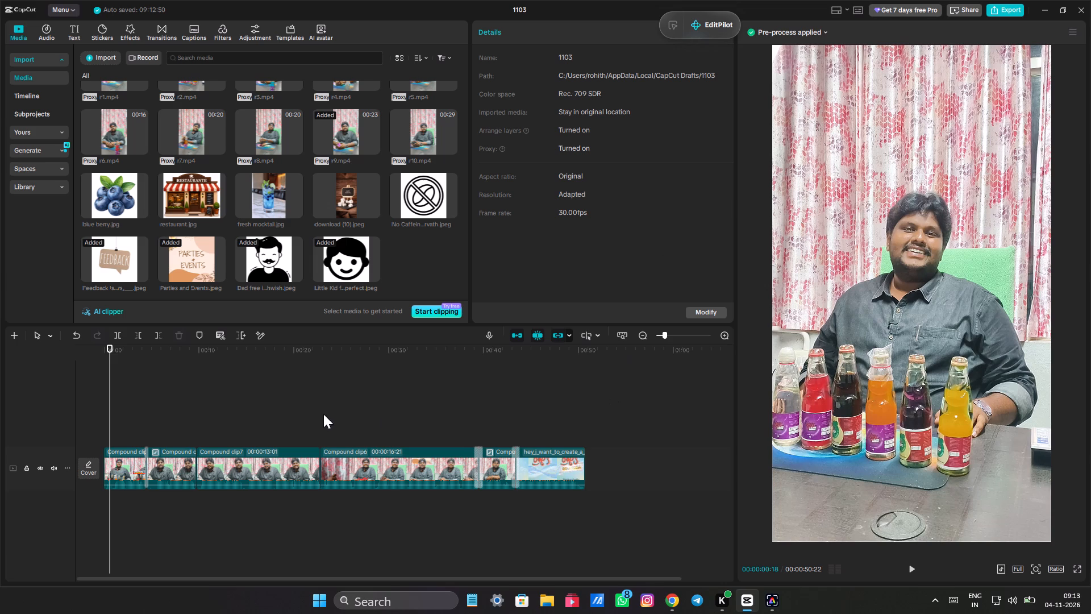
Add the Shrink & Fade transition between Compound clip8 and Compound clip7 at 00:00:09:23, accepting duplicate frames.
ctrl+scroll(240, 435, up, 7)
click(271, 421)
drag(271, 421, 281, 421)
click(167, 21)
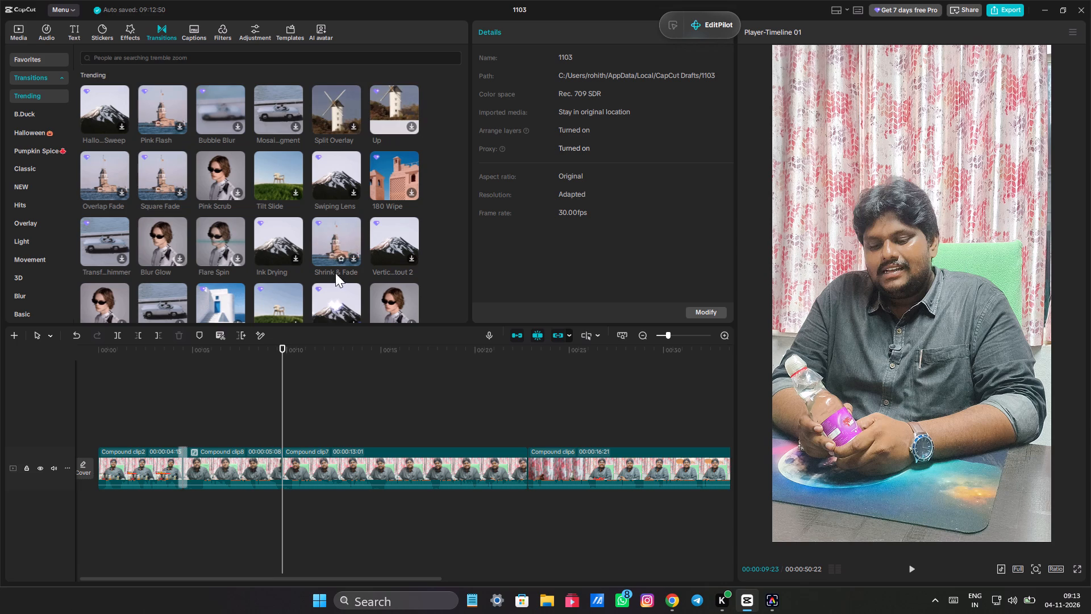
drag(329, 237, 351, 430)
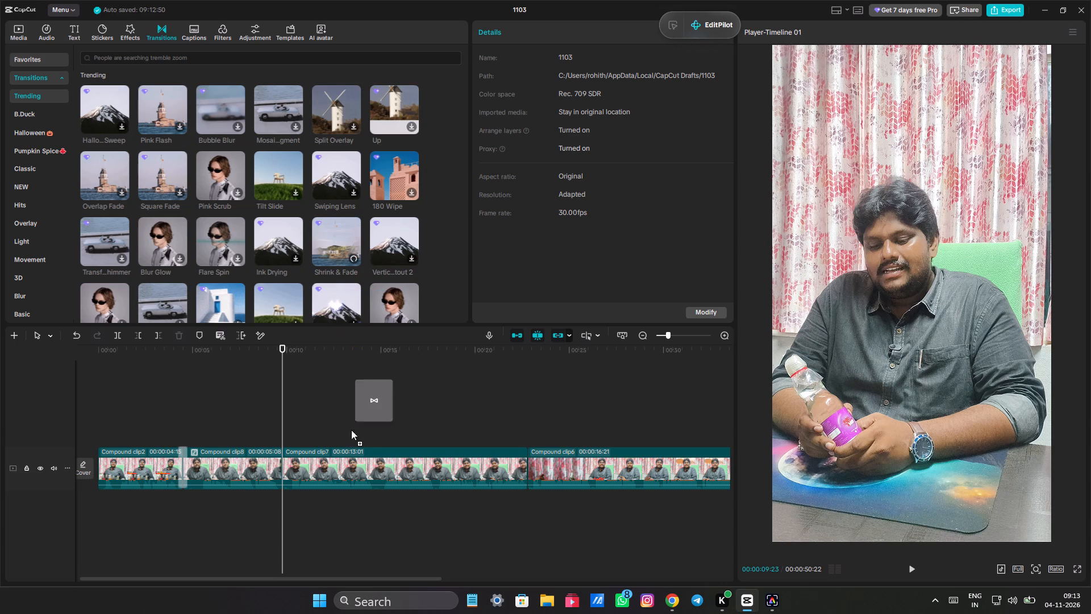
drag(351, 430, 270, 480)
click(595, 333)
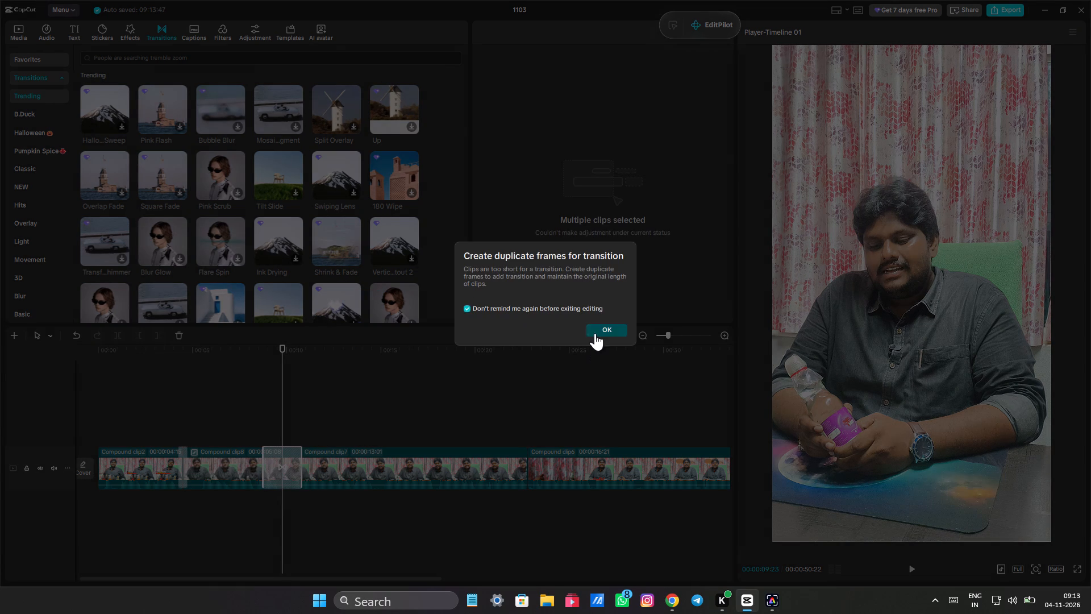
Set the Shrink & Fade transition's duration to 1.1 s and place the playhead just before it at 00:00:08:21.
click(259, 413)
drag(260, 412, 274, 412)
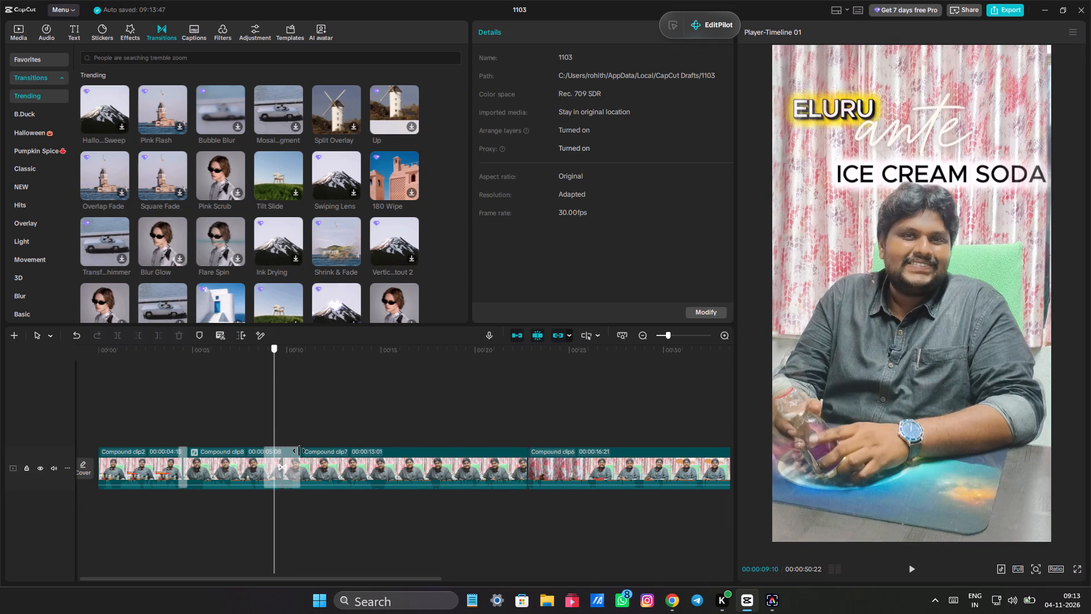
click(299, 451)
drag(621, 114, 566, 114)
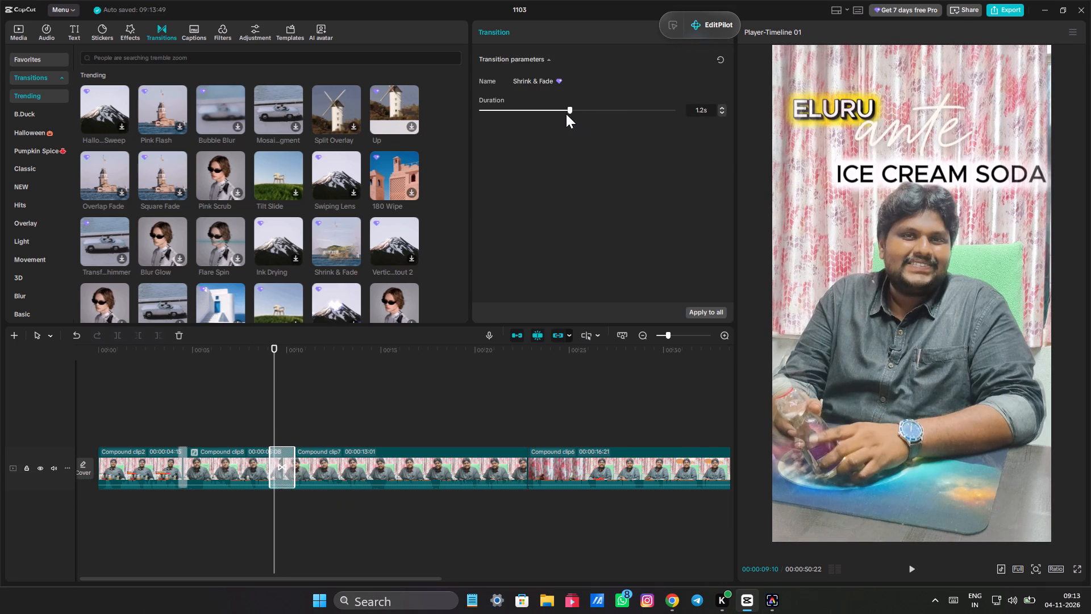
drag(566, 114, 555, 114)
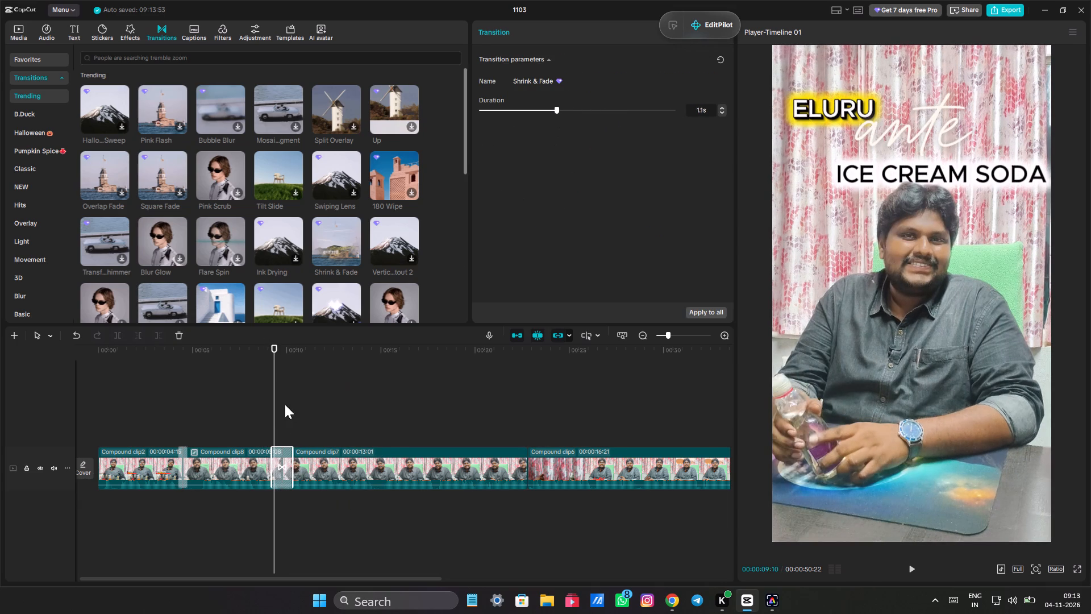
click(262, 412)
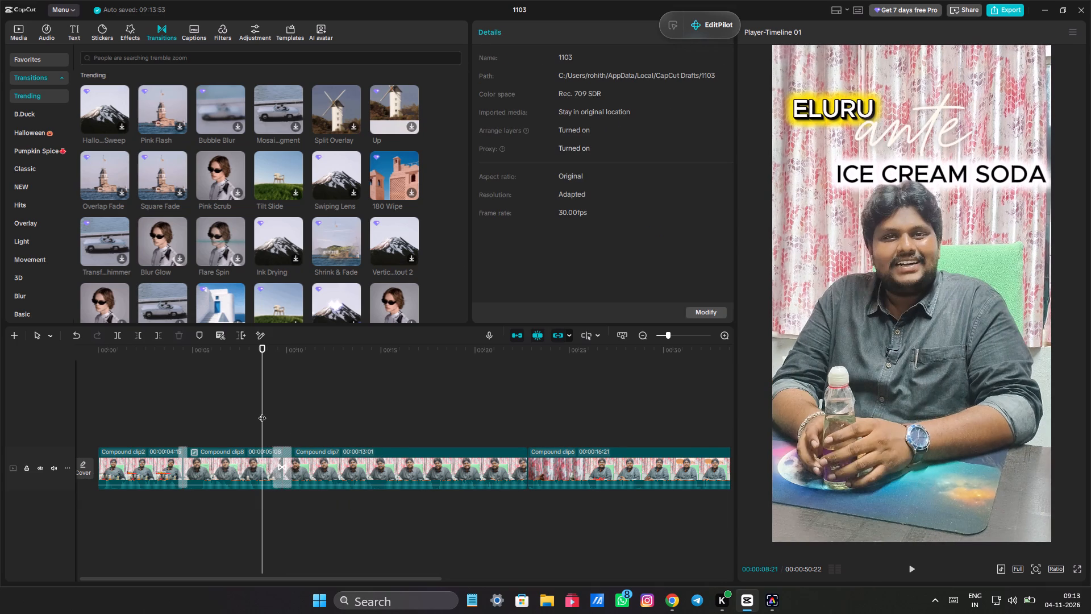
Play back the video from 00:00:08:21 to review the Shrink & Fade transition and the sections after it.
key(space)
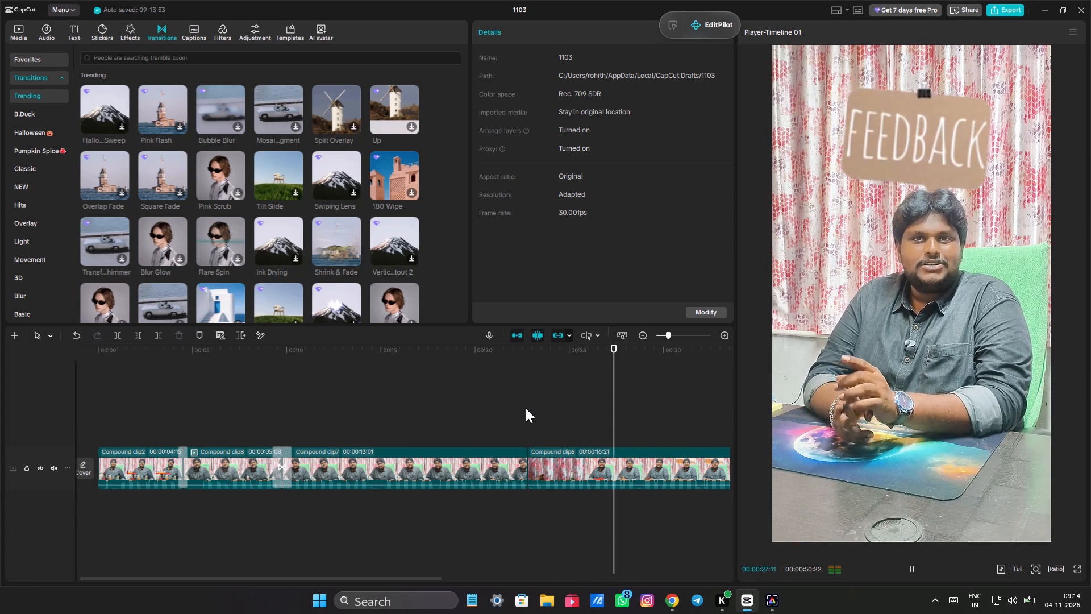
Add the Mosaic Puzzle transition at the cut between Compound clip7 and Compound clip6.
click(526, 408)
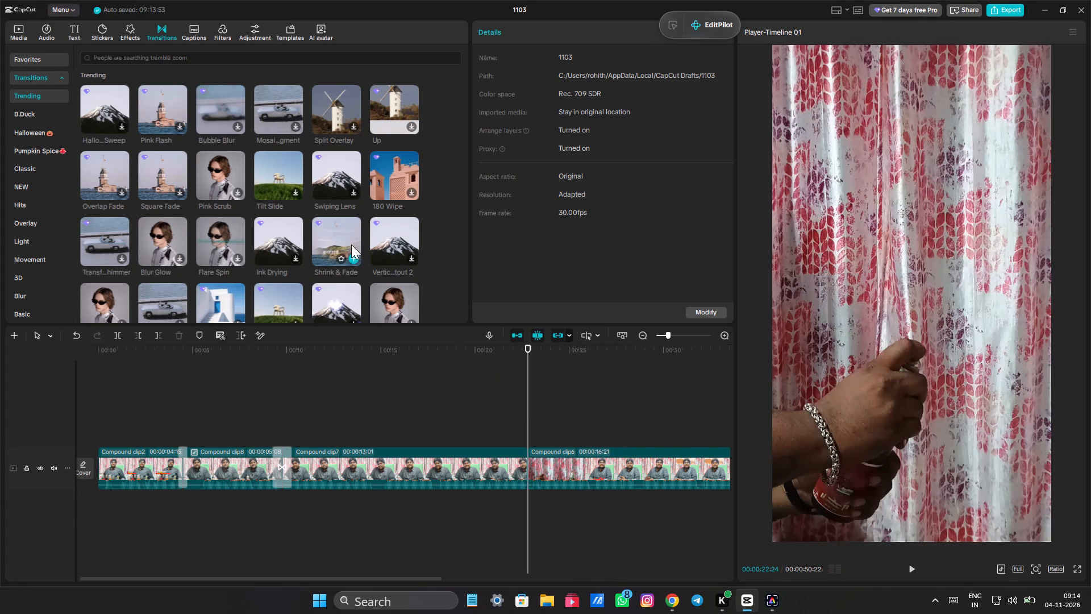
scroll(347, 244, down, 1)
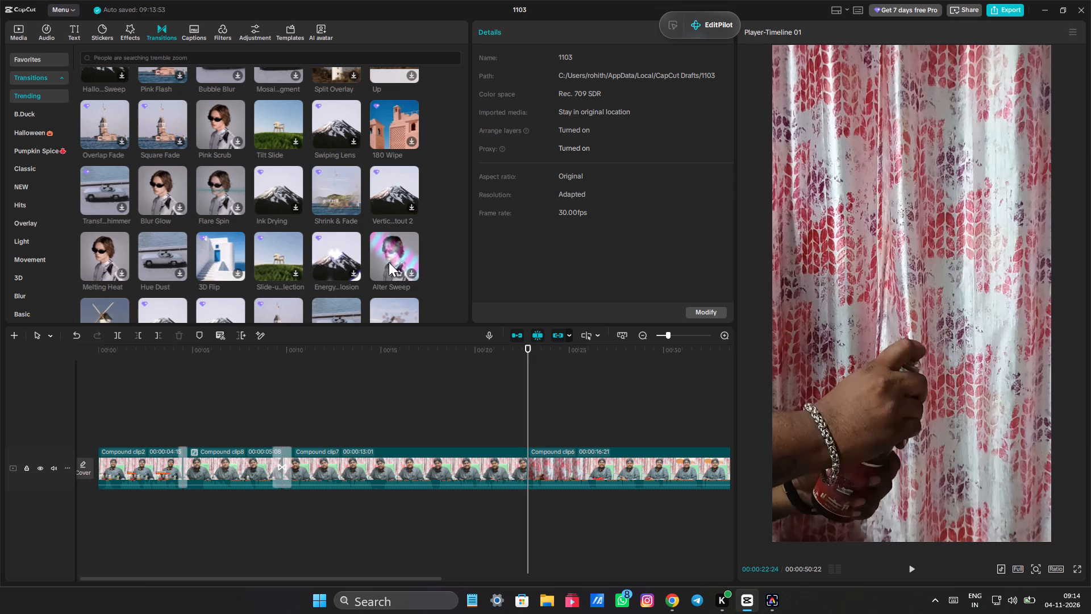
scroll(298, 268, down, 1)
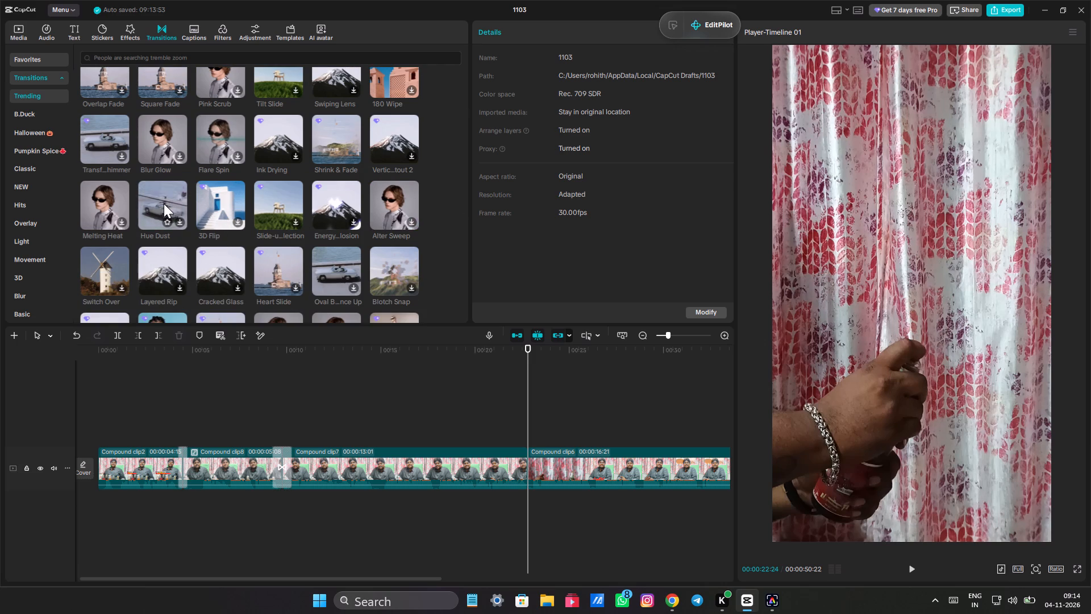
scroll(164, 204, down, 2)
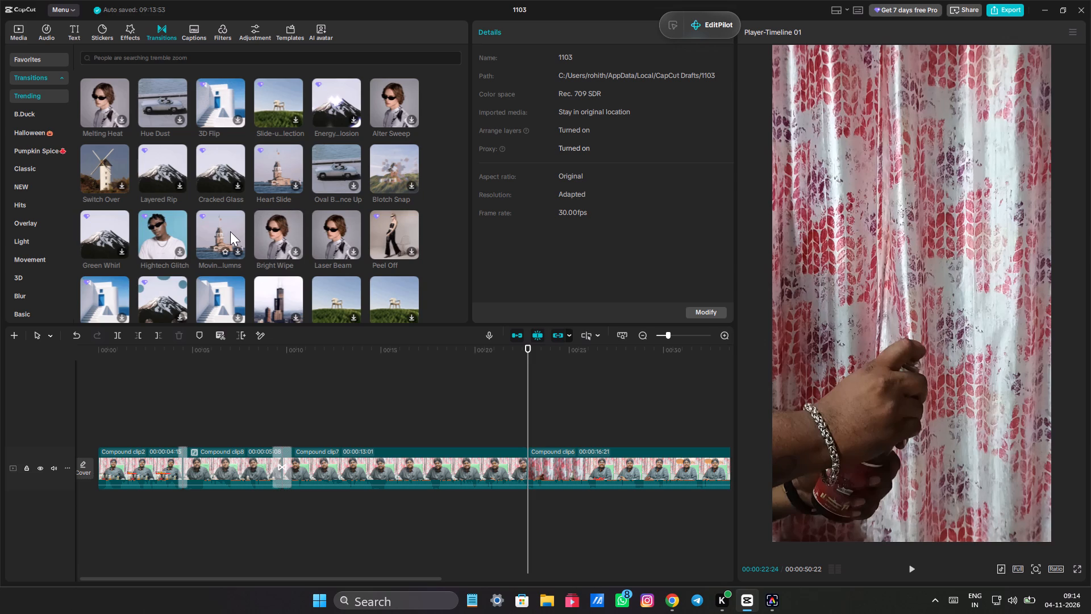
scroll(230, 231, down, 1)
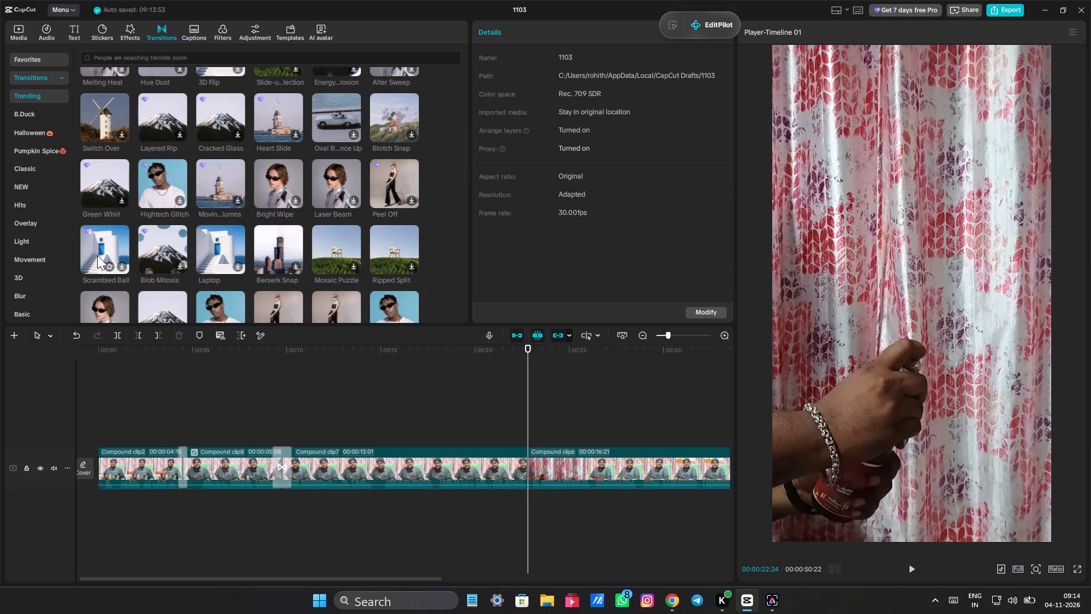
scroll(119, 258, down, 1)
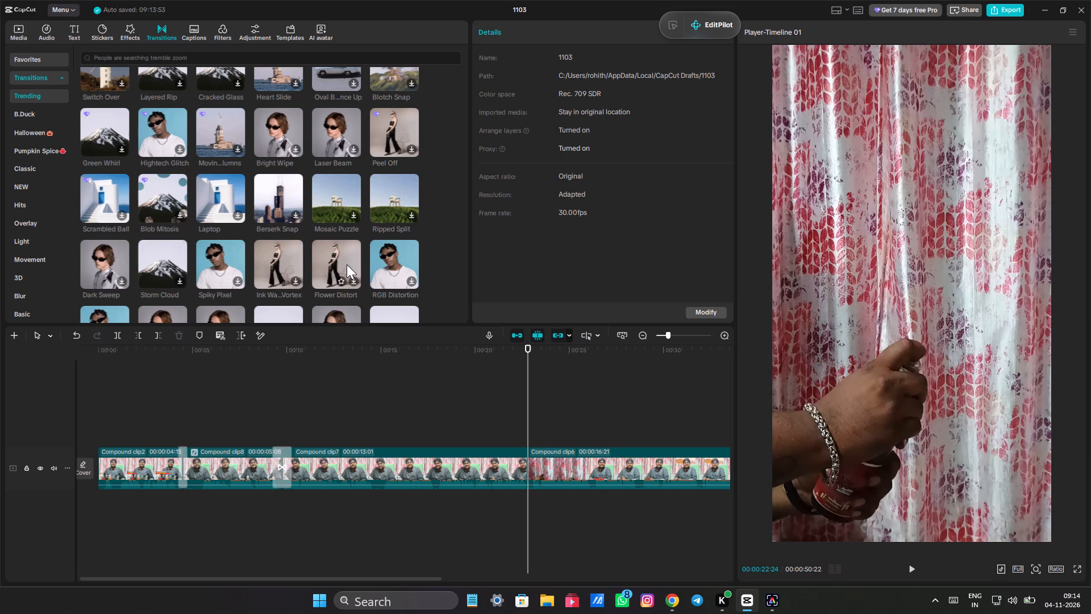
scroll(347, 264, down, 1)
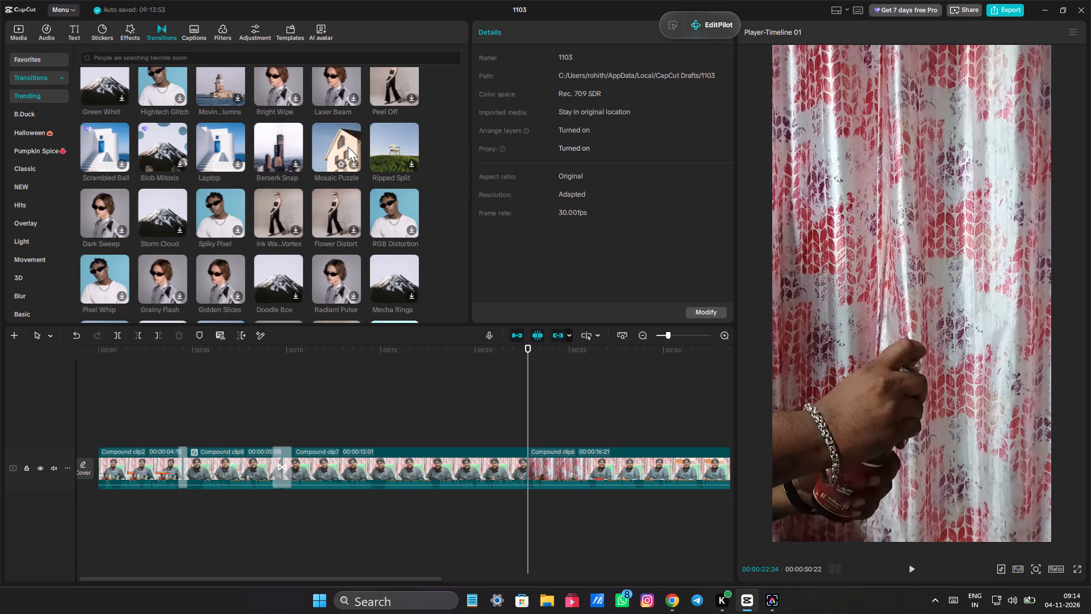
drag(336, 143, 516, 456)
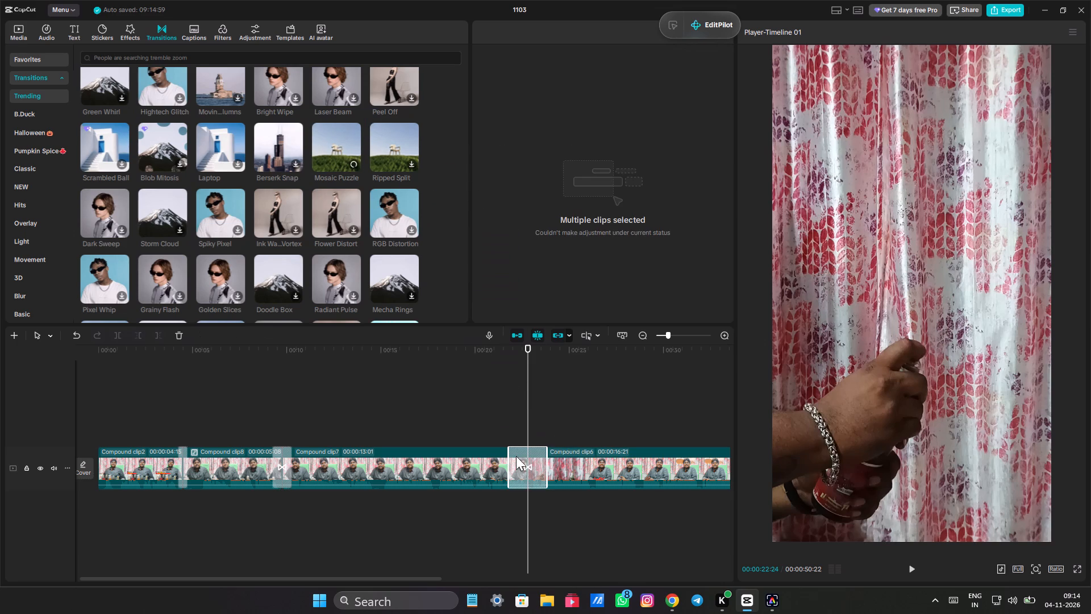
Shorten the Mosaic Puzzle transition's duration to less than 1.2 s.
click(518, 419)
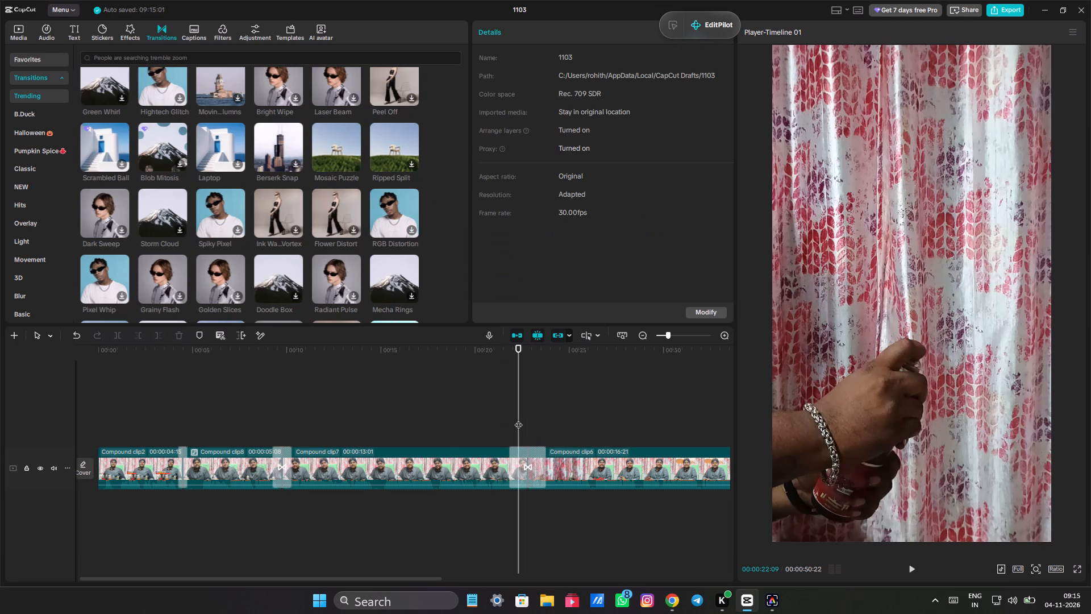
click(540, 462)
drag(543, 109, 524, 109)
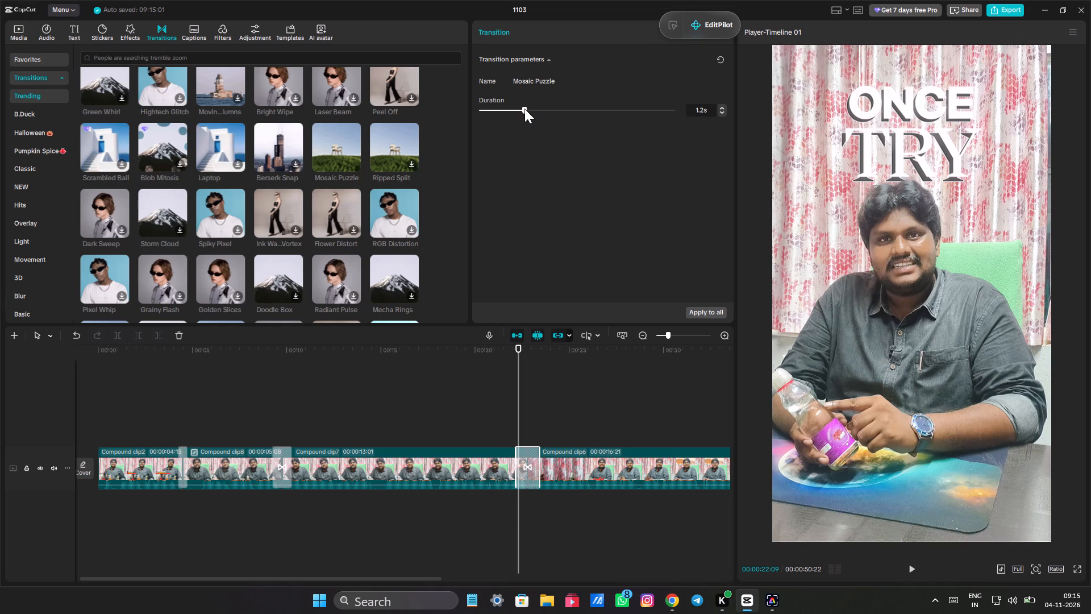
drag(524, 109, 517, 108)
Play back the cut with the Mosaic Puzzle transition, starting from 00:00:21:18.
click(504, 439)
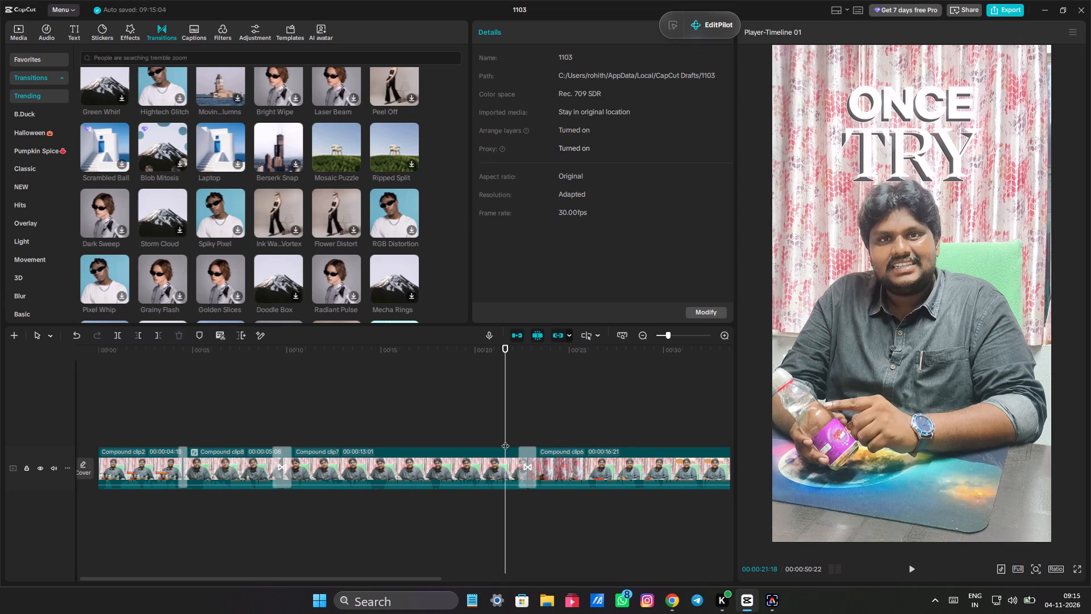
key(space)
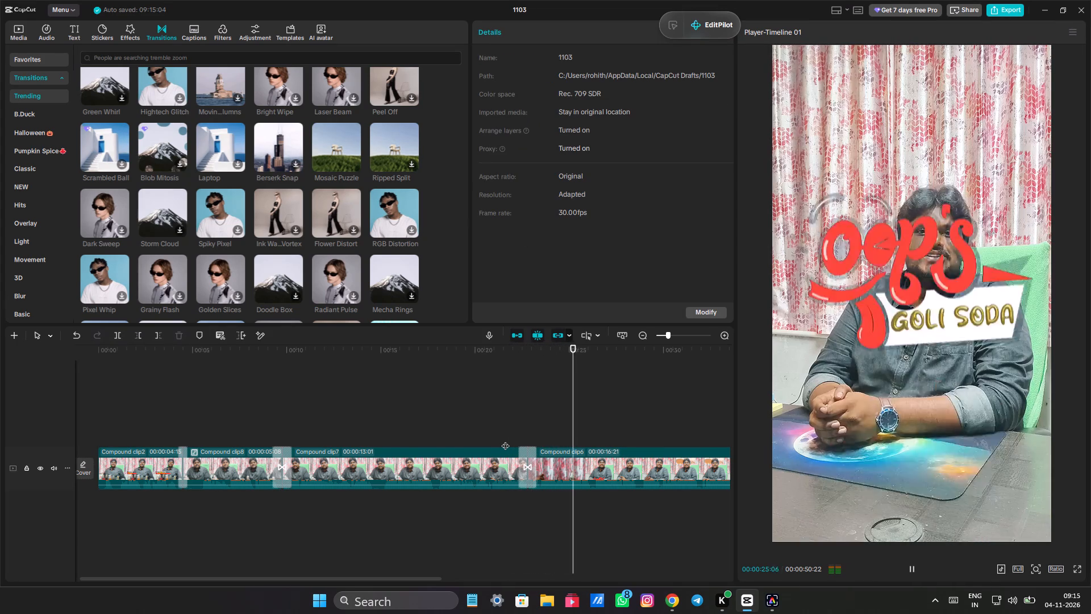
Combine all clips and transitions on the timeline, including the closing hey_i_want clip, into one compound clip.
drag(413, 579, 414, 579)
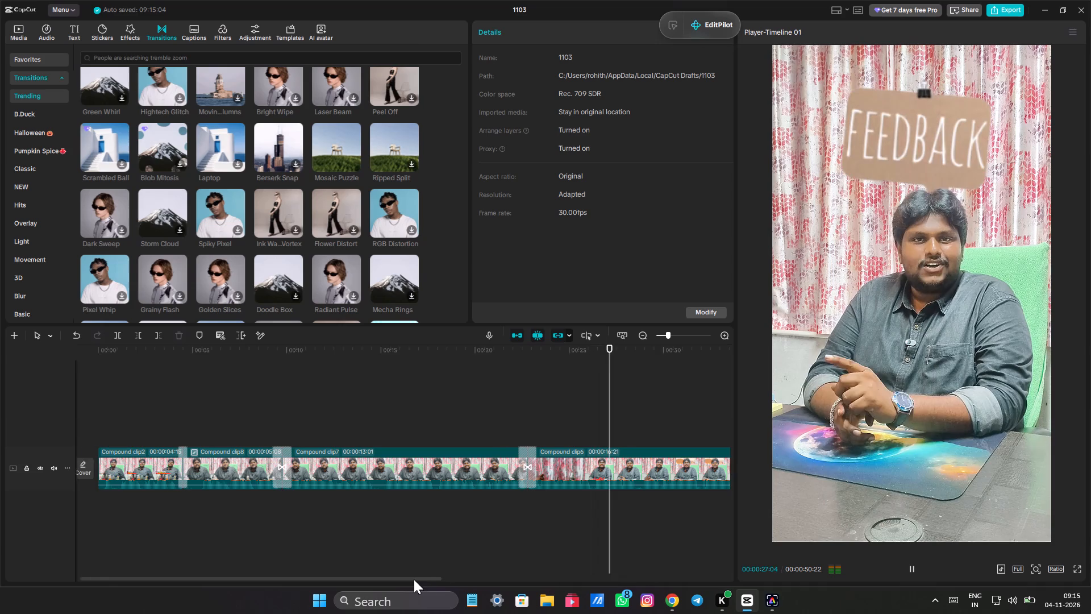
drag(414, 579, 643, 609)
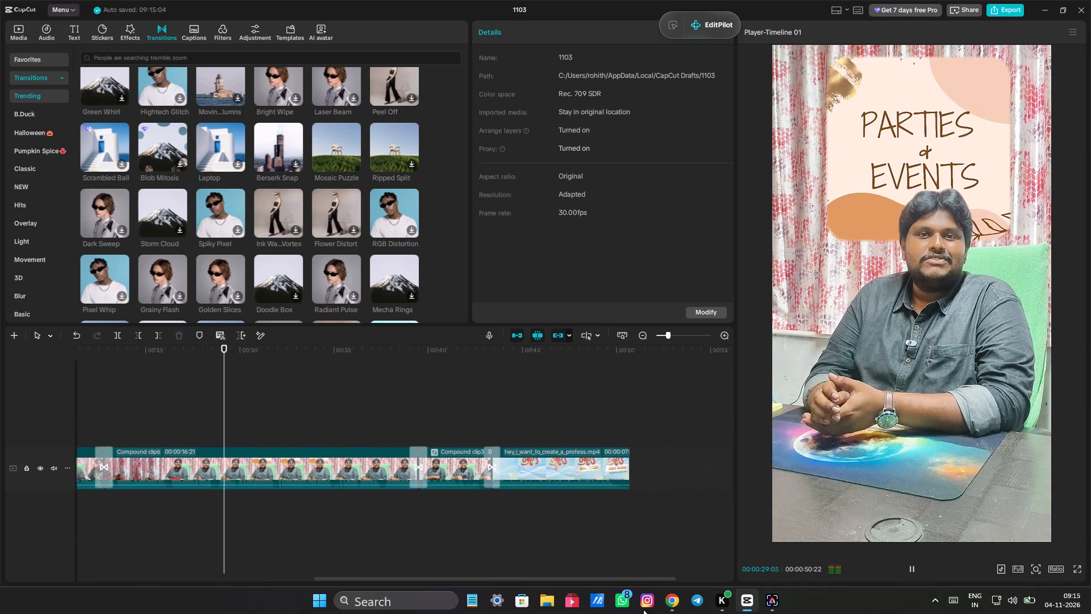
drag(643, 609, 606, 600)
ctrl+scroll(478, 528, down, 11)
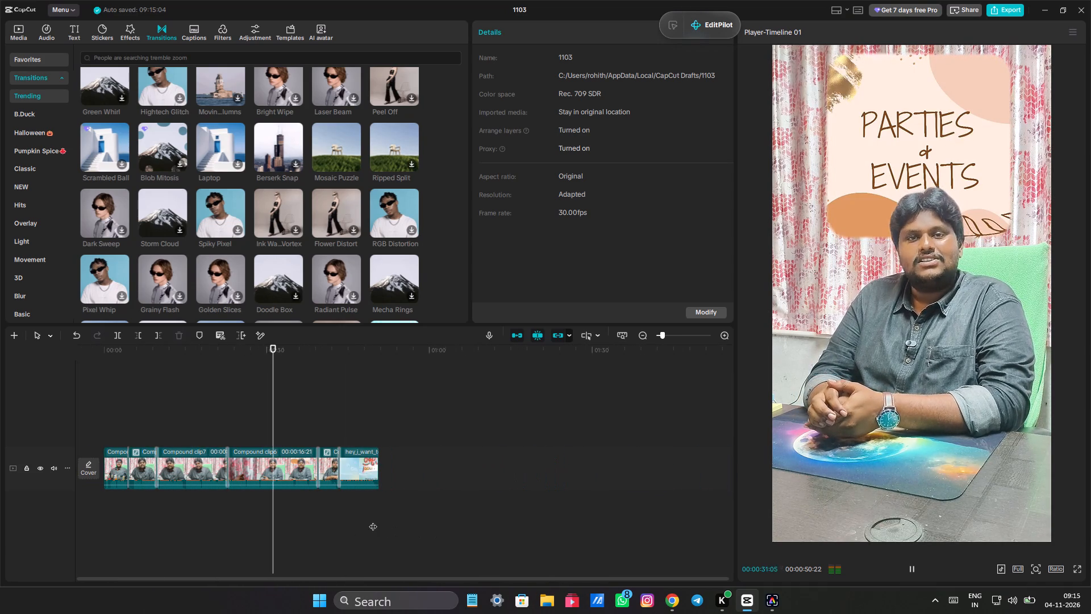
drag(397, 519, 114, 337)
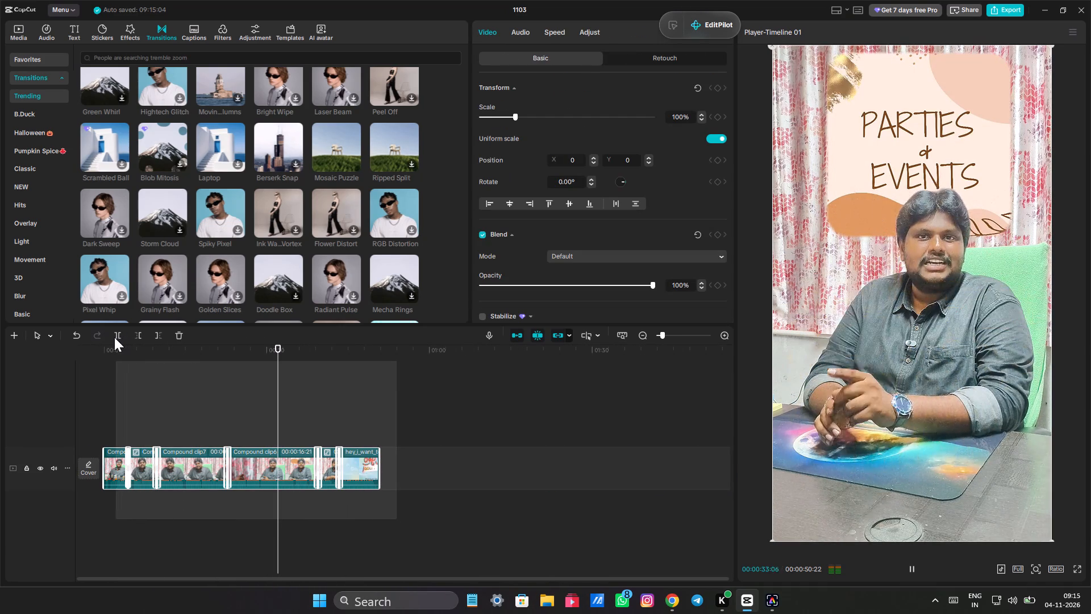
drag(114, 337, 103, 340)
right_click(257, 458)
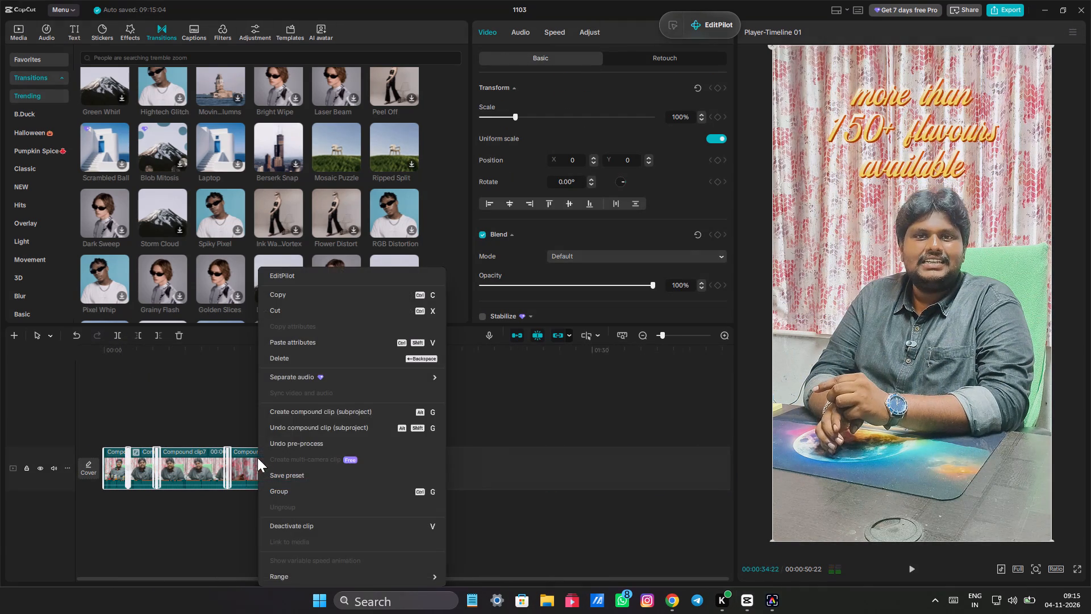
click(281, 417)
Return the playhead to the start and enable Motion blur on the full compound clip with Blur set to 45.
click(224, 408)
drag(224, 408, 136, 408)
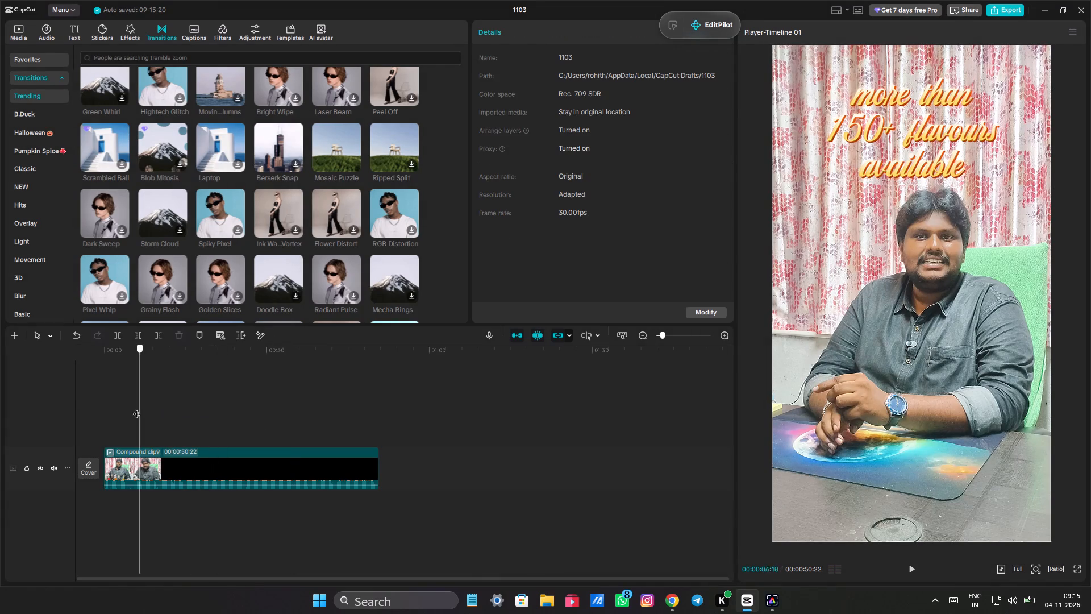
drag(136, 408, 84, 399)
click(146, 462)
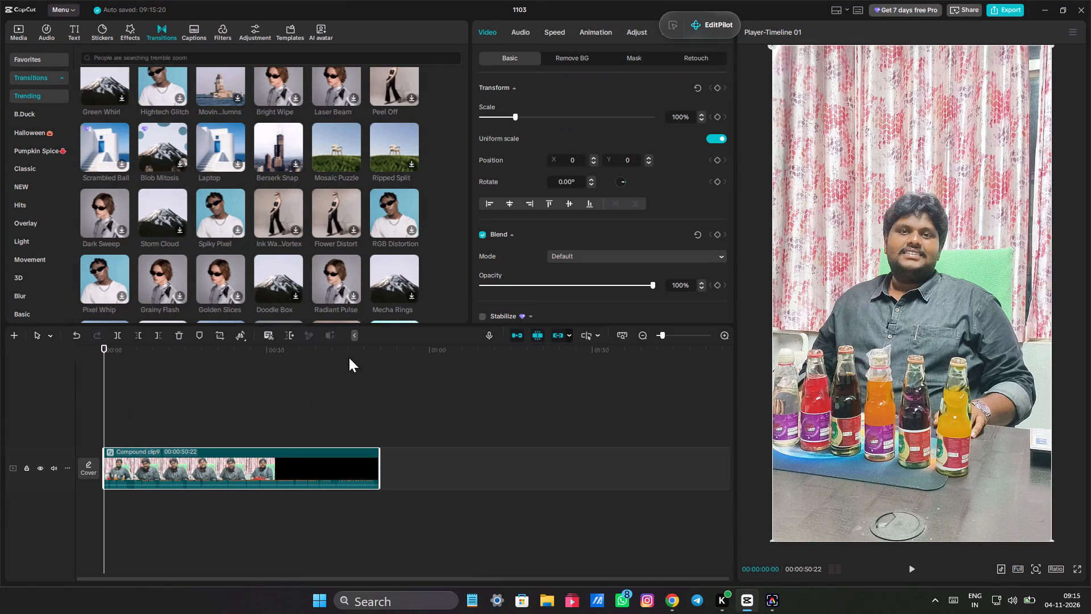
scroll(513, 225, down, 5)
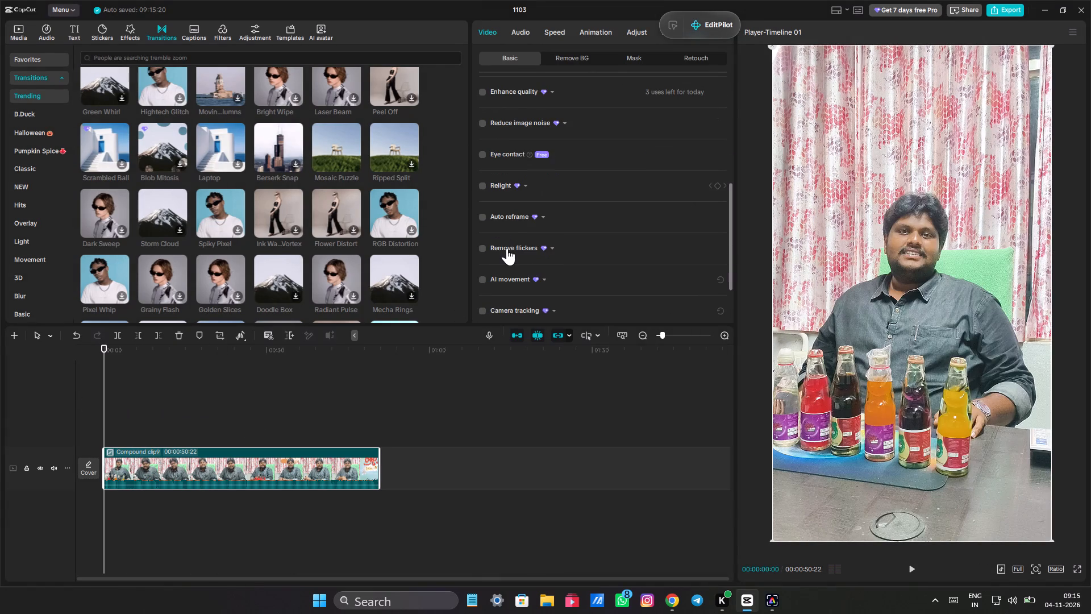
scroll(506, 255, down, 1)
click(480, 292)
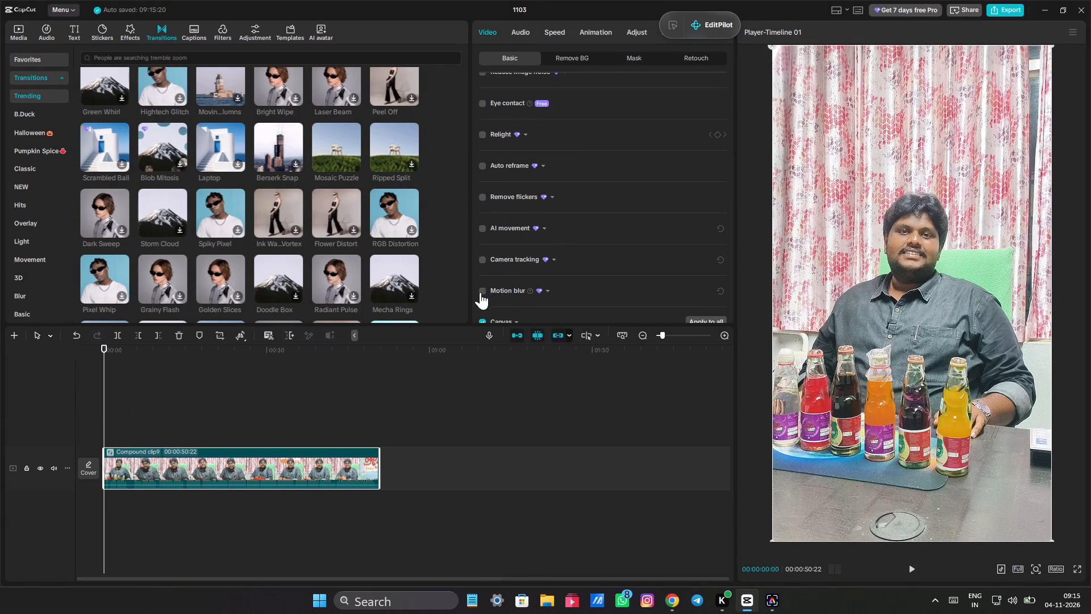
scroll(541, 294, down, 1)
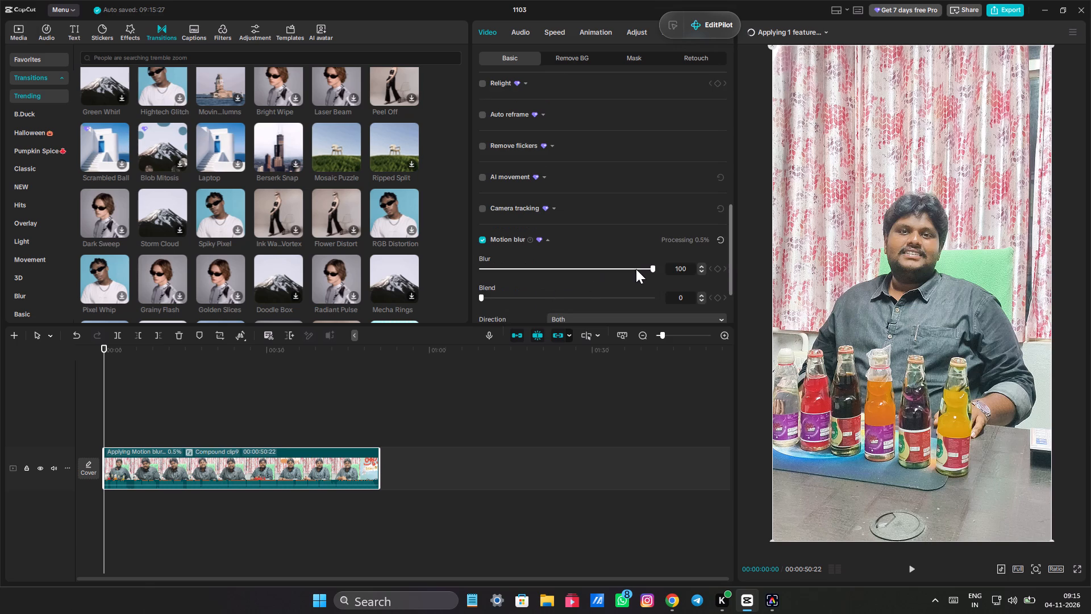
drag(640, 268, 566, 268)
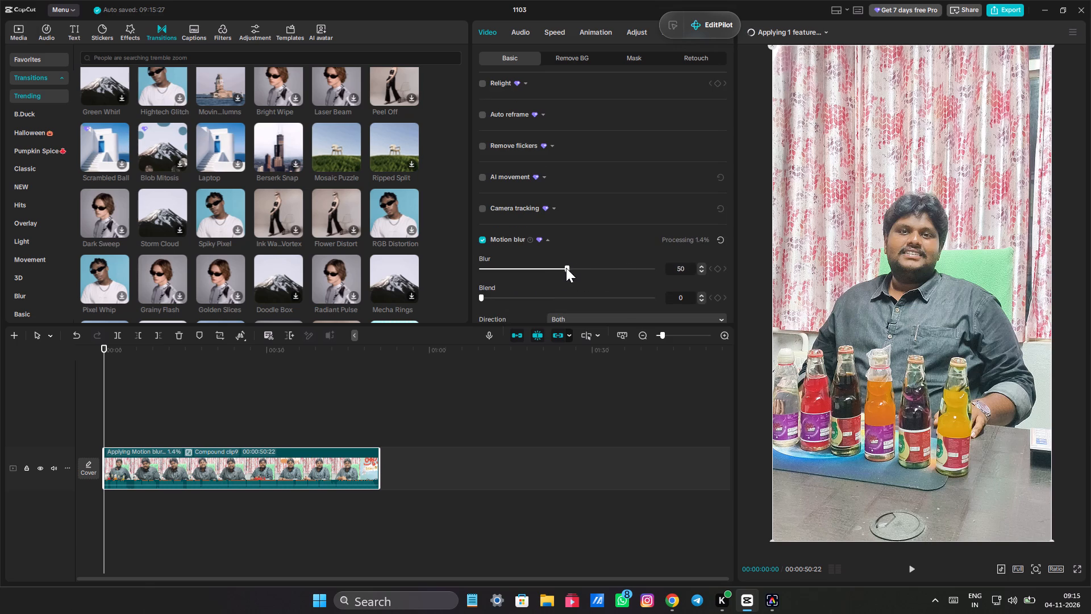
drag(566, 268, 558, 268)
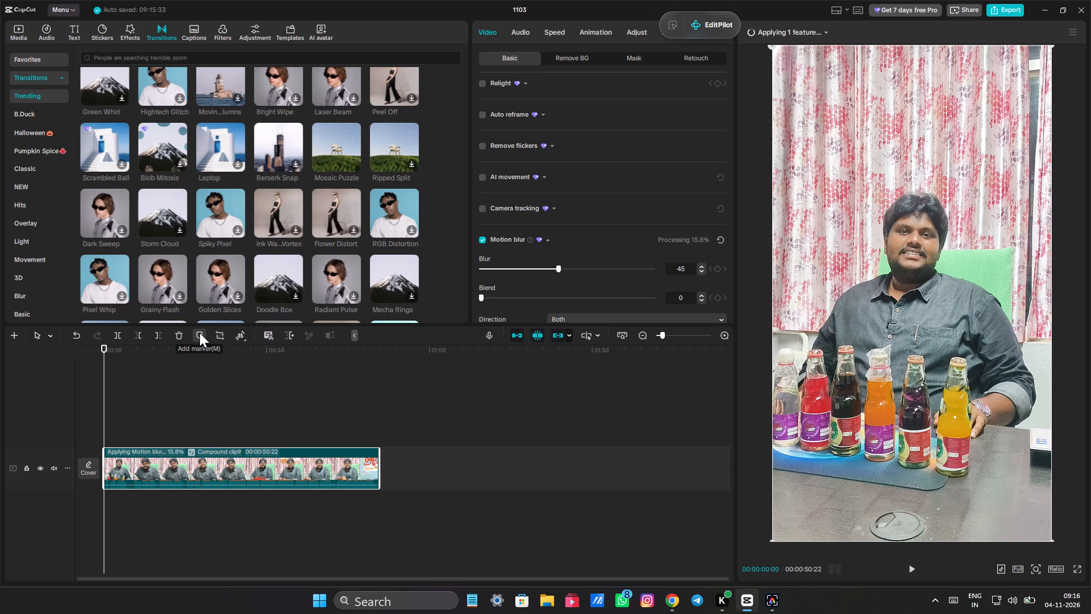
Scrub through the compound clip to about 00:00:21 to check it, and return the playhead to the start.
click(136, 375)
drag(136, 379, 166, 397)
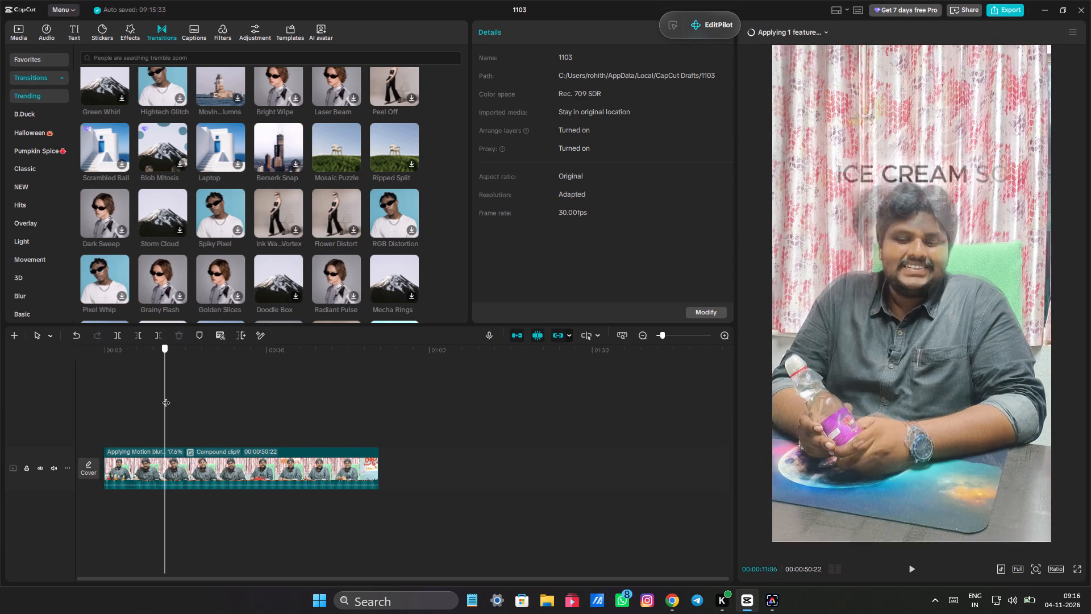
drag(166, 397, 189, 403)
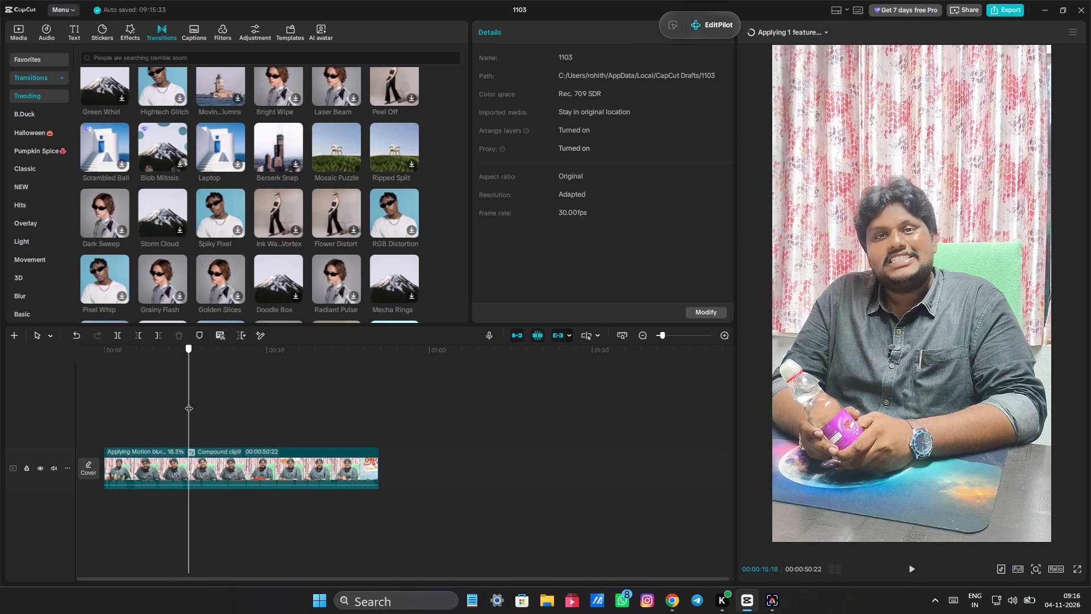
drag(189, 403, 220, 412)
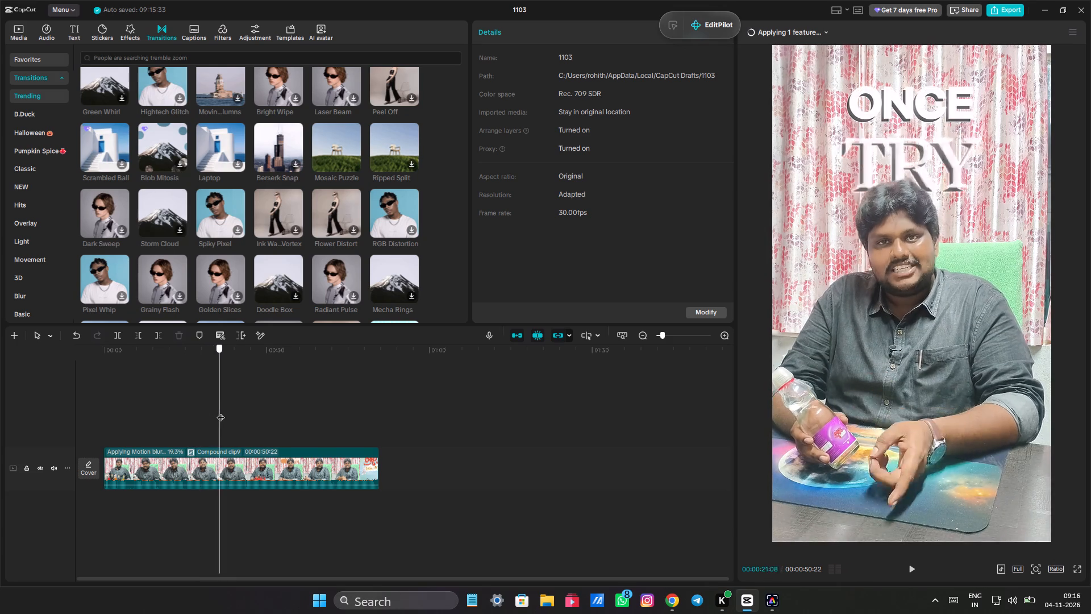
drag(220, 412, 0, 399)
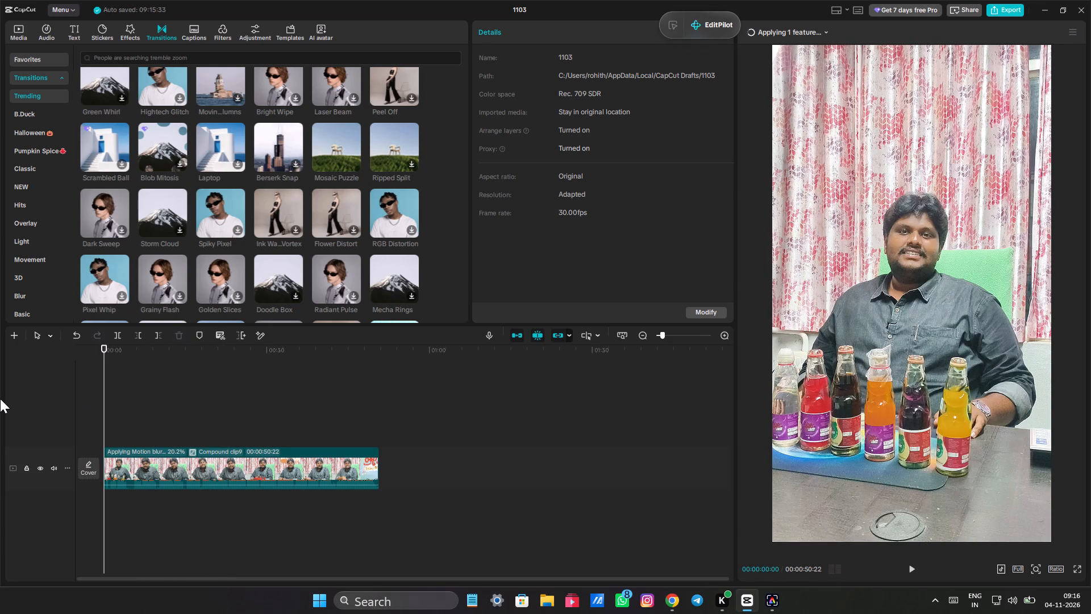
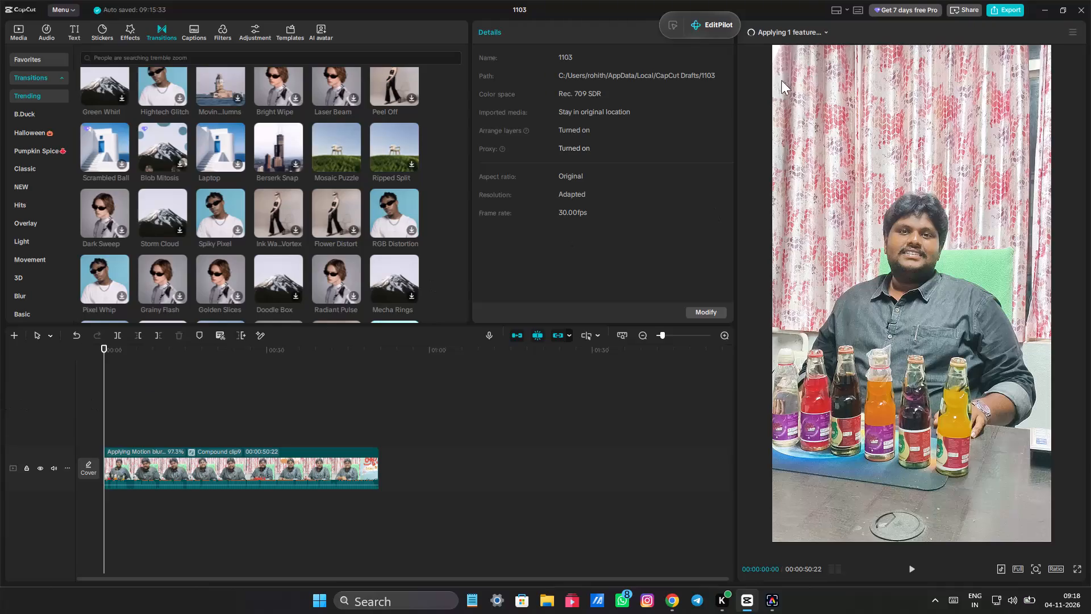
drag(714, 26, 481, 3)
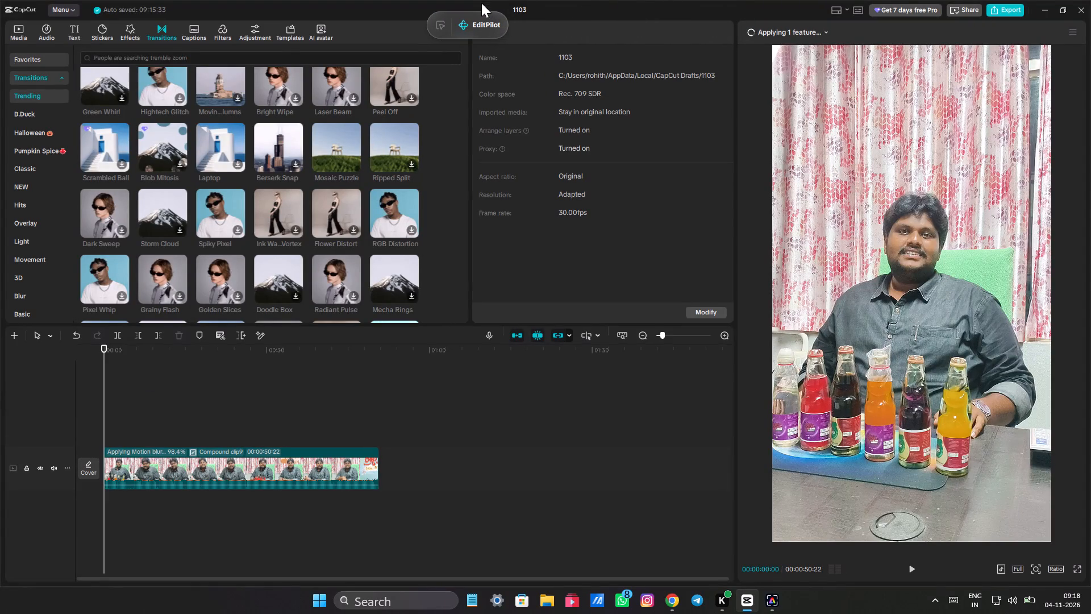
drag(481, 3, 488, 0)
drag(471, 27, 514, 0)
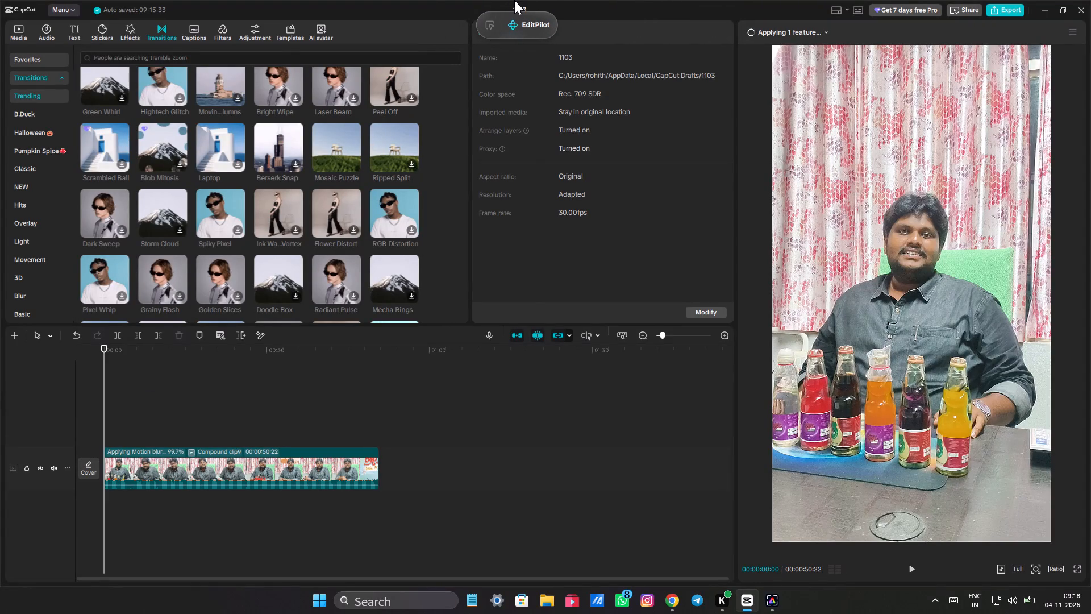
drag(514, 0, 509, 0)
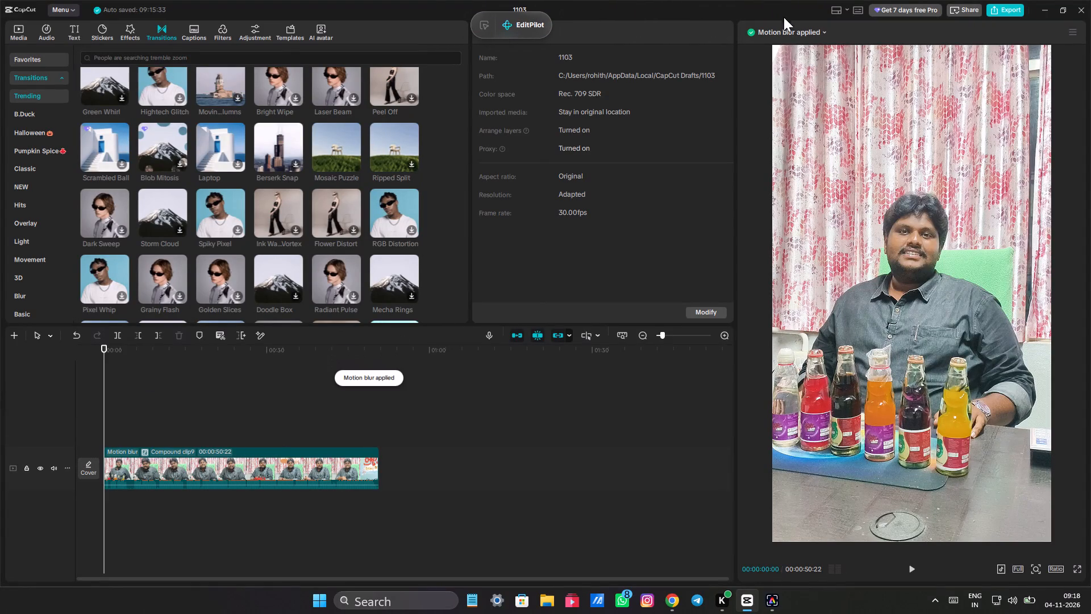
Scrub through the motion-blurred compound clip to its end at 00:00:50:22 to check it, and return the playhead to the start.
click(136, 468)
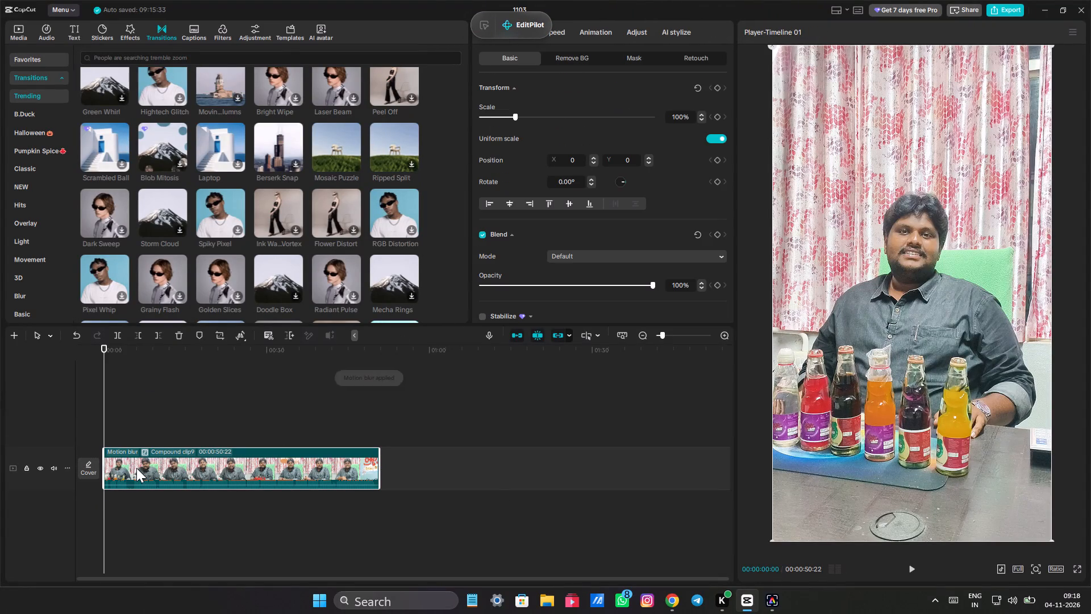
click(105, 419)
click(120, 399)
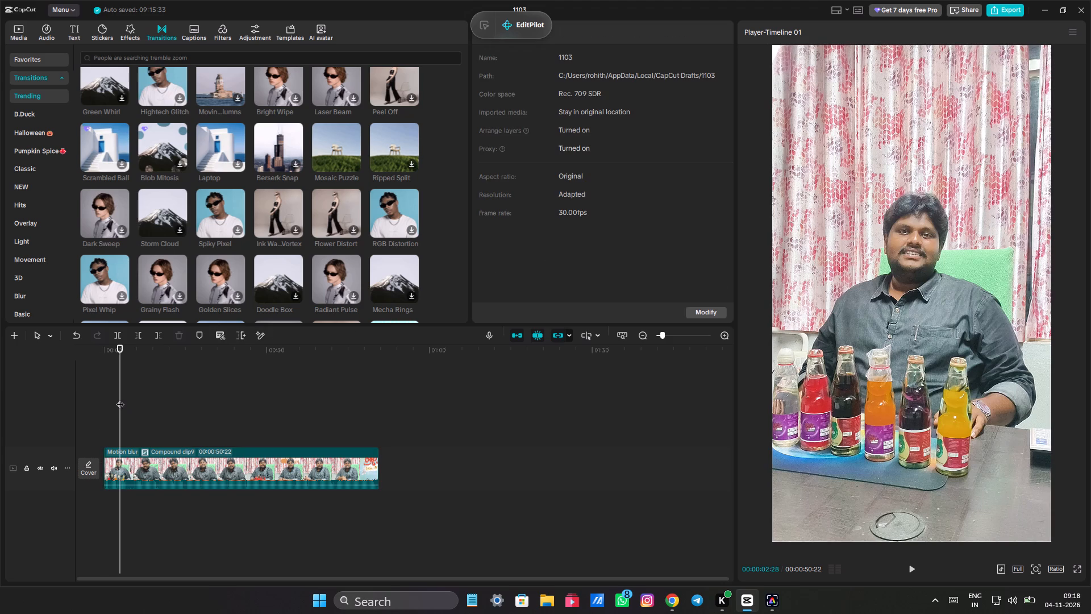
drag(120, 399, 89, 393)
drag(89, 393, 92, 394)
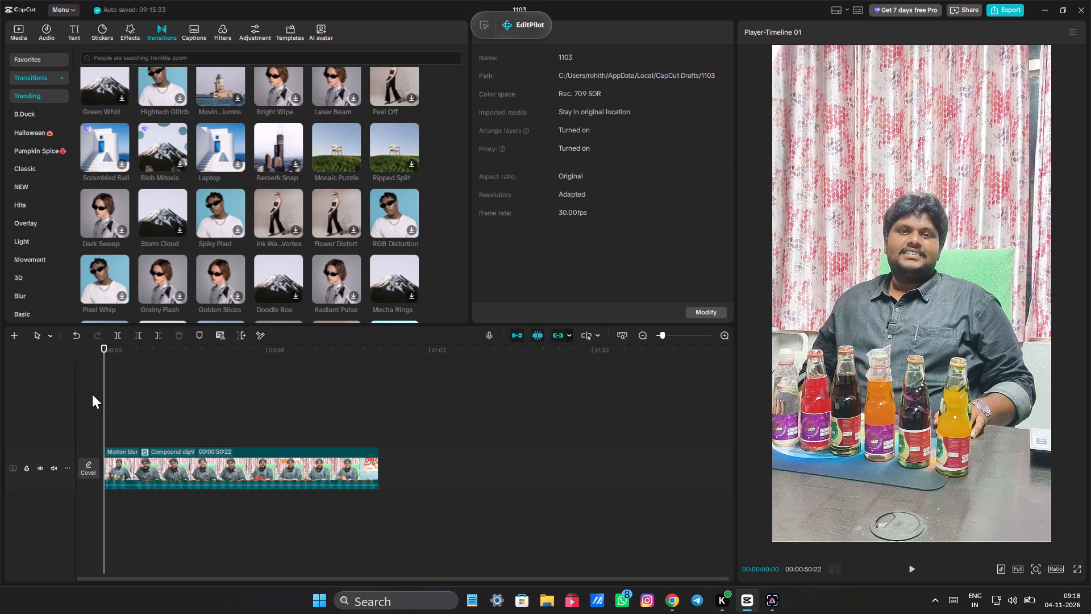
drag(92, 394, 119, 404)
click(119, 404)
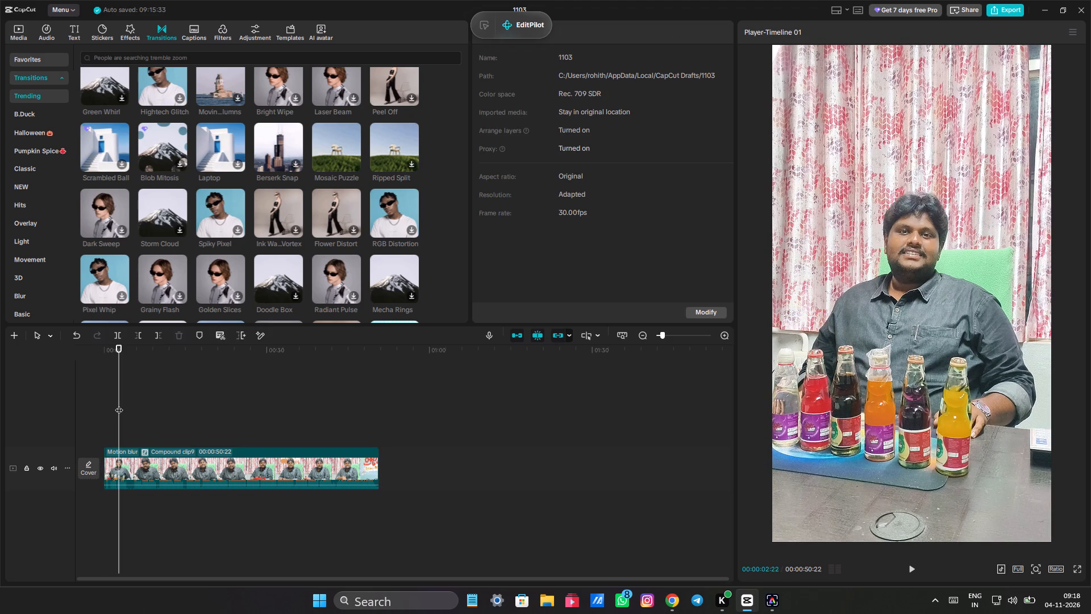
drag(119, 404, 227, 512)
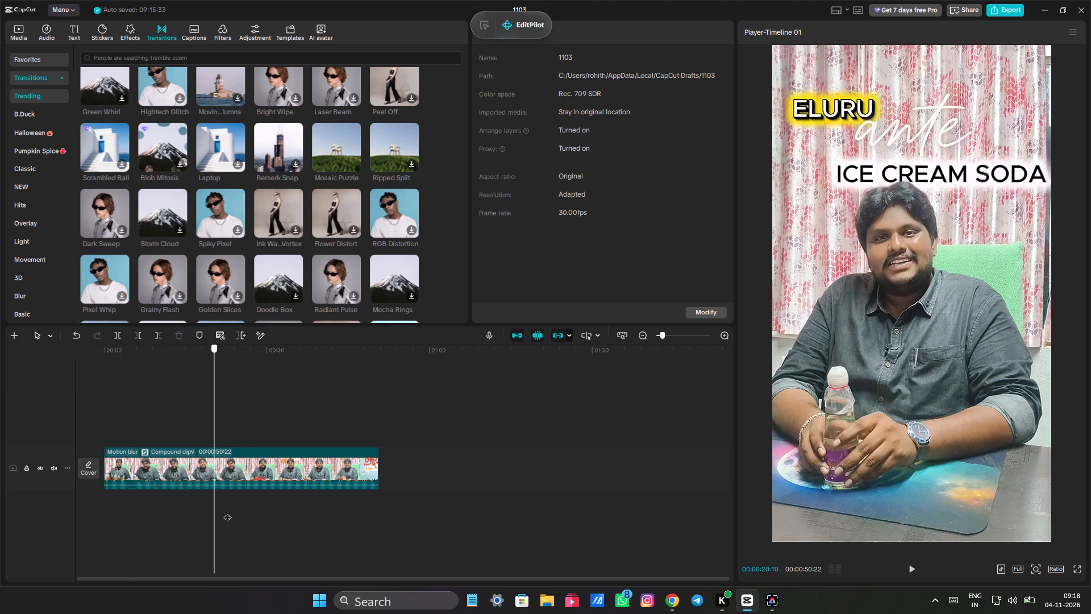
drag(227, 512, 151, 481)
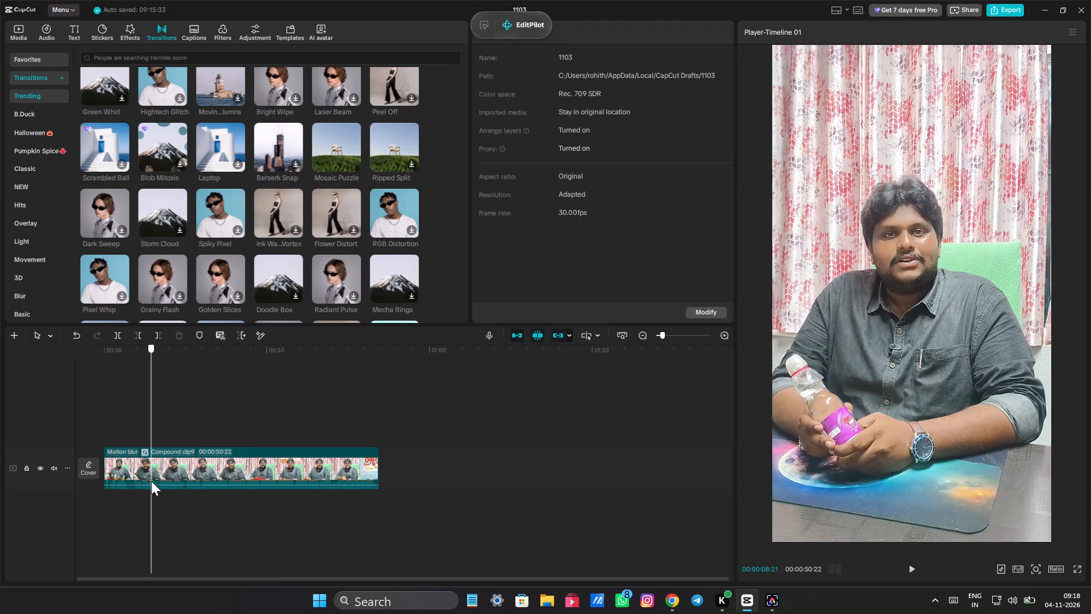
drag(151, 481, 178, 497)
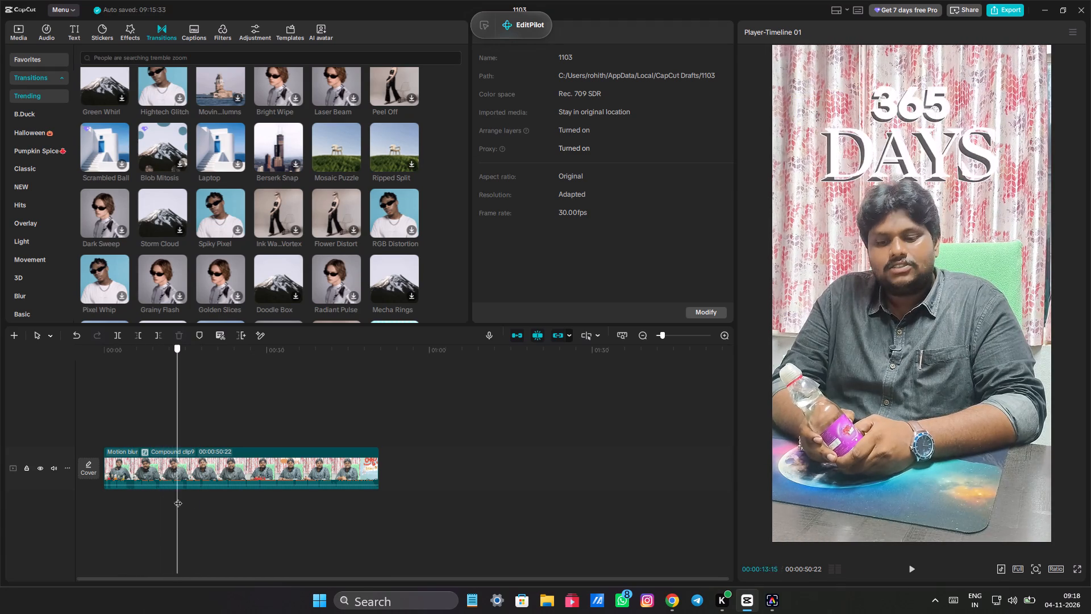
drag(178, 497, 145, 480)
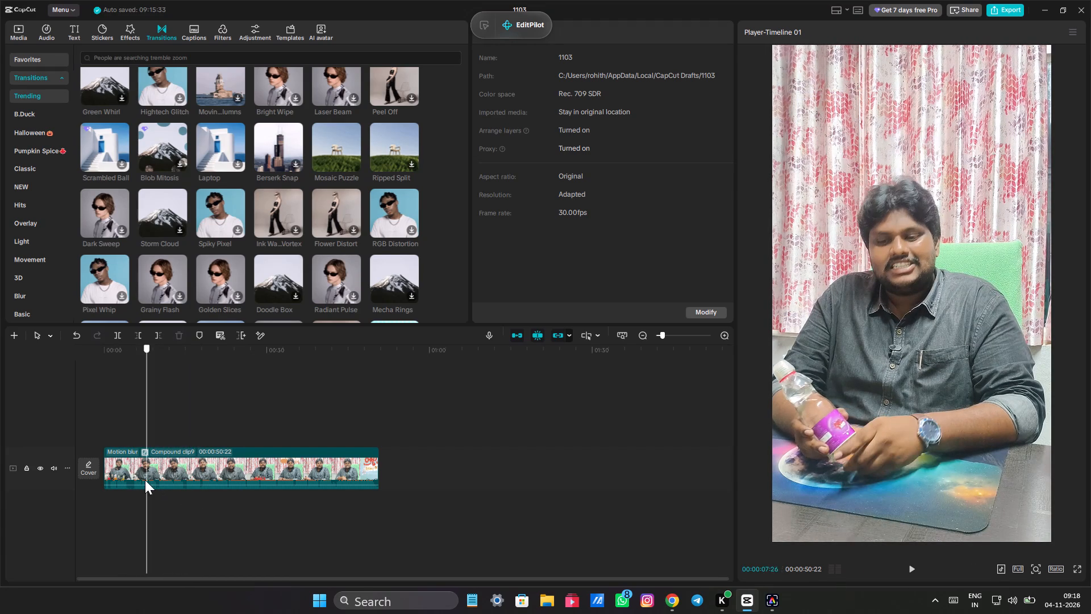
drag(145, 480, 92, 440)
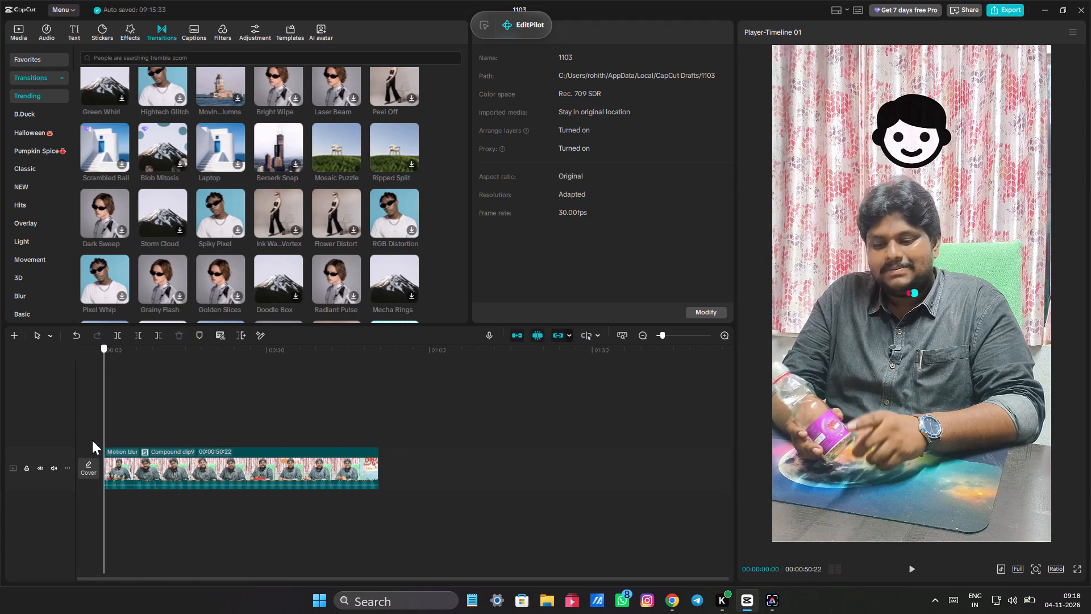
drag(92, 440, 214, 505)
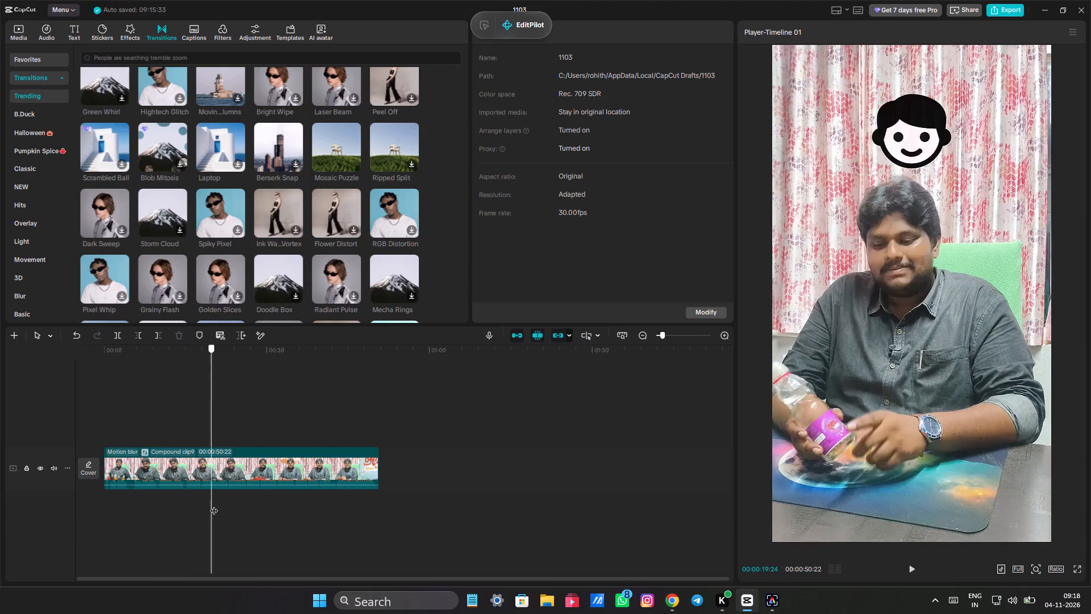
drag(214, 505, 314, 551)
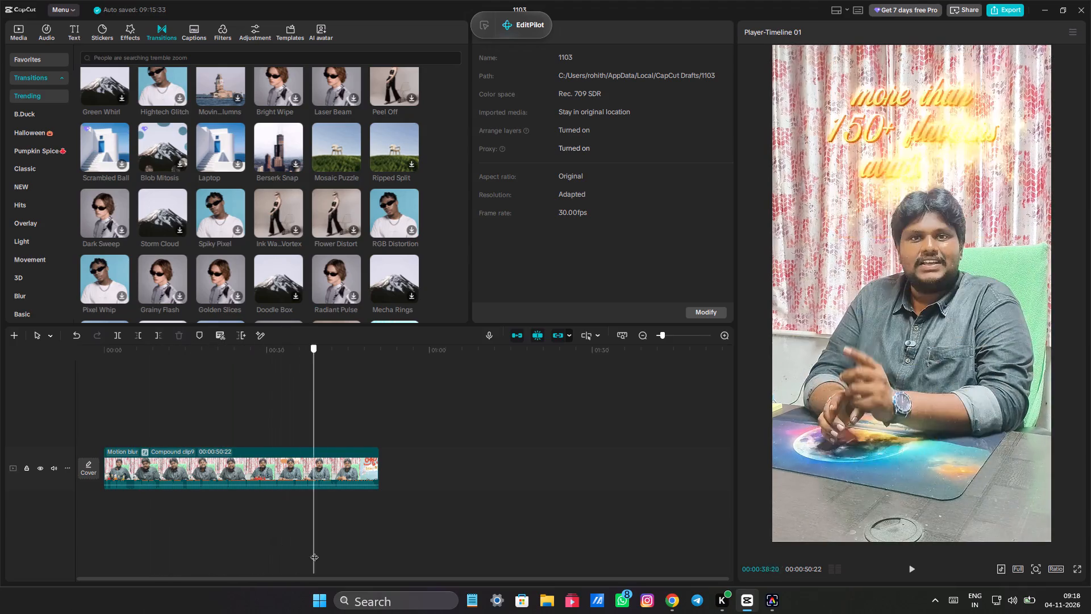
drag(314, 551, 385, 576)
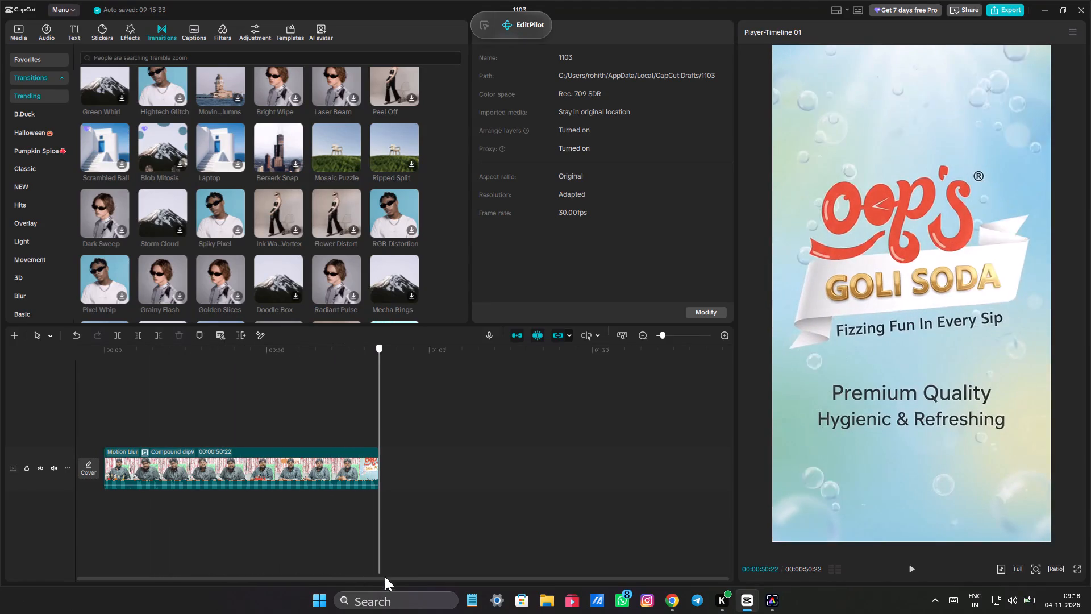
drag(385, 576, 332, 525)
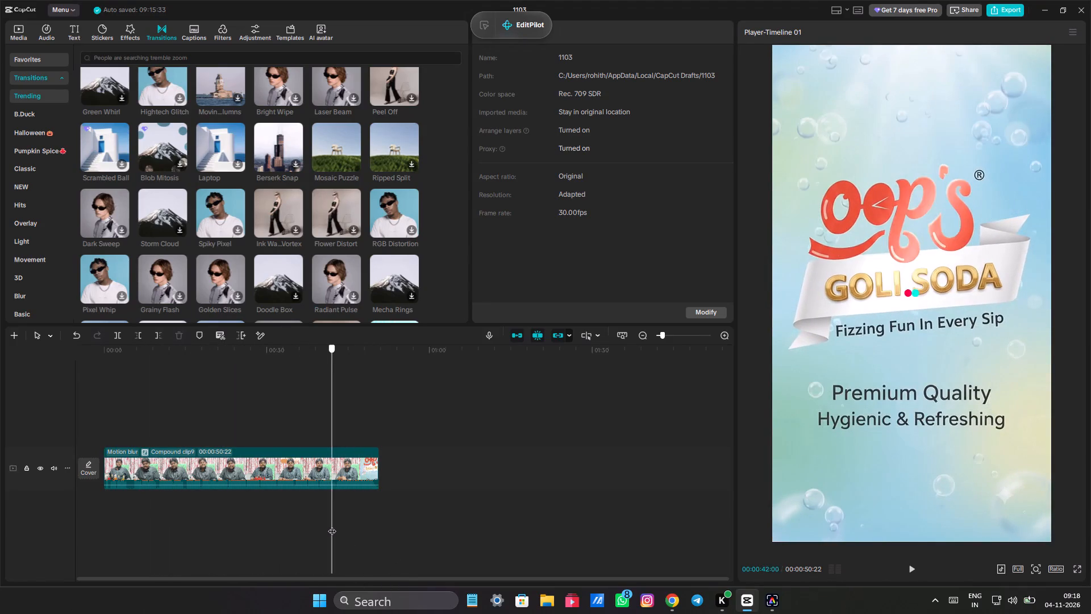
drag(332, 525, 397, 524)
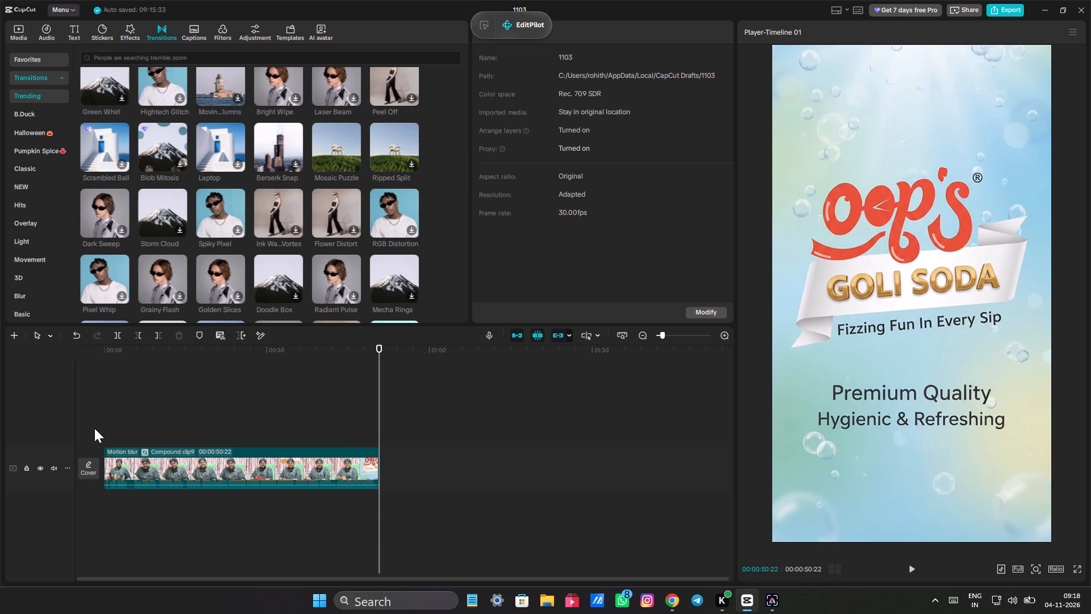
click(123, 417)
drag(123, 417, 82, 405)
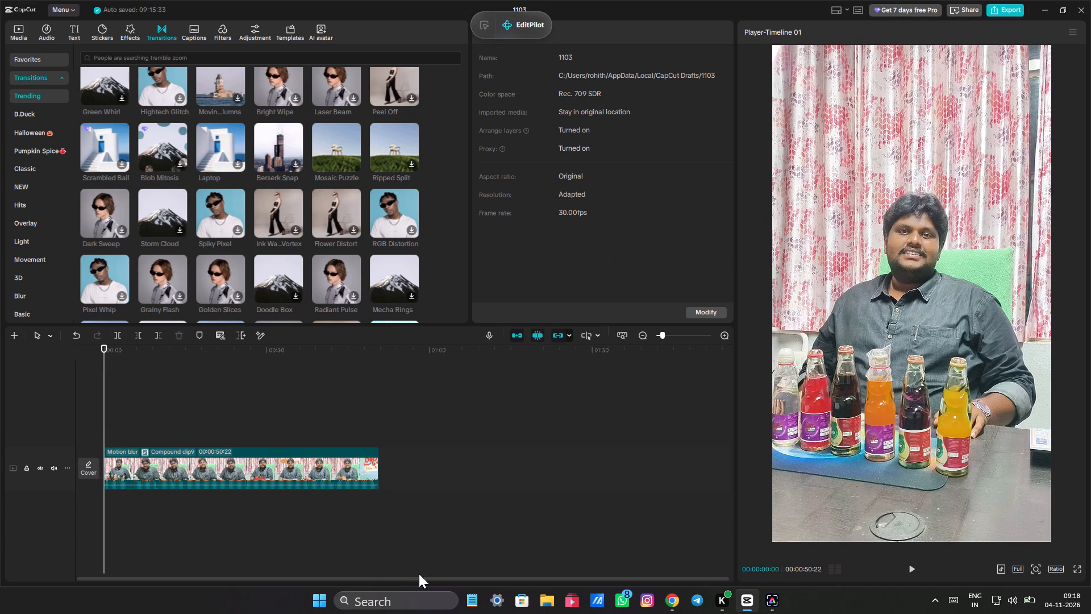
drag(525, 22, 442, 16)
Switch to File Explorer and open the videoAlg folder inside Resources of the 1103 project in CapCut Drafts.
click(537, 600)
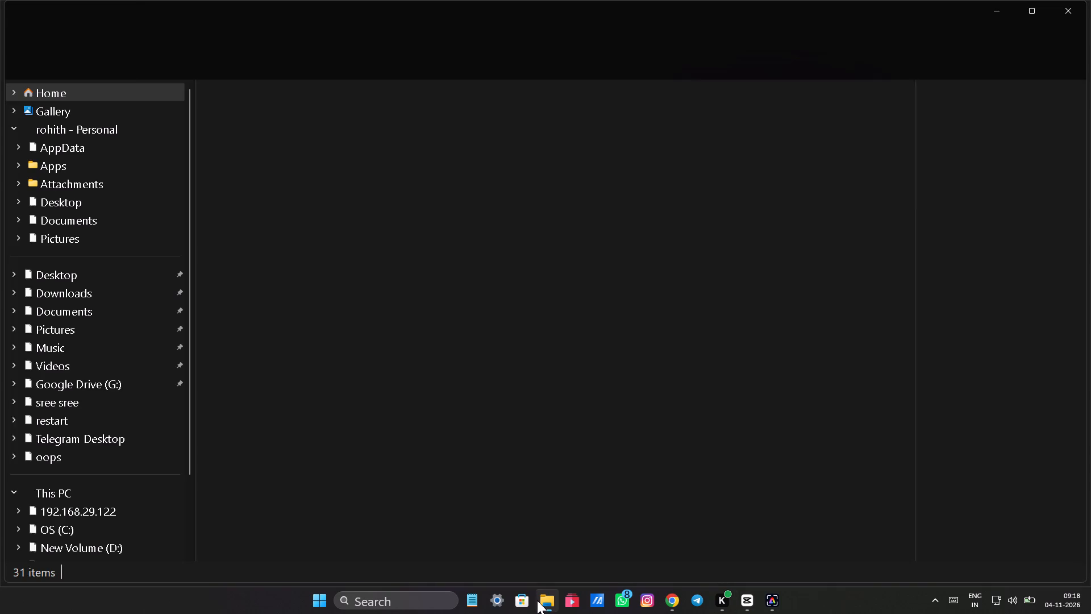
click(225, 35)
click(231, 60)
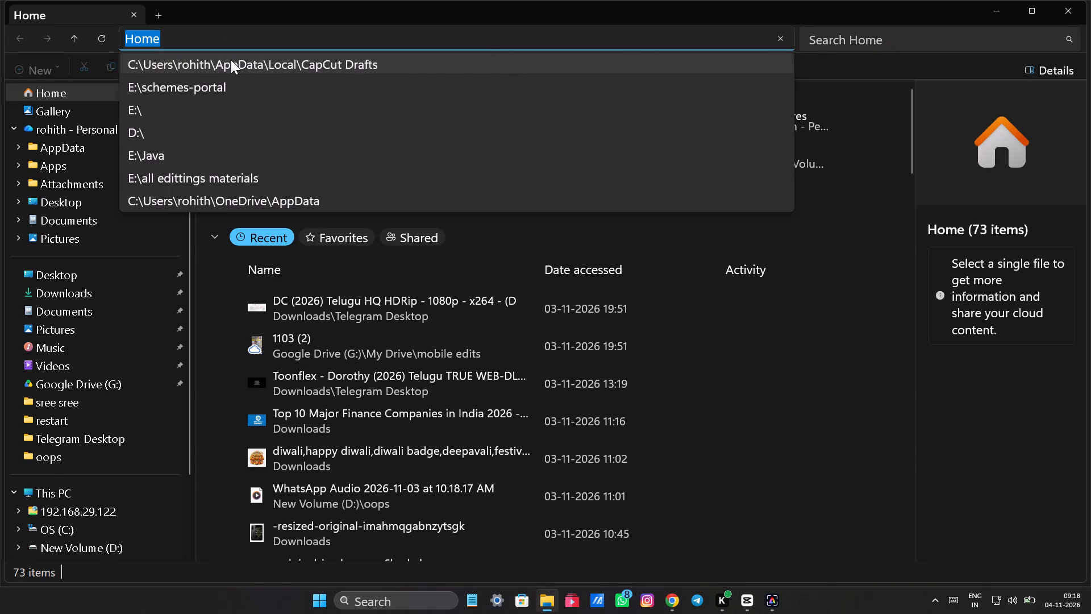
scroll(285, 264, down, 6)
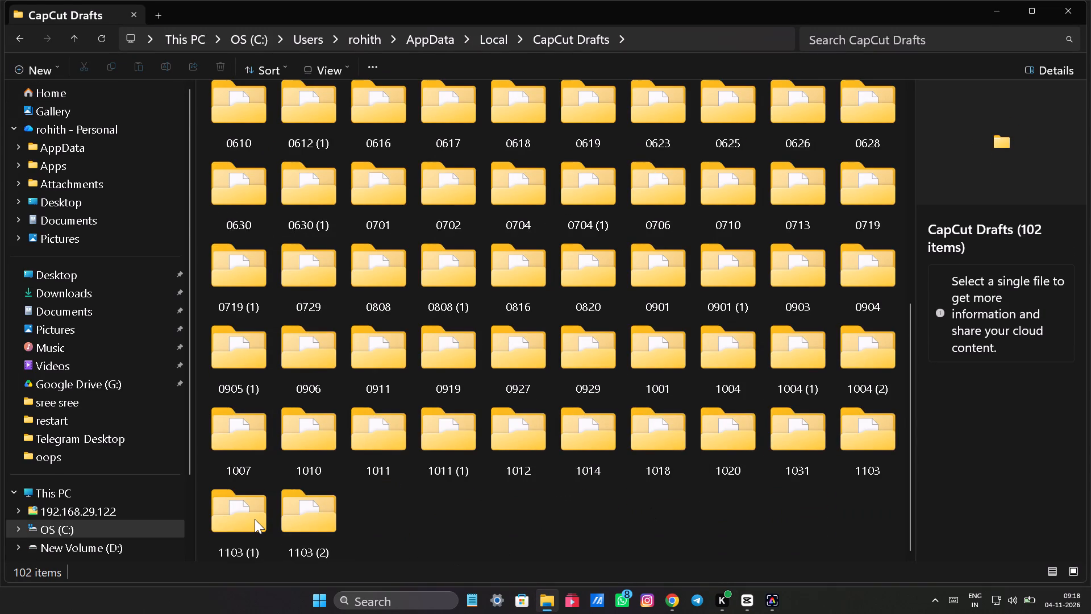
double_click(853, 450)
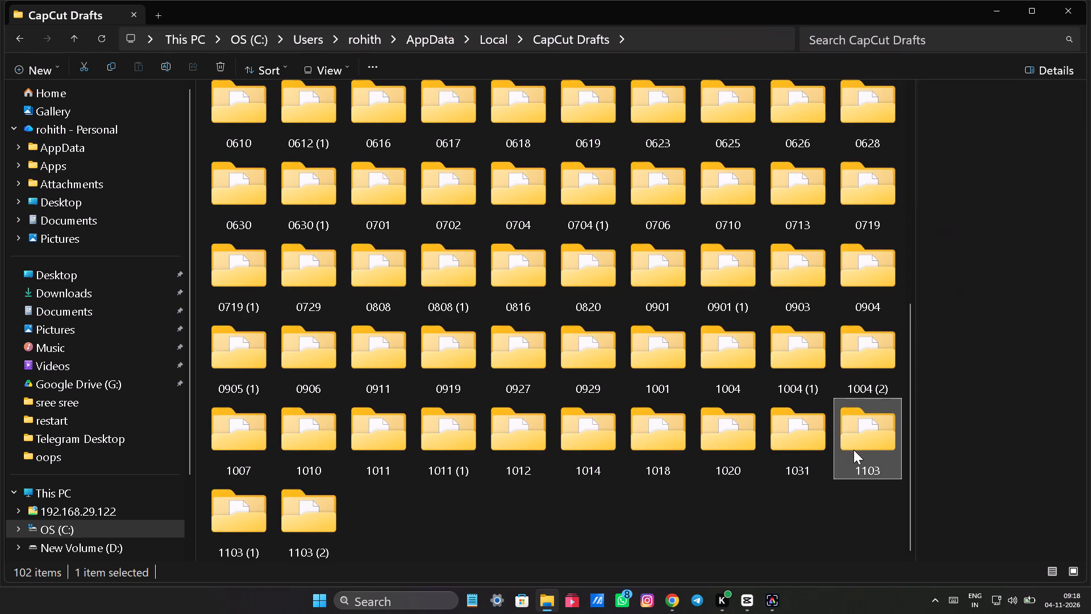
double_click(214, 212)
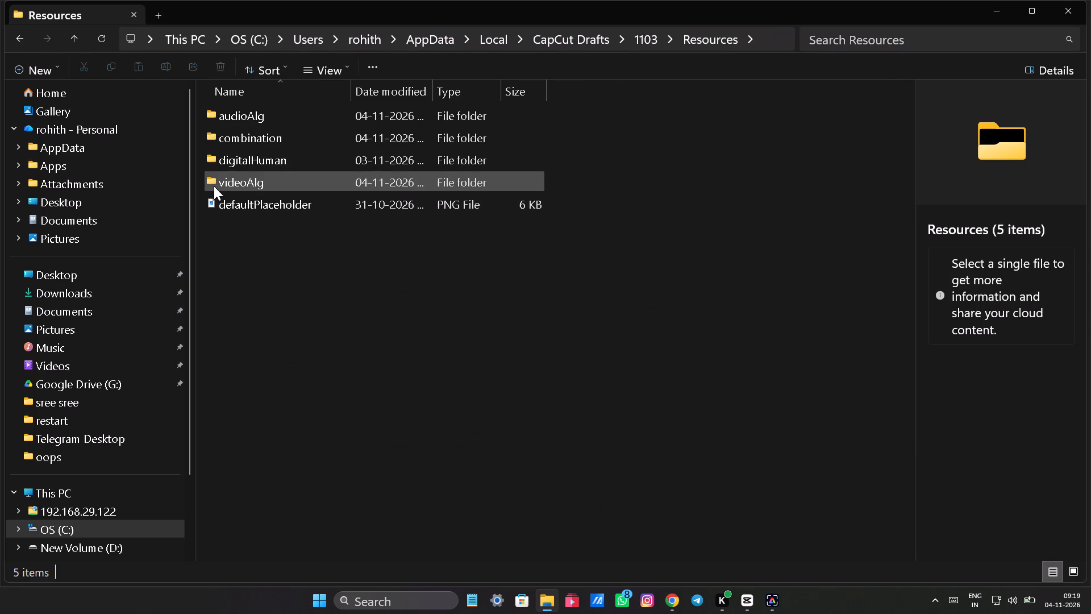
double_click(214, 186)
Bring the rendered motion-blur MP4 from videoAlg into CapCut, placing it on a track above the compound clip from the timeline start.
drag(214, 183, 356, 355)
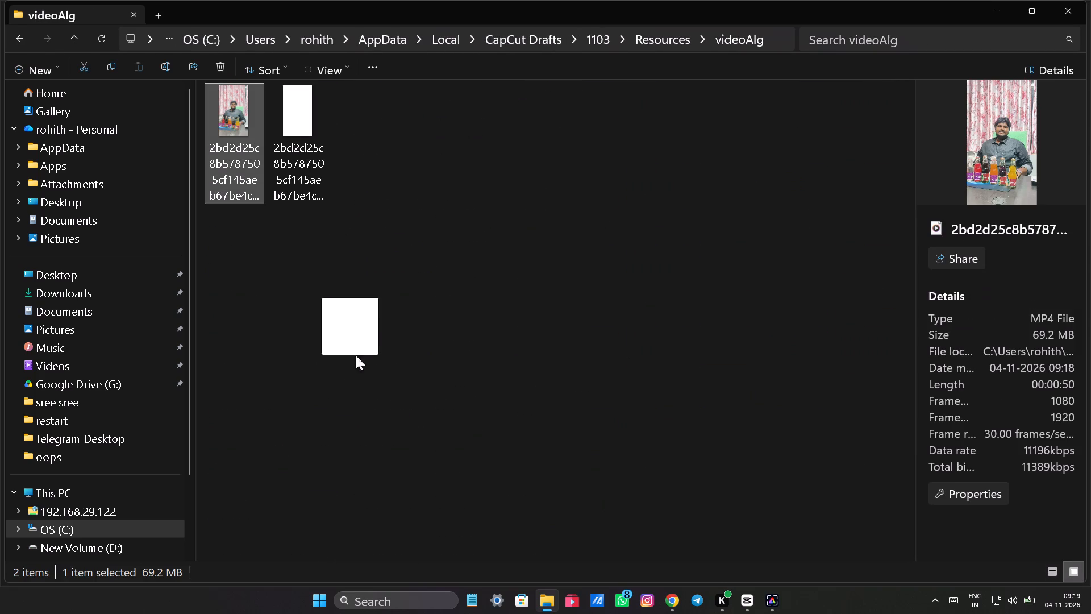
drag(356, 355, 744, 597)
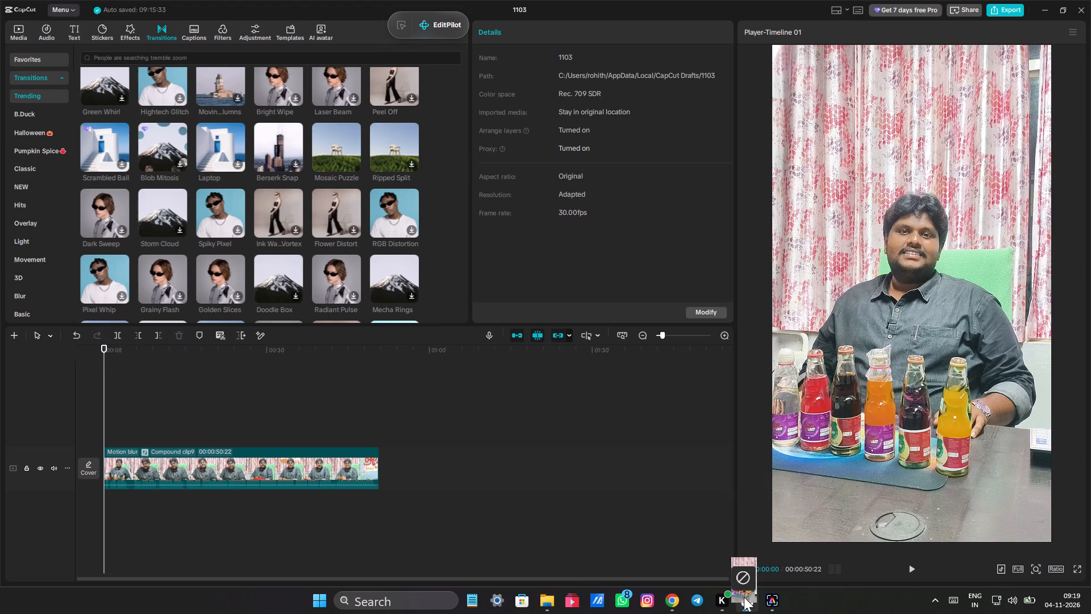
drag(744, 597, 105, 420)
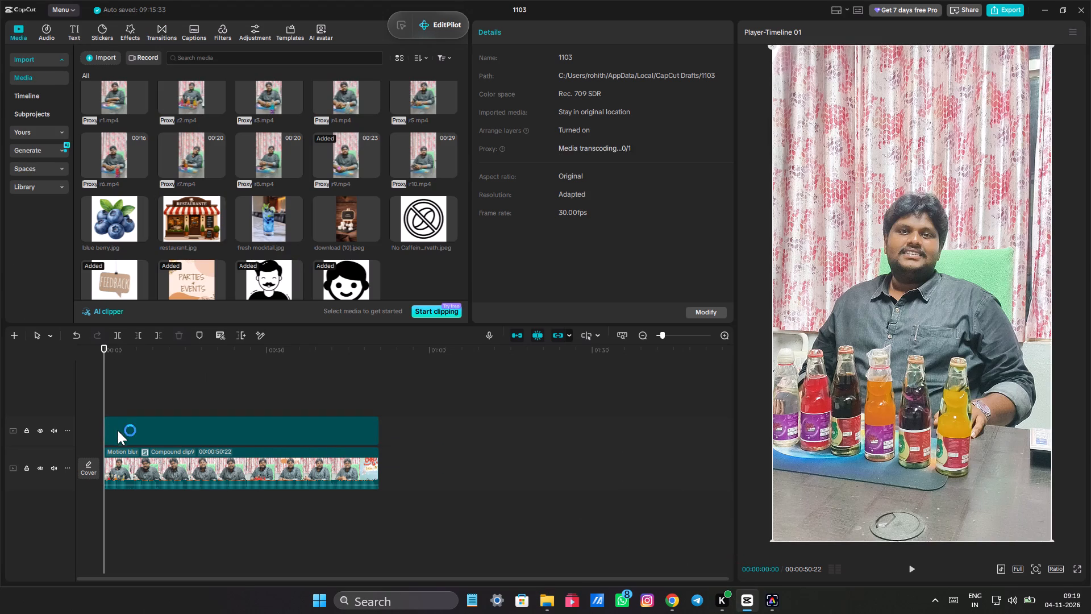
click(121, 405)
drag(121, 405, 52, 395)
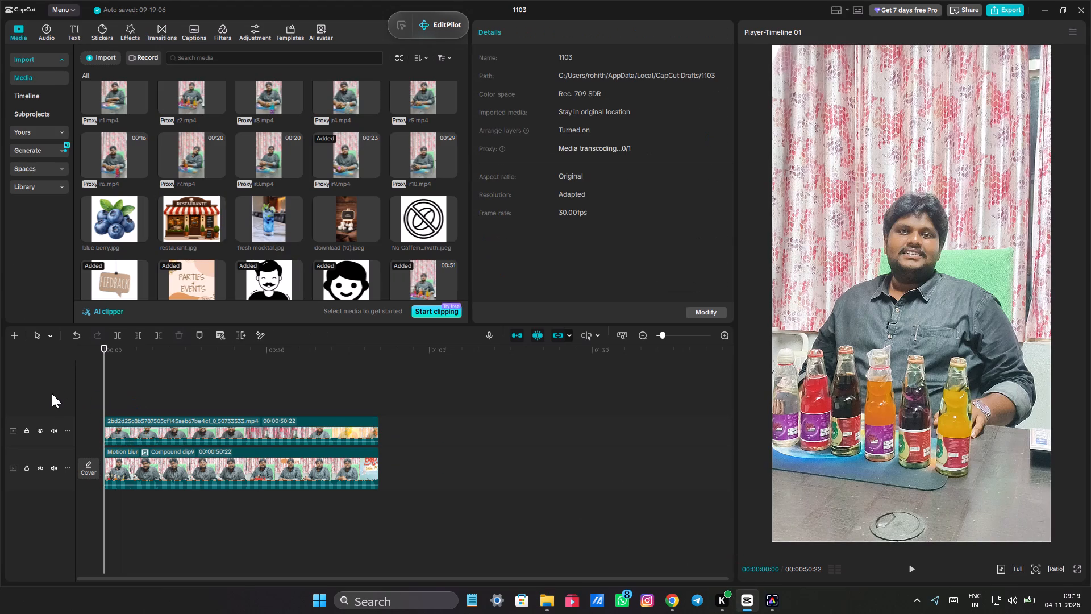
Hide the main track holding the compound clip.
click(43, 468)
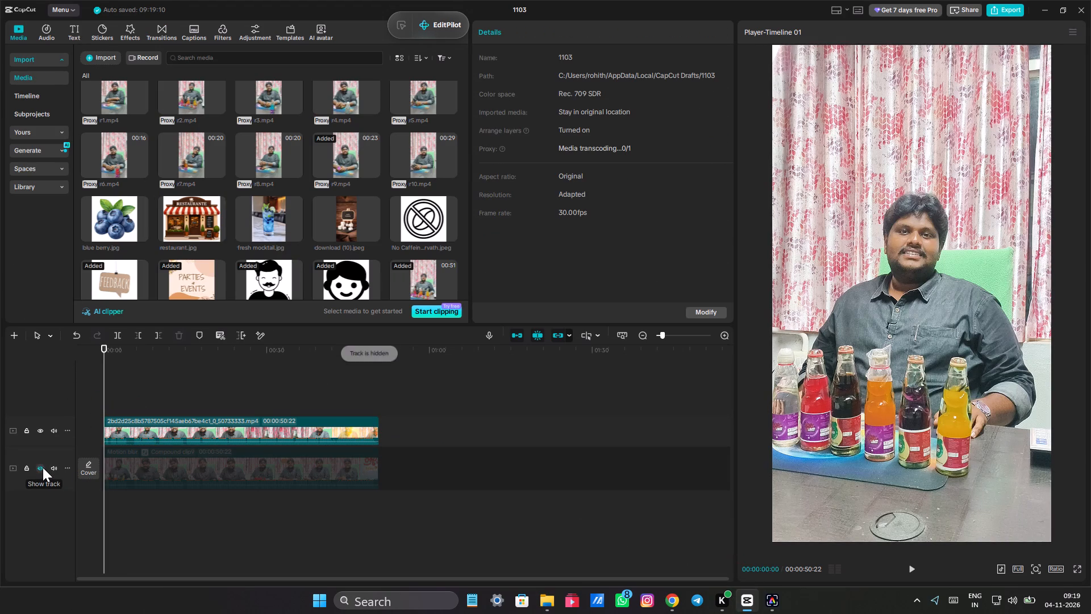
Export the timeline as 1103(1) to E:/restart as a 1080P, 30fps HEVC mp4, and open the export folder.
click(1012, 11)
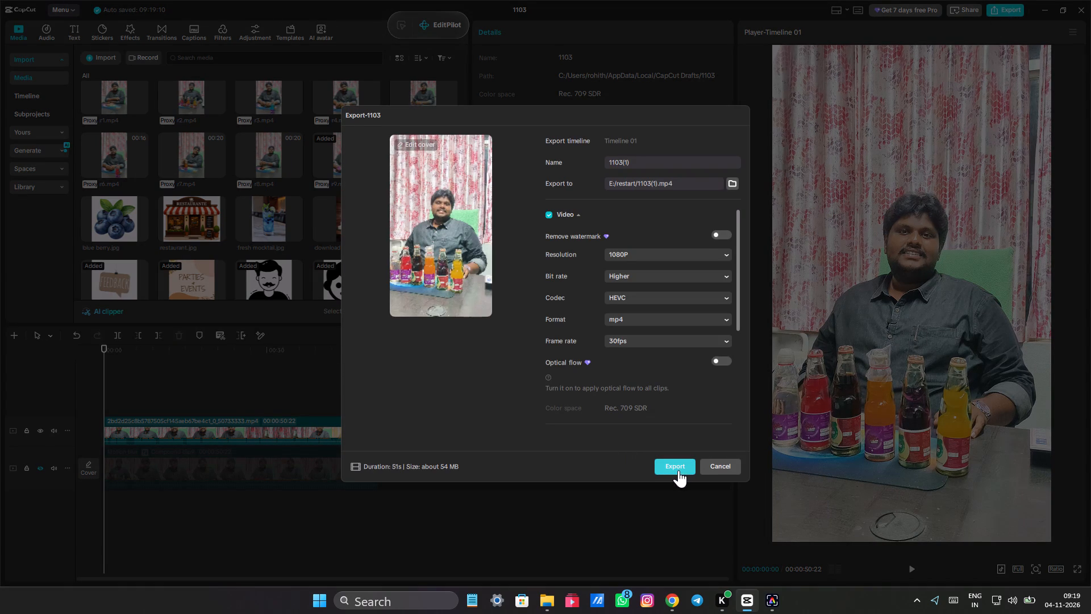
click(678, 470)
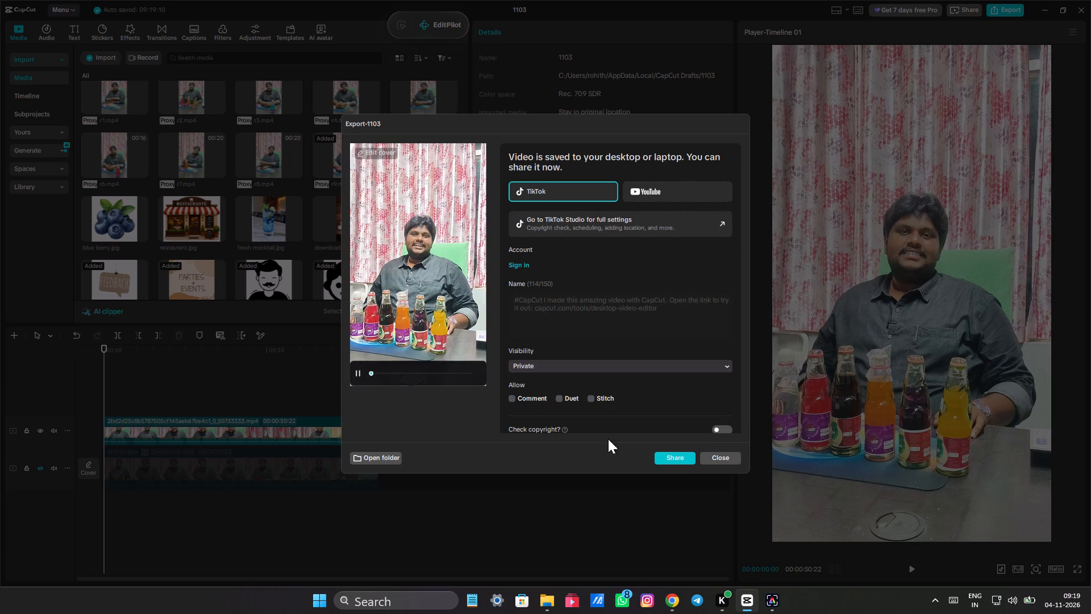
click(399, 221)
click(378, 460)
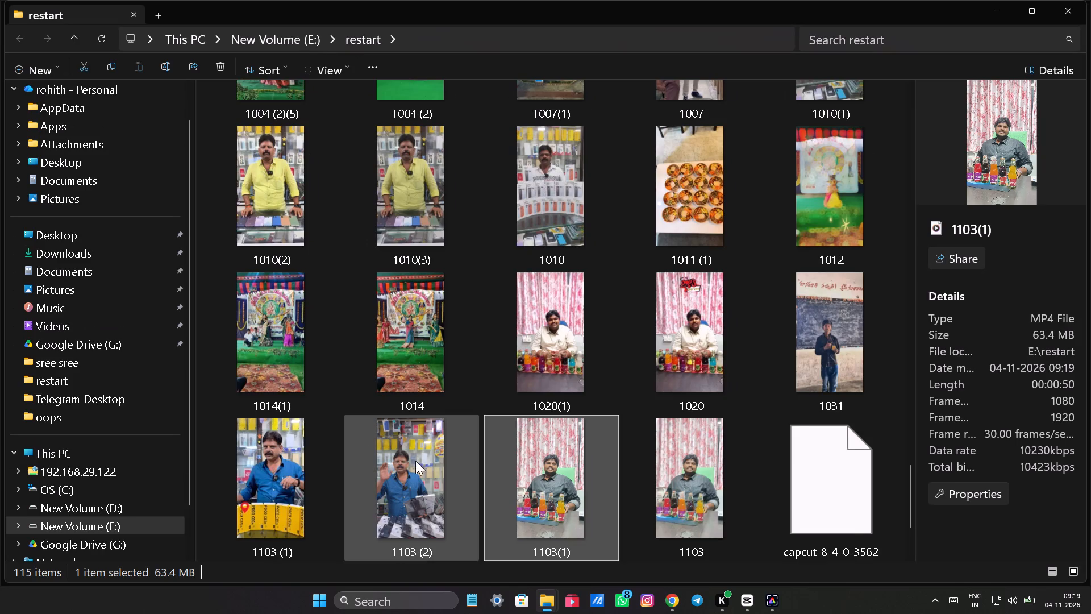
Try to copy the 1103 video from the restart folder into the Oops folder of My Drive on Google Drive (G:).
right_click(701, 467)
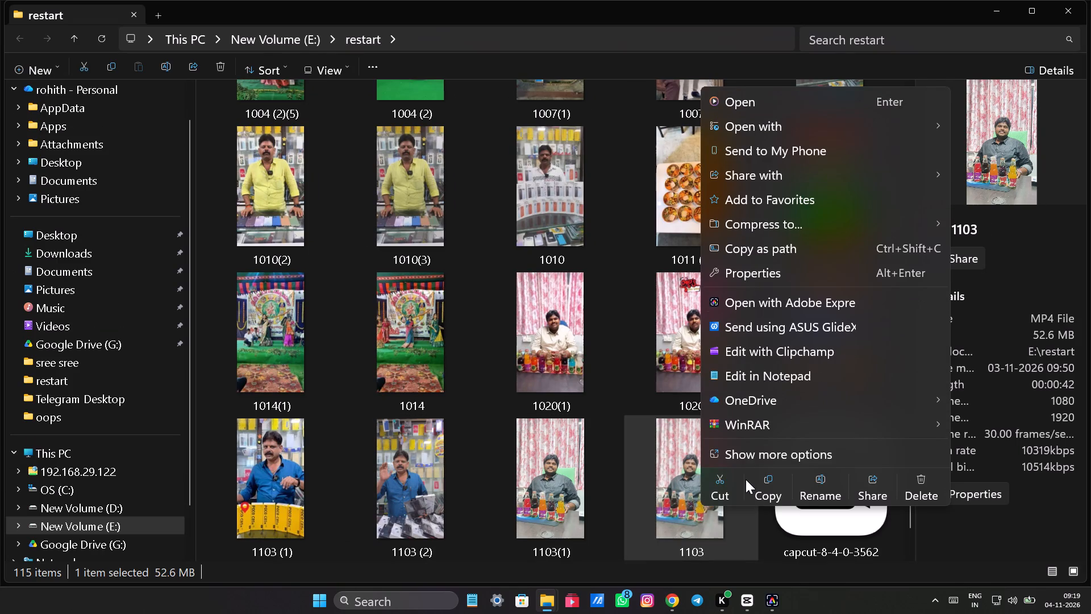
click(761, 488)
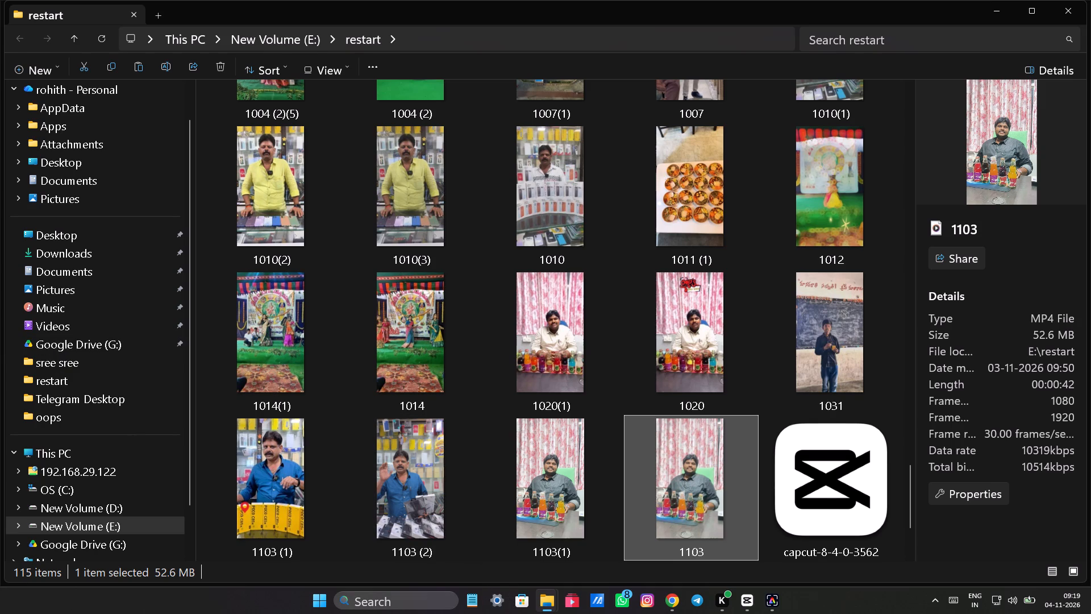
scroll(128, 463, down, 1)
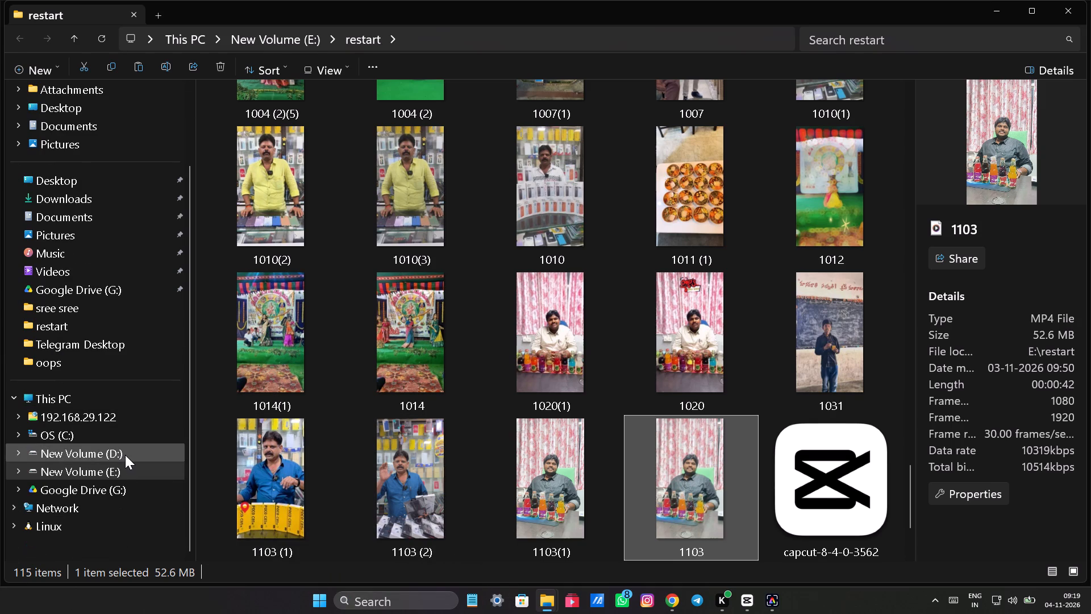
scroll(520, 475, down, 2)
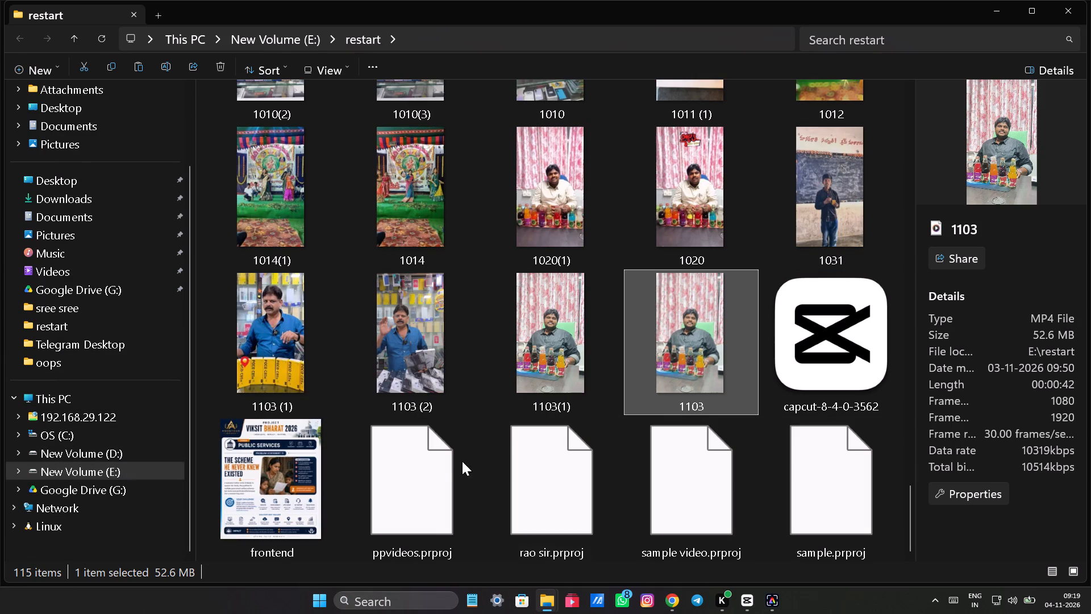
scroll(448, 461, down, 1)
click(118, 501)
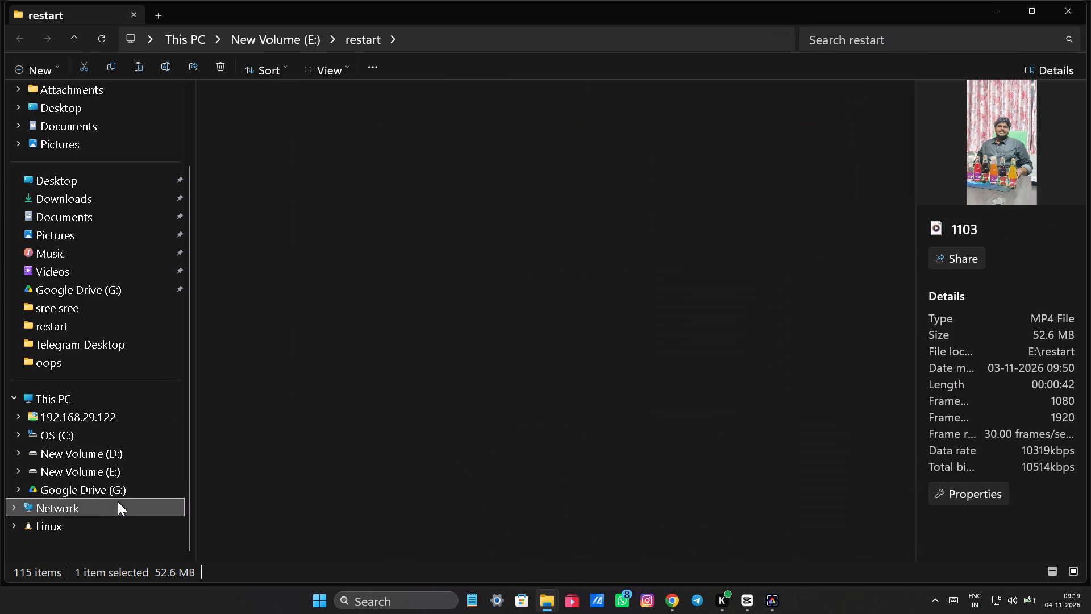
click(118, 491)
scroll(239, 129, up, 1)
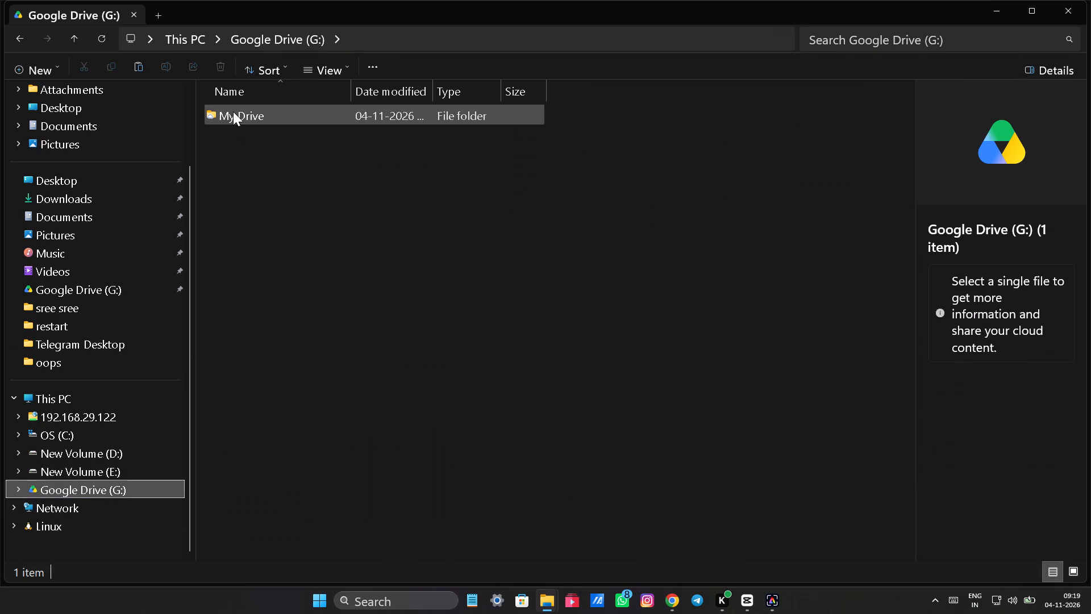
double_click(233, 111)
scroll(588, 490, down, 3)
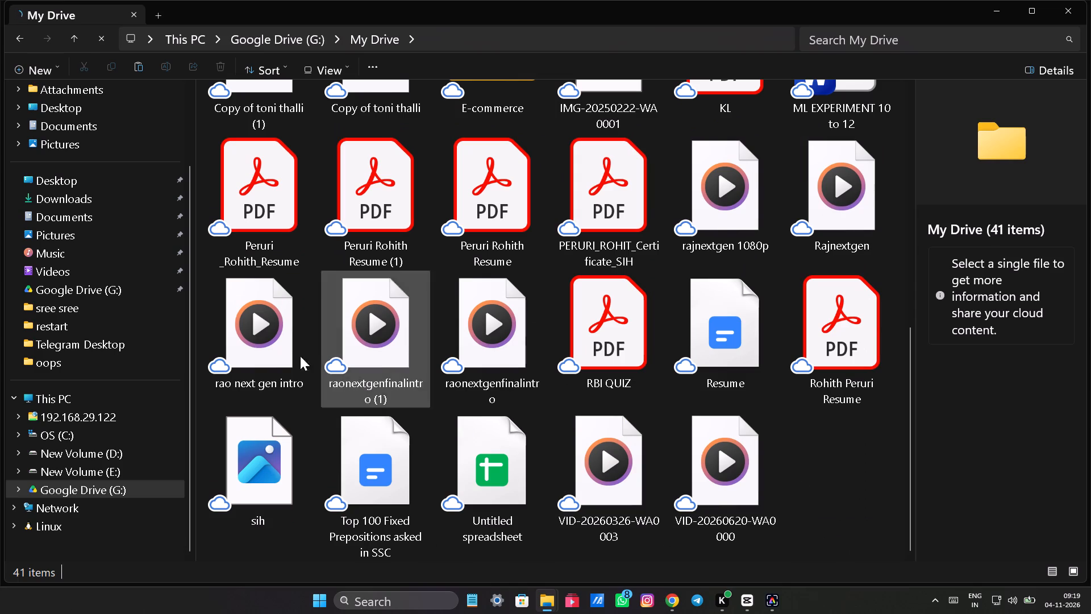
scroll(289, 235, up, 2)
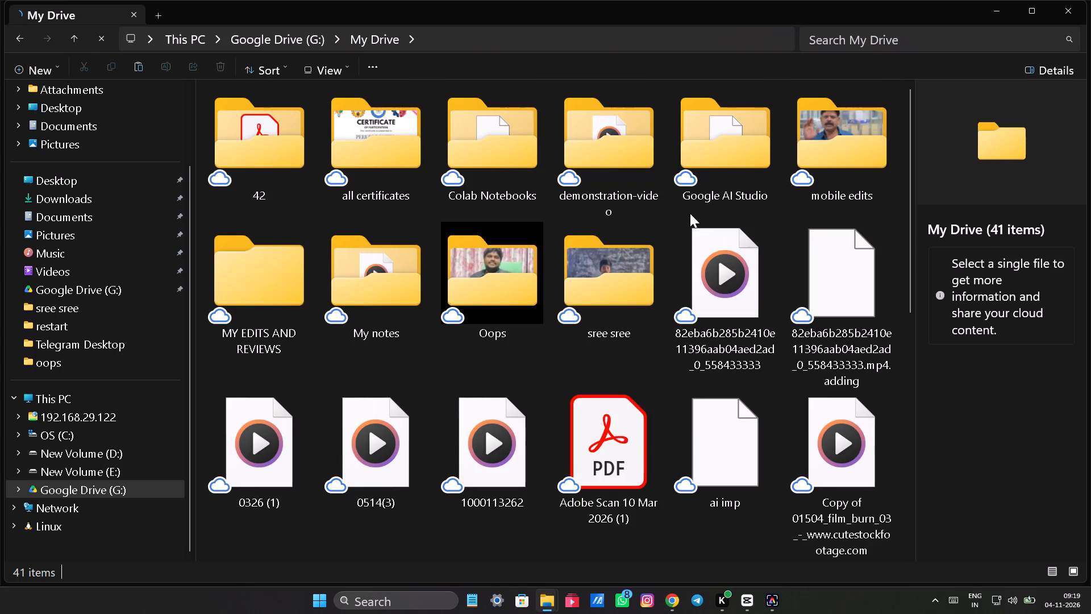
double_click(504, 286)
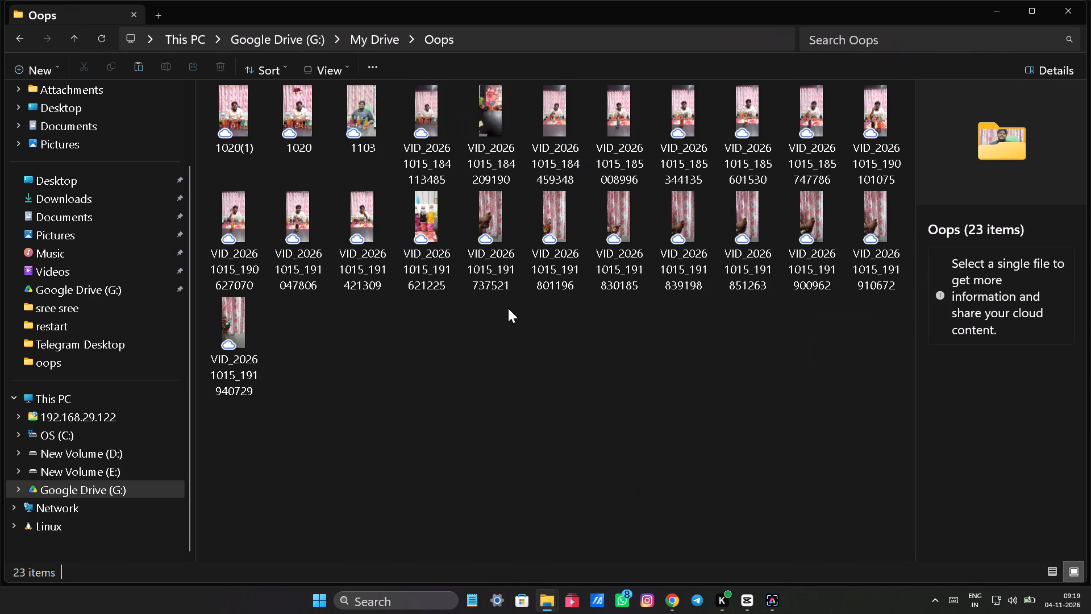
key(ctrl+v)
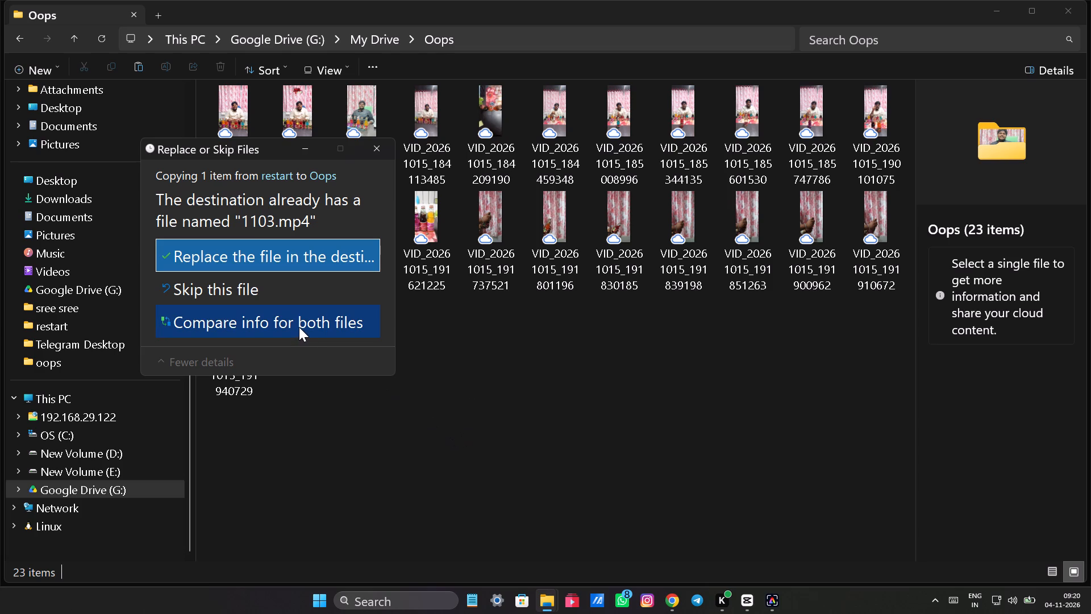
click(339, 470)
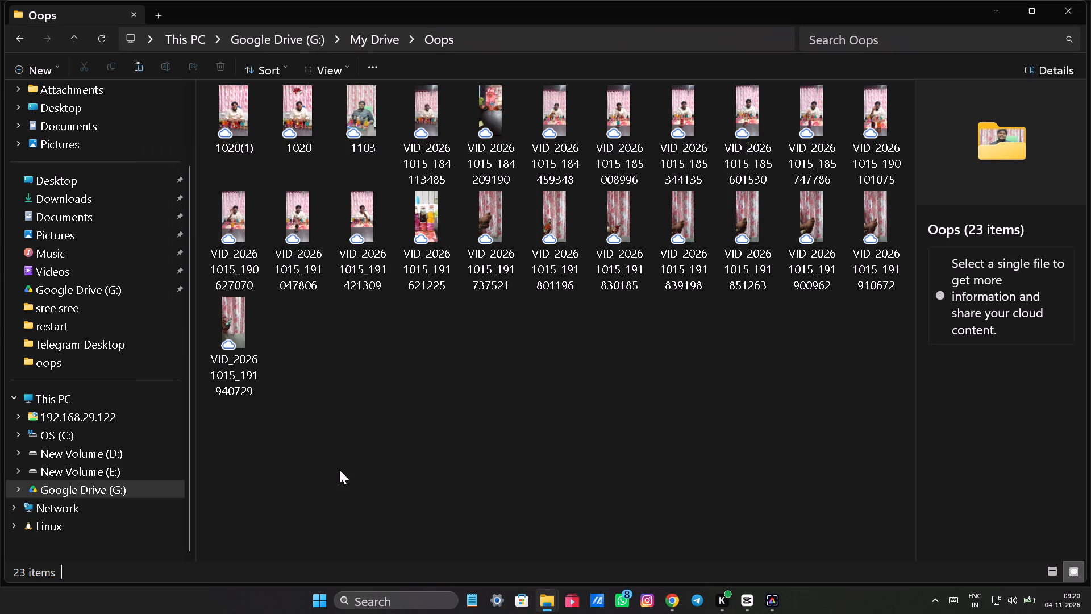
Look through the contents of the oops folder on New Volume (D:).
click(125, 459)
scroll(1090, 0, down, 3)
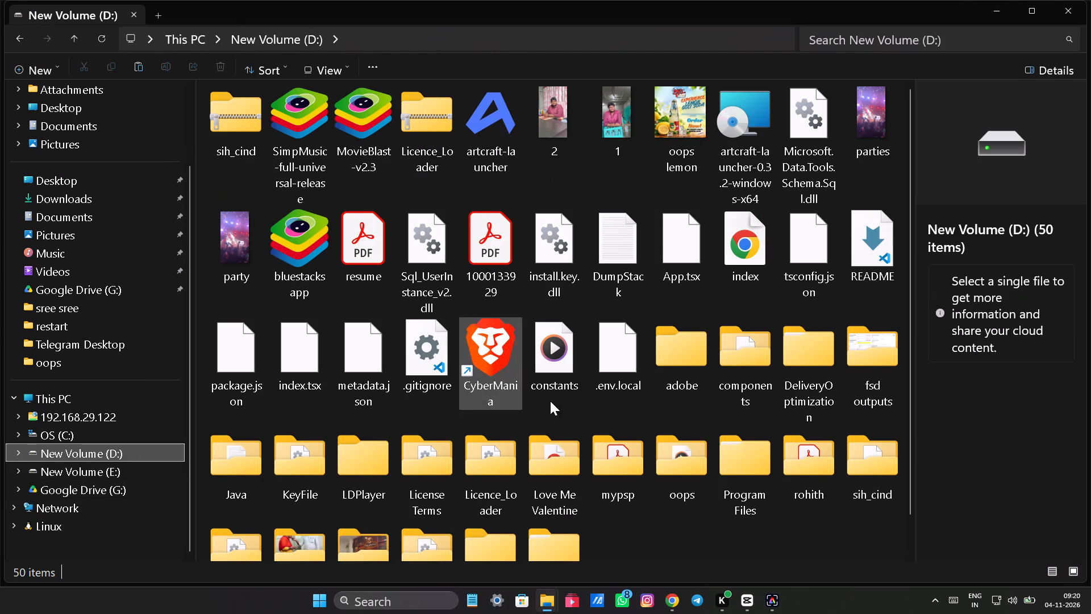
scroll(313, 309, down, 3)
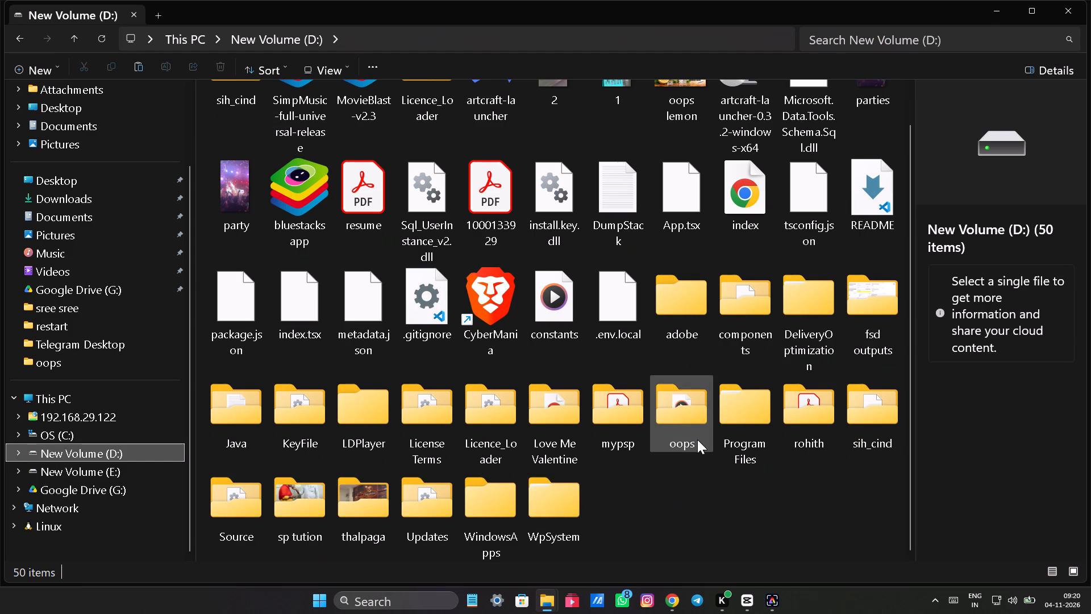
double_click(697, 437)
scroll(459, 388, down, 5)
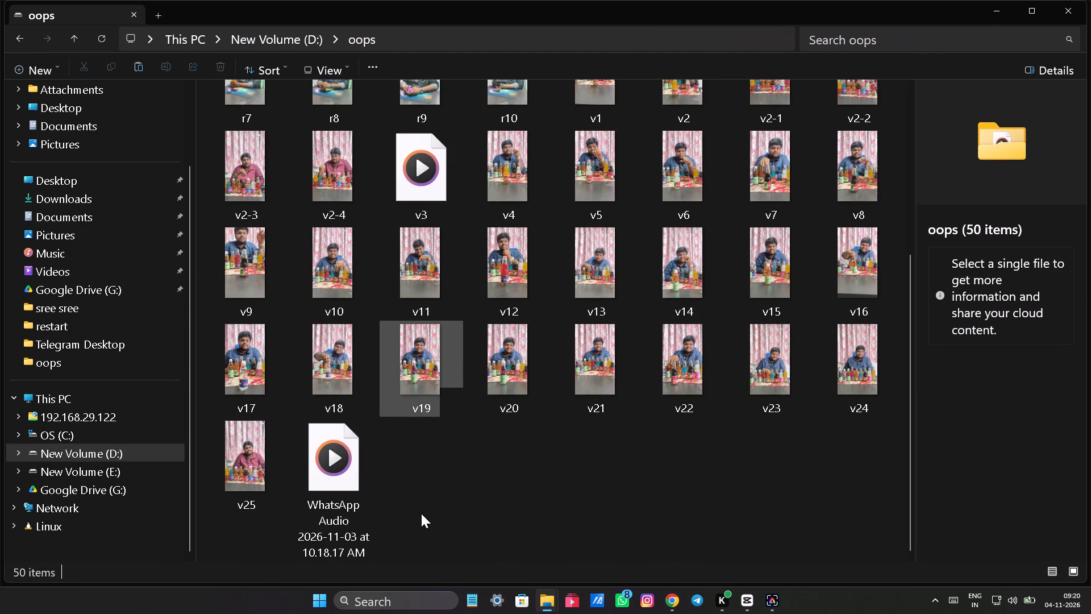
Return to the restart folder on New Volume (E:) and copy the 1103 video file again.
click(92, 466)
scroll(614, 351, down, 5)
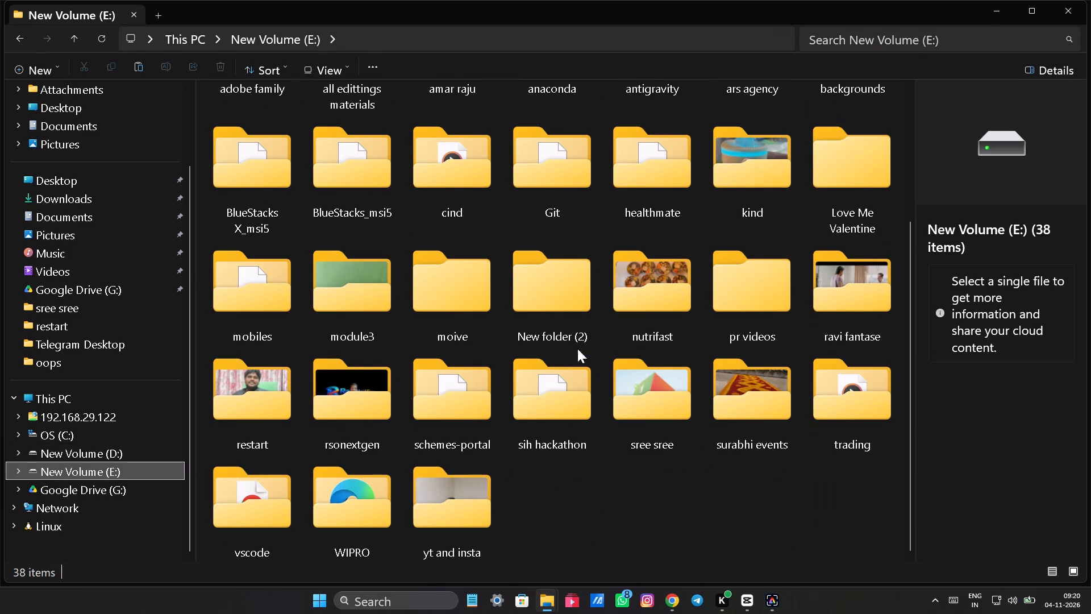
double_click(273, 370)
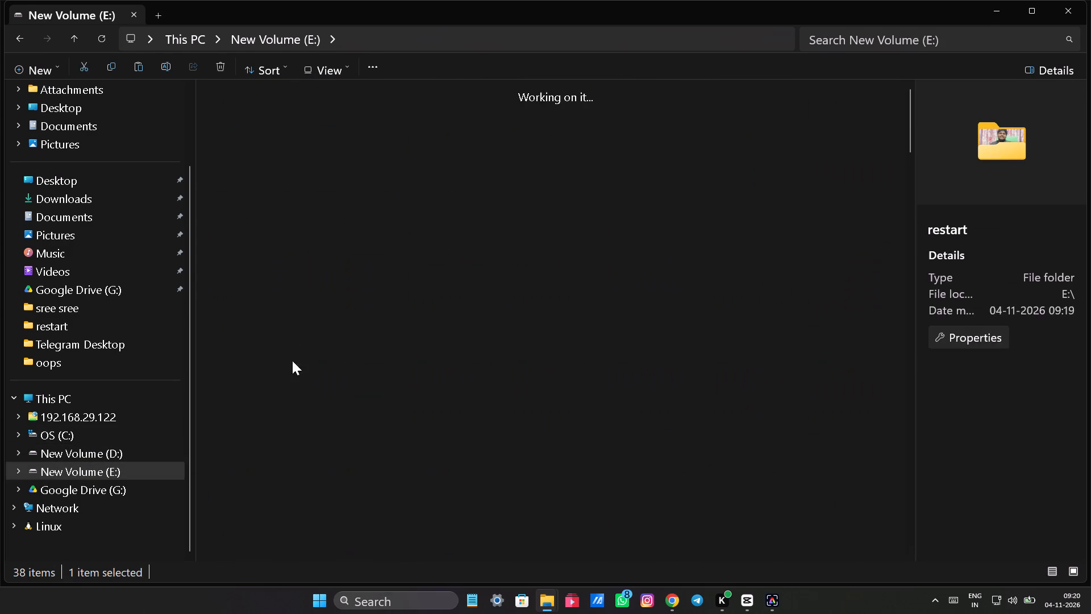
scroll(350, 335, down, 20)
scroll(405, 334, down, 8)
scroll(469, 321, down, 4)
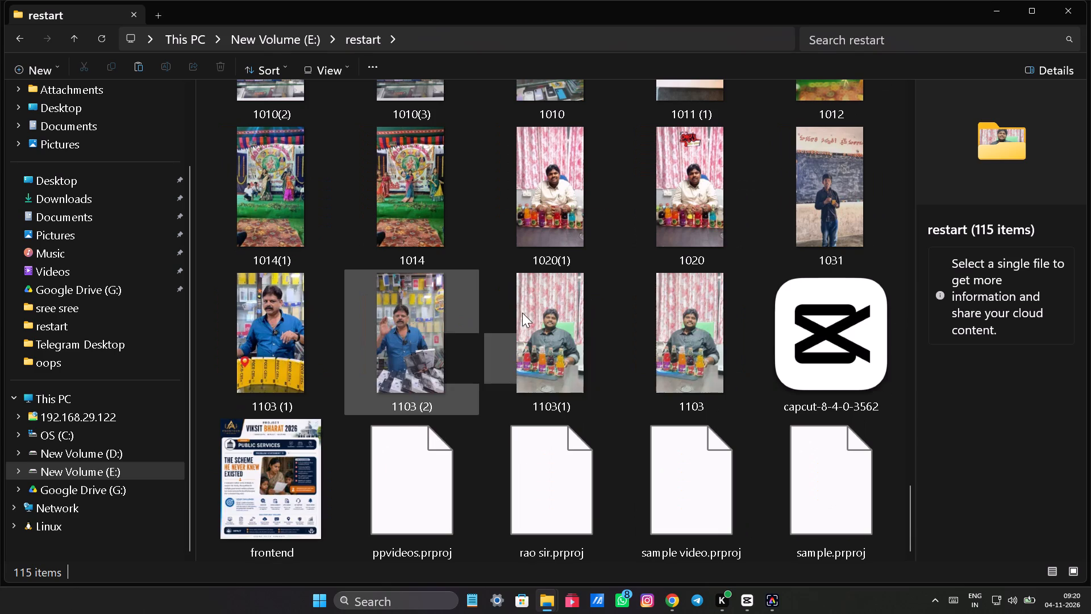
right_click(679, 392)
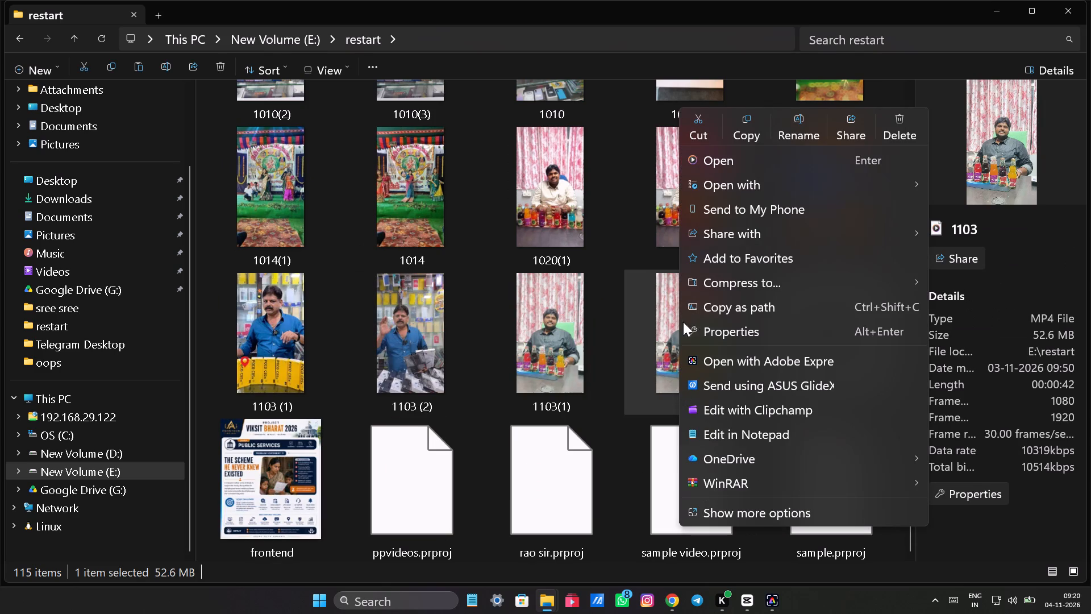
click(747, 130)
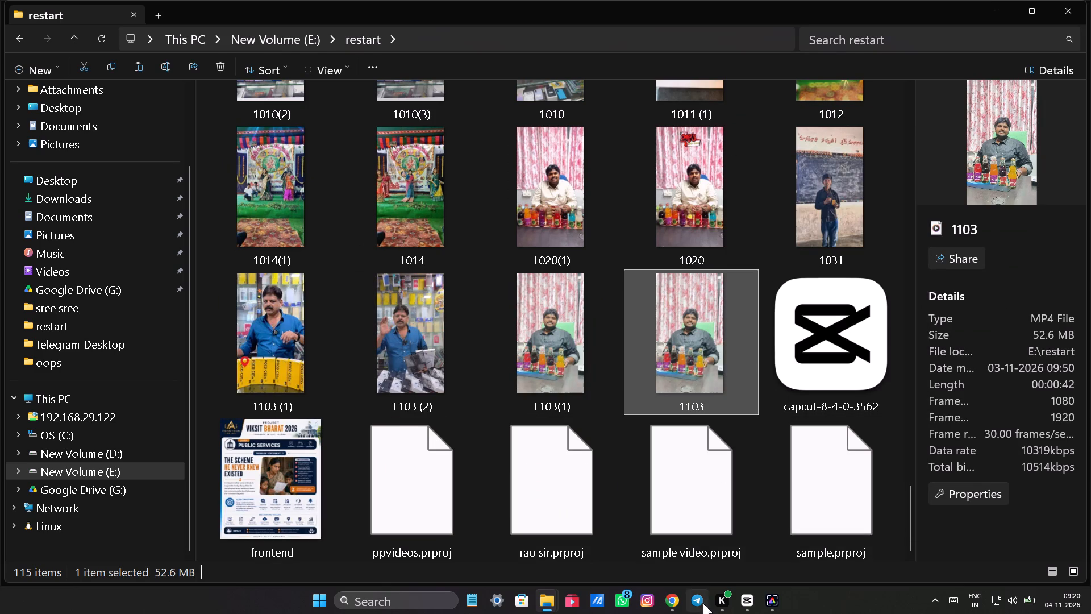
click(741, 600)
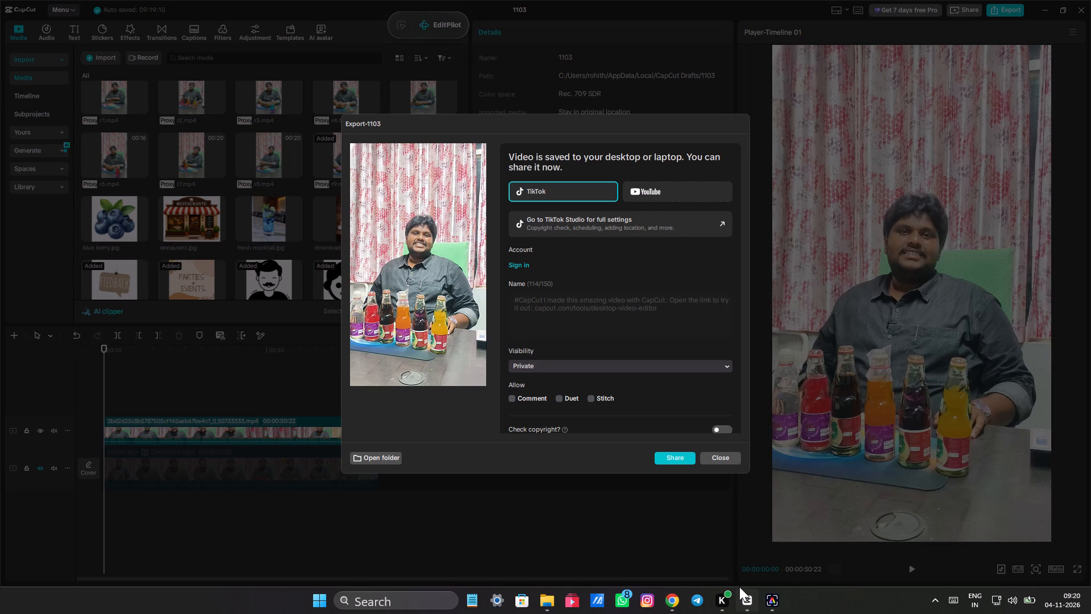
click(551, 598)
click(572, 549)
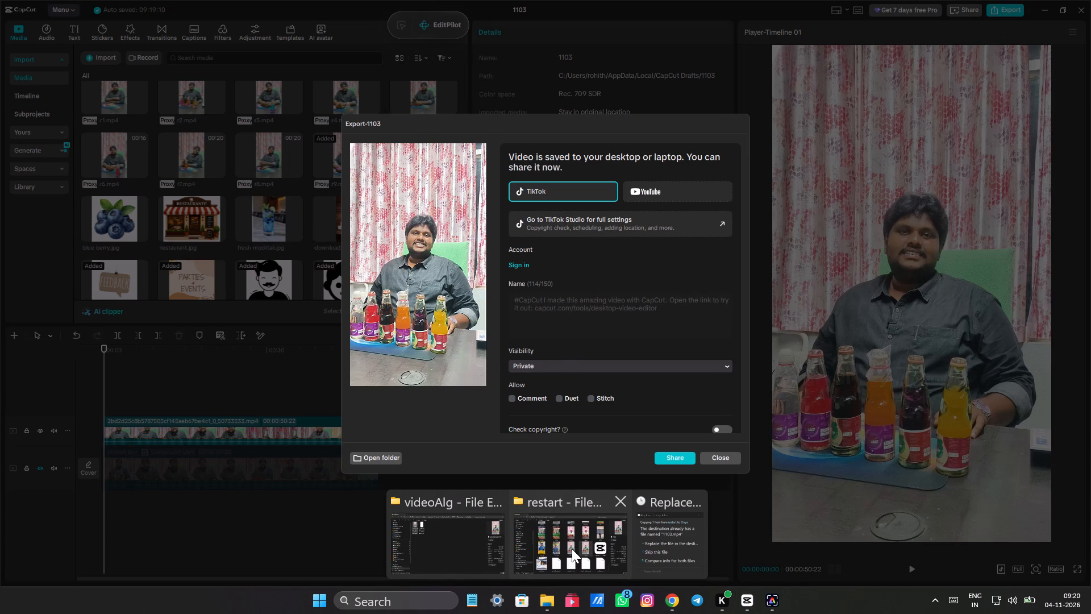
right_click(737, 366)
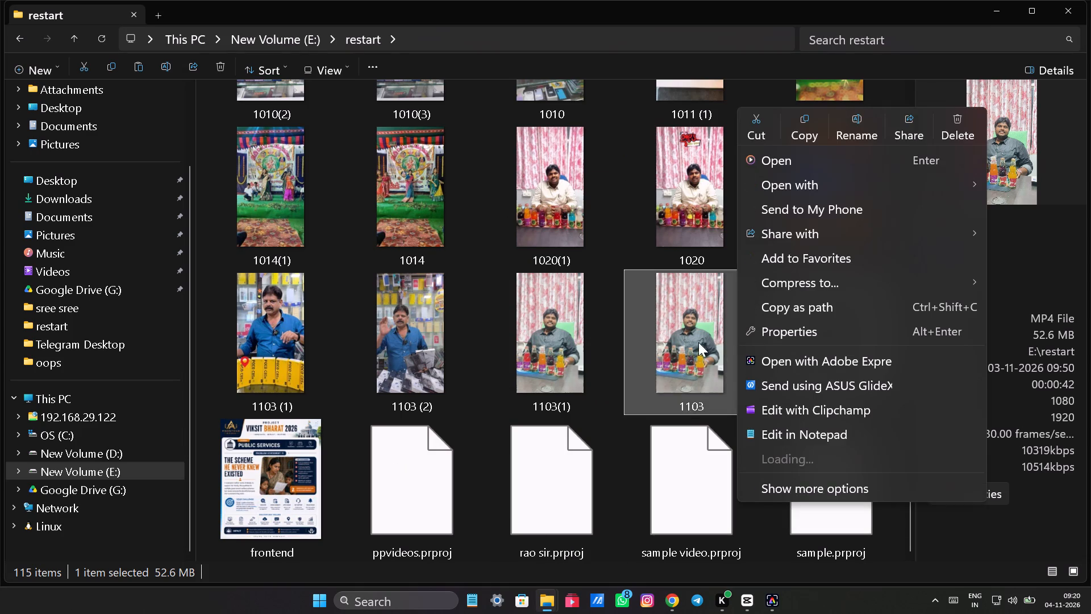
click(797, 135)
Paste the 1103 video into My Drive's Oops folder on Google Drive (G:) and compare info for the two same-named files.
click(123, 490)
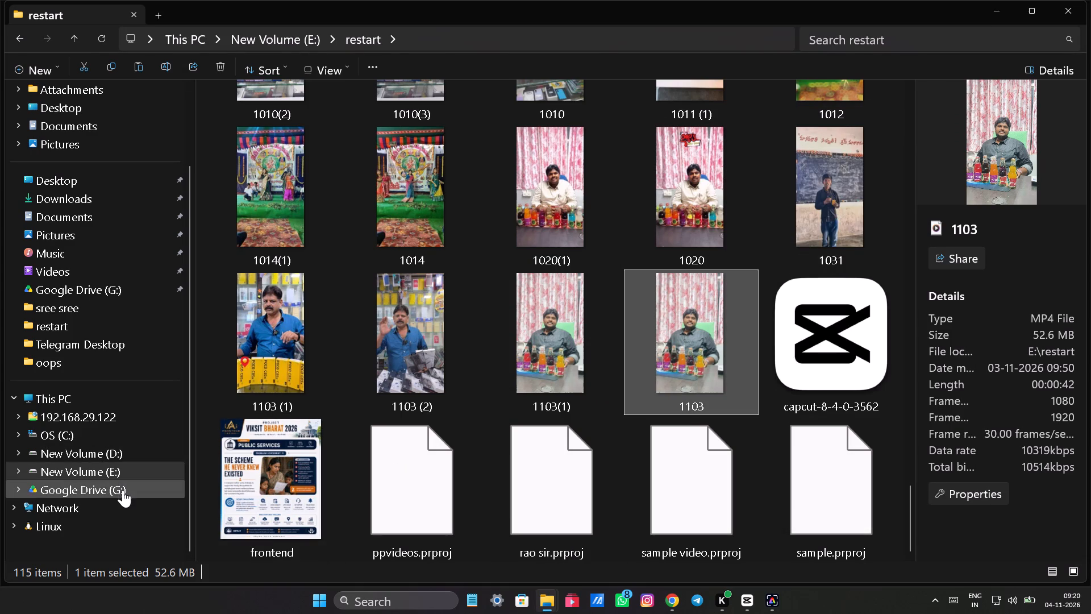
double_click(284, 116)
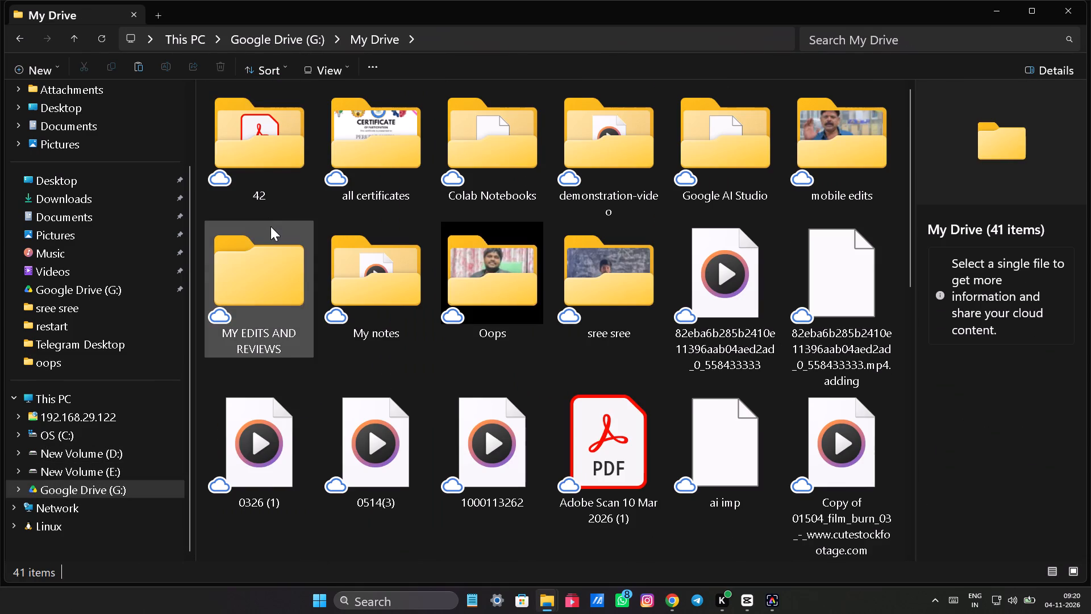
double_click(824, 180)
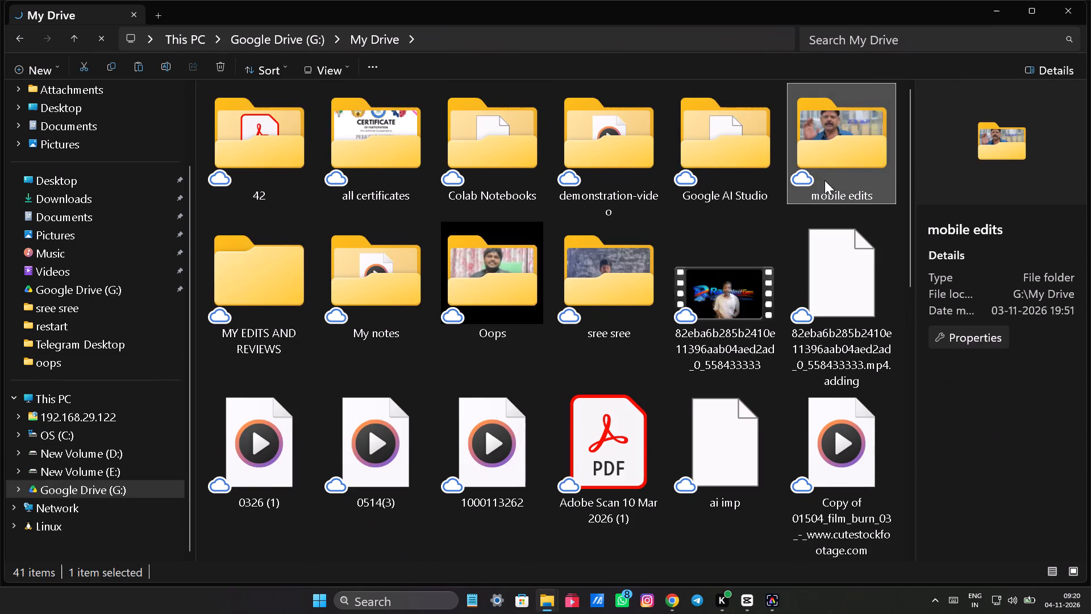
right_click(338, 388)
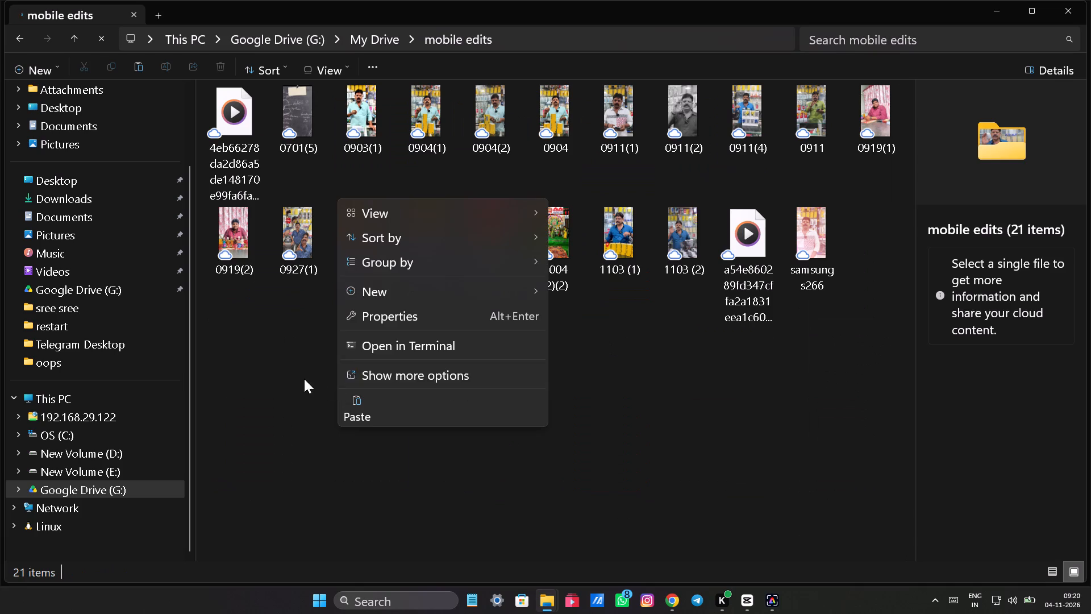
click(304, 379)
click(18, 38)
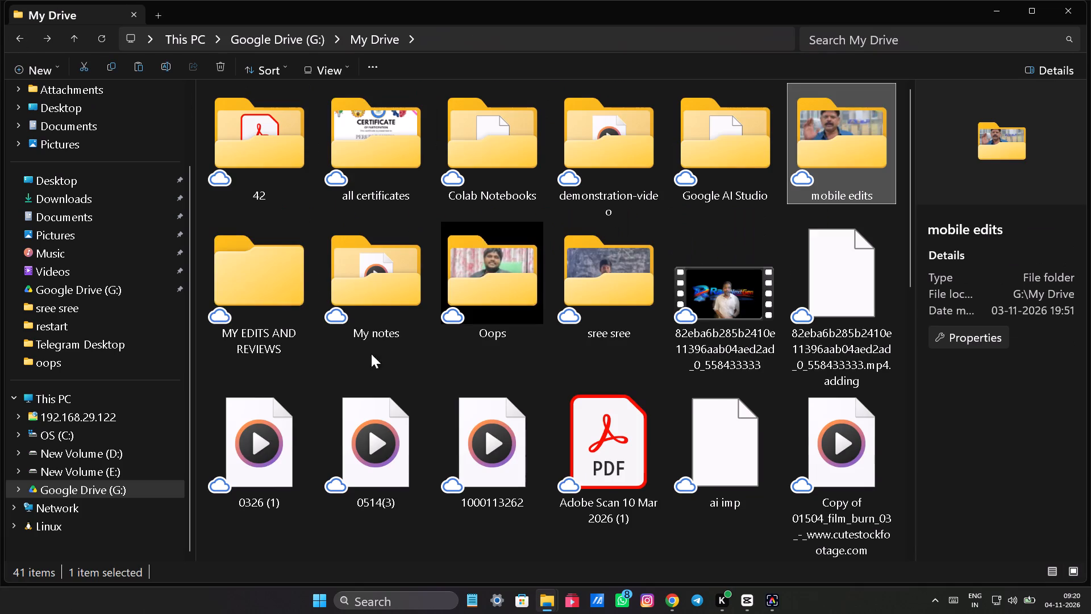
double_click(459, 302)
right_click(296, 323)
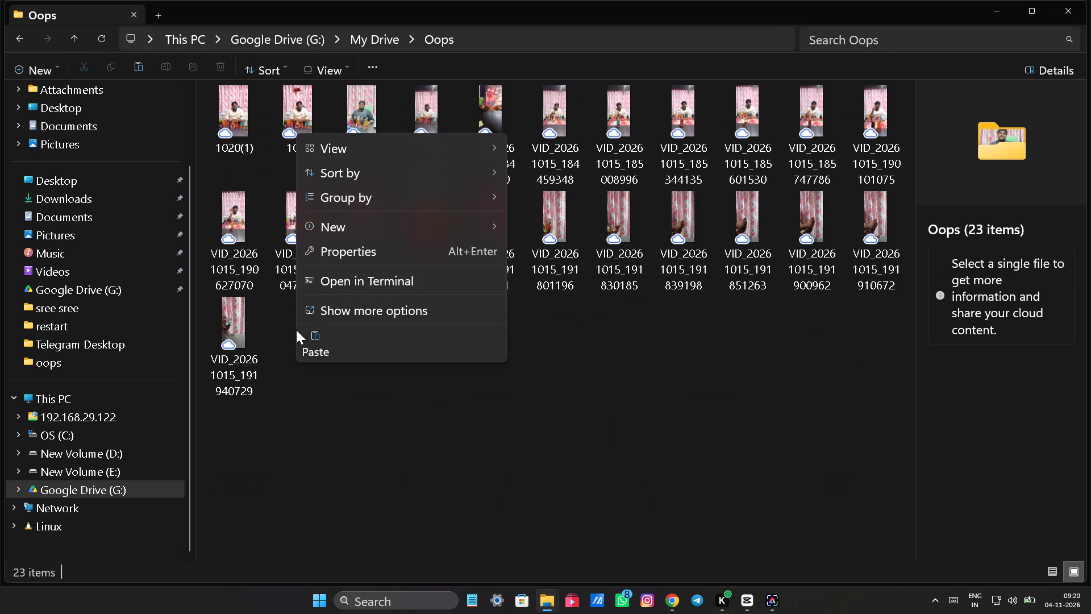
click(313, 343)
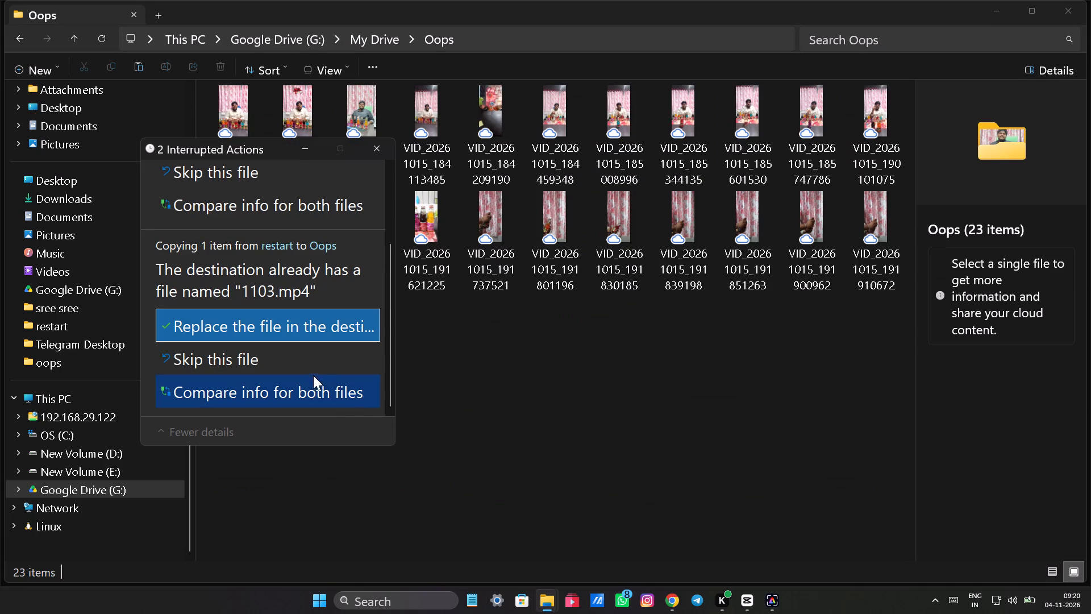
click(313, 393)
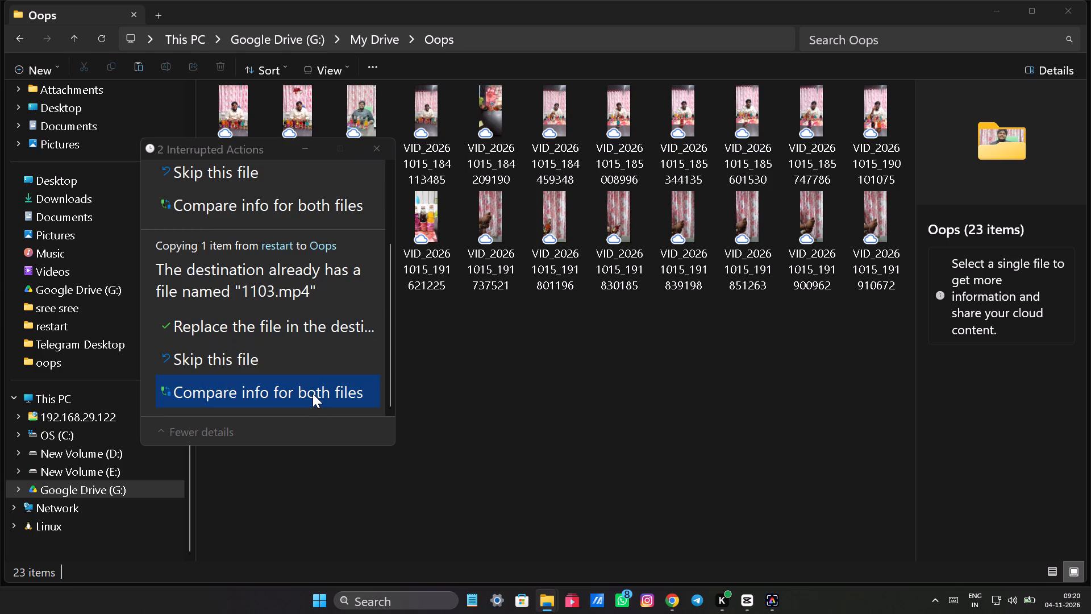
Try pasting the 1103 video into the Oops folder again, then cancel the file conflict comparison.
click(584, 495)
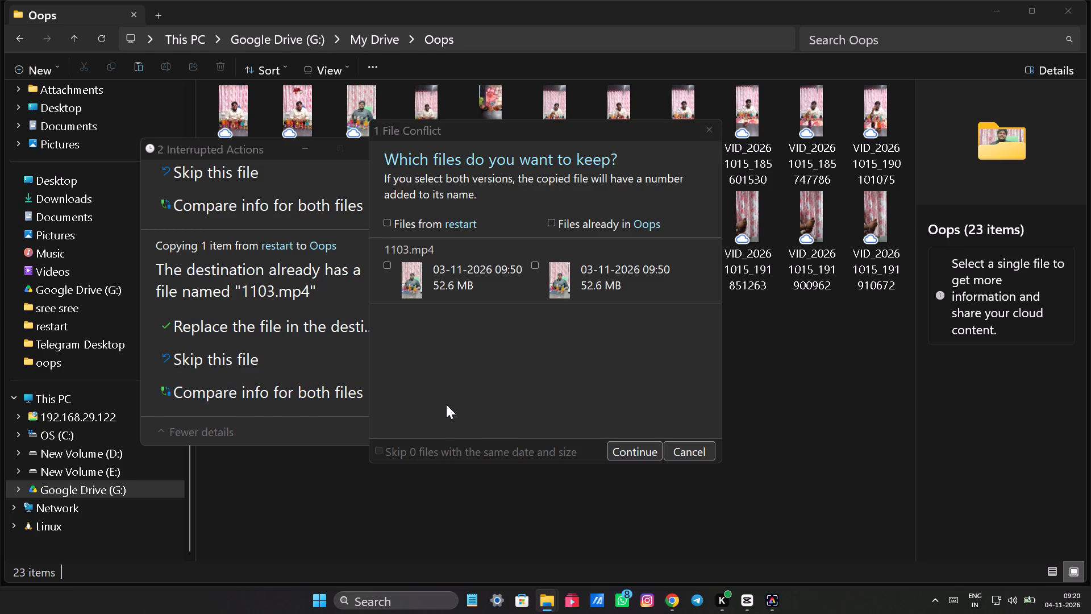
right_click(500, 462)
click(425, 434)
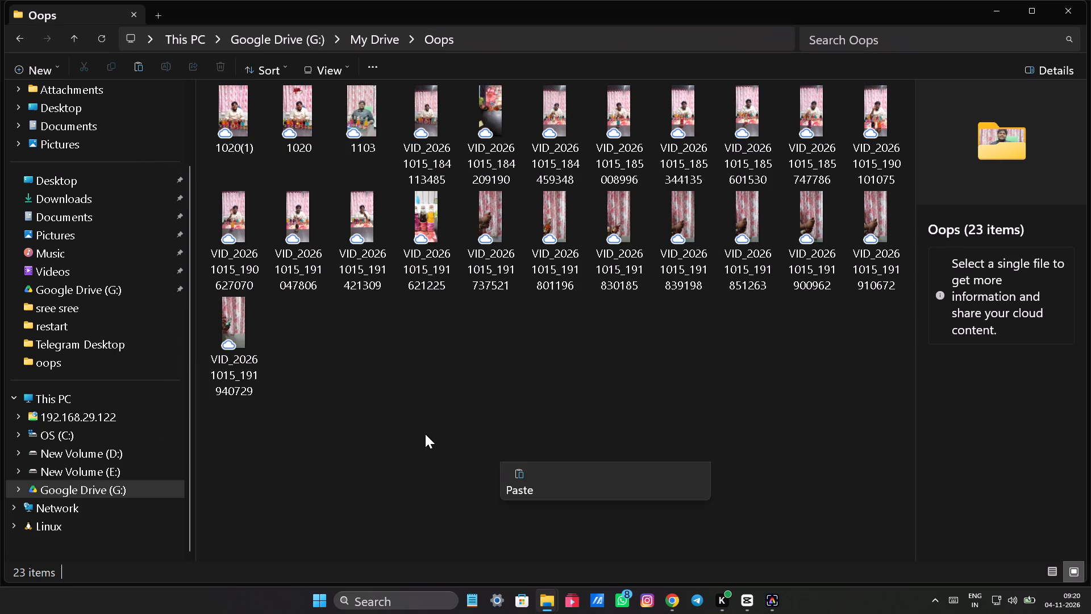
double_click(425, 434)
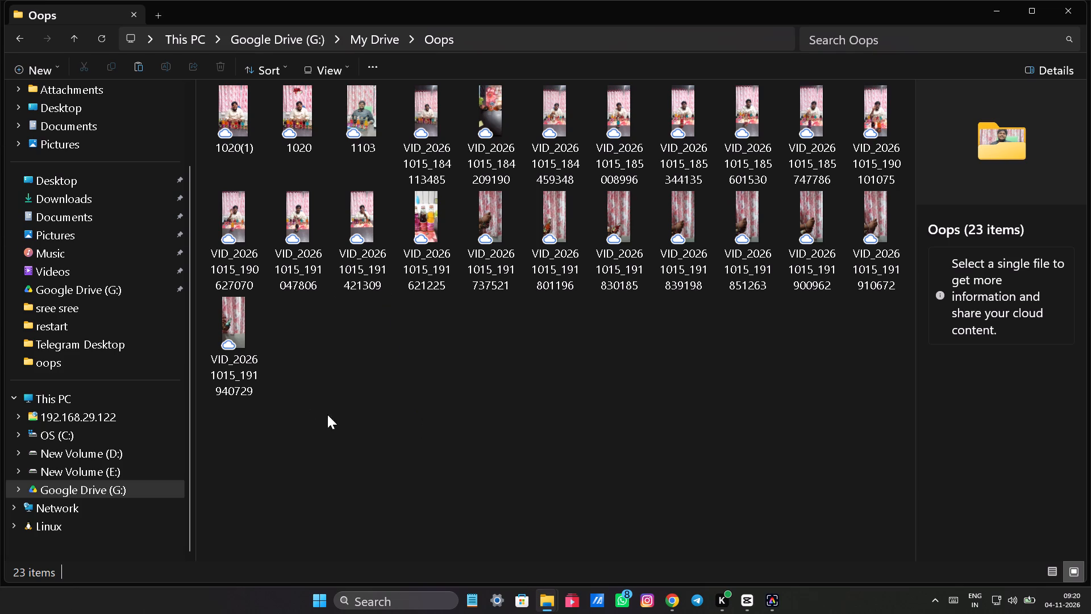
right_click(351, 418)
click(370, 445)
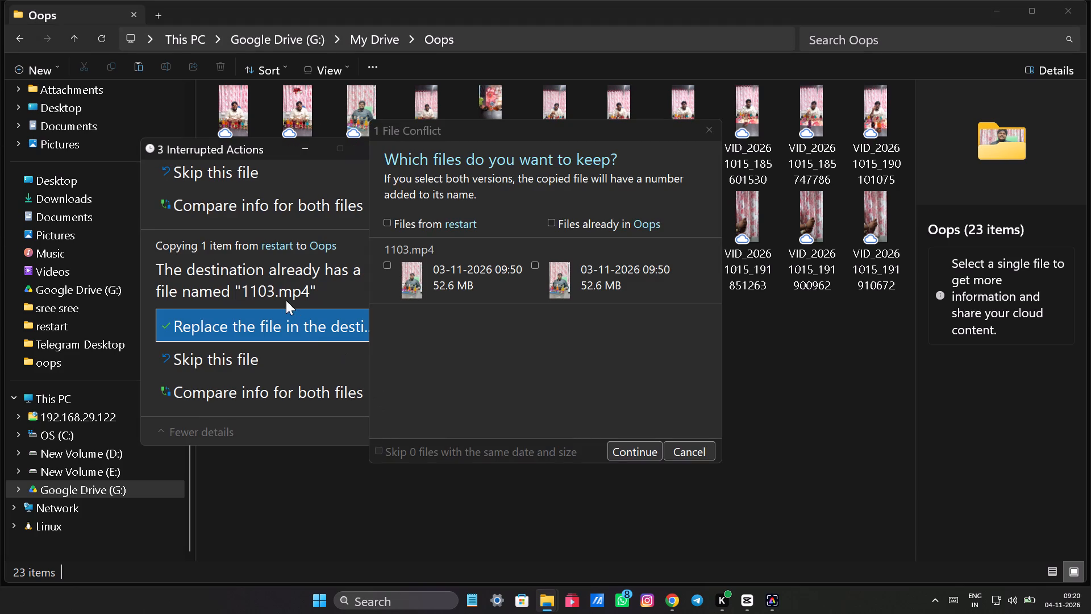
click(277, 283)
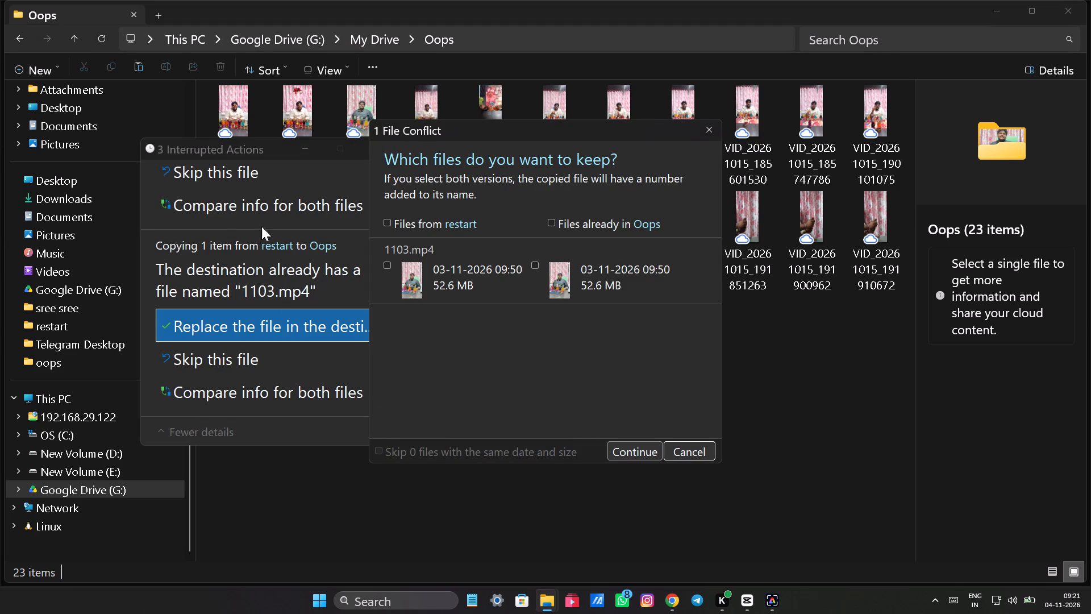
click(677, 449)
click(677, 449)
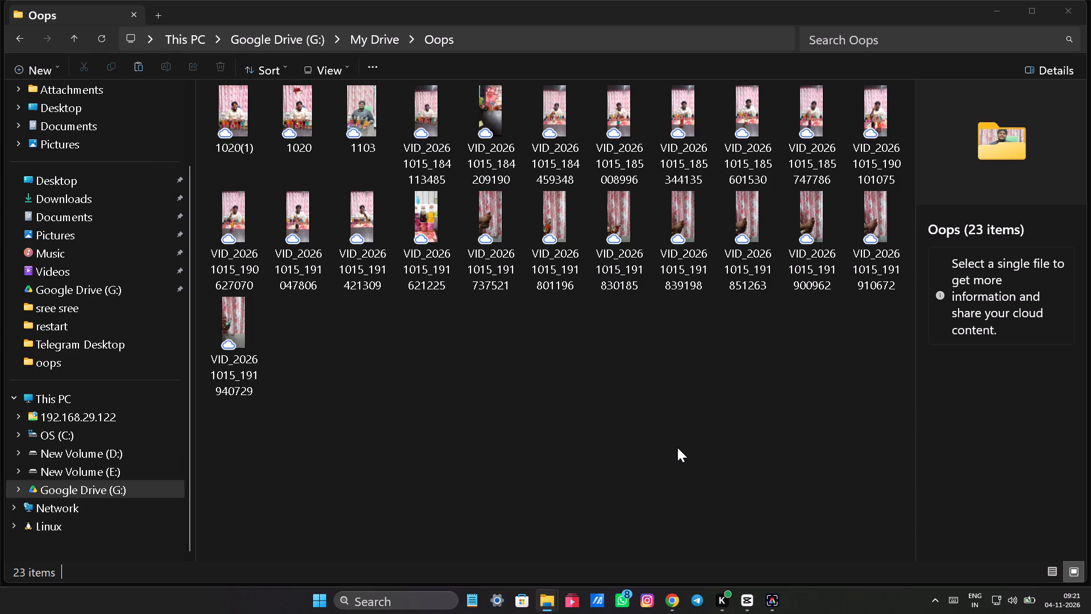
Rename the existing 1103 video in Google Drive's Oops folder as bb.
right_click(371, 132)
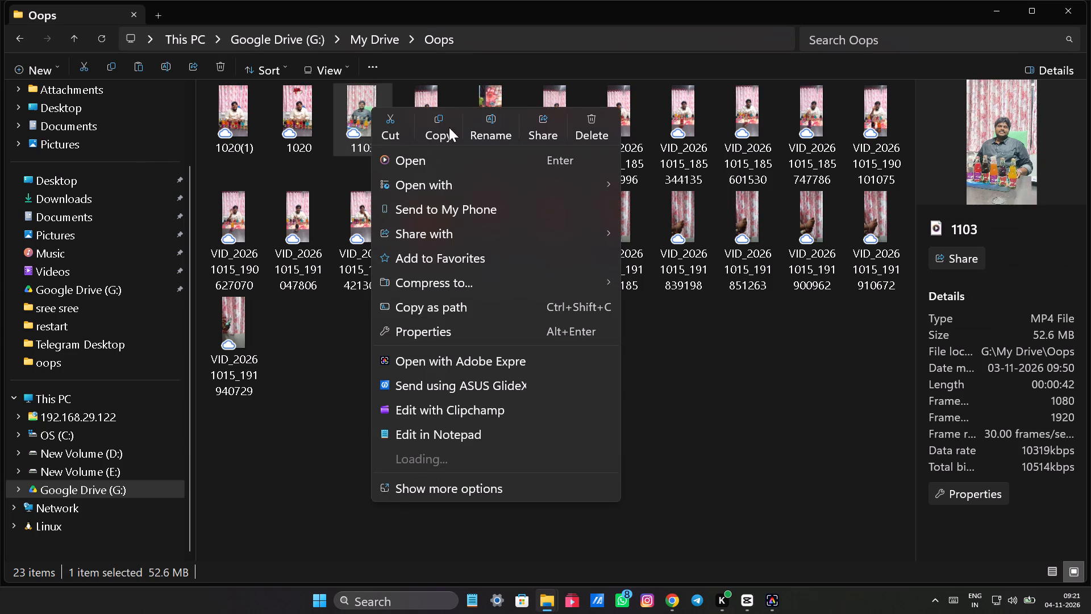
click(495, 127)
click(384, 147)
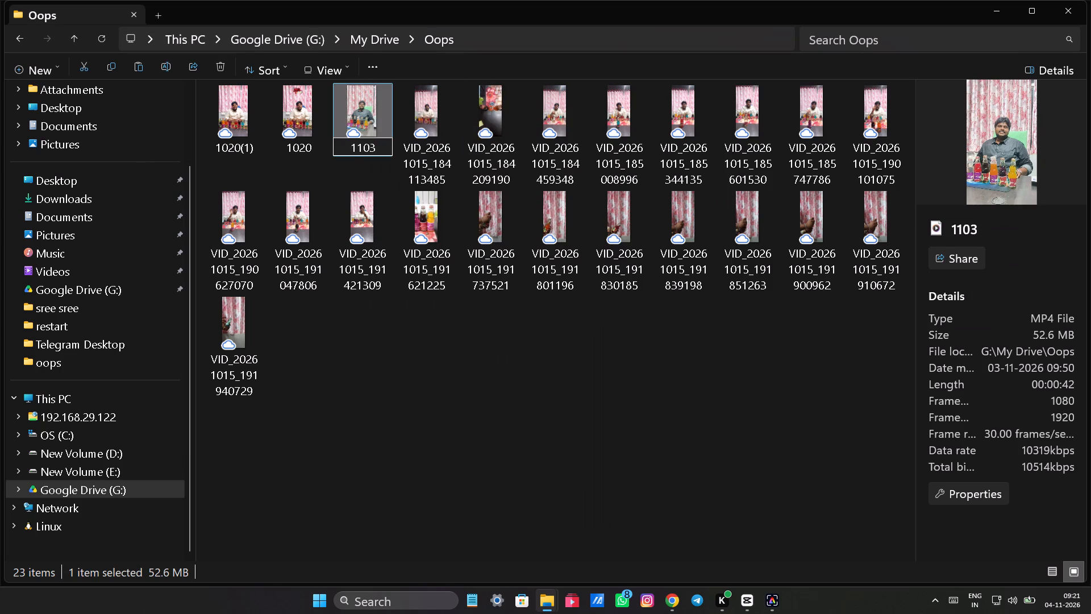
key(BackSpace)
key(BackSpace)
key(BackSpace)
key(BackSpace)
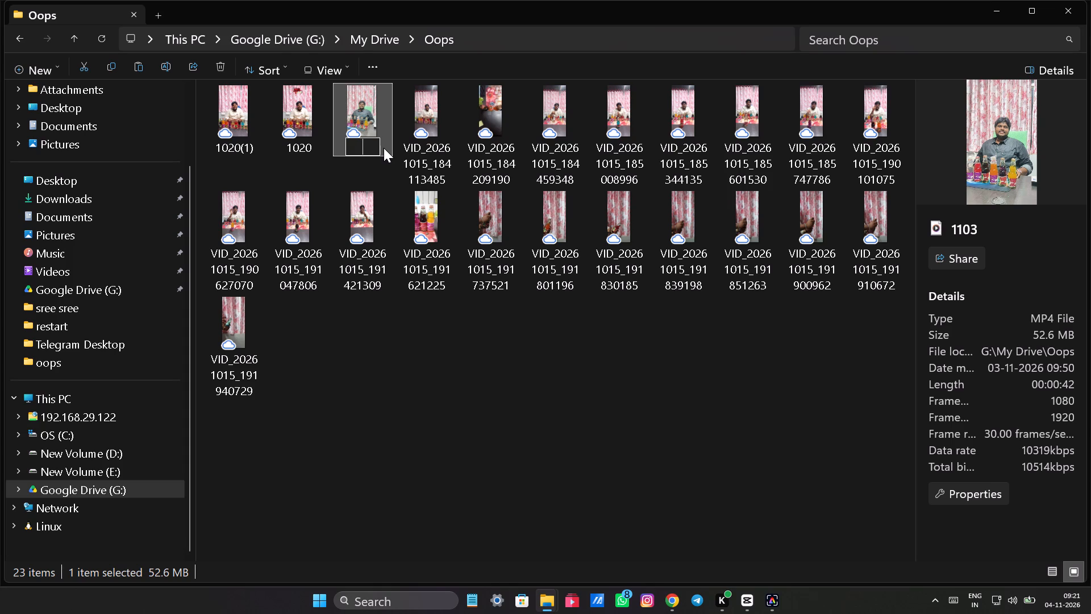
text(bb)
key(Return)
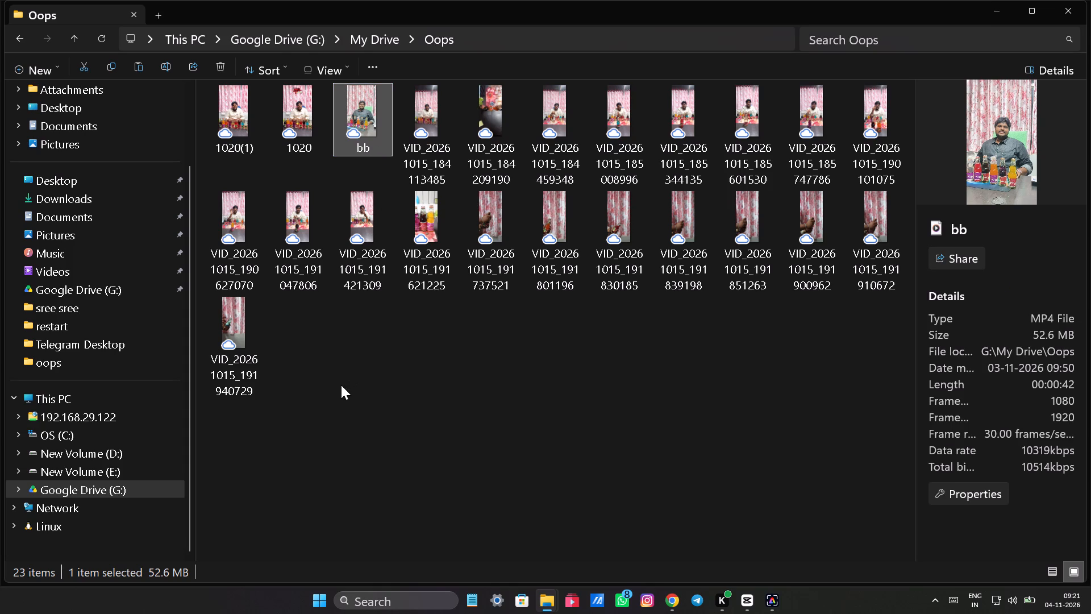
Paste the copied 1103 video into the Oops folder on Google Drive (G:).
right_click(341, 385)
click(357, 403)
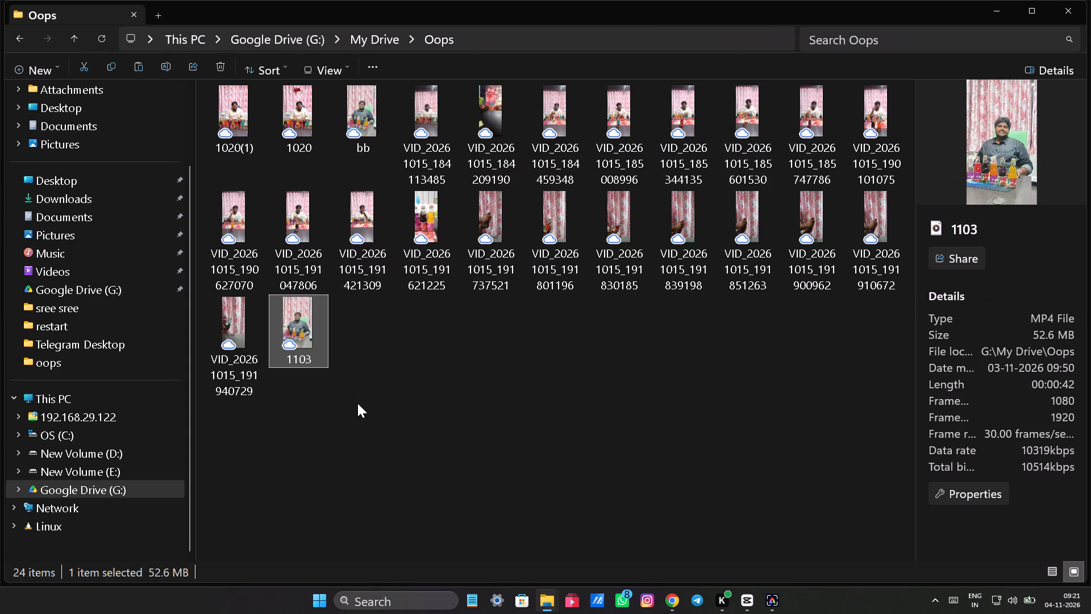
Rename the newly pasted 1103 video as ice.
right_click(302, 350)
click(408, 128)
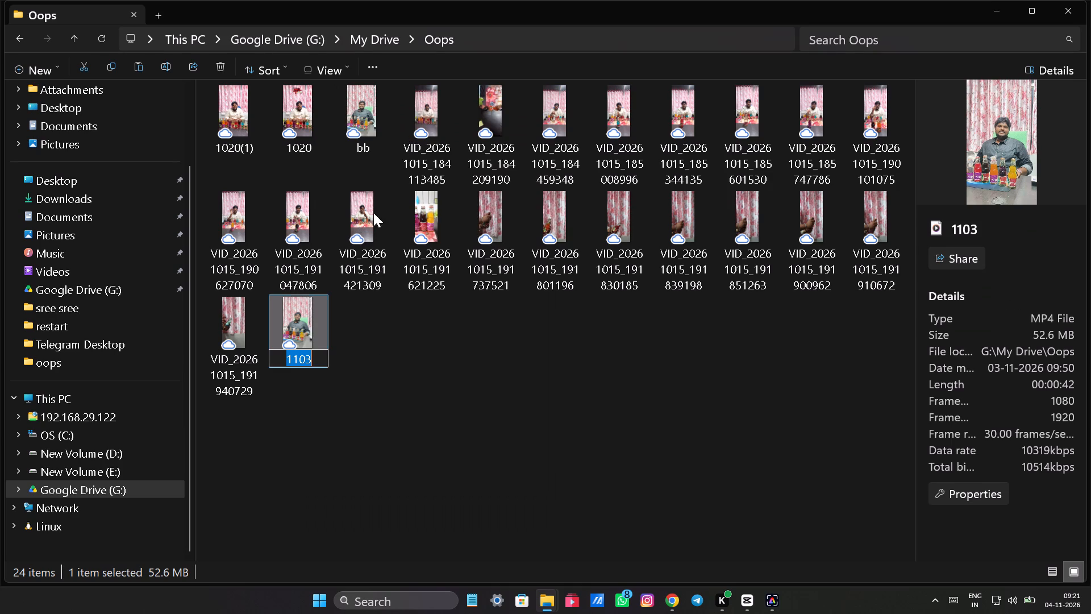
key(BackSpace)
text(ice)
key(Return)
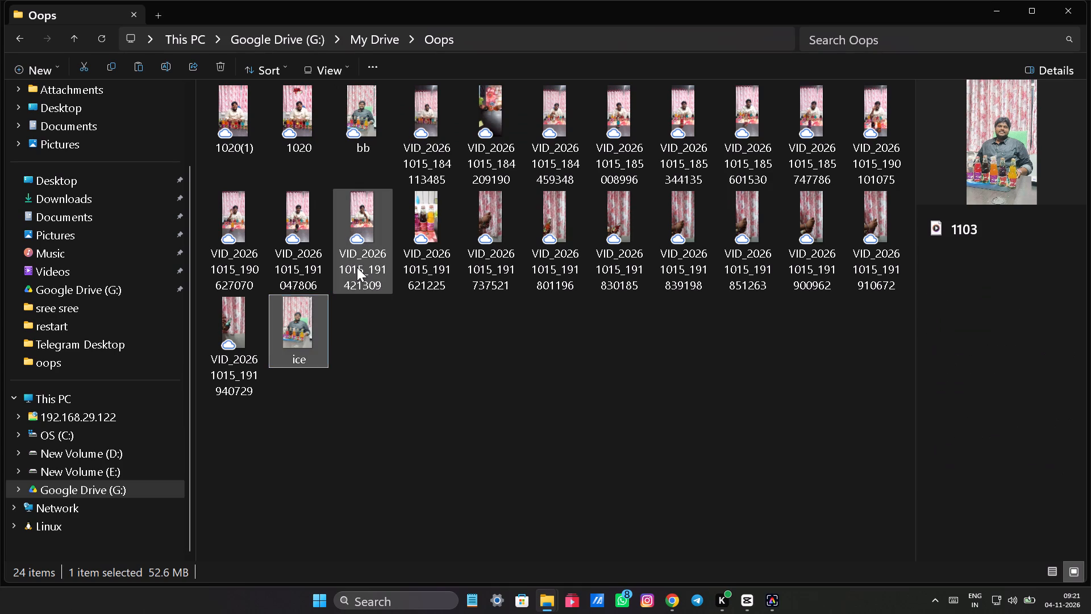
click(386, 479)
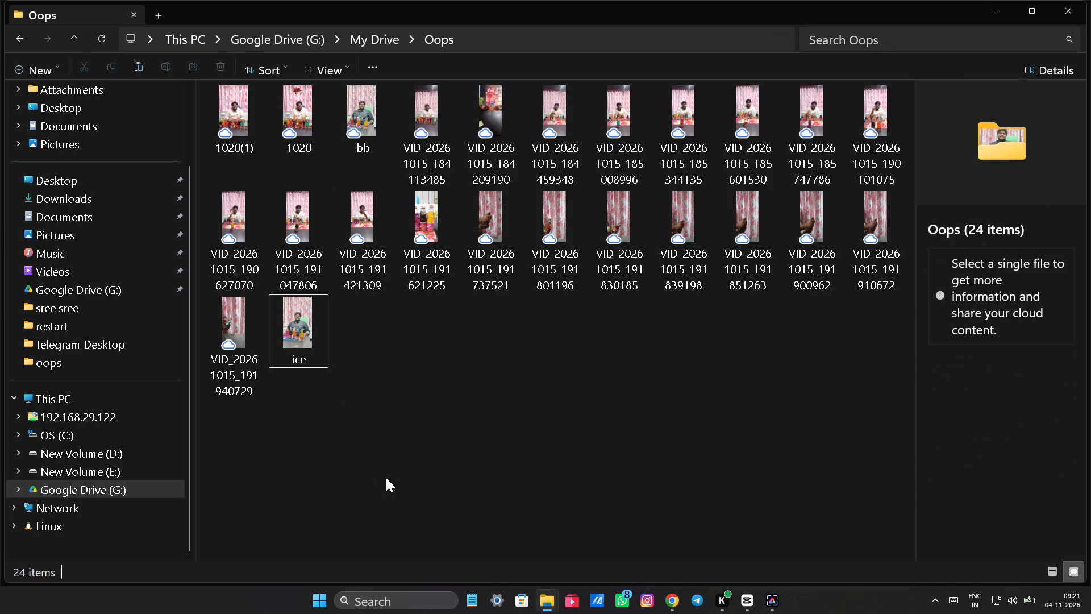
Refresh the Oops folder and play the bb video in Media Player, skipping ahead a few seconds to check its content.
click(97, 35)
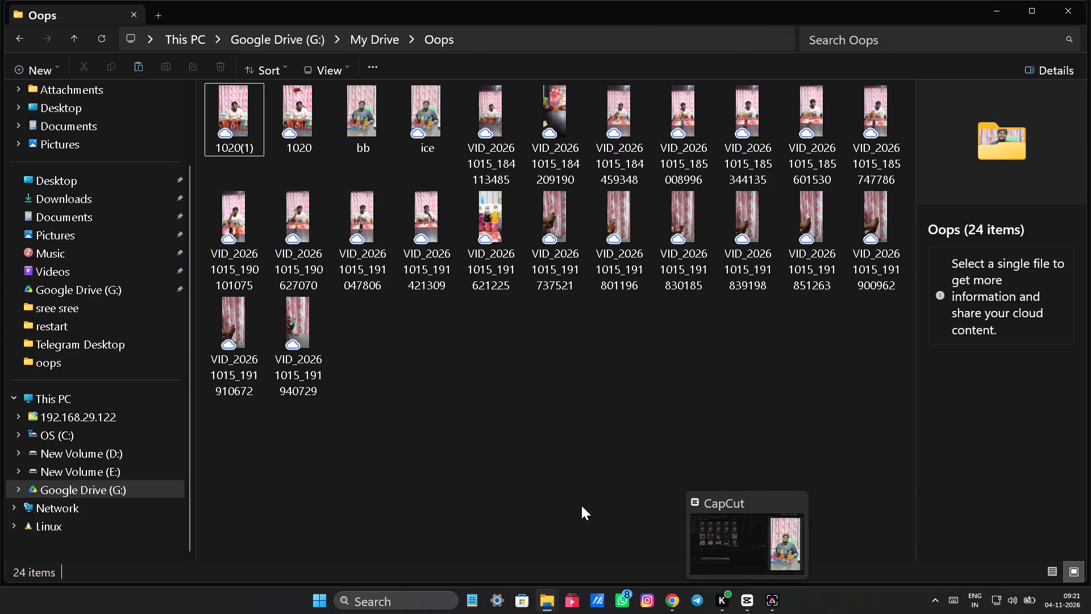
click(566, 493)
double_click(347, 105)
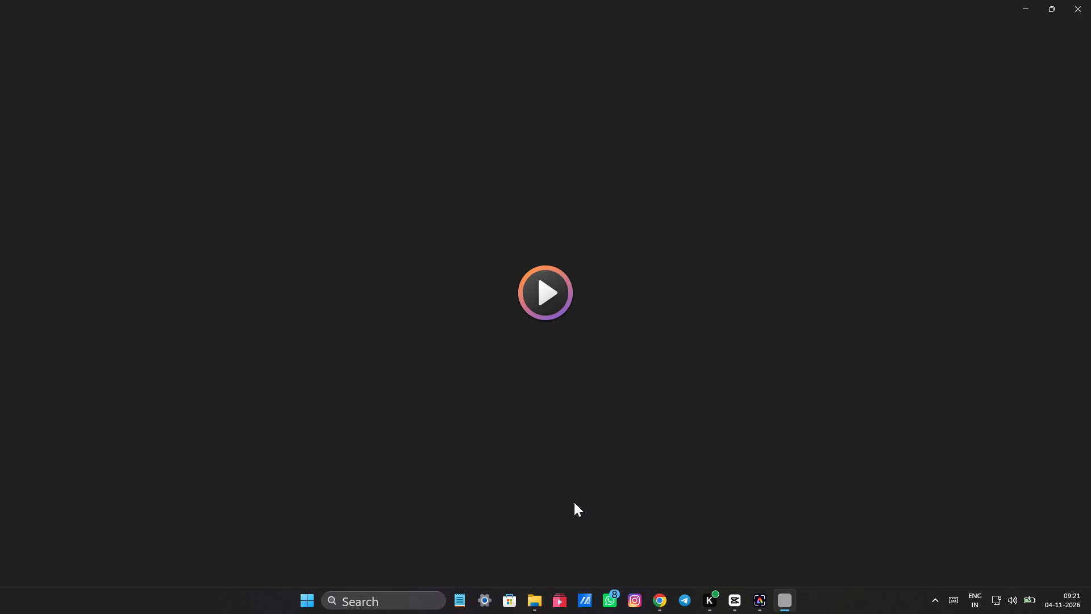
click(205, 532)
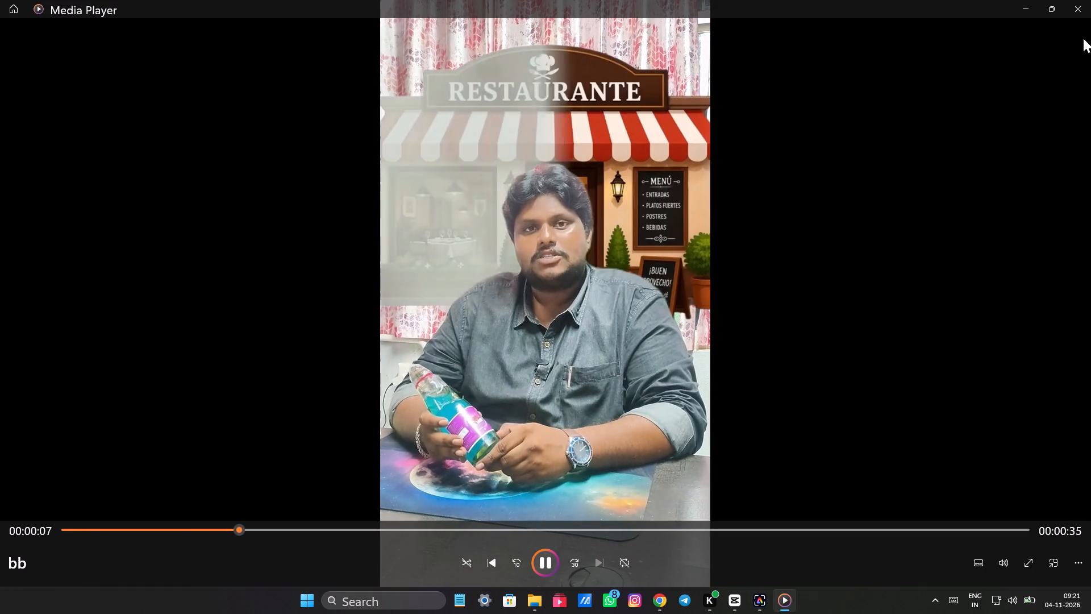
click(1078, 11)
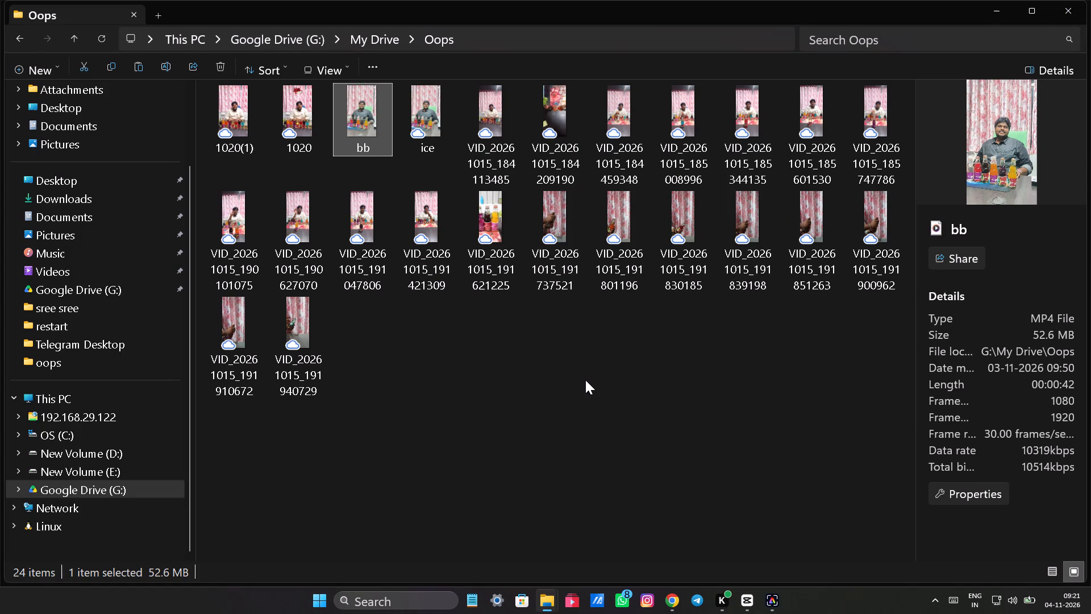
click(585, 380)
Switch to CapCut and close the export window for project 1103.
click(749, 603)
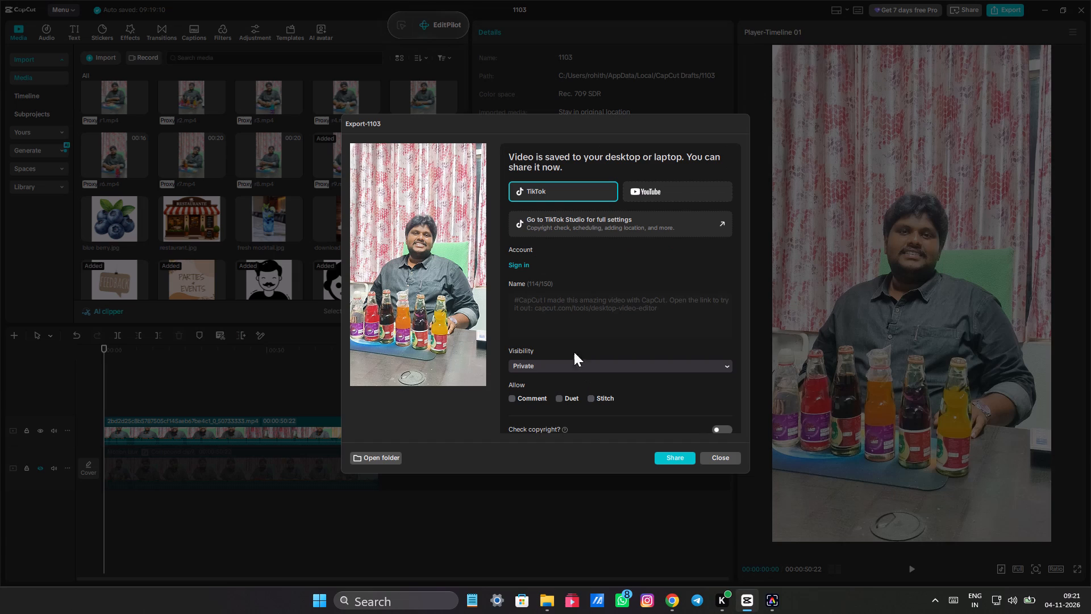
click(708, 458)
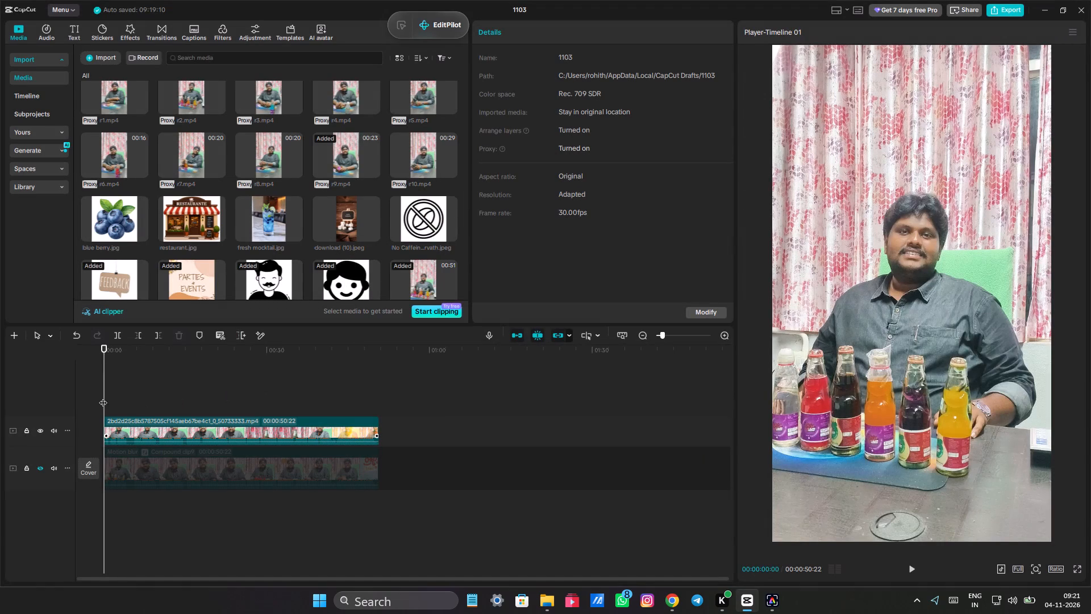
Skim the first nine seconds of the timeline and delete the rendered 00:00:50:22 video clip from the upper track.
click(143, 428)
click(130, 395)
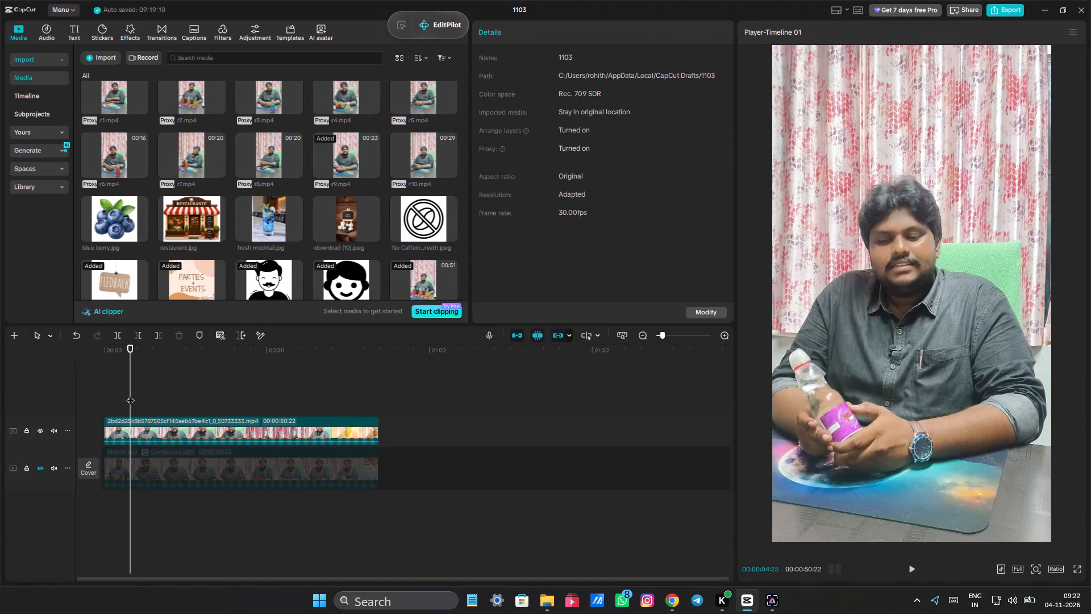
drag(130, 395, 154, 399)
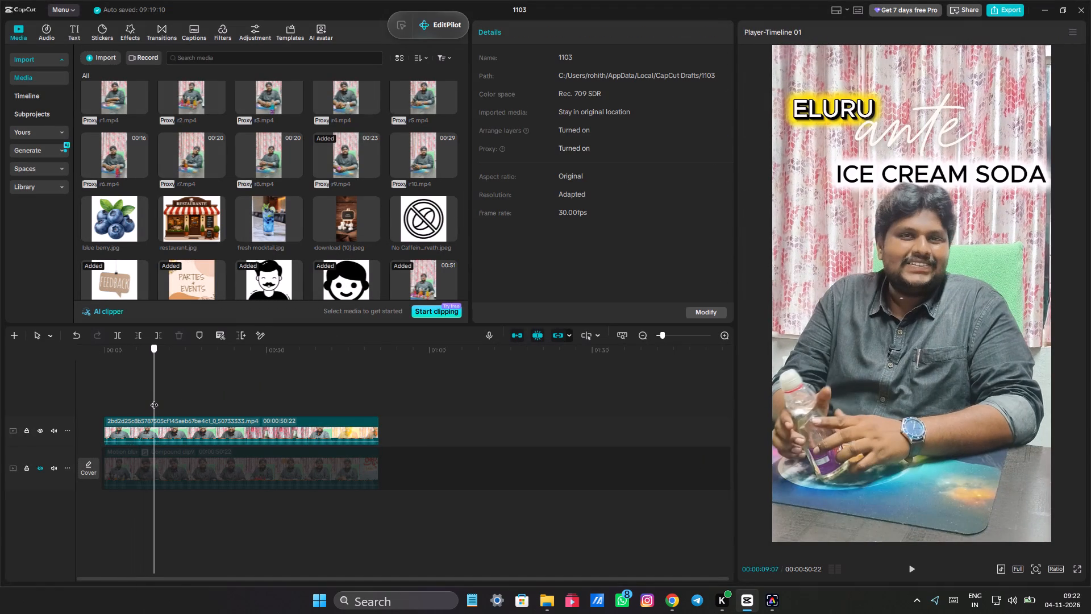
drag(154, 399, 153, 400)
click(157, 420)
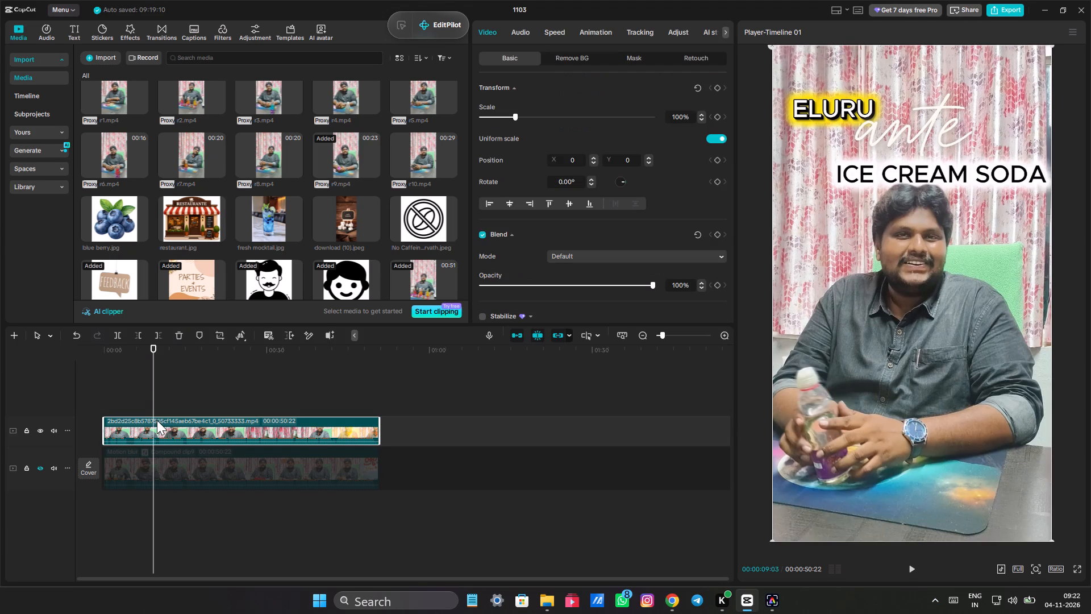
key(BackSpace)
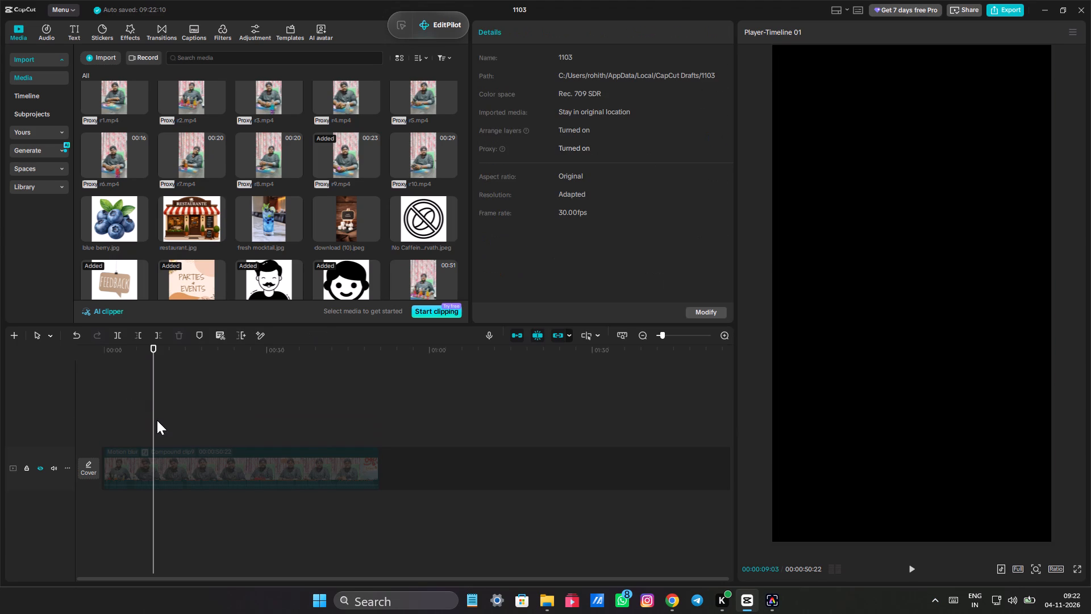
Break the motion-blurred compound clip on the main track into its separate clips and move the playhead to 00:00:08:15.
click(154, 466)
right_click(154, 466)
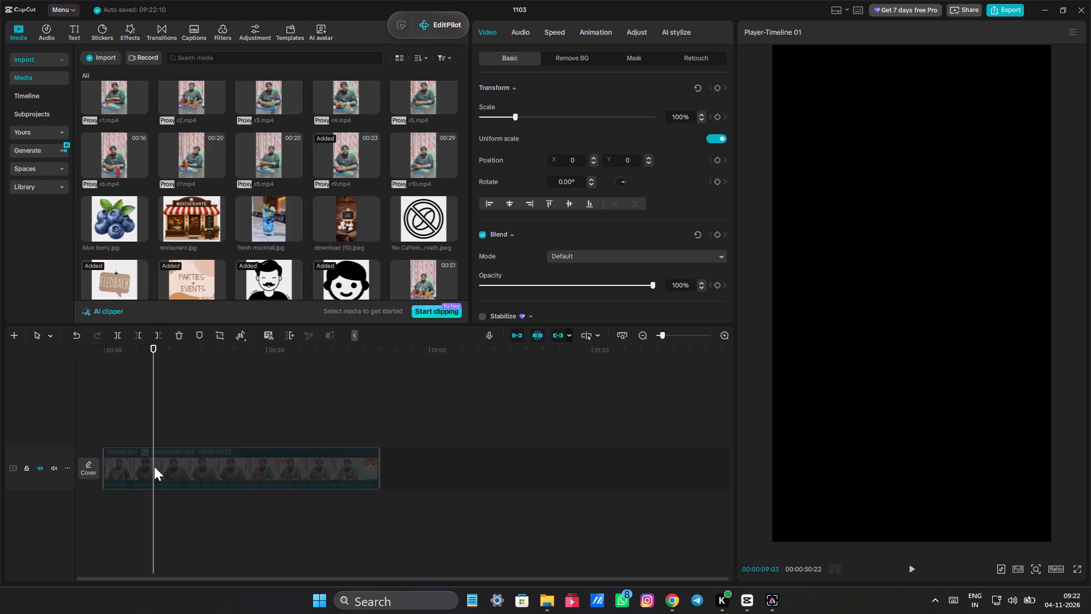
click(240, 334)
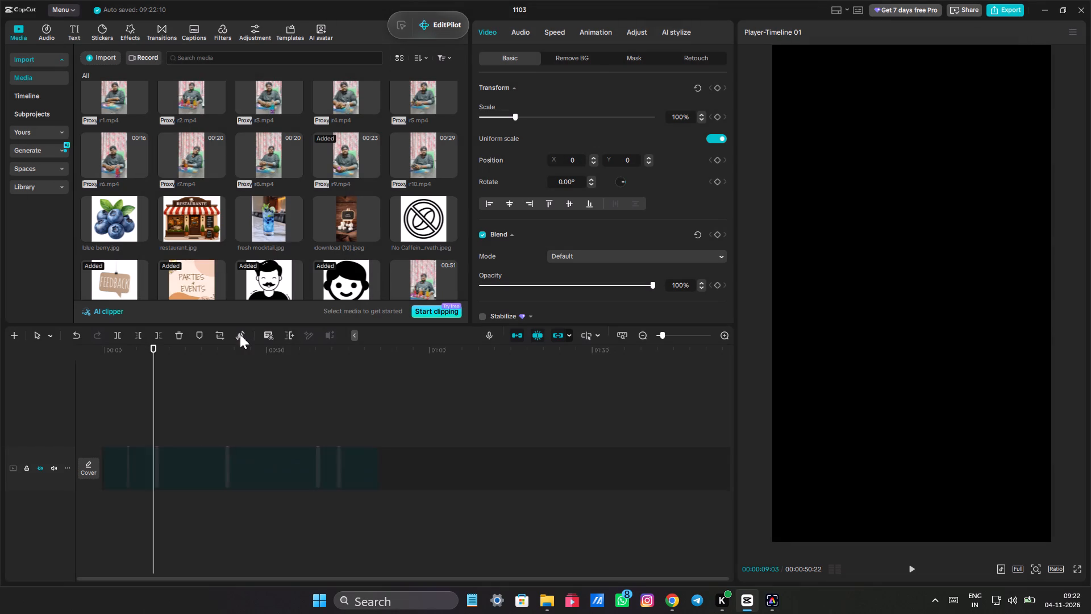
click(178, 389)
drag(178, 389, 150, 388)
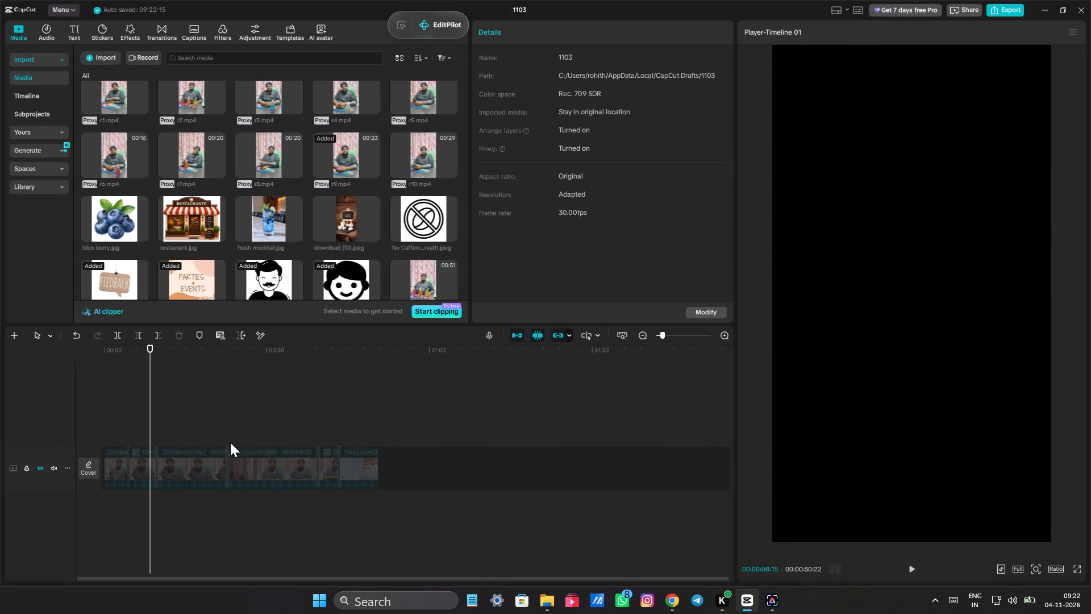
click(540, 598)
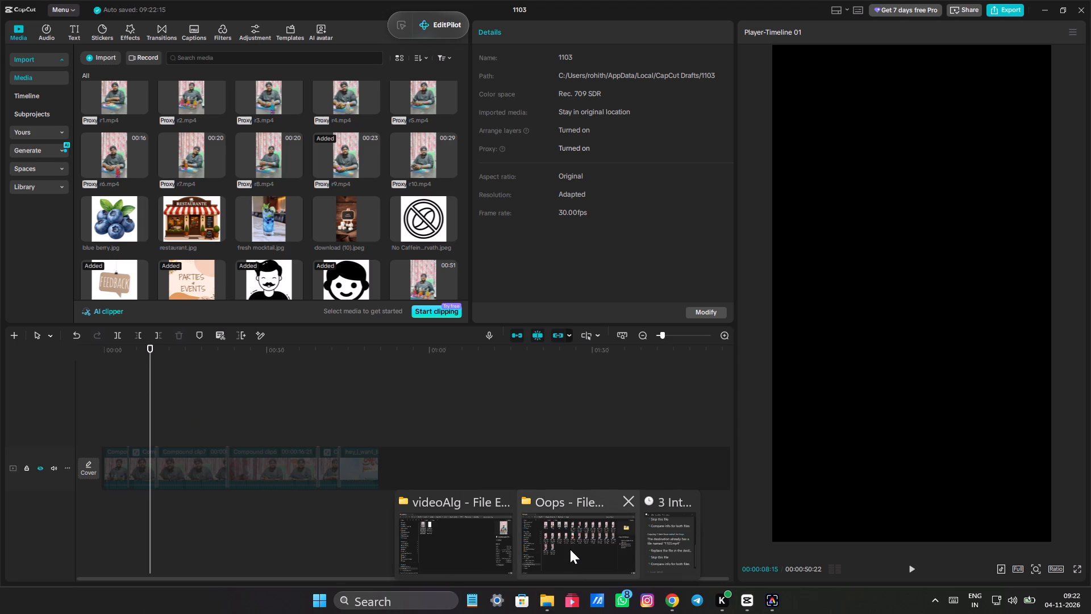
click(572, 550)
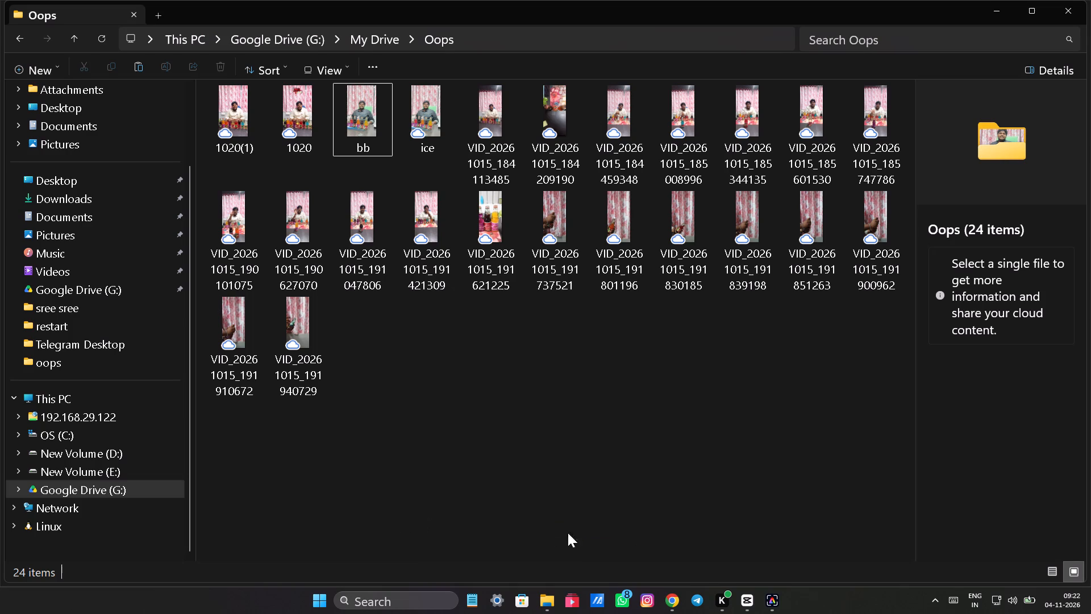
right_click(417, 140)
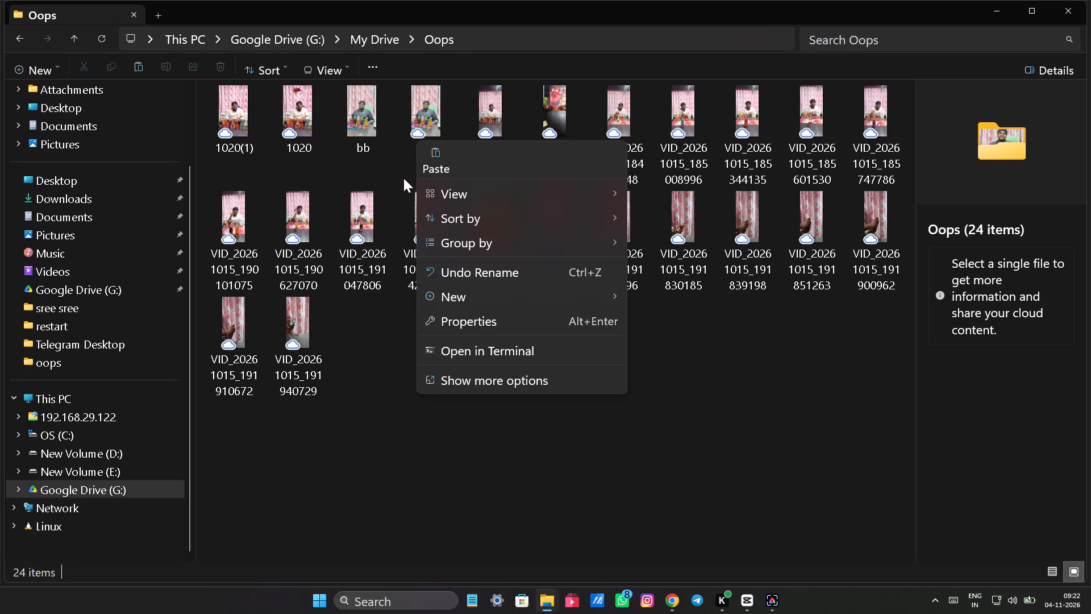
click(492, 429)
Switch to Chrome, search for drive in a new tab, and open Google Drive's home page.
click(676, 605)
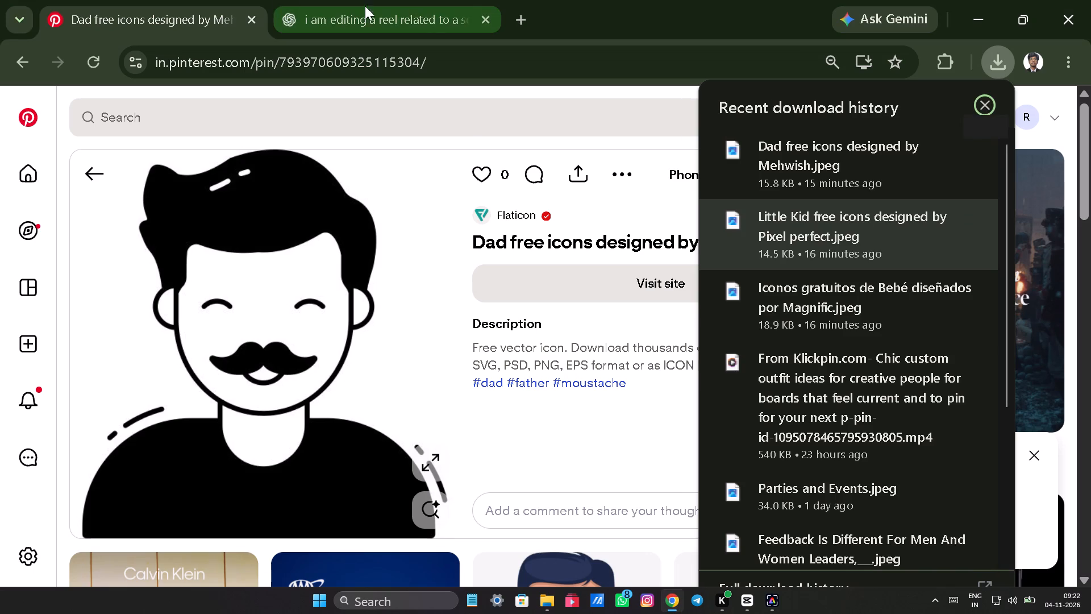
click(524, 3)
click(323, 49)
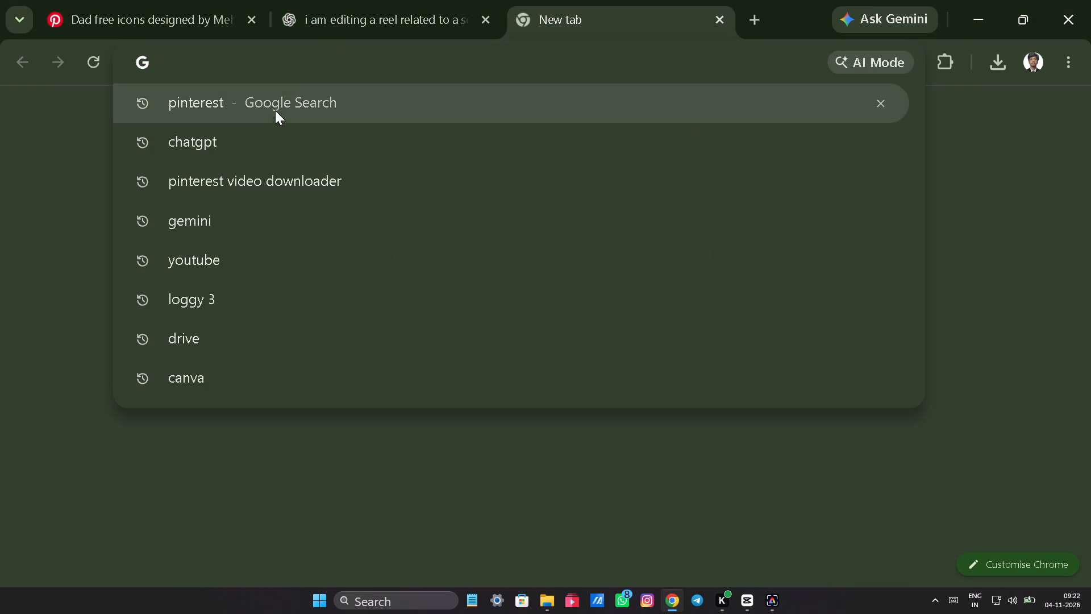
click(214, 345)
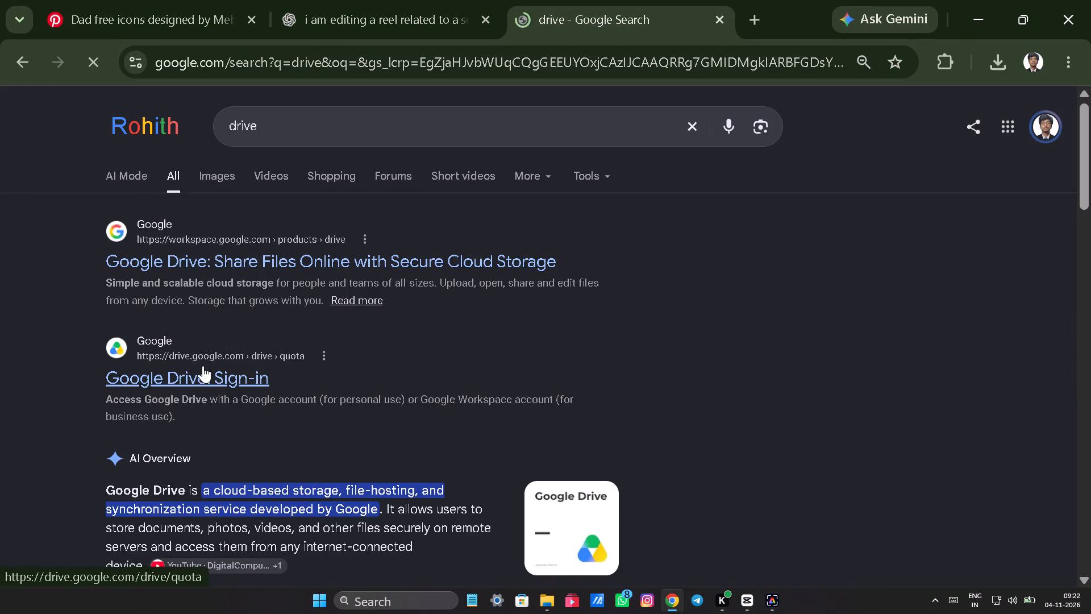
click(195, 362)
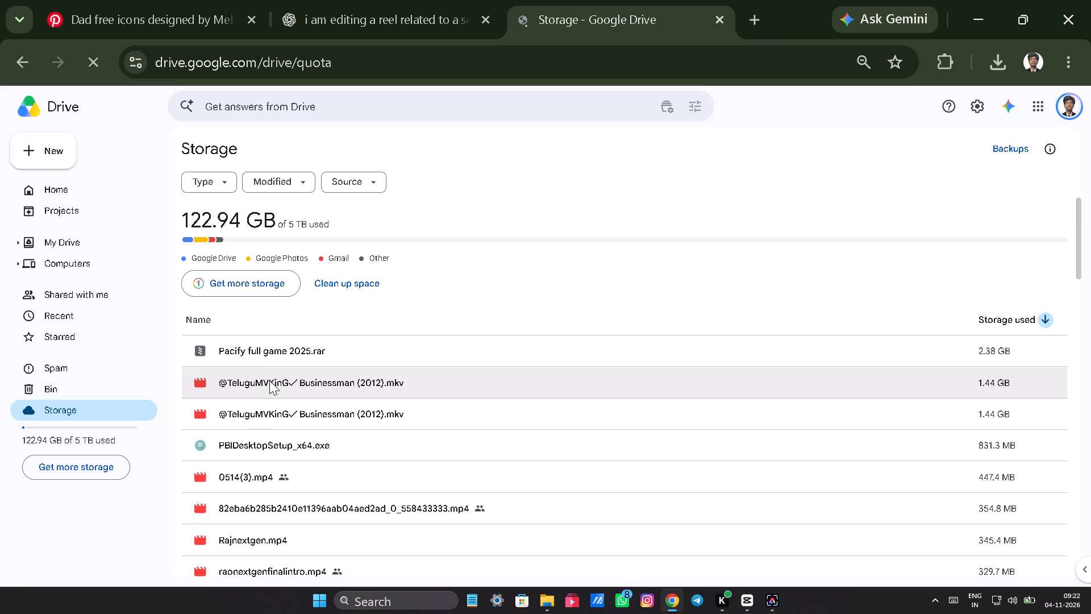
click(78, 189)
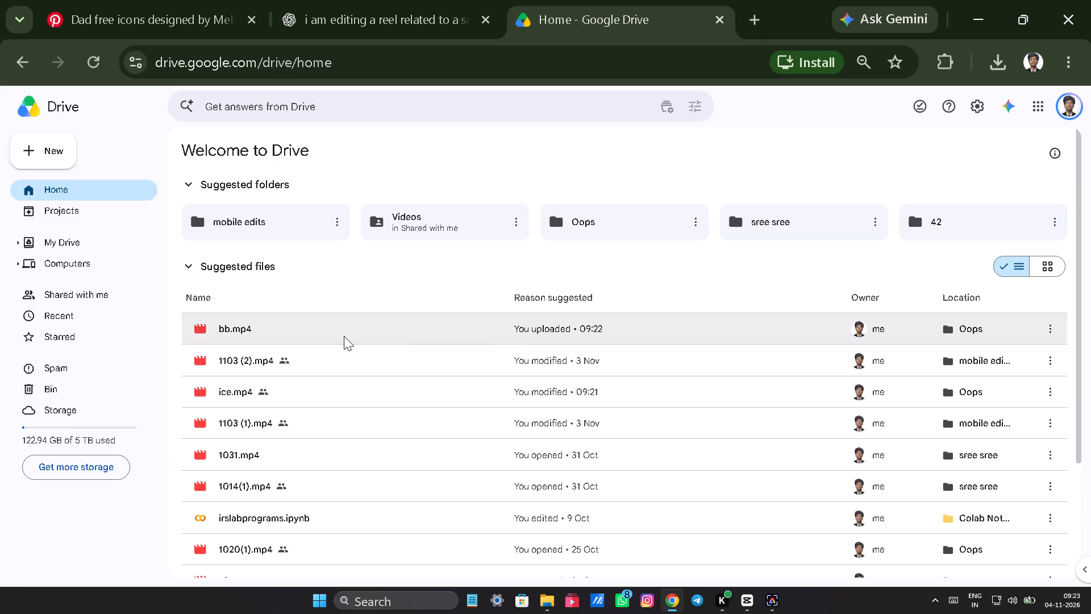
Preview ice.mp4 and bb.mp4 from Drive's suggested files, closing each preview after checking it.
double_click(386, 396)
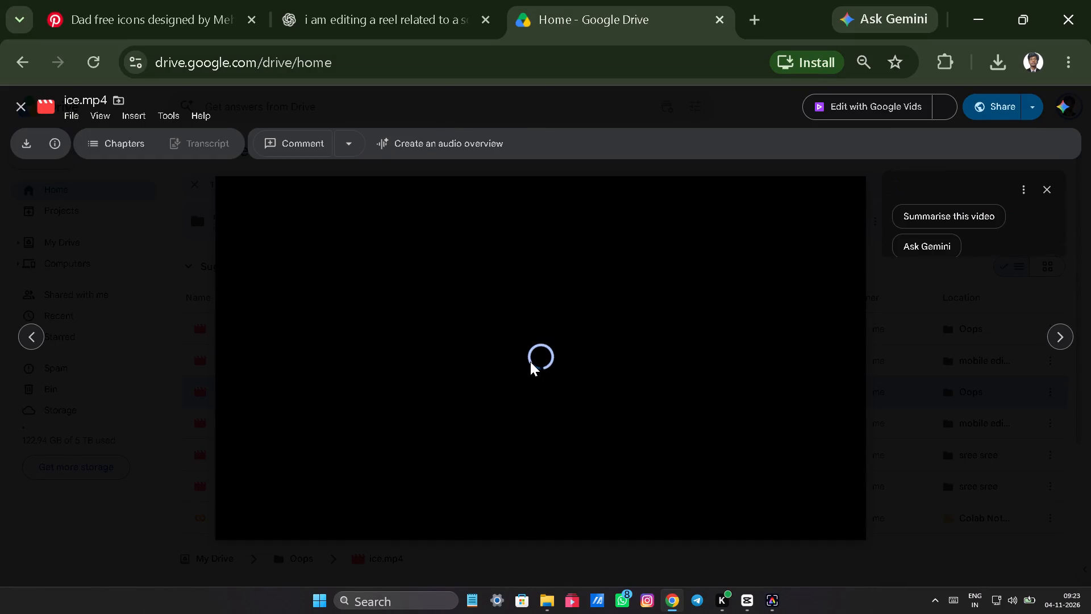
click(1050, 186)
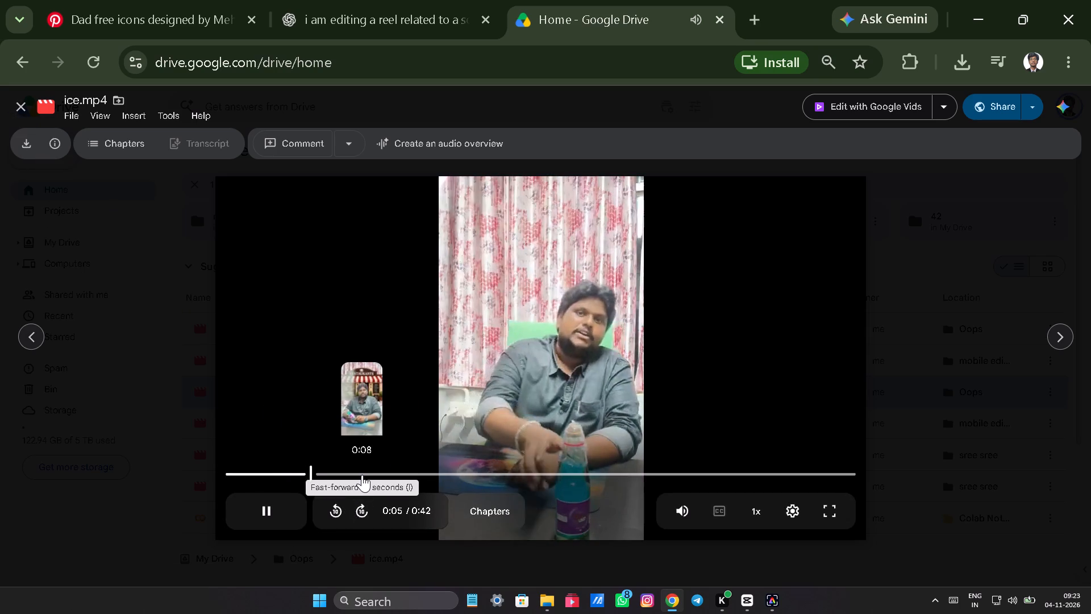
click(19, 105)
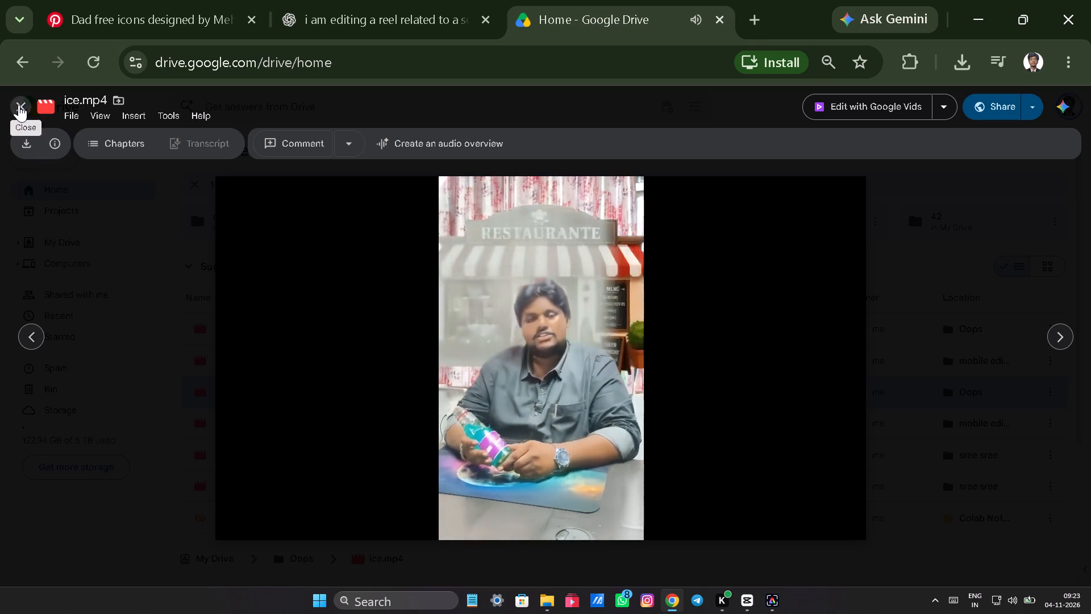
click(272, 335)
click(272, 335)
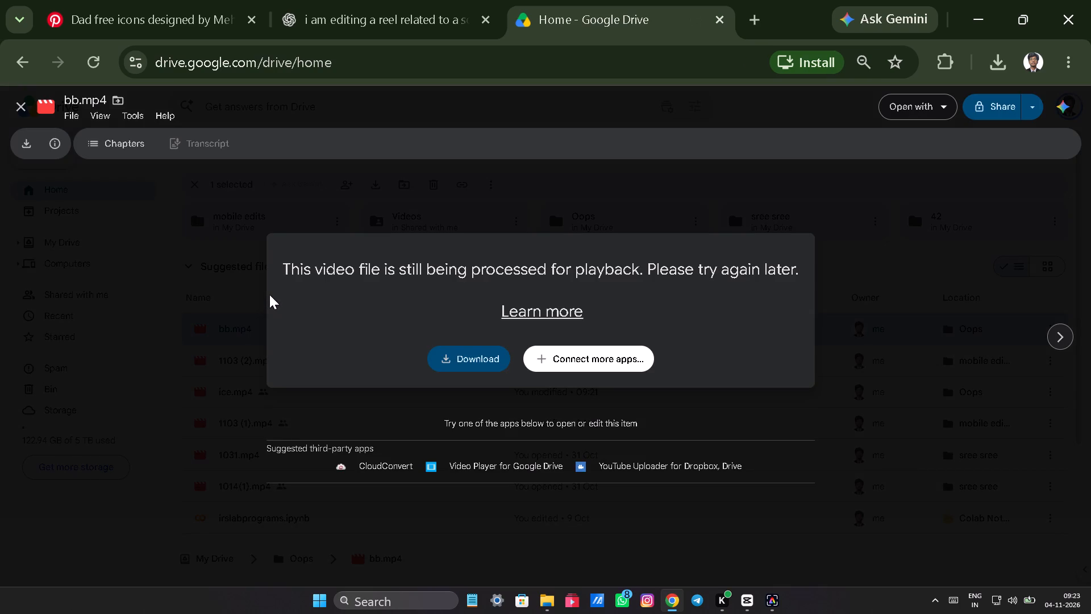
click(19, 103)
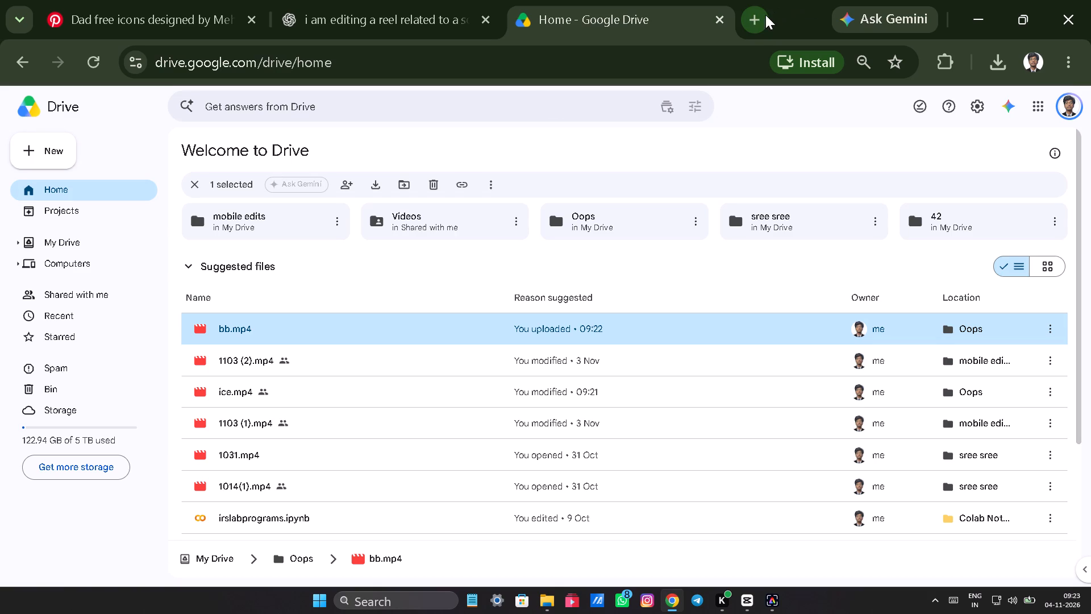
Switch to CapCut and unhide the main track in project 1103's timeline.
click(762, 16)
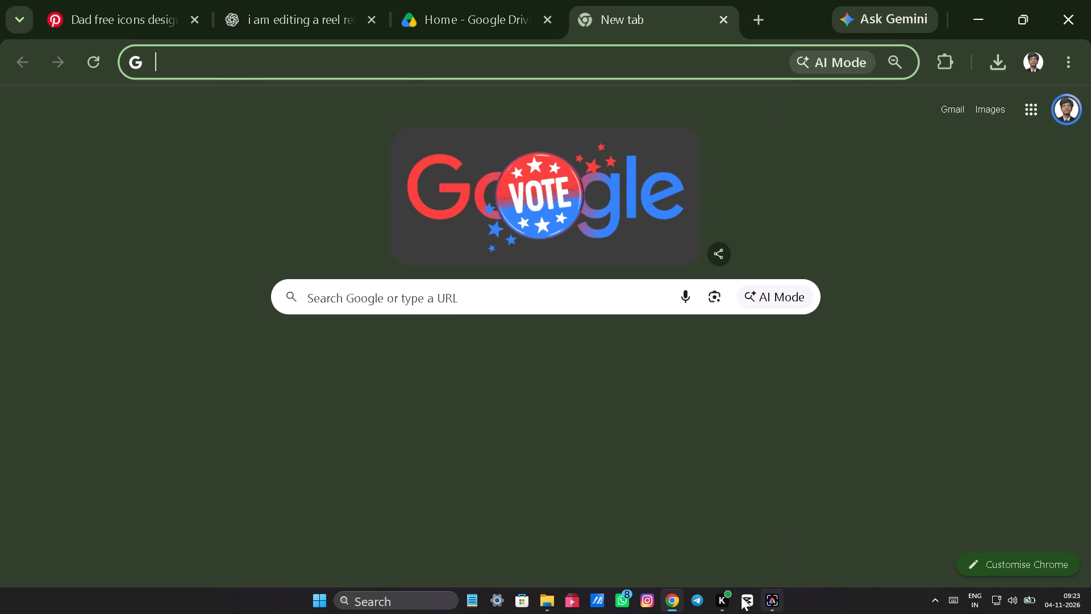
click(741, 596)
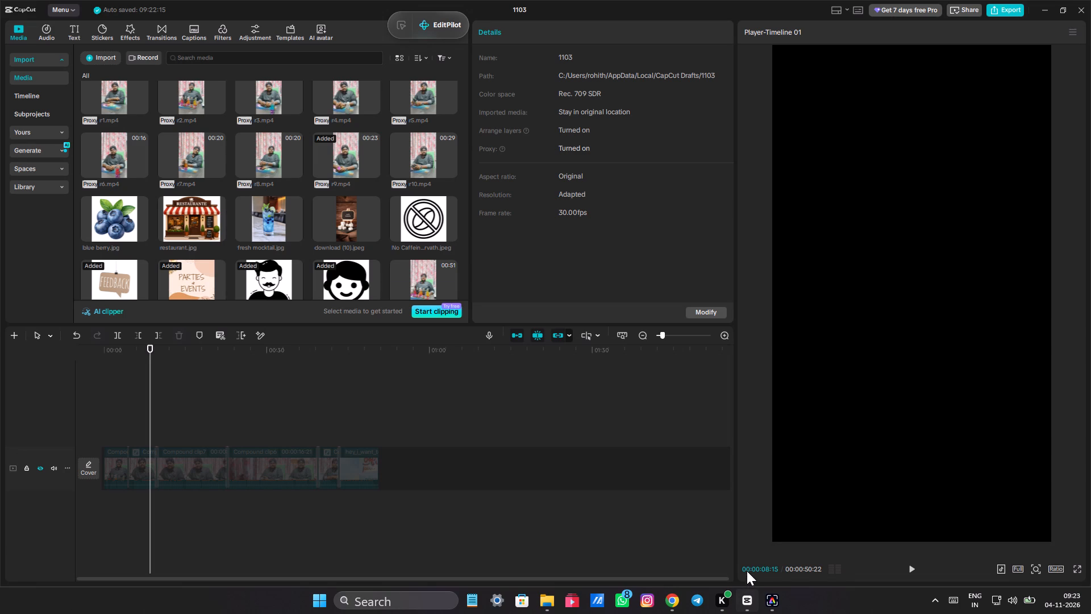
right_click(243, 458)
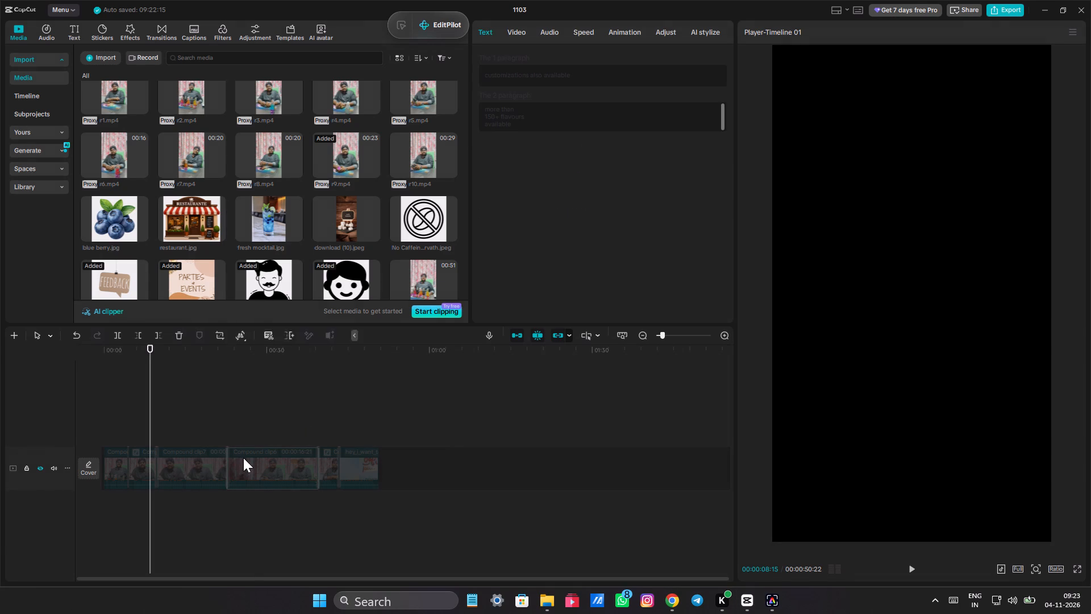
double_click(210, 400)
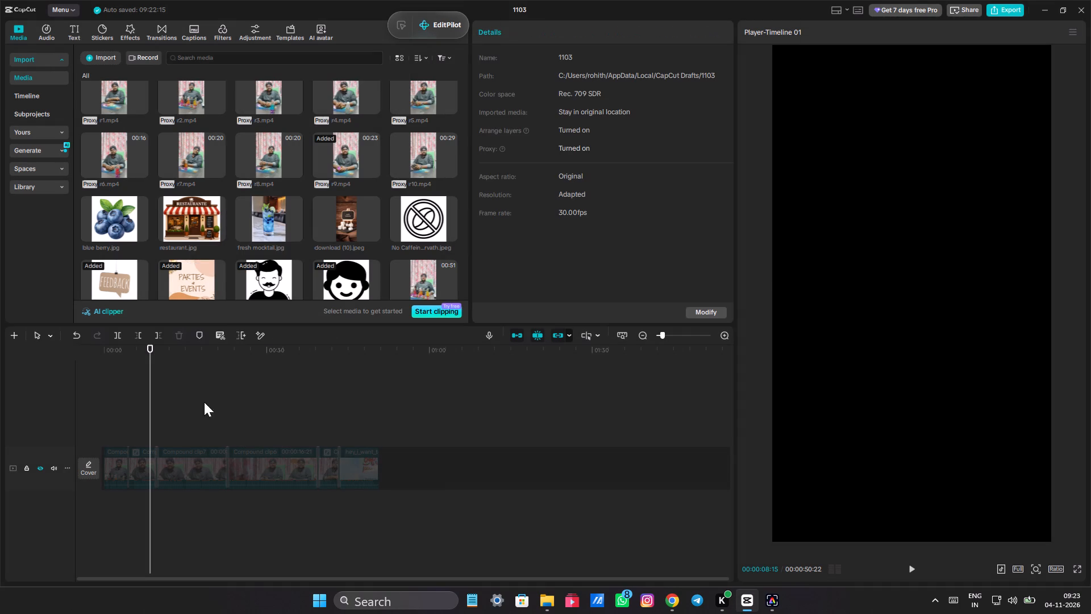
click(42, 465)
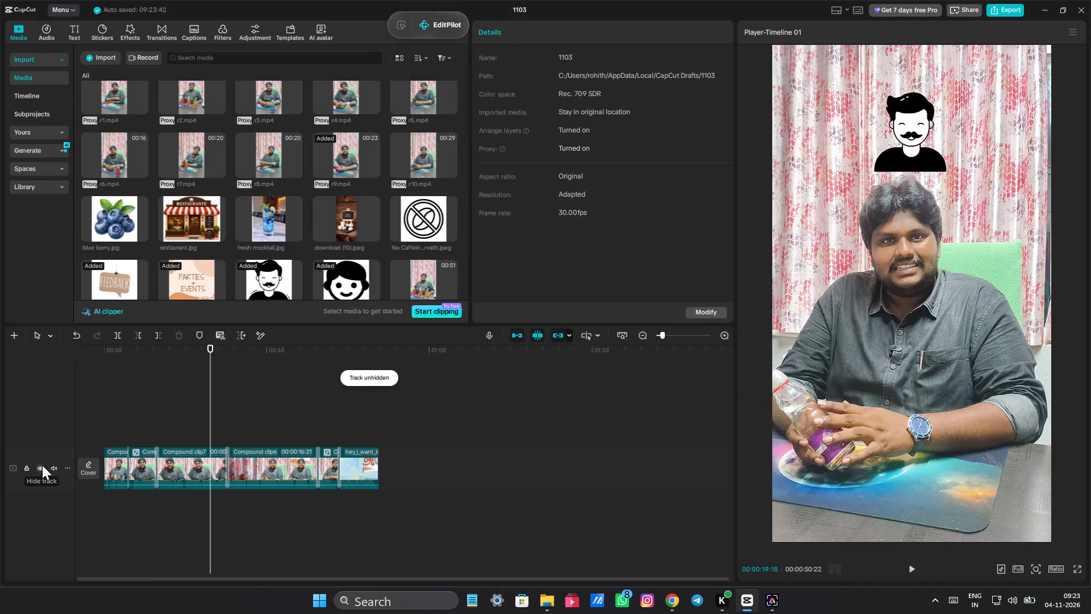
Scrub back to the start of the timeline and play about the first 15 seconds to review the edit.
ctrl+scroll(178, 507, up, 4)
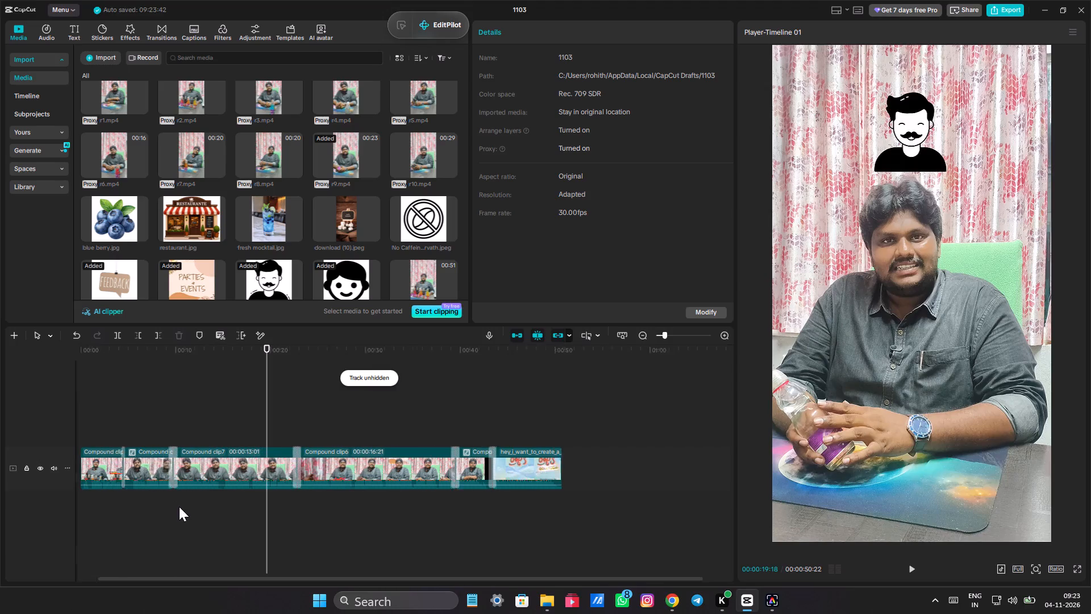
ctrl+scroll(179, 507, up, 1)
scroll(185, 501, down, 3)
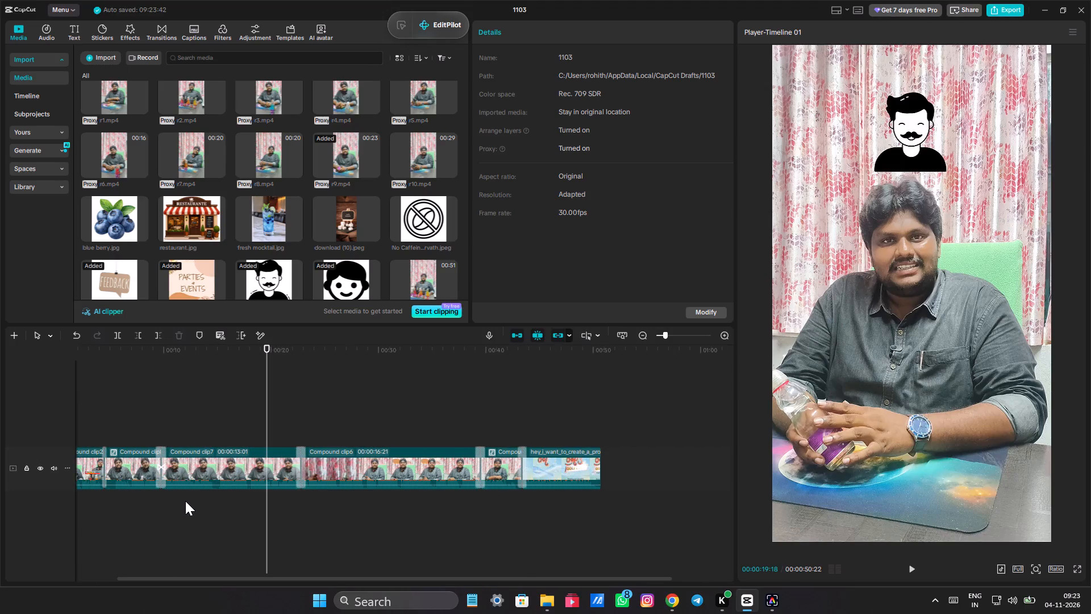
click(499, 545)
drag(499, 545, 230, 529)
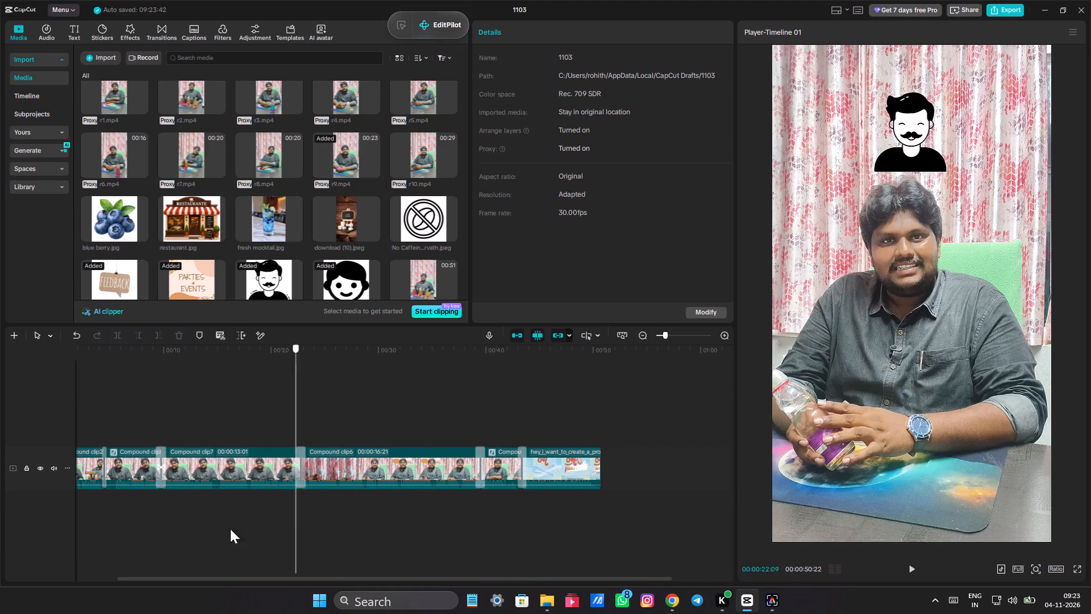
drag(230, 529, 116, 513)
click(110, 502)
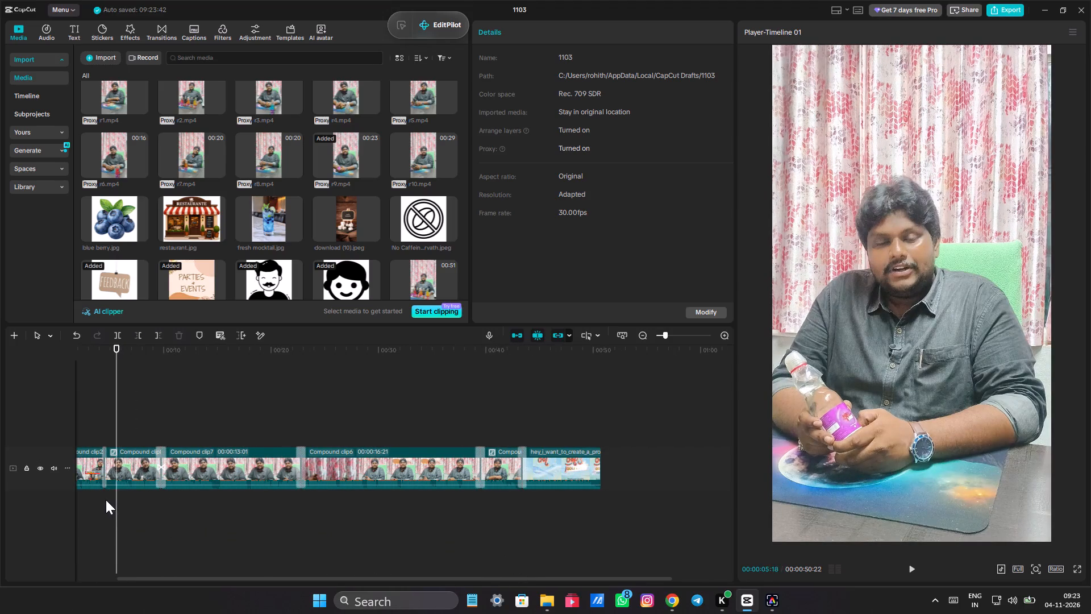
click(135, 520)
drag(135, 520, 54, 500)
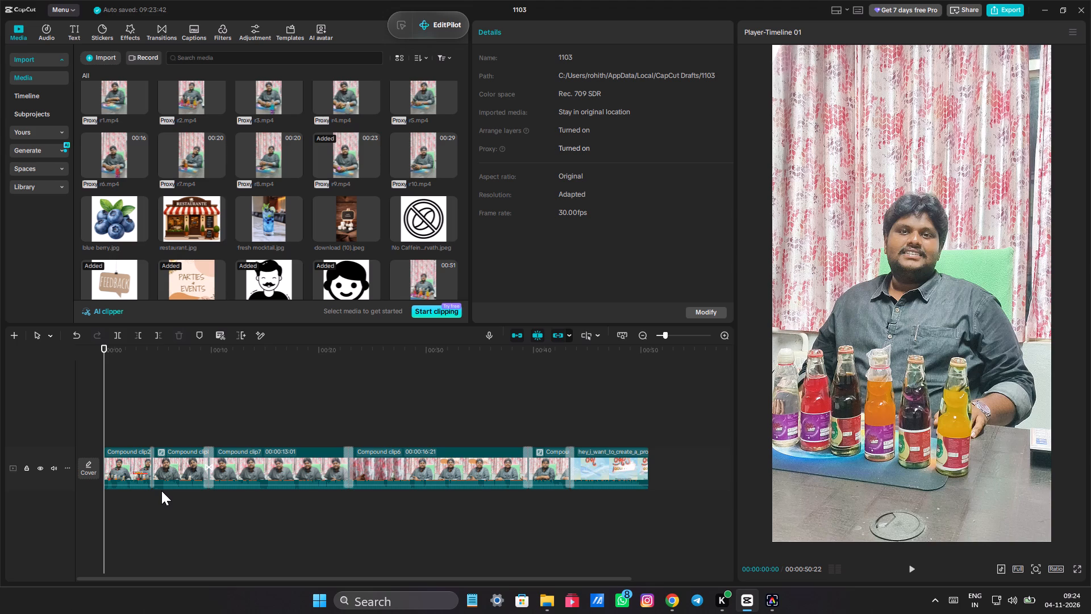
key(space)
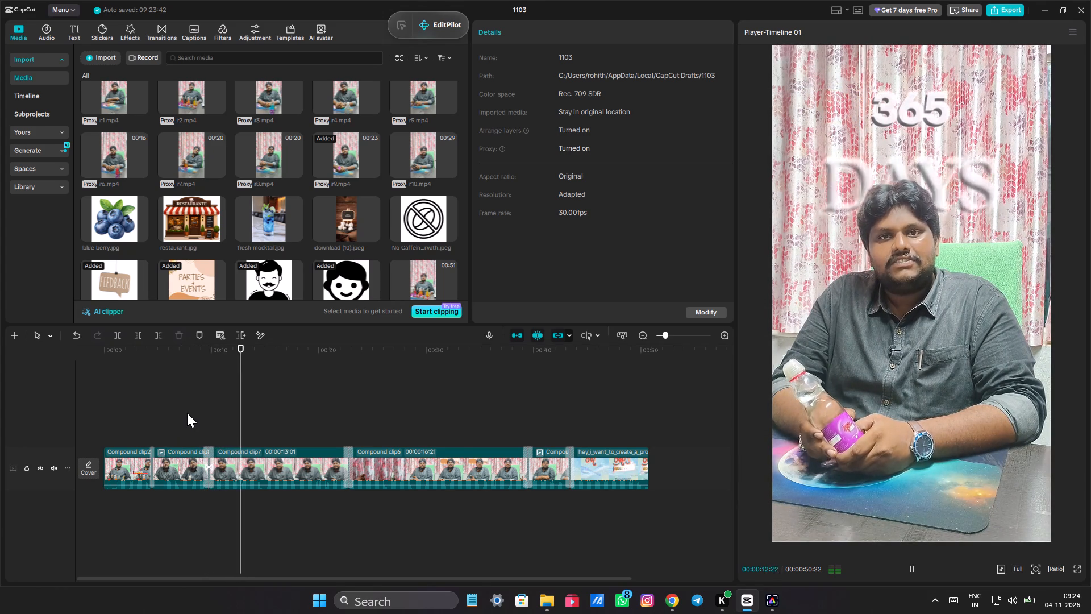
click(254, 415)
Open Compound clip7 and save its 365 DAYS text as a preset.
double_click(256, 470)
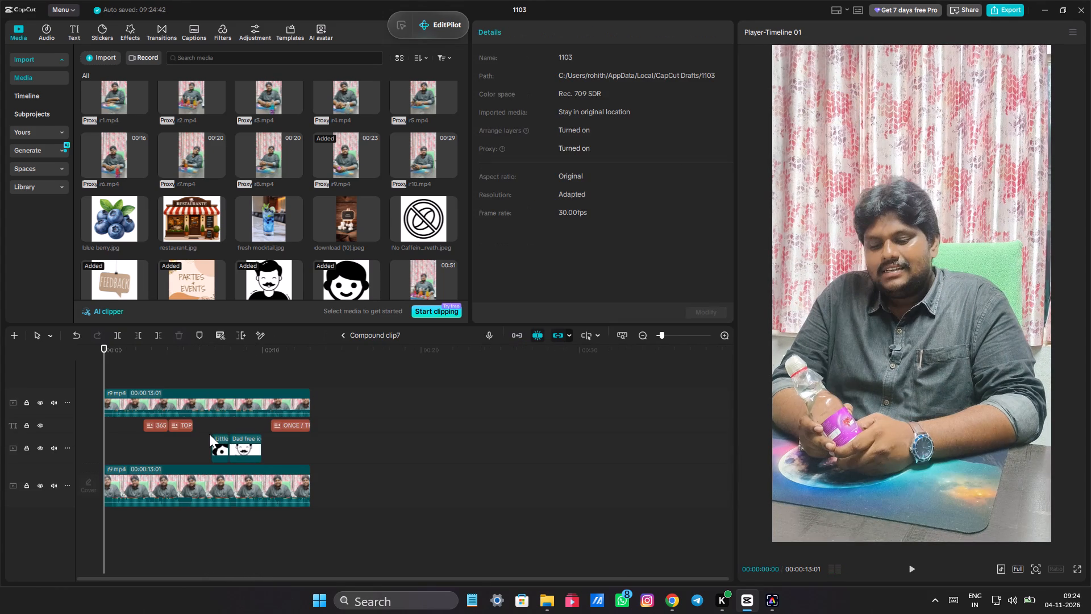
right_click(166, 429)
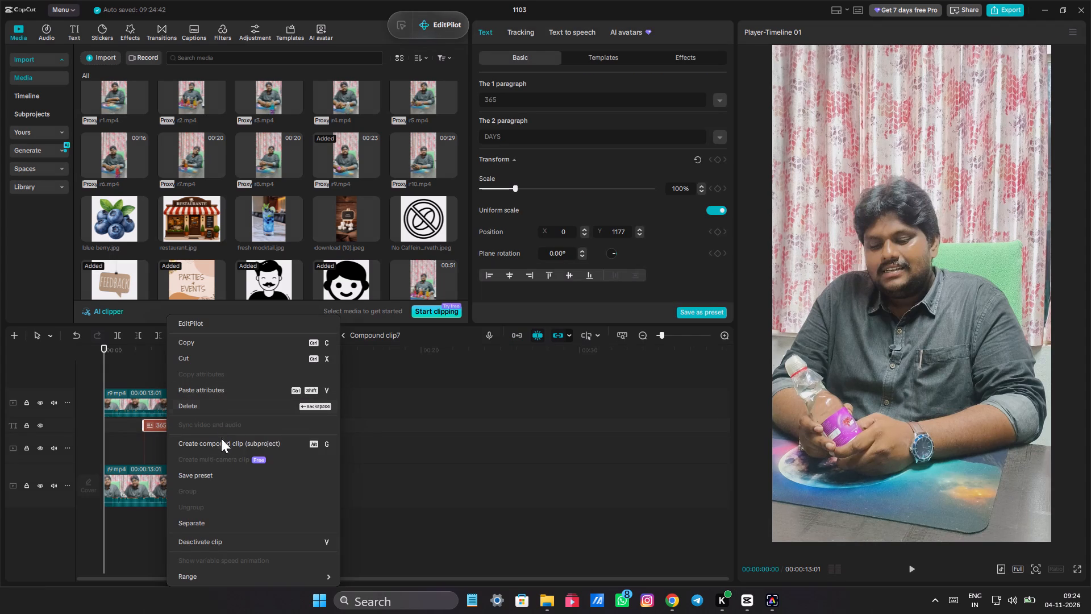
click(221, 473)
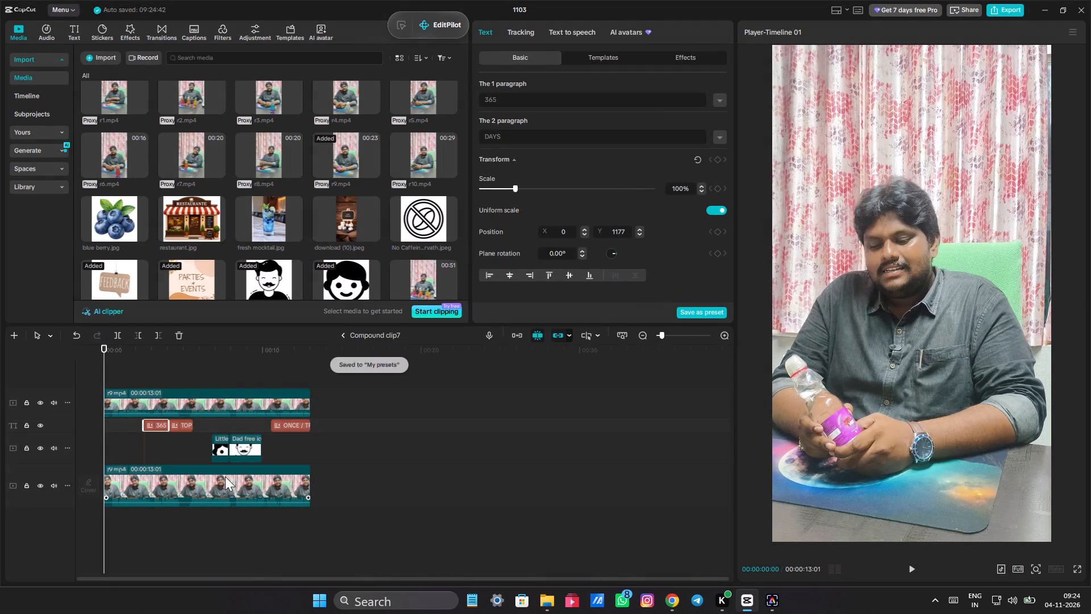
Delete everything inside Compound clip7, return to the main timeline, and undo the emptied compound clip.
drag(247, 527, 157, 390)
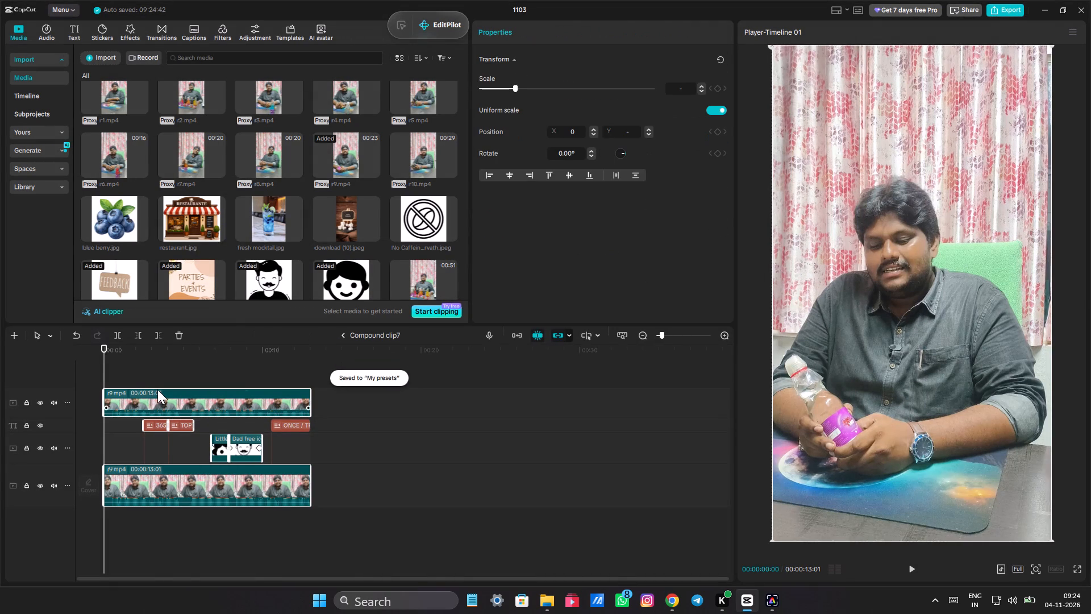
key(BackSpace)
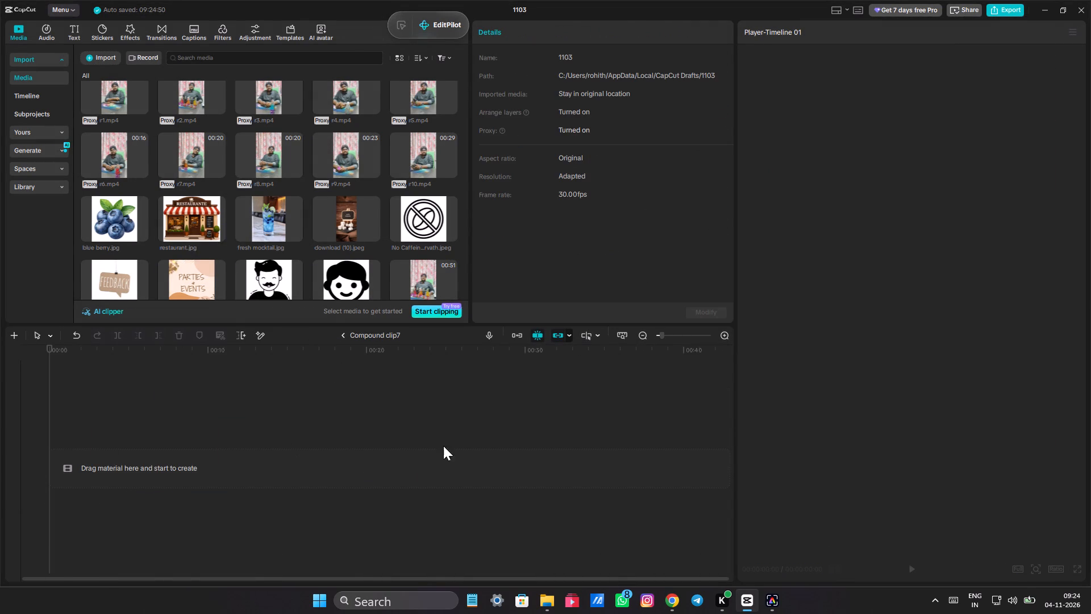
click(353, 332)
right_click(198, 468)
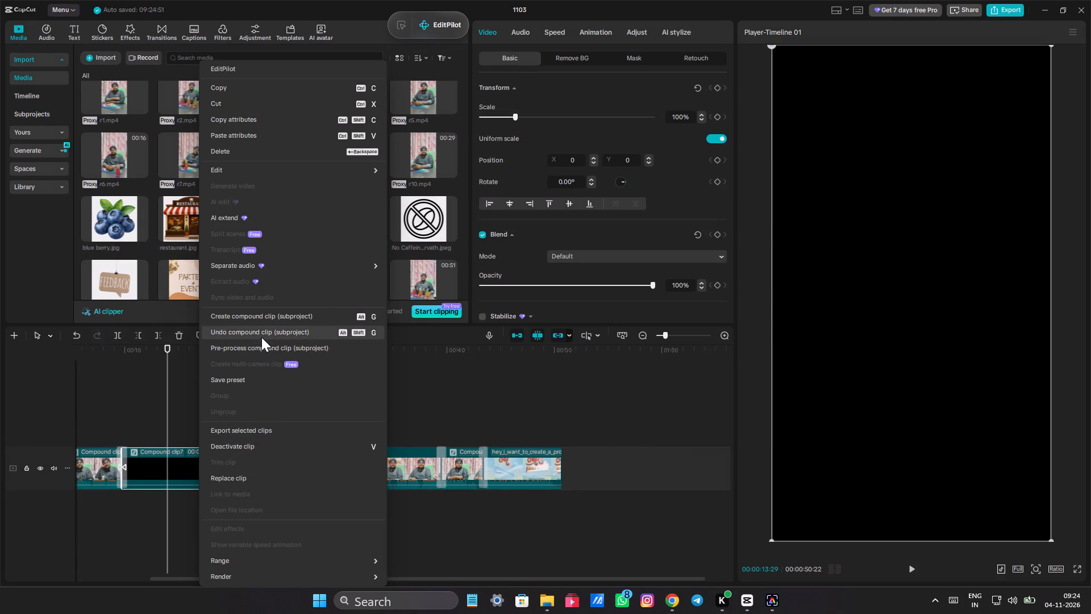
click(261, 334)
Open Compound clip8, the second clip on the main track, and save its ELURU and ante texts as presets.
click(202, 420)
drag(202, 420, 172, 415)
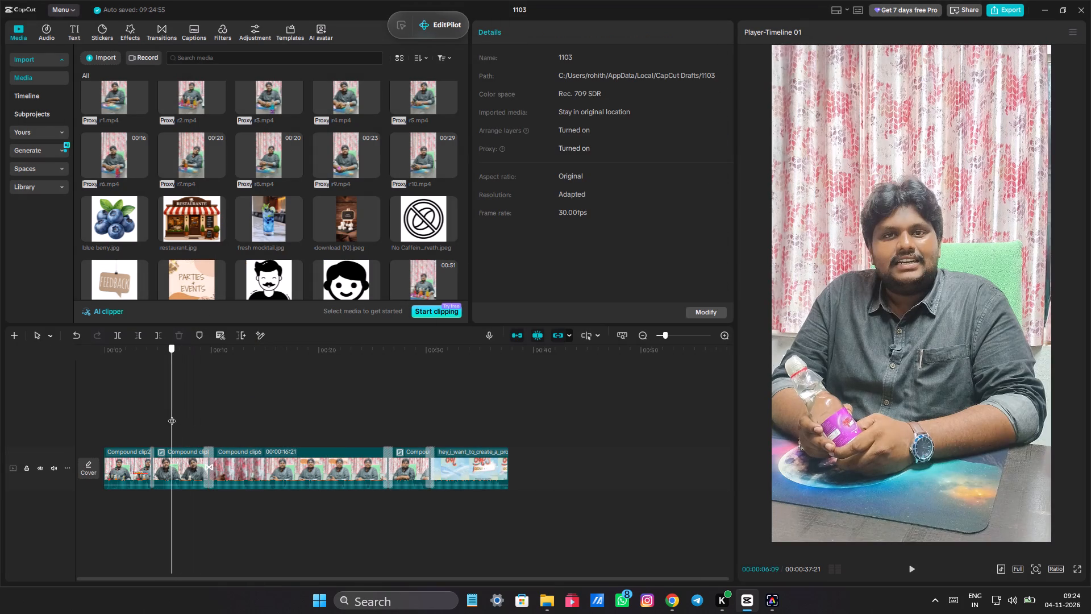
double_click(191, 454)
click(230, 438)
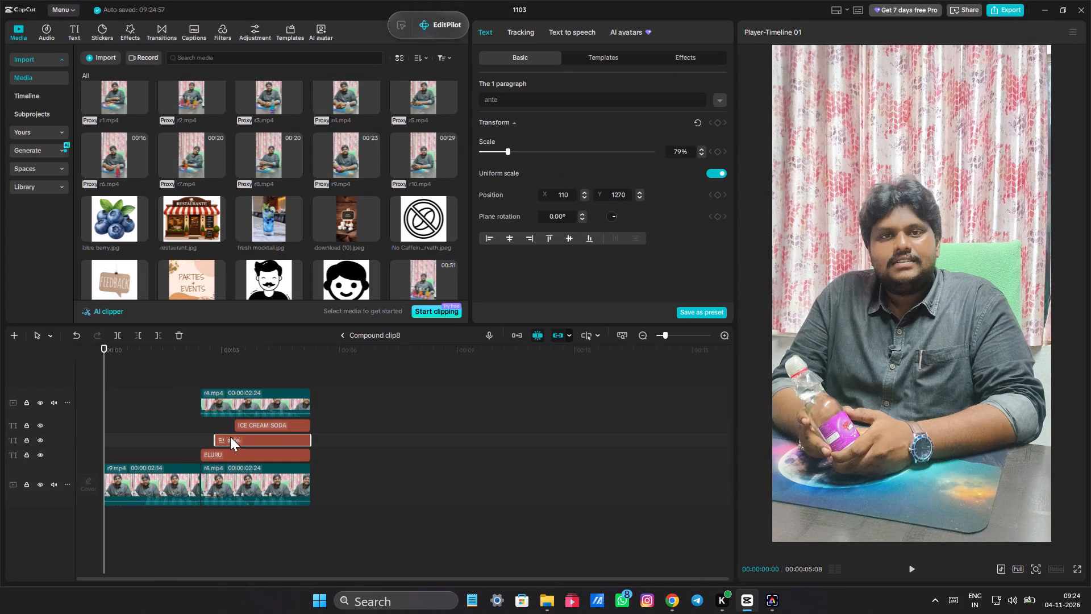
click(239, 454)
right_click(239, 454)
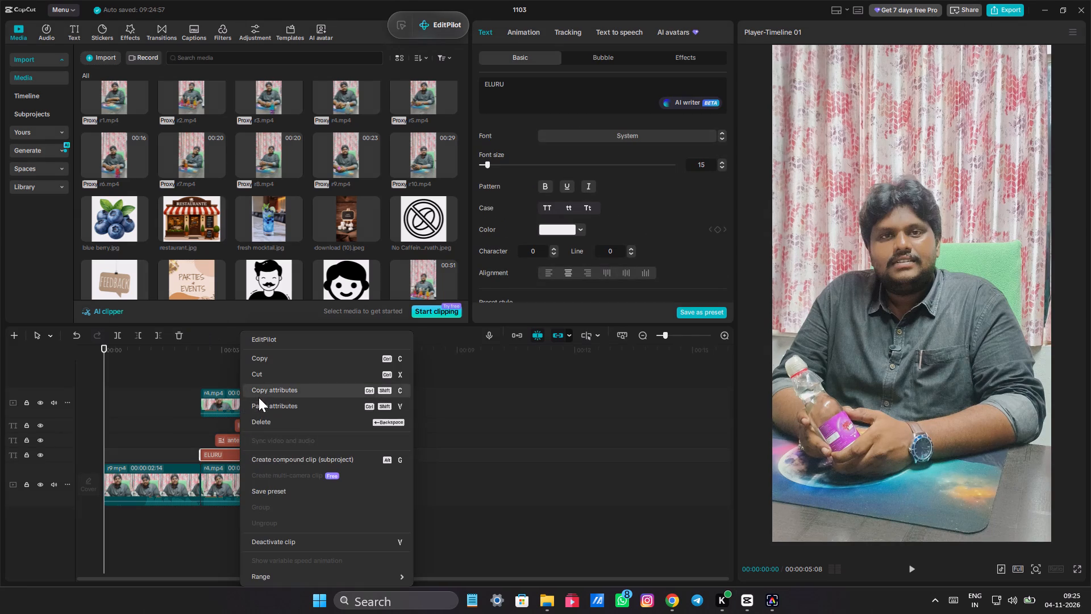
click(266, 488)
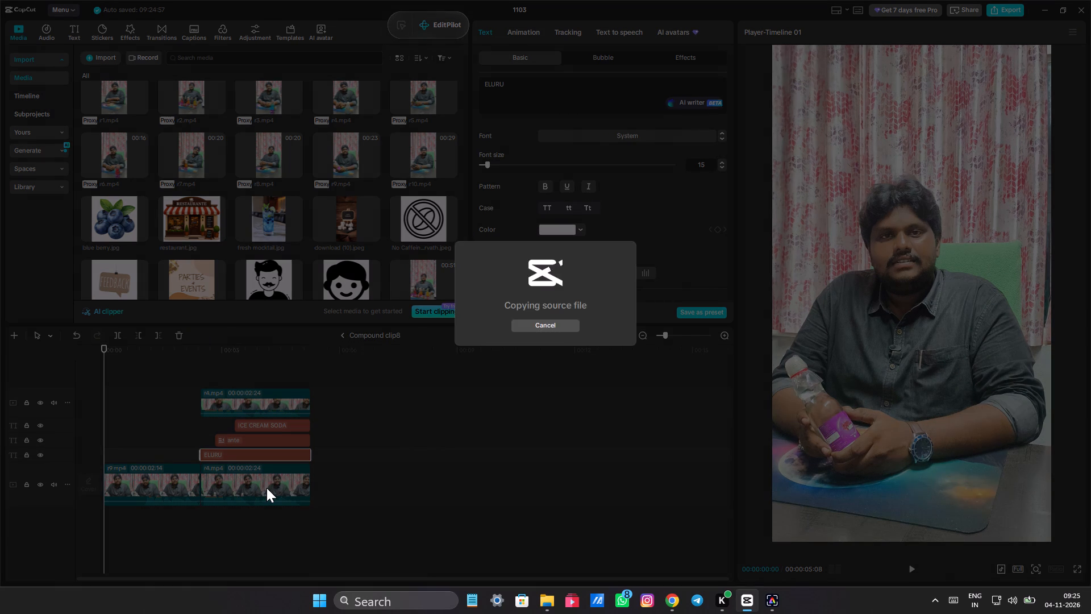
right_click(253, 442)
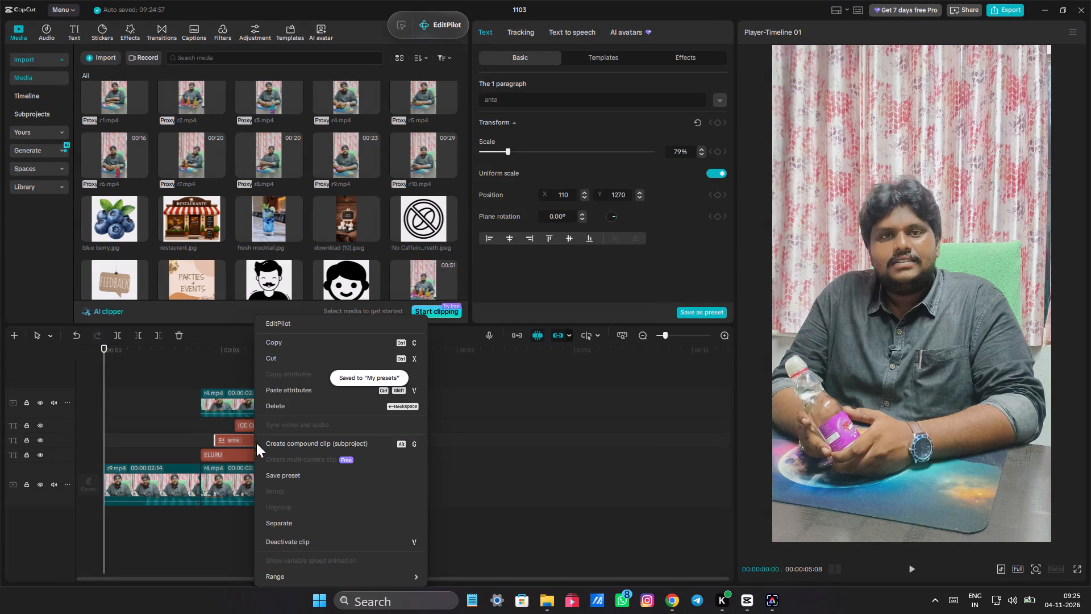
click(281, 471)
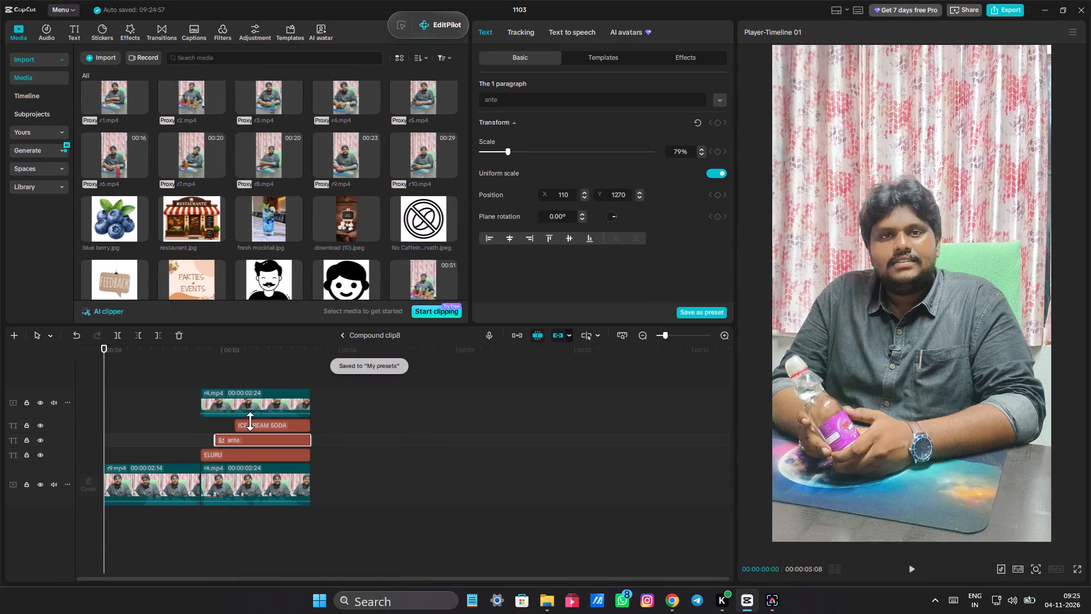
Save the ICE CREAM SODA text in Compound clip8 as a preset.
click(274, 430)
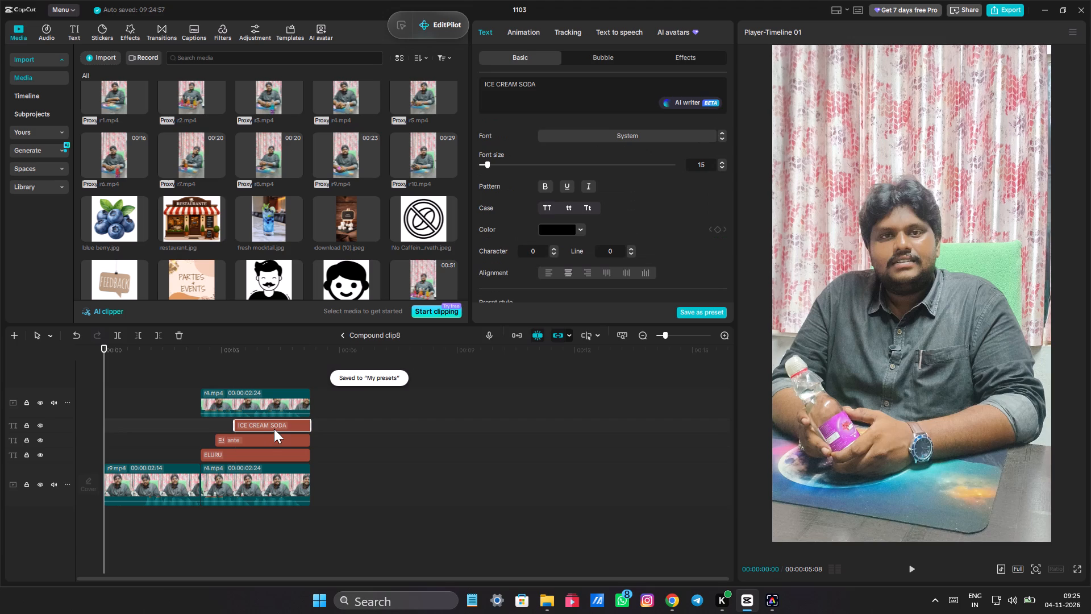
click(253, 377)
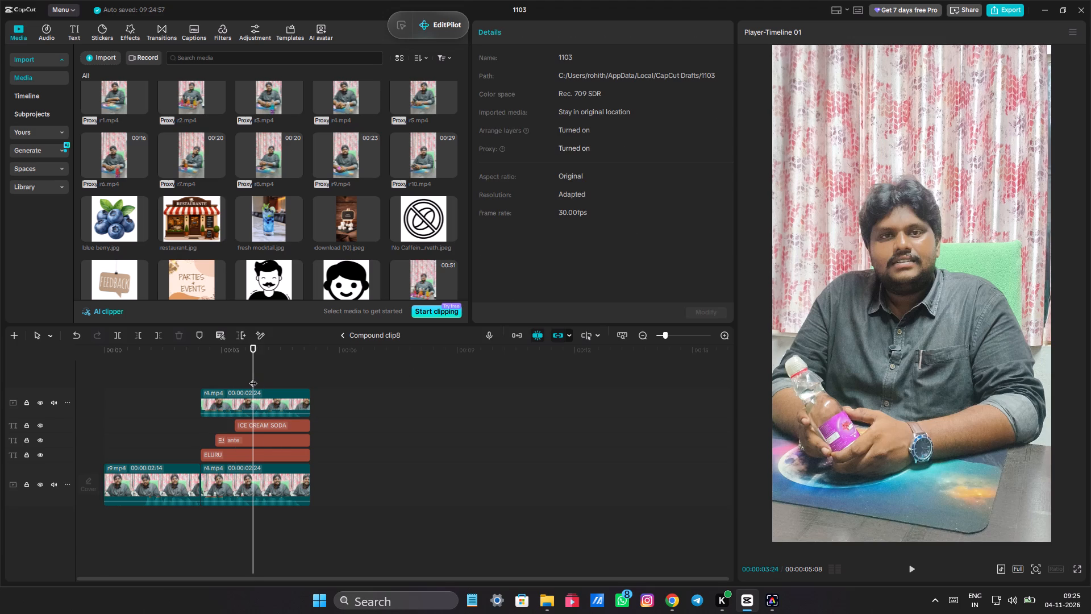
right_click(271, 426)
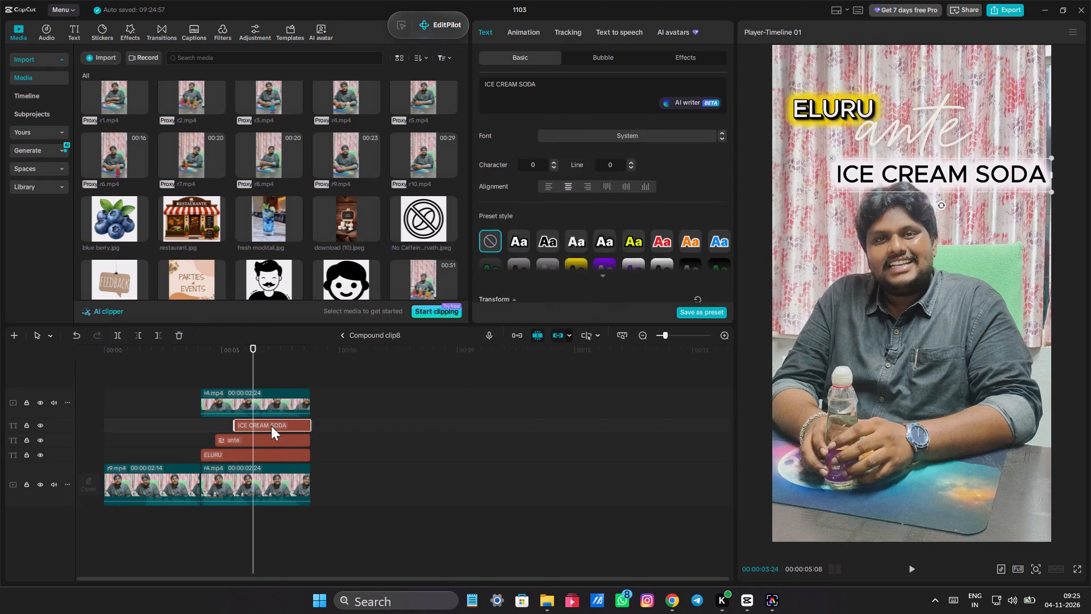
click(302, 492)
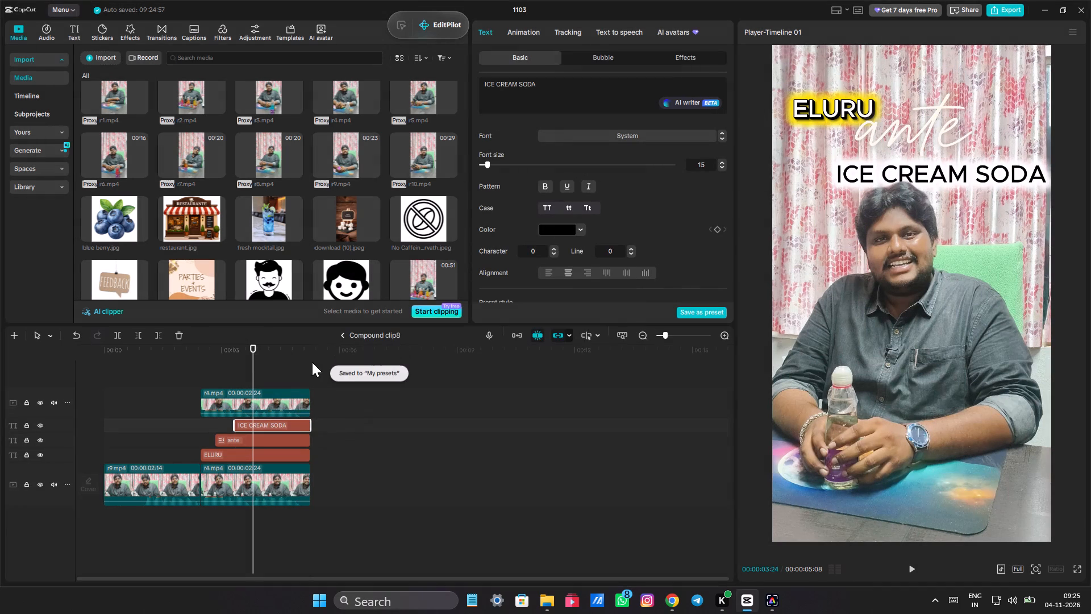
Delete all the clips and texts inside Compound clip8, including the r9.mp4 clip at the start.
drag(295, 529, 219, 386)
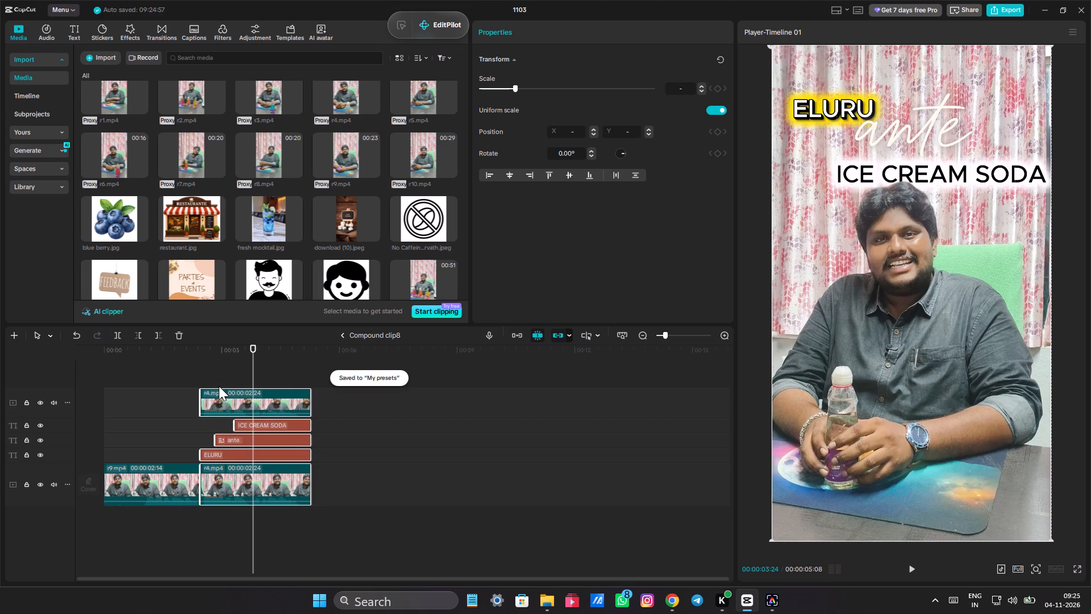
key(BackSpace)
drag(208, 495, 138, 441)
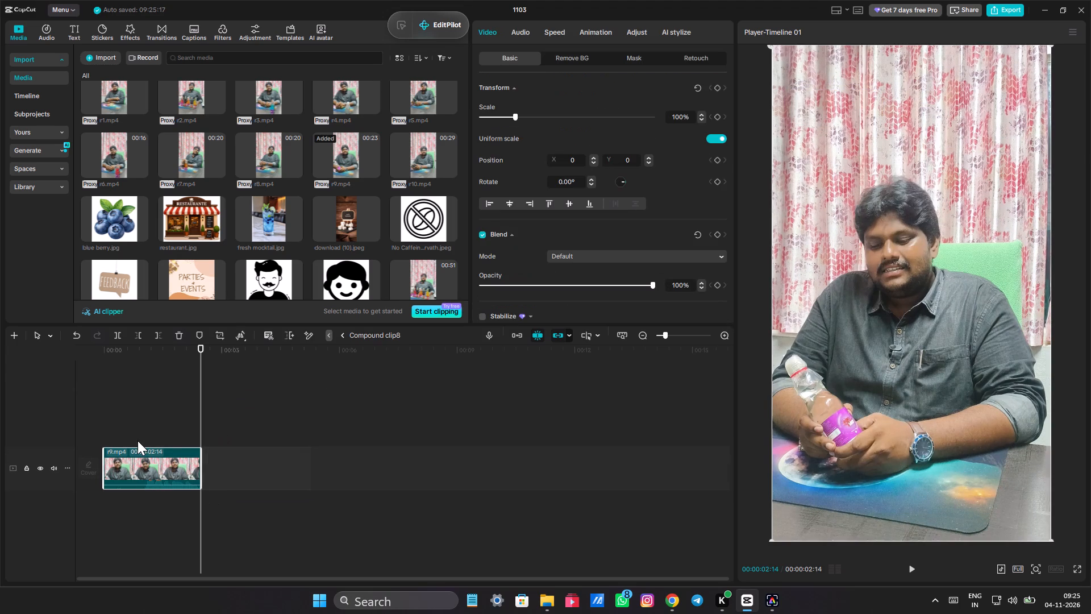
key(BackSpace)
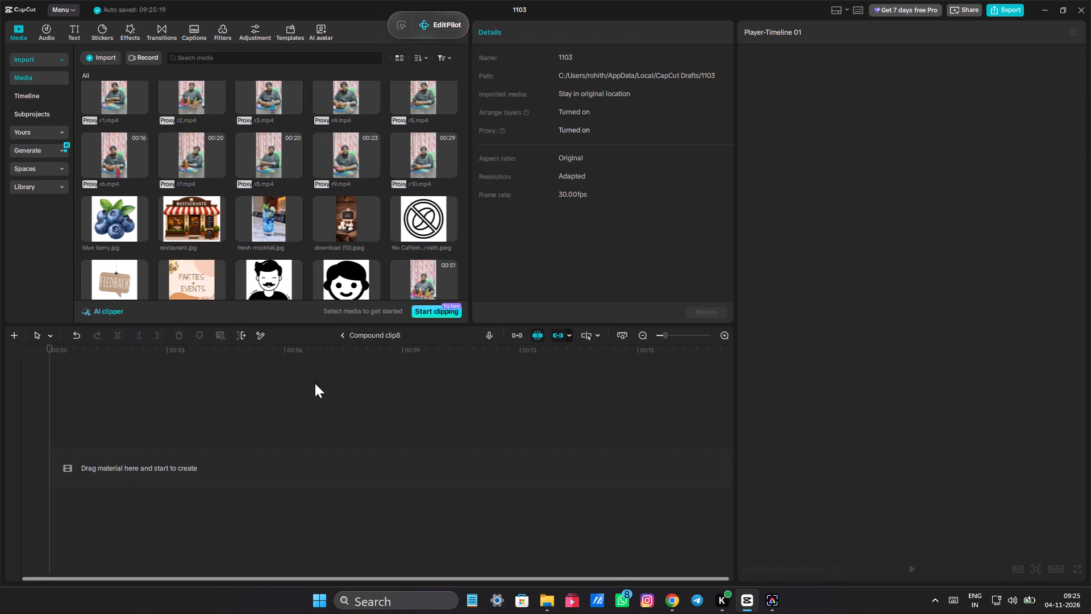
Return to the main timeline and undo the emptied compound clip in second position.
click(369, 331)
right_click(161, 462)
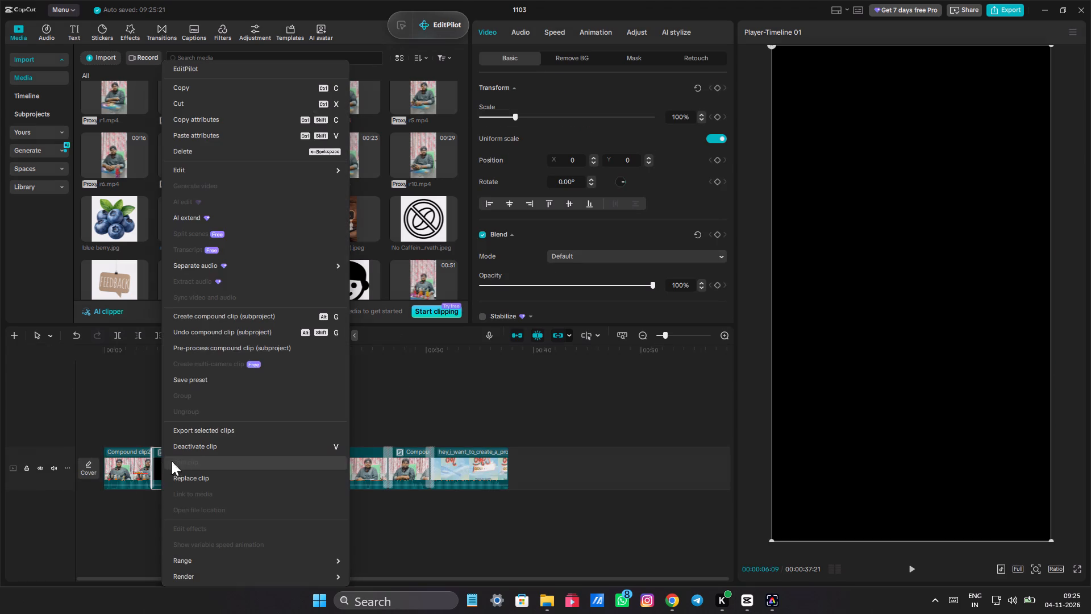
click(234, 333)
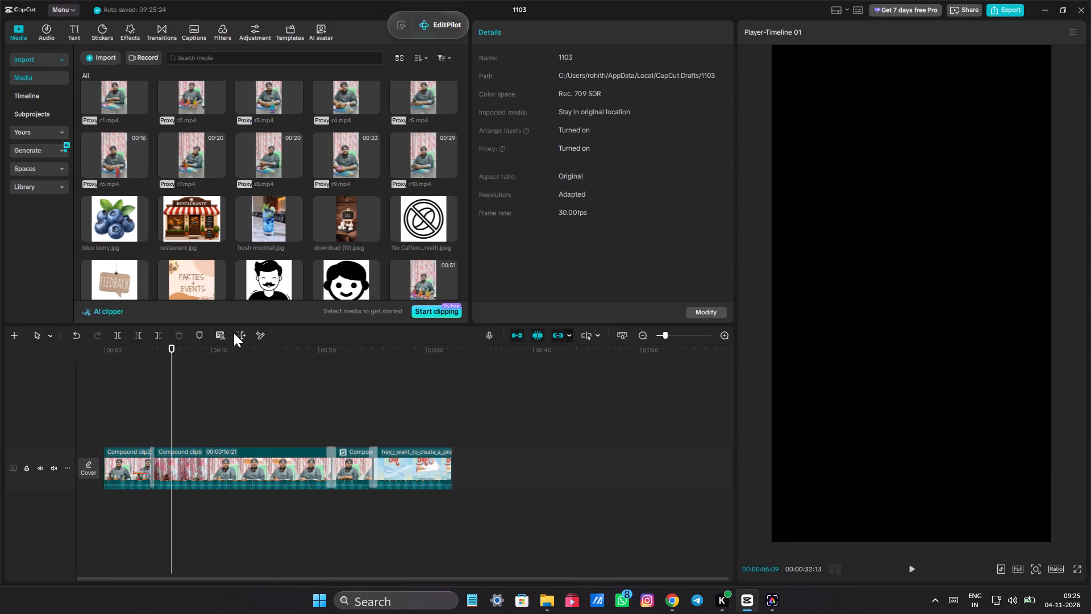
Open Compound clip6 and add My presets23 from the saved presets on a new top track, starting at about 5.5 seconds.
double_click(155, 421)
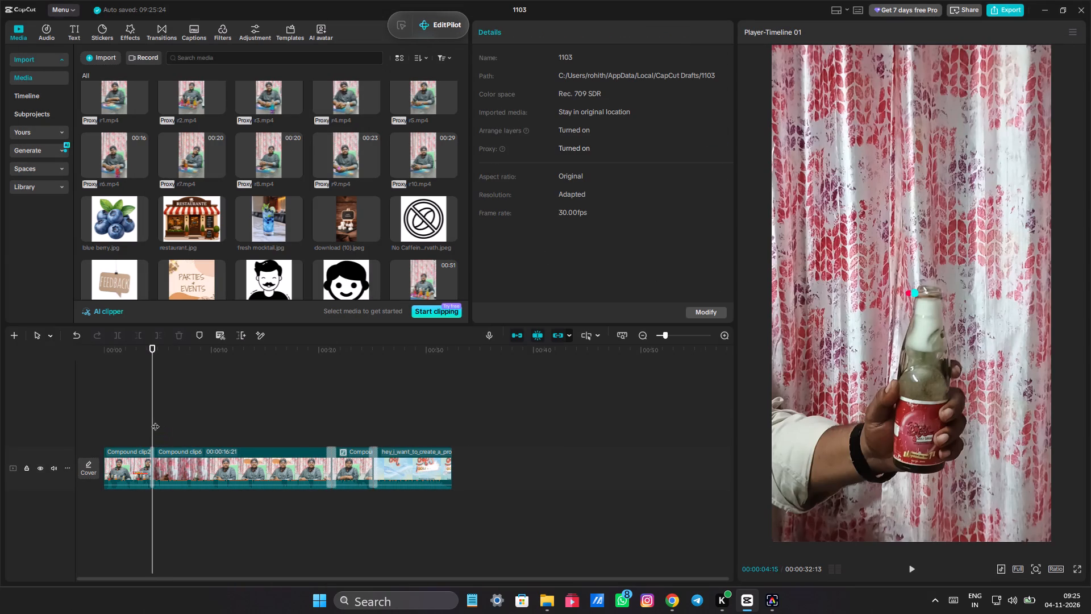
scroll(143, 160, up, 2)
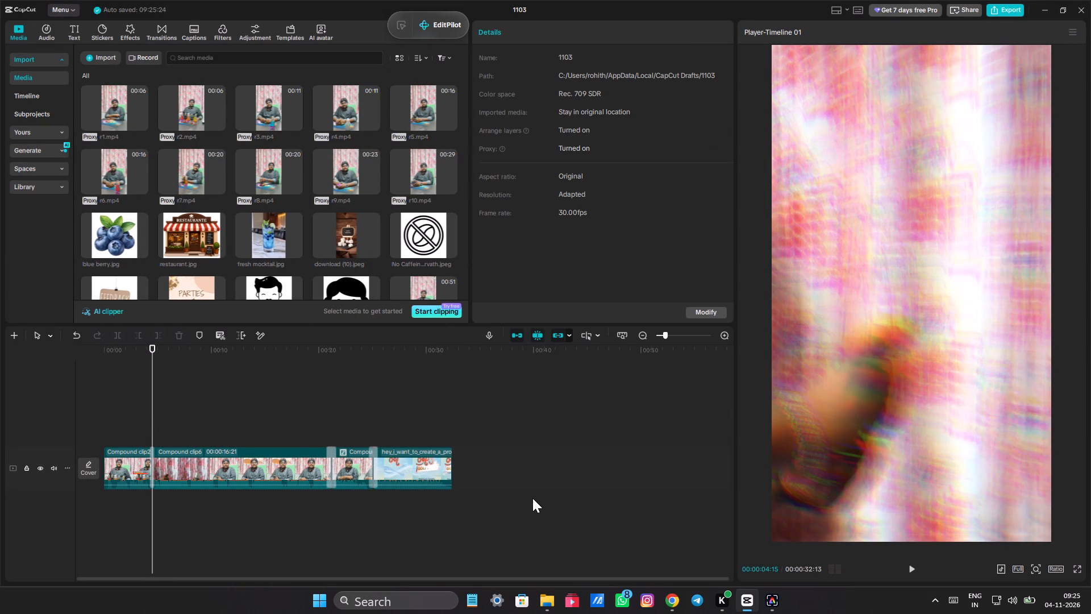
double_click(200, 463)
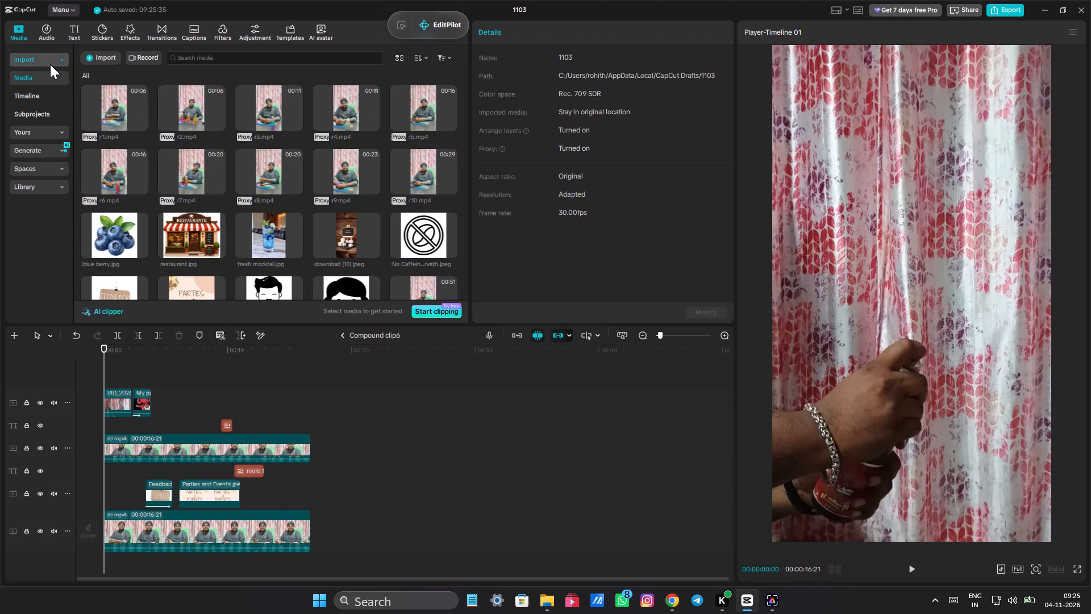
click(56, 132)
click(38, 117)
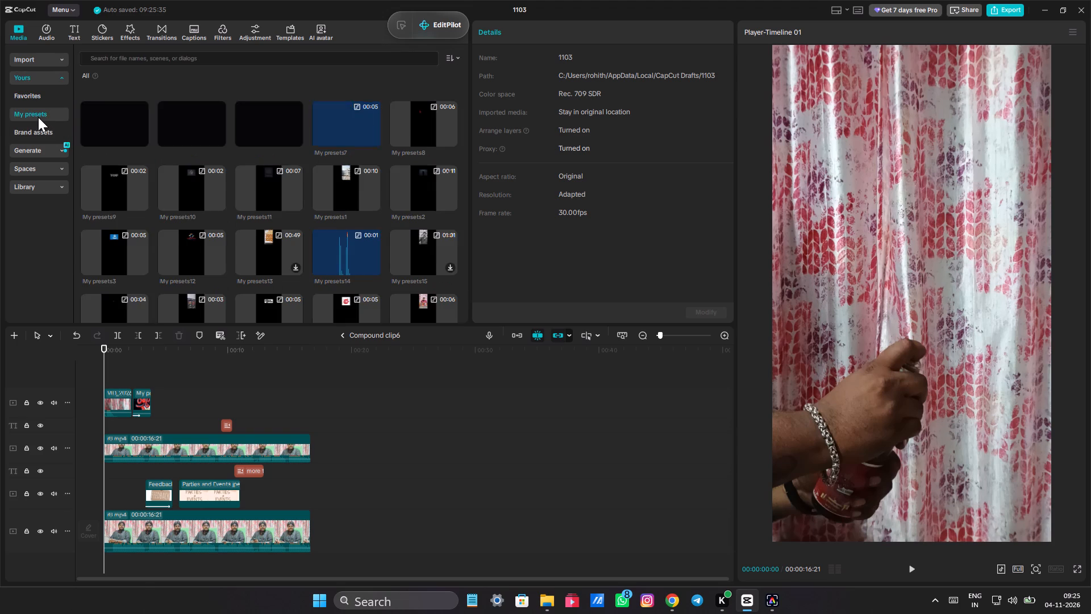
scroll(220, 160, down, 7)
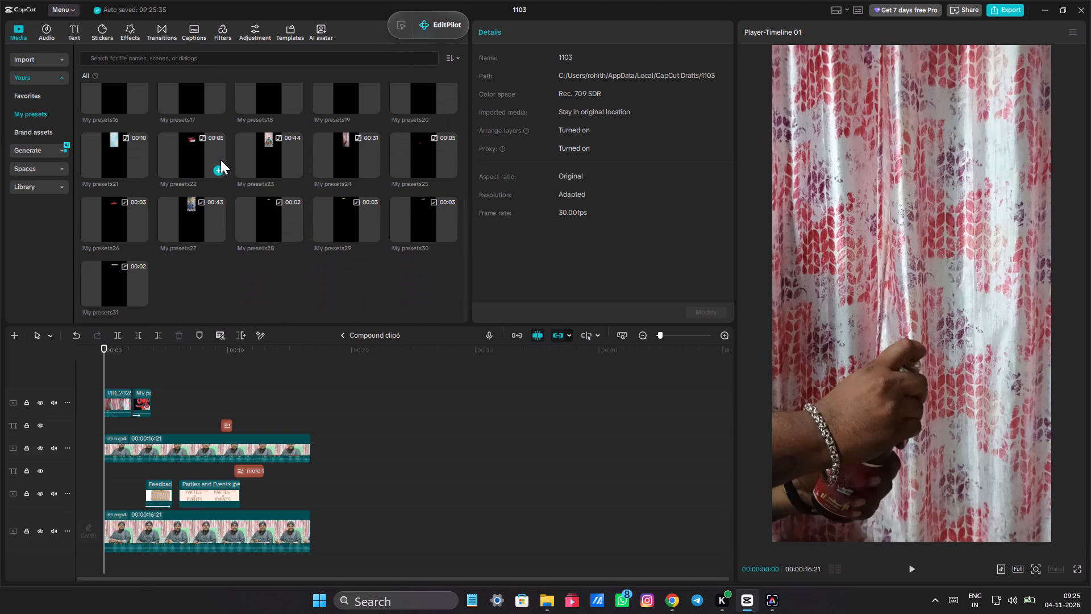
drag(265, 156, 240, 301)
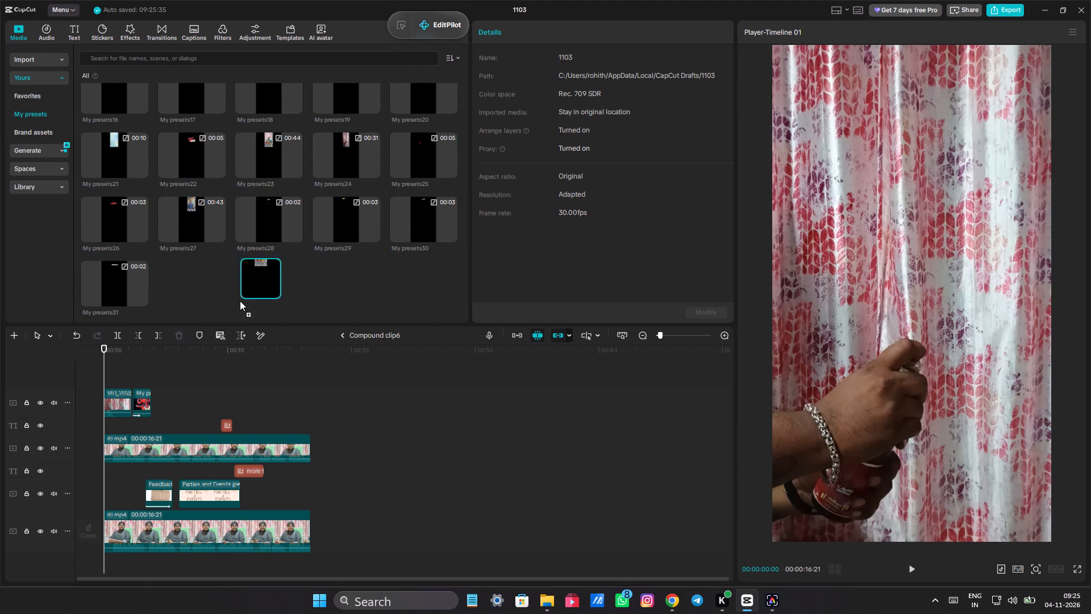
drag(240, 301, 99, 371)
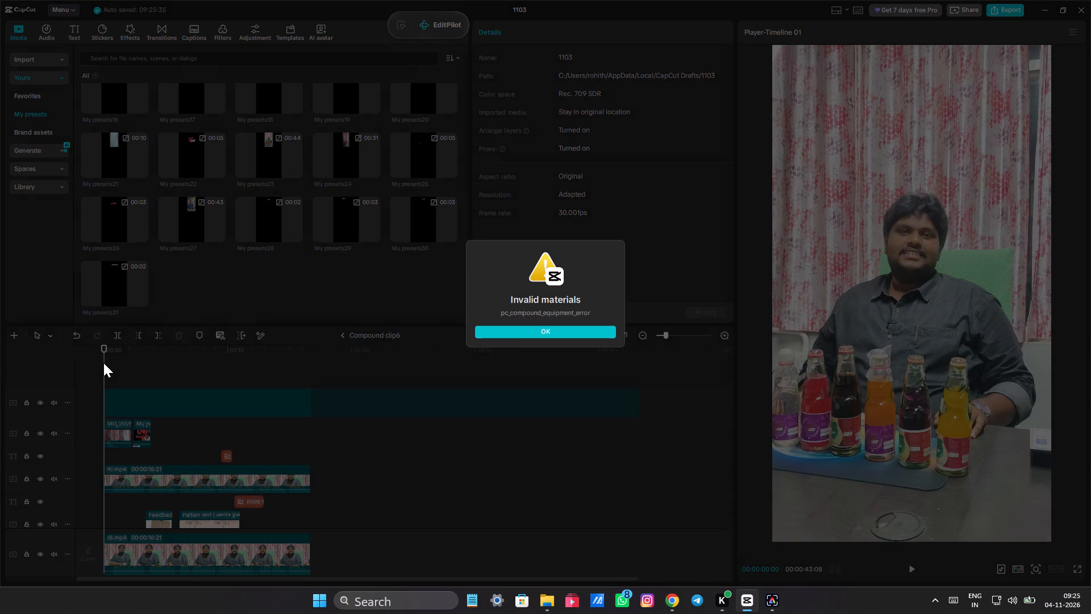
click(519, 328)
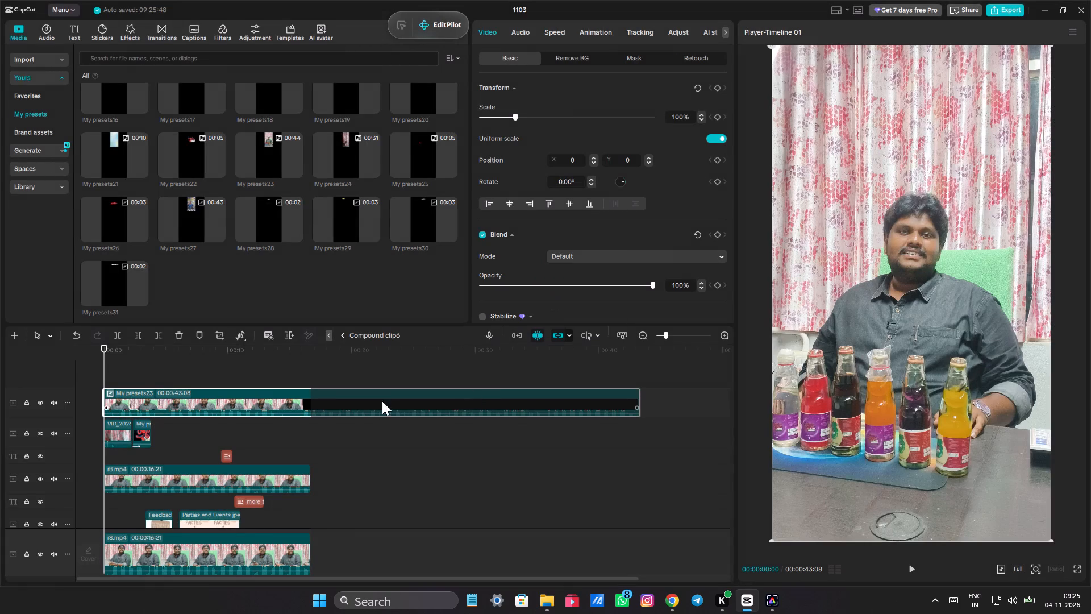
drag(235, 390, 301, 389)
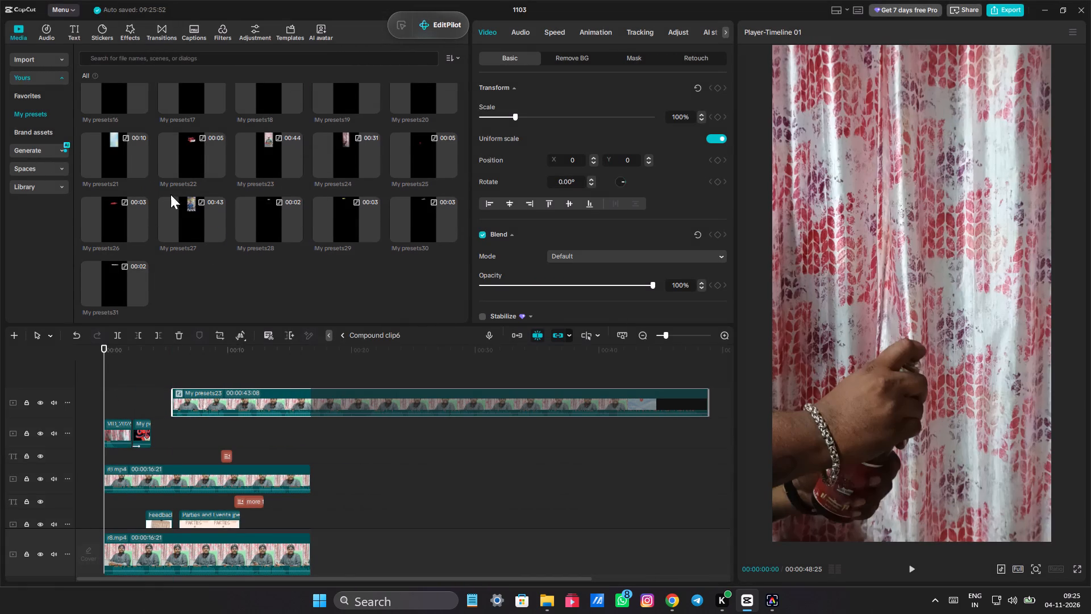
Preview the imported source videos r1, r2, r4, r5 and r6 in the project's media.
scroll(195, 205, up, 3)
scroll(134, 150, up, 3)
click(19, 66)
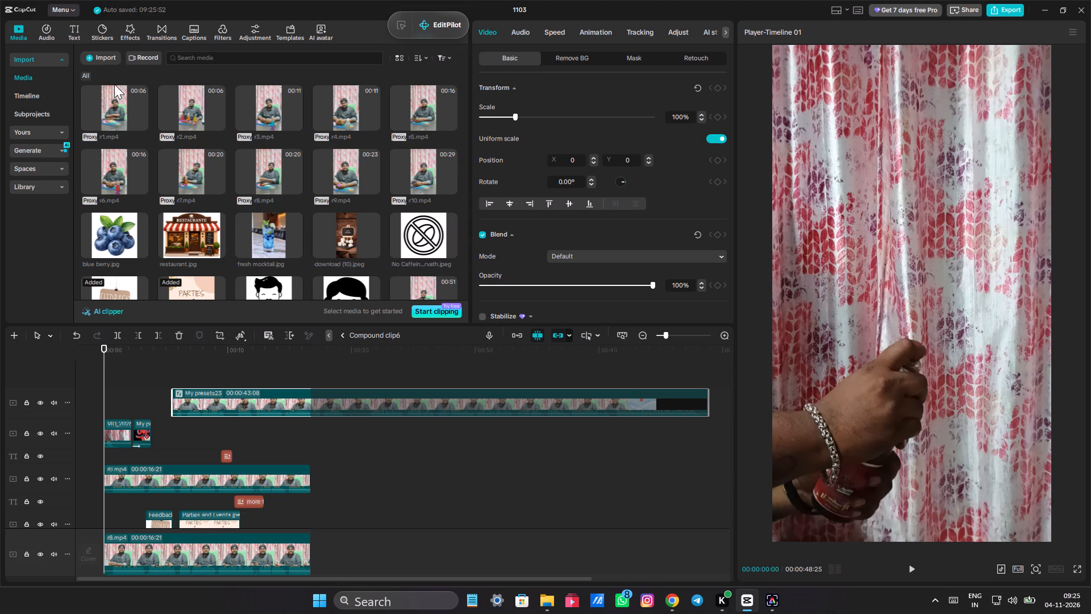
click(136, 96)
click(184, 113)
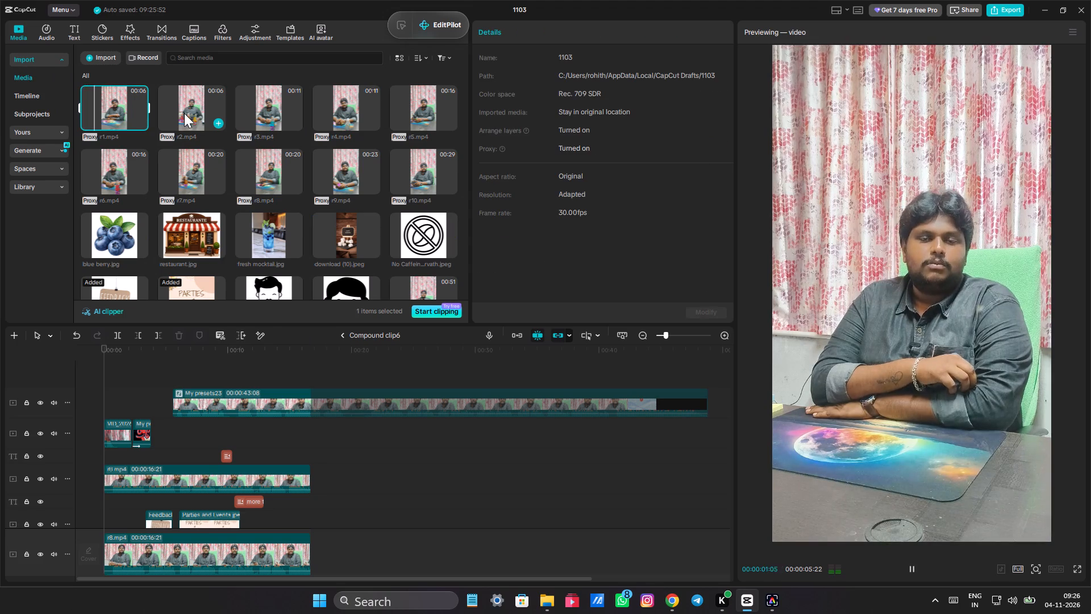
click(340, 113)
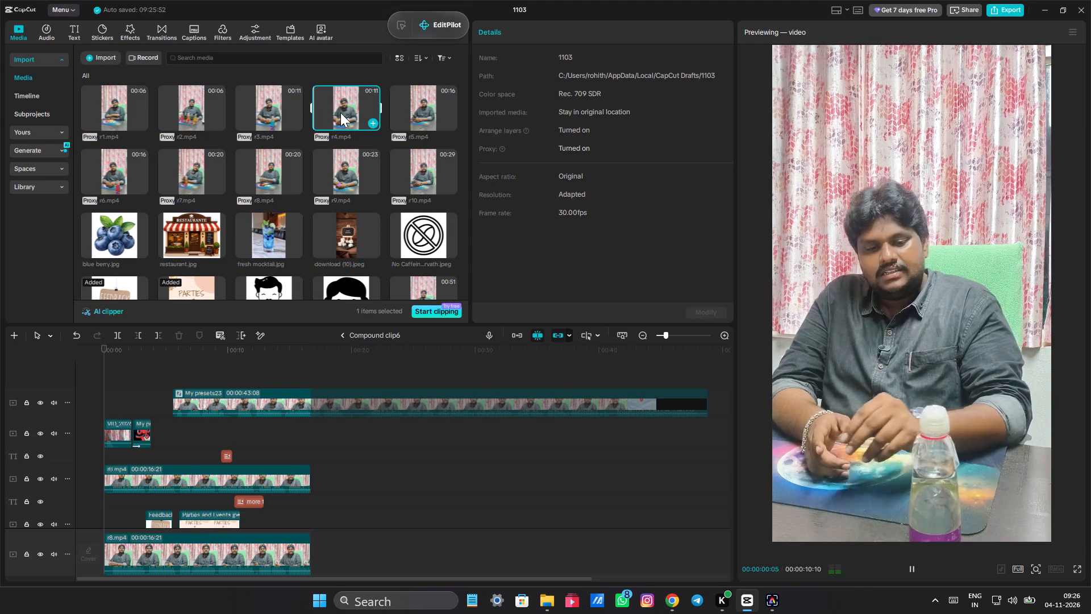
click(411, 102)
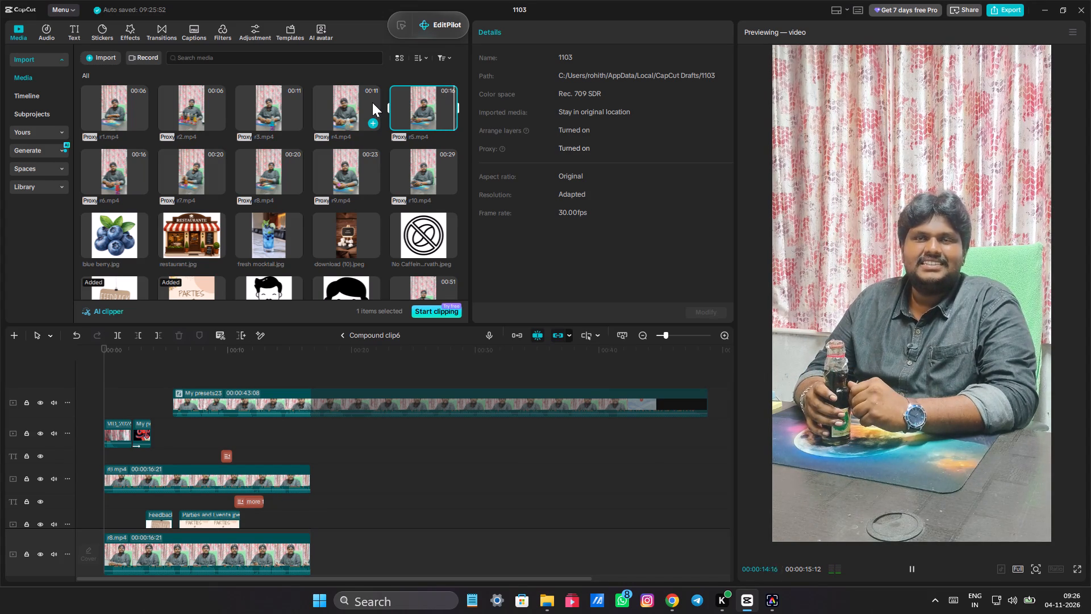
click(134, 168)
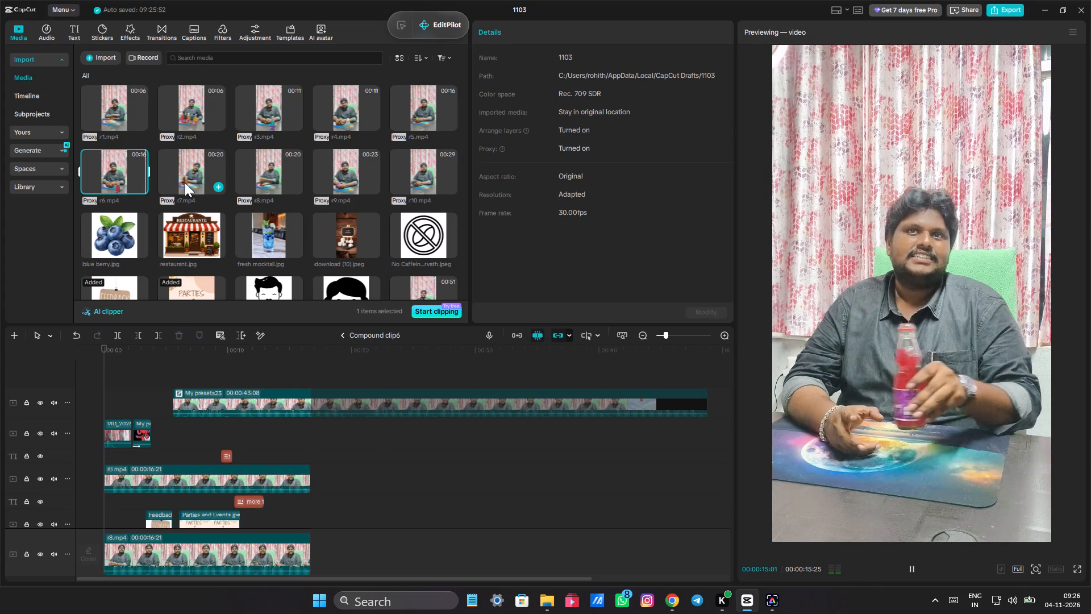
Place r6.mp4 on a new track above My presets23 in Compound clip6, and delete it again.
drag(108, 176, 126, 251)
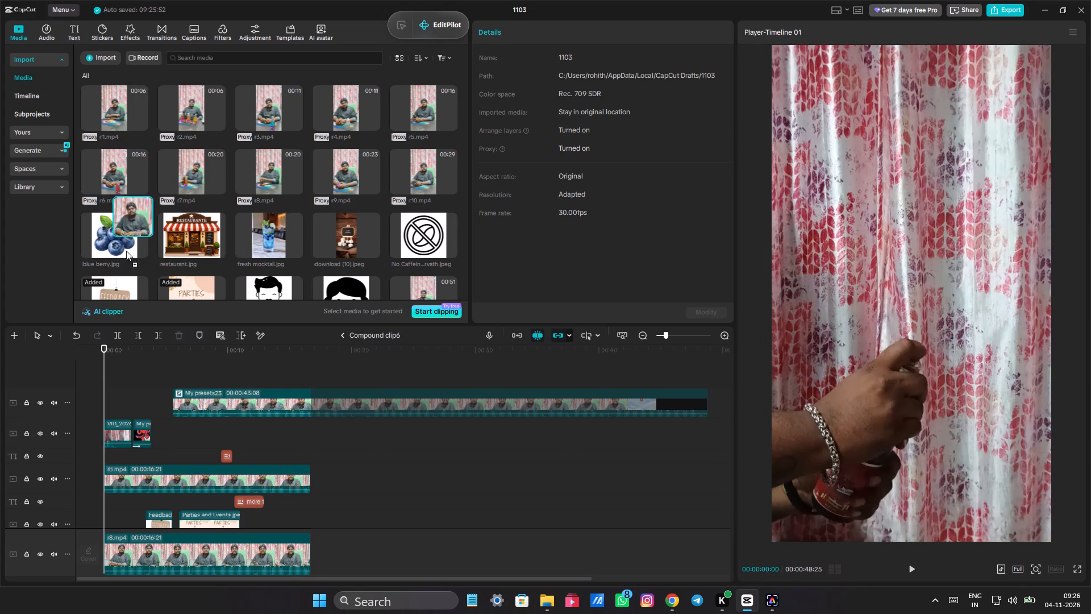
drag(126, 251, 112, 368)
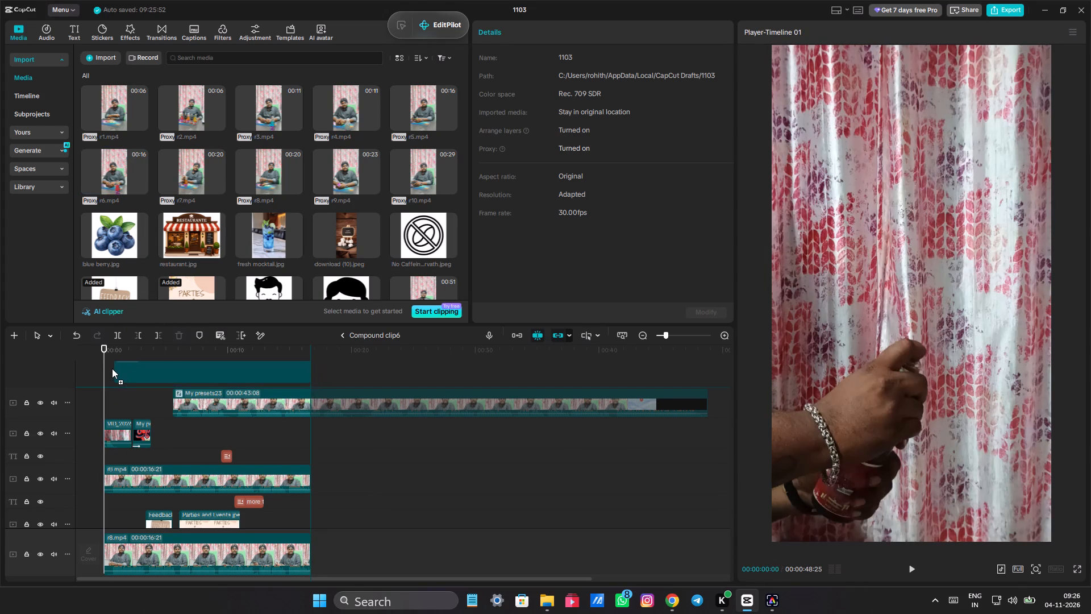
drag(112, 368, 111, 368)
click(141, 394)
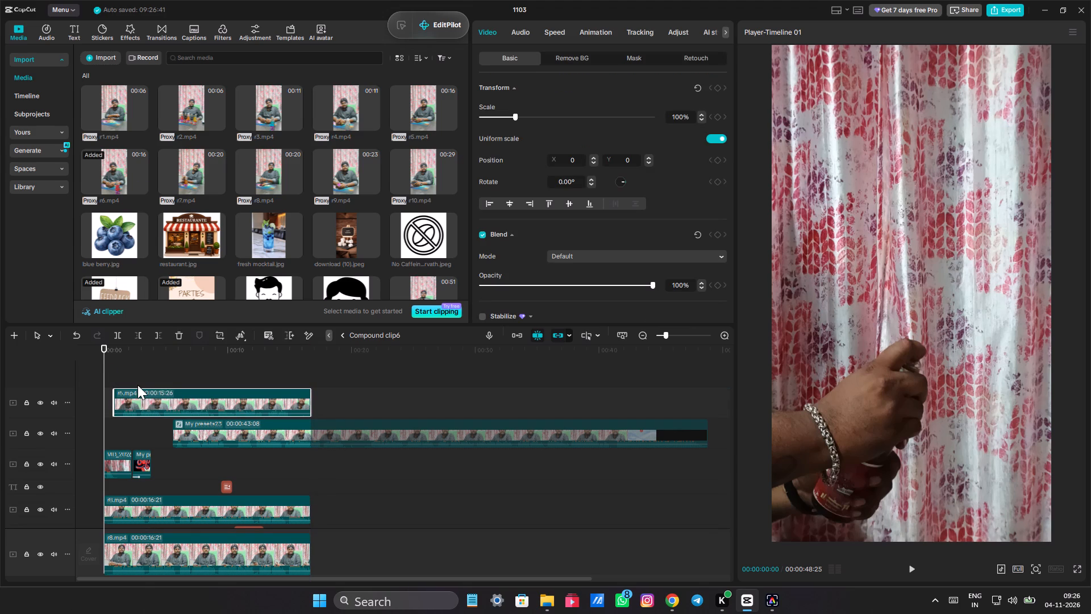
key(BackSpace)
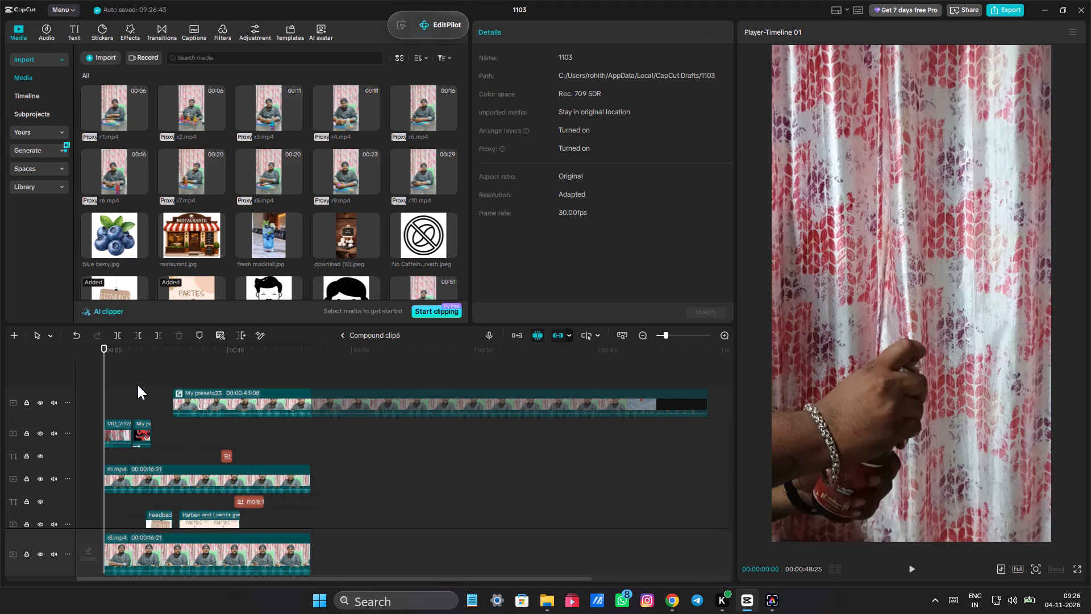
Scrub the start of My presets23 and undo its compound clip so its contents become separate clips.
click(177, 381)
drag(177, 381, 190, 380)
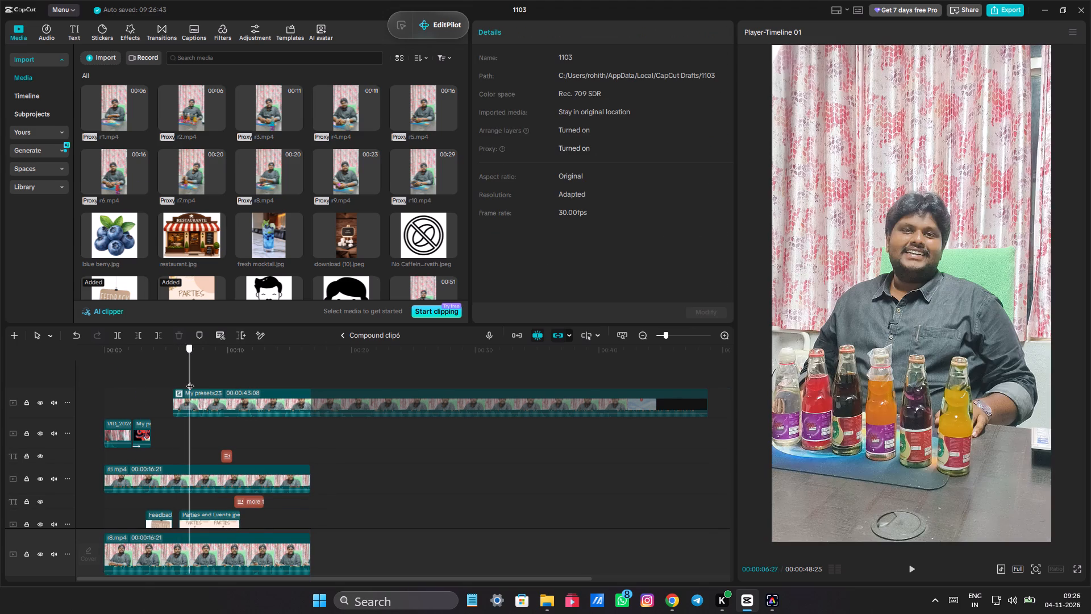
drag(190, 380, 170, 374)
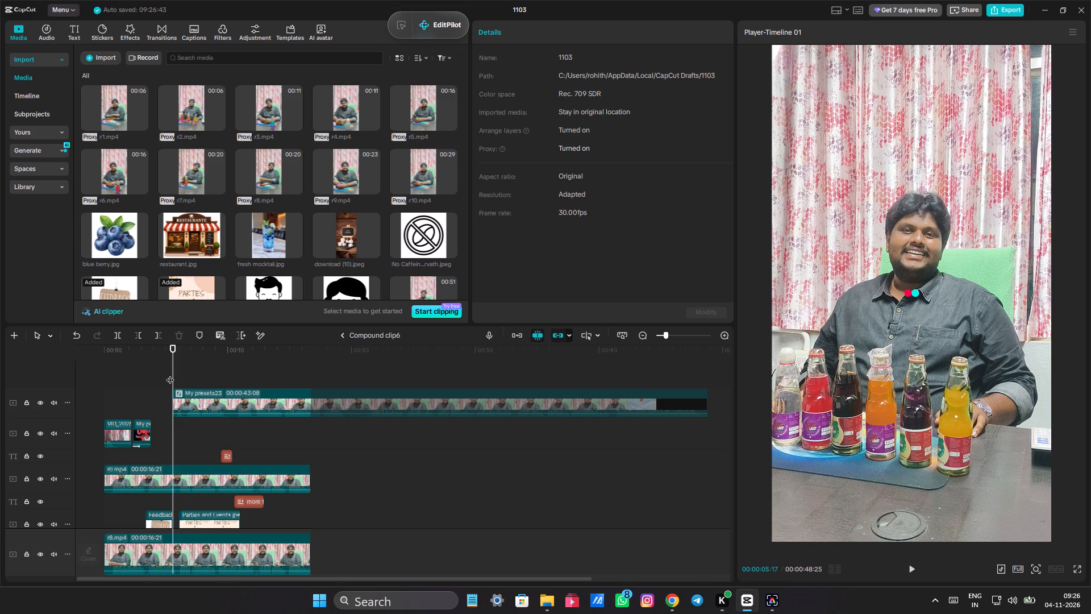
right_click(222, 400)
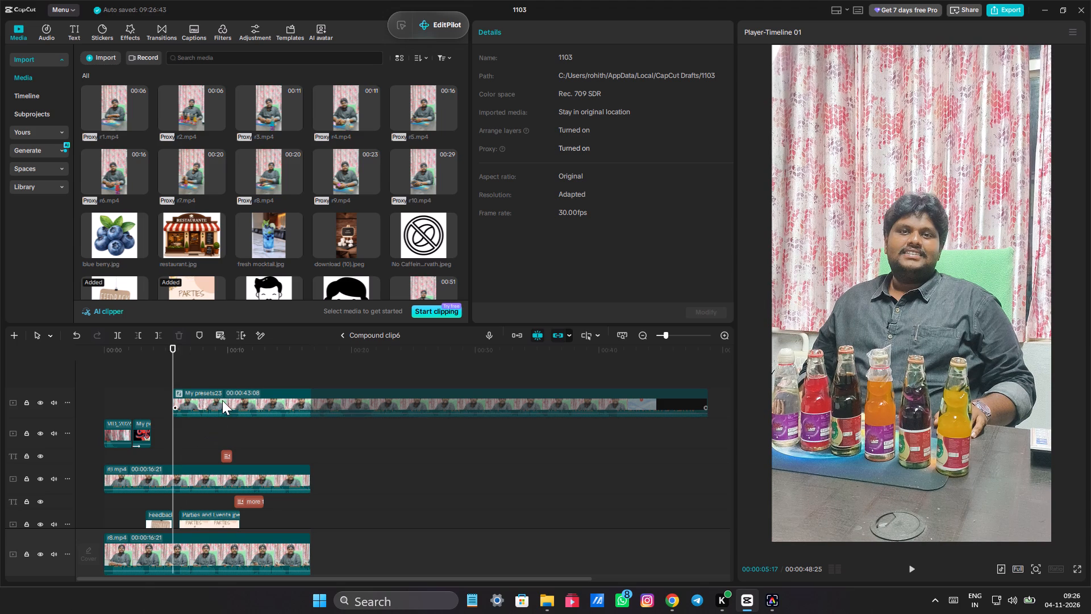
click(249, 370)
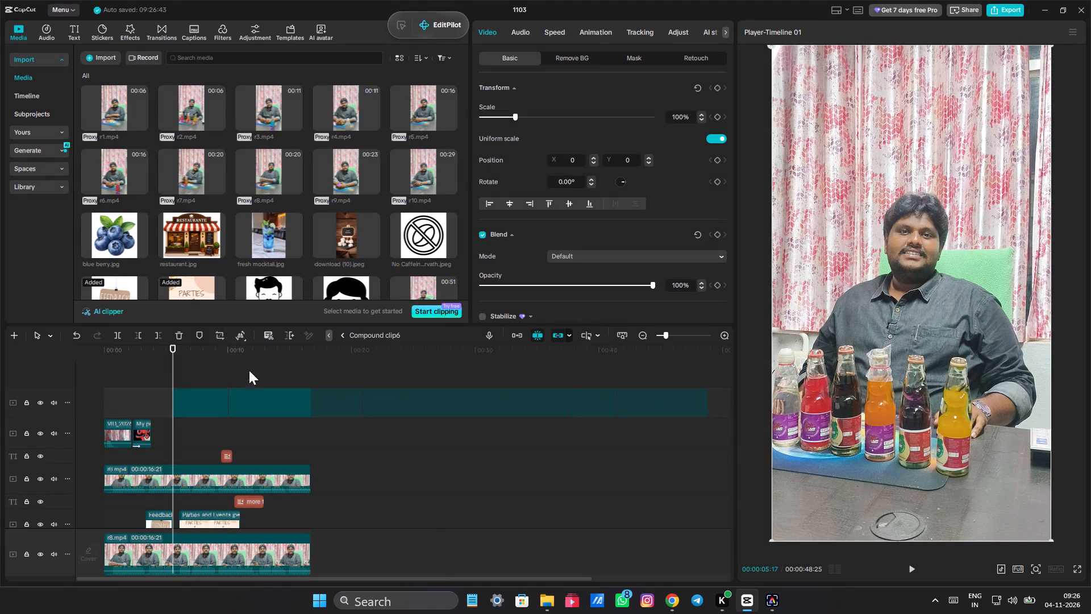
Scrub through the separated My presets23 clips on the top track and delete all of them from Compound clip6.
click(168, 374)
drag(168, 374, 198, 376)
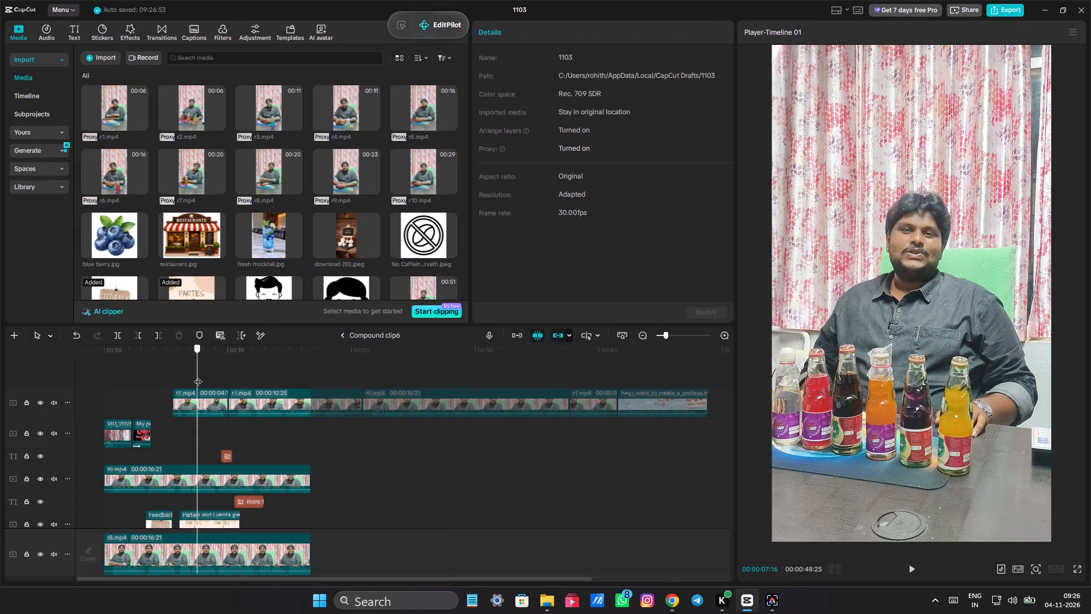
drag(198, 376, 267, 395)
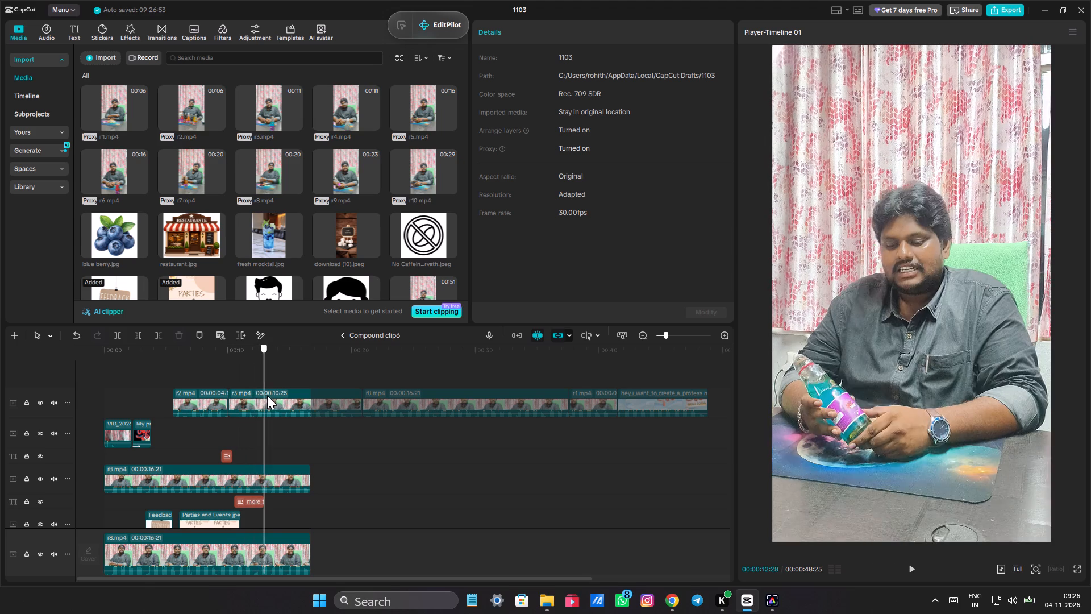
drag(267, 395, 290, 405)
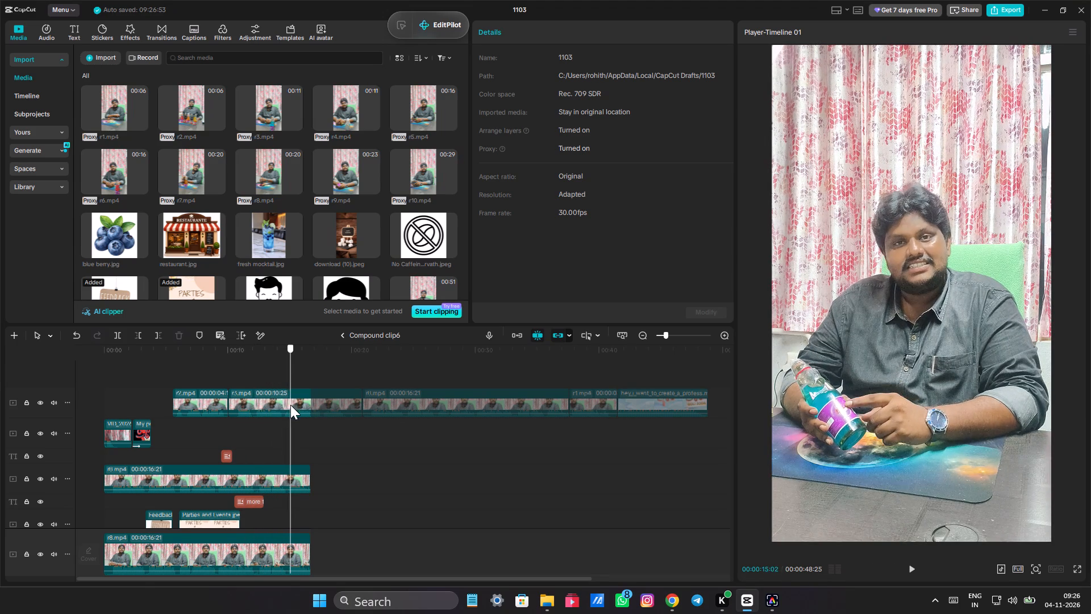
drag(290, 405, 400, 434)
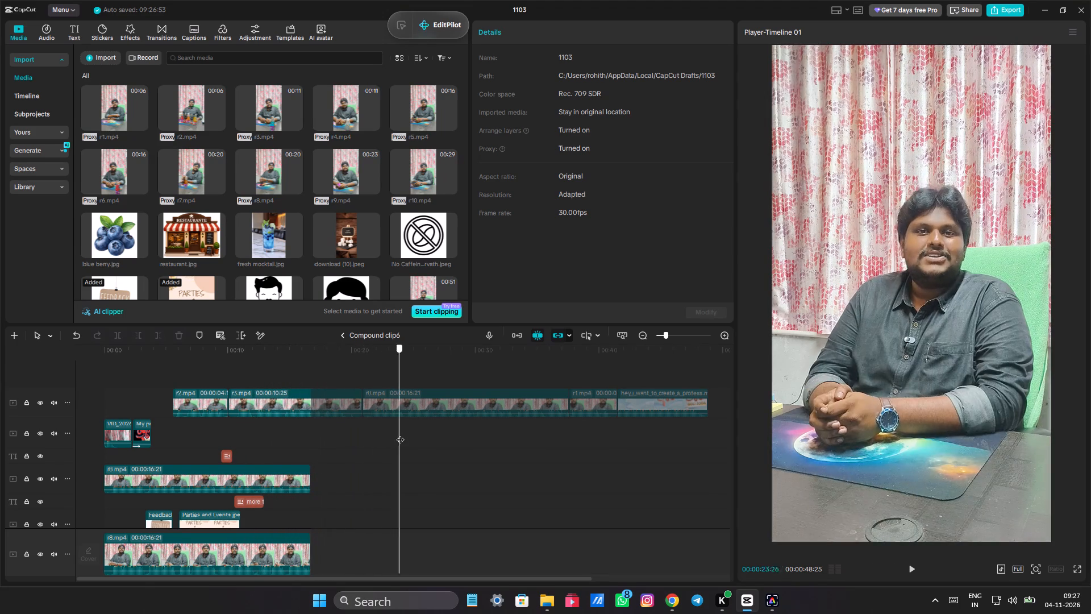
drag(400, 434, 571, 442)
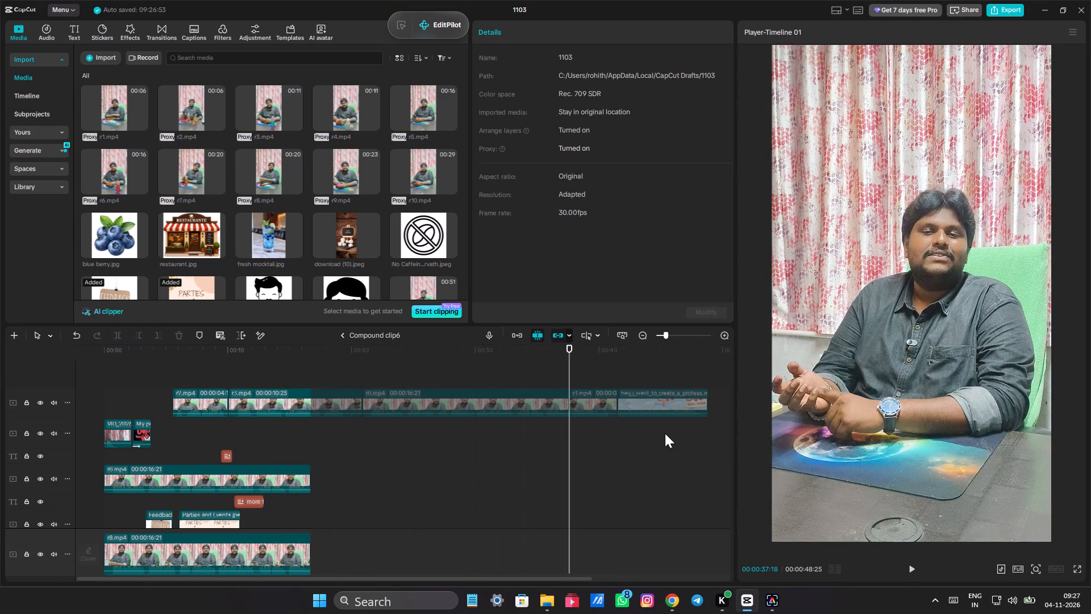
drag(665, 433, 191, 370)
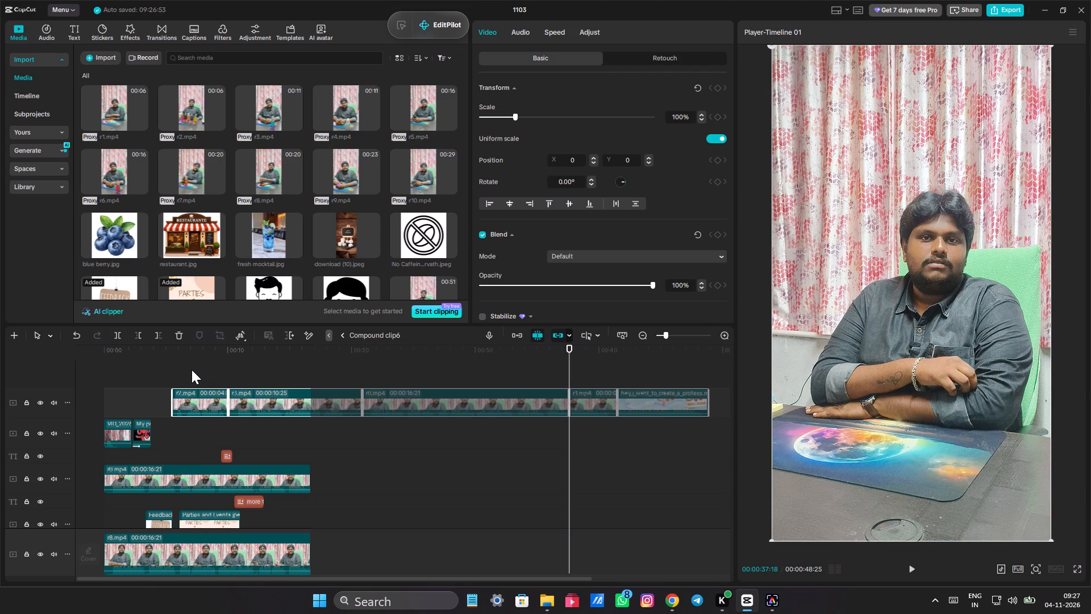
key(BackSpace)
Browse the saved presets and preview My presets23, 27, 30, 17, 18, 16 and 3 to look for suitable footage.
scroll(297, 172, down, 2)
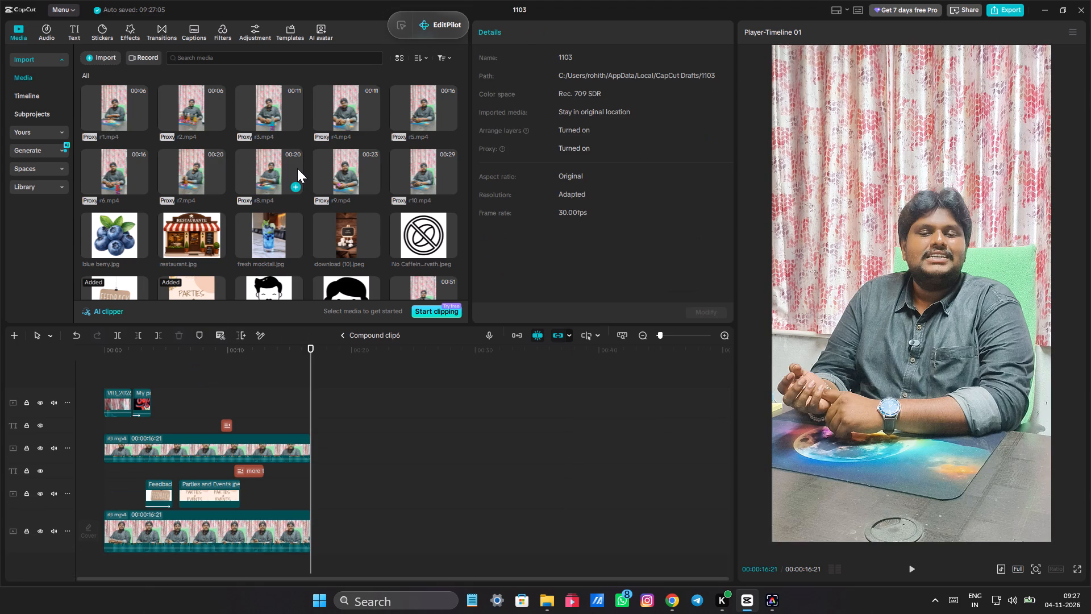
click(49, 134)
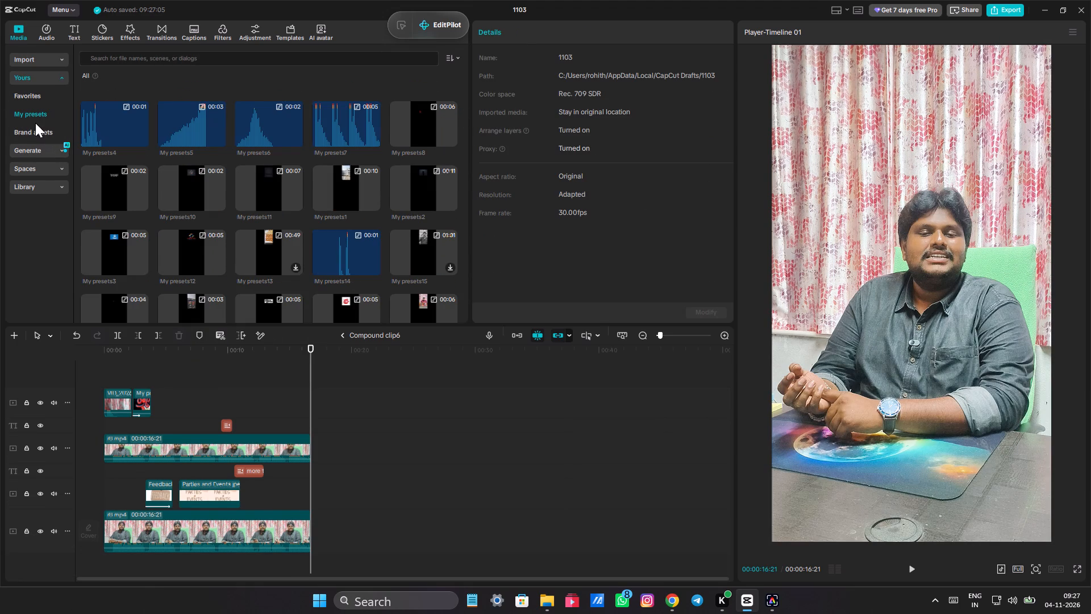
click(33, 112)
scroll(151, 180, down, 4)
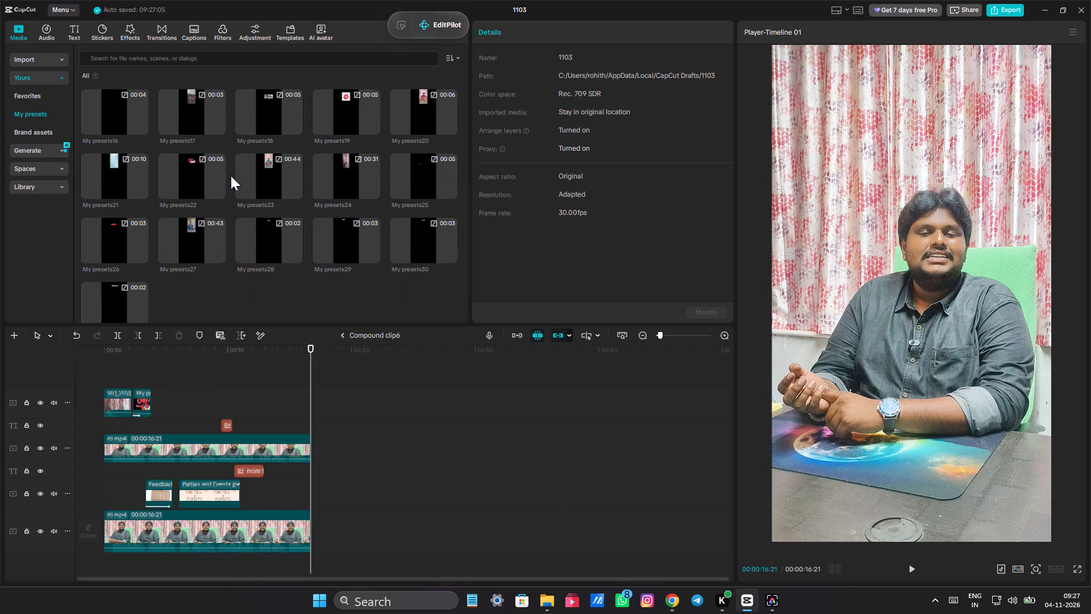
click(266, 168)
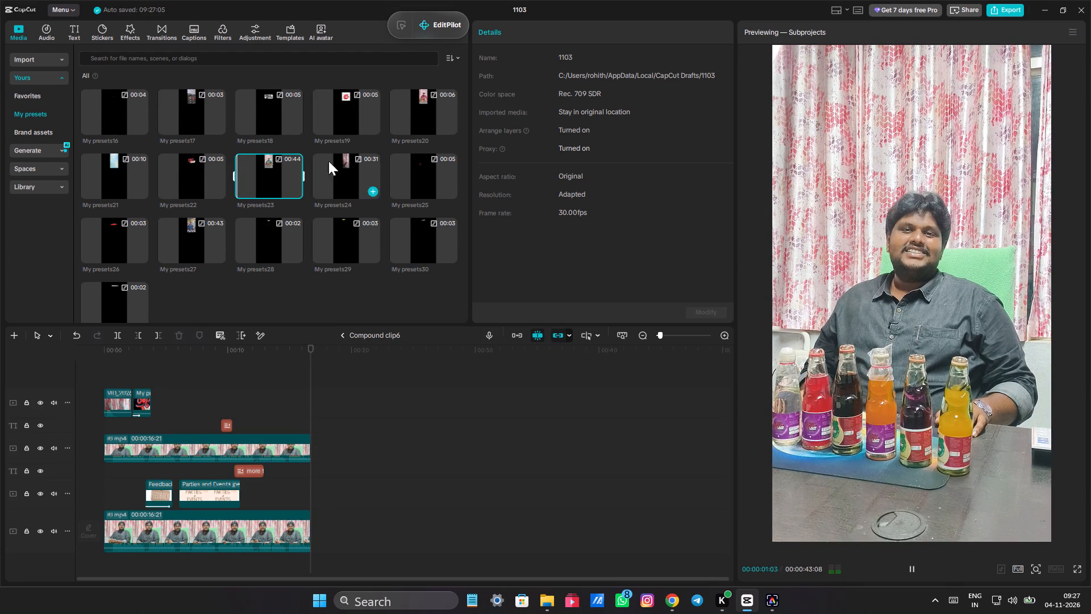
click(209, 240)
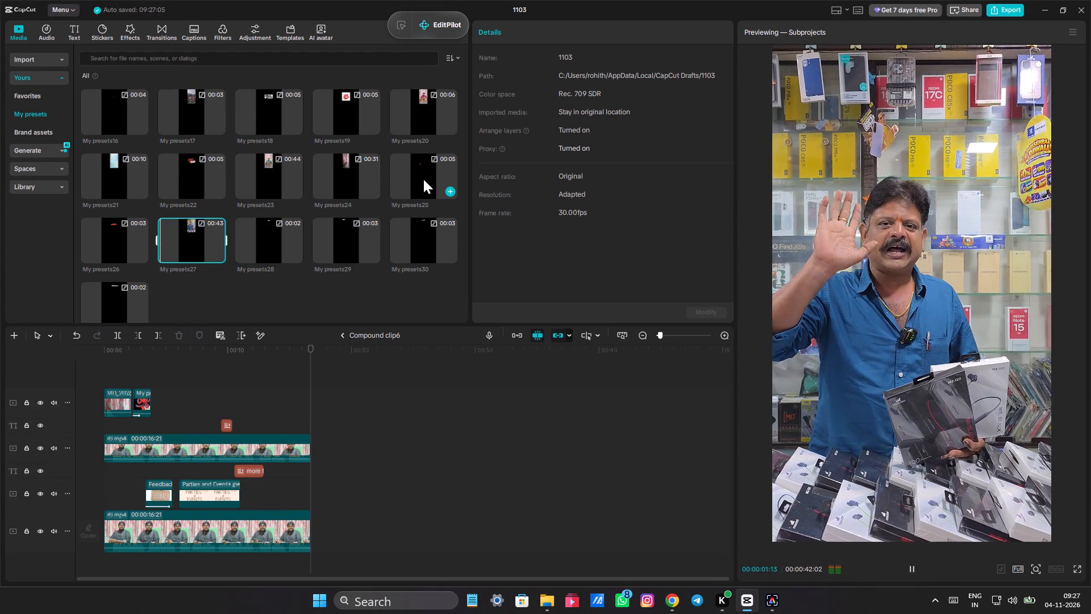
click(419, 230)
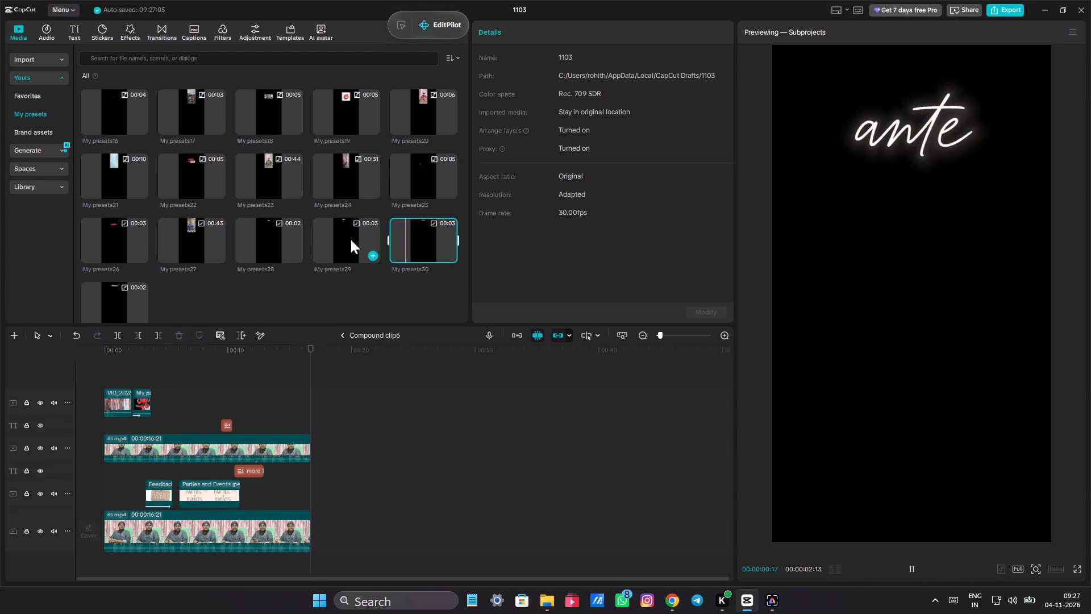
scroll(286, 253, up, 1)
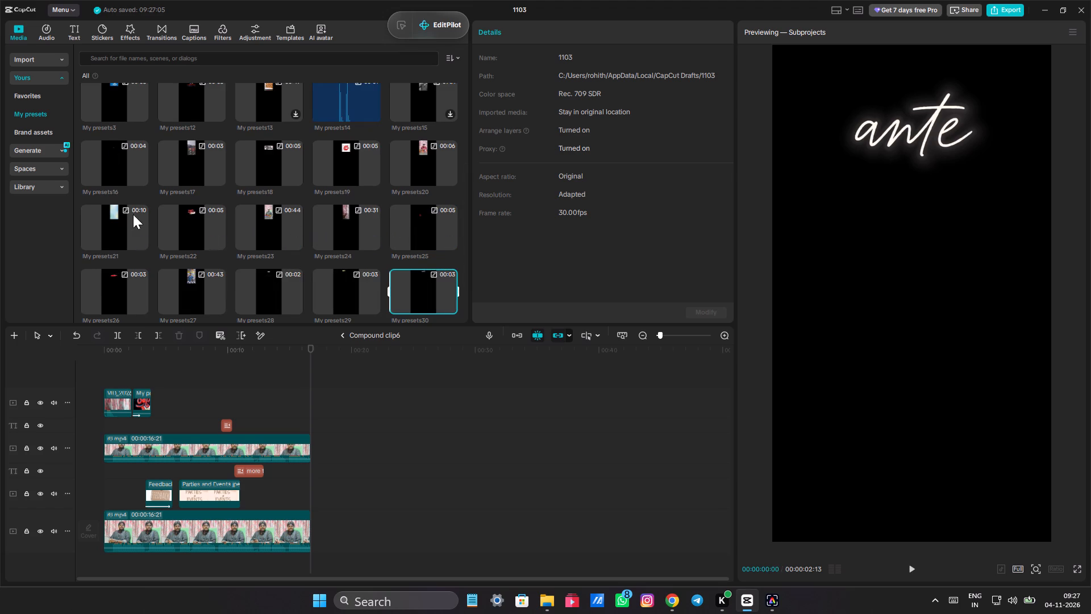
click(195, 158)
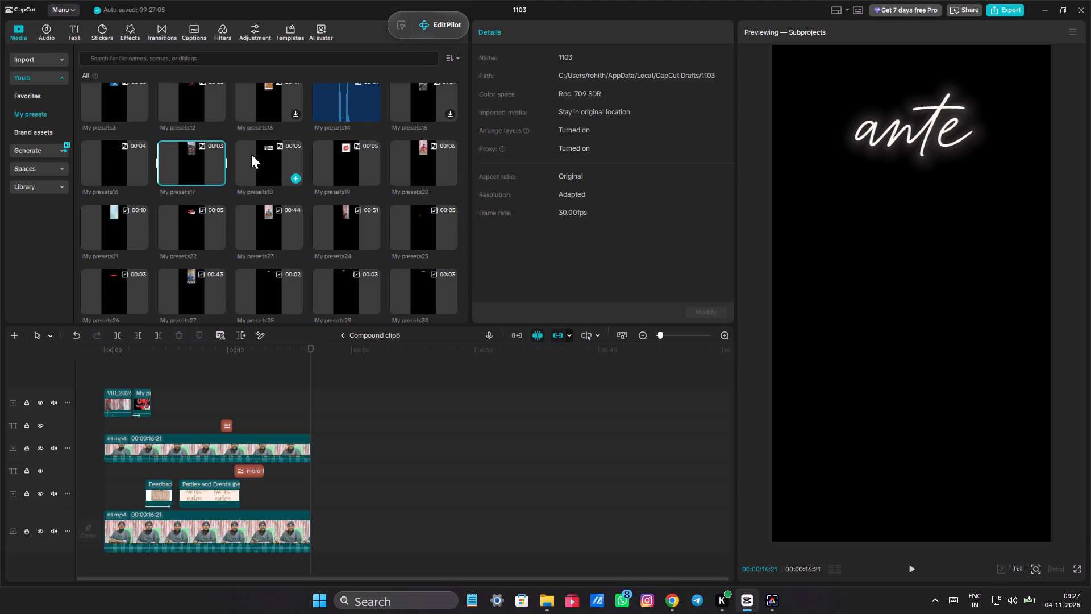
click(259, 152)
click(123, 161)
click(127, 103)
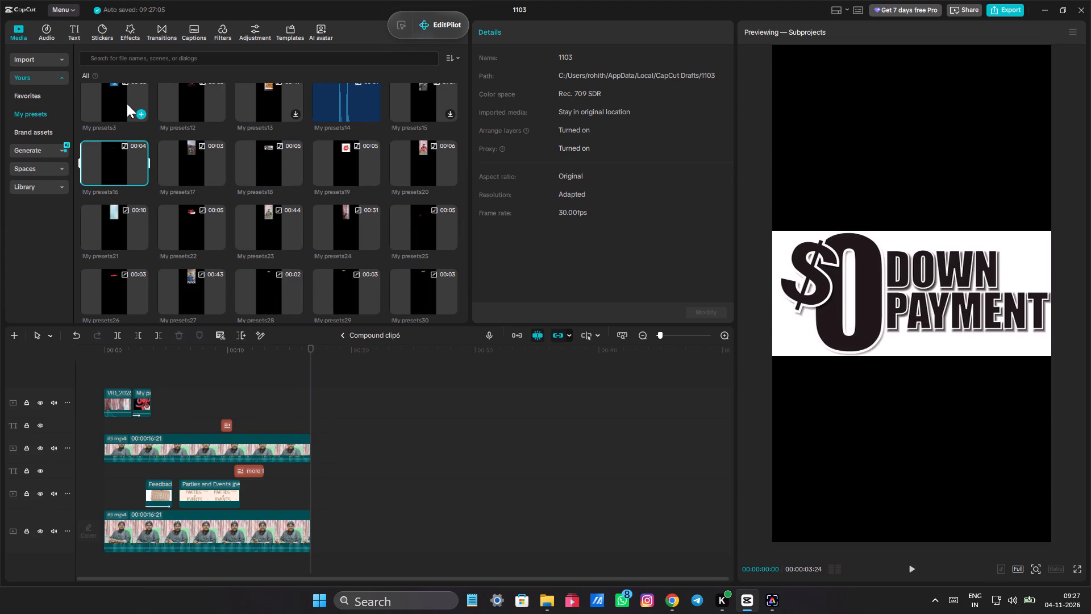
scroll(197, 133, up, 1)
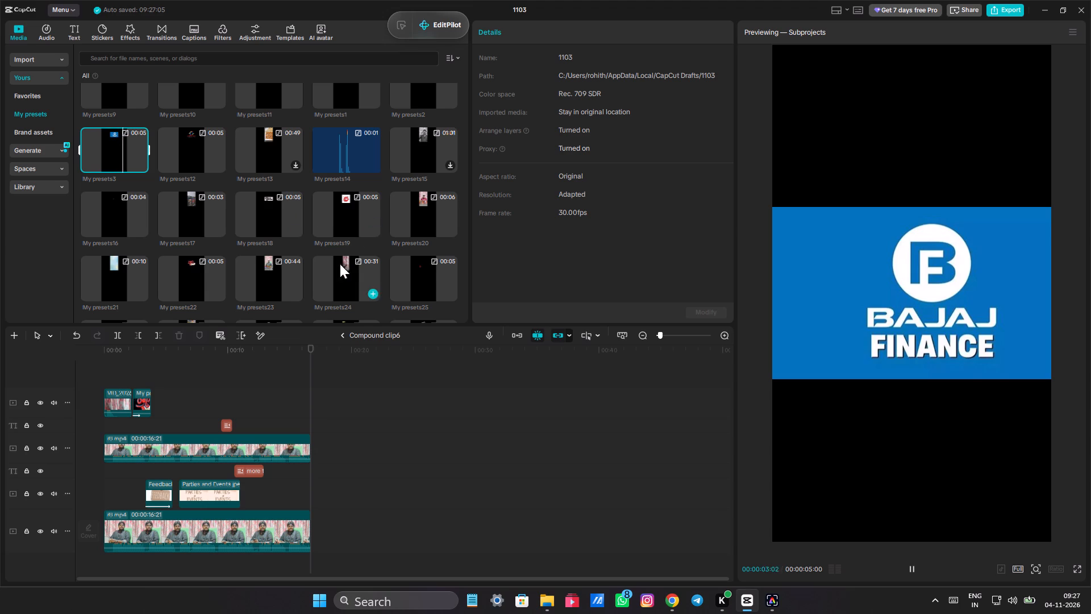
scroll(279, 270, down, 1)
Add My presets24 on a new top track from the start of Compound clip6 and undo its compound clip.
click(347, 226)
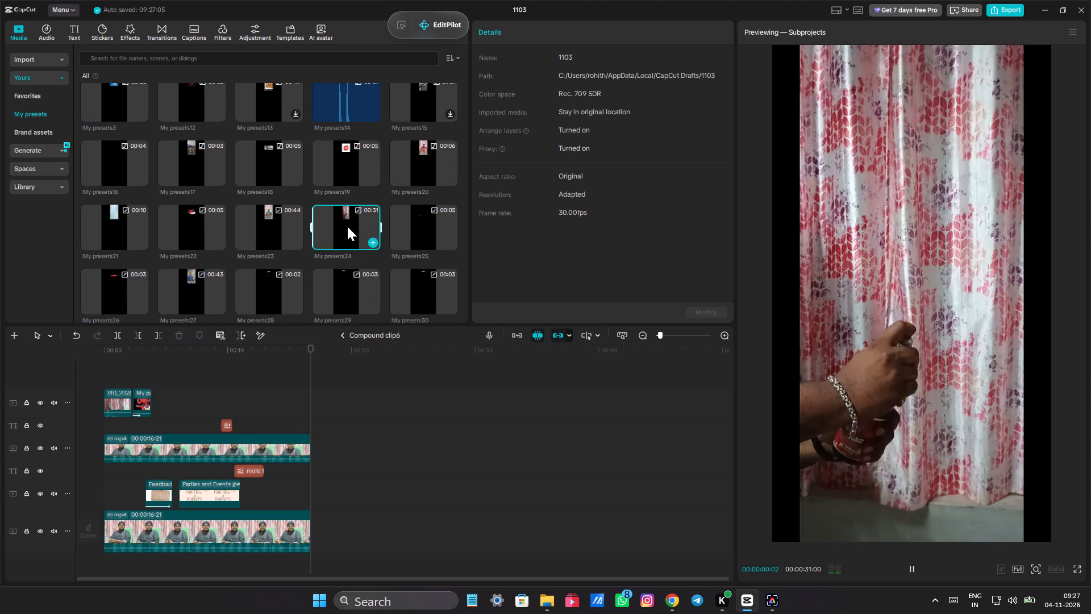
drag(347, 226, 102, 360)
right_click(109, 403)
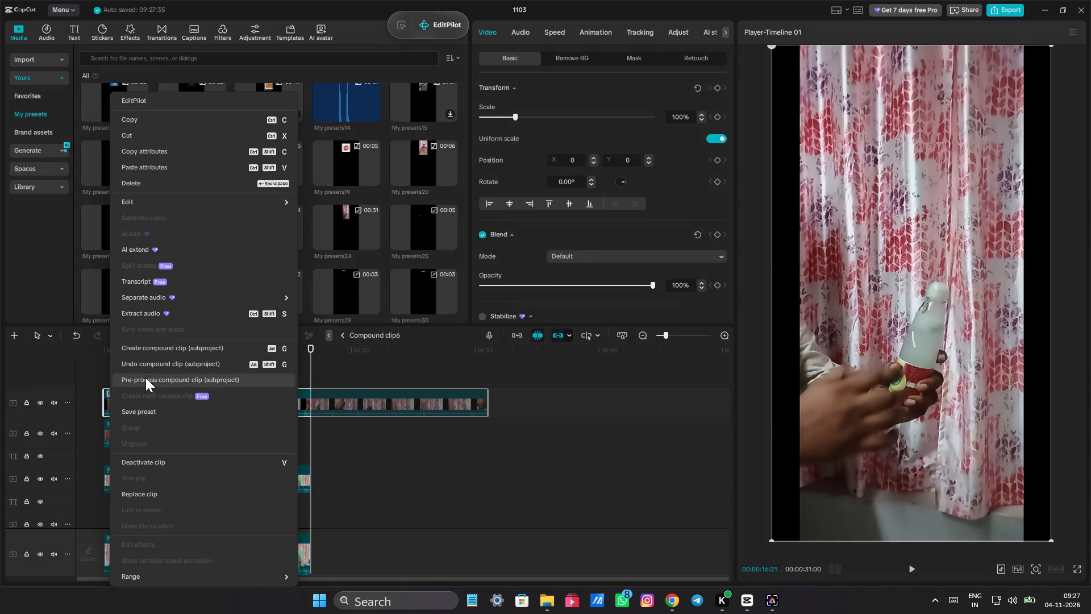
click(147, 369)
Scrub and play the first few seconds of the separated My presets24 clips, and copy the second clip.
click(114, 377)
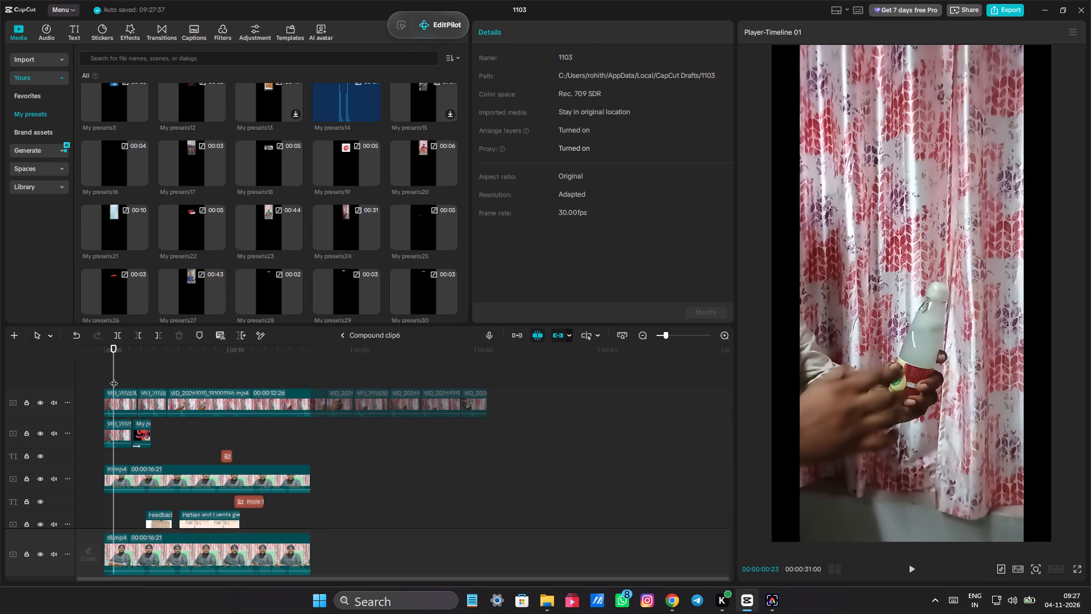
click(113, 376)
drag(113, 376, 135, 376)
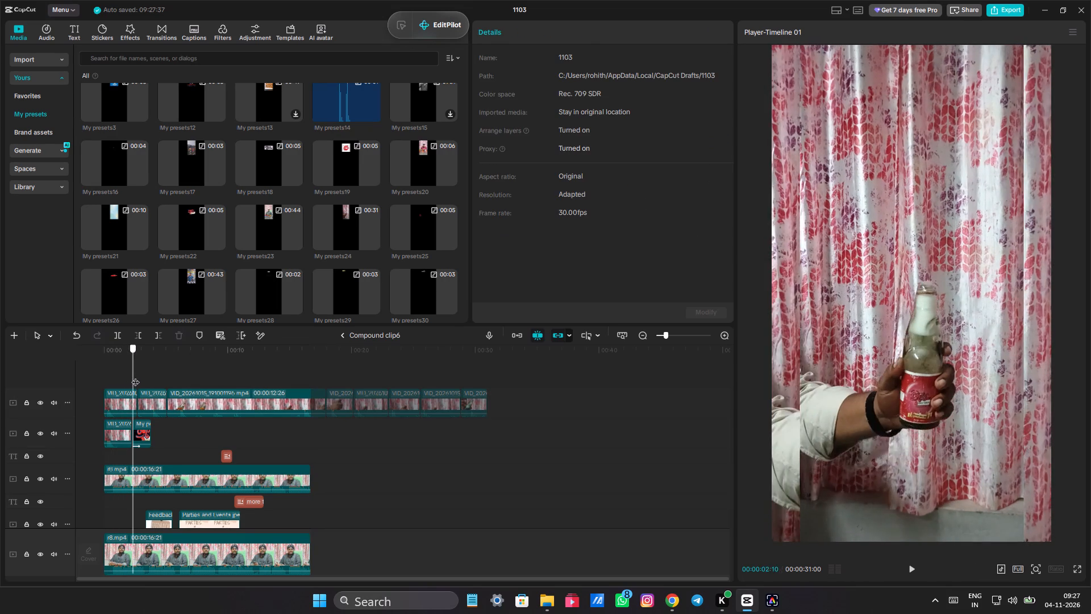
drag(135, 376, 155, 377)
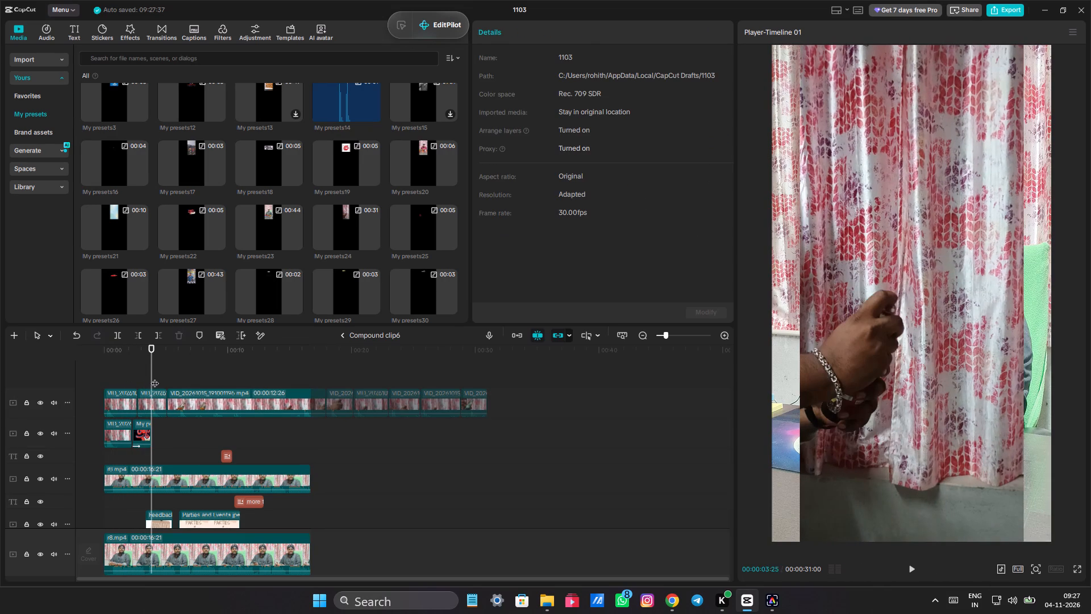
key(space)
click(157, 377)
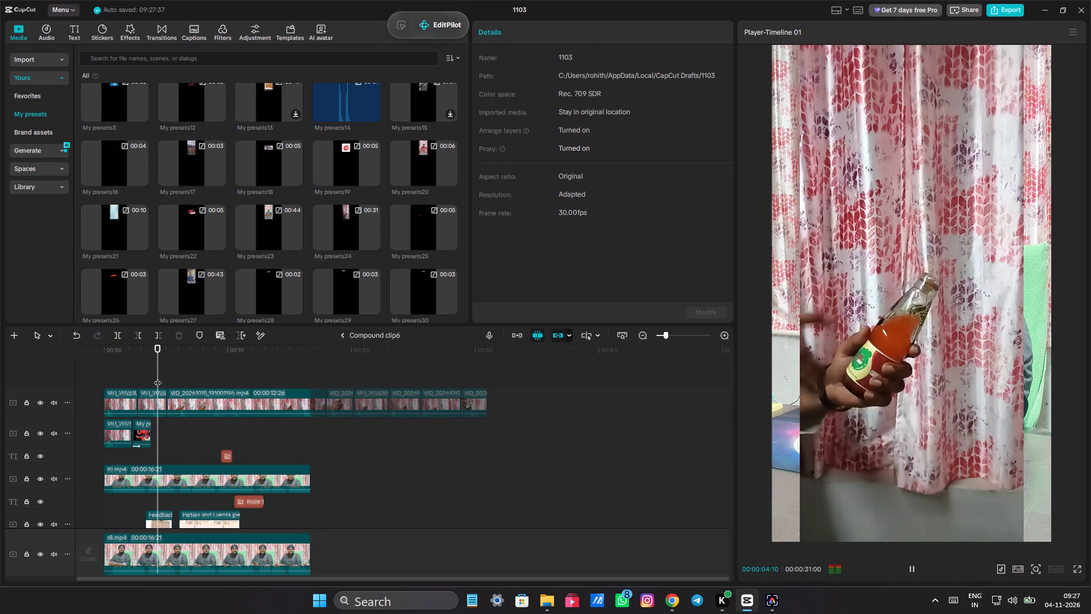
click(152, 394)
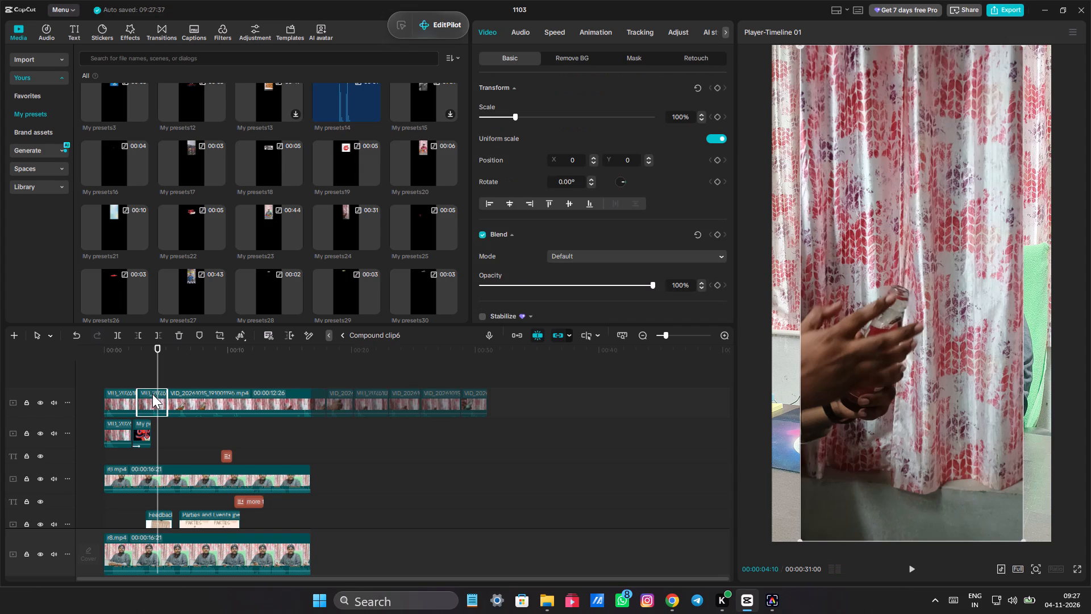
right_click(152, 394)
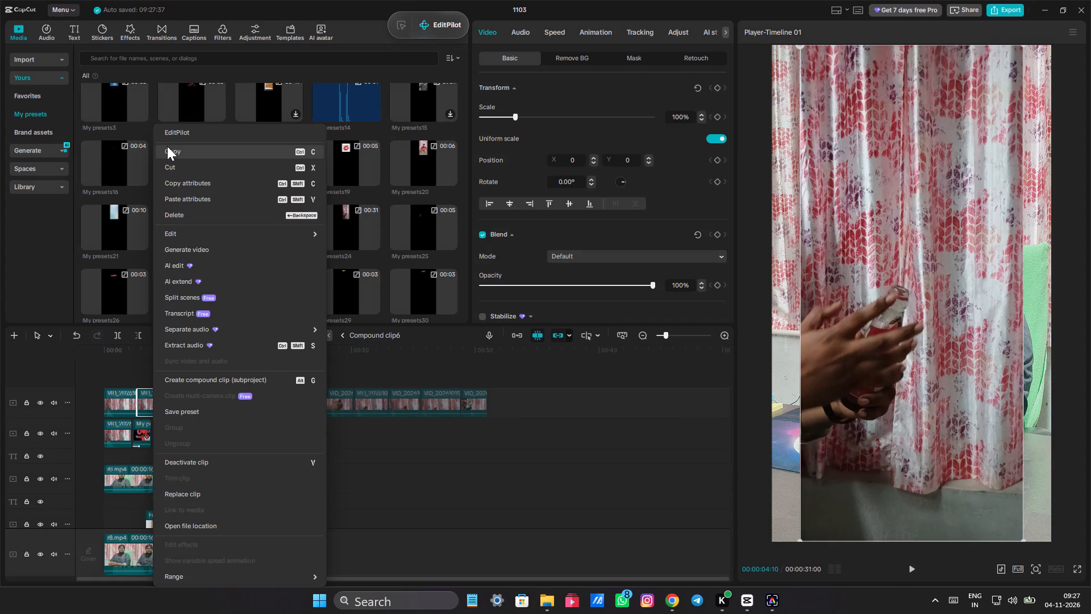
click(168, 147)
Delete all the separated My presets24 clips from the top track except the second one.
click(181, 393)
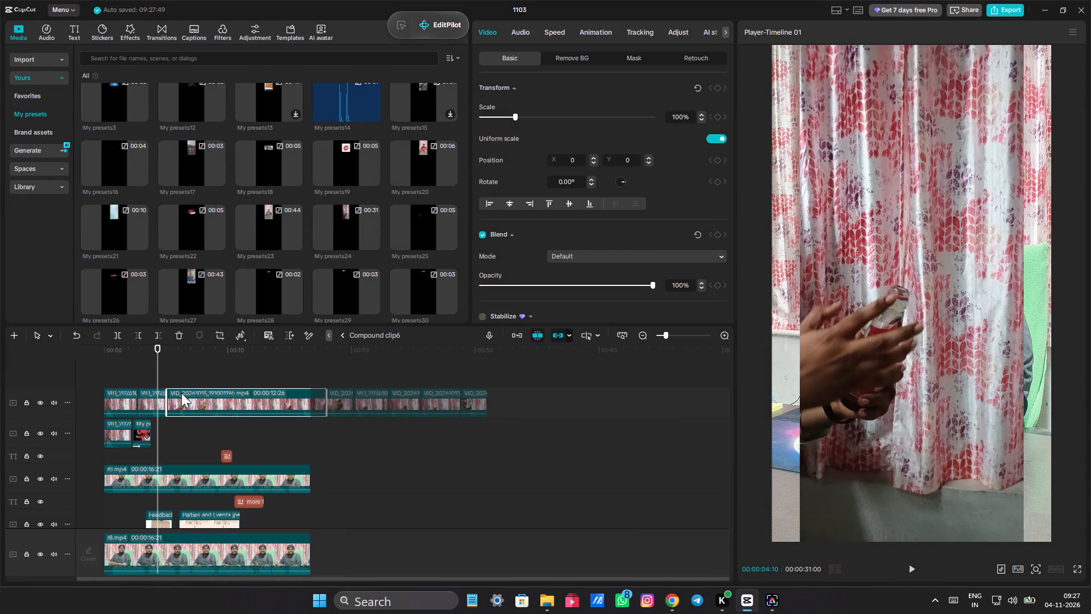
key(BackSpace)
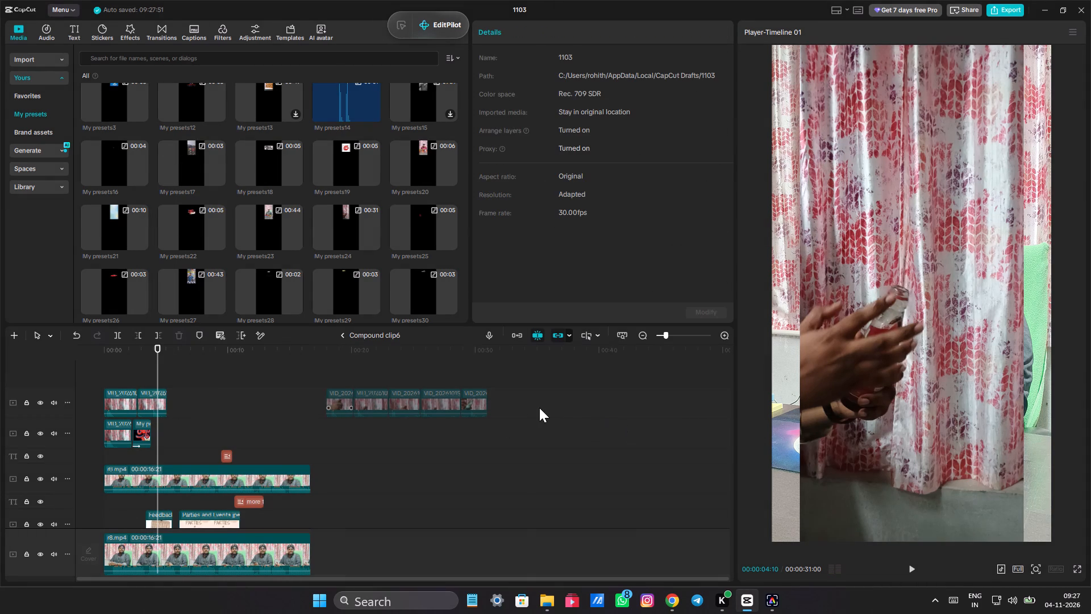
drag(520, 408, 342, 392)
key(BackSpace)
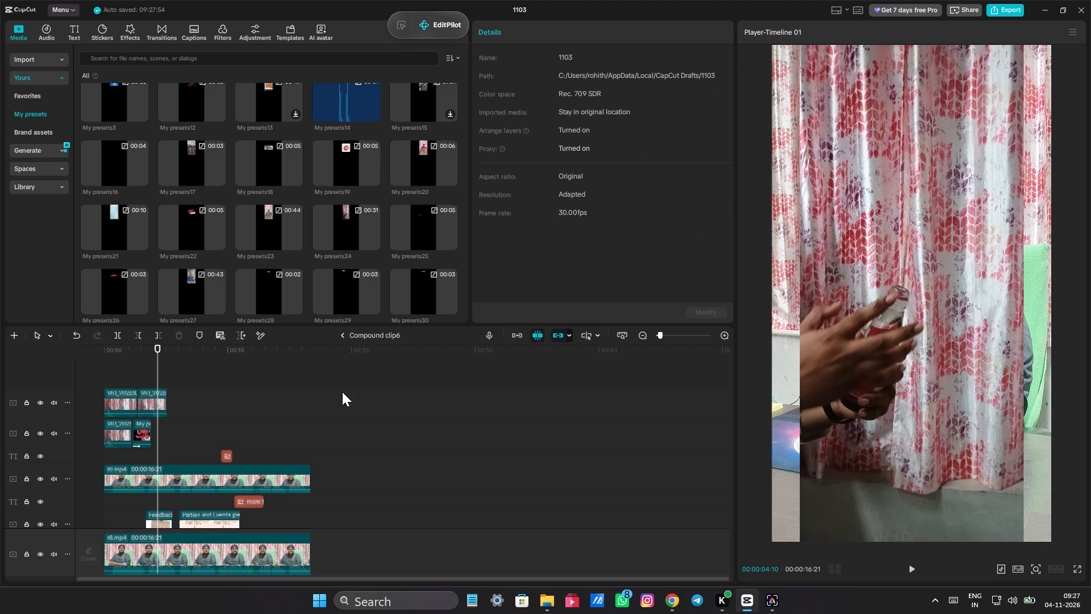
click(107, 399)
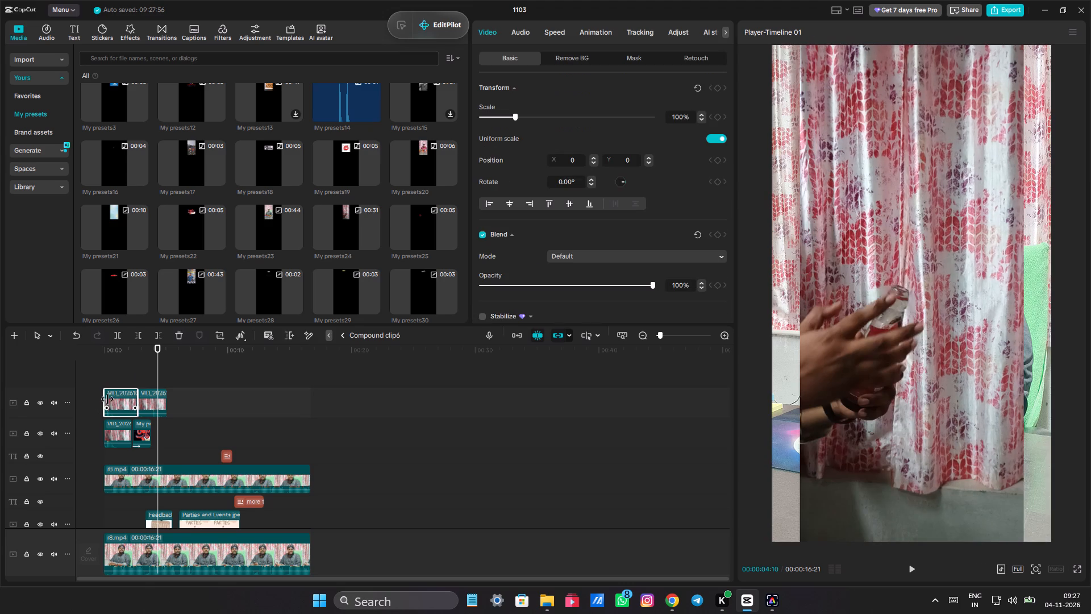
key(BackSpace)
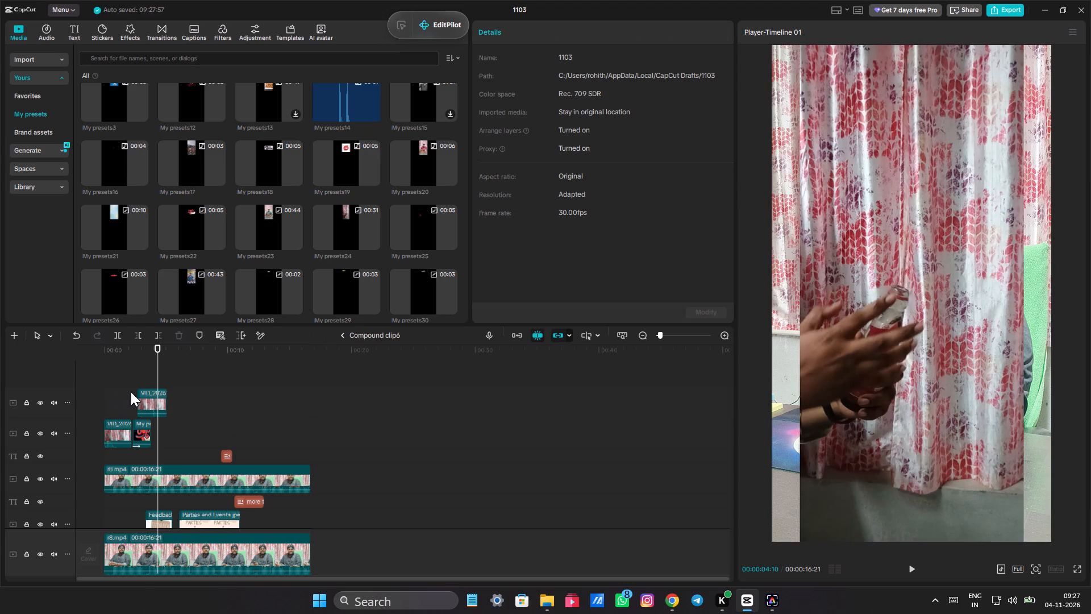
Move the remaining top-track clip to the very start of the Compound clip6 timeline.
ctrl+scroll(239, 418, up, 10)
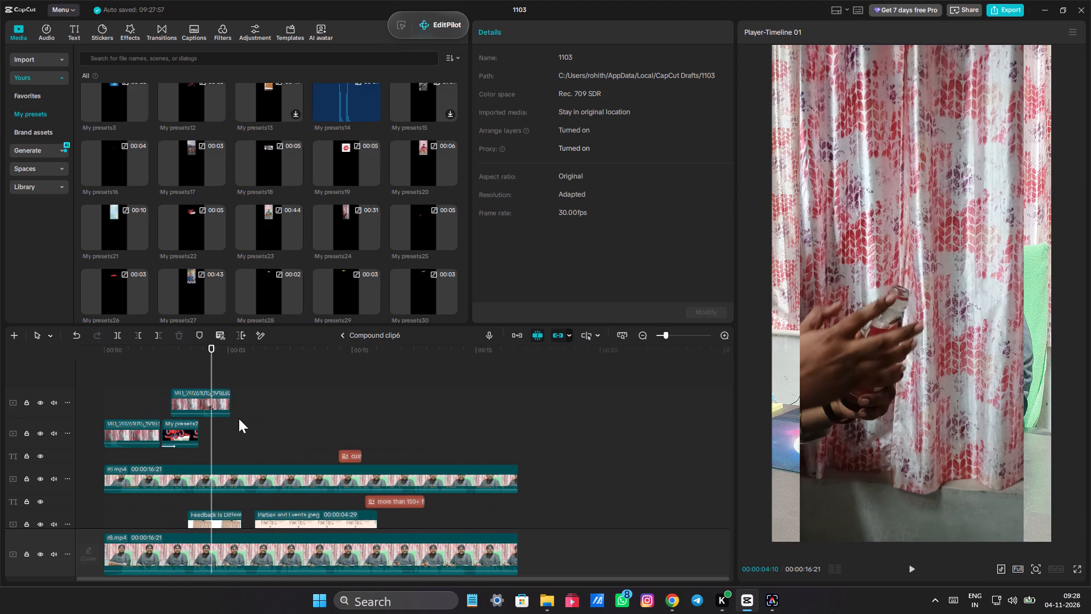
ctrl+scroll(239, 418, up, 11)
drag(219, 402, 139, 401)
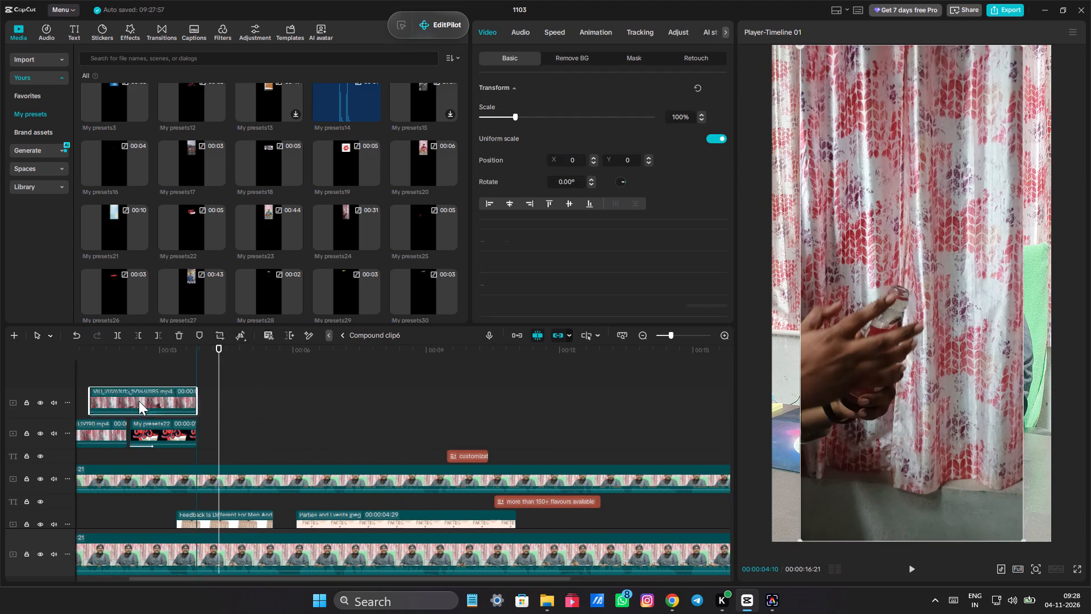
drag(139, 401, 159, 399)
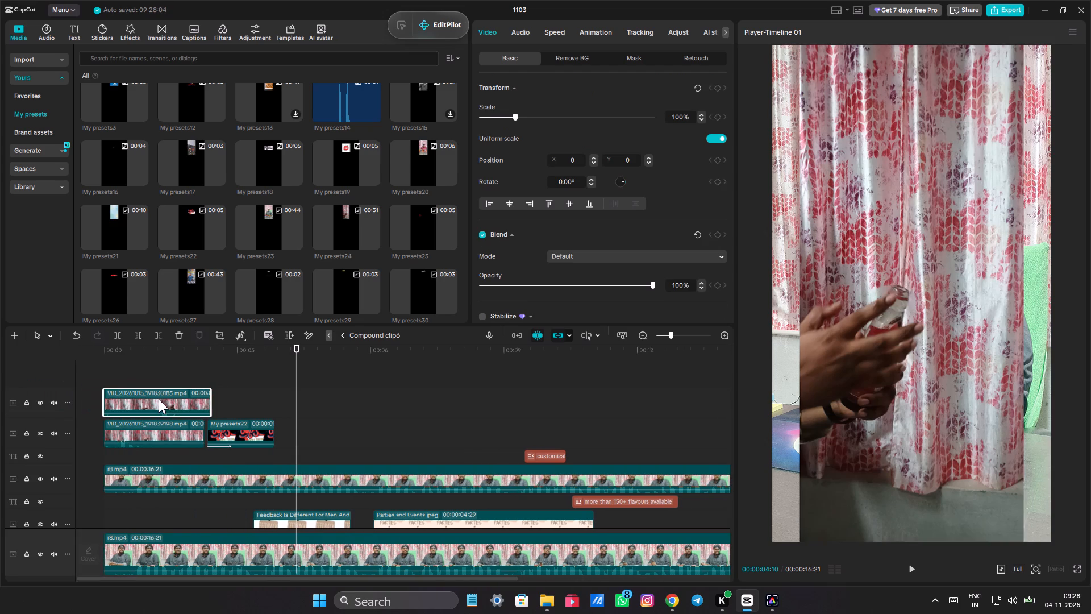
Trim the end of the top-track clip to line up with the end of the first clip directly below it, and scrub over it.
double_click(152, 375)
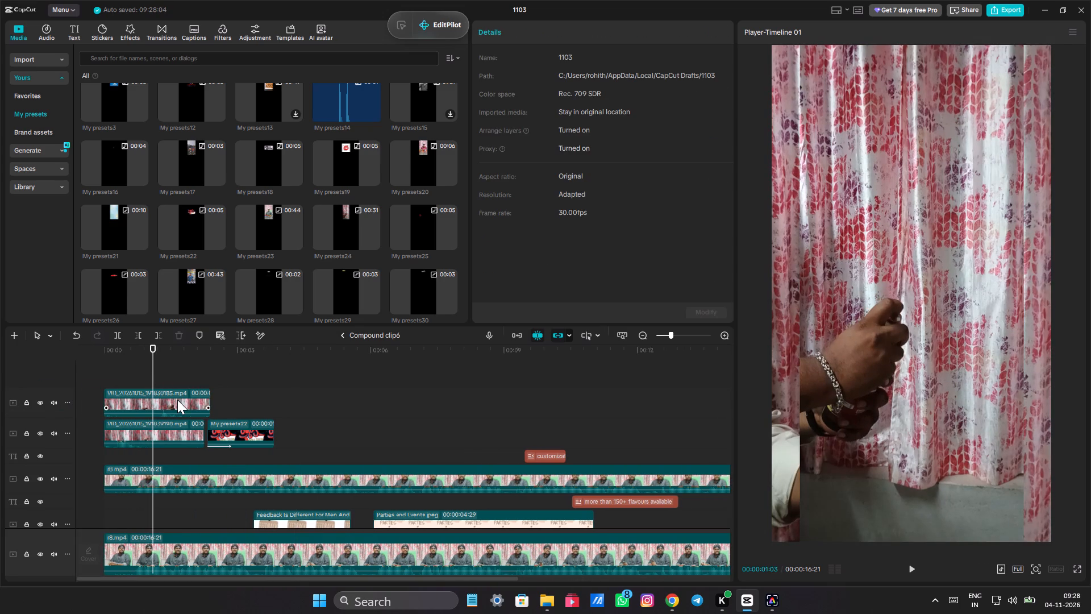
click(177, 400)
drag(210, 403, 206, 400)
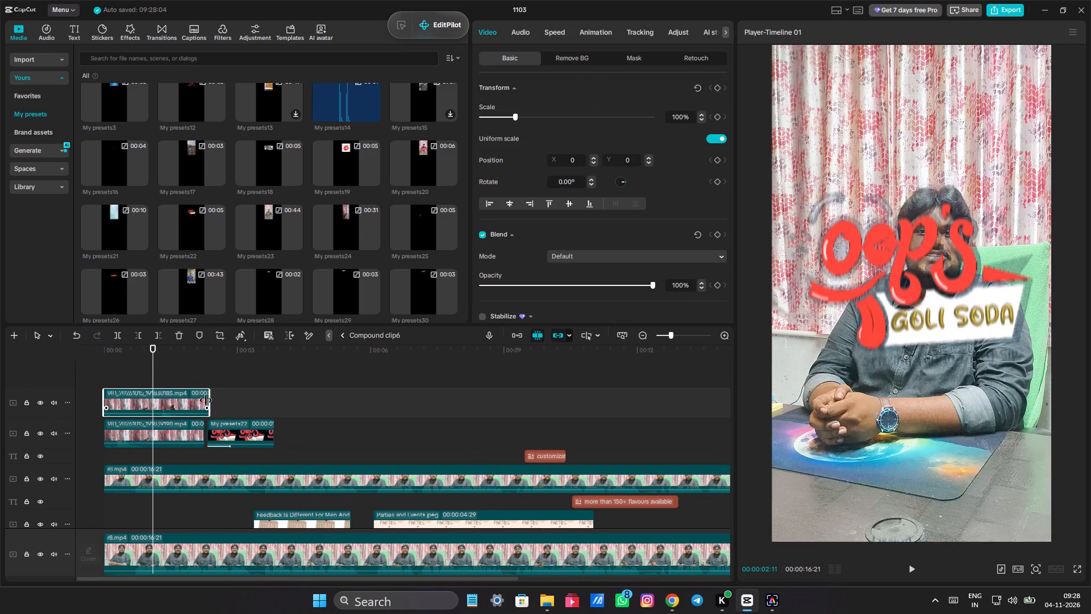
drag(206, 400, 199, 399)
click(160, 372)
drag(160, 372, 147, 372)
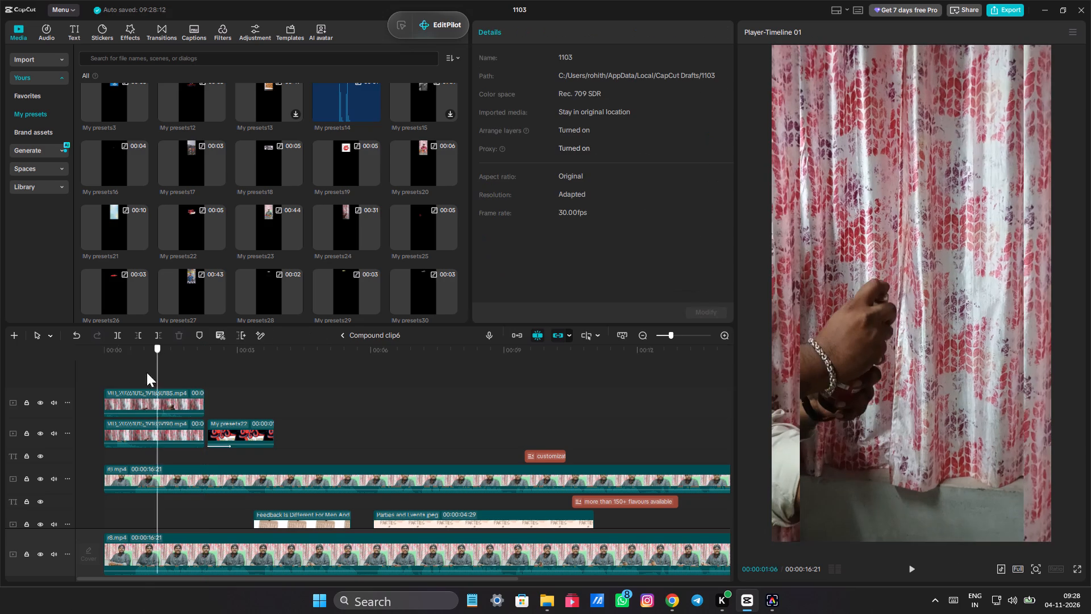
Delete the first clip on the My presets22 track and move the bottle clip above it down into its place.
drag(147, 372, 95, 368)
click(136, 434)
key(BackSpace)
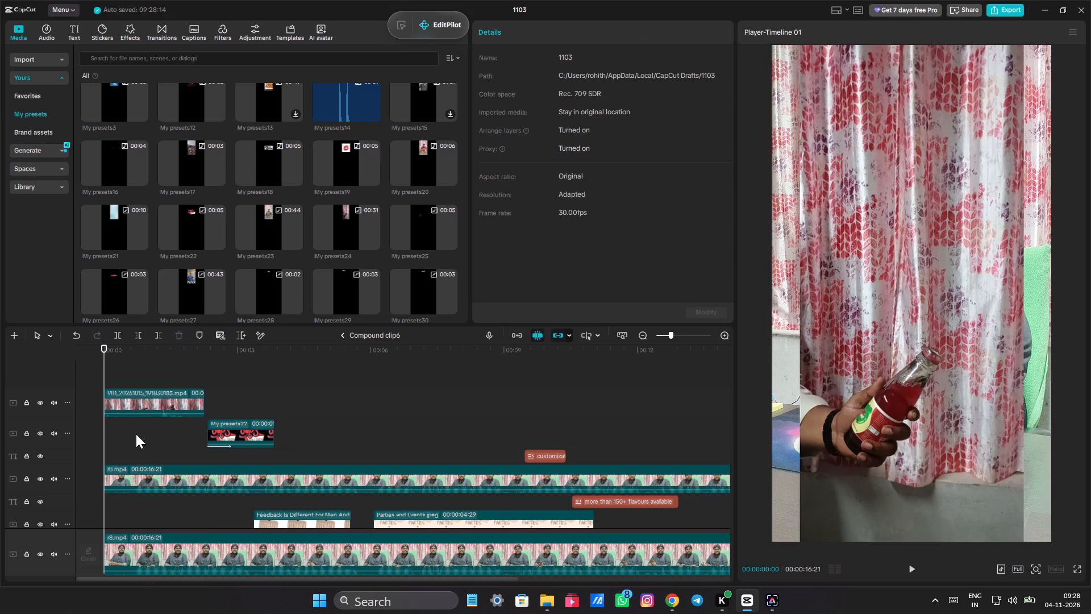
drag(148, 398, 146, 404)
drag(146, 404, 147, 425)
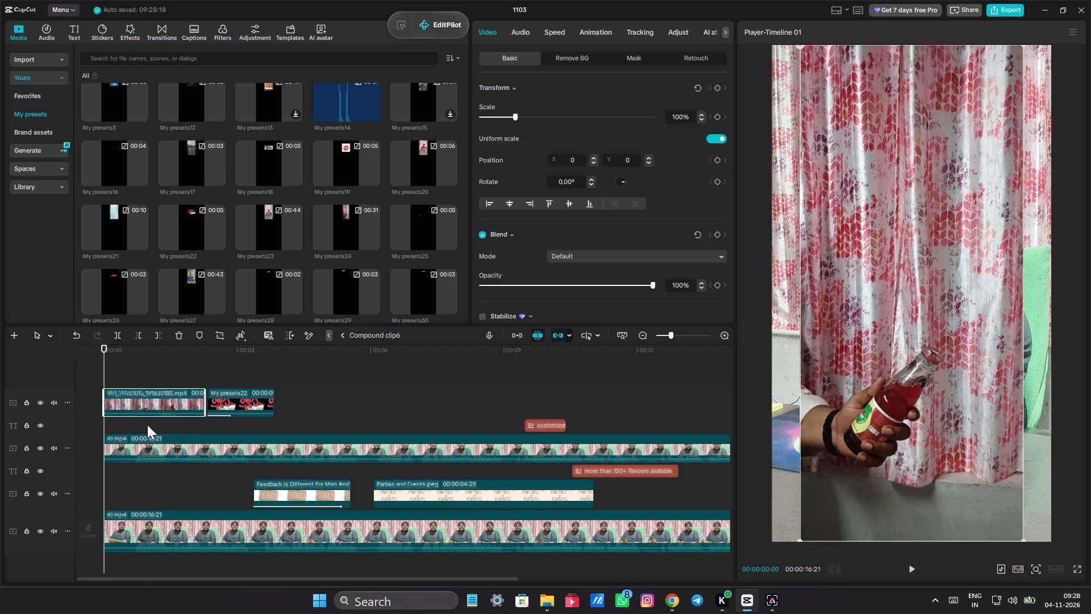
Extend the end of the opening bottle clip to meet the start of the My presets22 clip.
click(148, 375)
drag(149, 375, 202, 374)
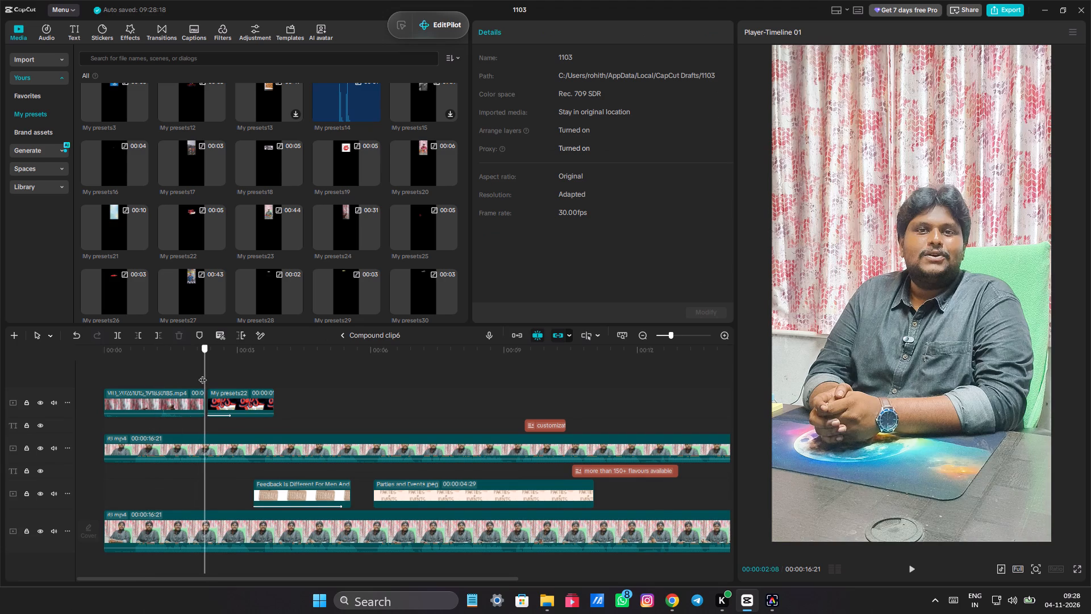
drag(202, 374, 194, 372)
click(195, 409)
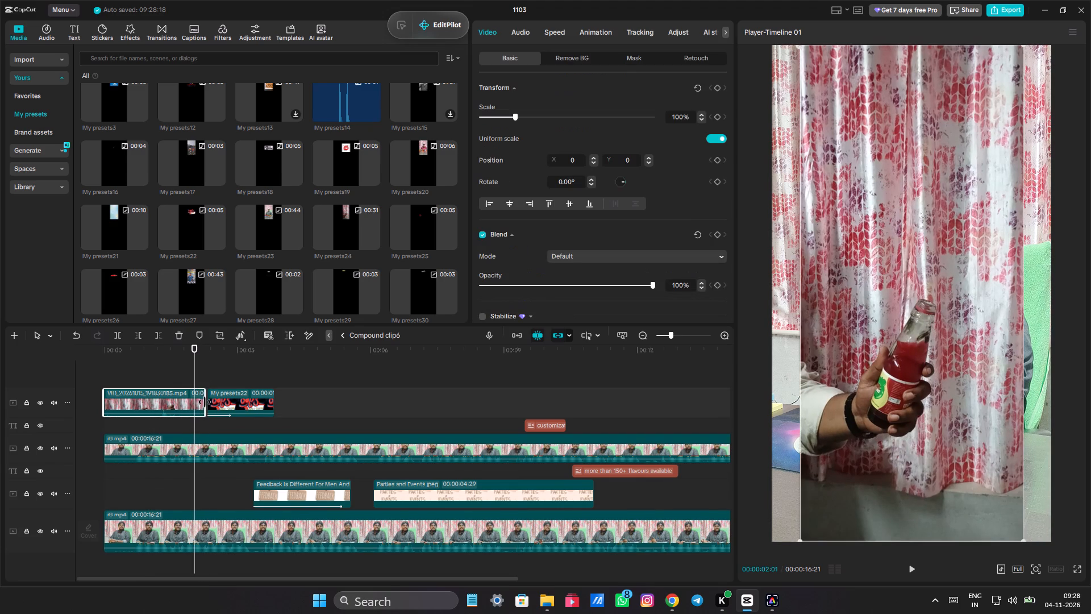
click(206, 399)
click(153, 376)
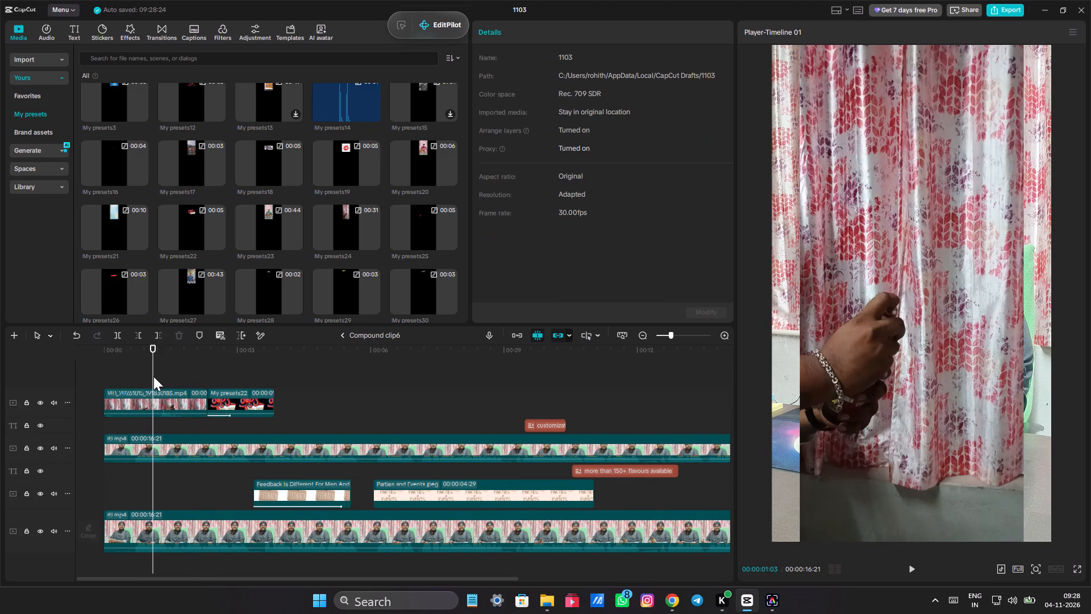
Scale the opening bottle clip to 128% and play the timeline from its start to check the framing.
click(150, 403)
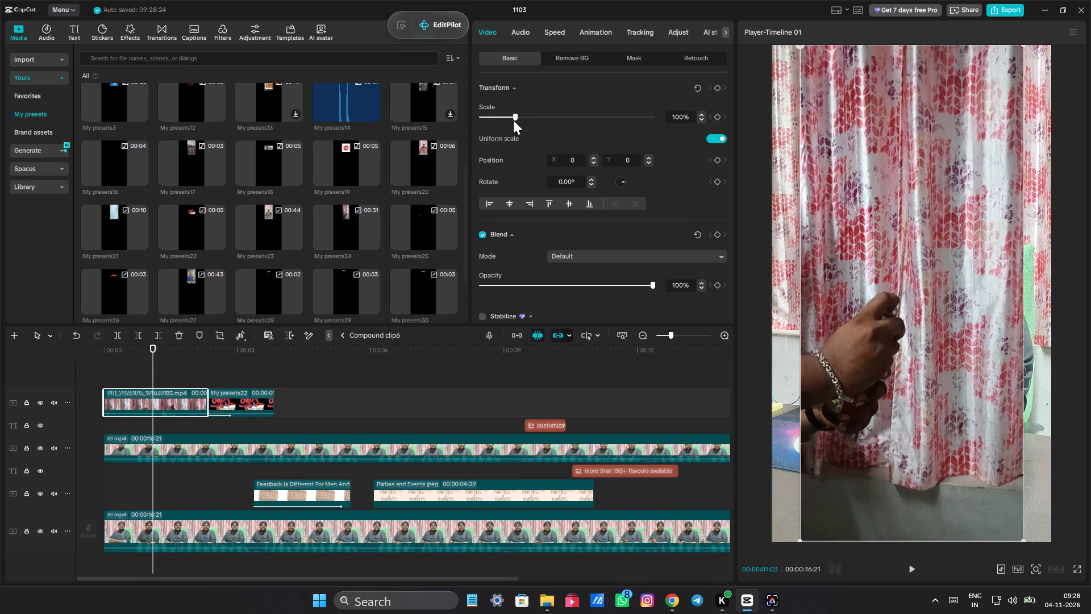
drag(513, 120, 523, 121)
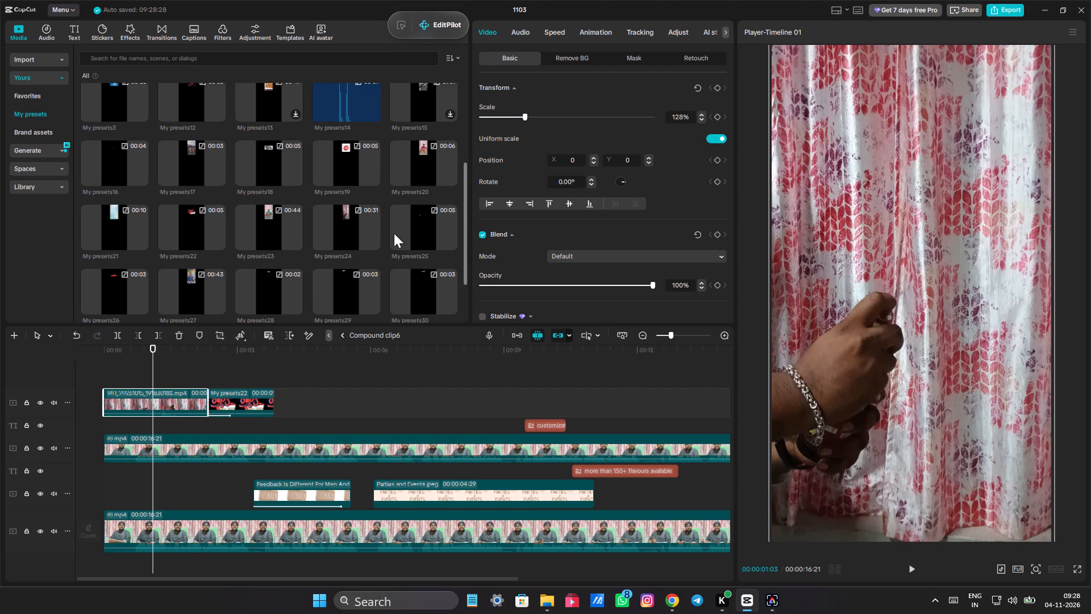
click(138, 366)
drag(138, 366, 81, 370)
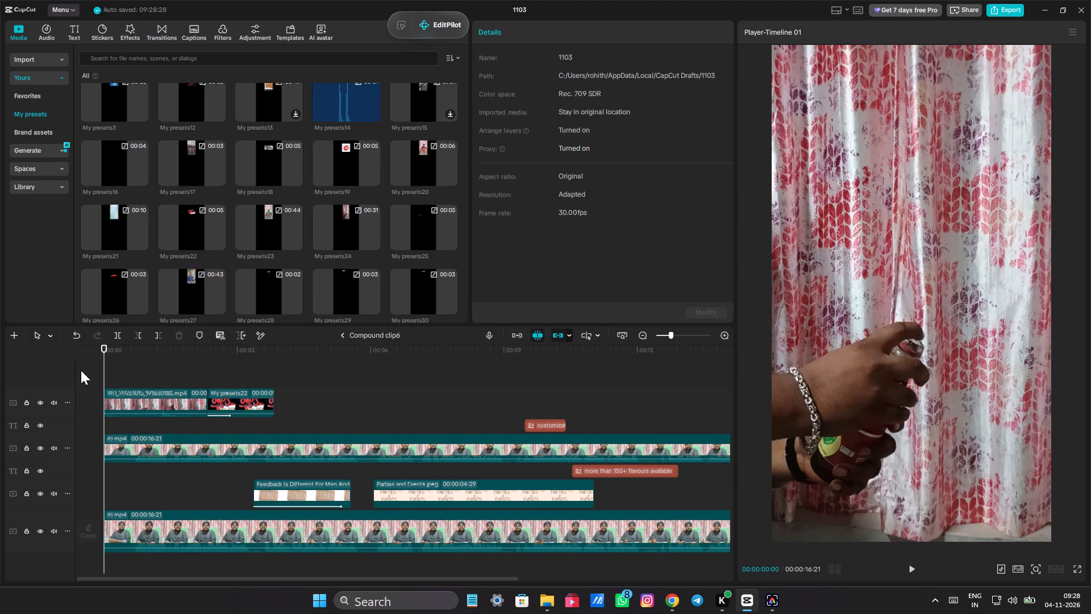
key(space)
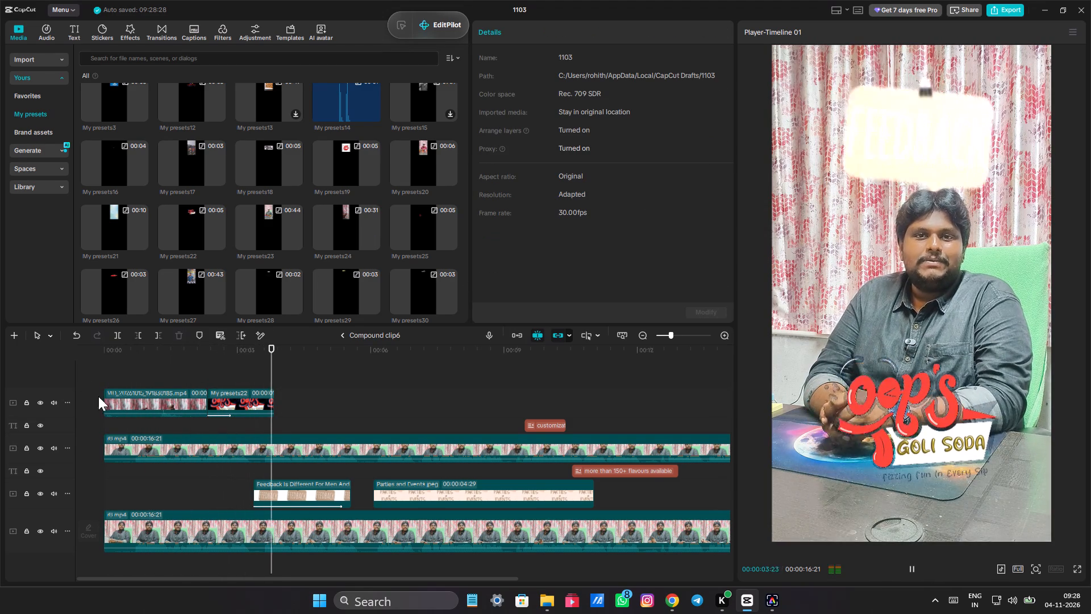
click(158, 371)
Raise the opening bottle clip's volume to 9.9 dB and play the timeline from the start.
click(156, 416)
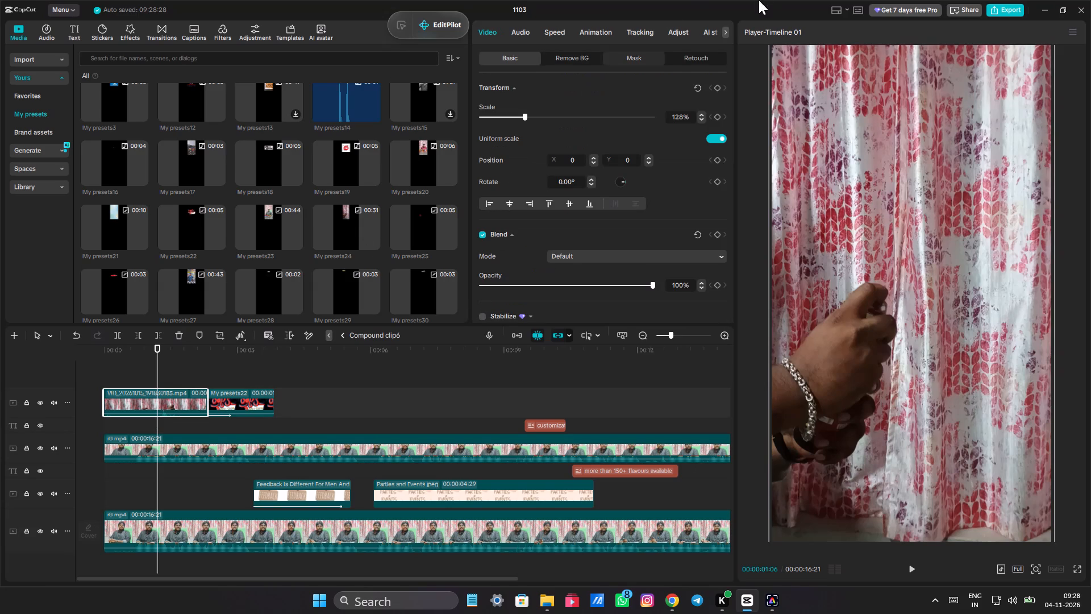
click(513, 31)
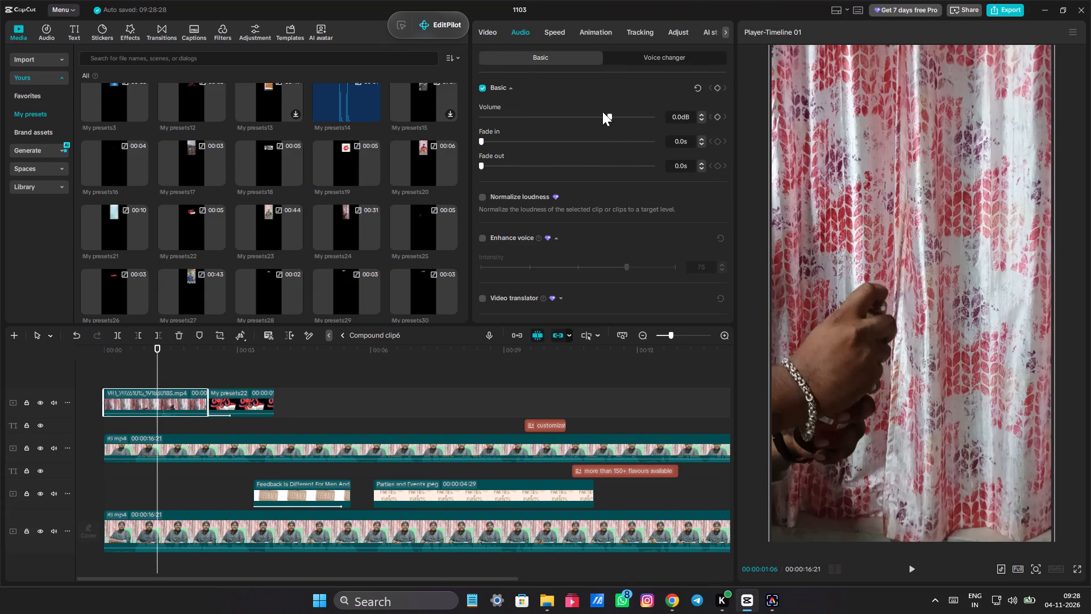
drag(613, 117, 629, 122)
click(133, 377)
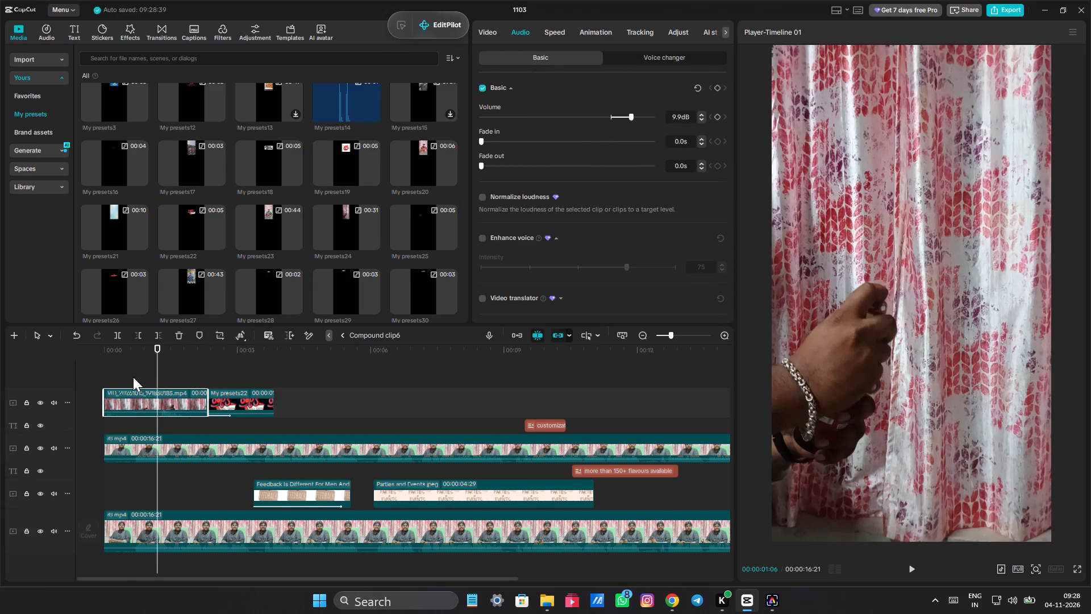
drag(132, 377, 61, 378)
key(space)
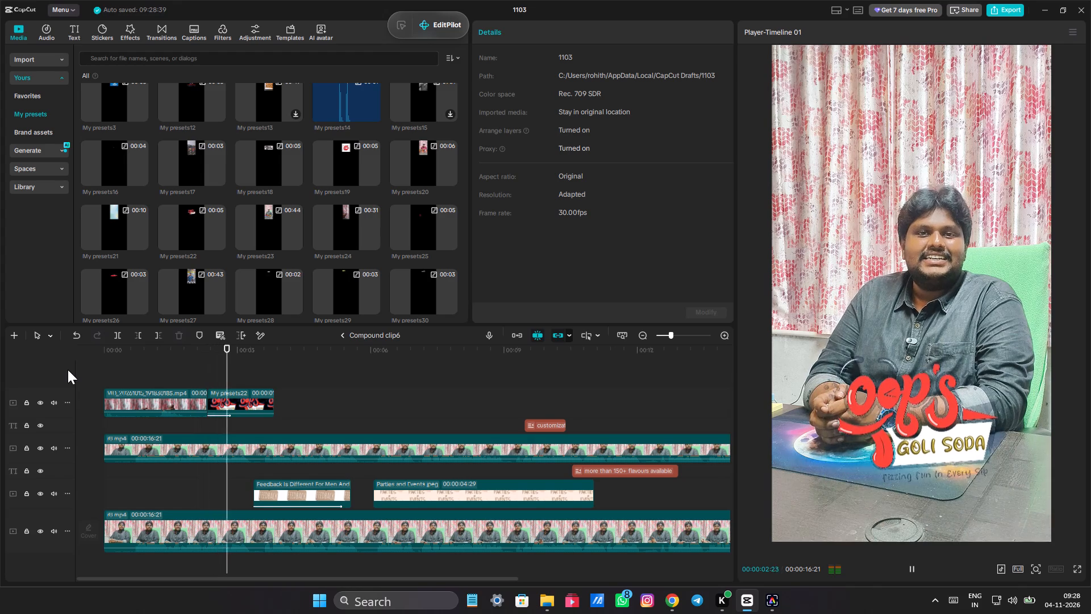
key(space)
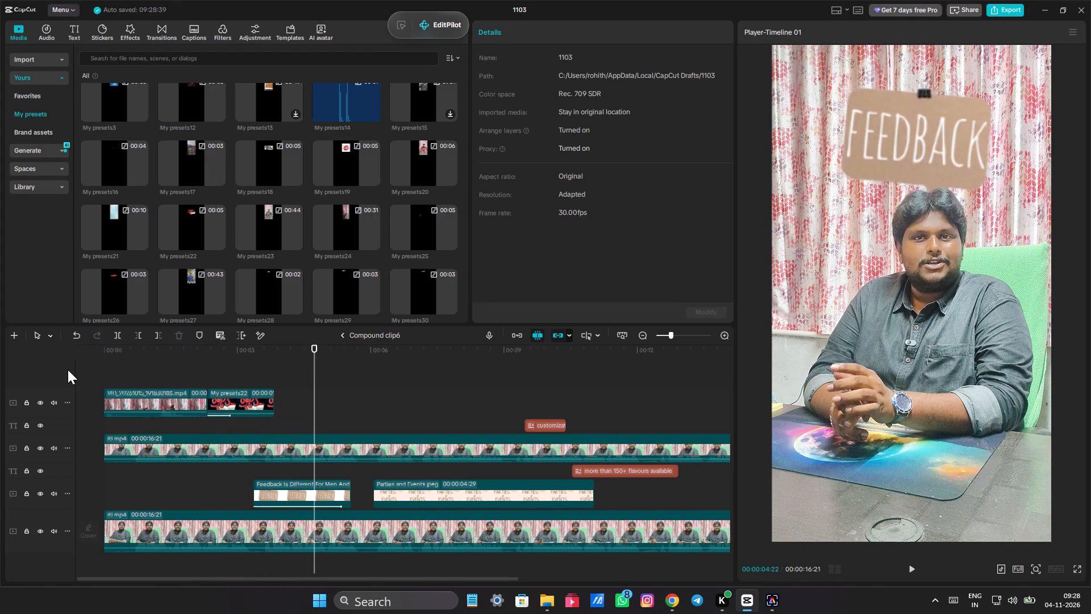
Return to the main timeline at the transition between Compound clip2 and Compound clip6, and show the project's imported media.
click(389, 333)
click(139, 420)
drag(139, 420, 77, 421)
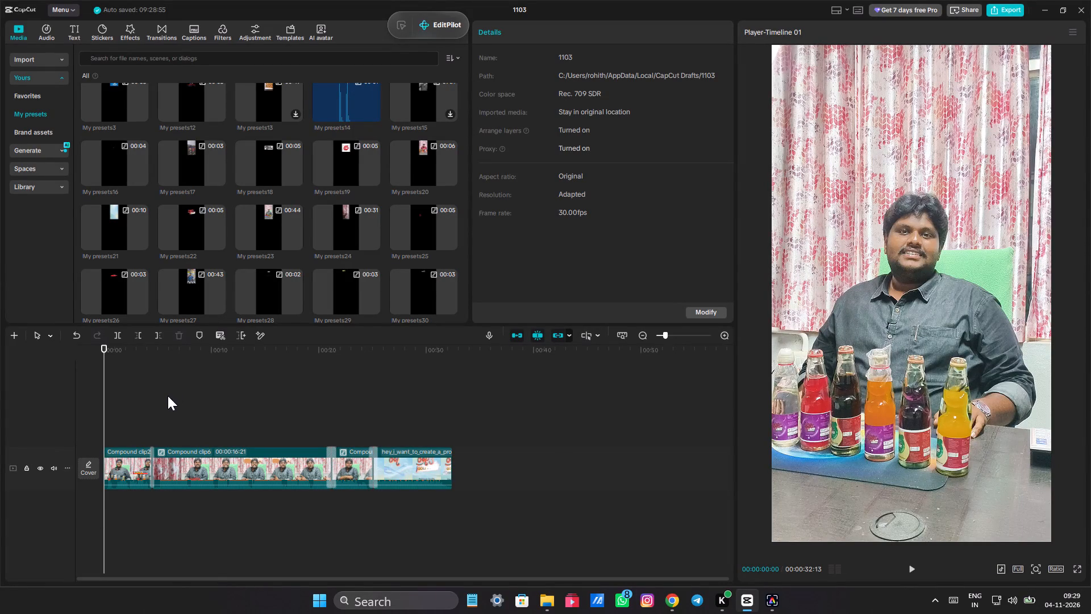
ctrl+scroll(158, 407, up, 15)
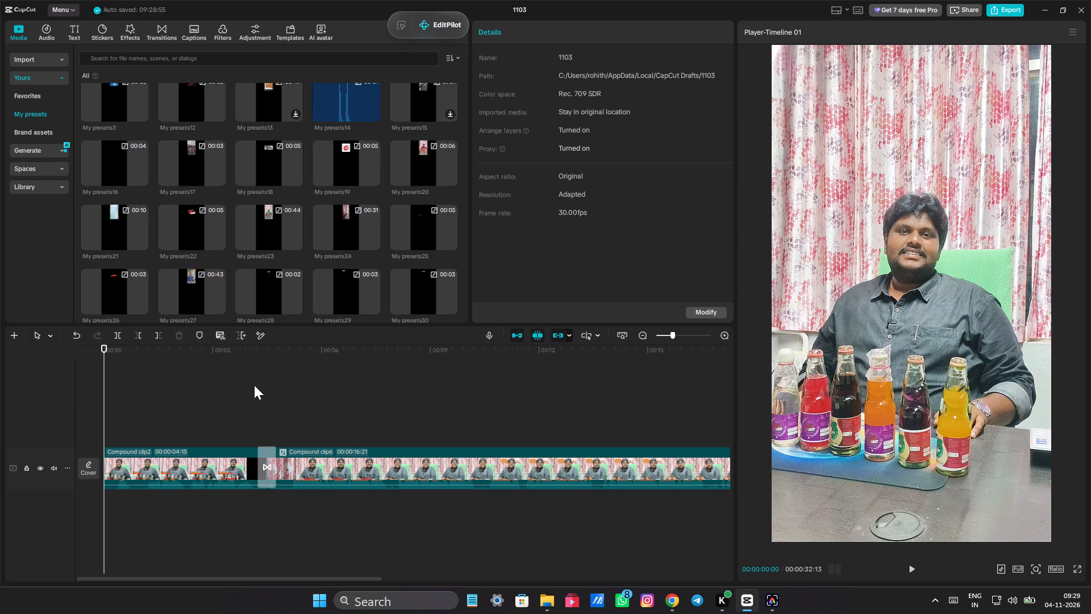
click(256, 385)
drag(256, 385, 269, 384)
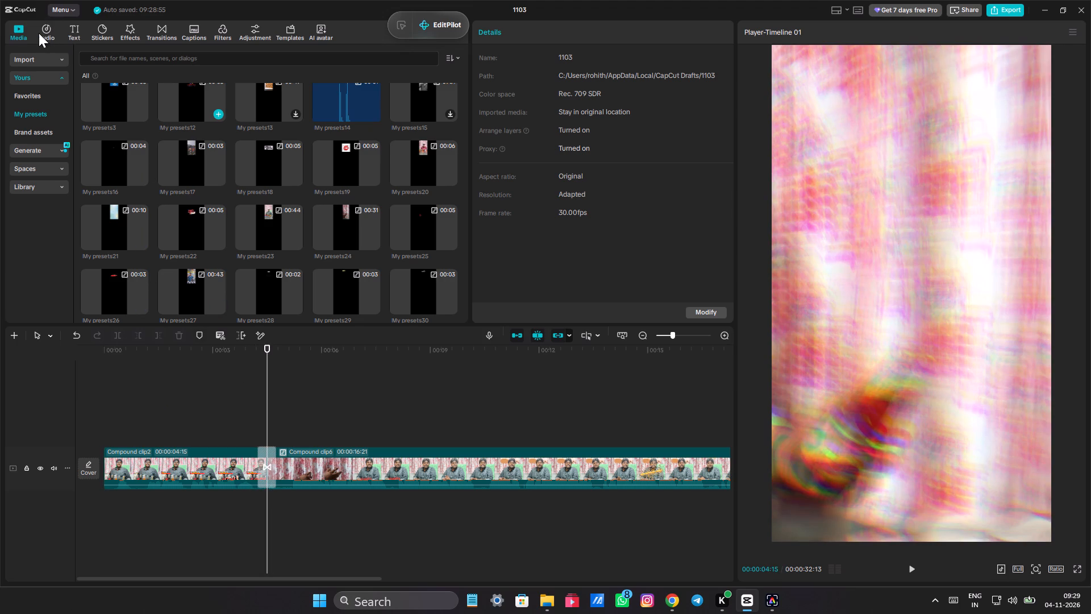
click(26, 30)
click(30, 59)
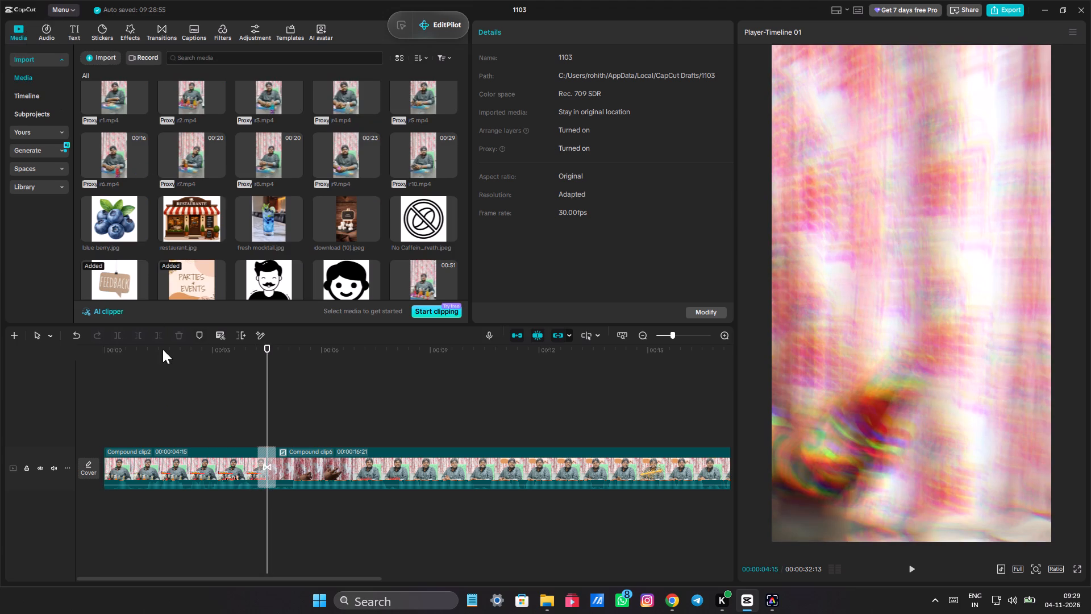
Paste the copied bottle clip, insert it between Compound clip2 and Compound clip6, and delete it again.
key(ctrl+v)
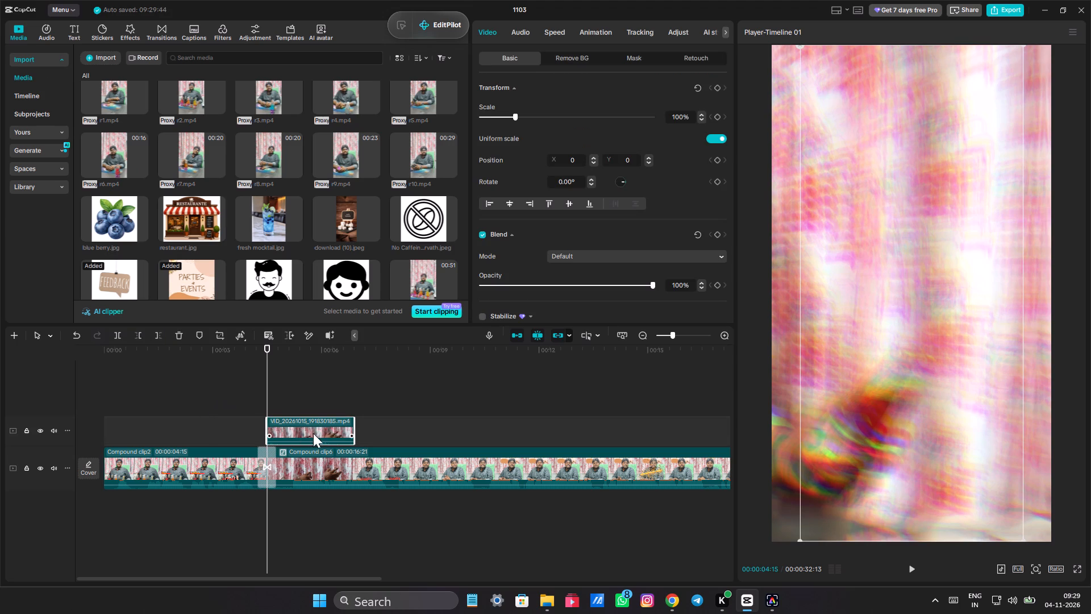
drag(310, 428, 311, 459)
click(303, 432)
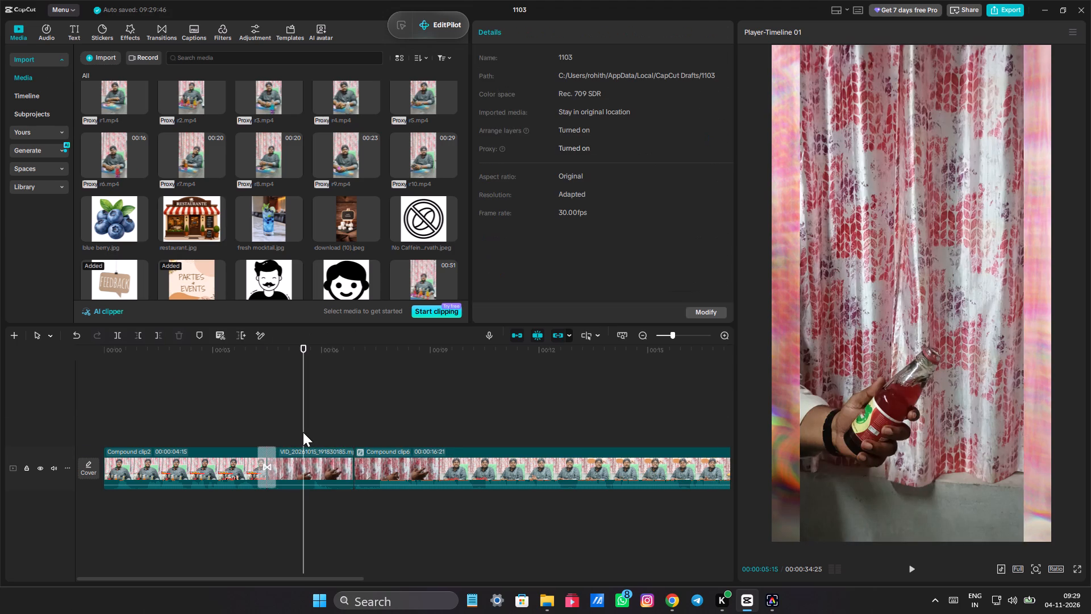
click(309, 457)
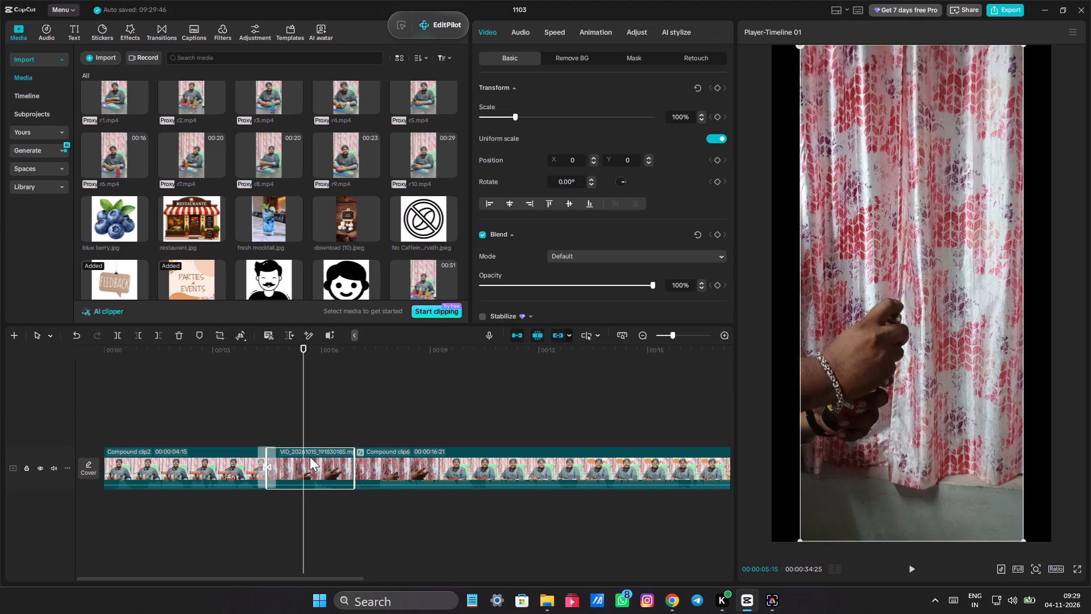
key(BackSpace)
Insert r6.mp4 from the imported media into the main track between Compound clip2 and Compound clip6.
click(290, 411)
drag(288, 411, 270, 409)
scroll(140, 114, up, 1)
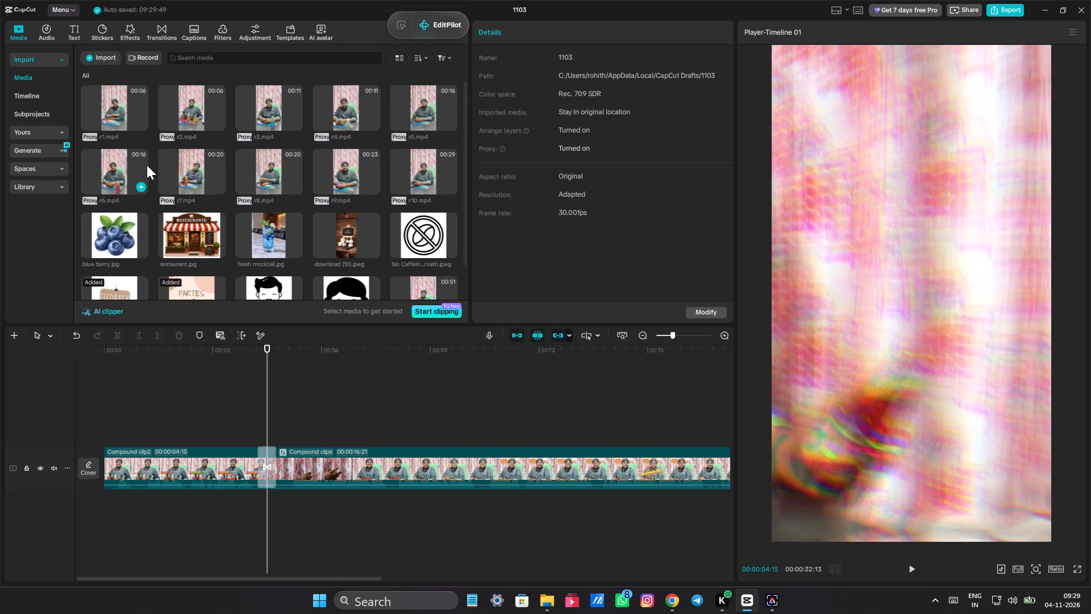
click(111, 155)
drag(111, 155, 230, 252)
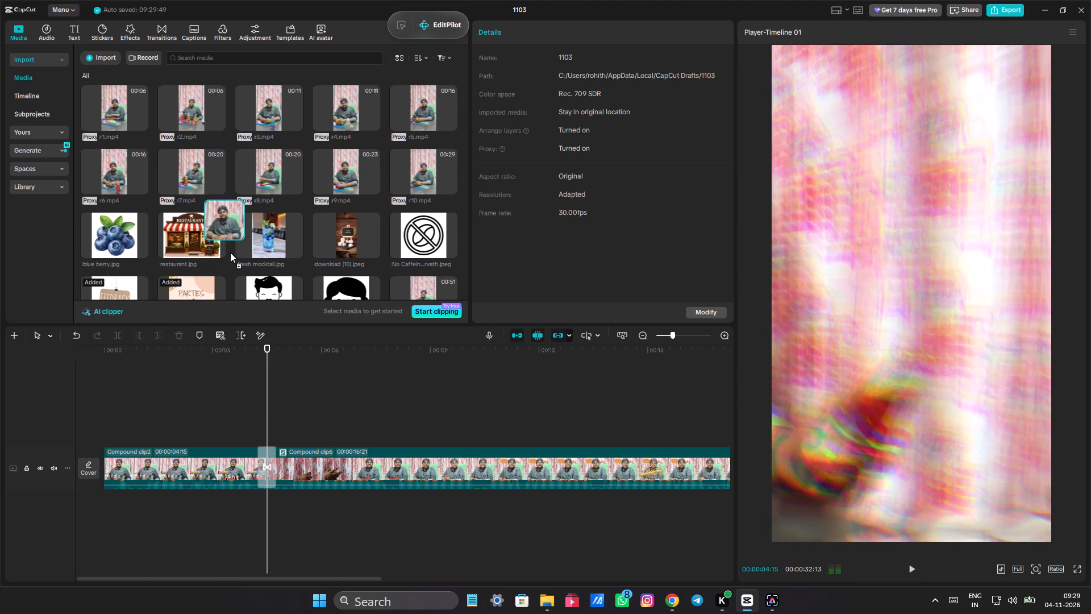
drag(230, 252, 276, 459)
Scrub through the inserted r6.mp4 clip and play it from the transition to review its content.
click(259, 405)
drag(261, 406, 452, 405)
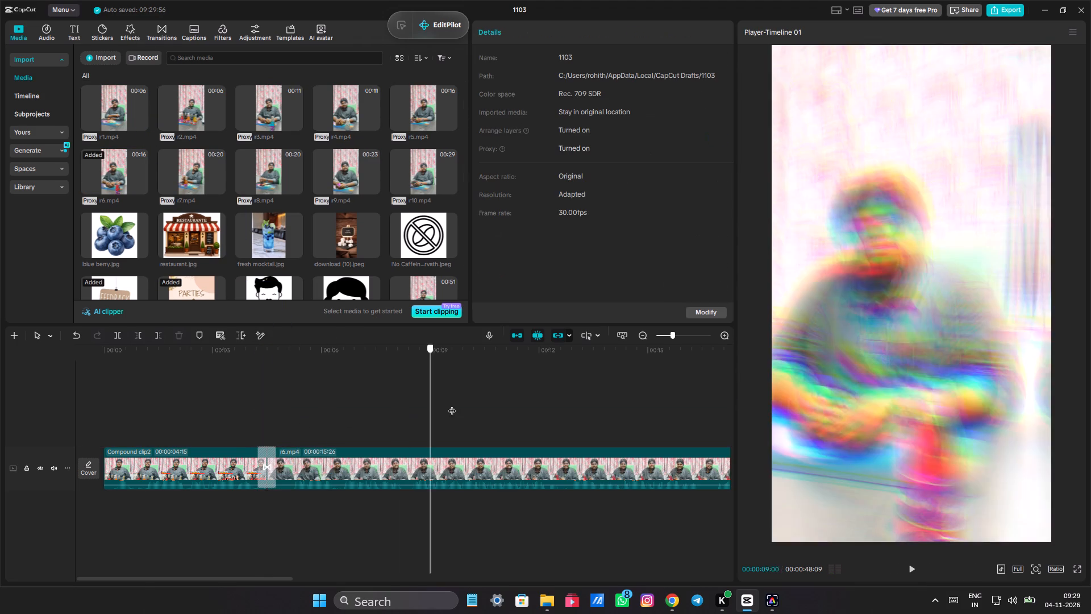
drag(452, 405, 549, 404)
ctrl+scroll(520, 394, down, 4)
ctrl+scroll(470, 376, down, 5)
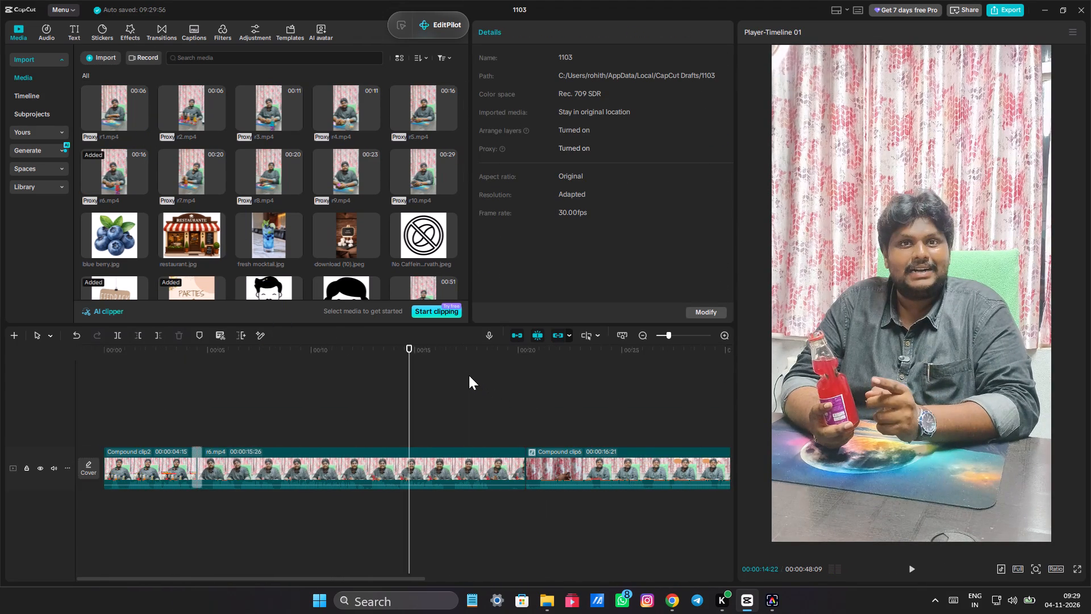
click(489, 386)
click(265, 426)
drag(265, 426, 191, 420)
key(space)
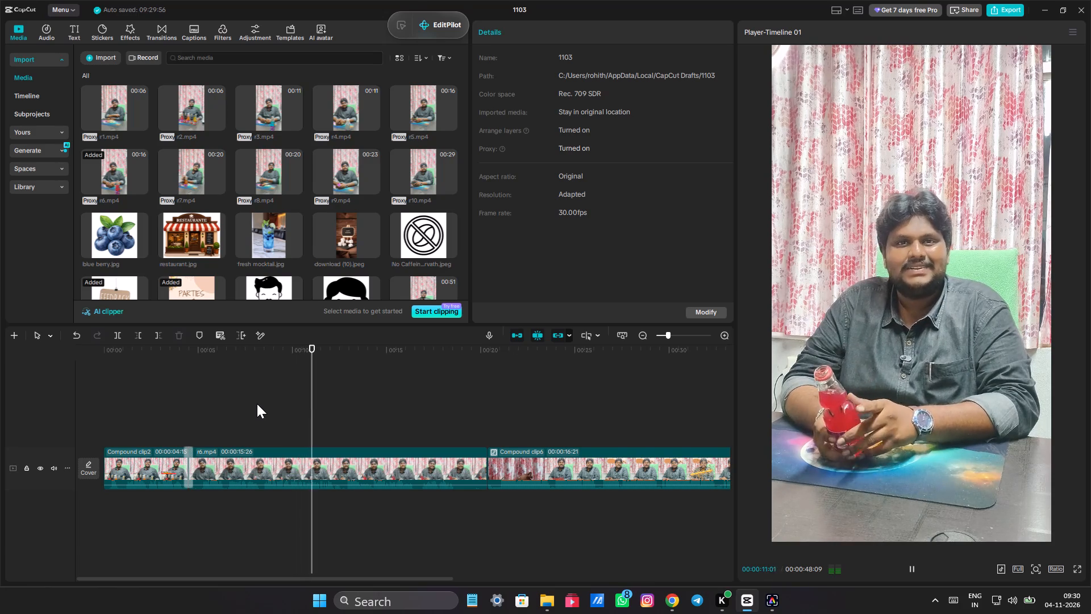
Turn on Auto adjust for the r6.mp4 clip with an intensity of 31 and scrub over the clip.
click(249, 423)
click(251, 464)
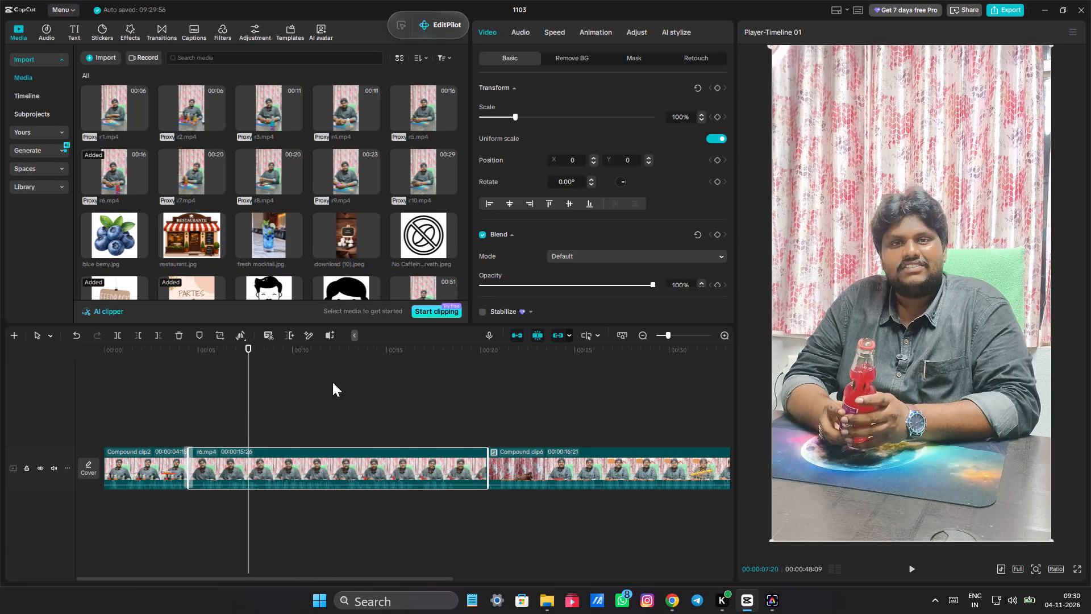
click(629, 31)
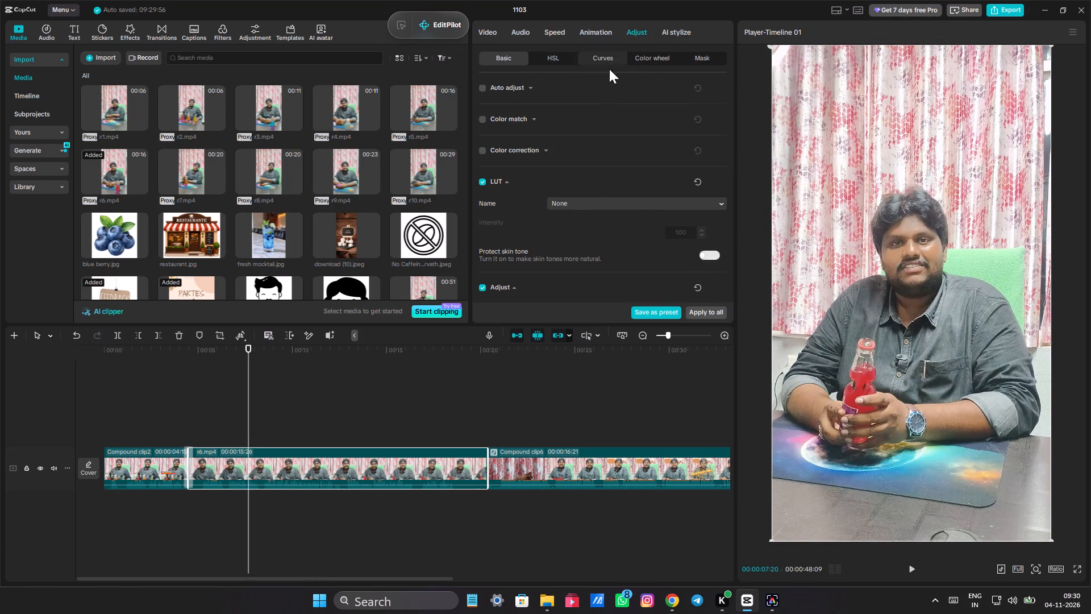
click(480, 88)
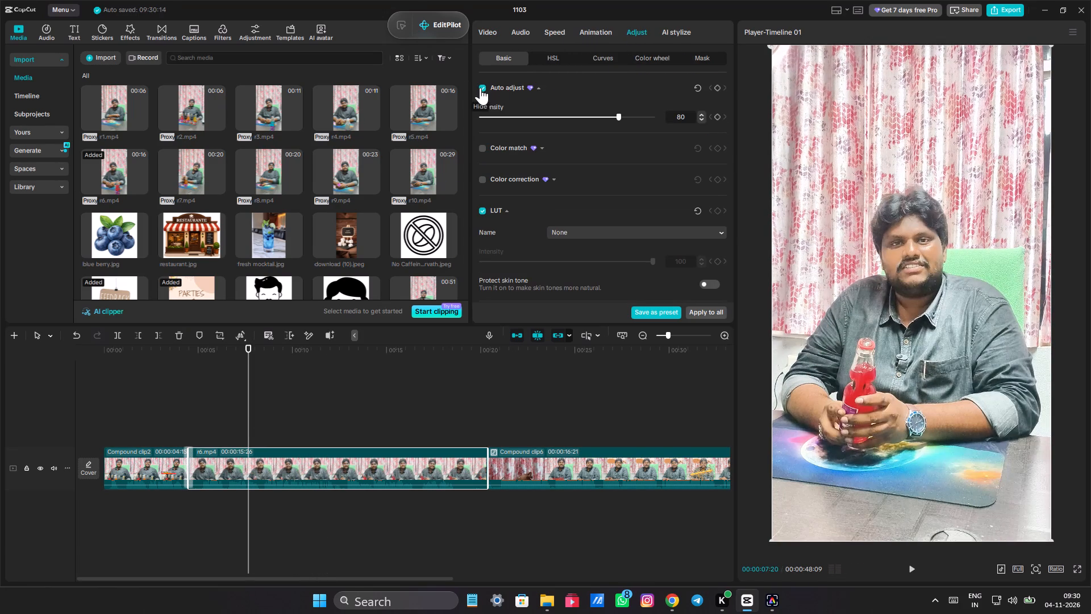
drag(614, 115, 547, 127)
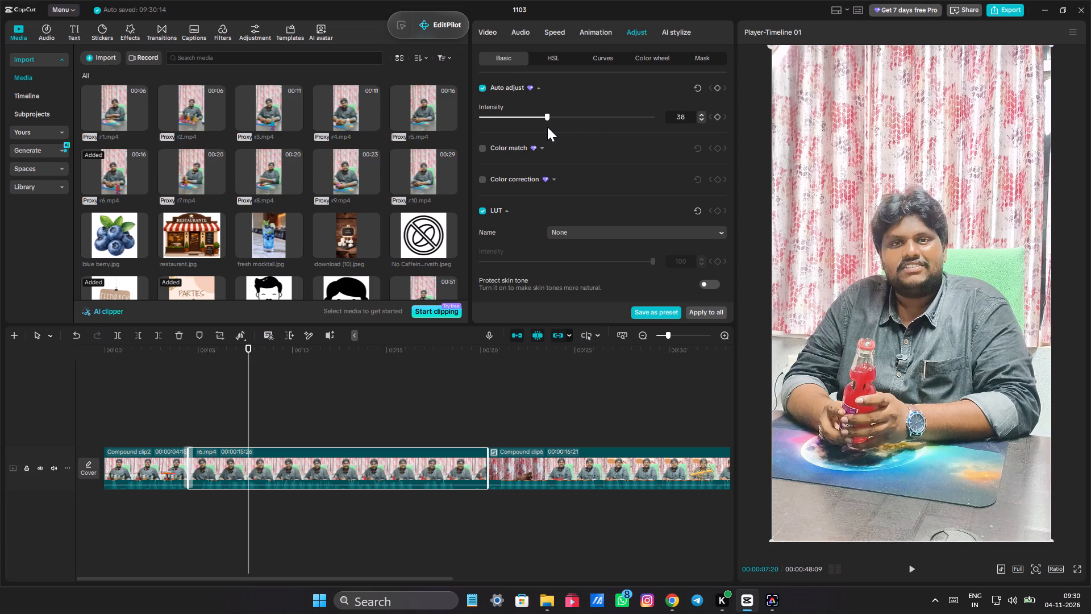
drag(547, 127, 534, 126)
drag(534, 126, 534, 126)
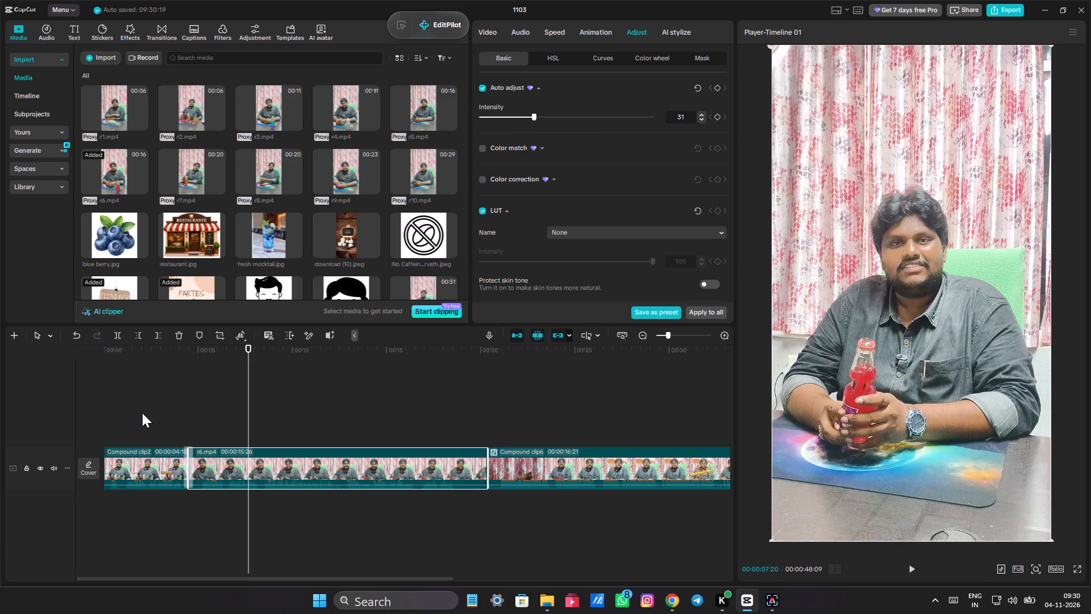
click(142, 413)
drag(143, 413, 307, 401)
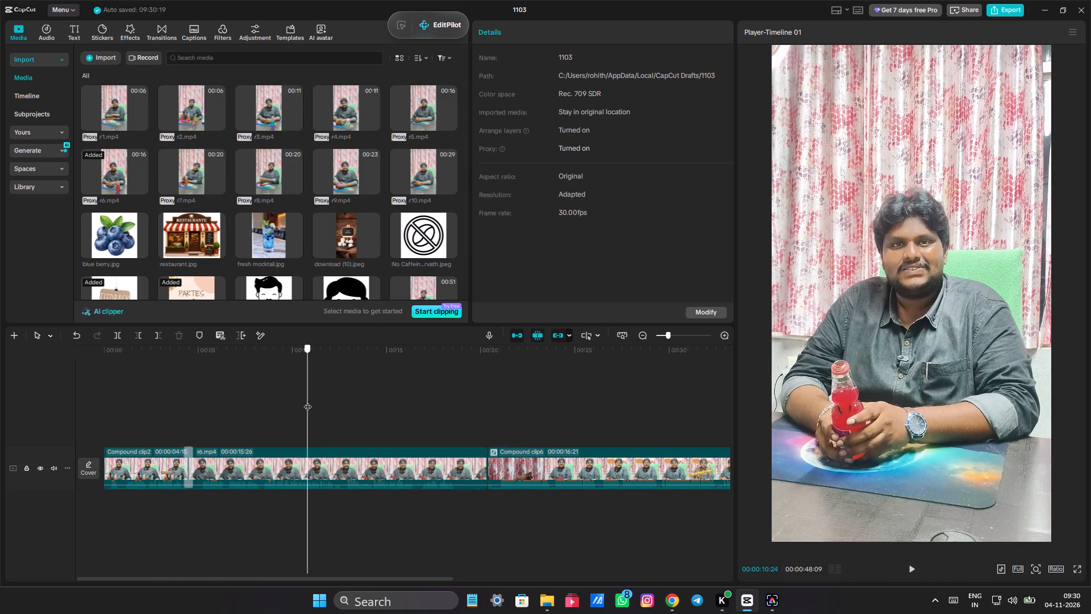
Scrub through the r6.mp4 clip and play it from just before the transition to review it.
drag(307, 401, 335, 397)
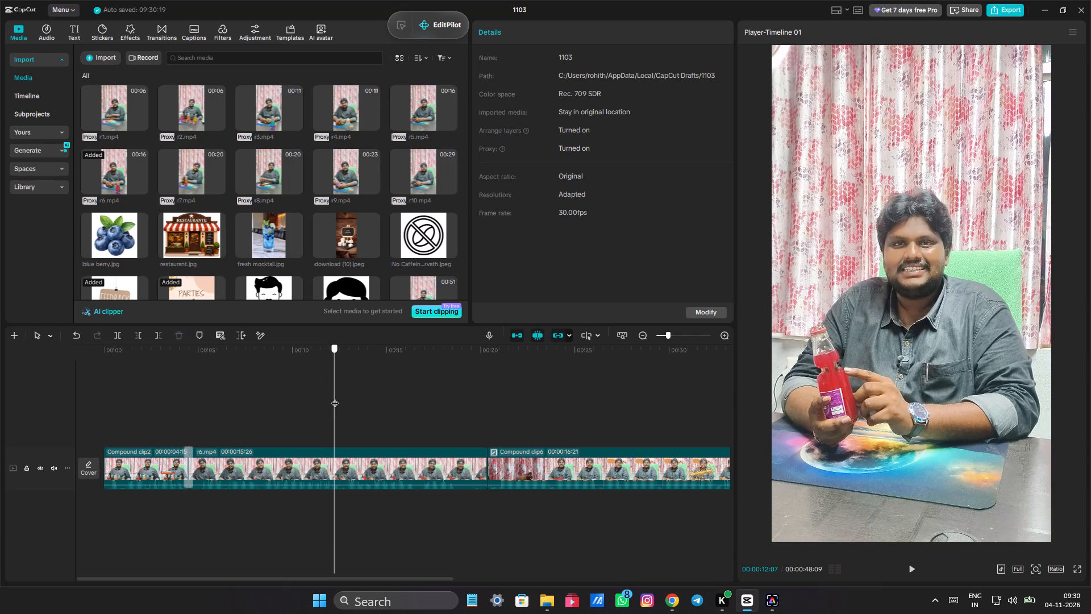
drag(335, 397, 183, 389)
key(space)
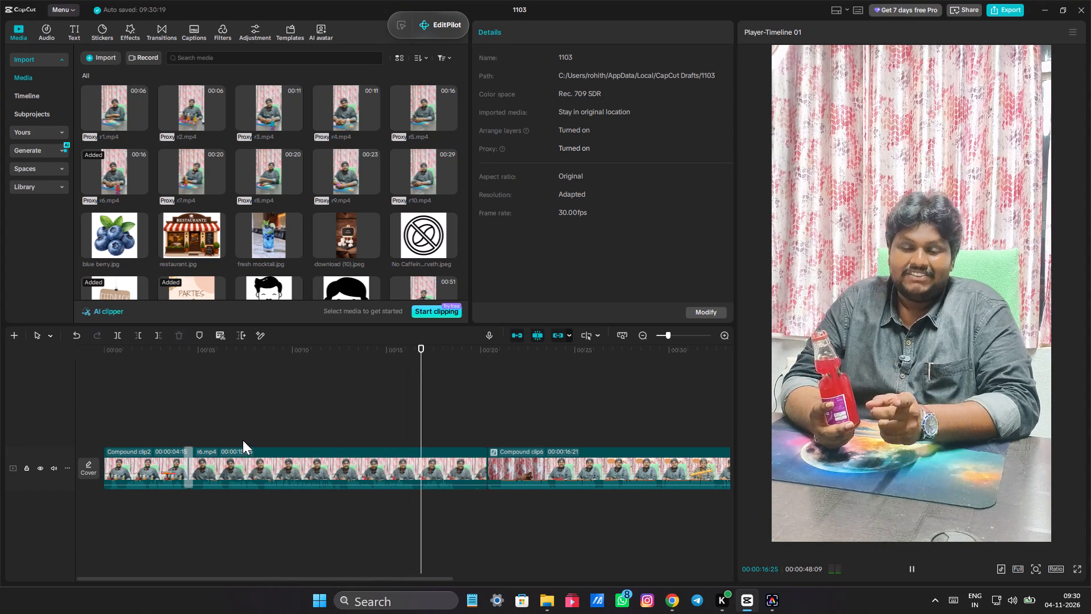
right_click(243, 440)
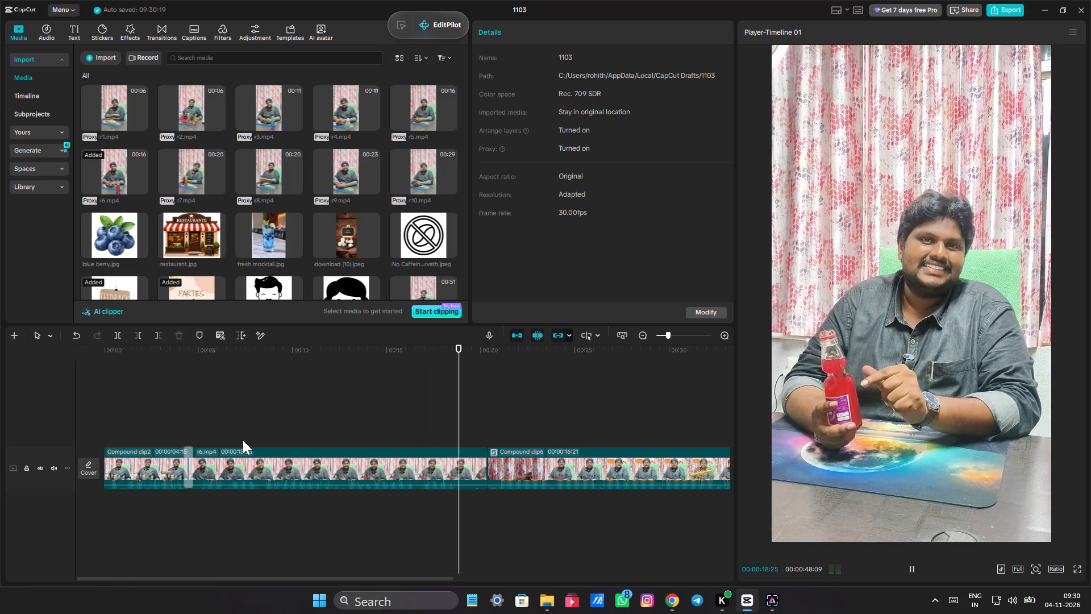
click(357, 406)
click(357, 406)
drag(357, 406, 258, 401)
Copy the r6.mp4 clip and paste it on a new track above the original, starting at 00:00:04:15.
right_click(273, 461)
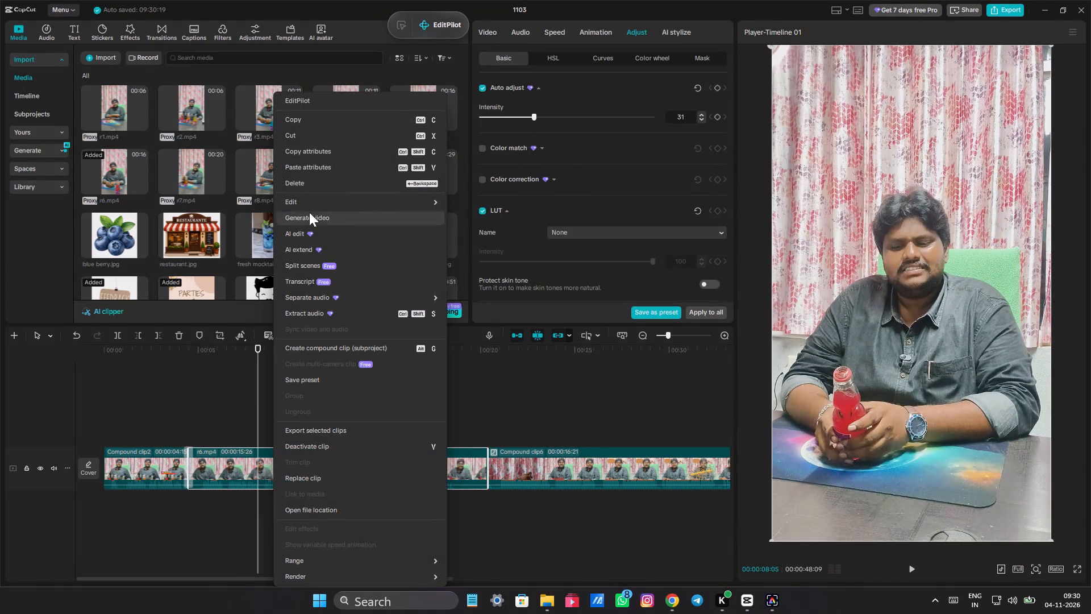
click(293, 115)
click(196, 439)
drag(195, 420, 186, 406)
right_click(232, 442)
click(266, 506)
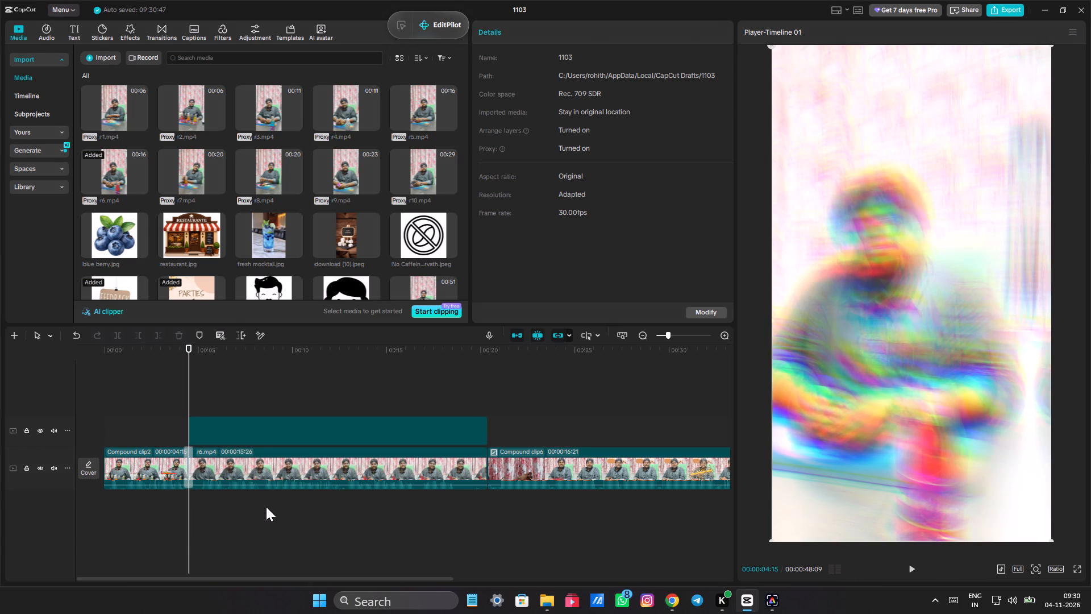
Scrub and play the stacked r6.mp4 clips, including the transition from Compound clip2, to check the picture and sound.
click(203, 383)
drag(203, 383, 366, 366)
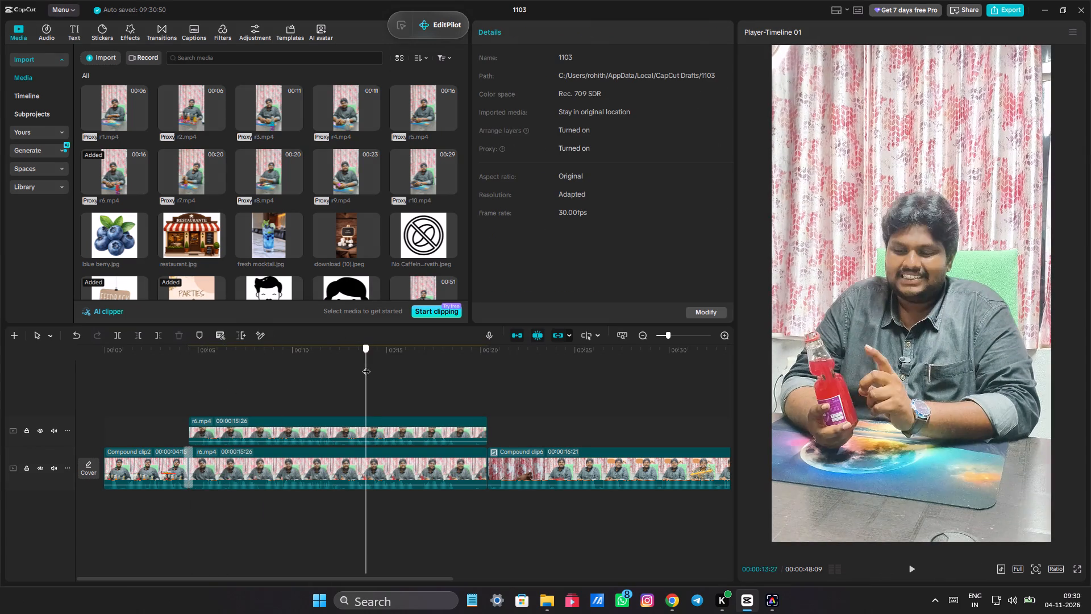
drag(366, 366, 176, 360)
key(space)
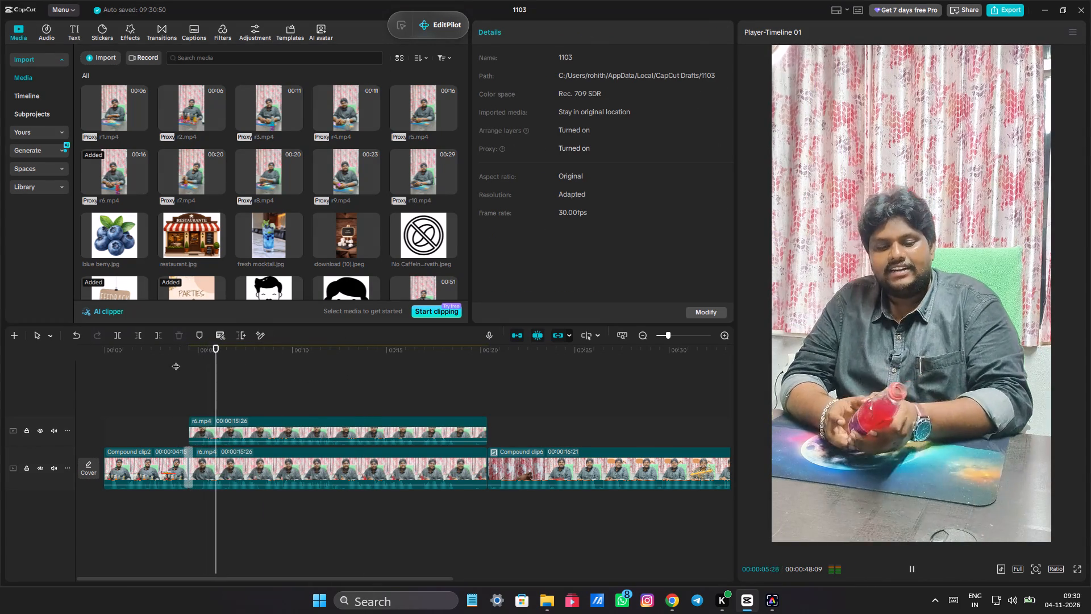
ctrl+scroll(217, 343, up, 2)
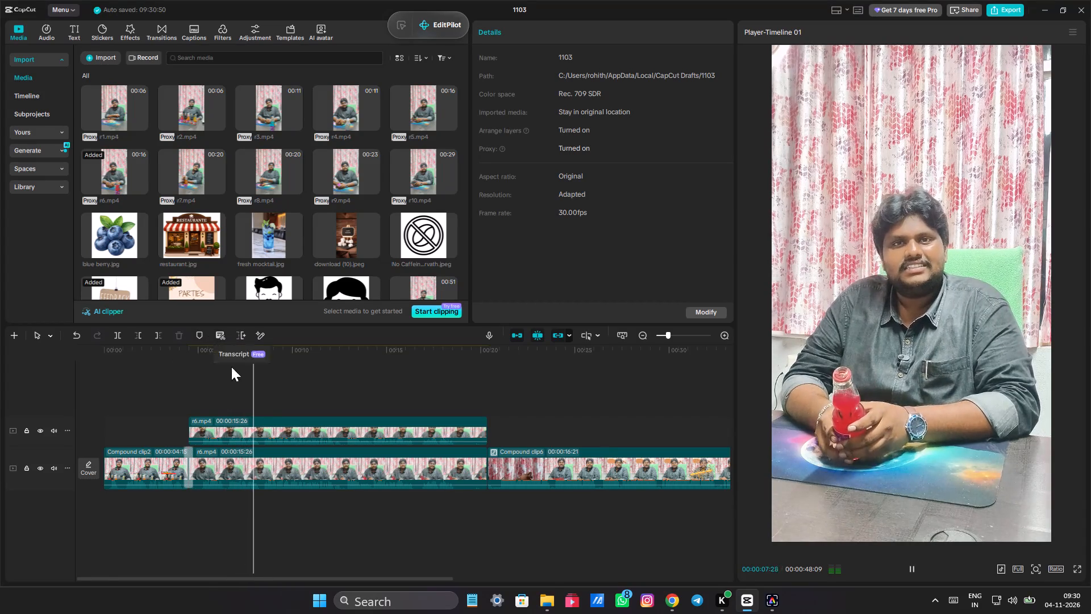
ctrl+scroll(231, 367, up, 10)
click(141, 390)
drag(139, 388, 123, 381)
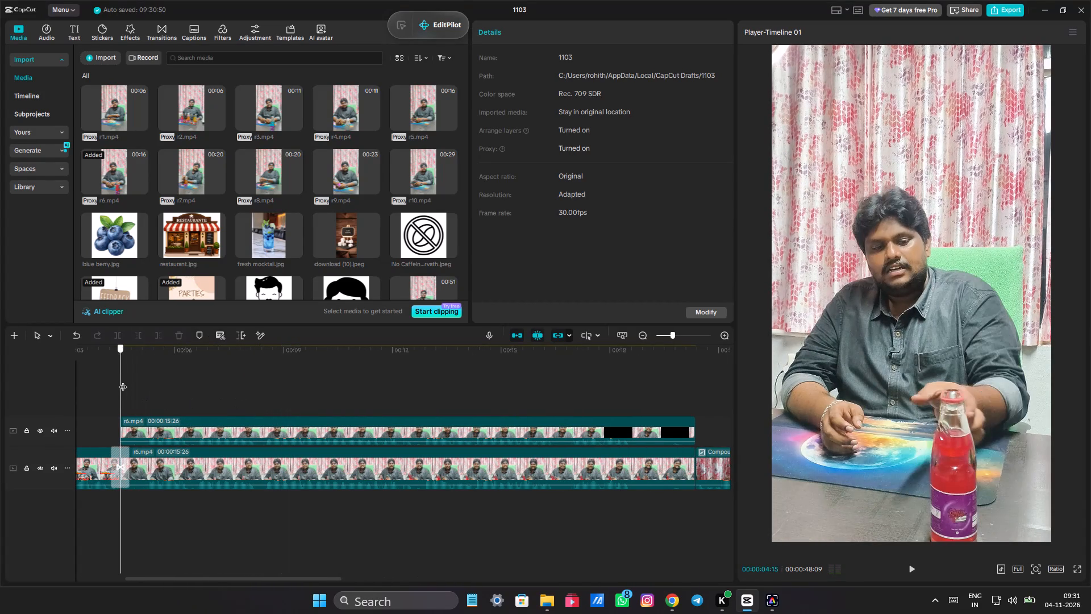
drag(123, 381, 111, 384)
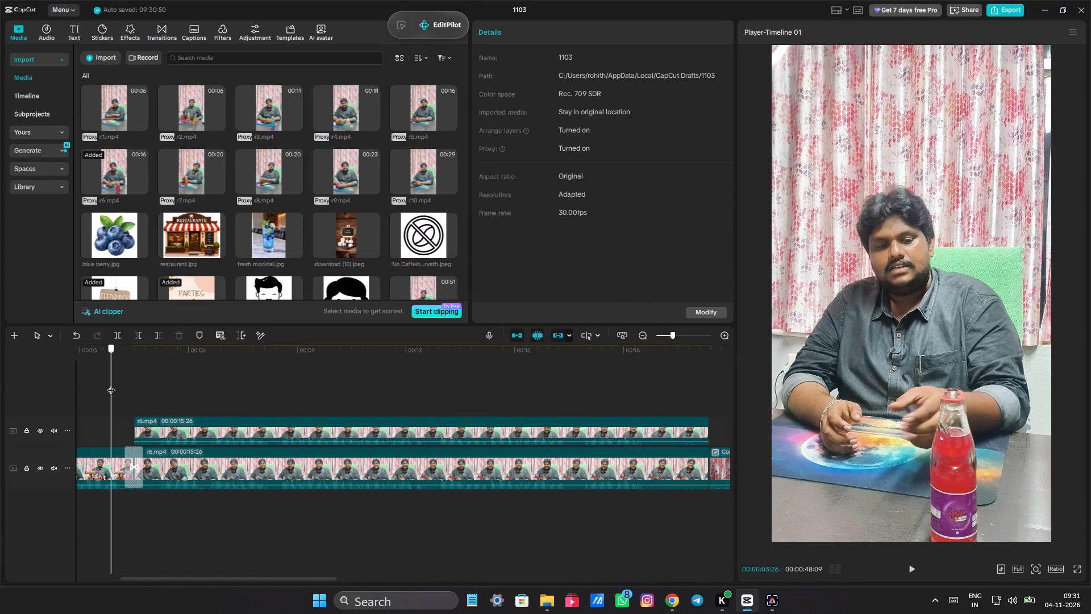
drag(111, 384, 245, 419)
key(space)
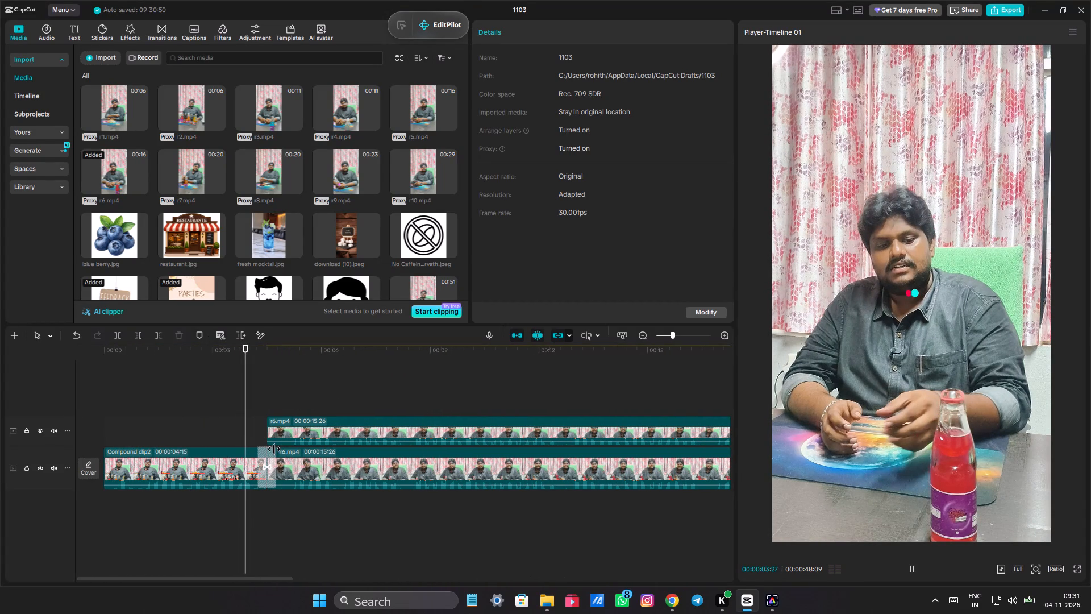
click(278, 391)
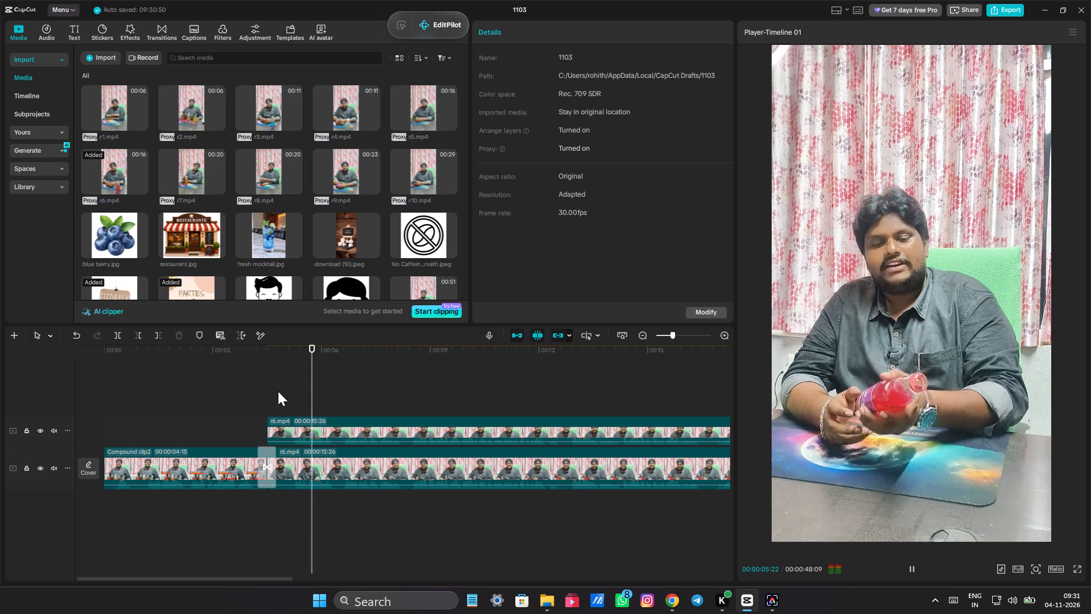
click(278, 391)
key(space)
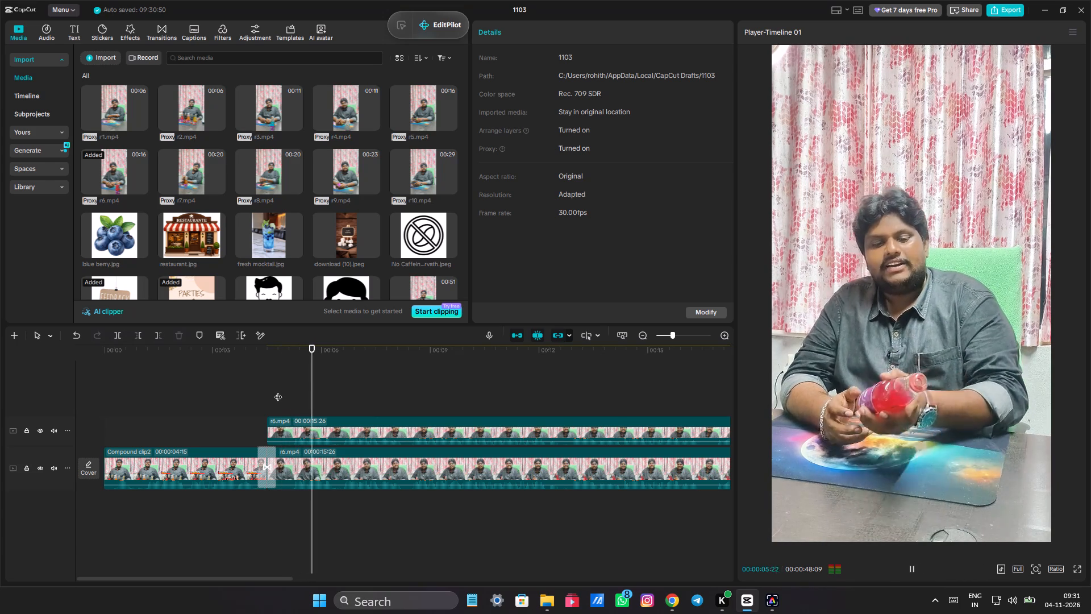
ctrl+scroll(278, 391, down, 4)
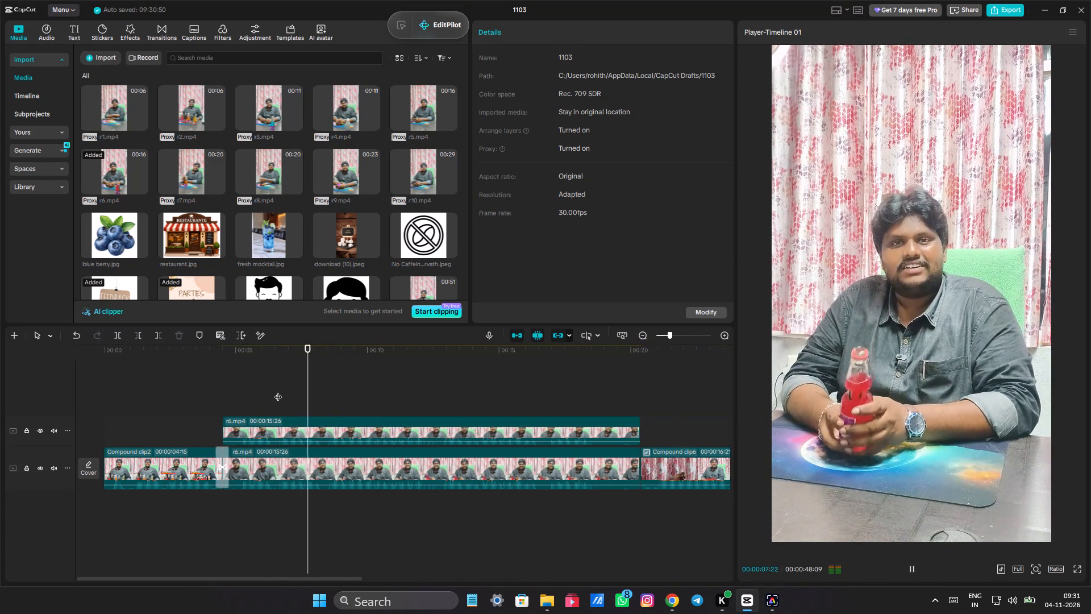
ctrl+scroll(278, 391, down, 5)
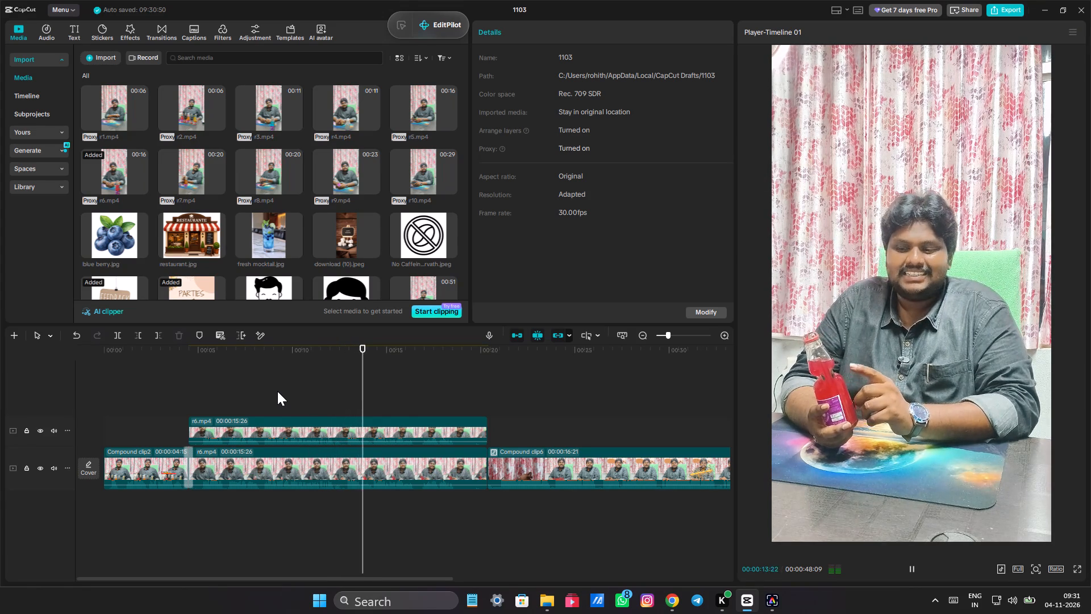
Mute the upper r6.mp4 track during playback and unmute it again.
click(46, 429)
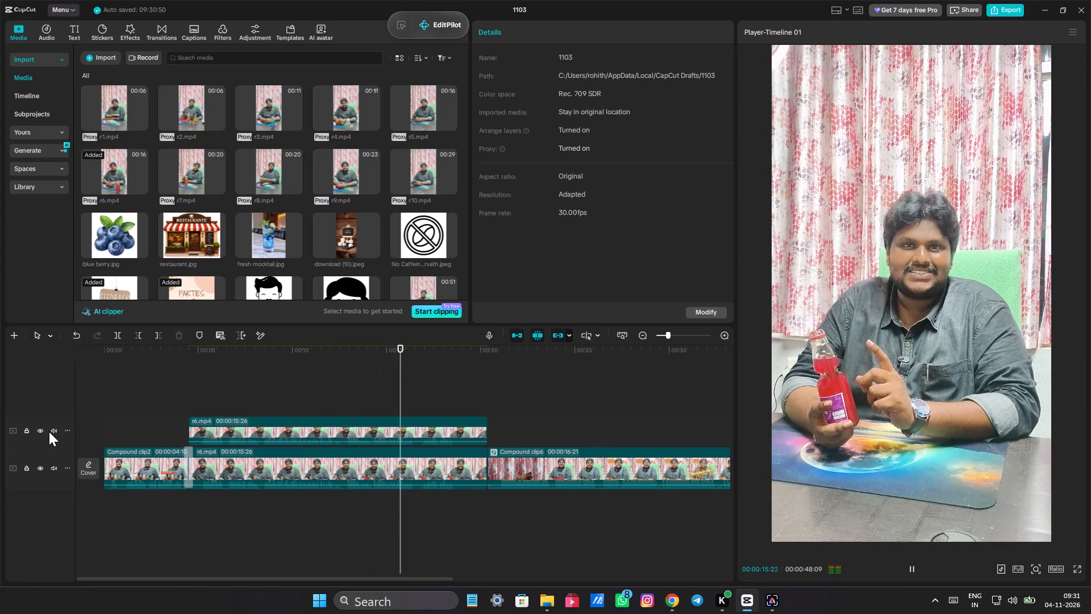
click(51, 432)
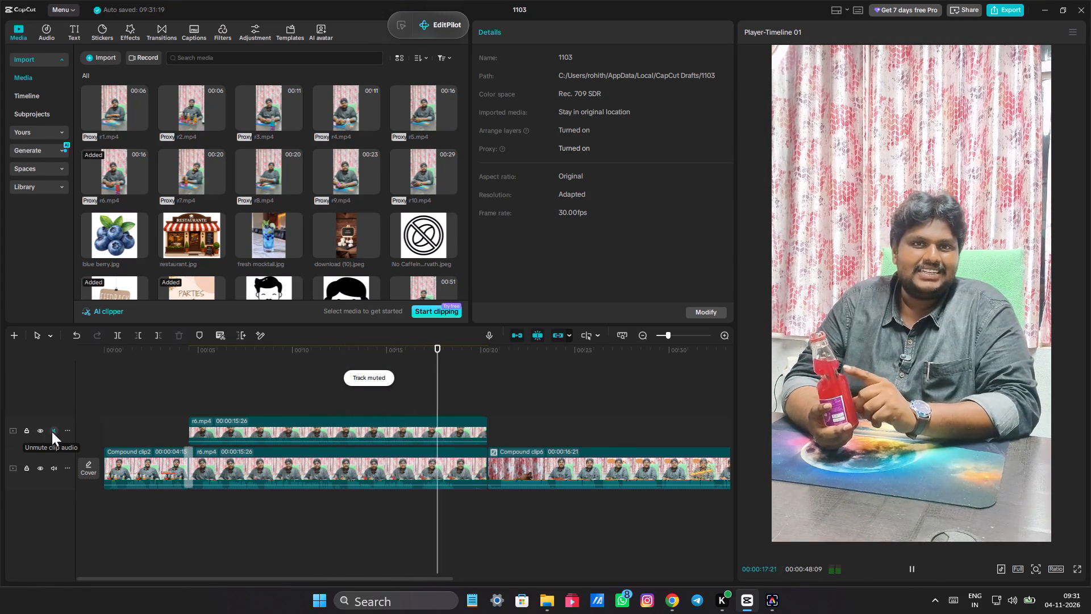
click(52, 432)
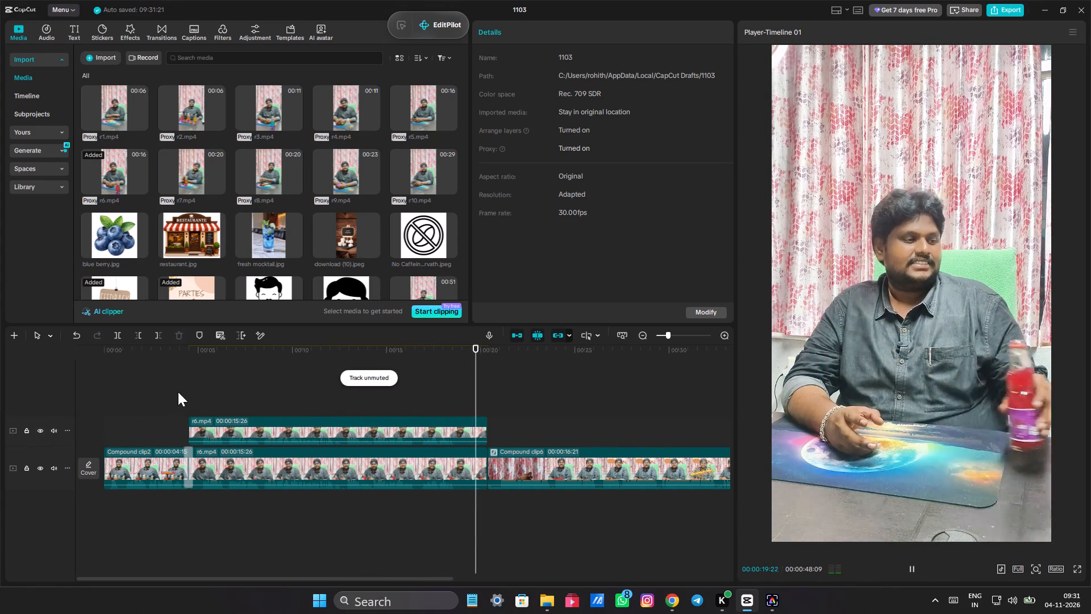
Replay the stacked r6.mp4 section from 00:00:06:12 and return to the clips' start at 00:00:04:15.
click(224, 379)
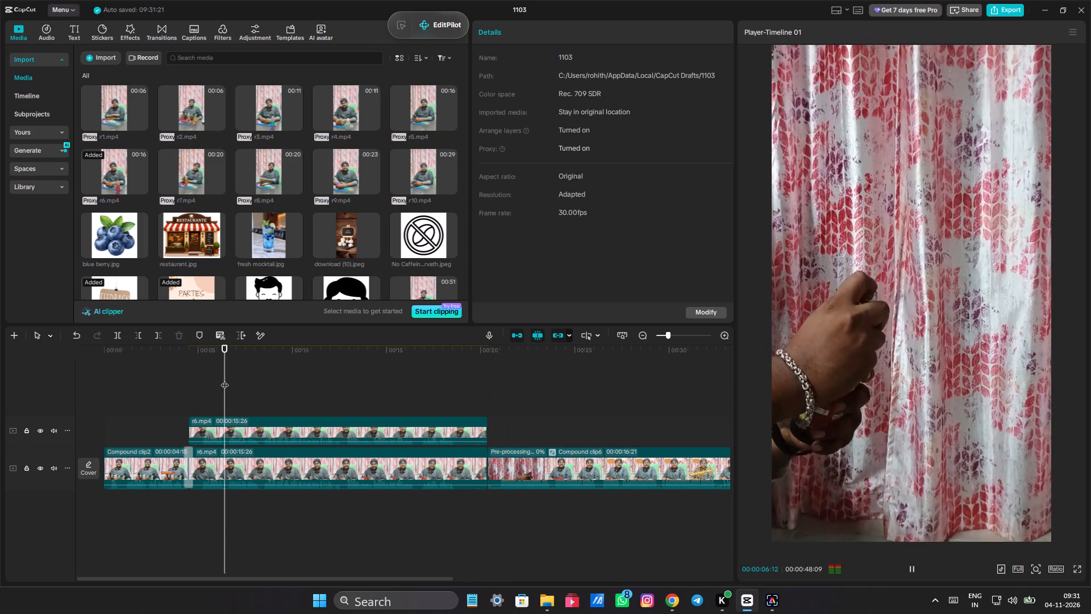
click(224, 379)
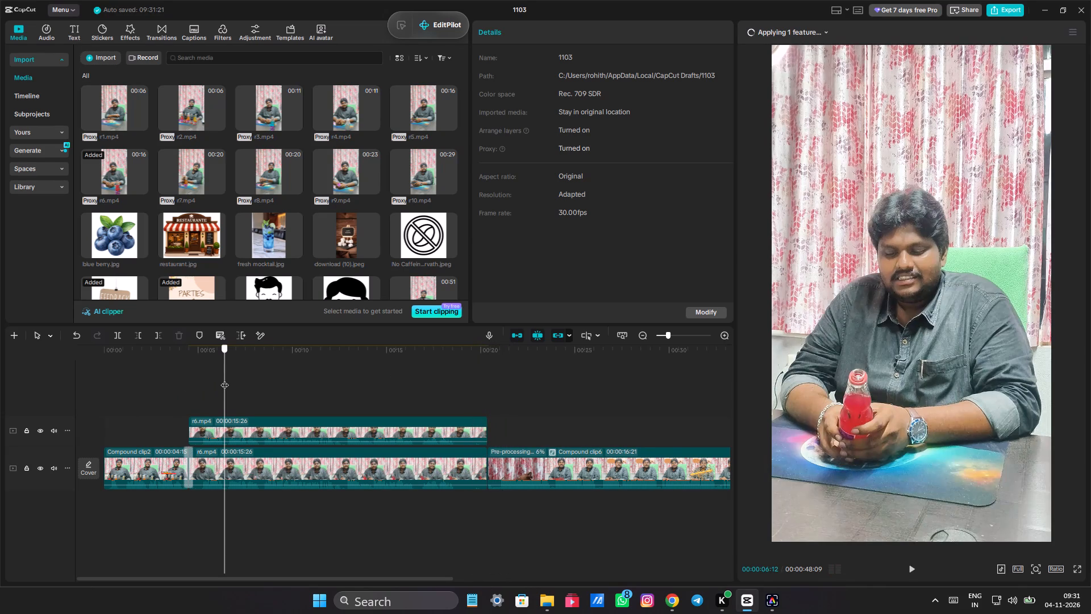
click(243, 429)
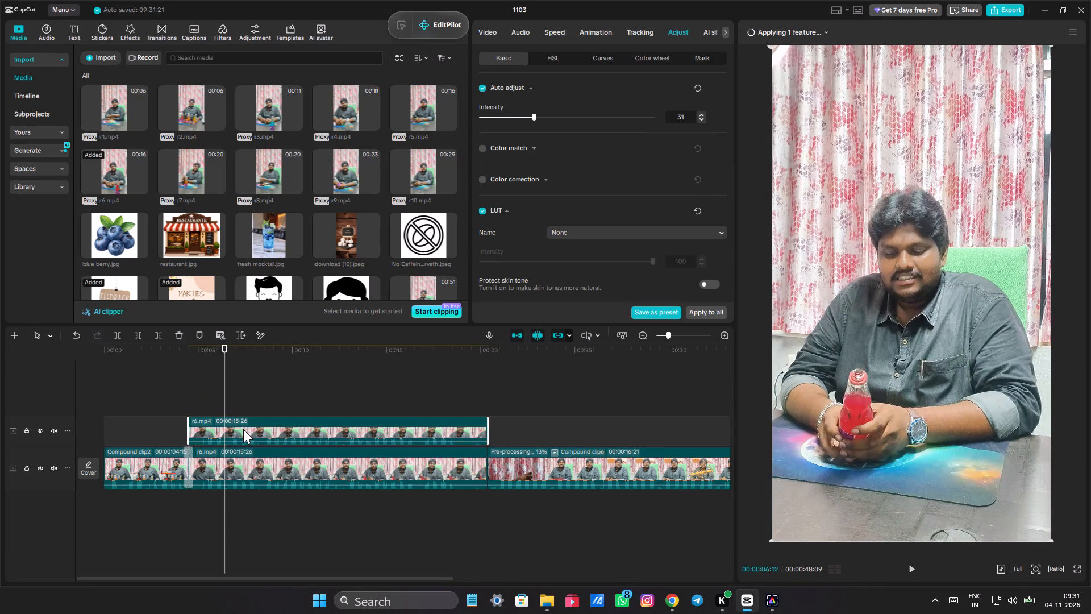
double_click(191, 397)
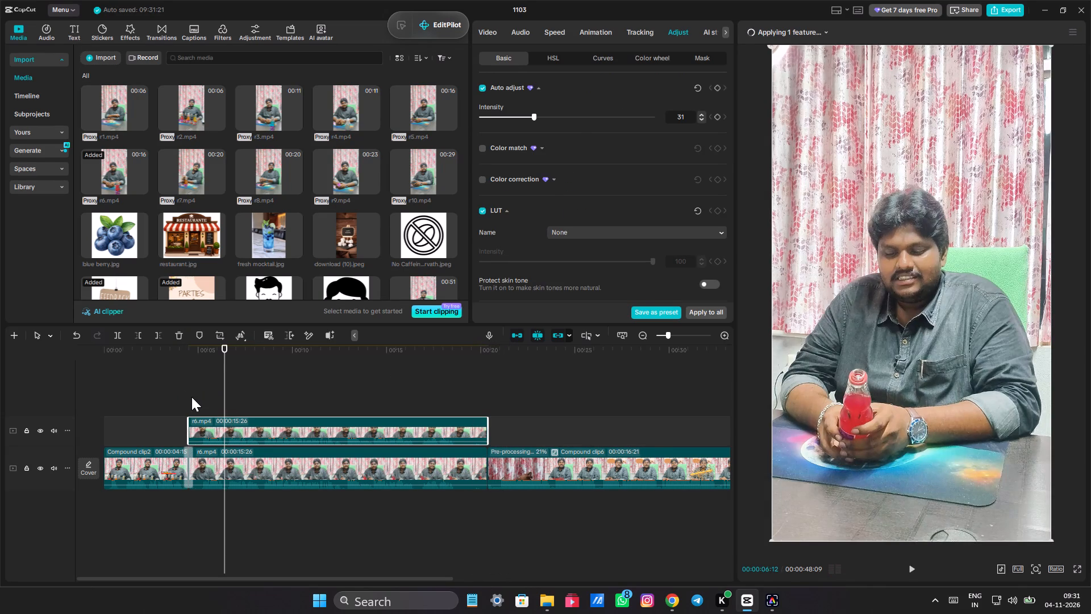
key(space)
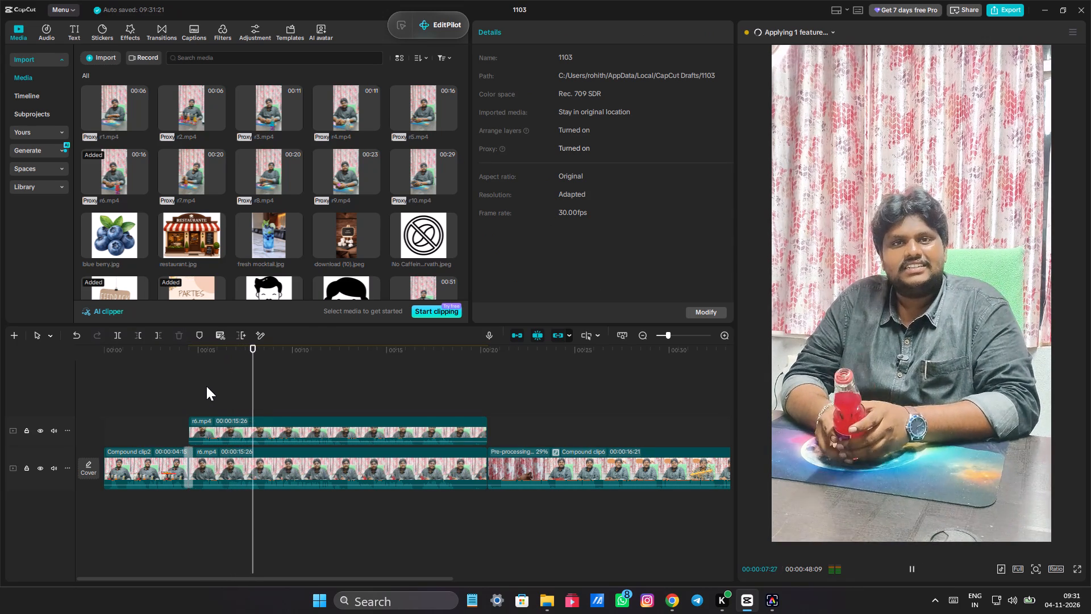
click(206, 386)
drag(207, 386, 190, 378)
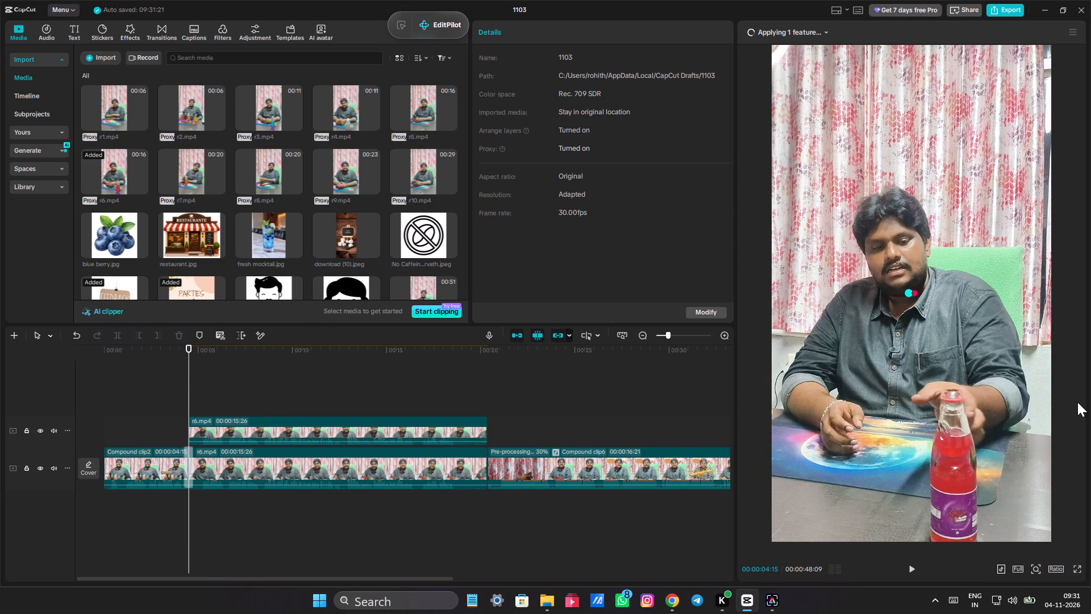
Switch to Chrome and search Pinterest for "straw berry flavor".
click(674, 599)
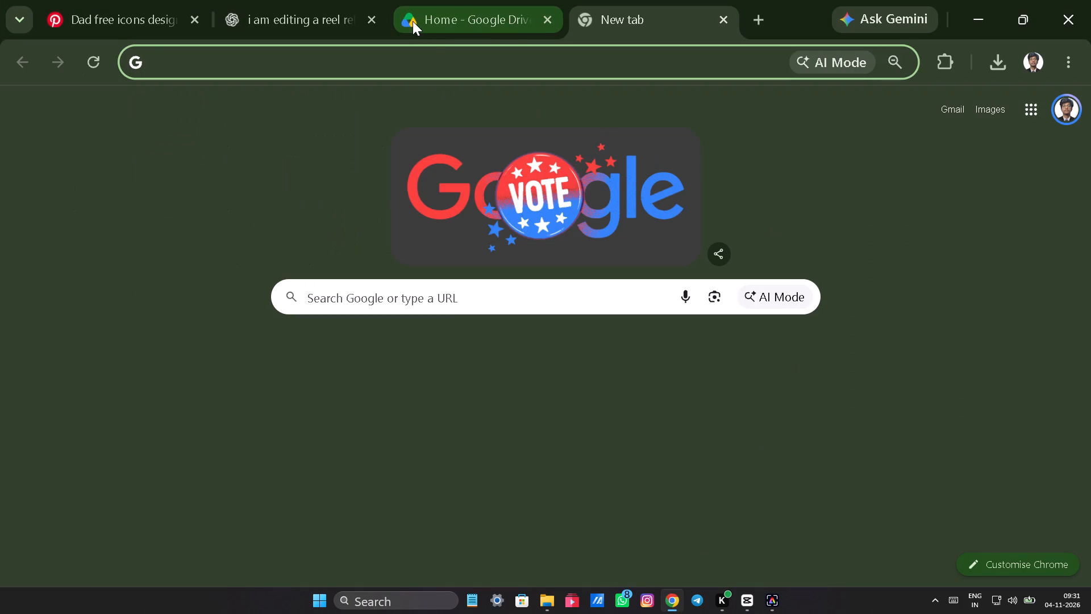
click(53, 0)
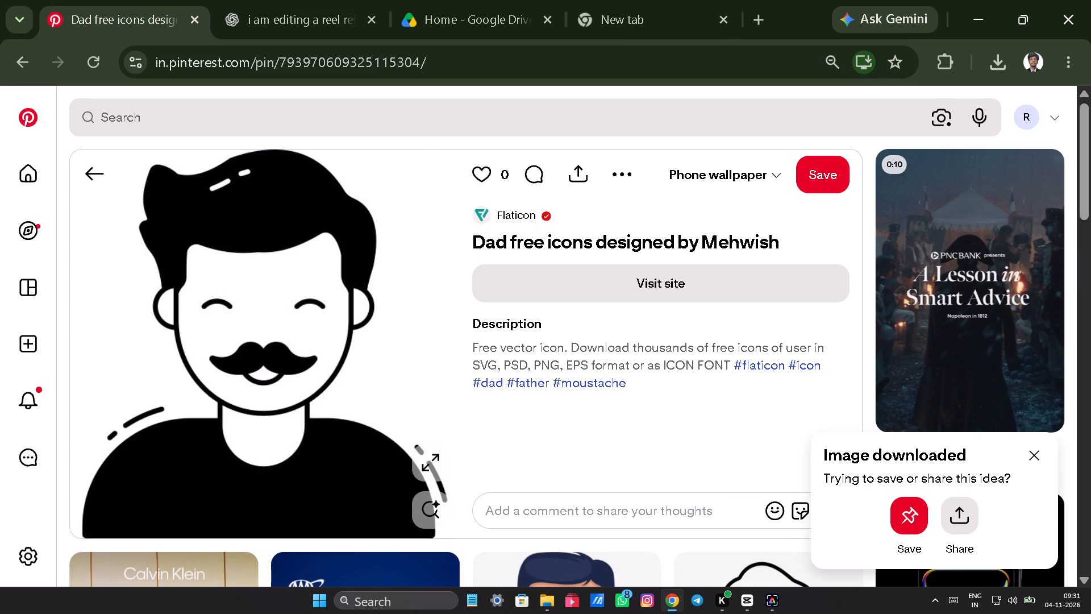
click(376, 127)
text(str)
text(aw berr)
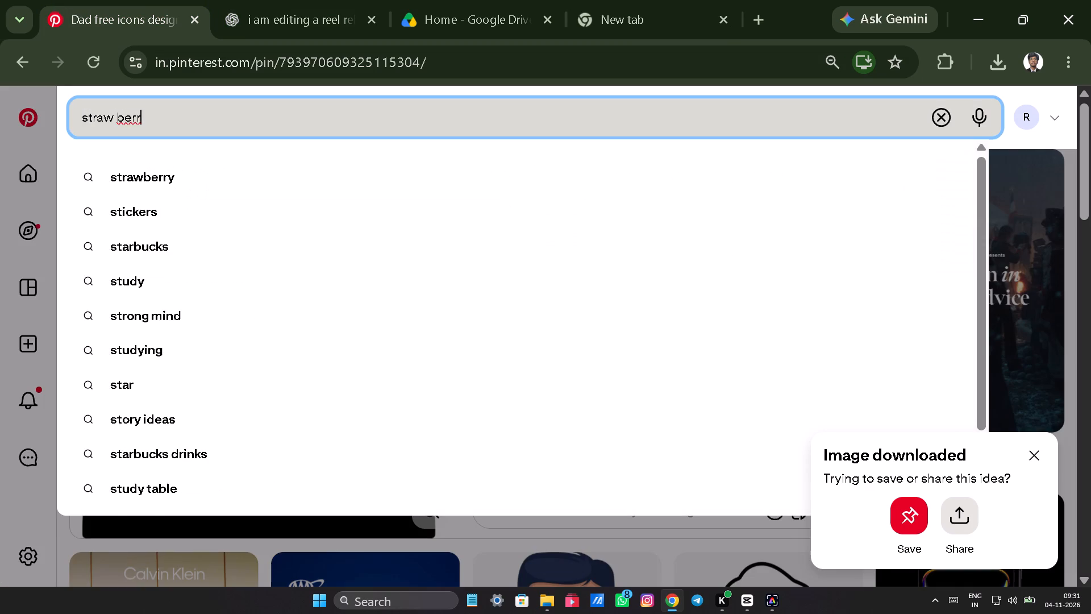
text(y)
key(space)
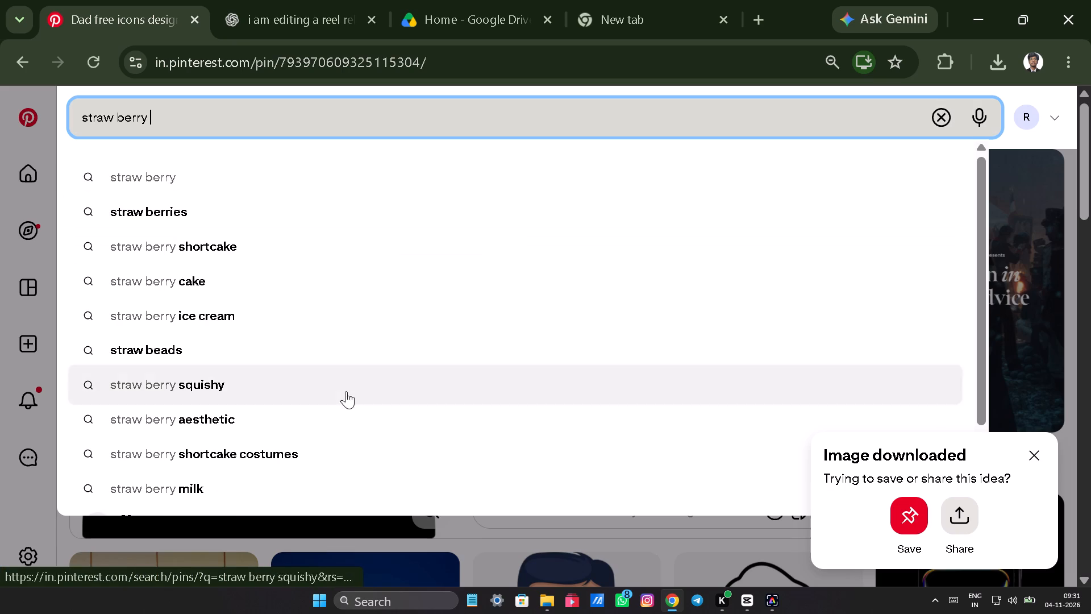
key(f)
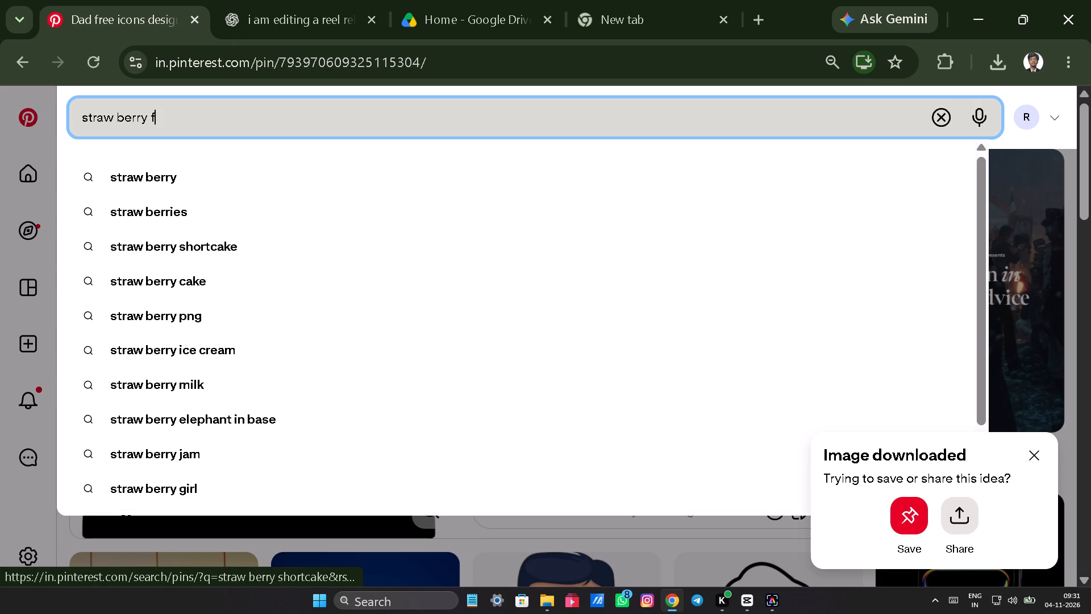
key(l)
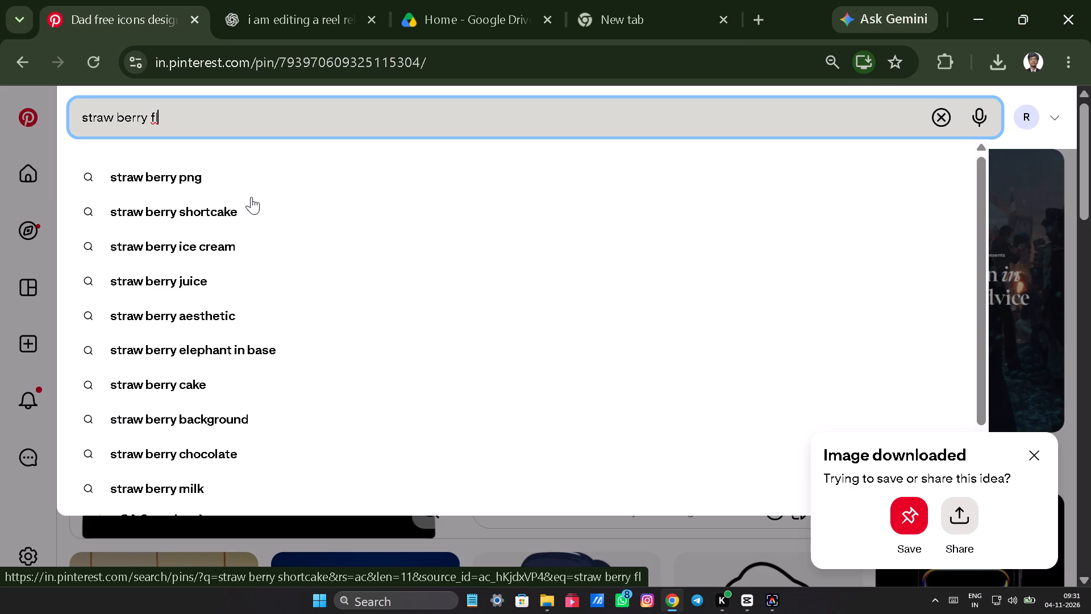
text(av)
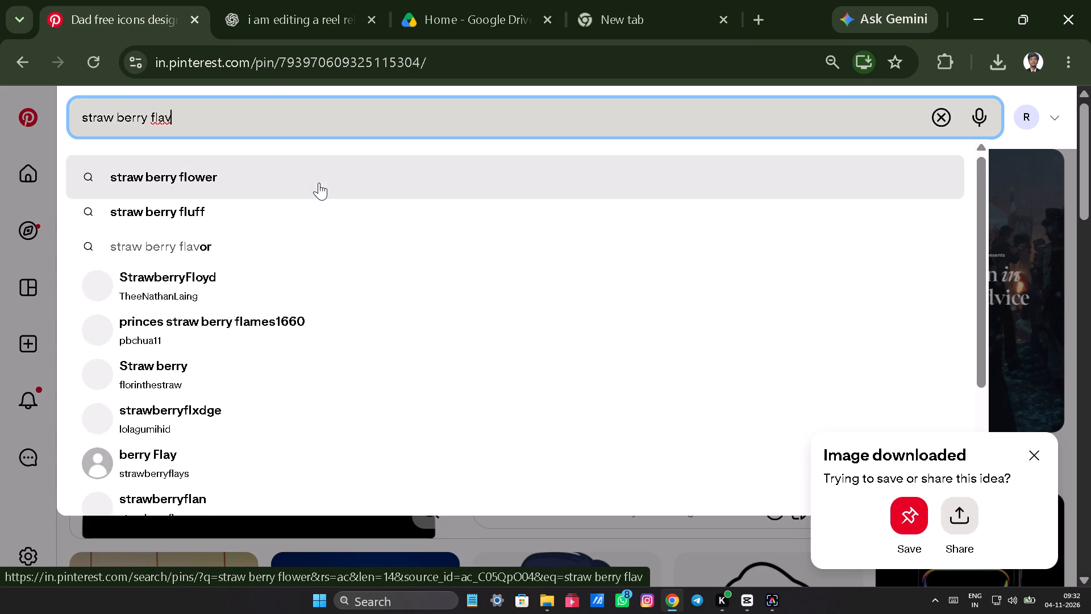
click(292, 250)
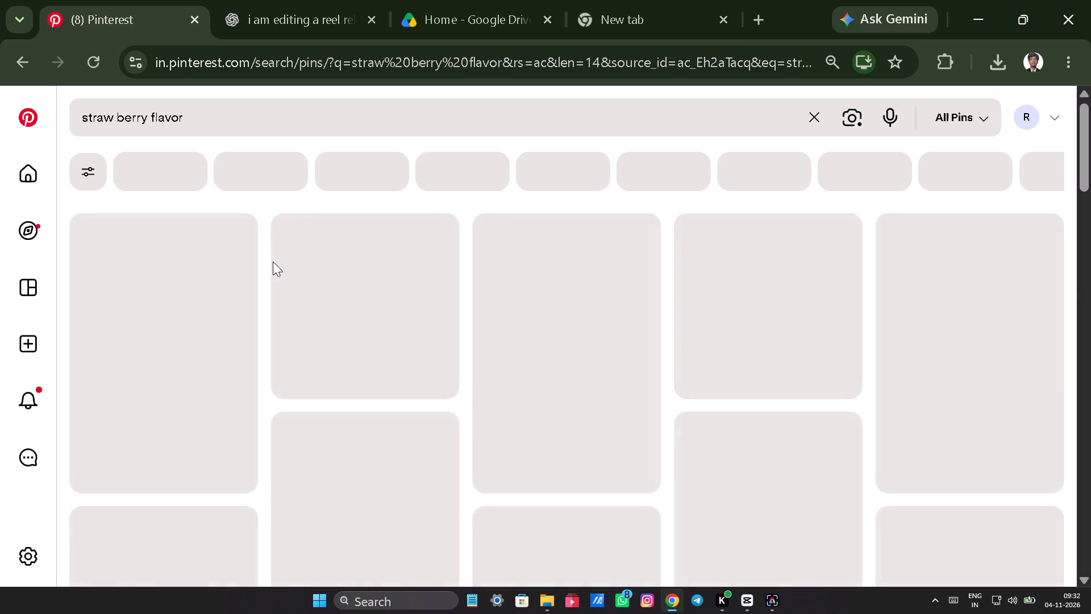
Browse the strawberry flavour pins and open the one showing an iced strawberry drink with mint in a clear plastic cup.
scroll(436, 110, down, 1)
scroll(436, 111, up, 1)
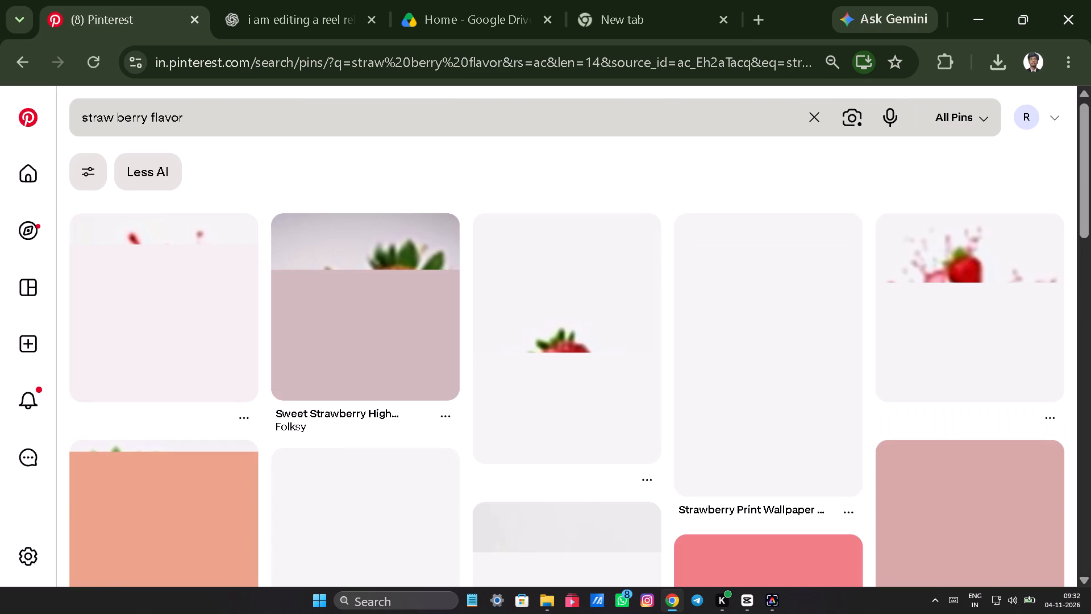
scroll(436, 115, down, 1)
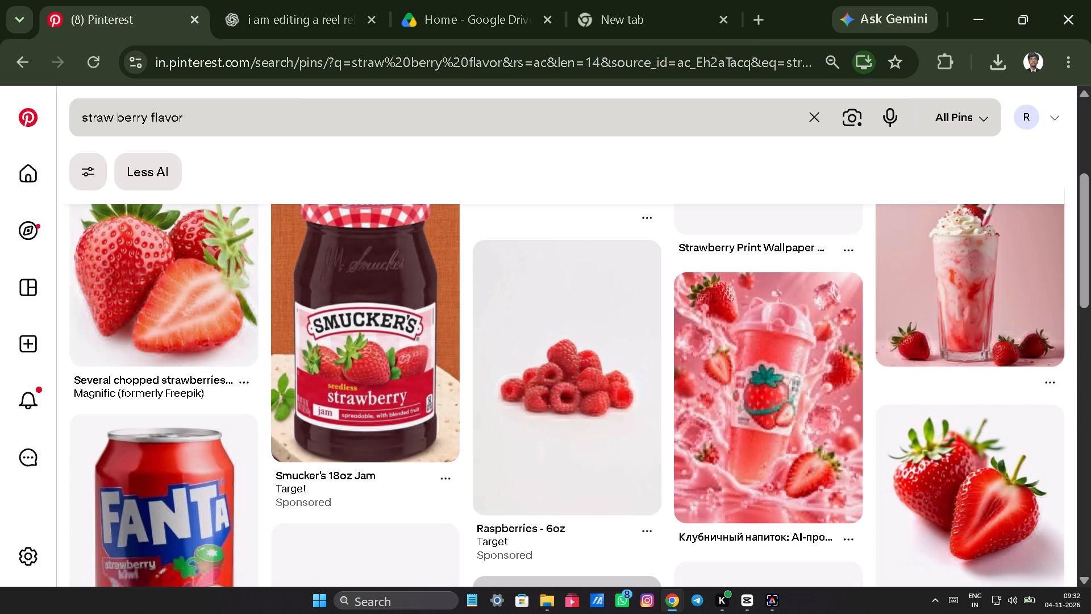
scroll(436, 115, up, 1)
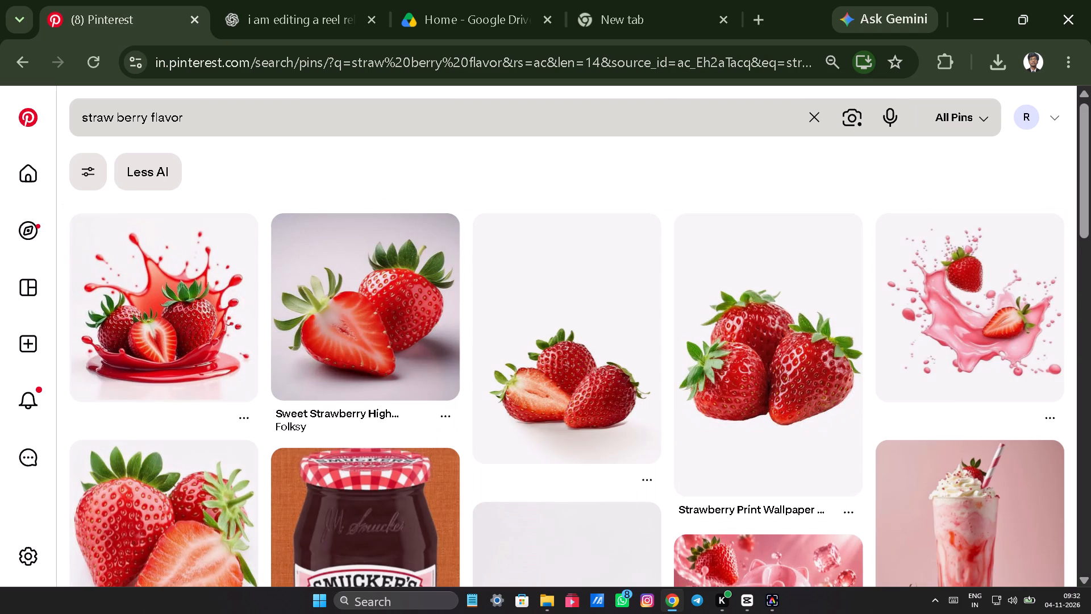
scroll(436, 116, down, 2)
right_click(436, 117)
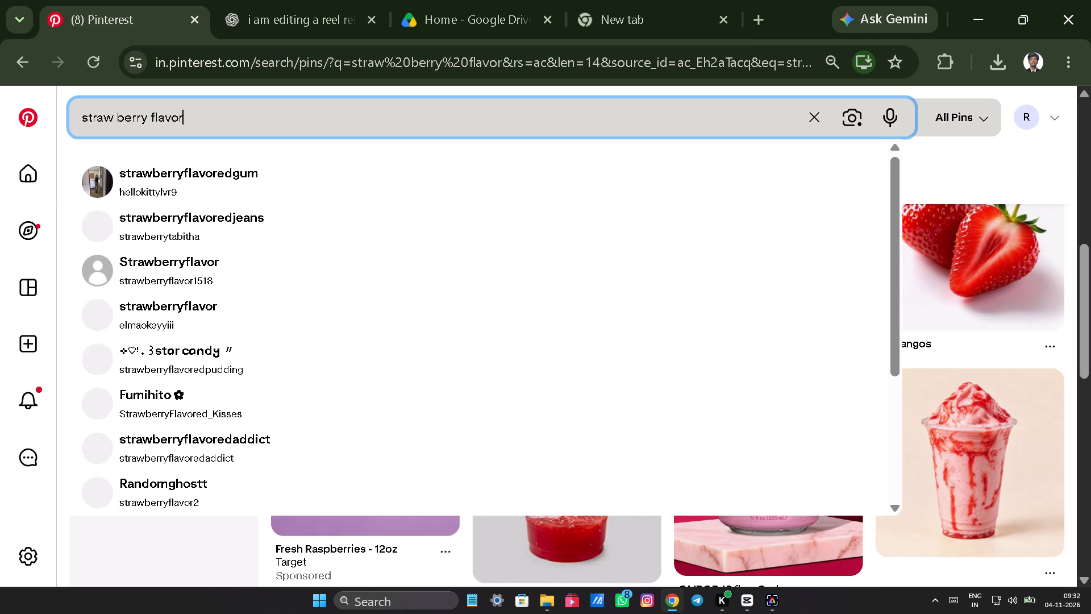
click(951, 190)
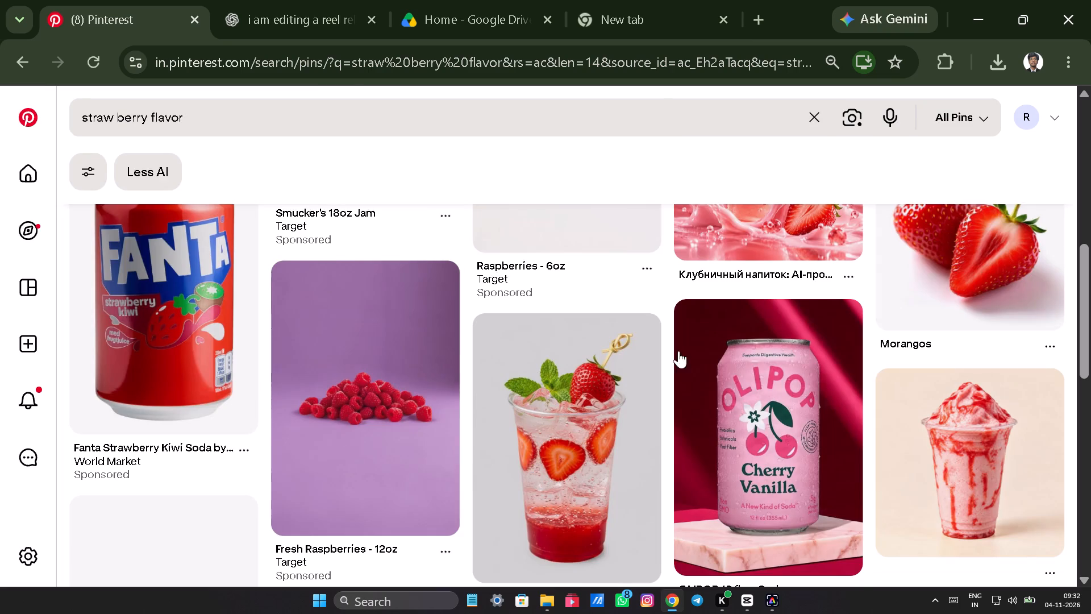
scroll(676, 371, up, 1)
scroll(671, 373, down, 3)
scroll(659, 359, up, 2)
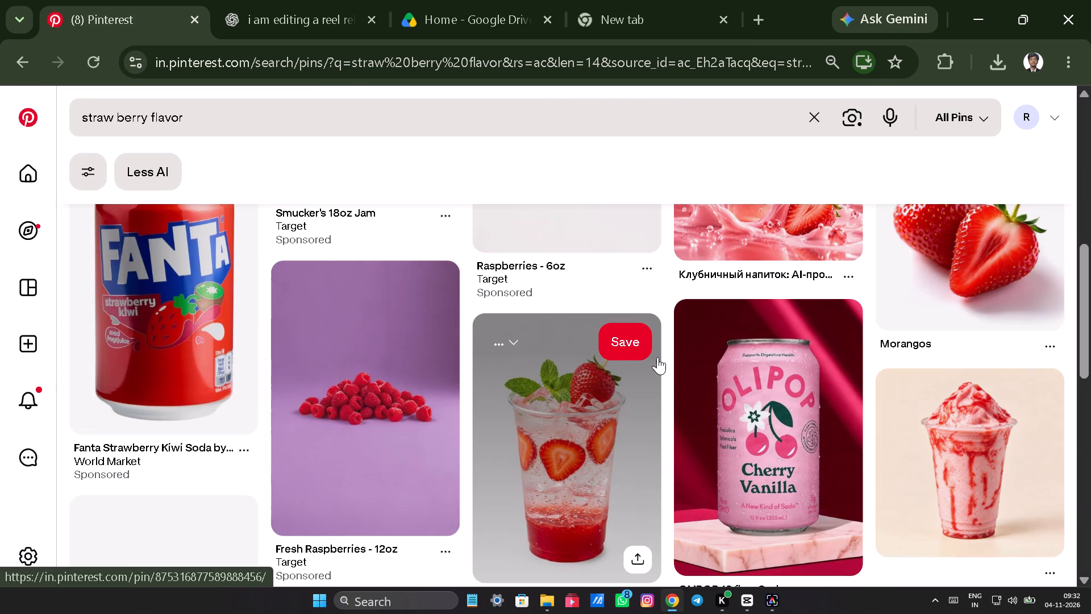
click(586, 413)
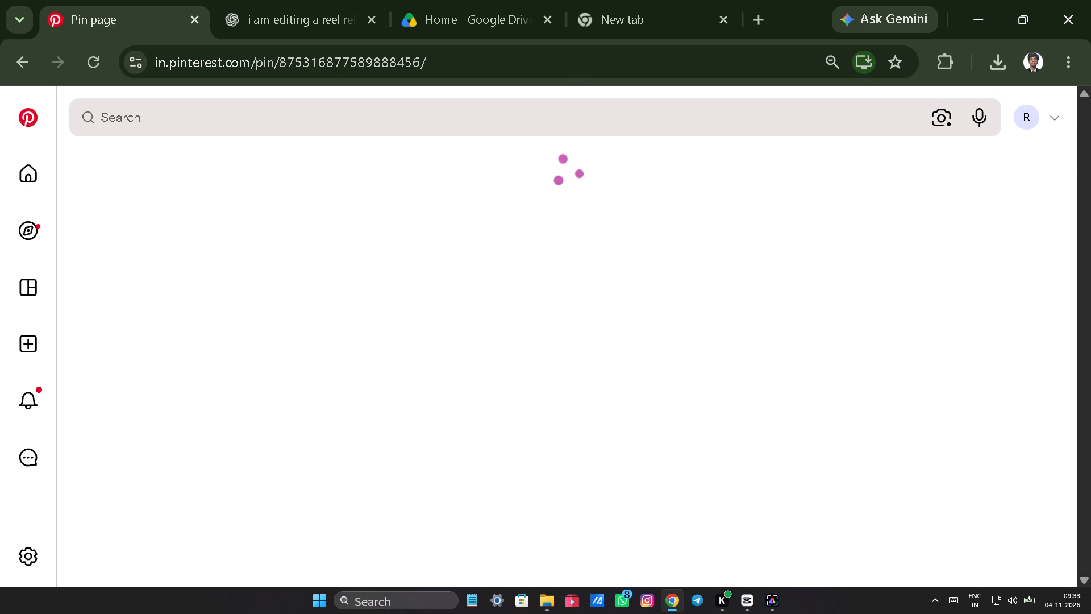
Switch to CapCut, play the r6.mp4 section, split both r6.mp4 clips at 00:00:18:17 and delete both end pieces.
click(746, 595)
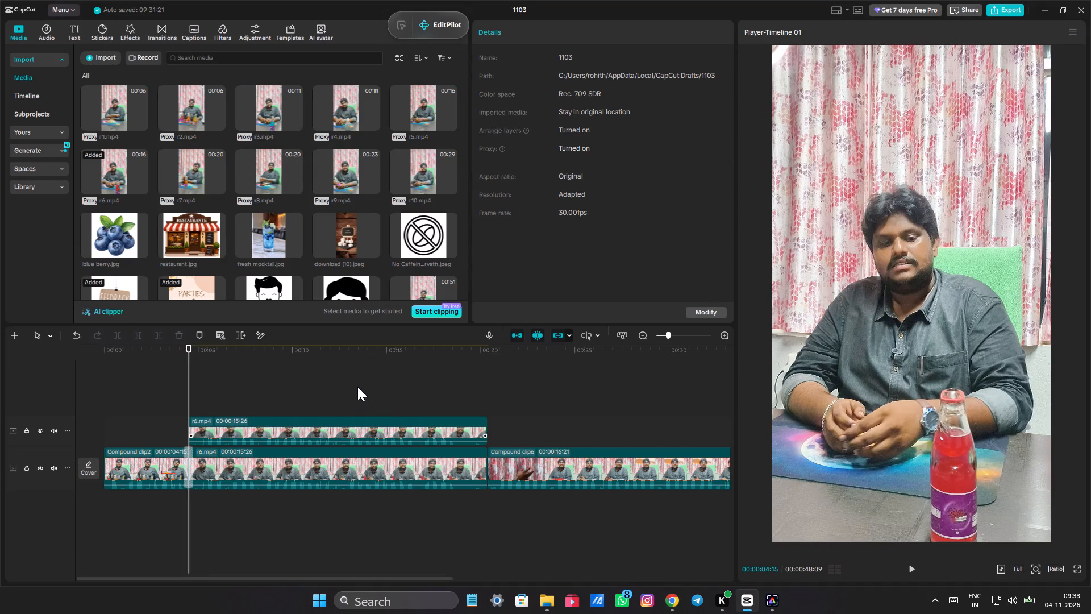
key(space)
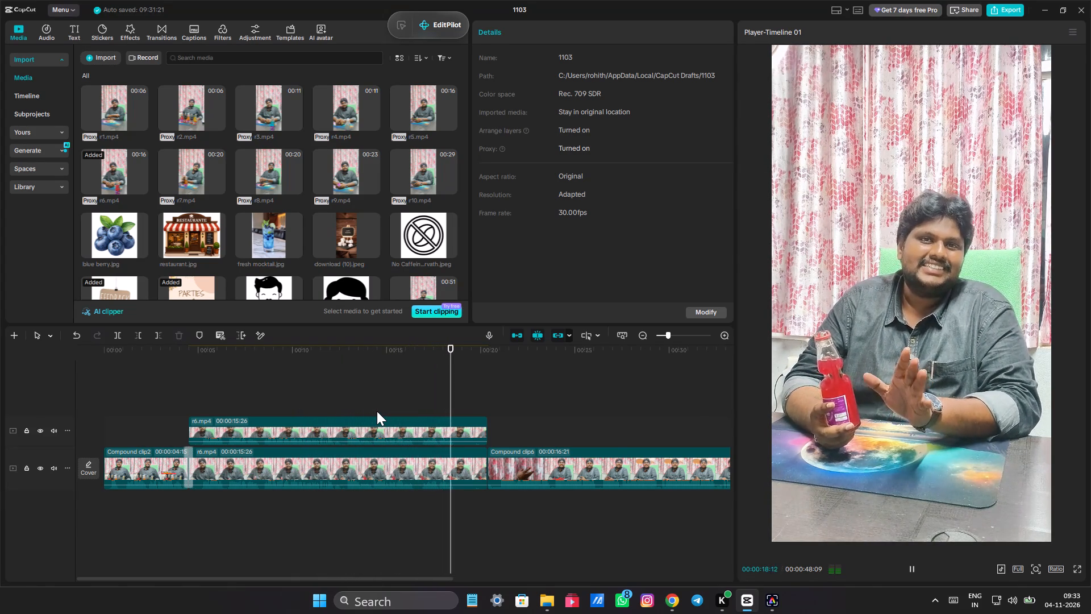
click(410, 377)
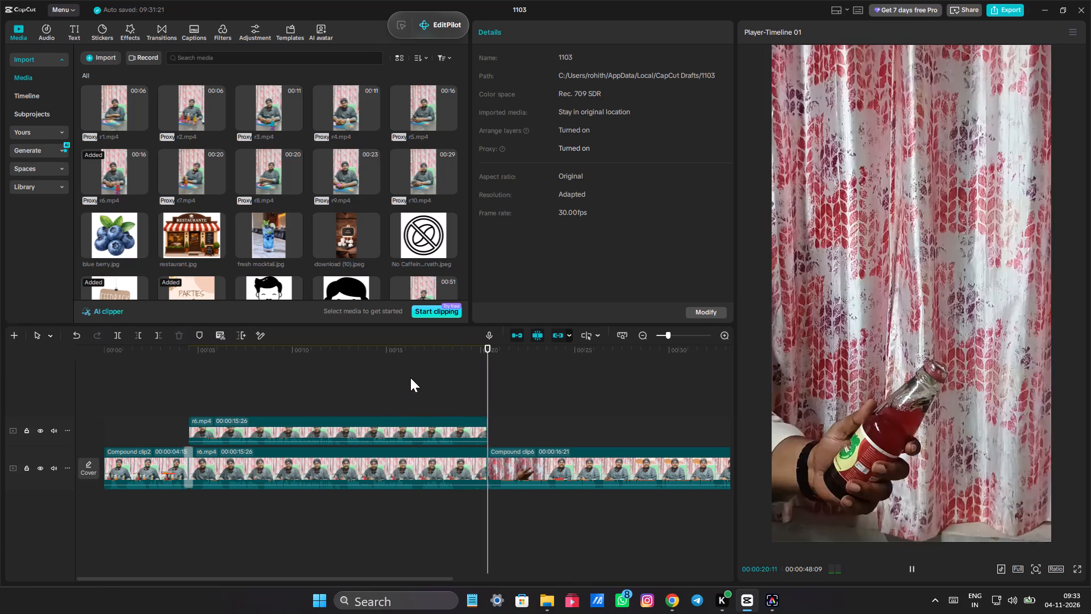
drag(410, 377, 454, 382)
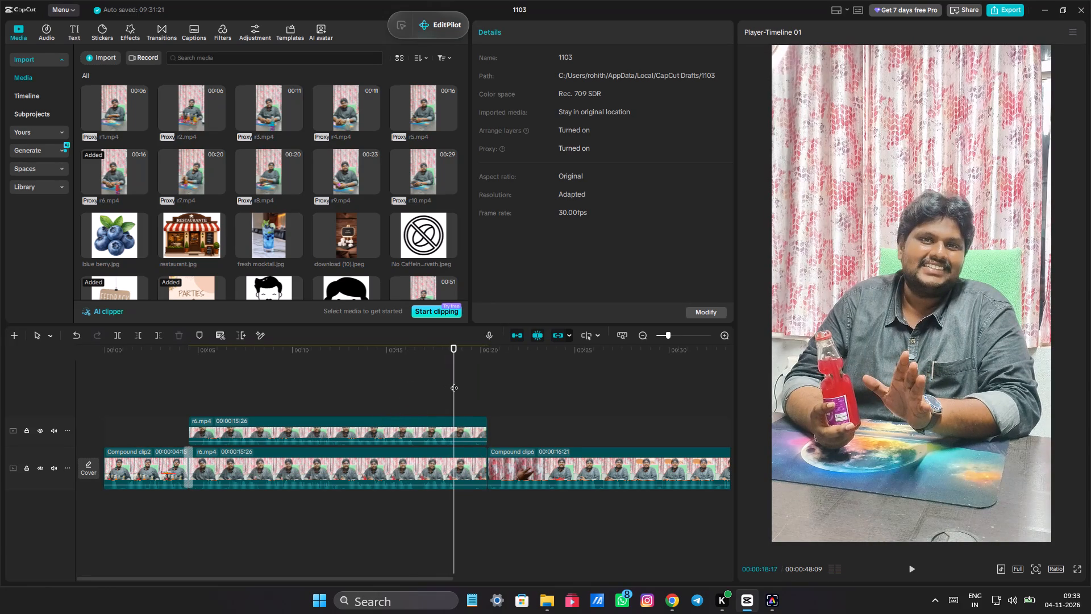
click(455, 432)
key(b)
click(455, 432)
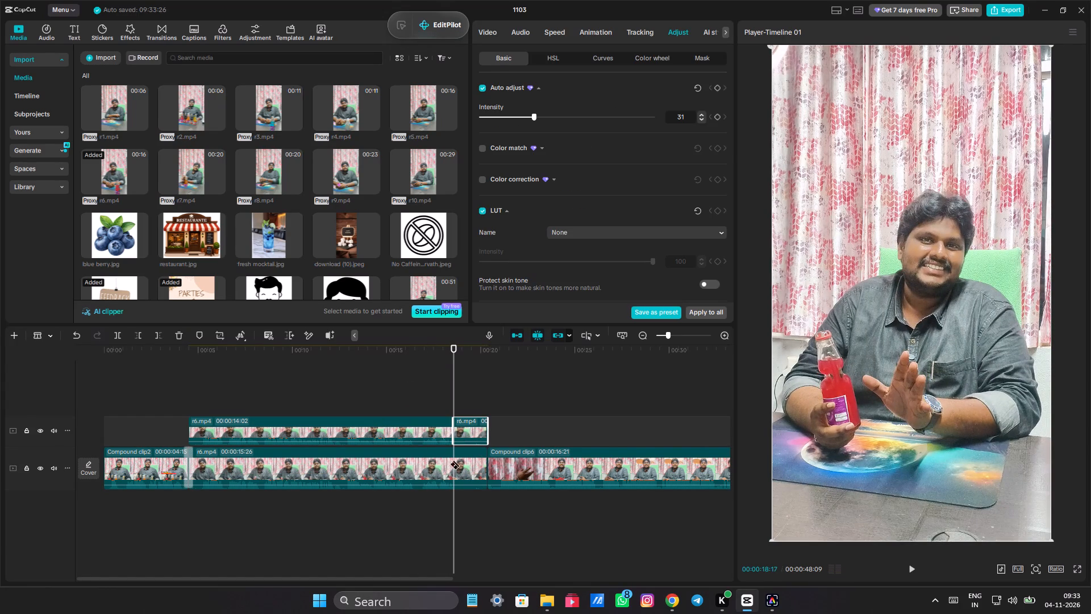
click(455, 472)
key(a)
click(469, 429)
key(BackSpace)
click(469, 455)
key(BackSpace)
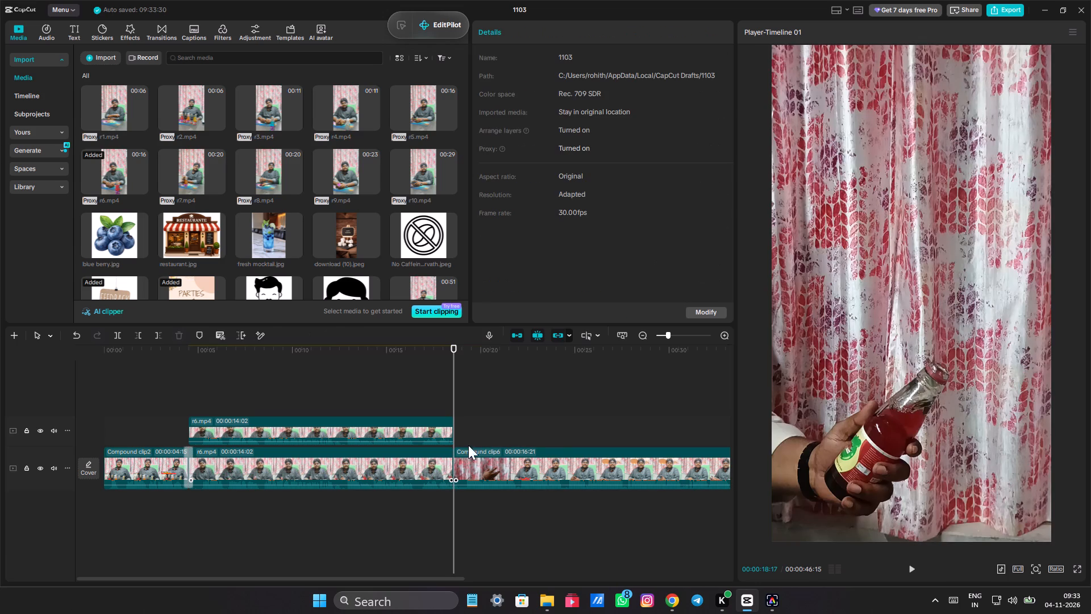
click(438, 391)
drag(438, 391, 418, 391)
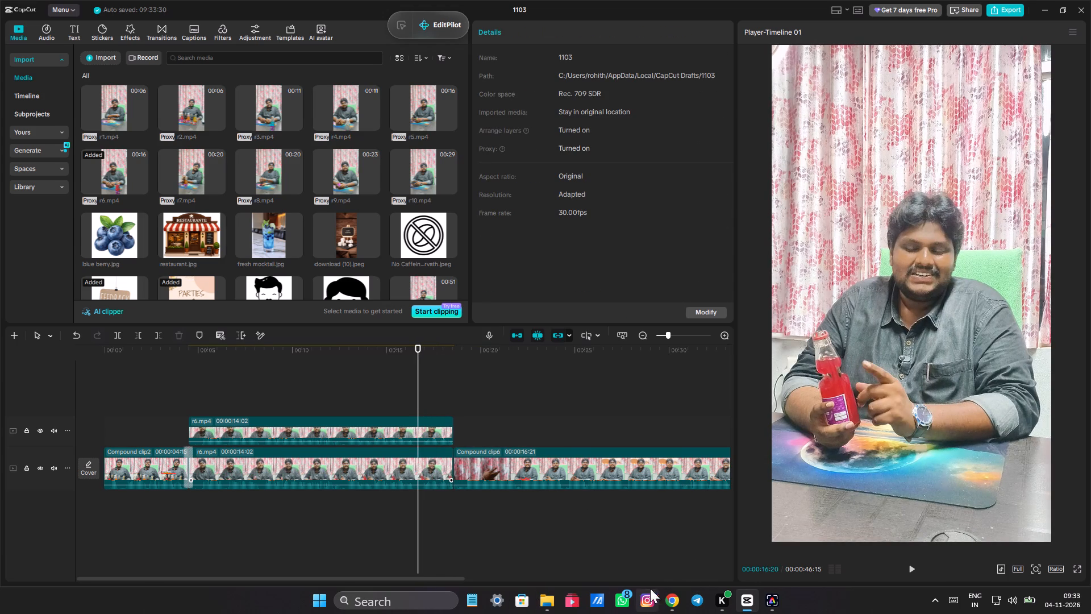
click(747, 604)
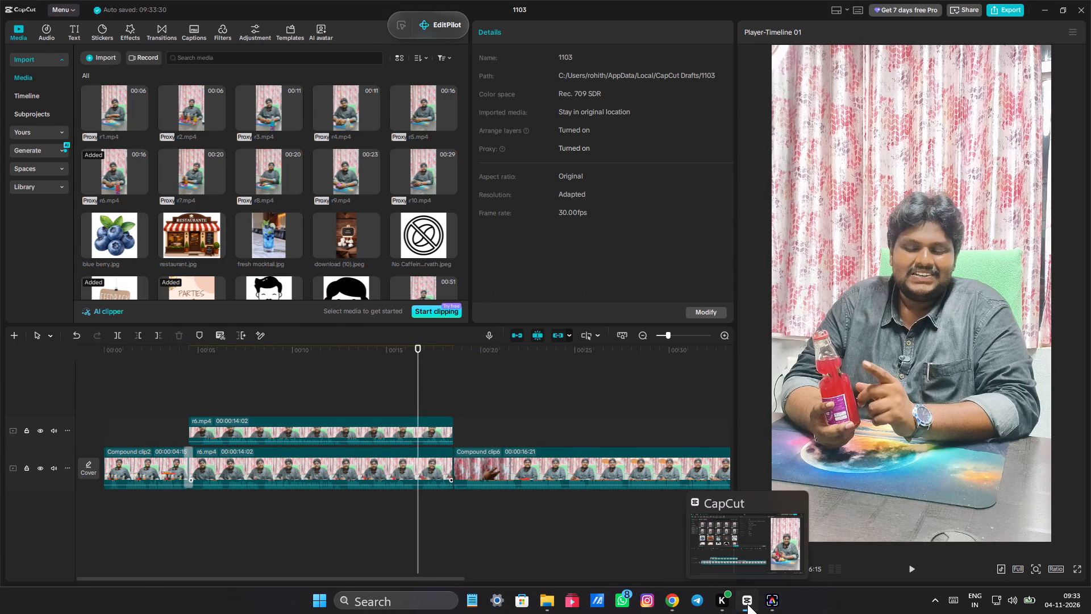
click(747, 604)
click(747, 604)
scroll(49, 226, down, 2)
scroll(0, 209, up, 4)
scroll(78, 169, down, 1)
scroll(101, 167, up, 2)
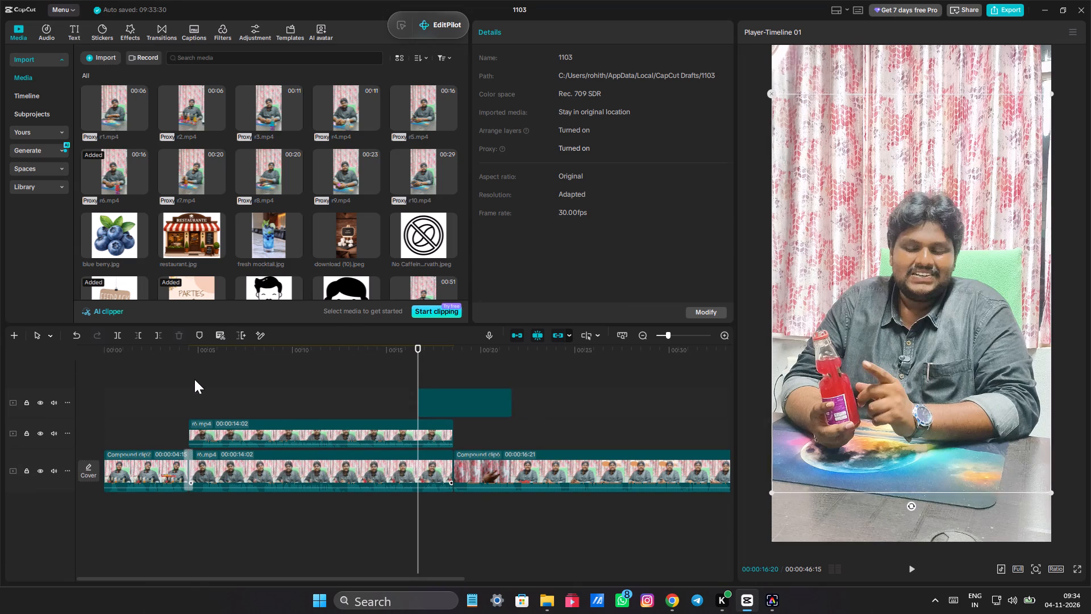
drag(443, 398, 219, 400)
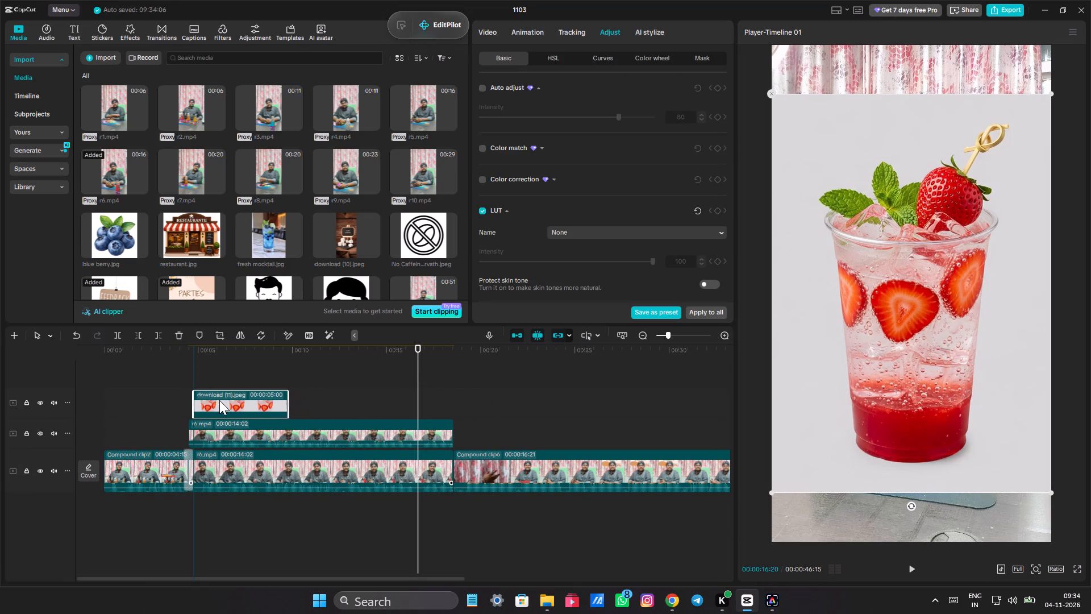
drag(219, 400, 216, 400)
click(174, 359)
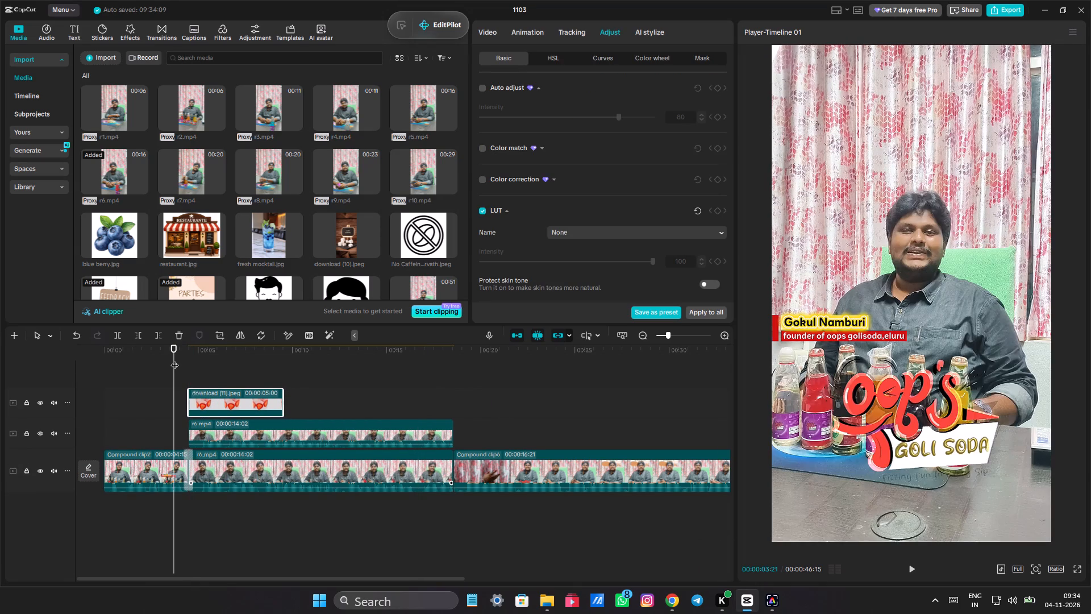
key(space)
key(space)
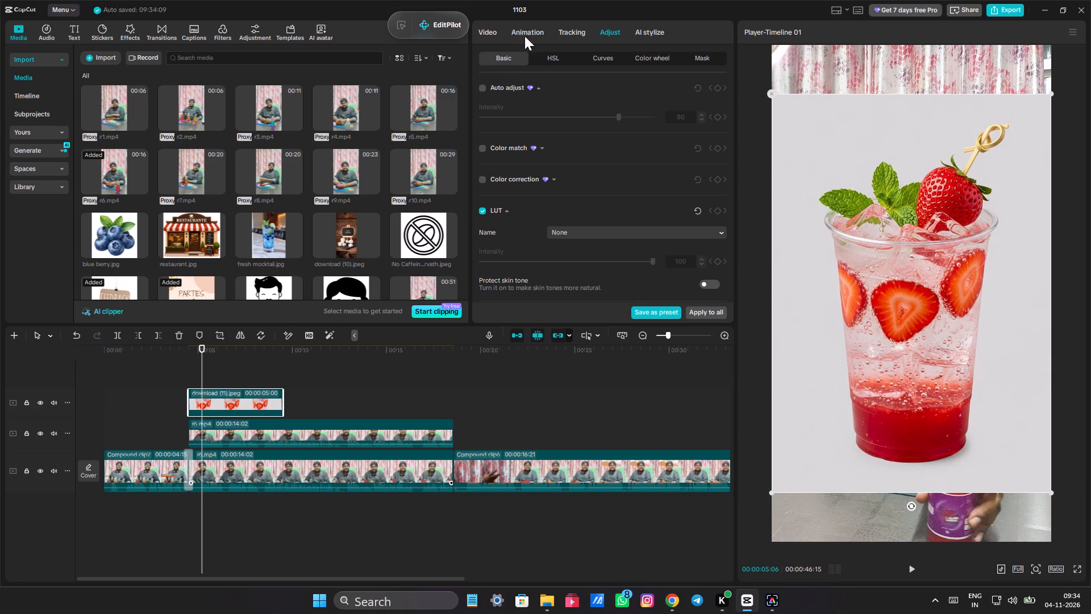
Remove the background of the strawberry drink image with Auto removal.
click(502, 53)
click(490, 28)
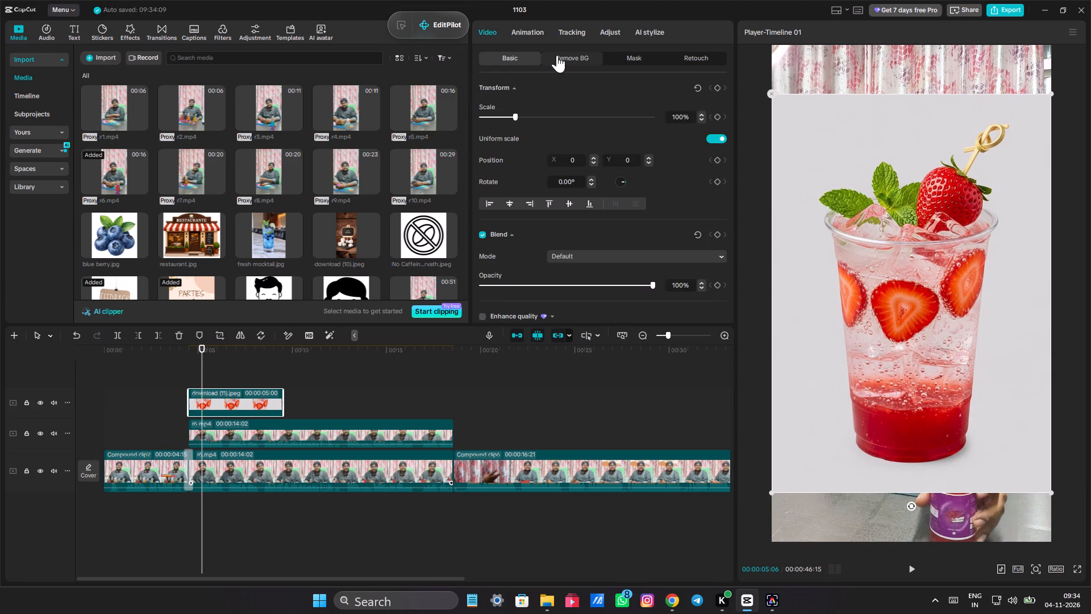
click(557, 55)
click(483, 89)
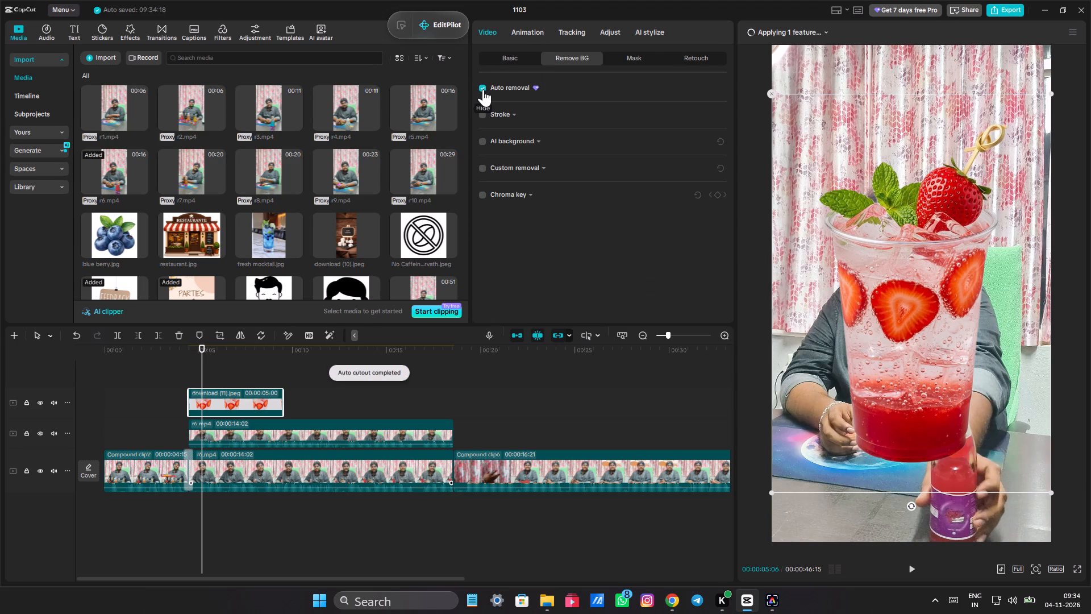
Shrink the drink cutout to about half its size and place it over the man's head and chest.
drag(1053, 491, 933, 366)
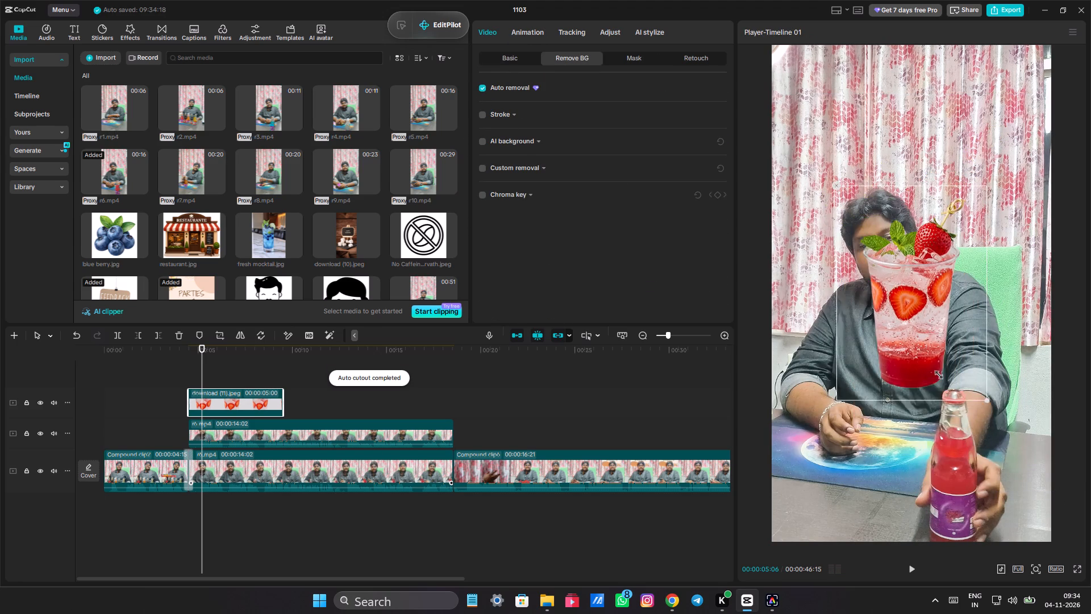
drag(933, 366, 928, 356)
drag(889, 335, 859, 326)
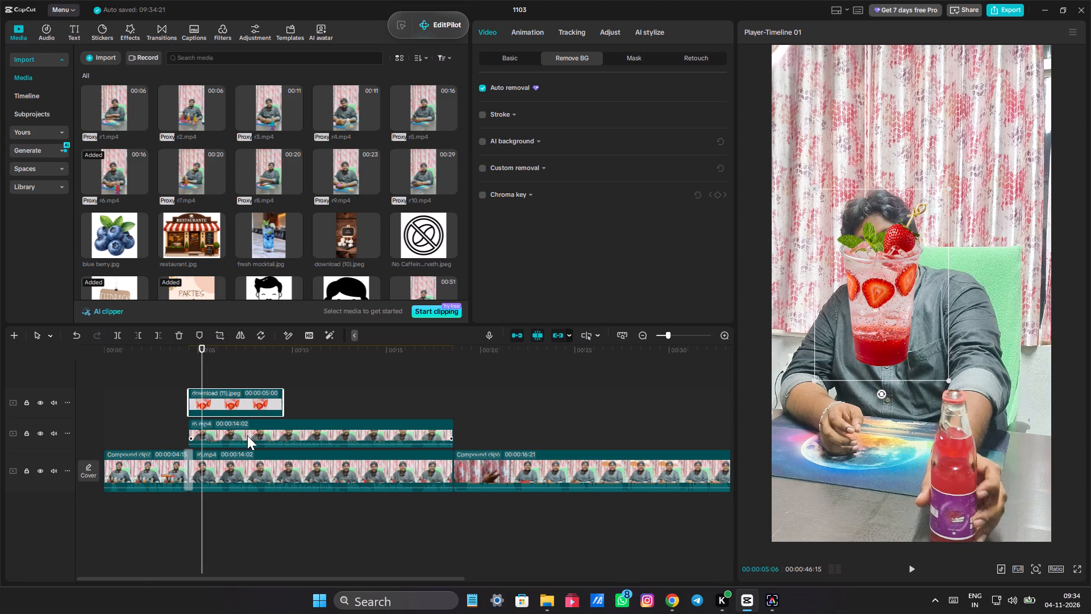
Move the upper r6.mp4 clip to the track above download (11).jpeg and play the transition from Compound clip2.
drag(247, 435, 247, 382)
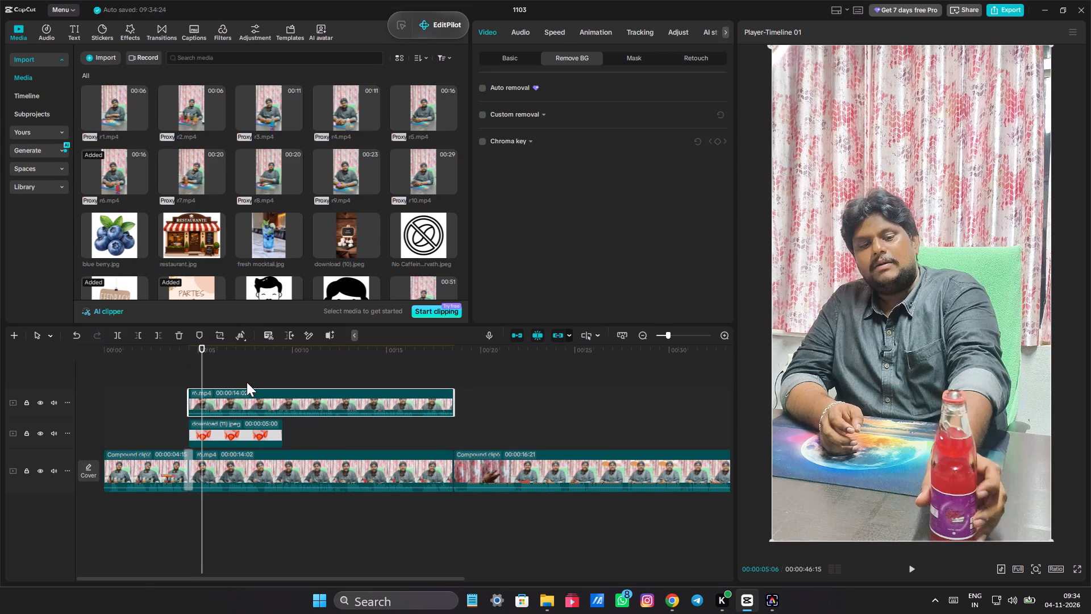
click(204, 370)
drag(204, 370, 155, 372)
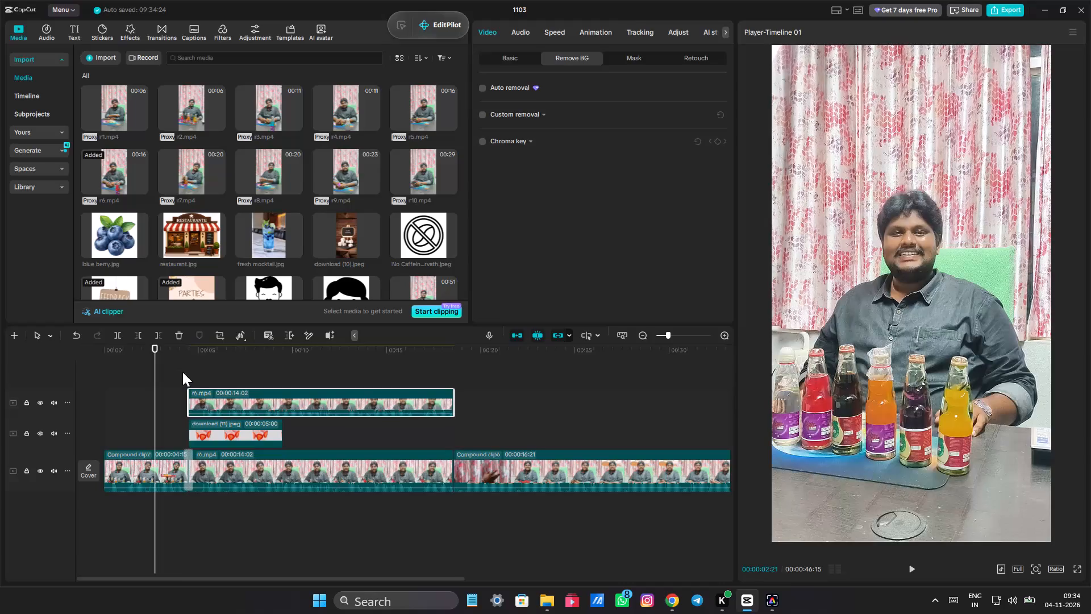
double_click(184, 372)
drag(184, 372, 169, 367)
key(space)
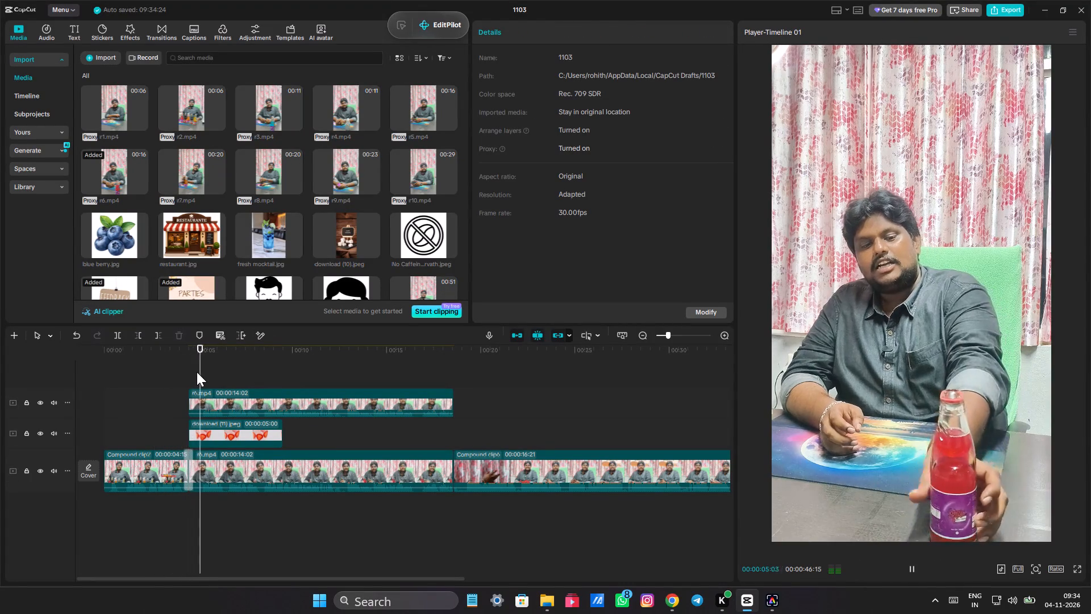
key(space)
Apply Auto removal to the background of the top r6.mp4 clip.
click(207, 400)
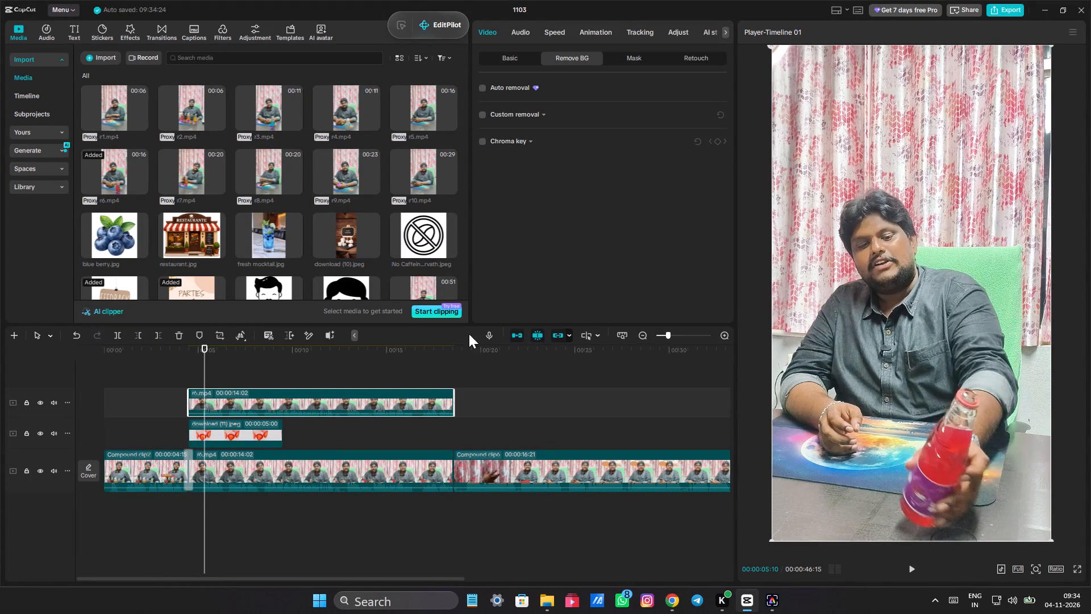
click(481, 88)
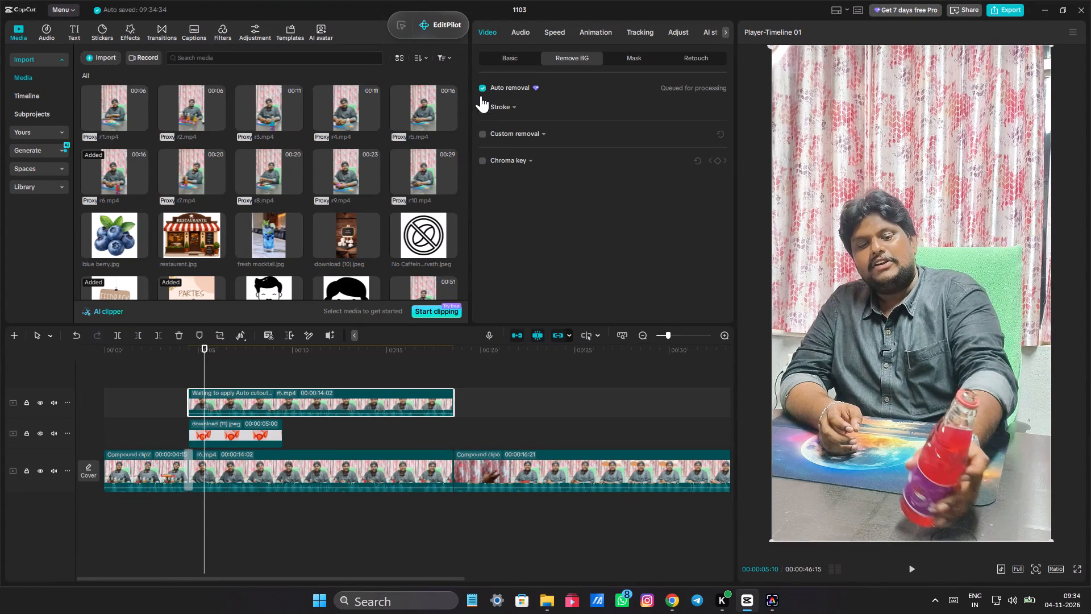
Play the transition from Compound clip2 into r6.mp4 and the seconds after it to check how the layered drink image looks.
click(205, 362)
drag(205, 362, 170, 363)
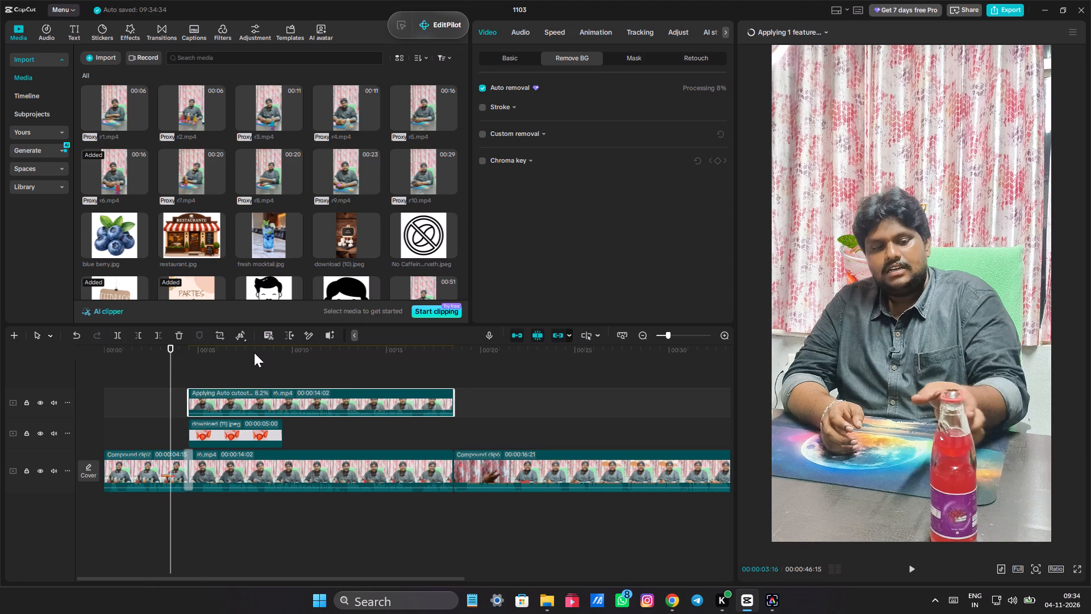
key(space)
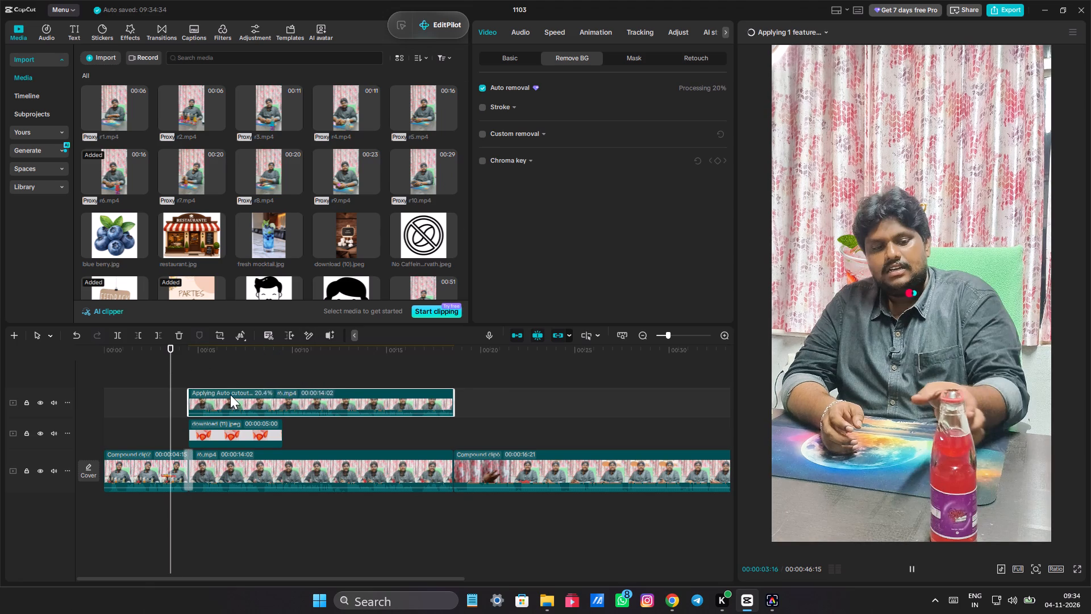
click(173, 375)
key(space)
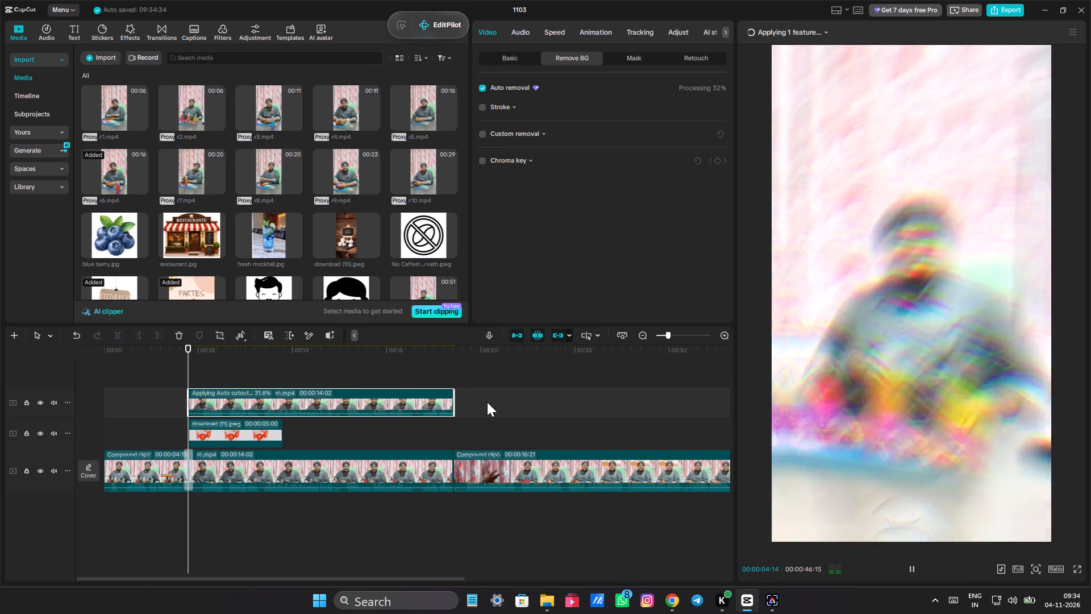
key(space)
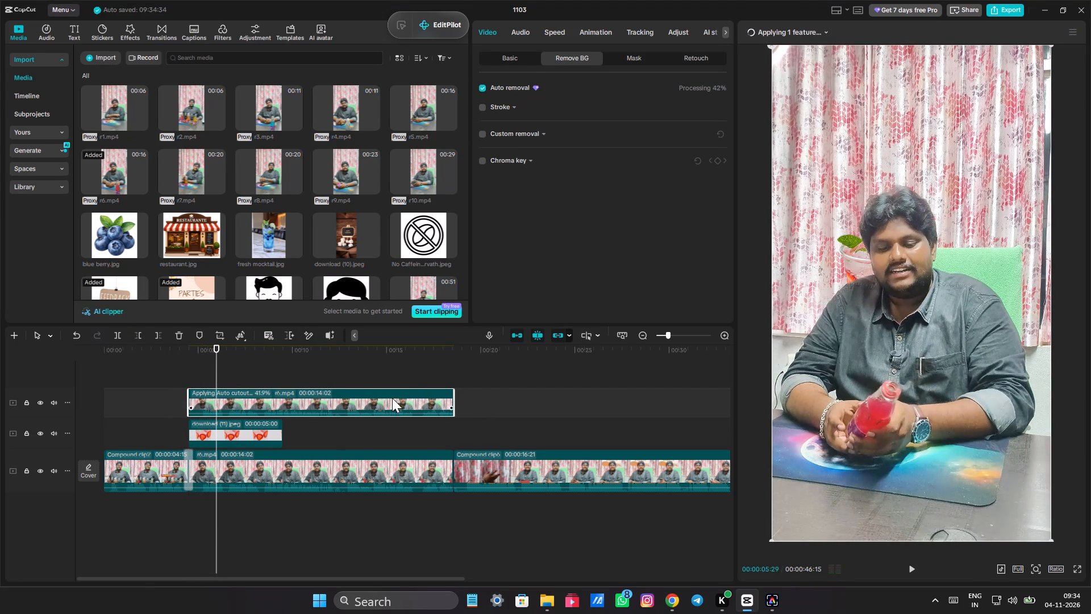
scroll(336, 445, up, 20)
scroll(336, 445, up, 2)
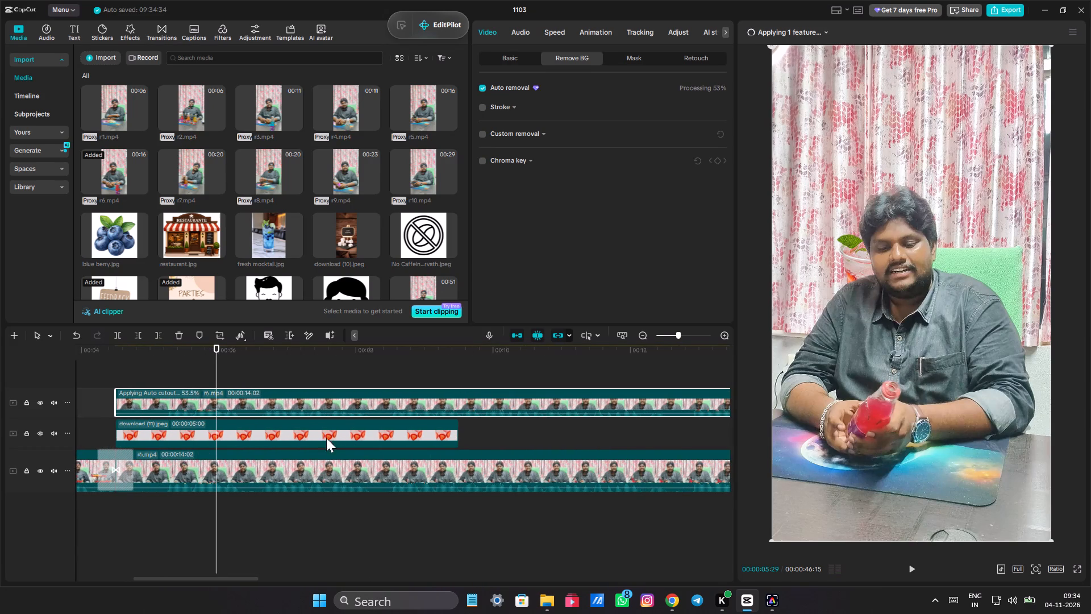
click(149, 373)
drag(149, 373, 243, 354)
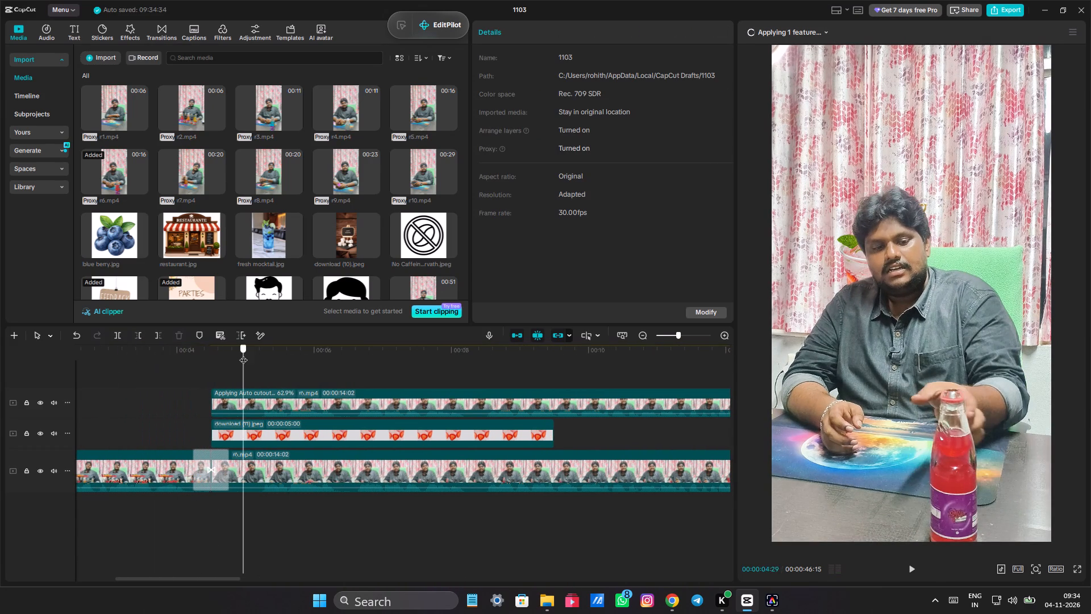
drag(243, 354, 212, 343)
click(237, 392)
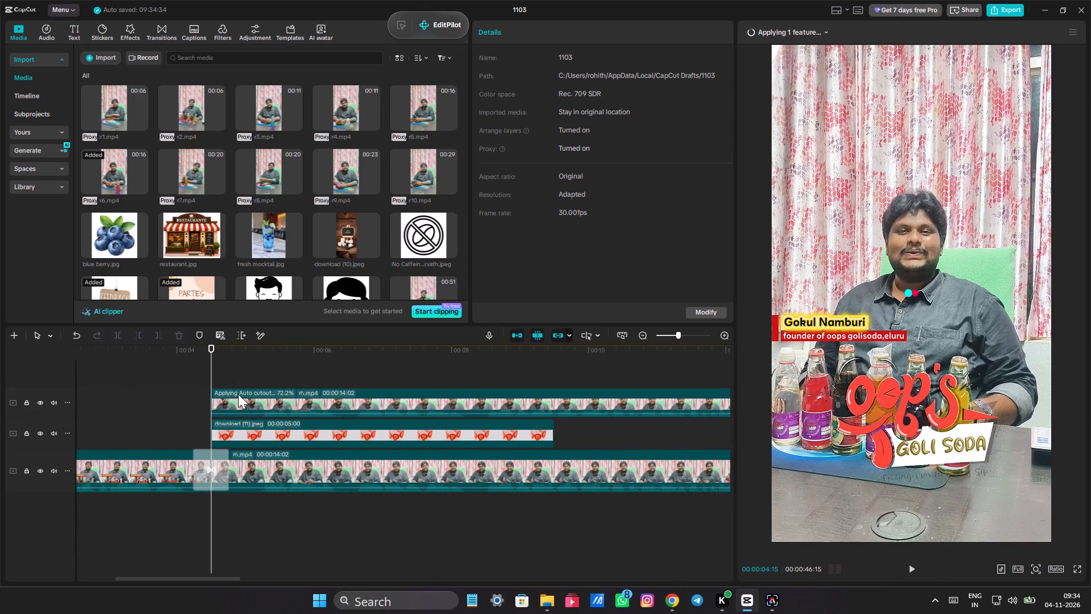
click(241, 398)
click(224, 372)
drag(223, 371, 213, 369)
drag(213, 369, 208, 368)
key(space)
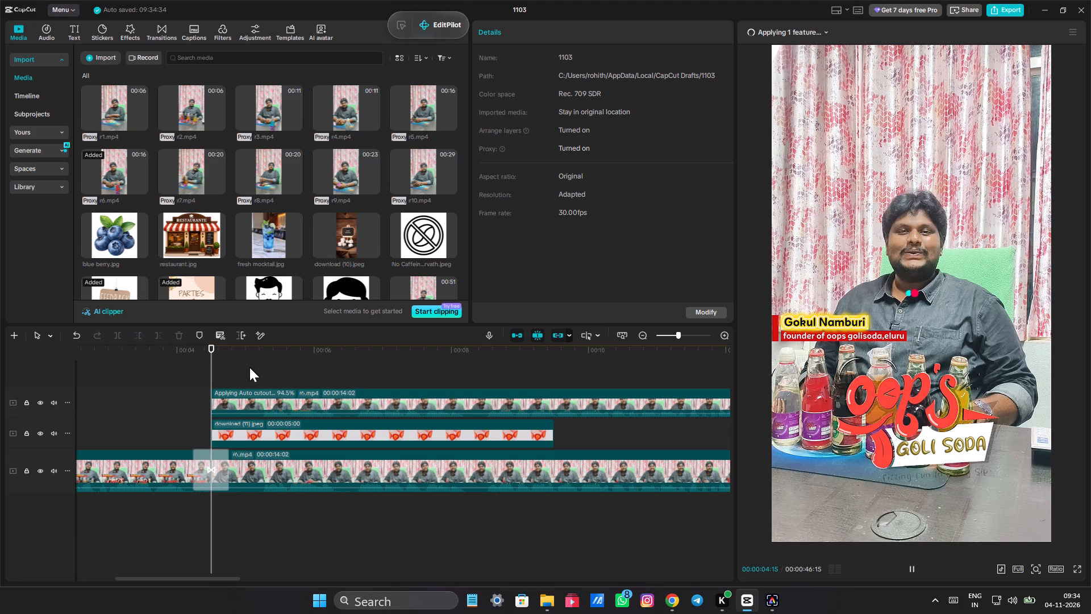
right_click(249, 367)
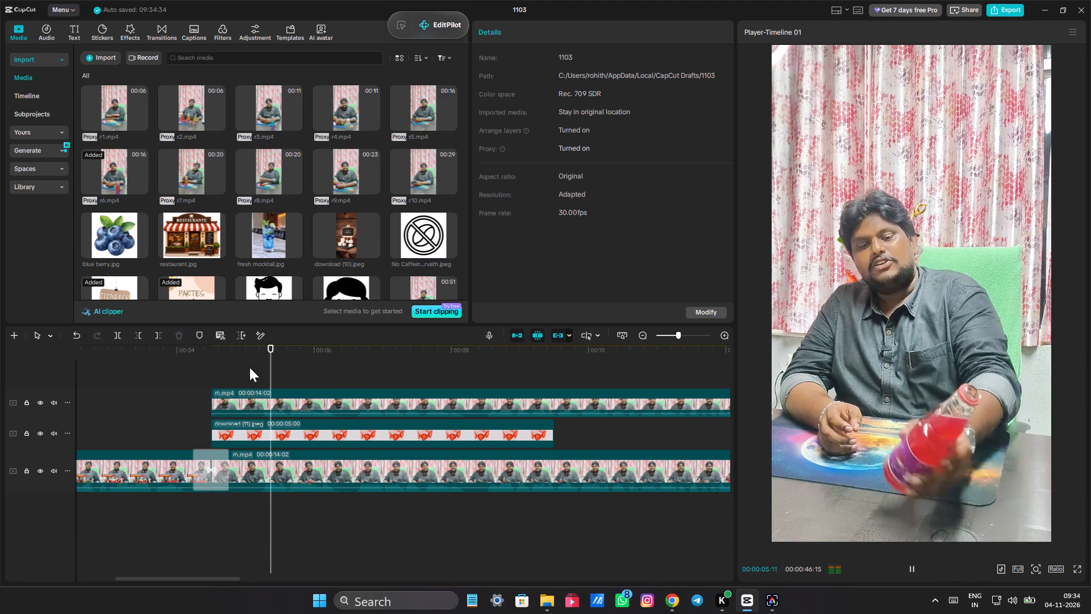
click(468, 349)
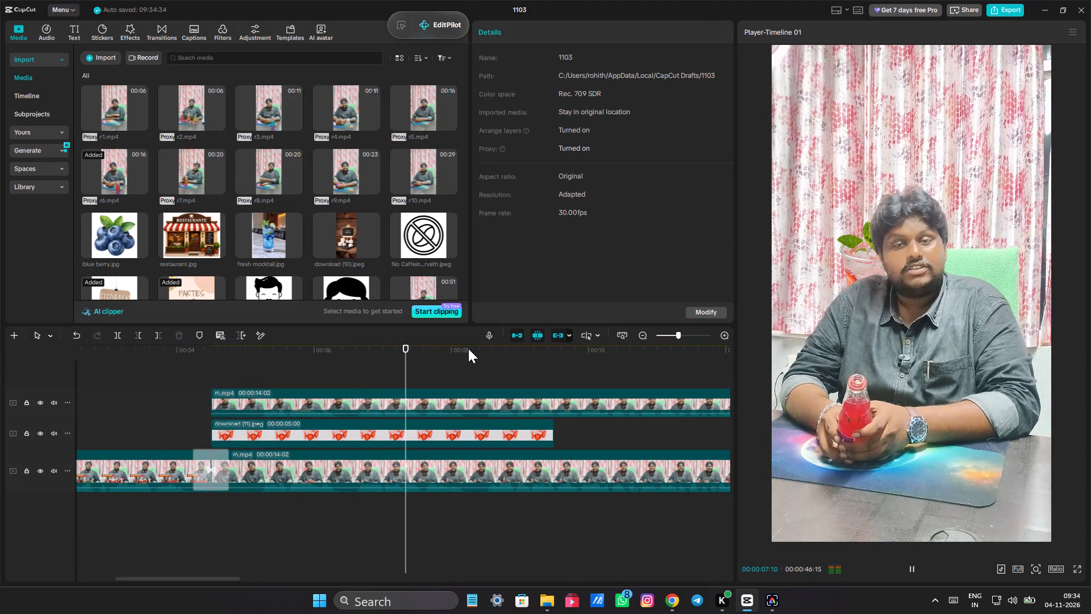
click(306, 394)
click(298, 384)
click(293, 376)
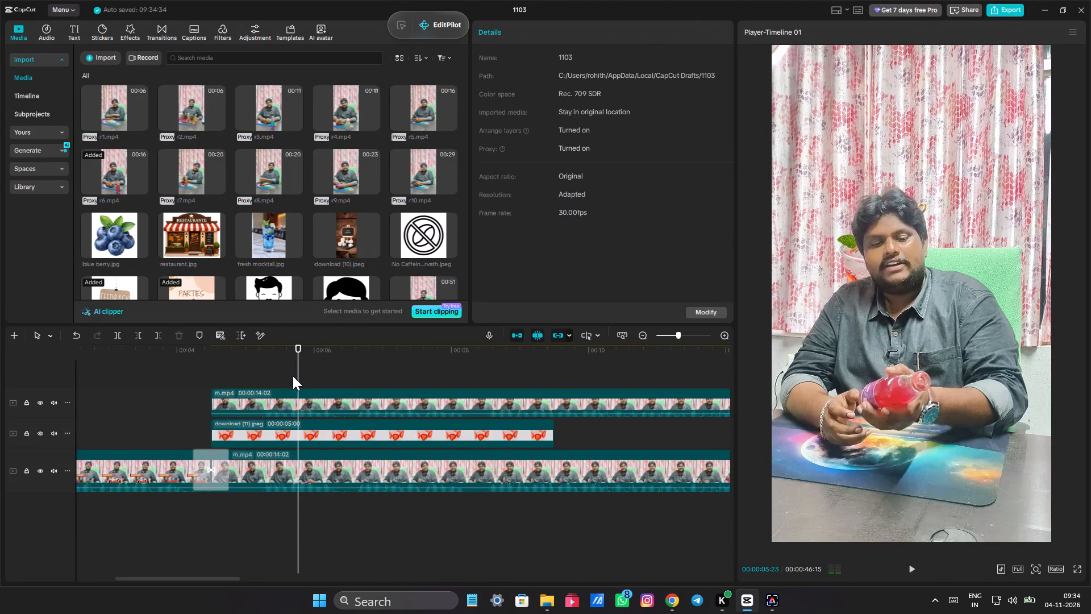
Move the strawberry drink cutout out from behind the man to the left side of the frame, beside his head and shoulder.
drag(292, 375, 266, 377)
click(340, 438)
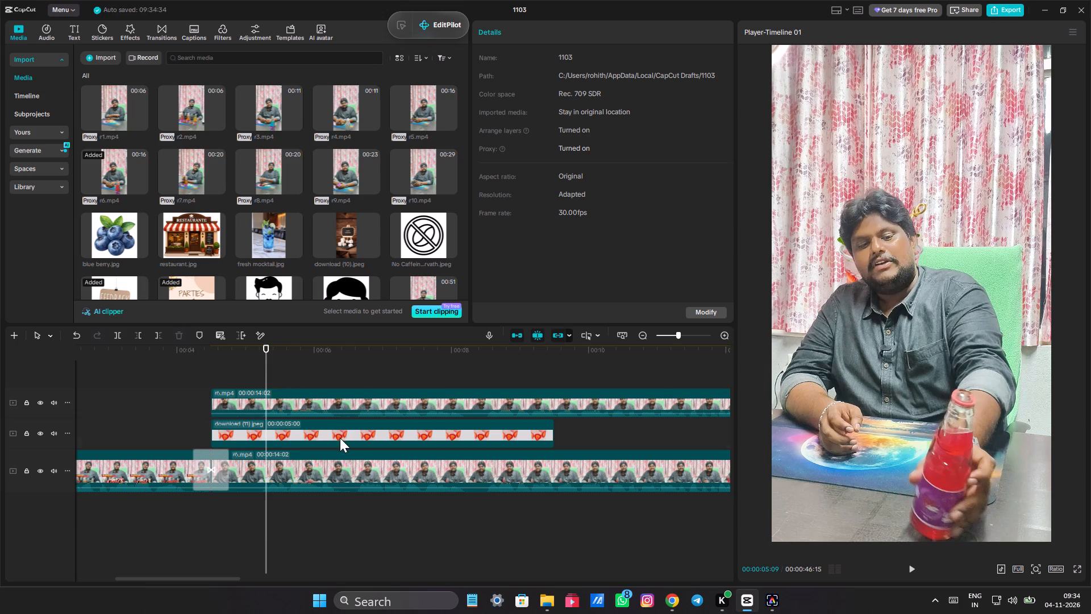
drag(864, 363, 773, 326)
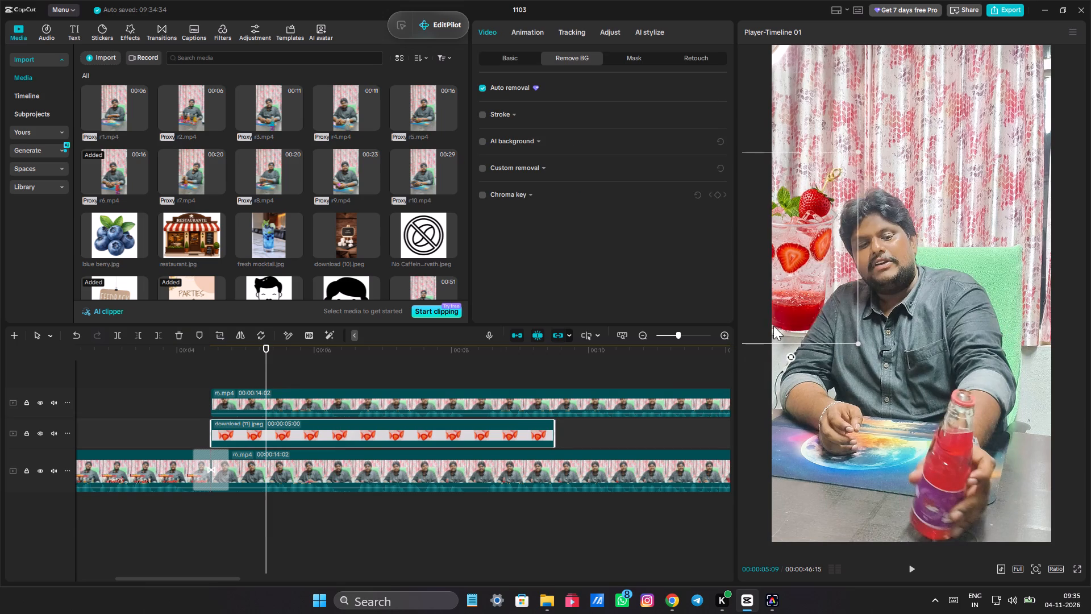
drag(773, 326, 792, 359)
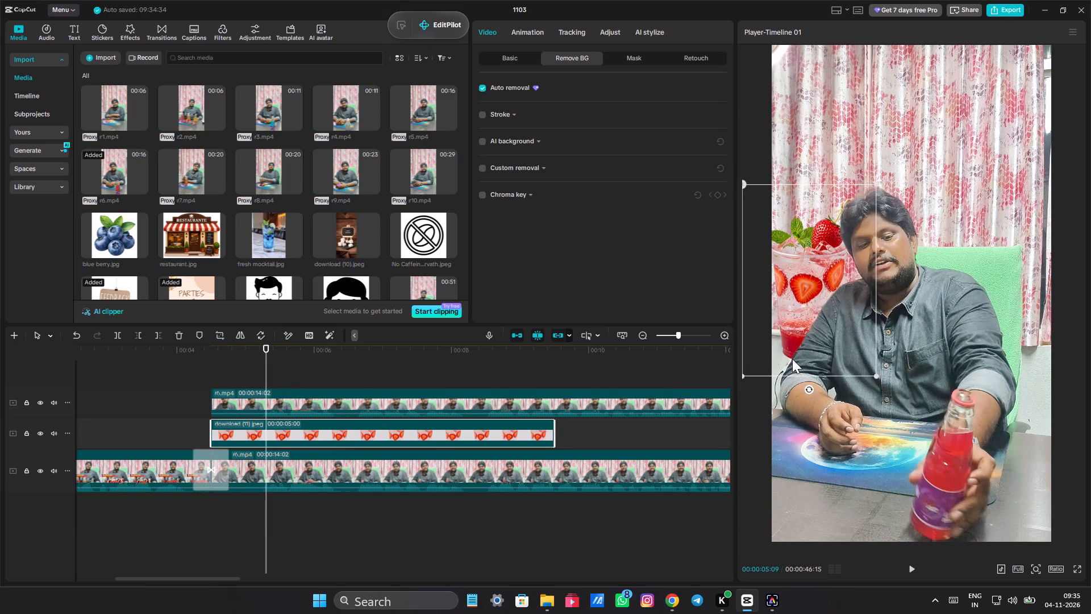
drag(792, 359, 793, 337)
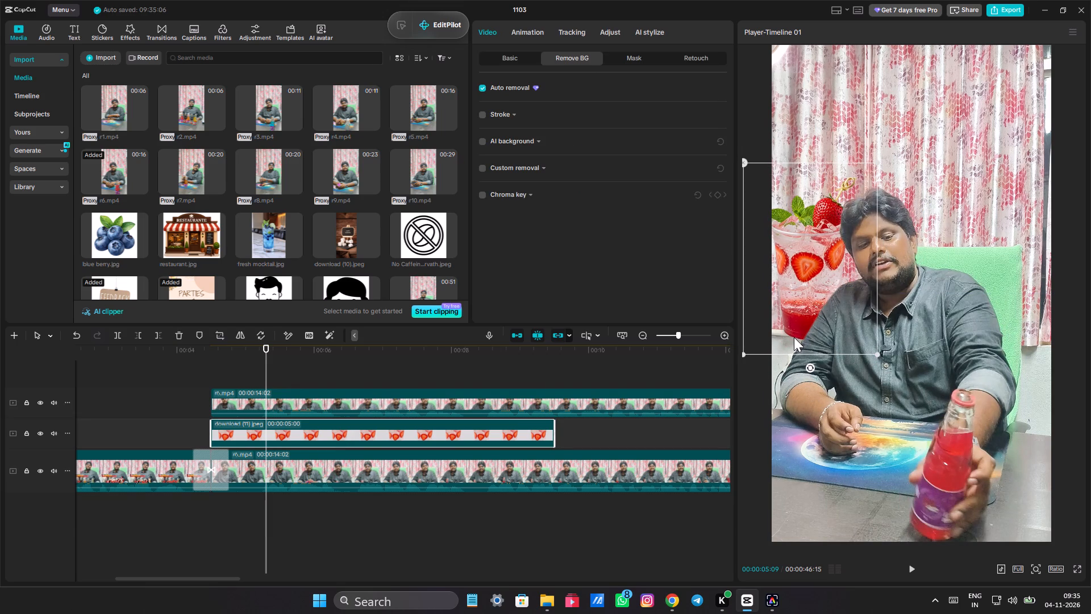
Trim the start of download (11).jpeg to the end of the transition, leaving it 00:00:04:22 long, and play the section.
click(216, 382)
drag(214, 382, 193, 381)
key(space)
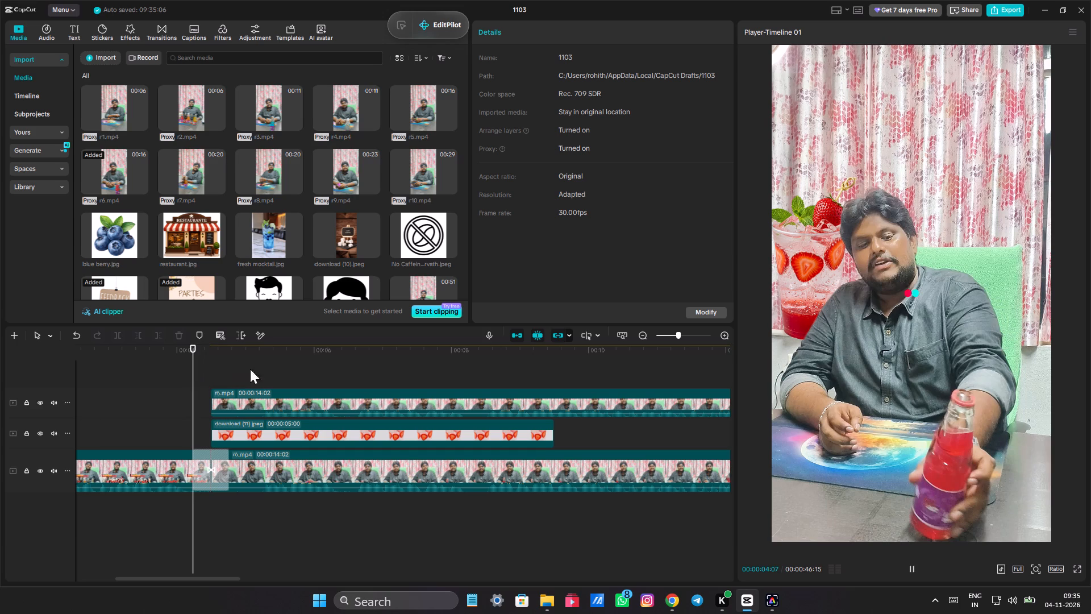
click(210, 377)
click(236, 426)
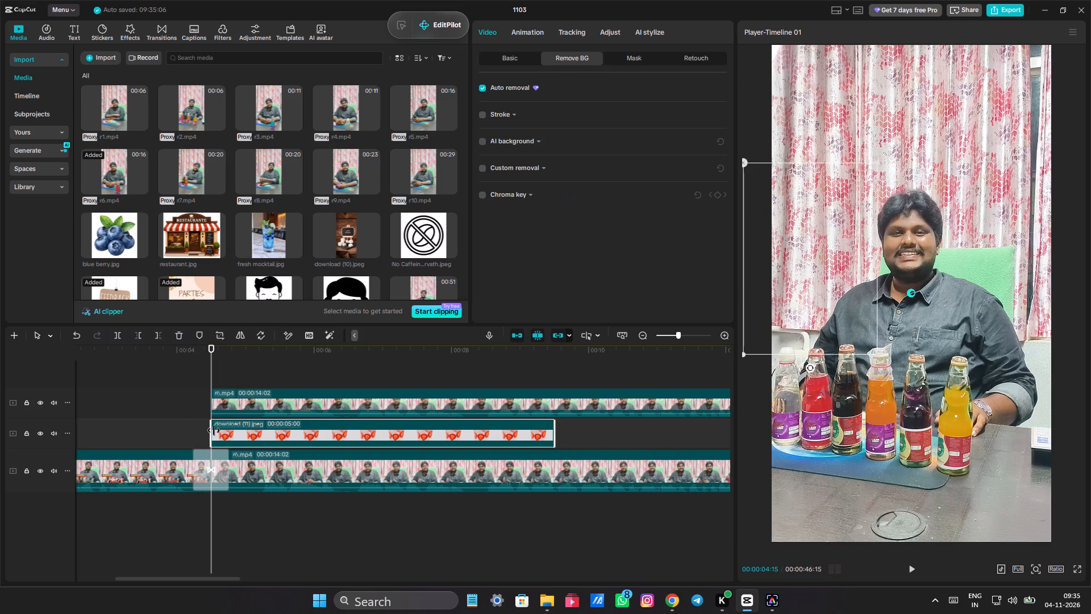
drag(212, 430, 227, 430)
click(179, 414)
key(space)
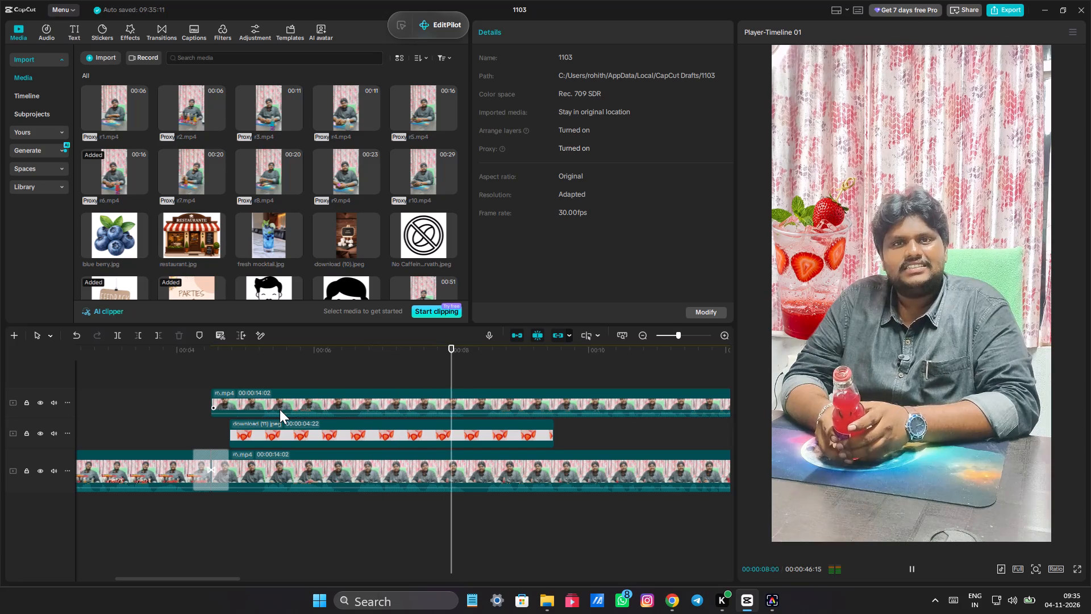
Rotate the strawberry drink image to -4.00° and reposition it at about X -718, Y 189, closer to the man.
click(248, 374)
click(245, 430)
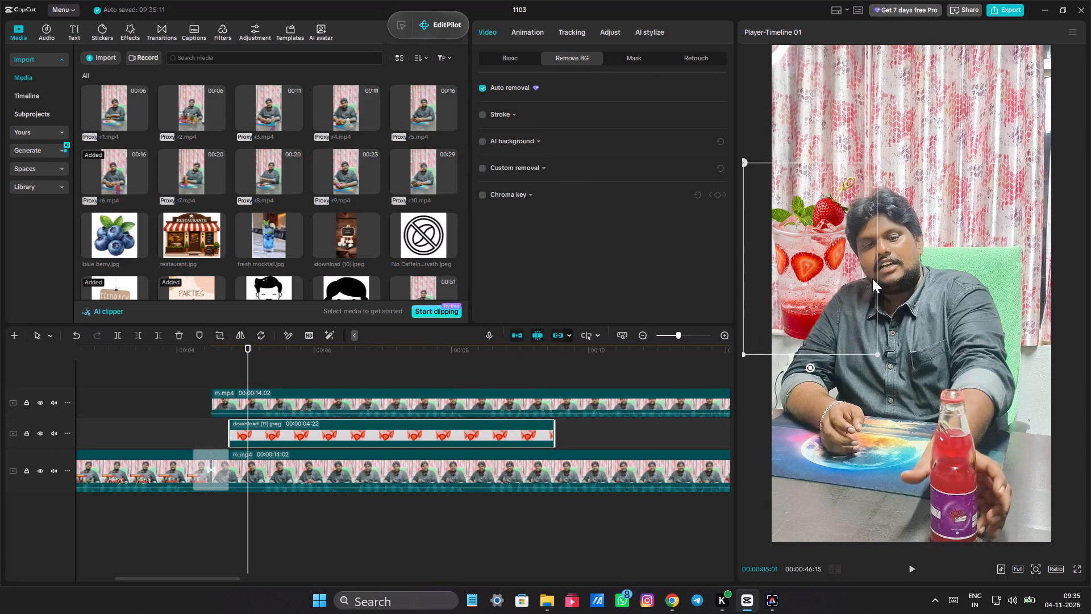
click(495, 58)
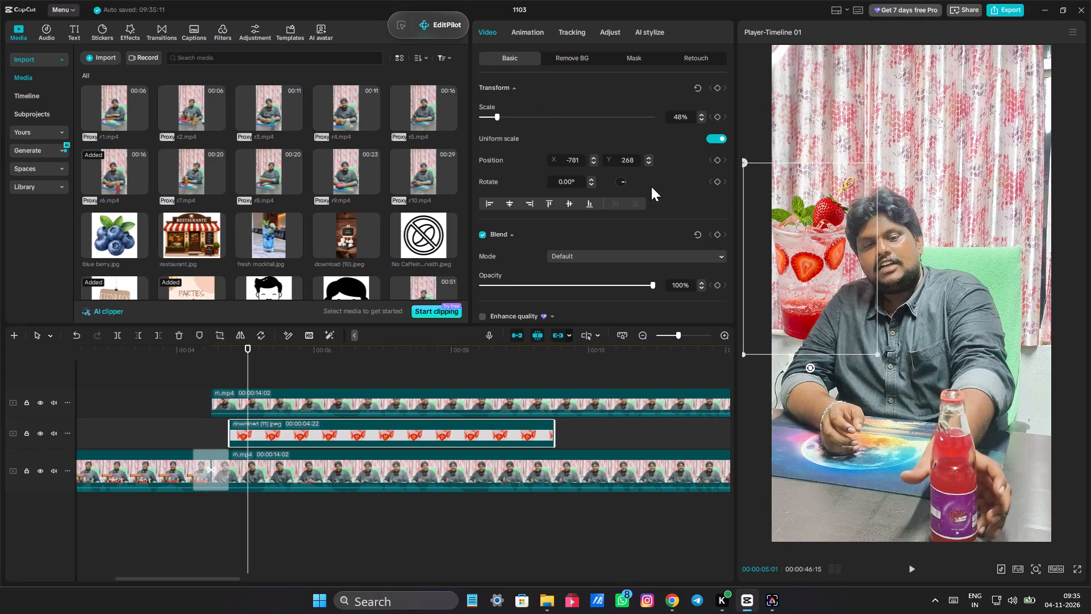
click(590, 180)
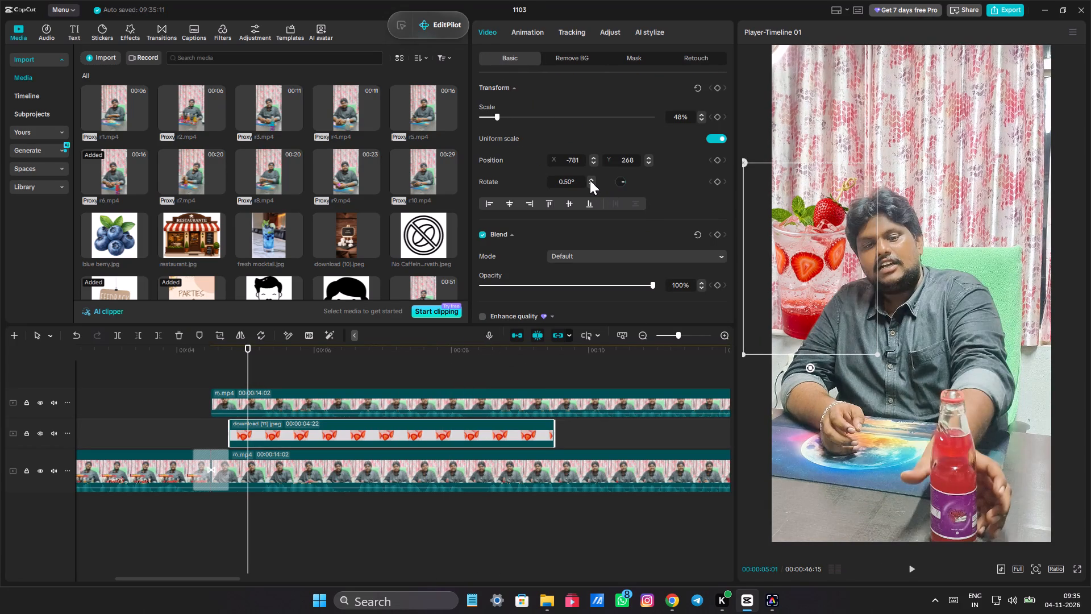
click(590, 185)
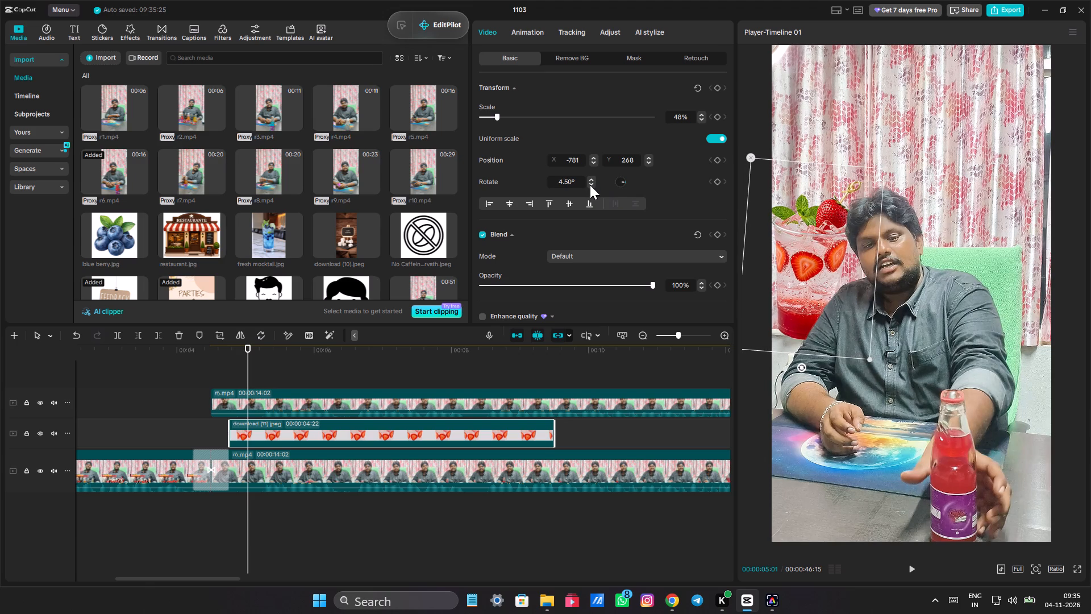
drag(834, 307, 835, 308)
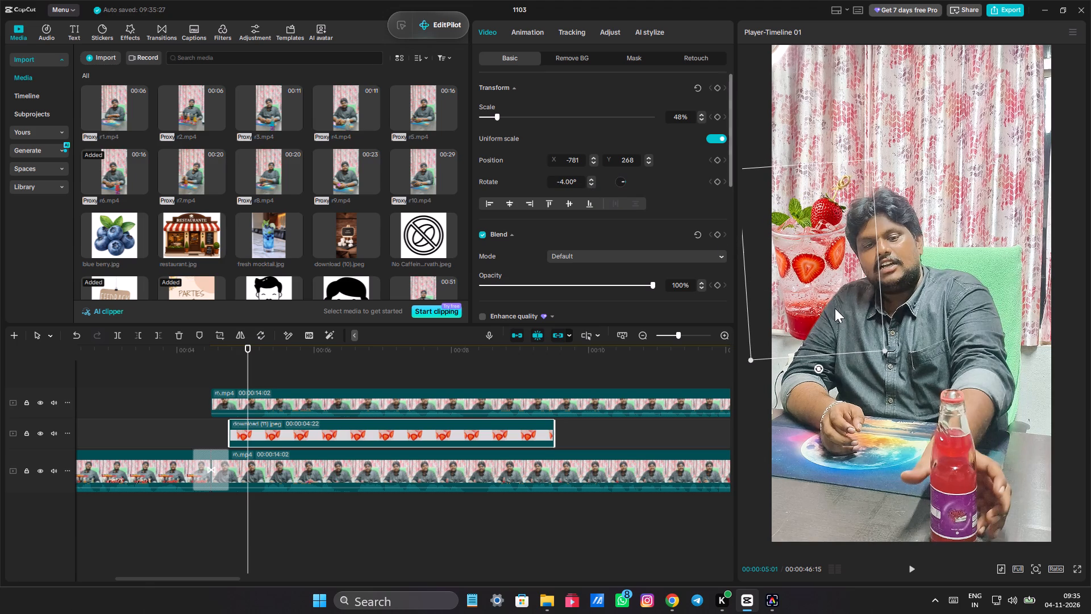
drag(835, 308, 842, 317)
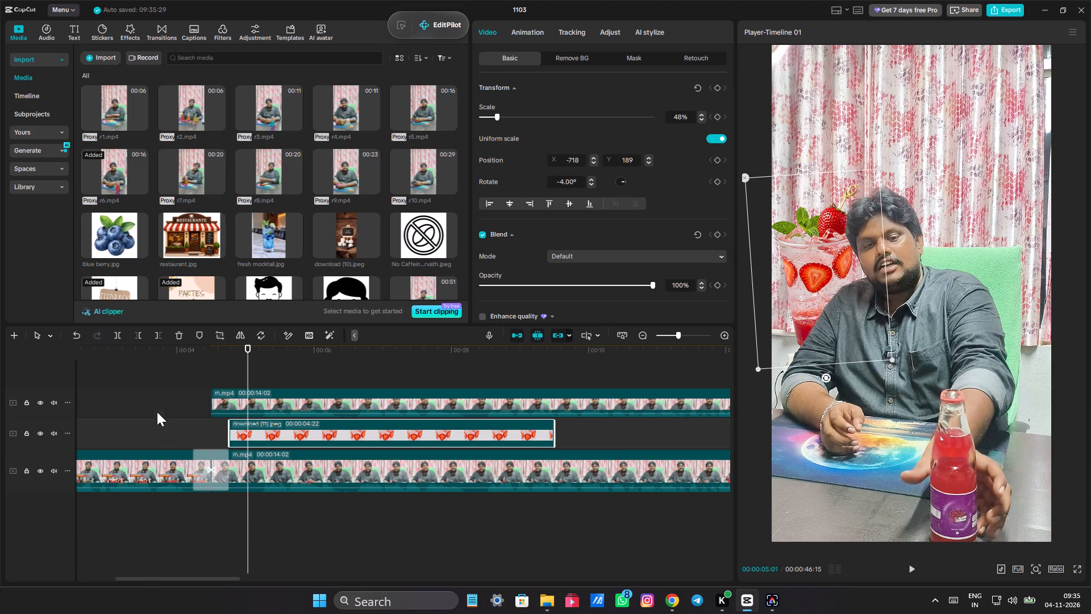
Play the r6.mp4 section with the tilted drink image and replay the part around the end of download (11).jpeg.
click(214, 383)
key(space)
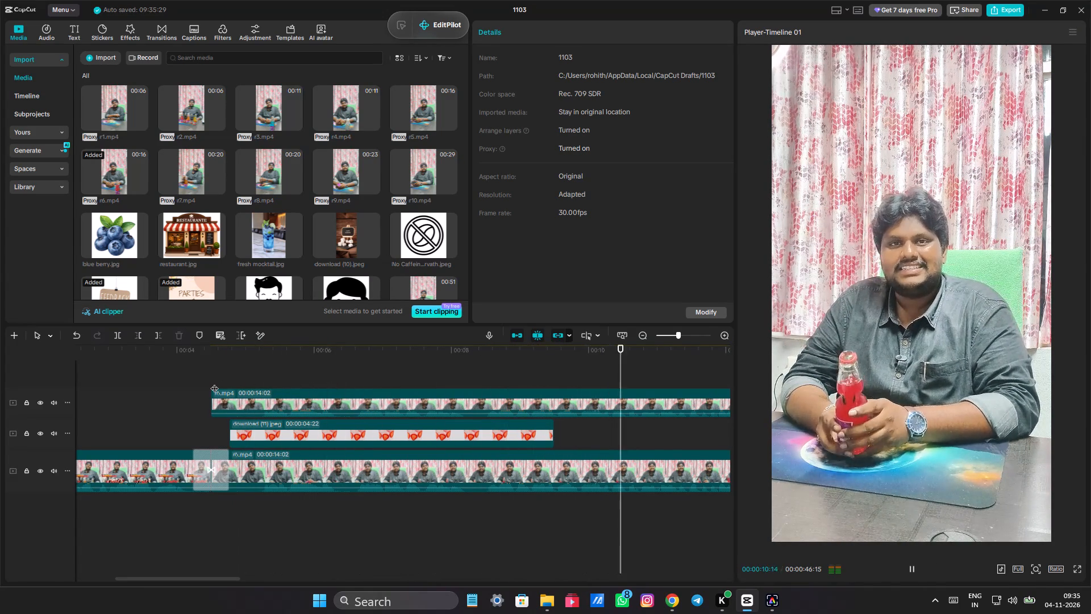
click(520, 368)
drag(520, 368, 531, 368)
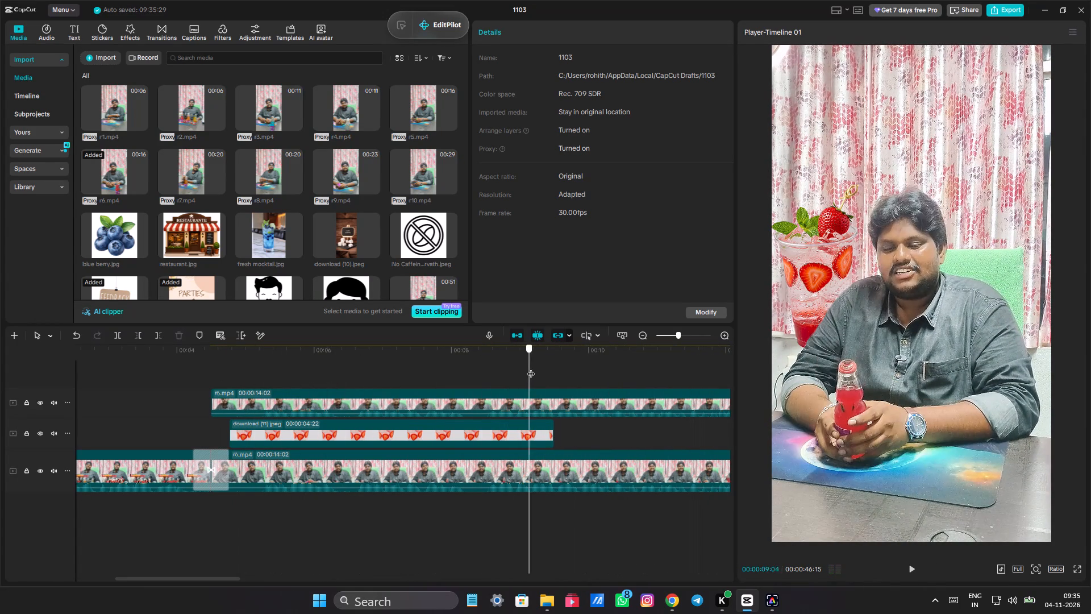
drag(531, 368, 494, 365)
key(space)
key(space)
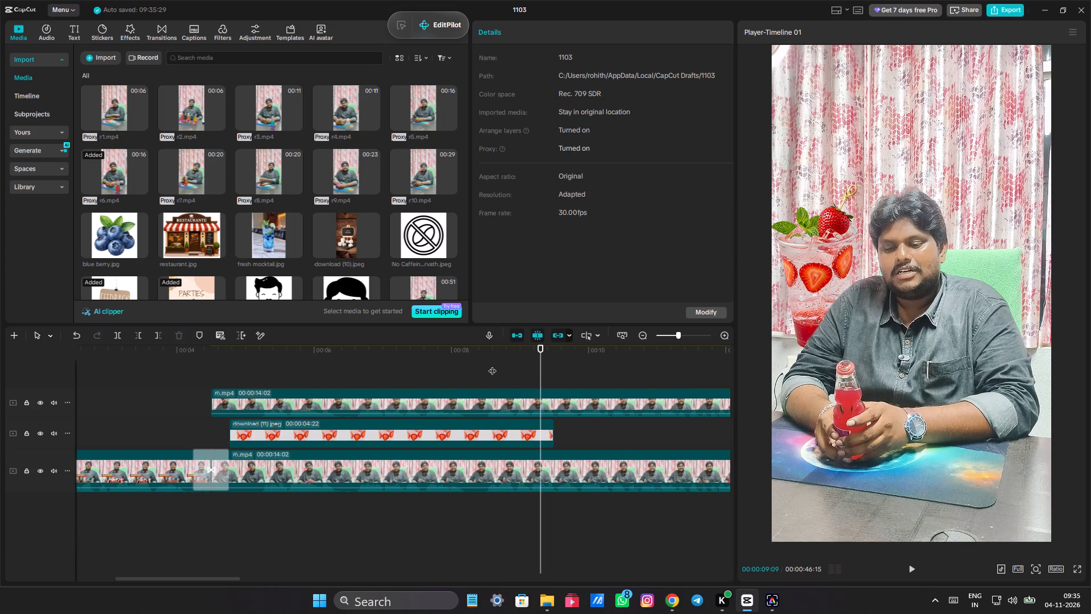
key(space)
key(space)
key(space)
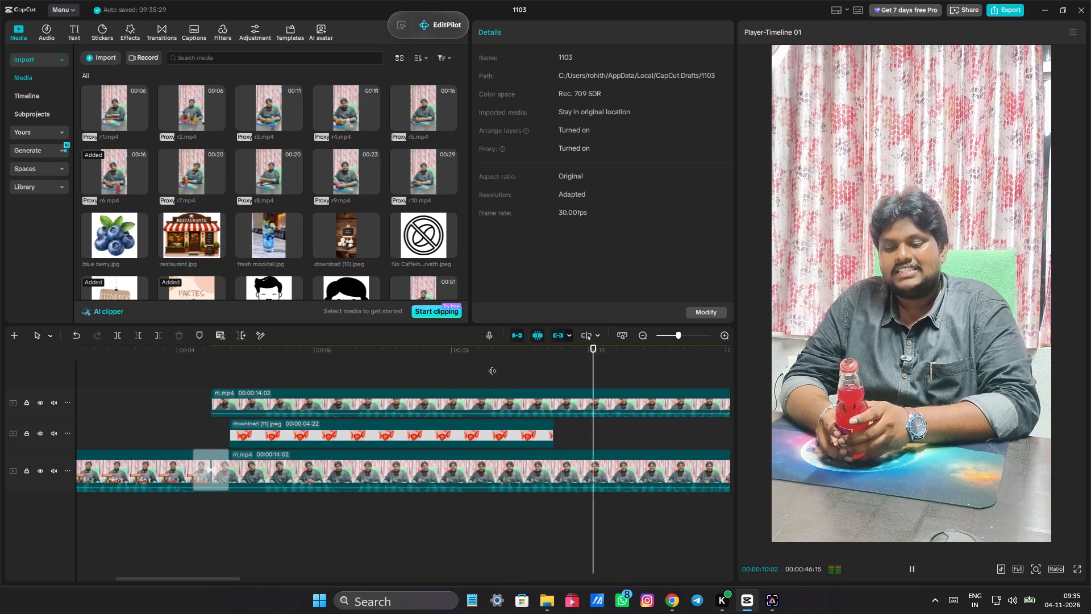
key(space)
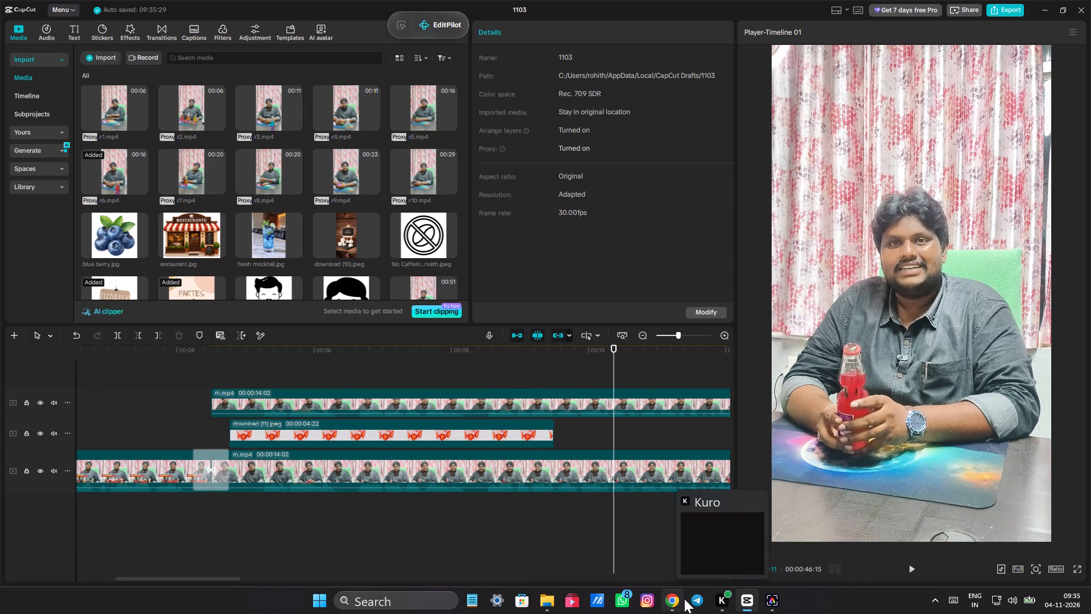
Switch to Pinterest in Google Chrome and search for "lady icon".
click(676, 599)
click(197, 114)
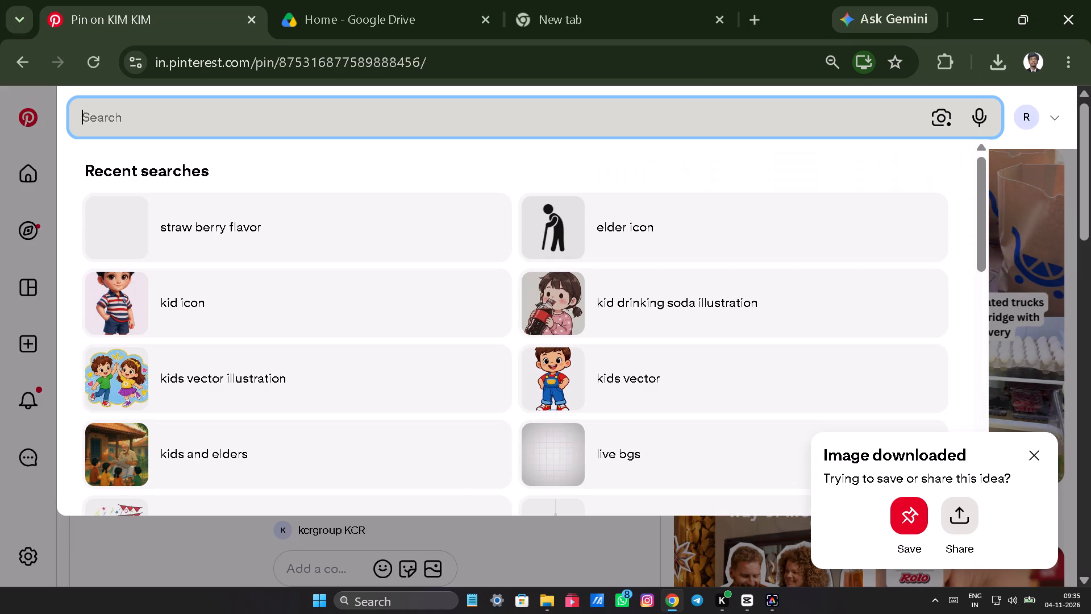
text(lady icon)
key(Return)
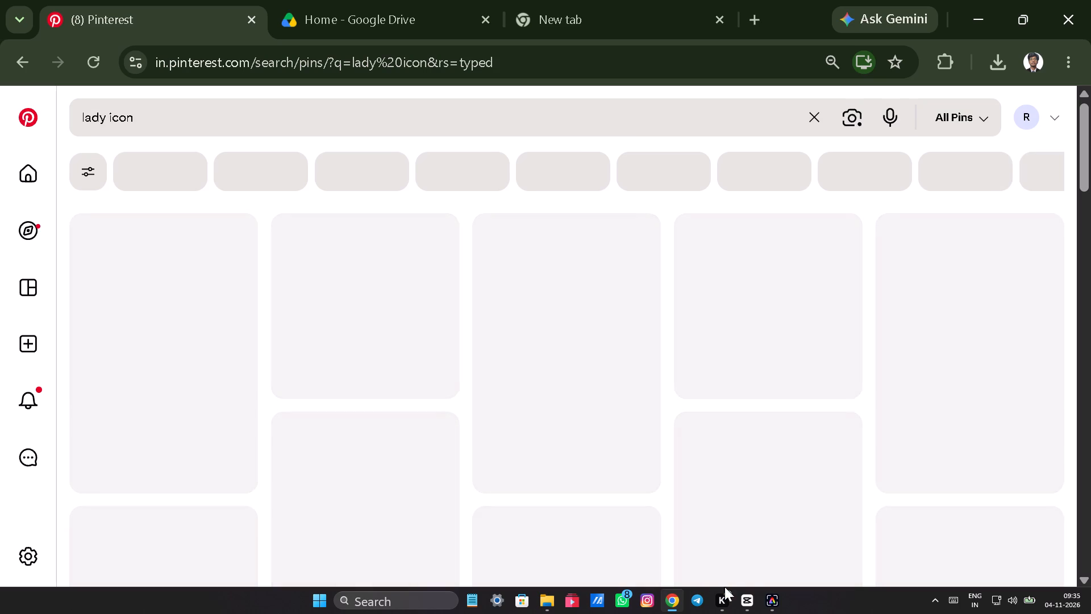
Switch back from the Pinterest search in Chrome to the 1103 project in CapCut.
click(751, 599)
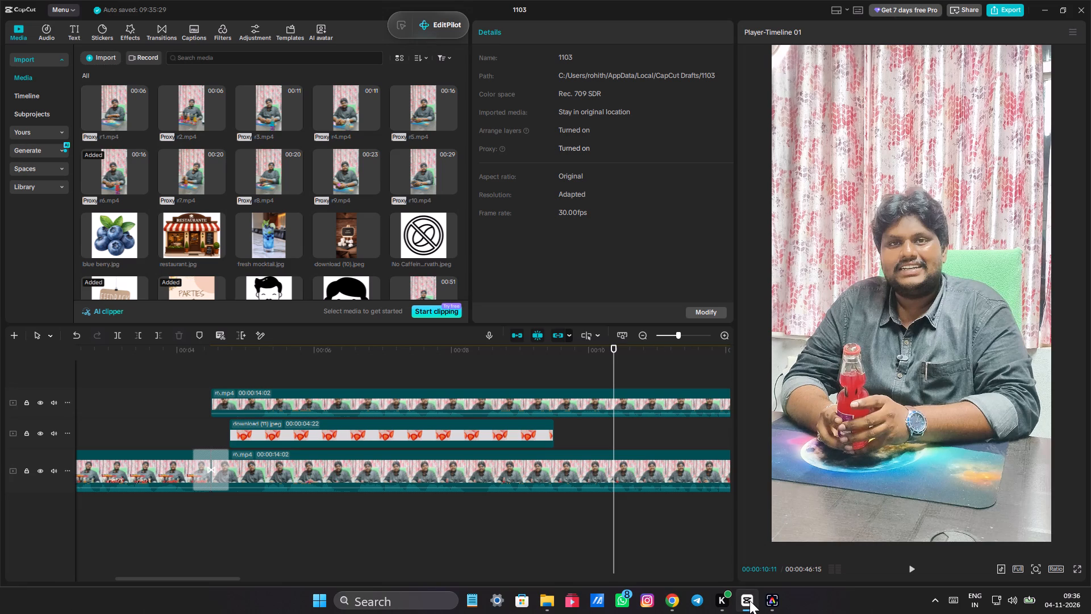
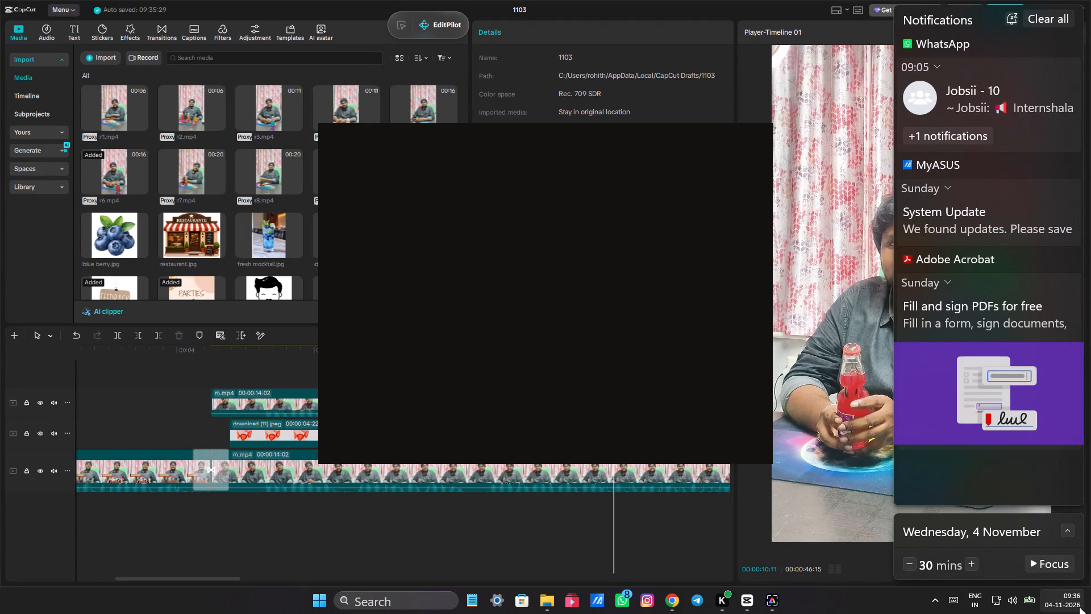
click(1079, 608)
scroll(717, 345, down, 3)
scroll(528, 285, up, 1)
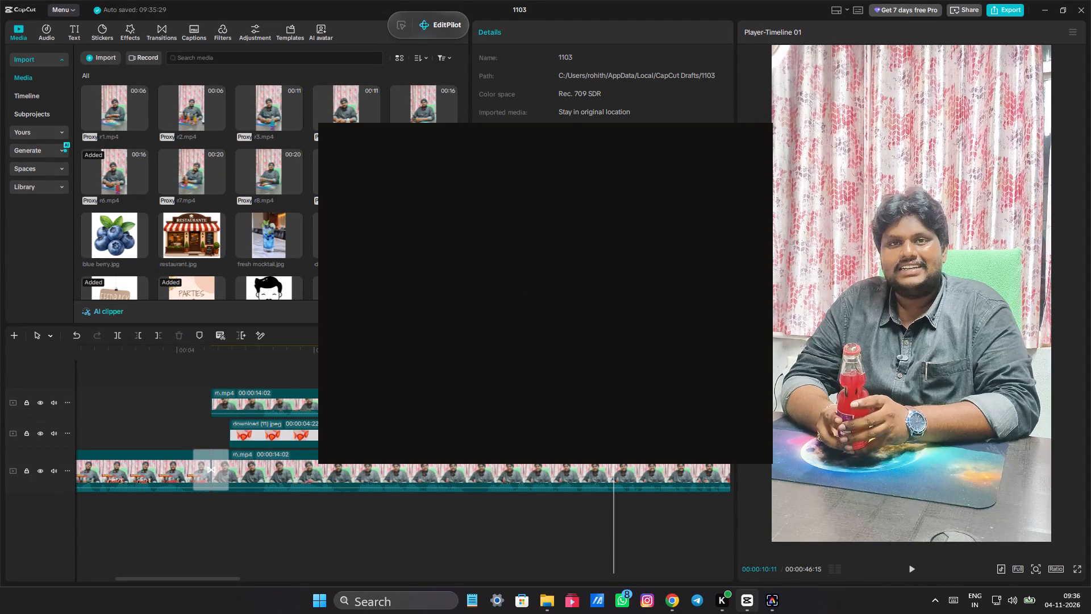
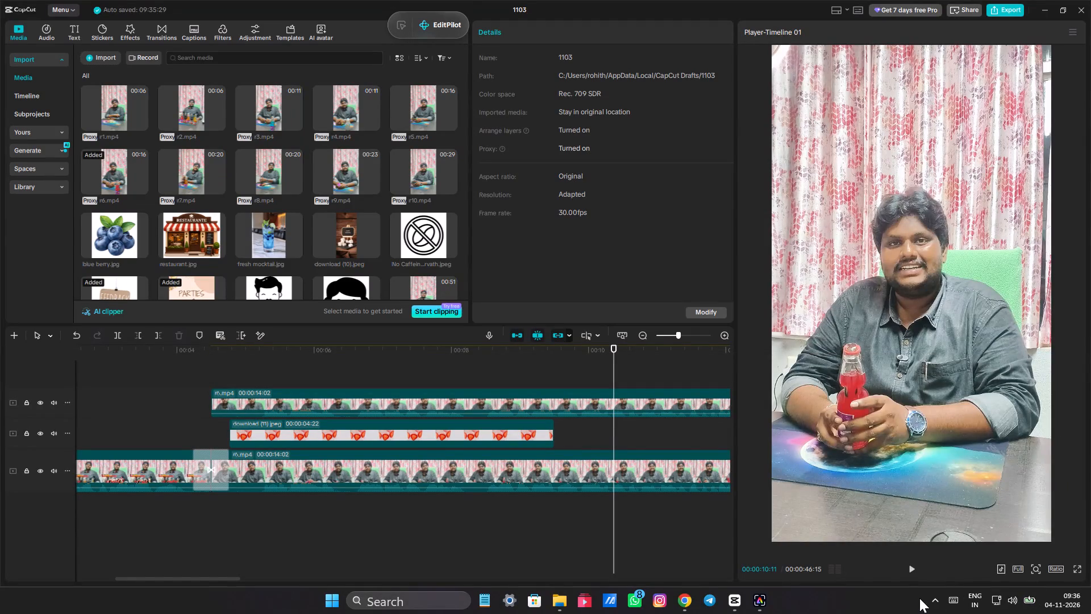
Show the hidden system tray icons on the Windows taskbar.
click(935, 599)
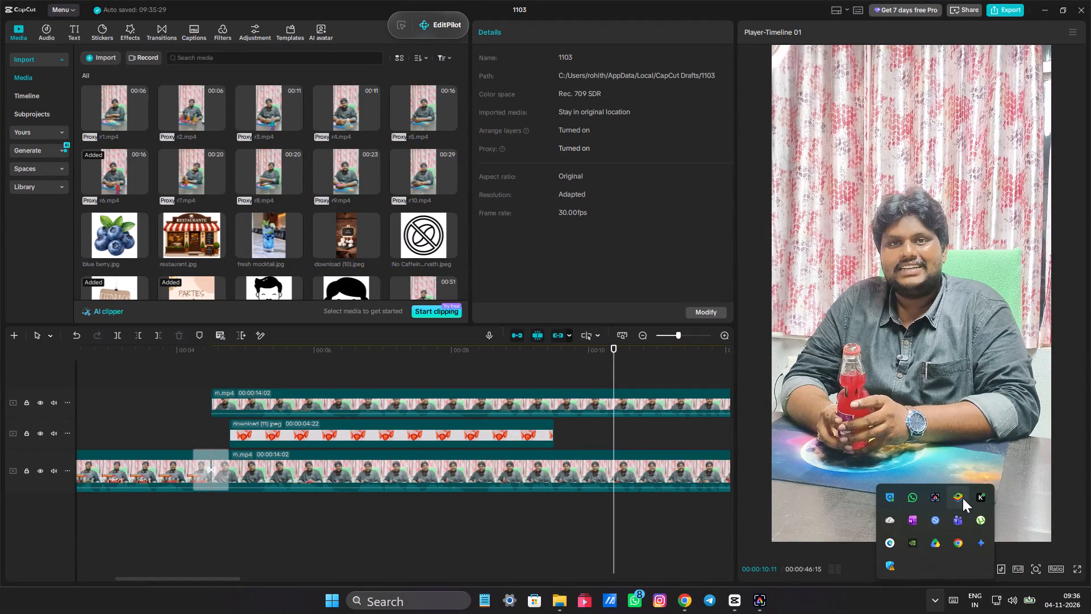
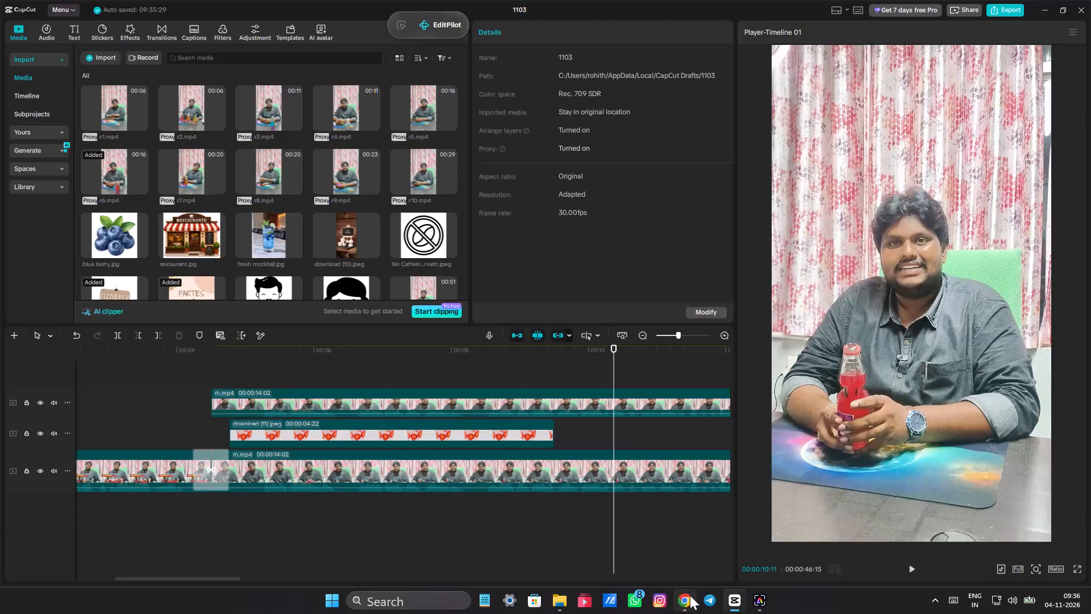
Switch back to Google Chrome, to the Pinterest image results for "lady icon".
click(690, 595)
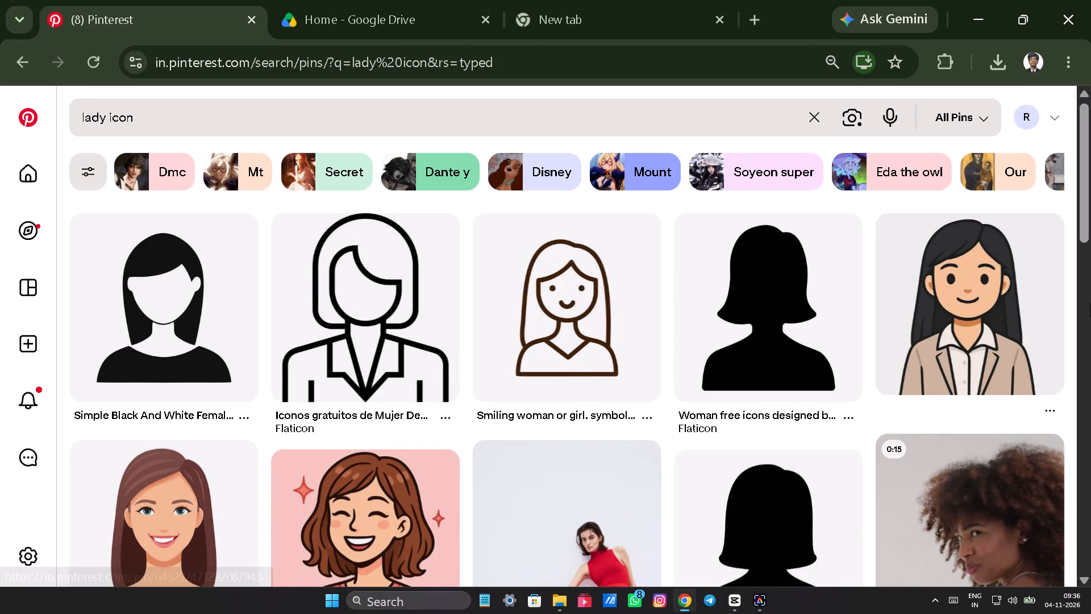
Browse the lady icon results and open the smiling woman line-drawing pin.
scroll(635, 376, down, 1)
scroll(635, 376, up, 1)
click(576, 305)
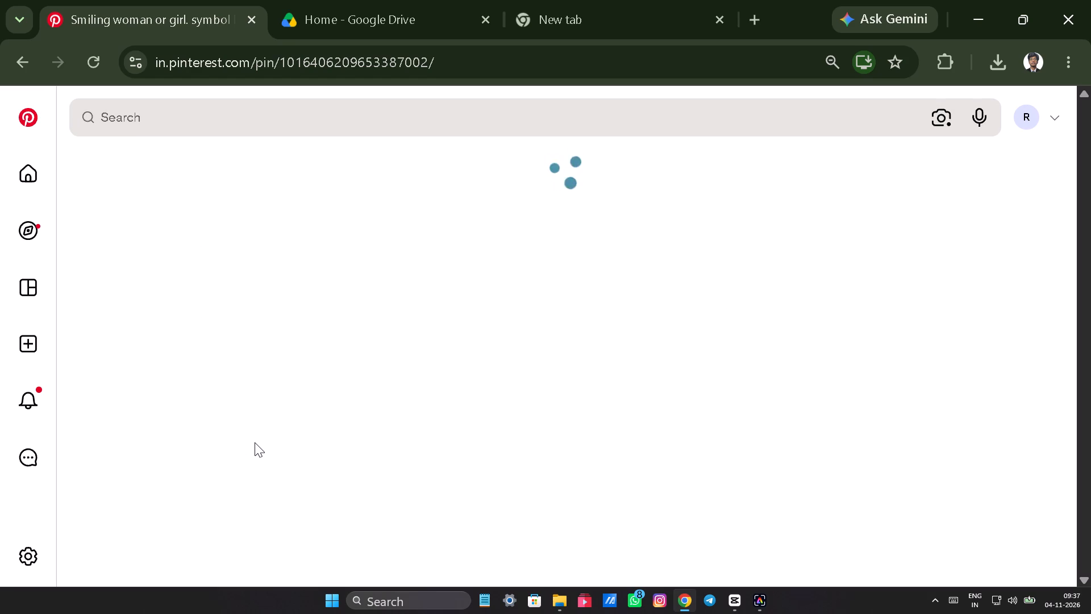
Switch to CapCut and place download (10).jpeg on the middle track at 00:00:15:17, trimmed to about one second.
click(735, 600)
key(space)
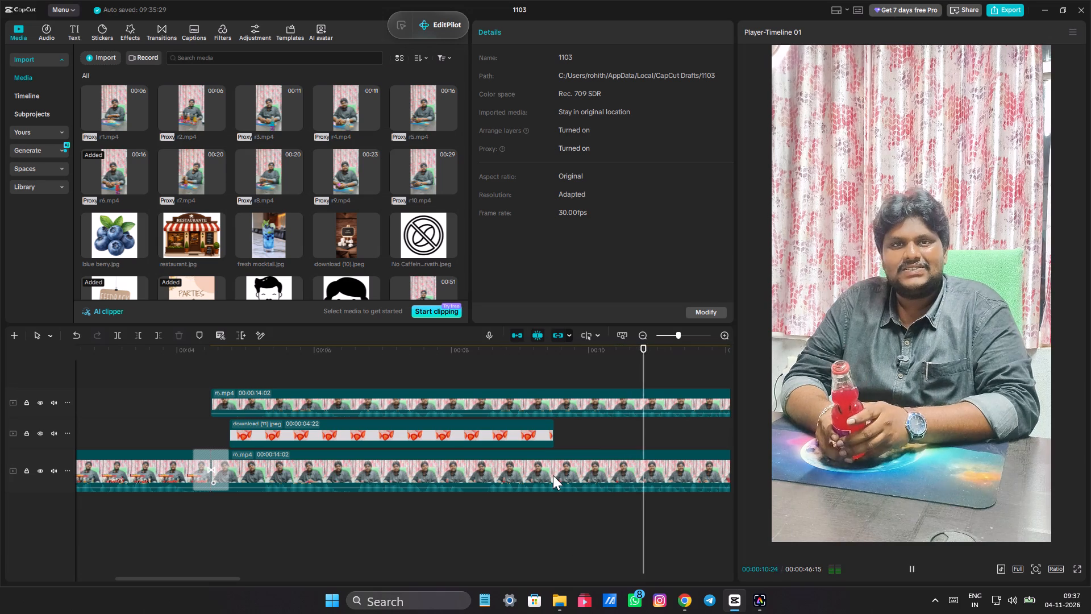
ctrl+scroll(486, 457, down, 4)
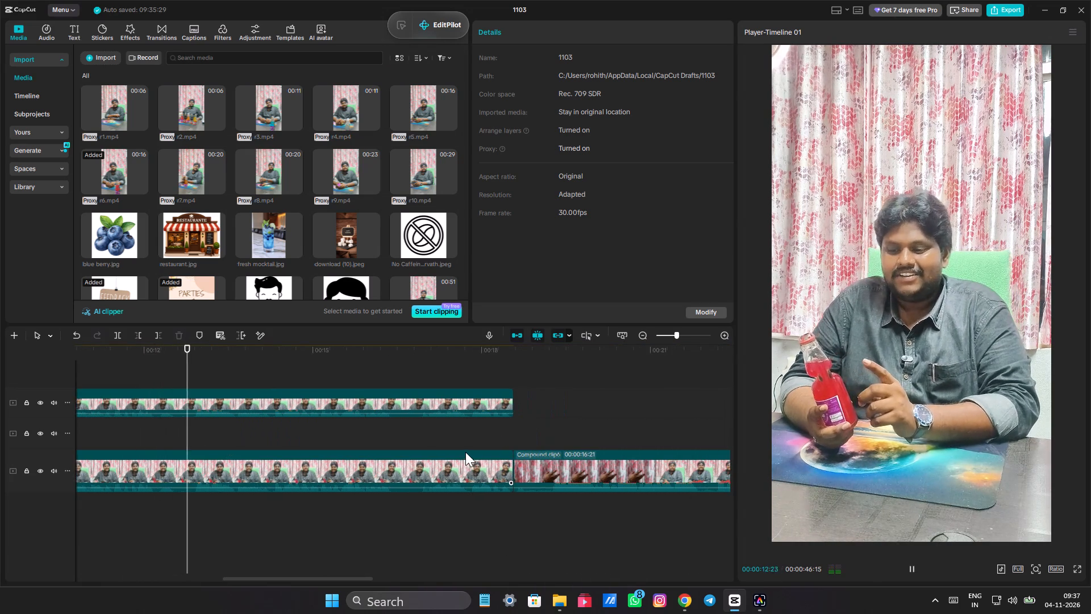
ctrl+scroll(463, 449, down, 4)
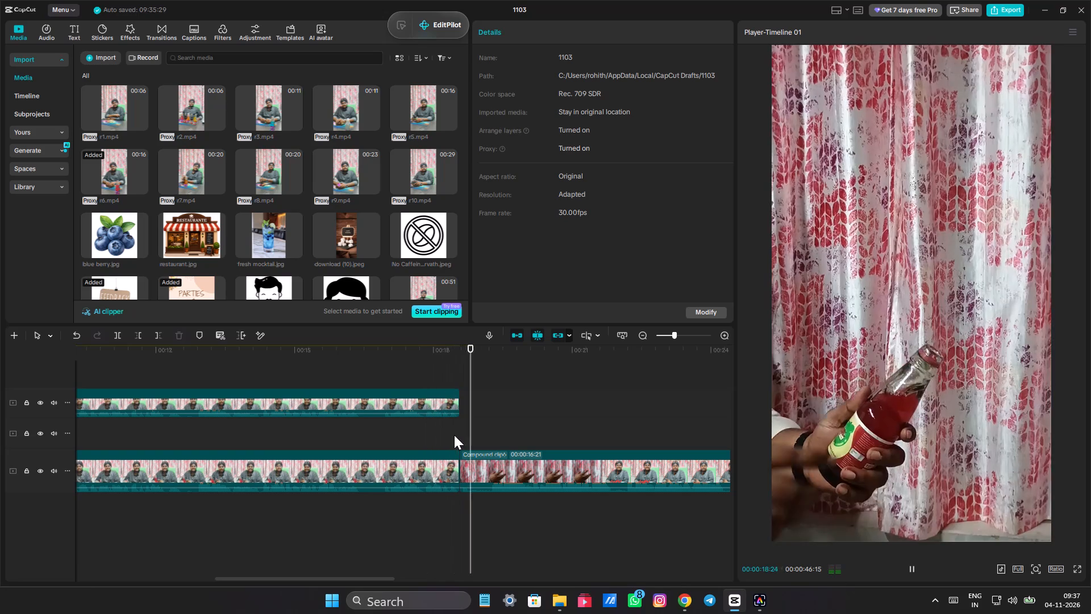
click(363, 373)
drag(363, 373, 322, 371)
drag(345, 227, 390, 338)
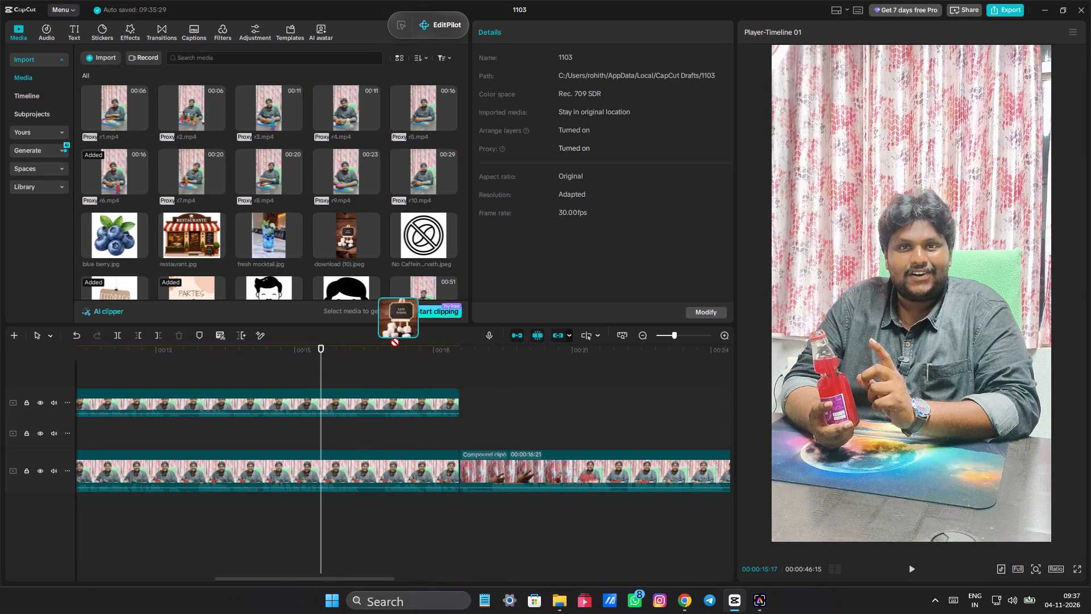
drag(390, 338, 323, 430)
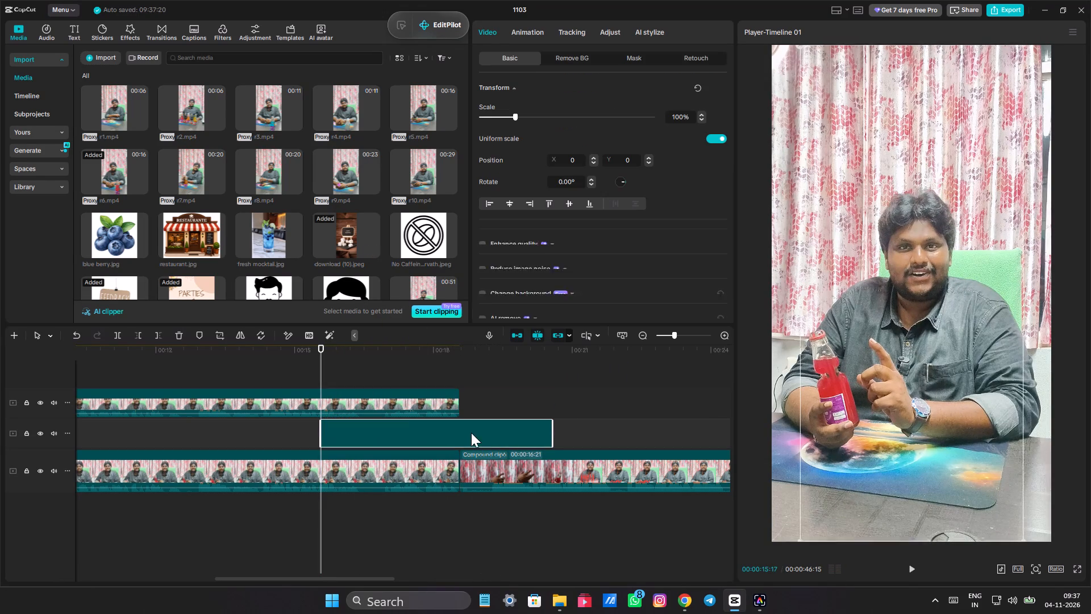
drag(552, 433, 369, 430)
Play back the section and shift the download (10).jpeg clip to start at about 16.5 seconds.
click(302, 373)
key(space)
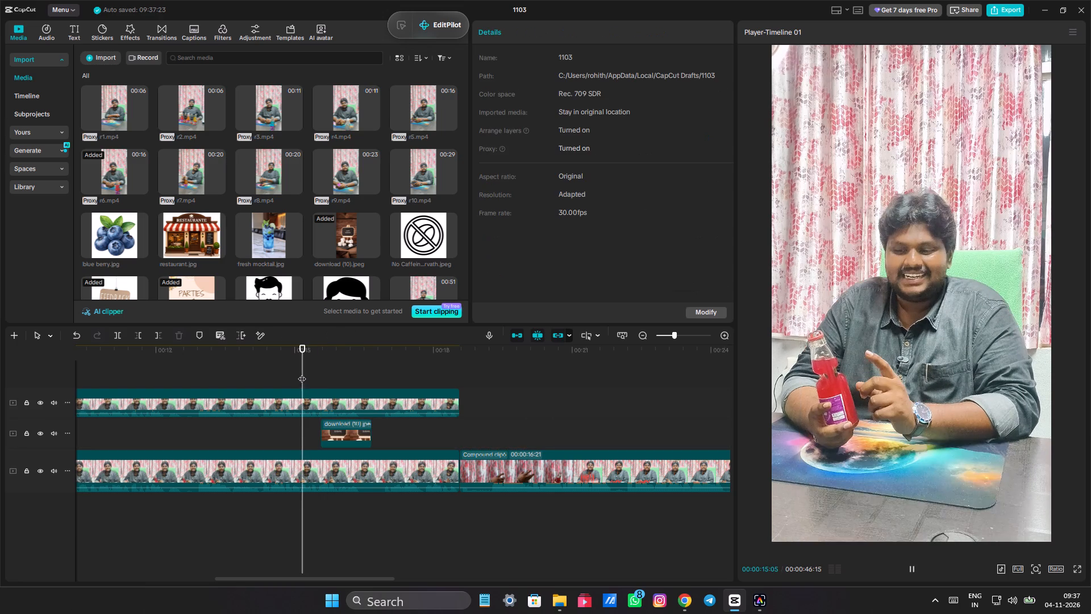
key(space)
key(space)
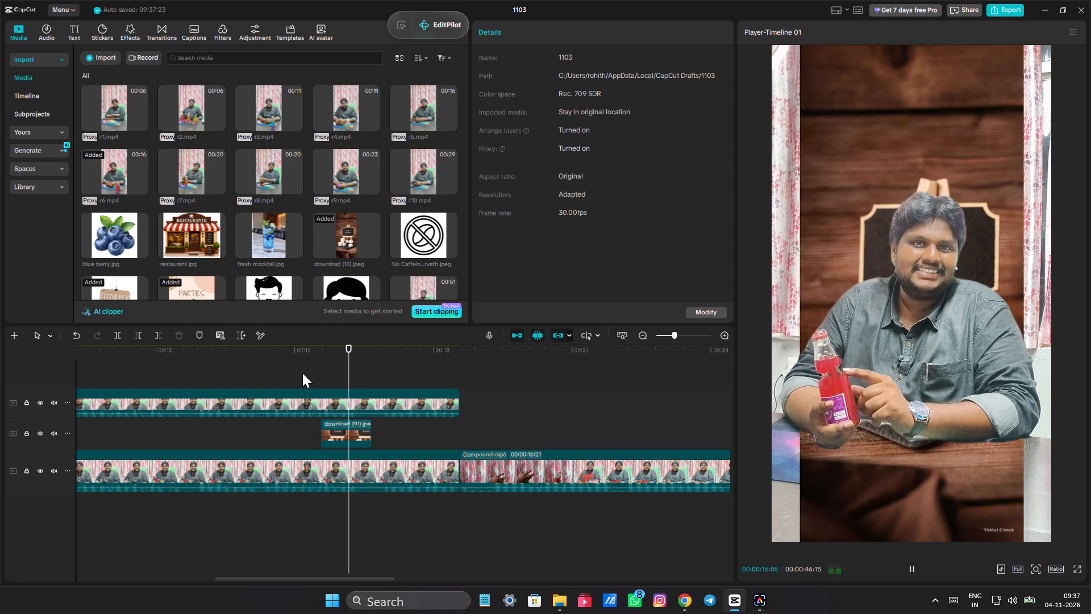
key(space)
drag(348, 426, 385, 426)
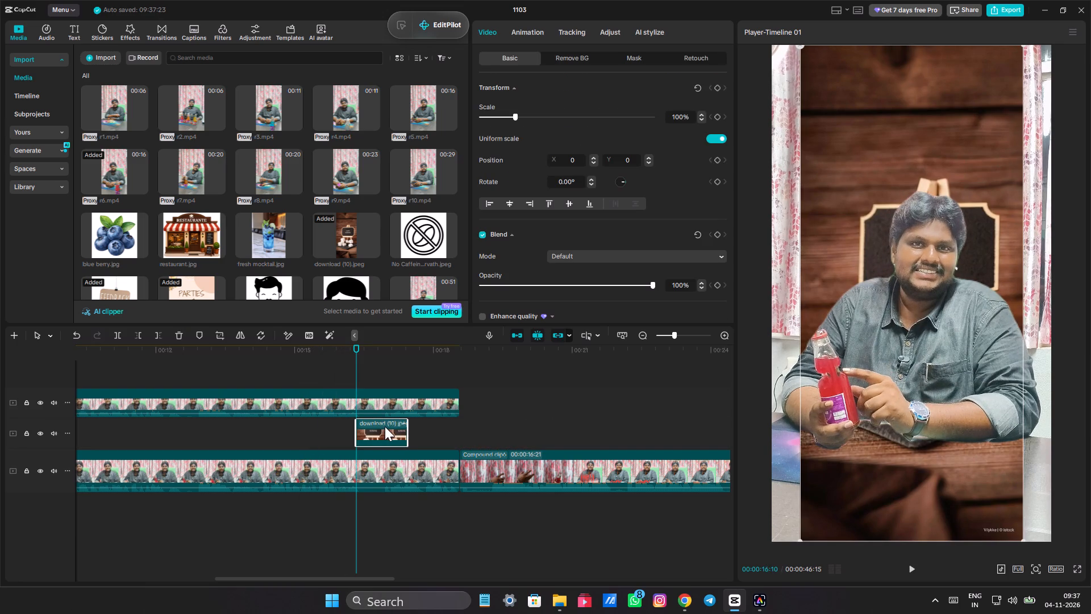
drag(385, 426, 390, 426)
key(space)
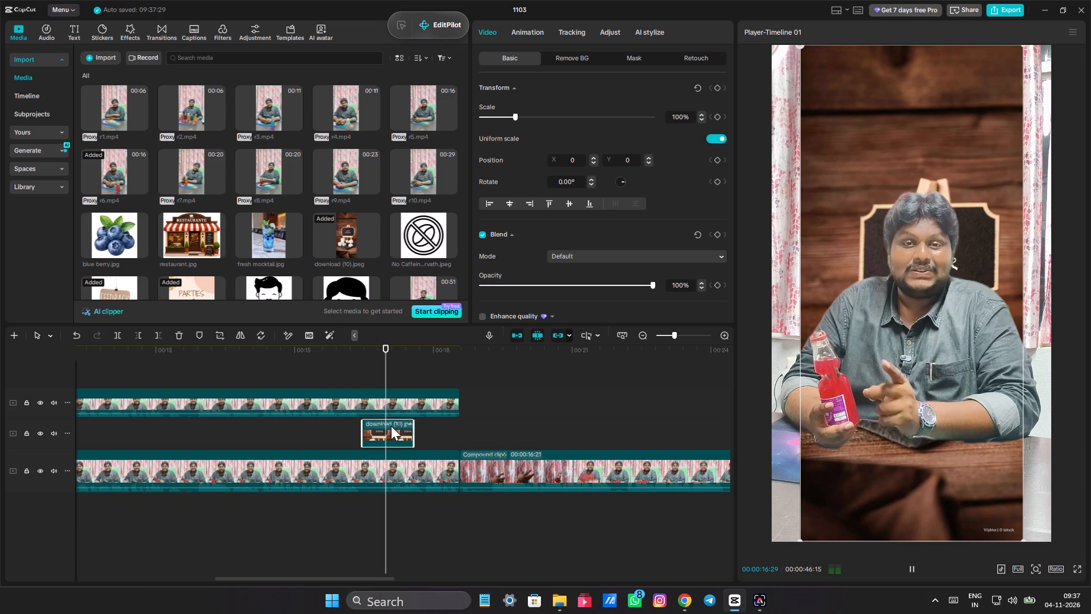
key(space)
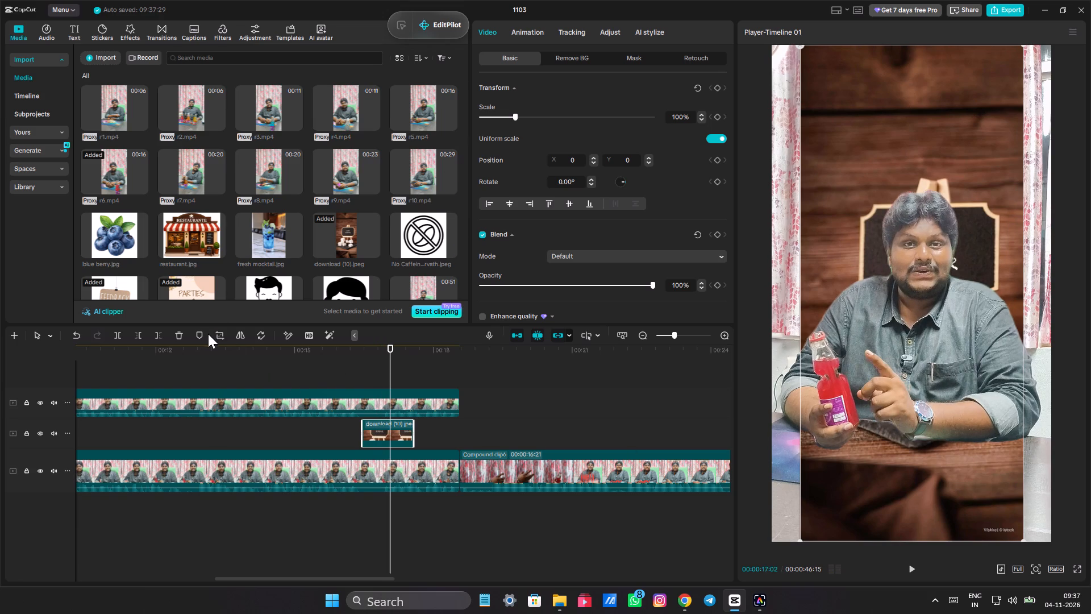
Crop the empty areas off the image's top and bottom, keeping the LESS SUGAR board and sugar cubes.
click(216, 335)
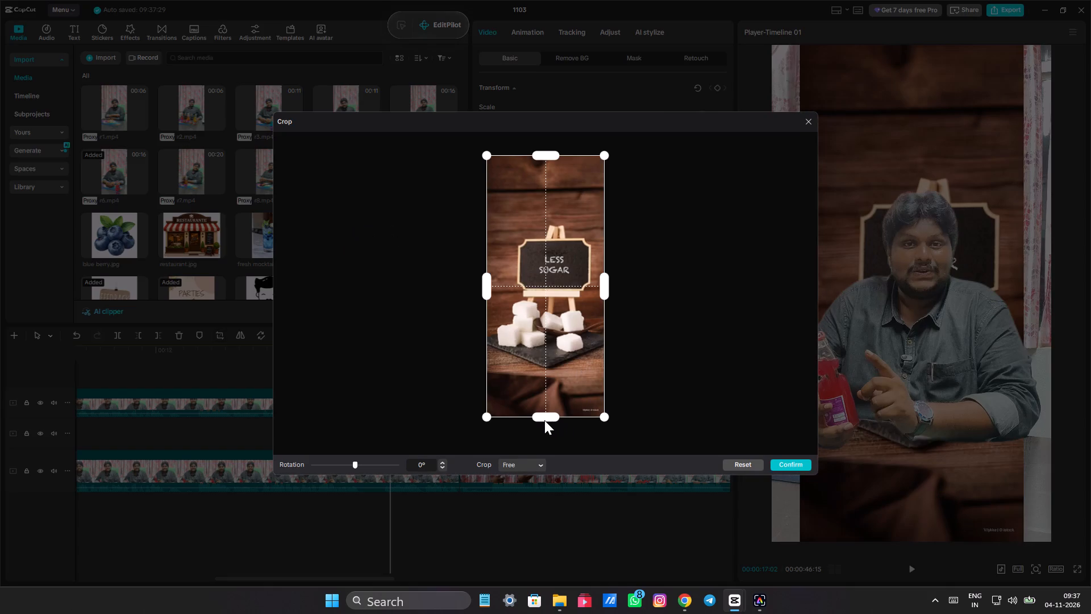
drag(544, 420, 553, 355)
drag(538, 152, 540, 218)
click(792, 464)
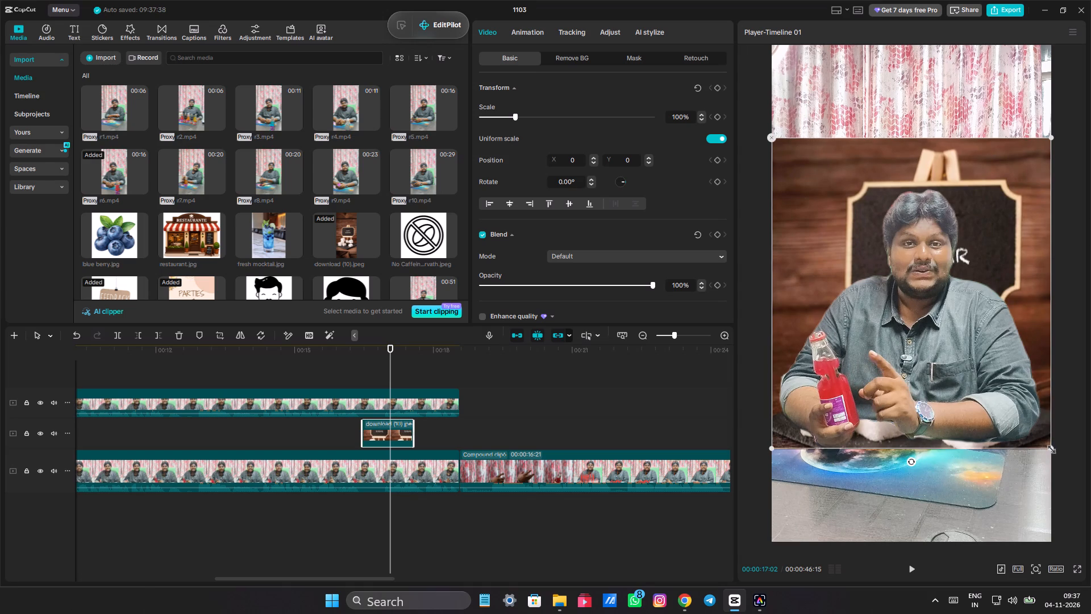
Scale the LESS SUGAR image to 59% and place it in the video frame's upper-left corner at about X -481, Y 1216.
drag(1052, 446, 967, 362)
drag(859, 260, 797, 180)
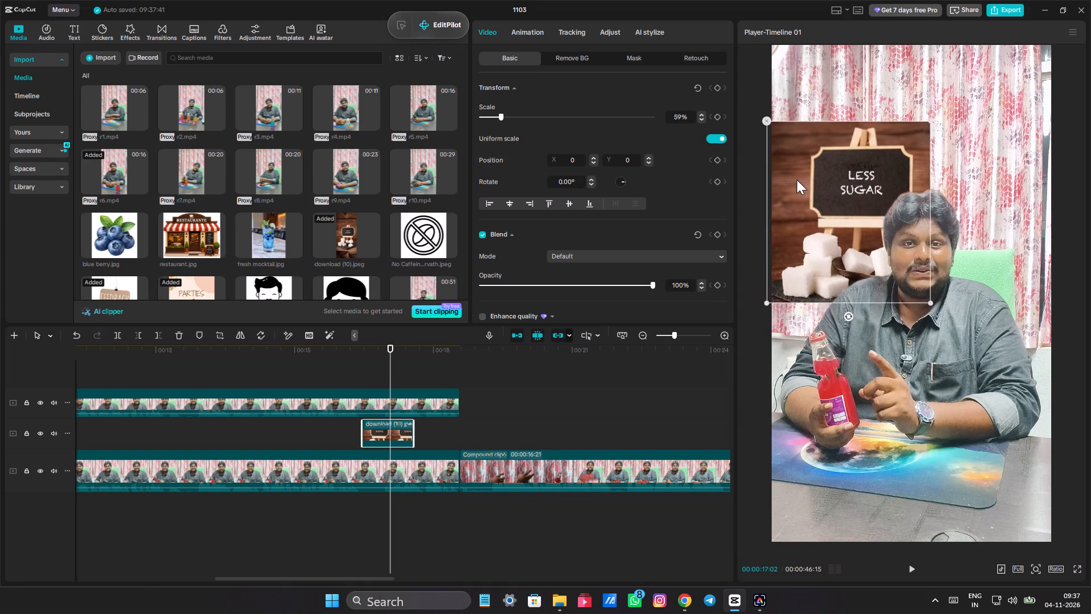
drag(797, 180, 801, 103)
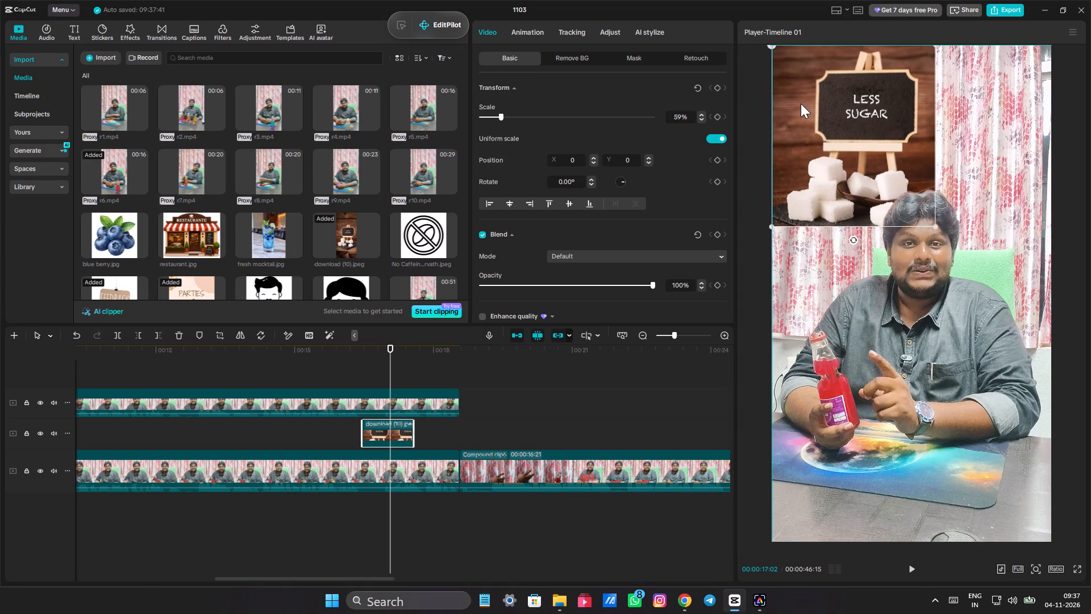
drag(801, 103, 798, 111)
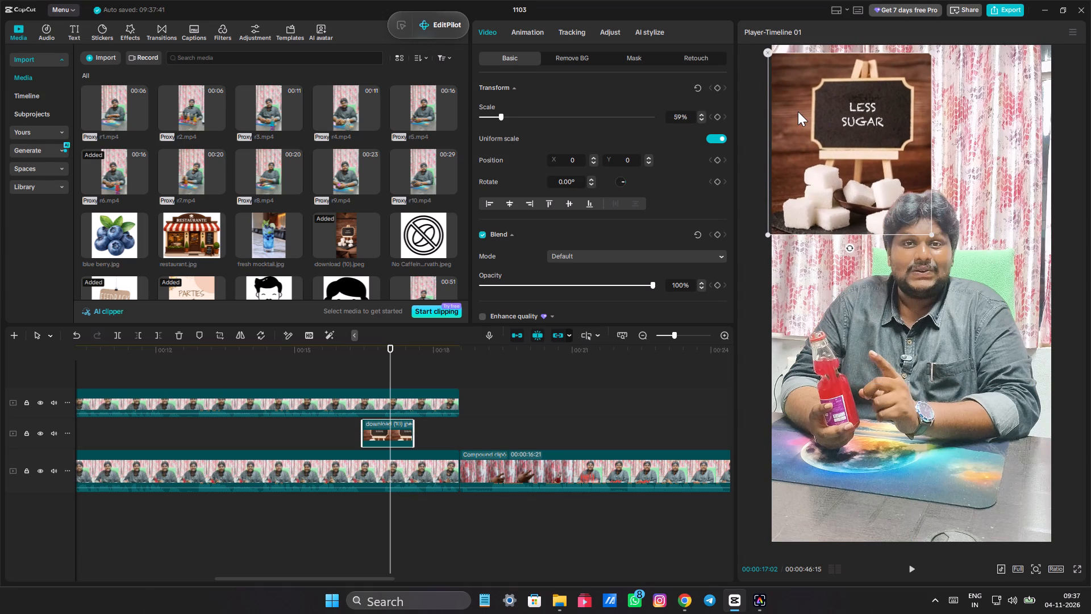
drag(798, 111, 797, 104)
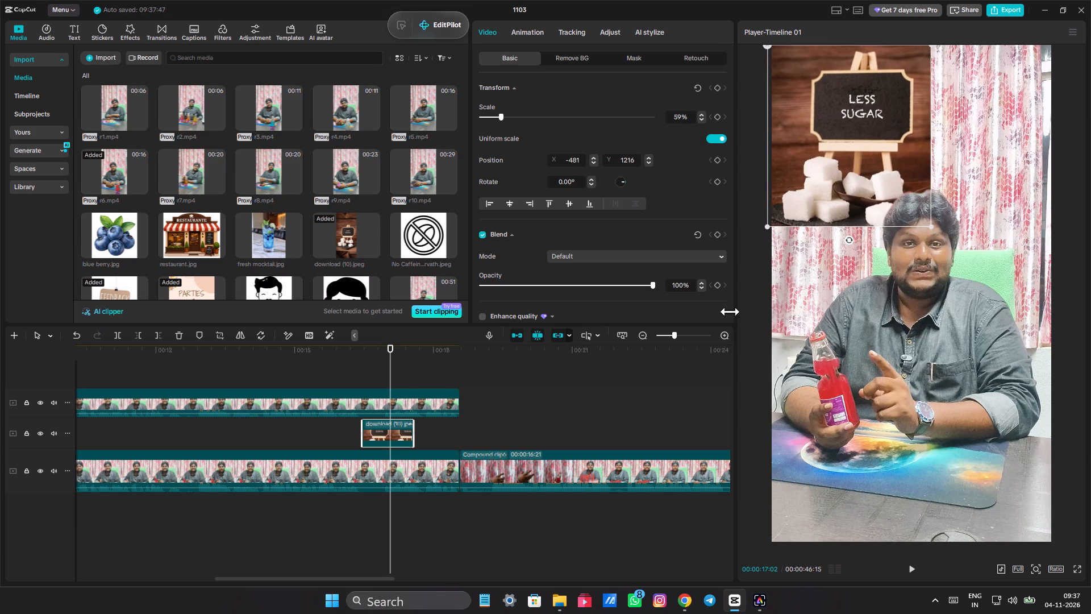
click(395, 371)
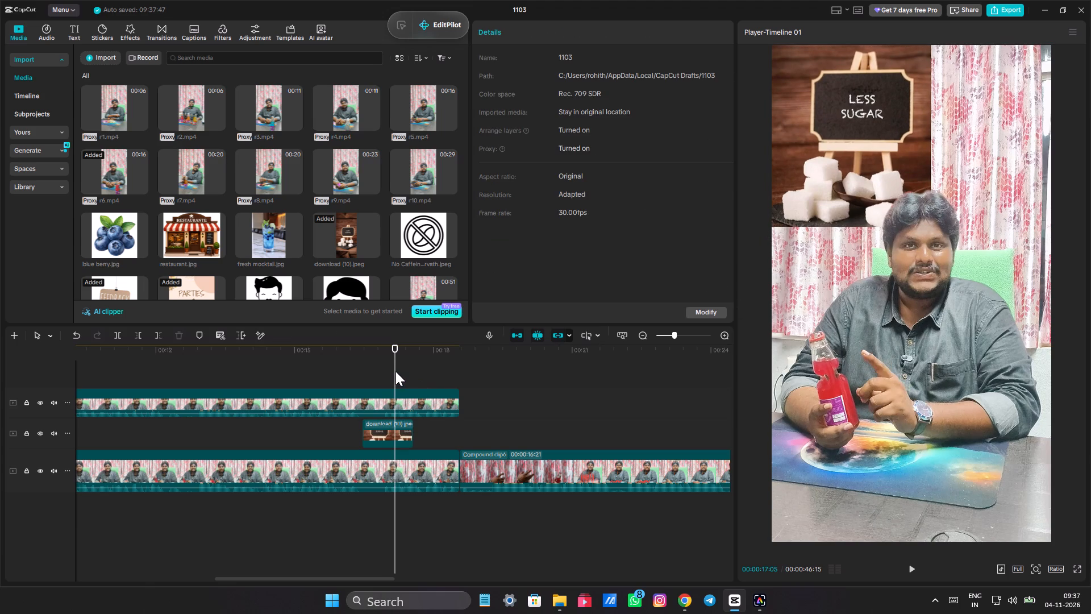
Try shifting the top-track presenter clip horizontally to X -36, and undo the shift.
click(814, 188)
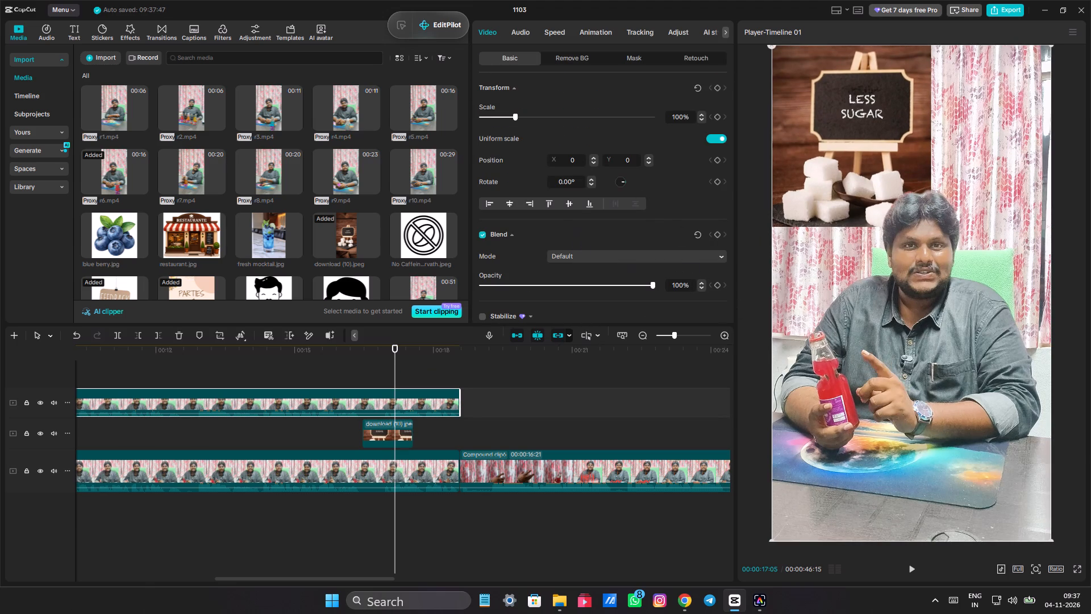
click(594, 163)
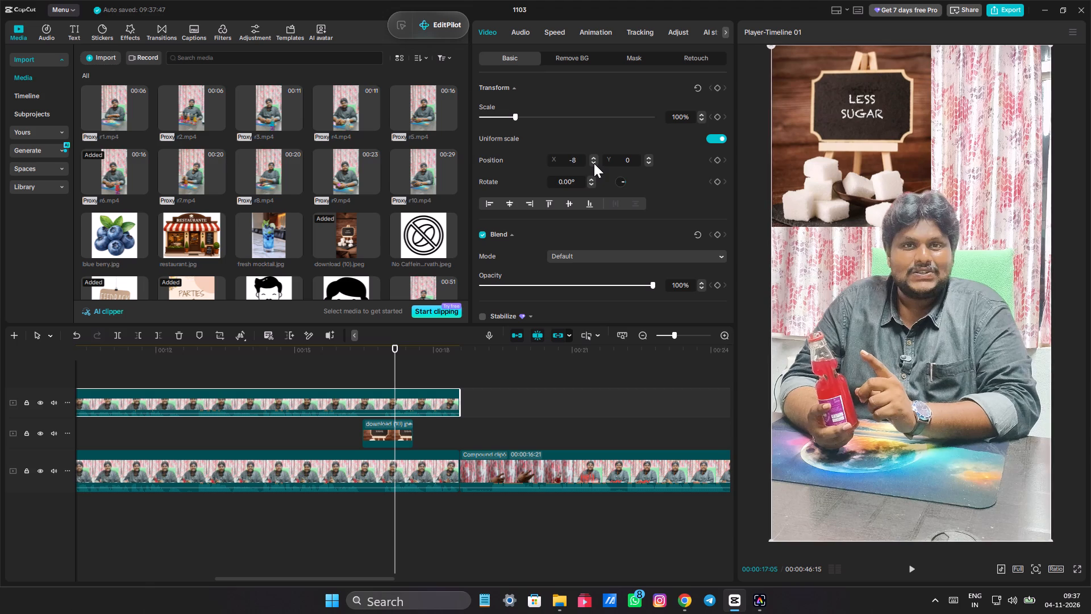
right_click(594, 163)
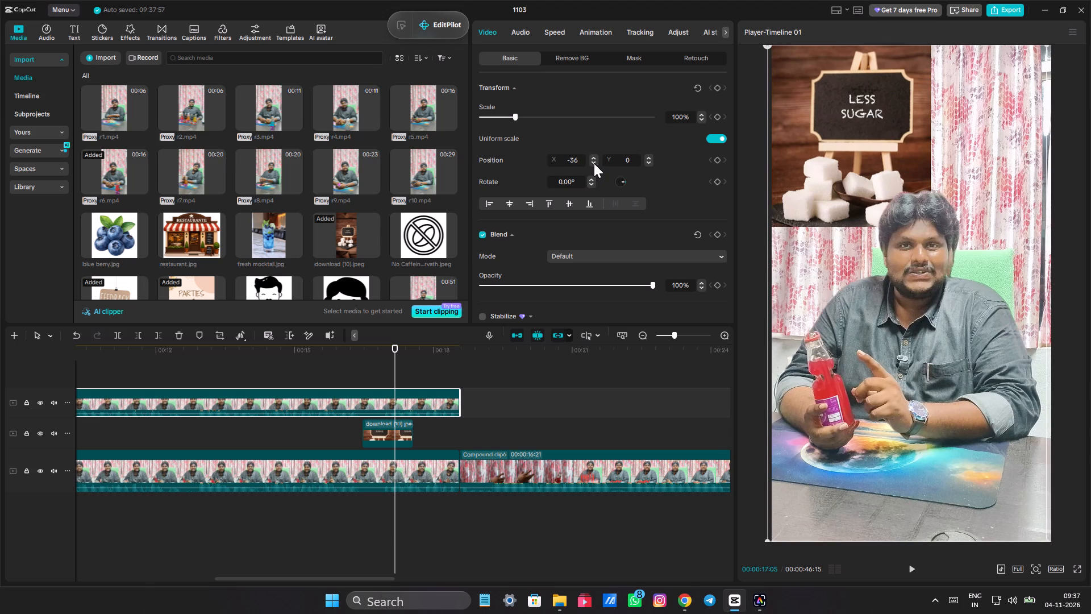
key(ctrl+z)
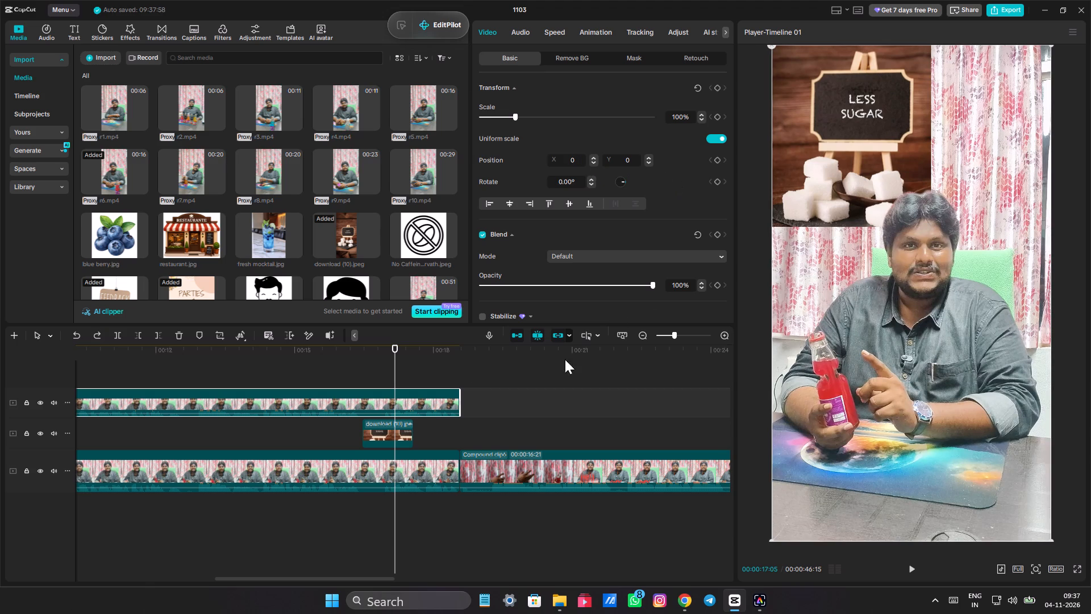
Set the LESS SUGAR image's X position to -523.
click(395, 434)
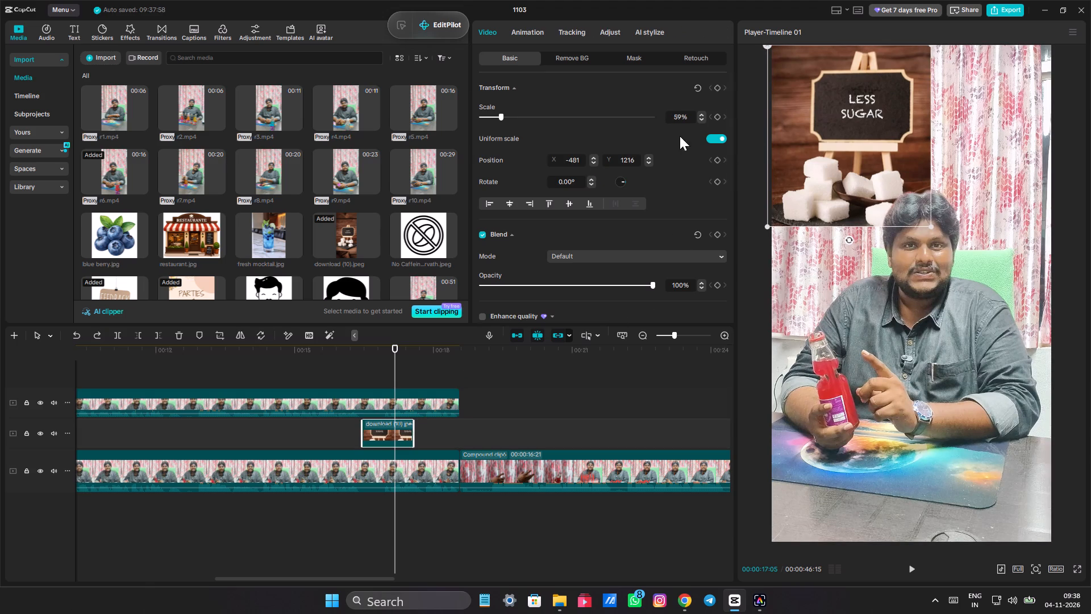
click(593, 163)
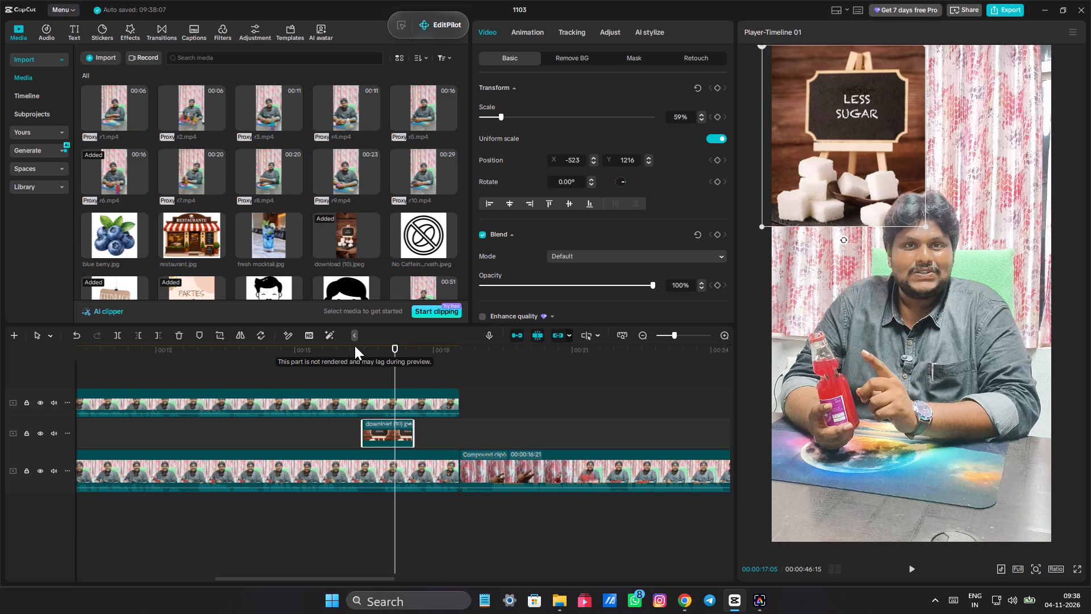
Add a Rectangle mask to the LESS SUGAR image and enlarge it to about 801 by 801.
click(636, 53)
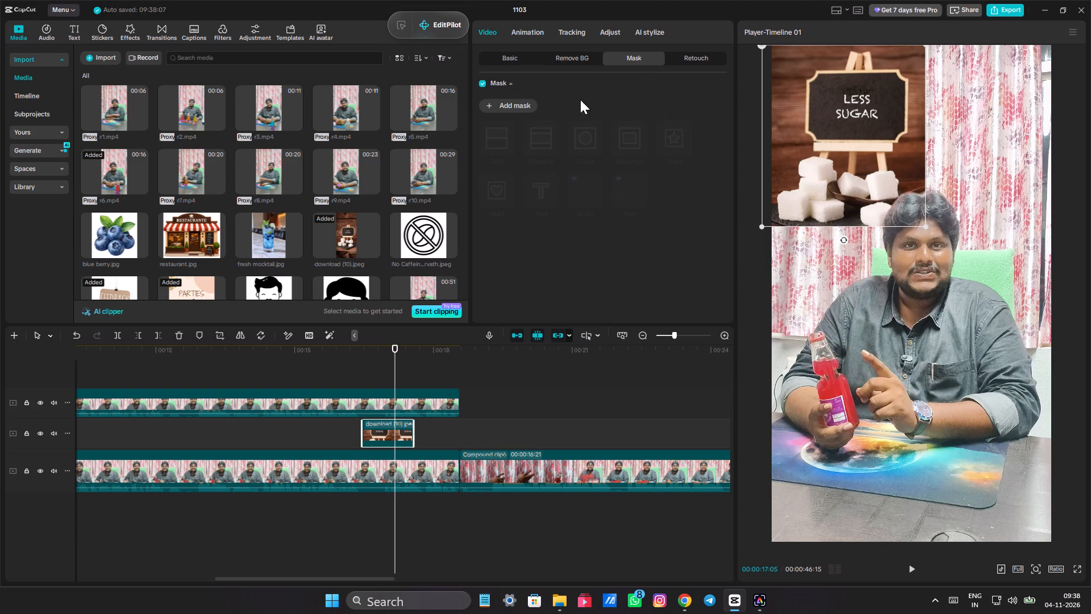
click(492, 107)
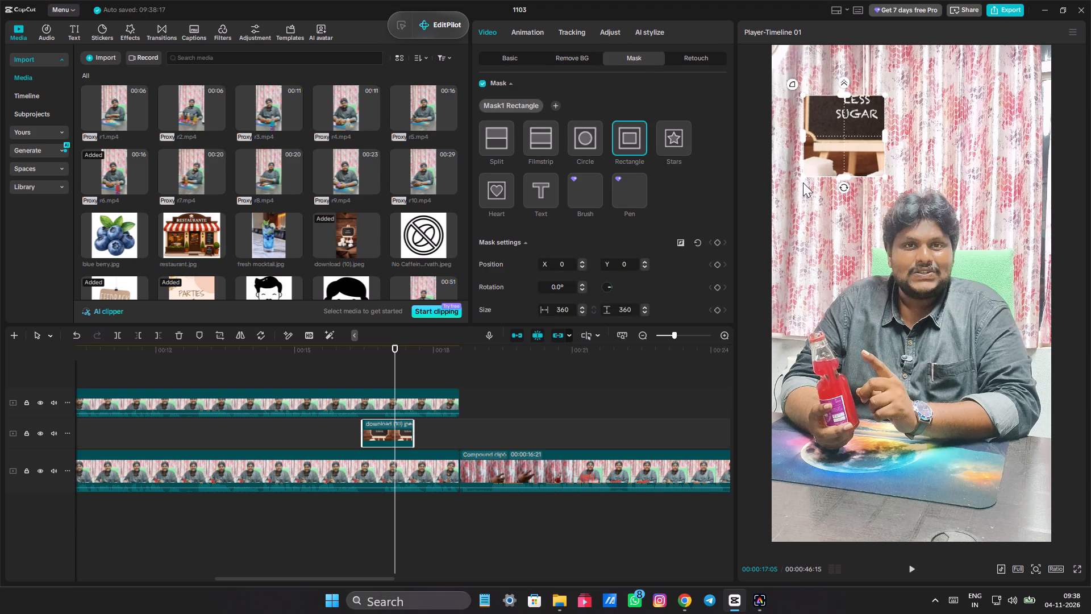
drag(802, 177, 738, 240)
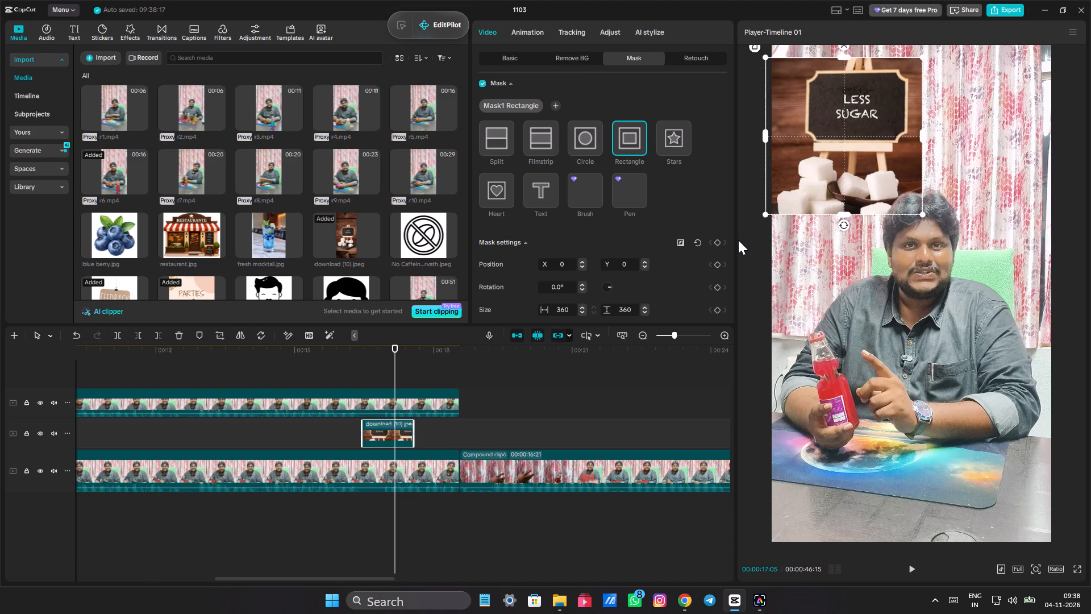
drag(738, 240, 734, 245)
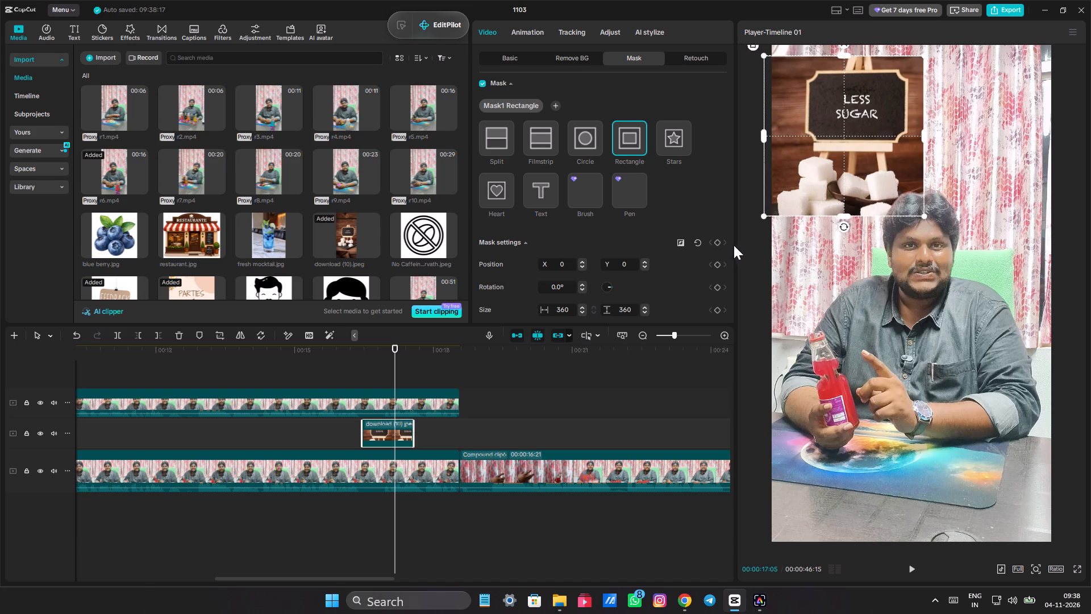
drag(734, 245, 722, 250)
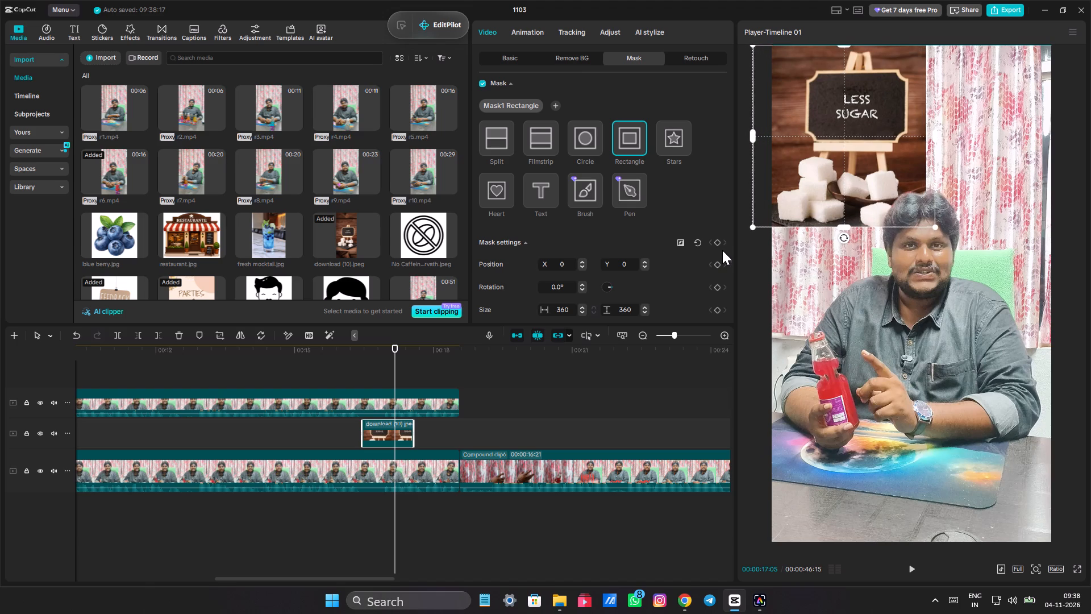
drag(722, 250, 717, 245)
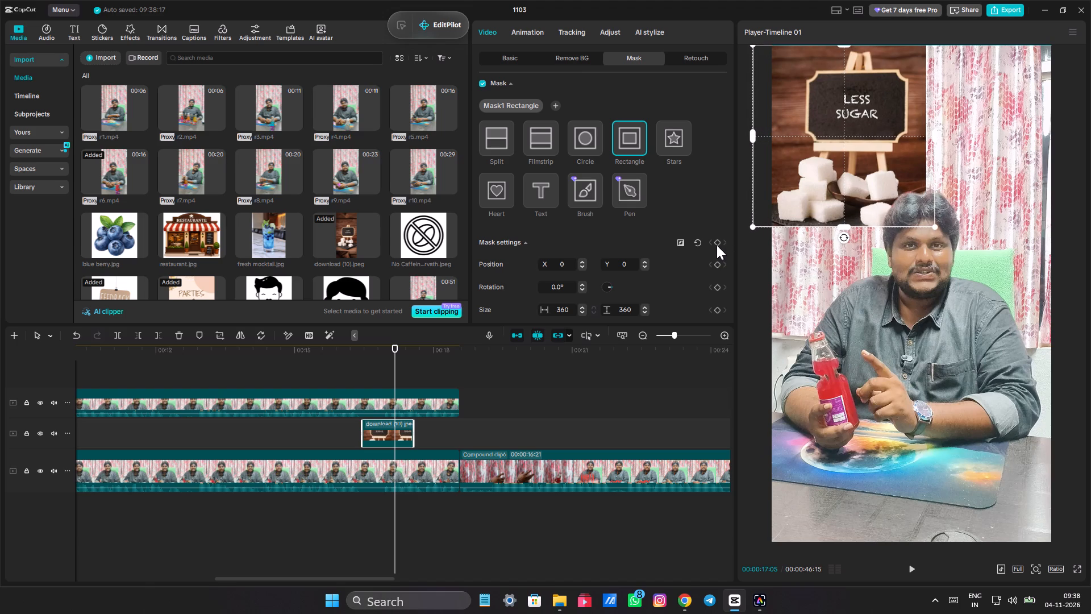
drag(717, 245, 717, 244)
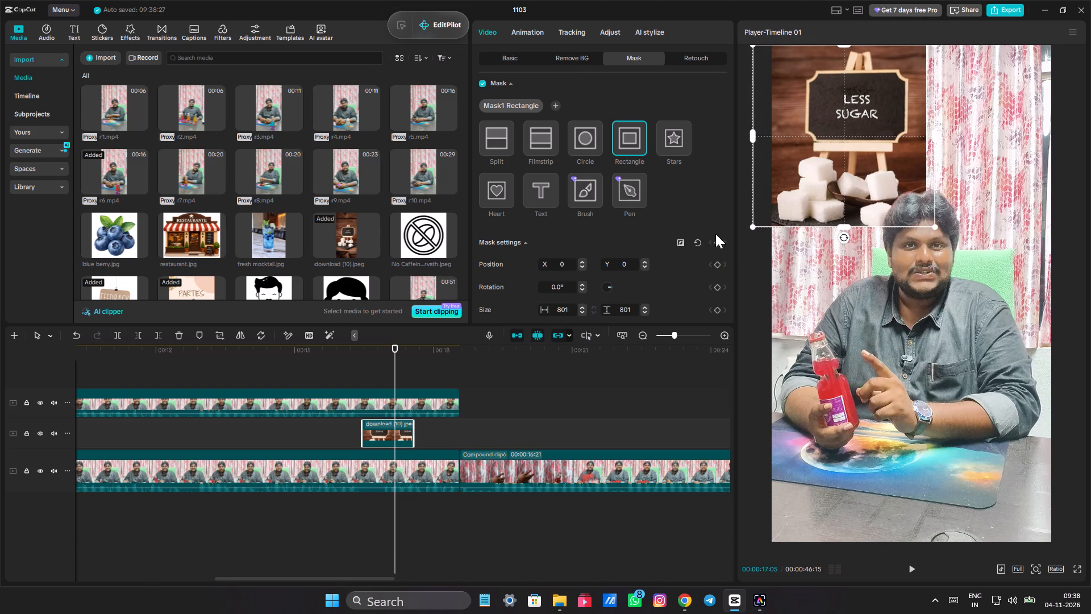
Add a keyframe for the mask settings at 00:00:17:05 and set the mask's round corners to 32.
click(717, 246)
scroll(655, 218, down, 2)
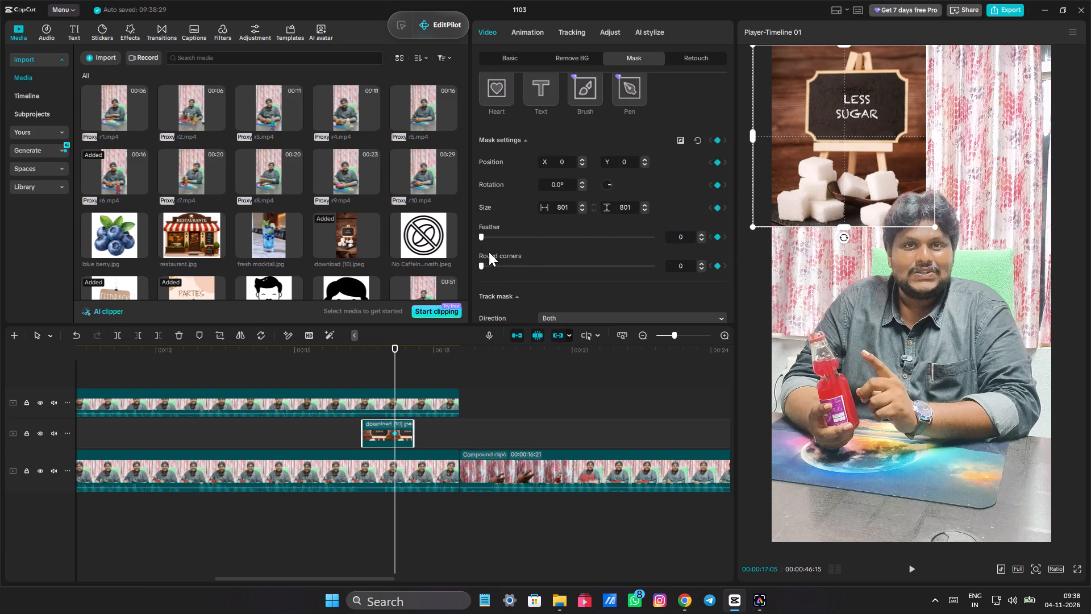
drag(483, 265, 545, 267)
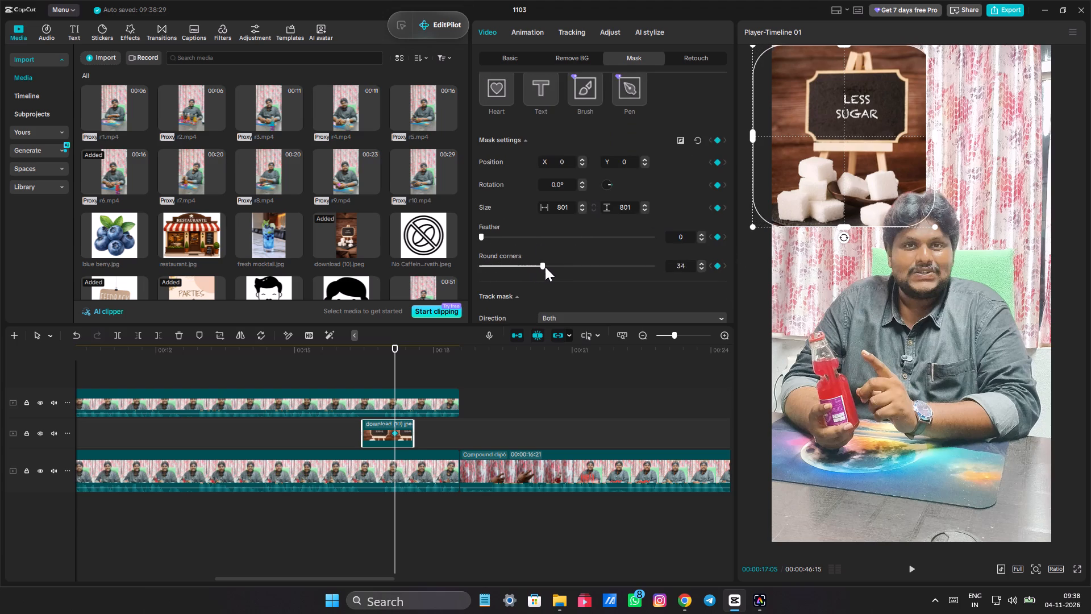
drag(545, 267, 556, 265)
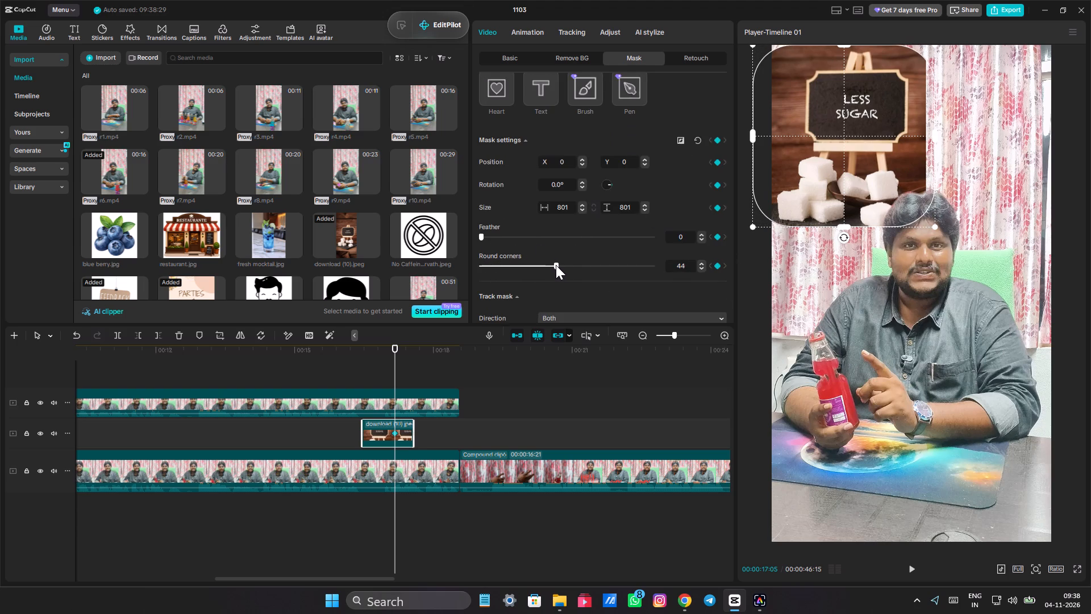
drag(556, 265, 539, 264)
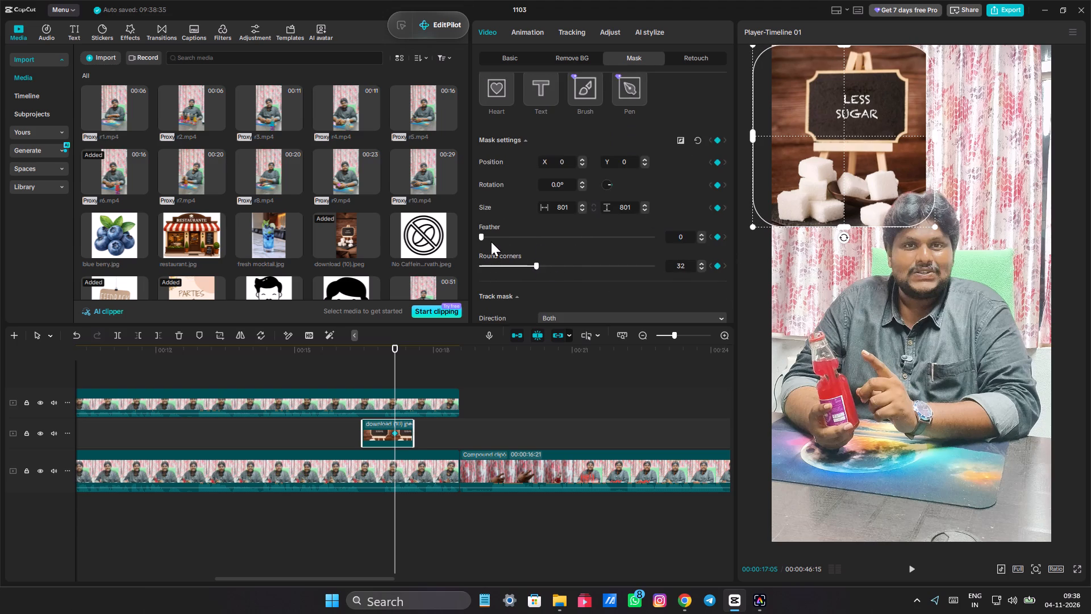
Set the feather of the LESS SUGAR image's mask to 6.
click(484, 240)
drag(484, 240, 493, 240)
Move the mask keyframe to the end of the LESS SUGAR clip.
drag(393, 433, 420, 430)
Play the section from 00:00:16:07 and extend the LESS SUGAR clip to the end of the top-track presenter clip.
click(393, 377)
drag(392, 375, 352, 375)
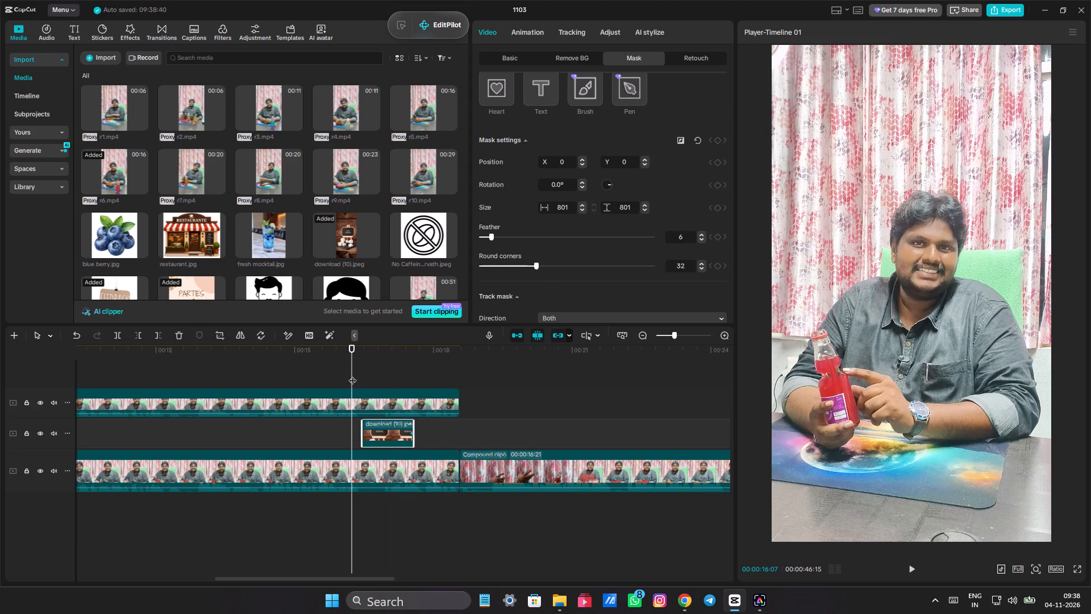
key(space)
key(space)
key(space)
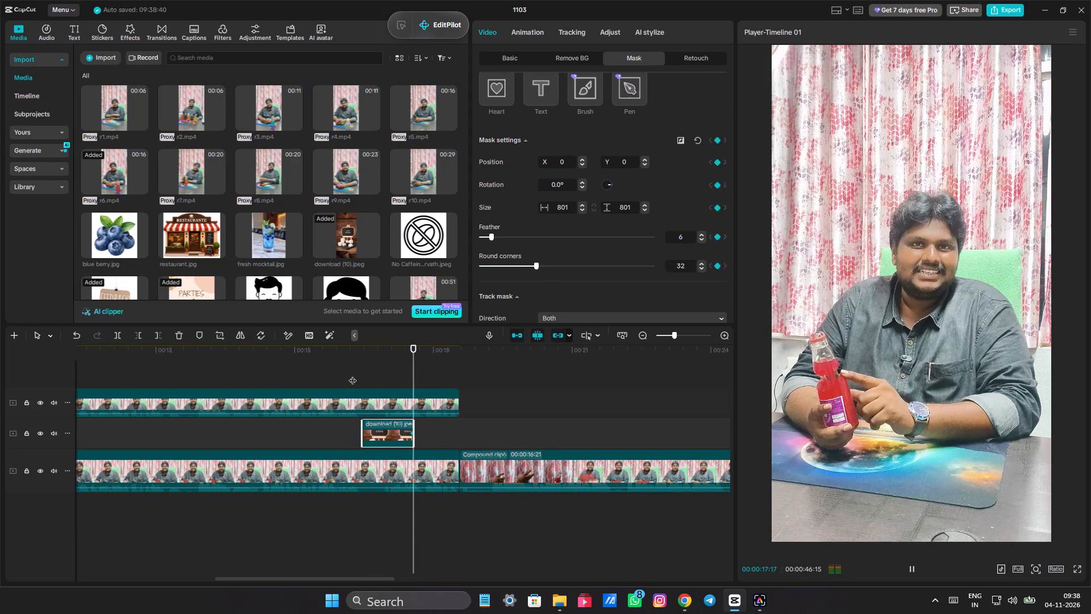
key(space)
double_click(413, 370)
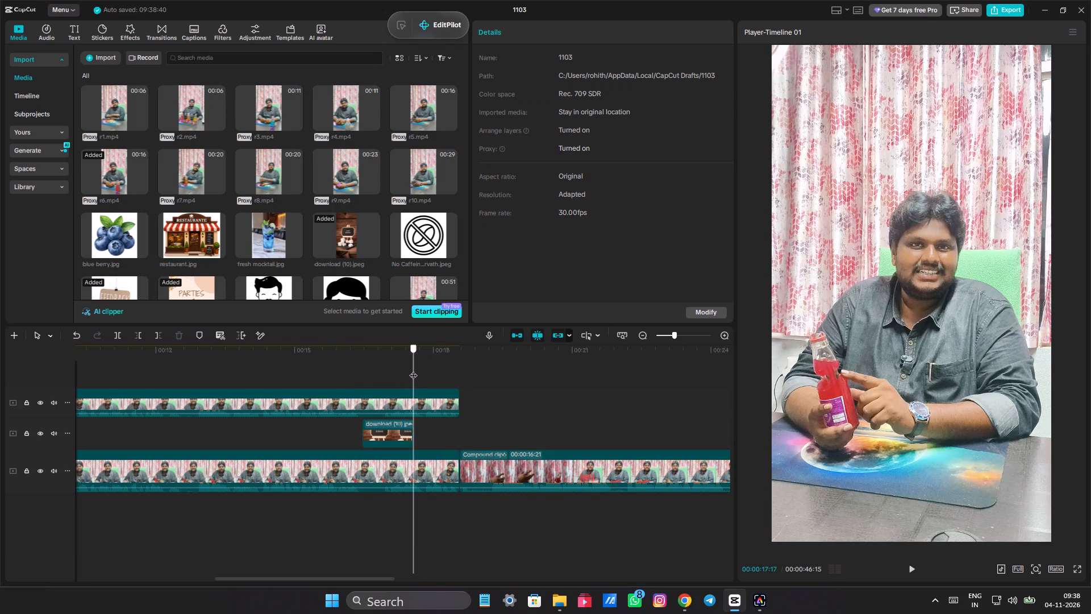
click(414, 430)
click(405, 429)
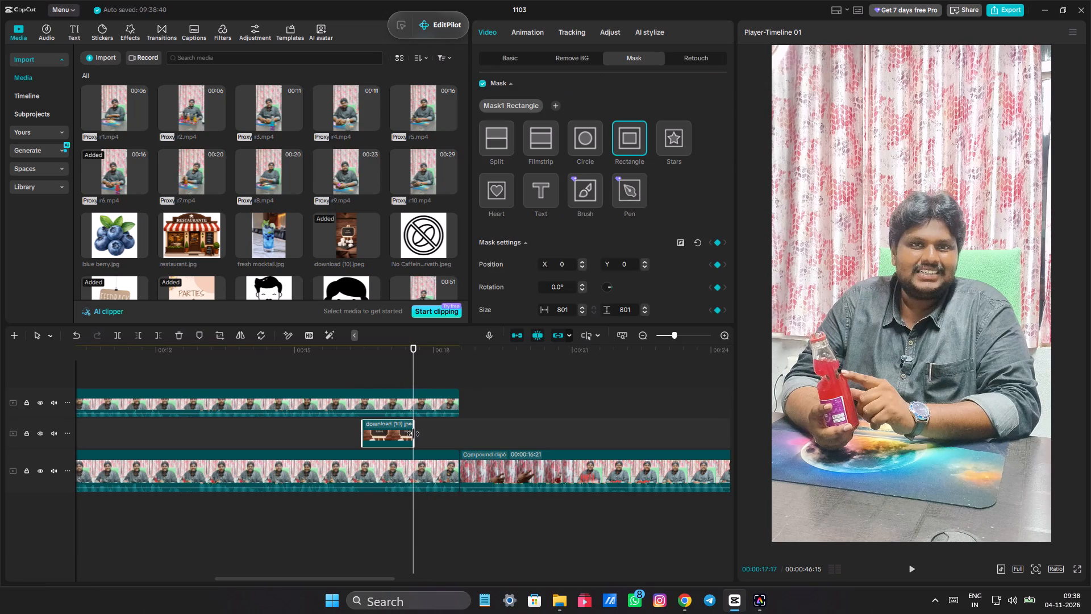
drag(416, 433, 458, 433)
Move the mask keyframe from 00:00:17:17 to the new end of the LESS SUGAR clip.
drag(415, 433, 419, 433)
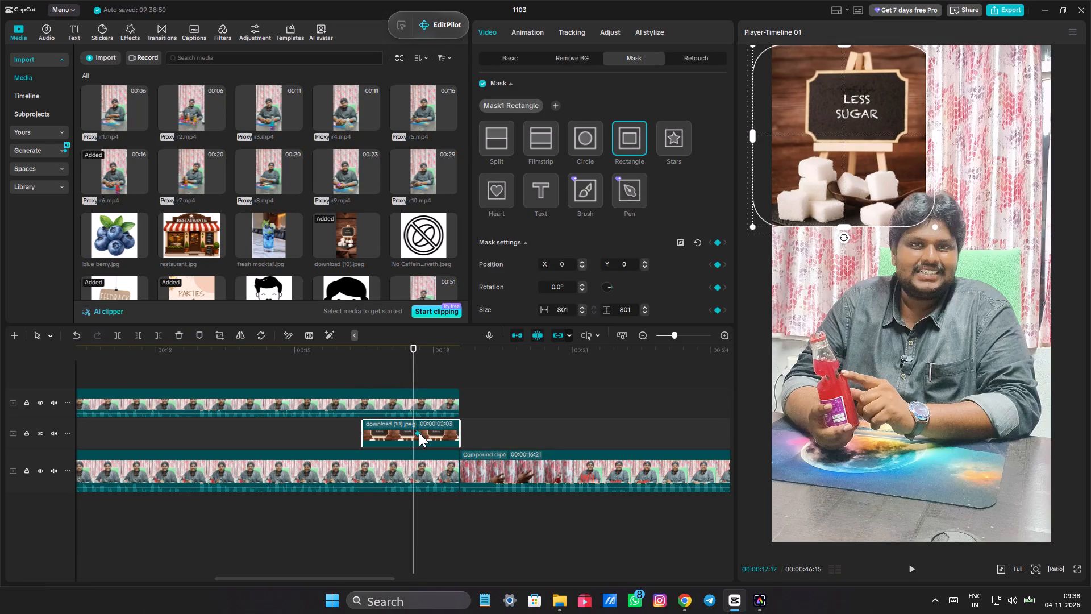
drag(419, 433, 471, 432)
Add the No Caffeine image on a track above the LESS SUGAR clip, matching that clip's start and end.
drag(426, 238, 430, 246)
drag(430, 246, 358, 425)
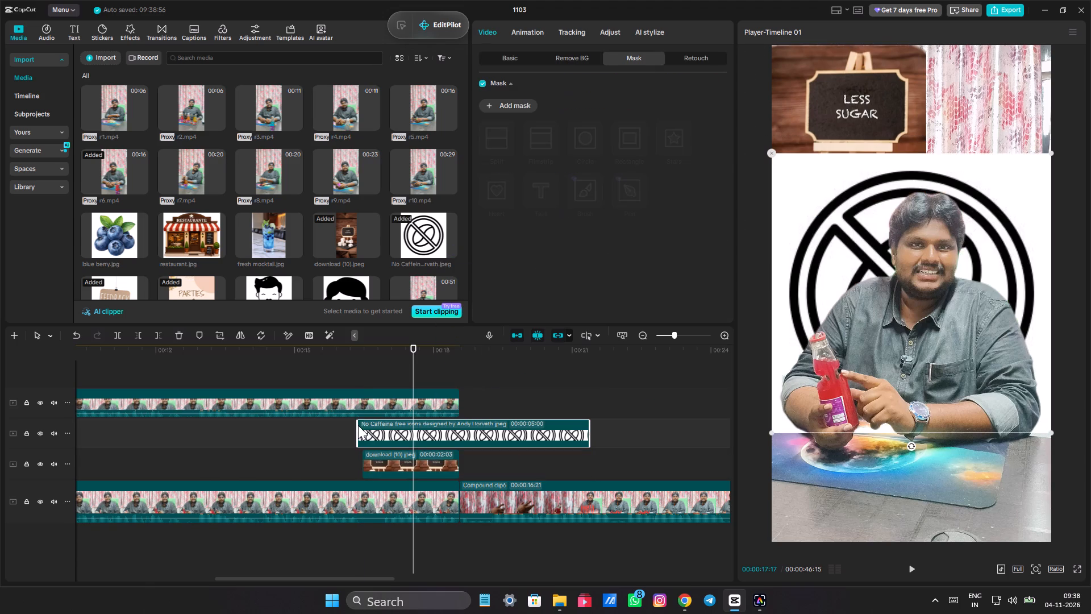
drag(437, 428, 444, 428)
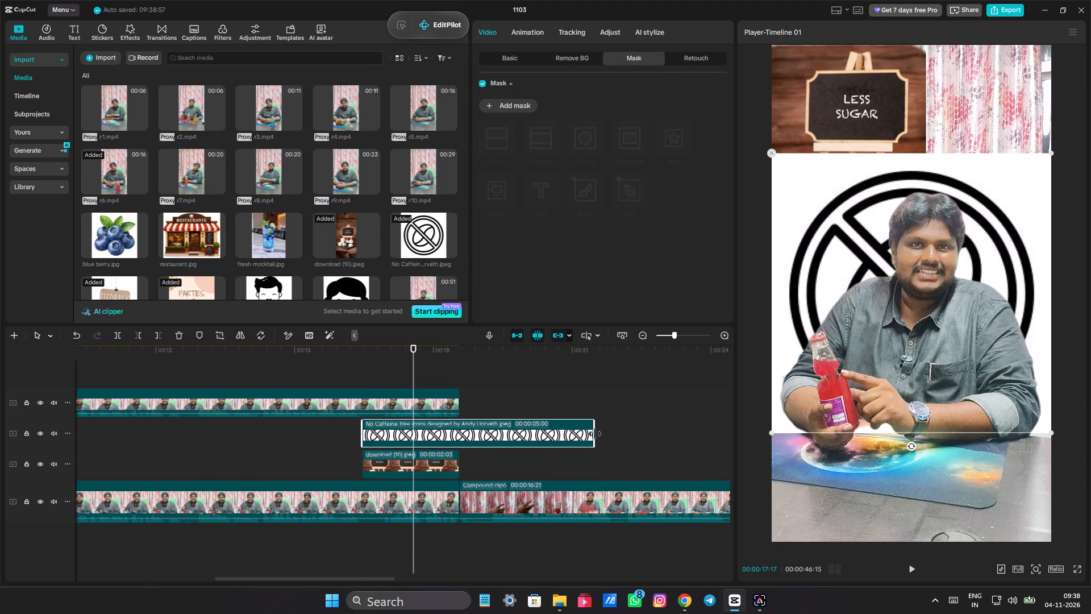
drag(594, 434, 460, 447)
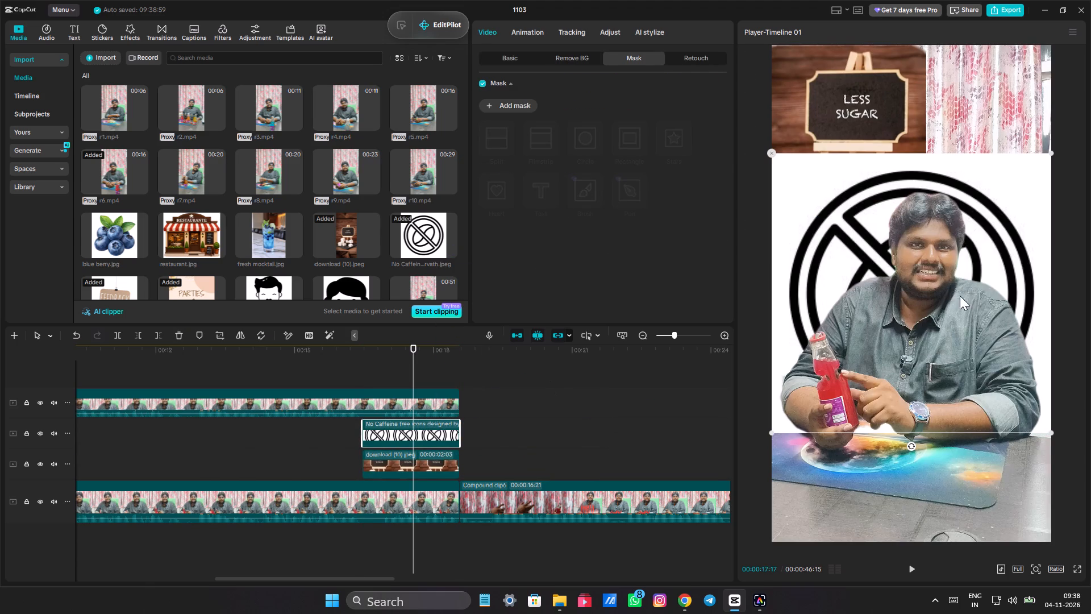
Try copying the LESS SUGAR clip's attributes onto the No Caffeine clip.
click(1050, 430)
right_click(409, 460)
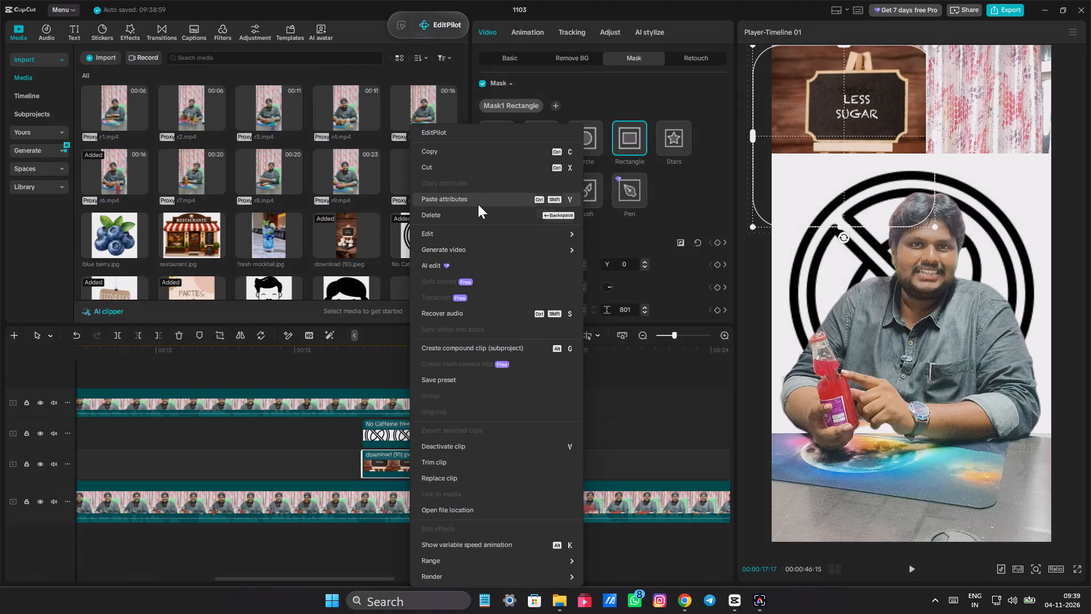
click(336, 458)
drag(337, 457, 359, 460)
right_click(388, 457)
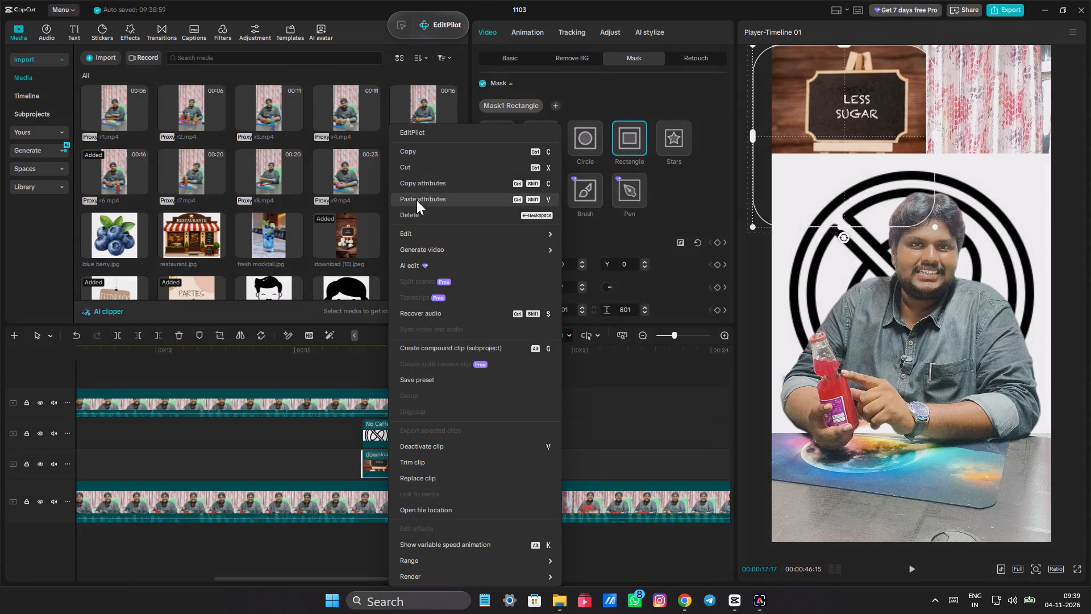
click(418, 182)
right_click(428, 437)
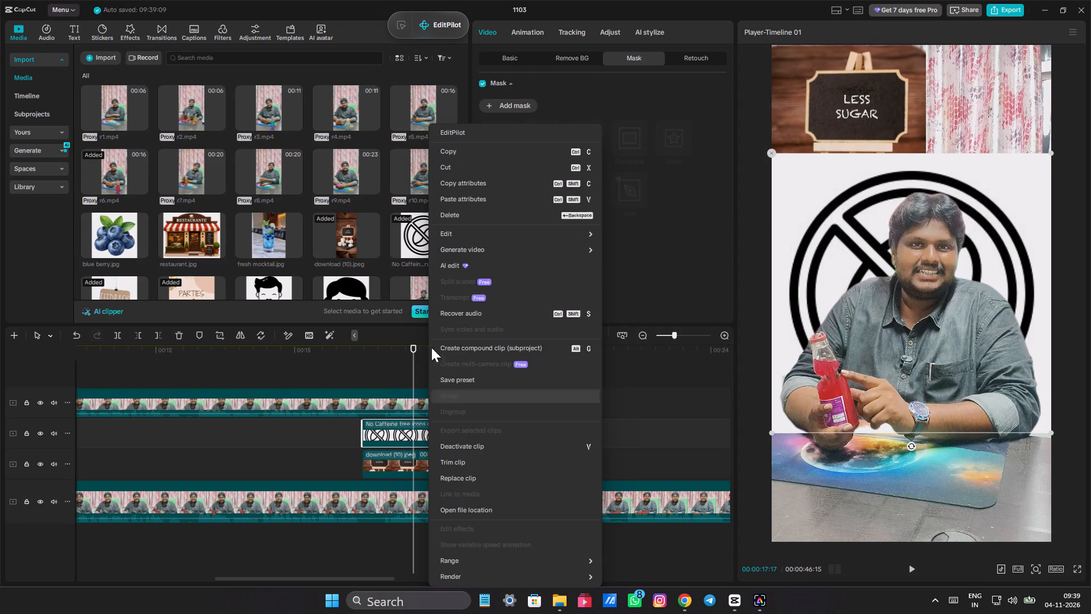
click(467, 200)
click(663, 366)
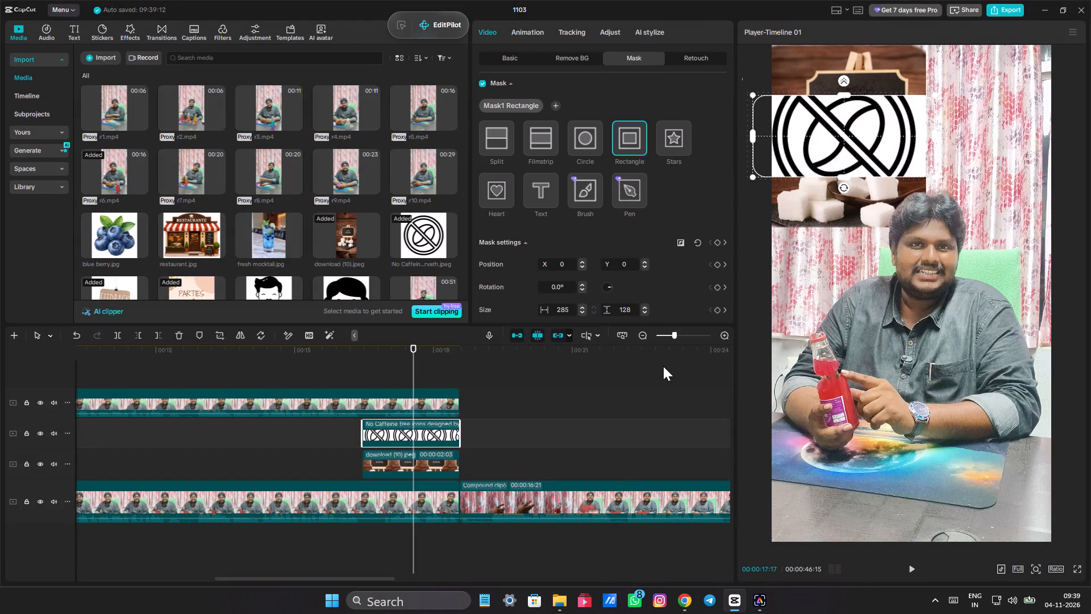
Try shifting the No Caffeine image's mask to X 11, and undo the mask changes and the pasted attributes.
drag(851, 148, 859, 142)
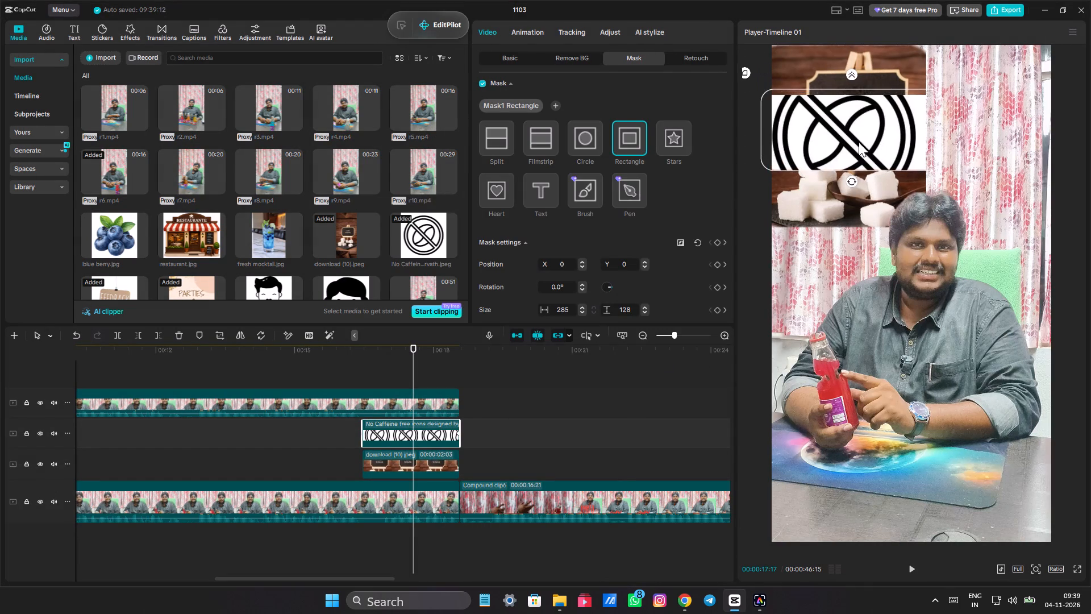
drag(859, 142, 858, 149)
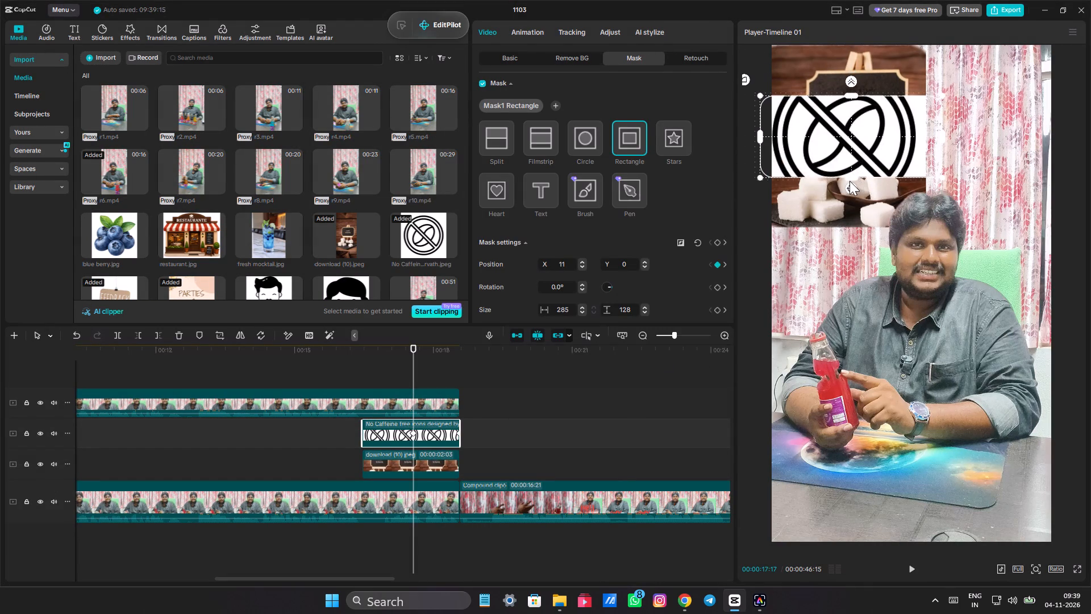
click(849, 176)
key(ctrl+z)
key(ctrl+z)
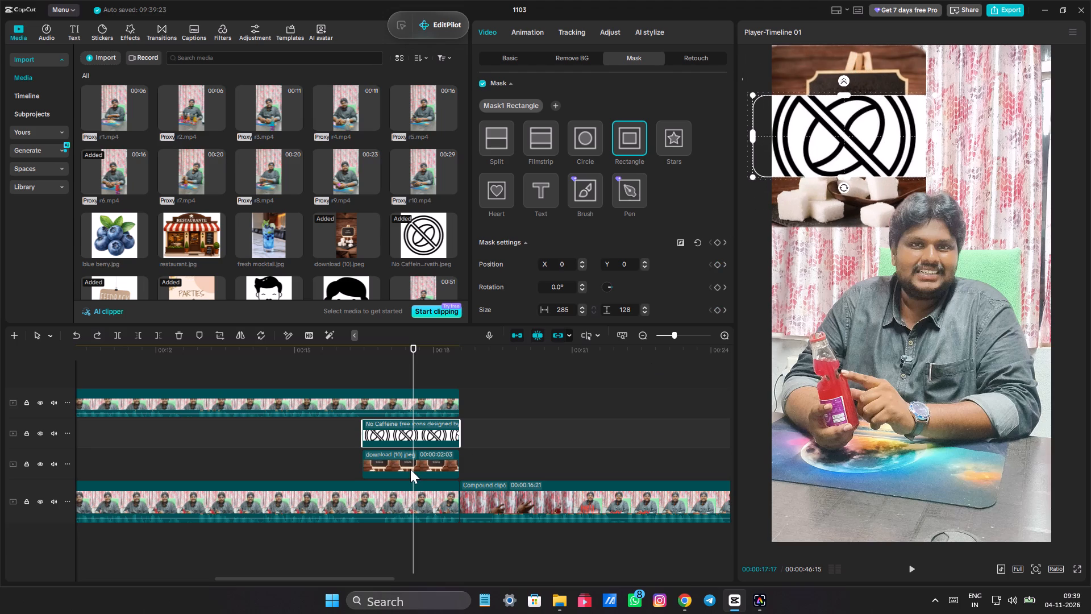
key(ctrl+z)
Scale down the No Caffeine image and place it in the frame's upper-right corner, beside the LESS SUGAR image.
drag(991, 244, 951, 123)
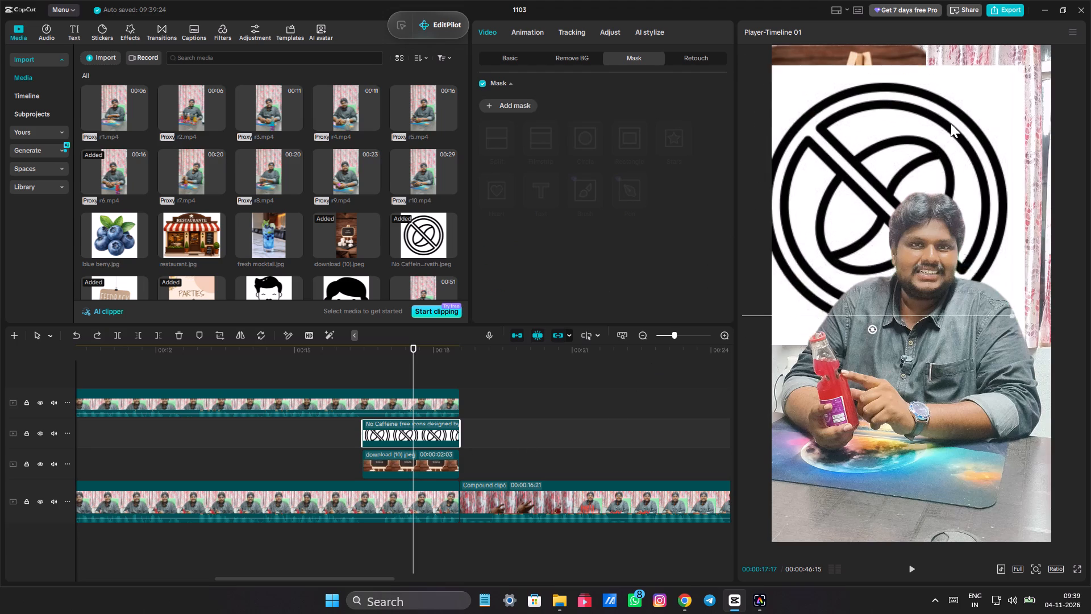
drag(951, 123, 950, 123)
drag(1006, 312, 905, 198)
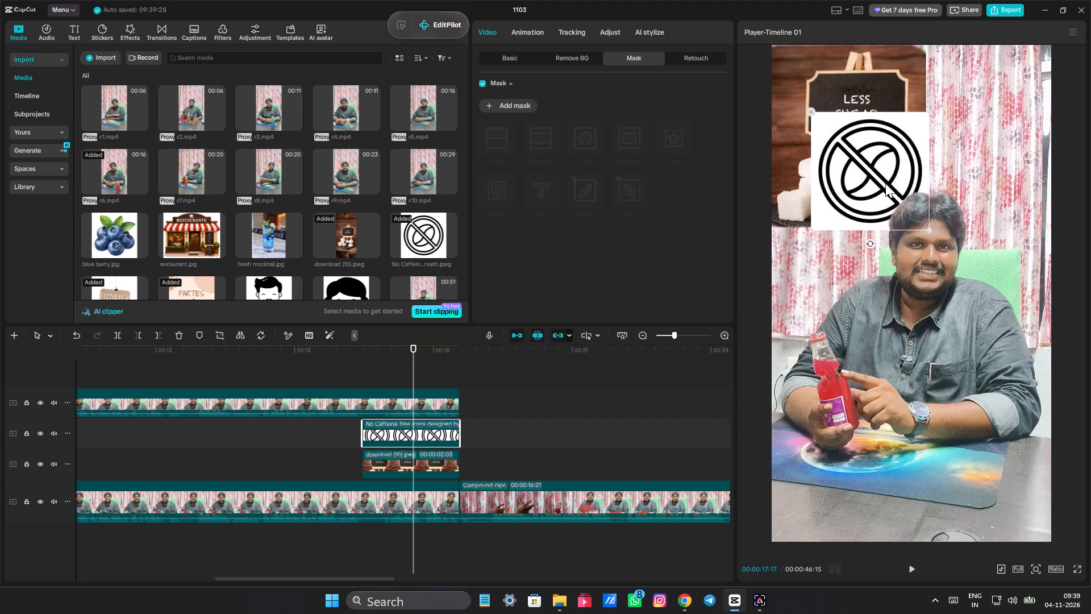
drag(885, 182, 1000, 127)
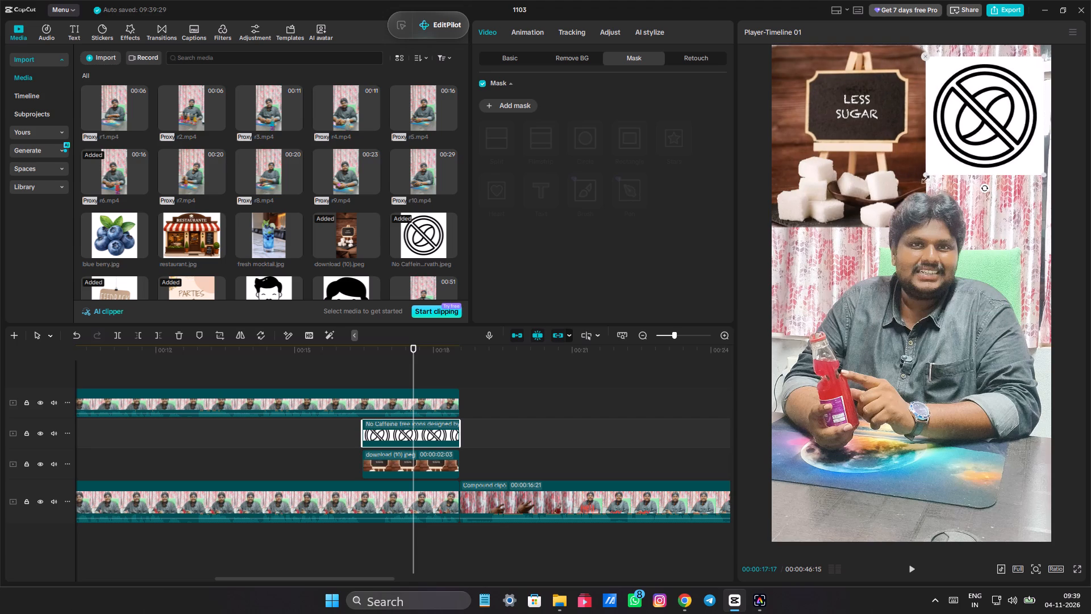
drag(922, 177, 914, 222)
drag(921, 202, 921, 210)
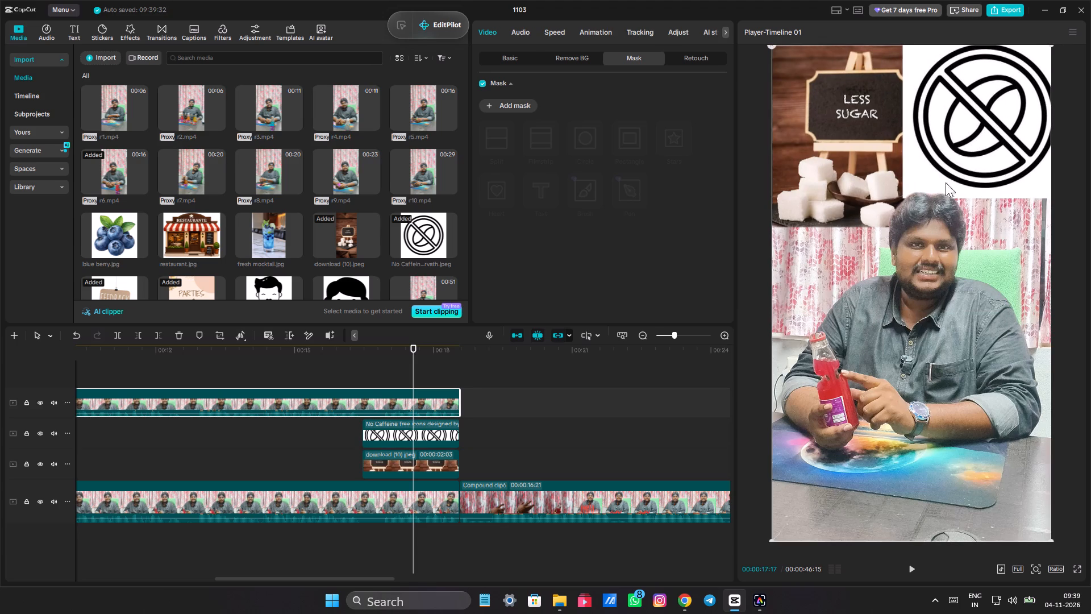
Remove the No Caffeine image's white background with Auto removal.
click(396, 449)
click(398, 430)
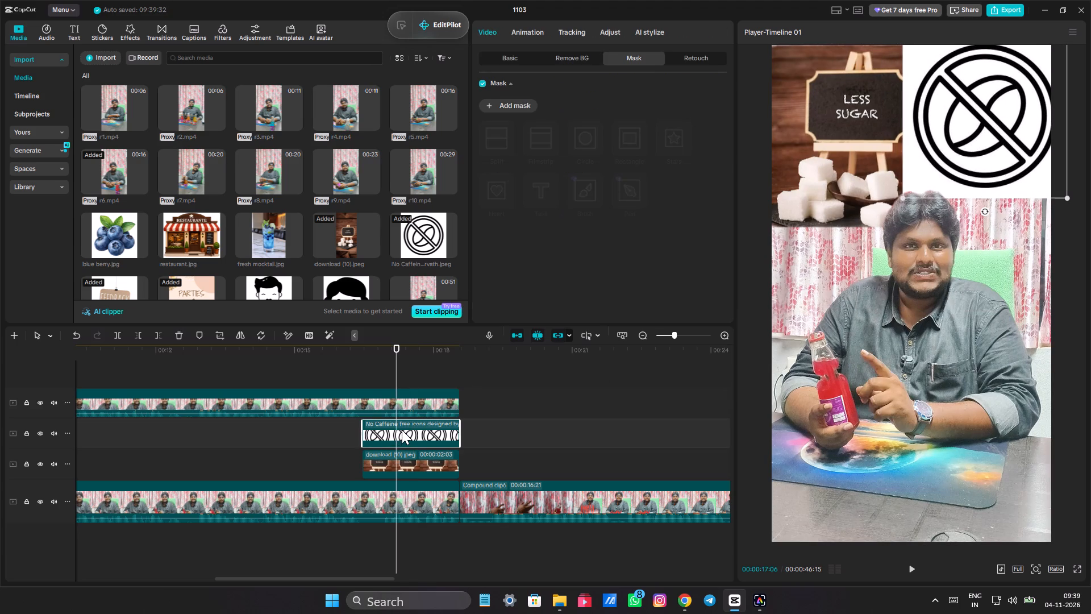
click(556, 51)
click(551, 63)
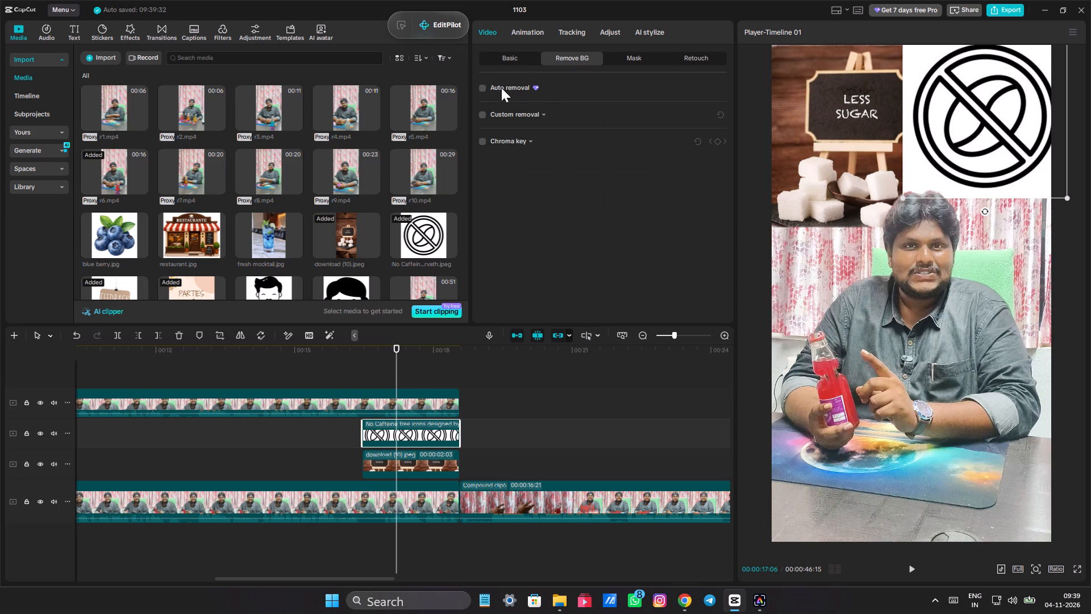
click(479, 91)
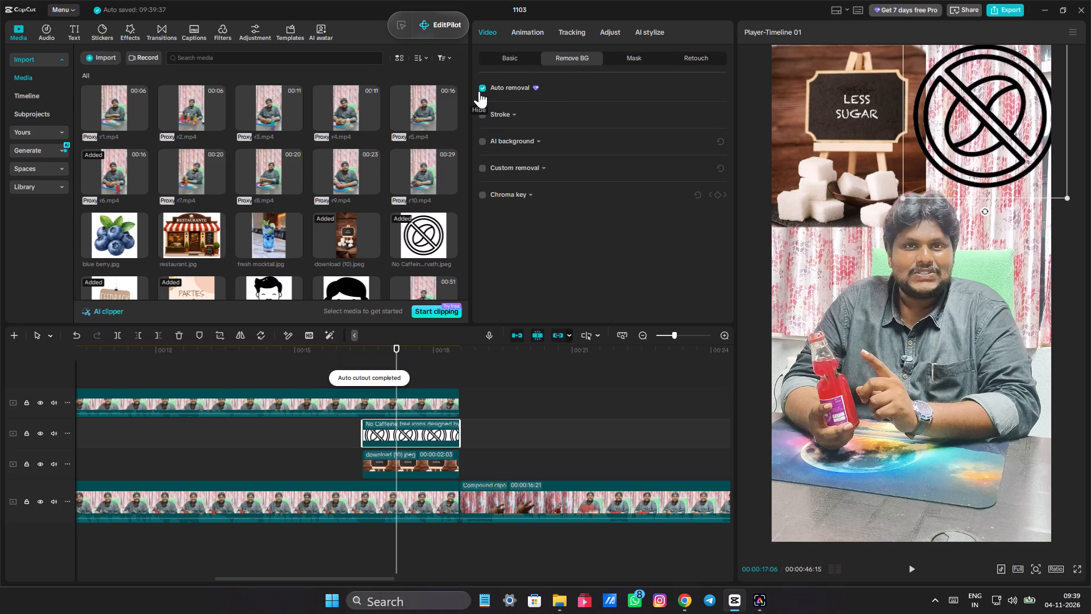
Shift the LESS SUGAR image's rectangle mask slightly left at 00:00:17:06, away from the No Caffeine symbol.
click(790, 122)
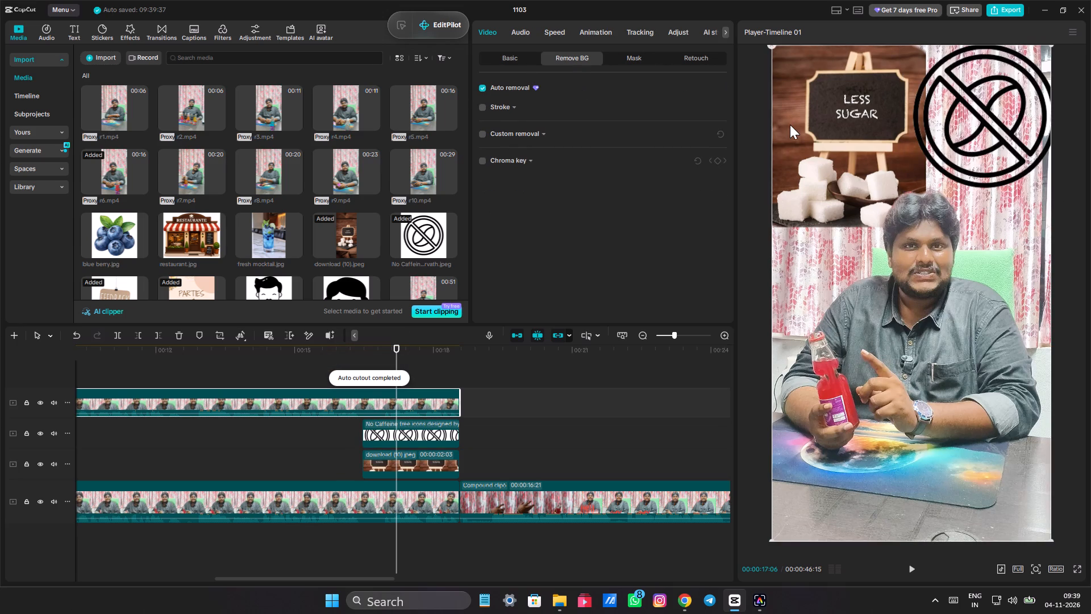
click(419, 464)
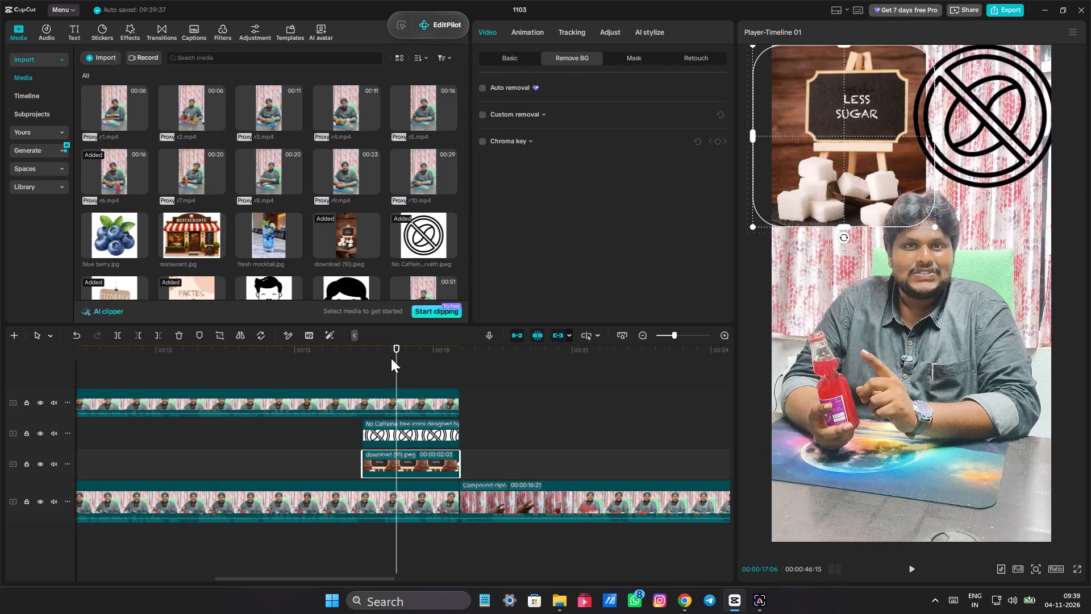
drag(799, 165, 799, 165)
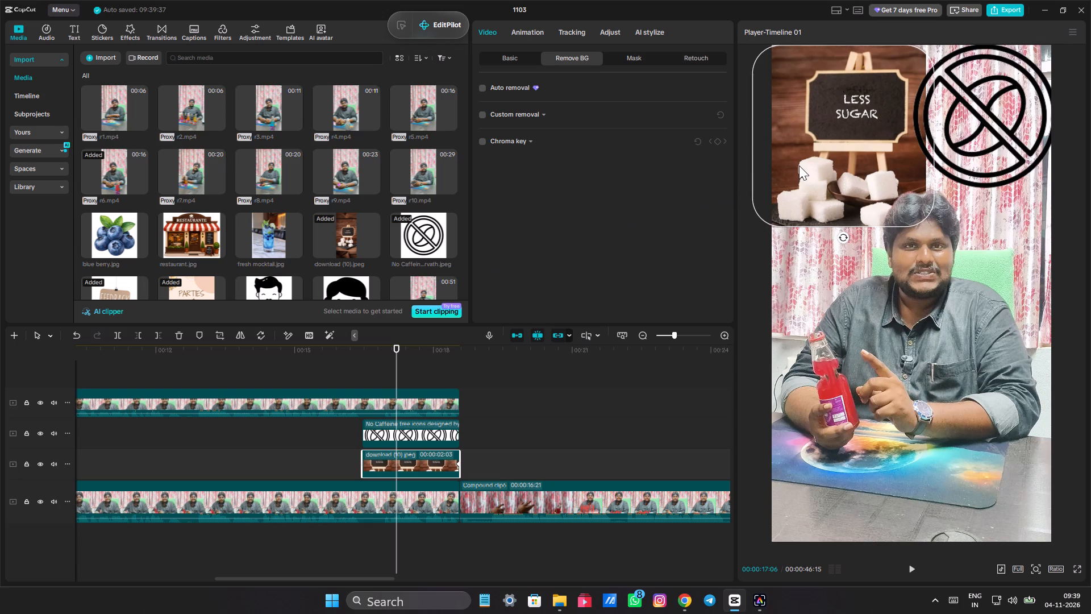
drag(799, 165, 783, 164)
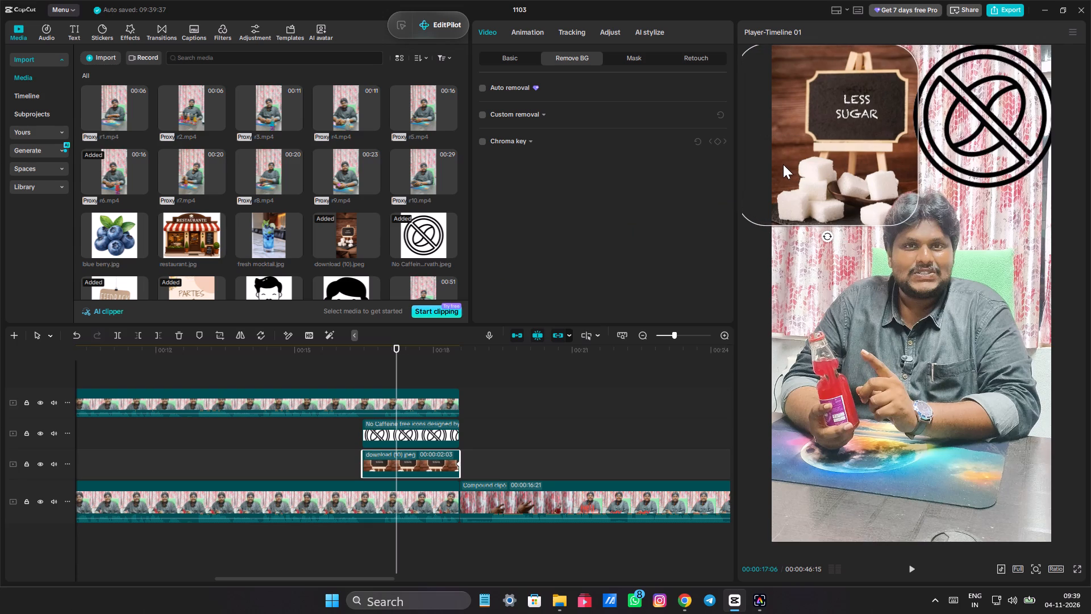
drag(783, 164, 788, 165)
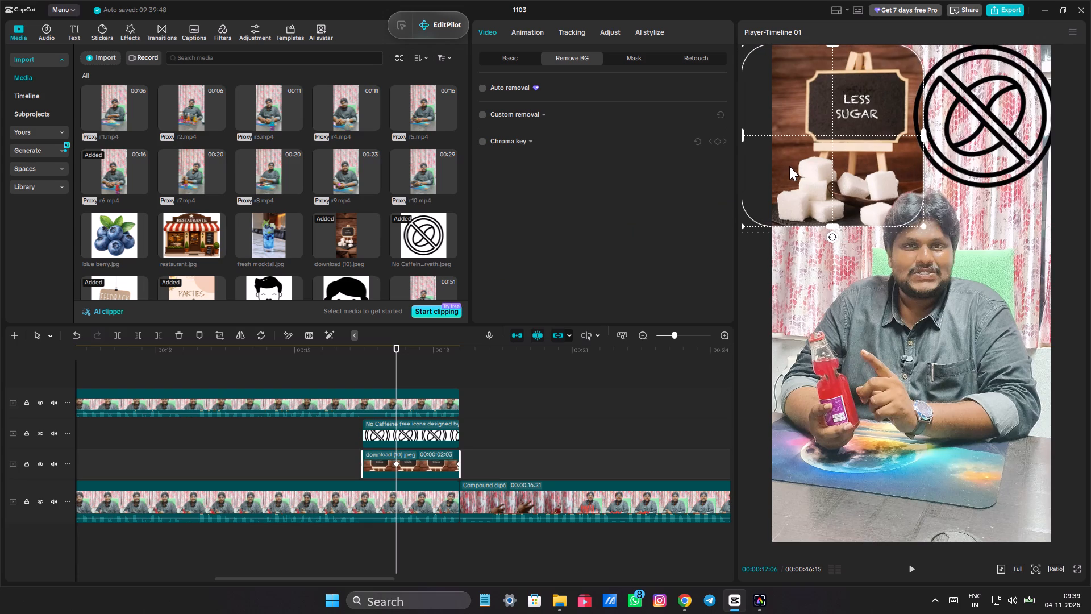
click(502, 62)
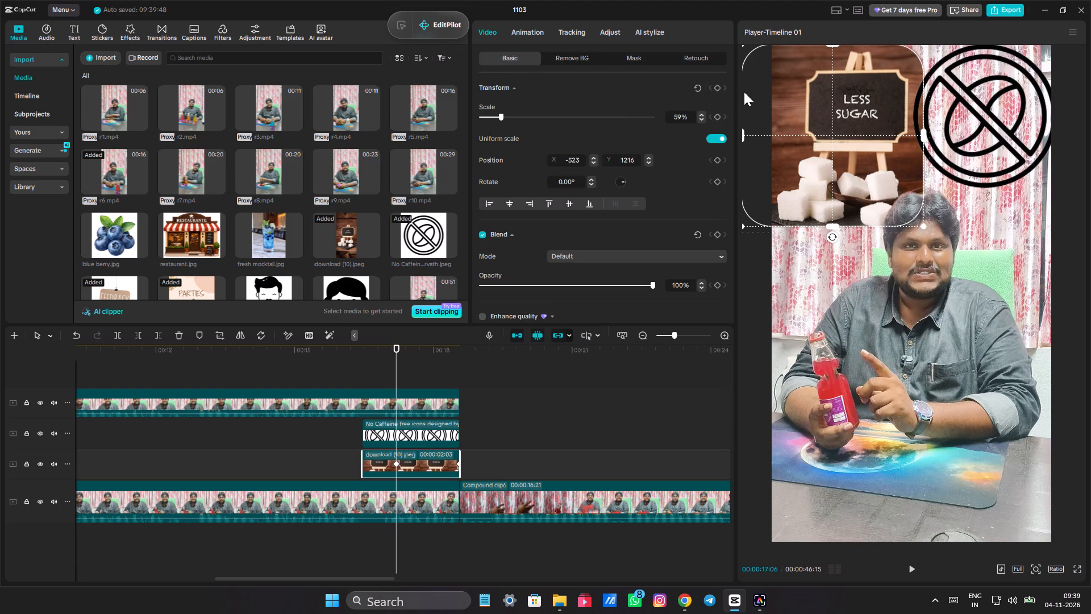
Move the LESS SUGAR clip's mask keyframe from 00:00:17:06 to the clip's end.
click(392, 463)
drag(395, 462, 401, 463)
drag(401, 463, 461, 462)
Scrub back to 00:00:16:25 to check the LESS SUGAR and No Caffeine images together.
click(490, 440)
drag(490, 440, 384, 431)
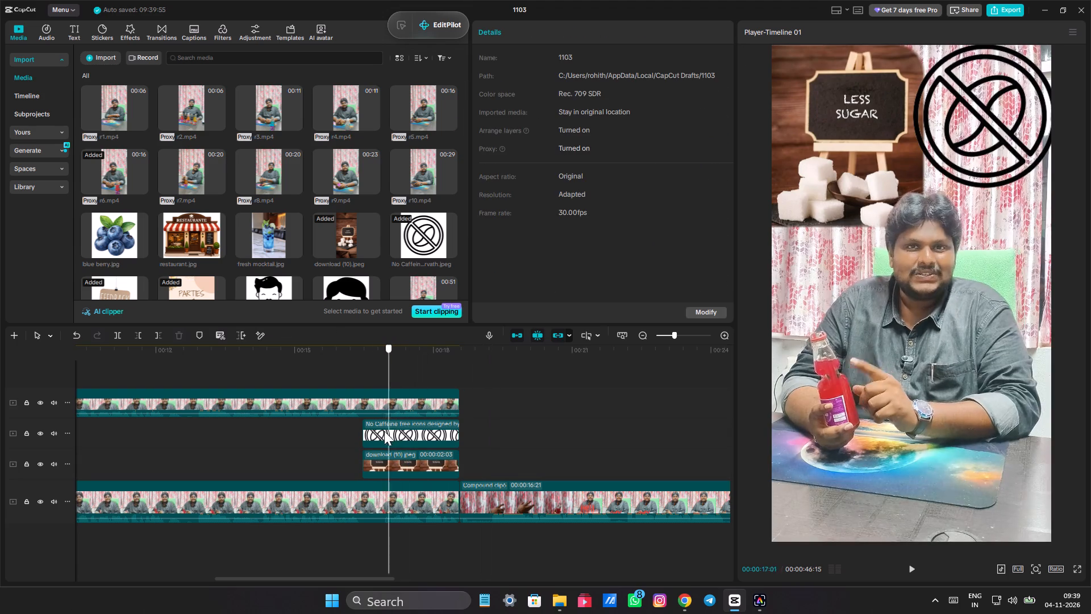
drag(384, 431, 380, 431)
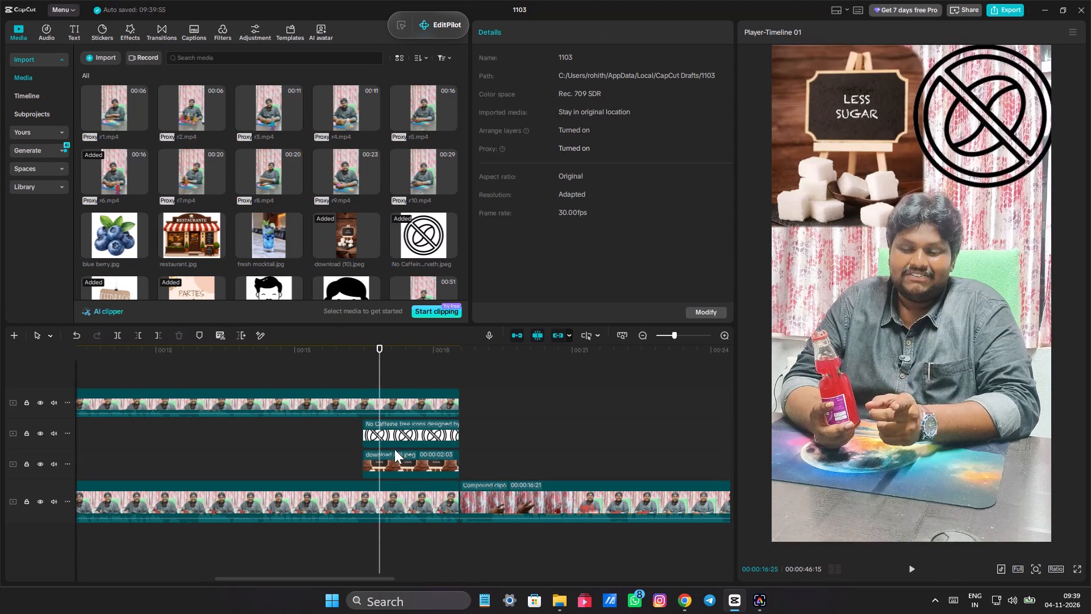
Shift the LESS SUGAR image left to about X -666 so it clears the No Caffeine symbol.
click(397, 458)
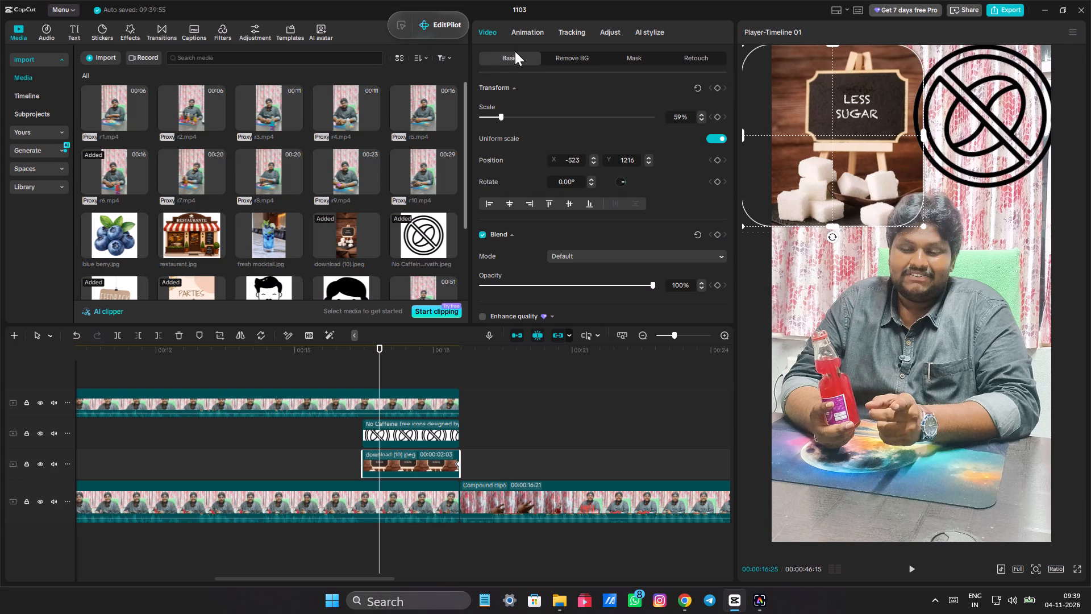
click(627, 53)
click(510, 57)
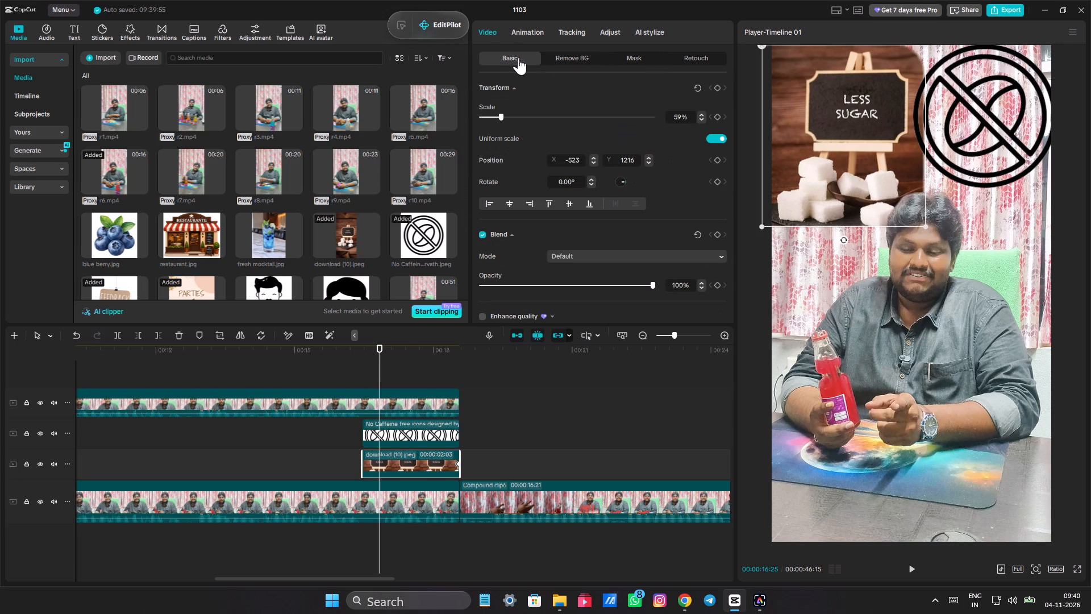
drag(855, 111, 839, 110)
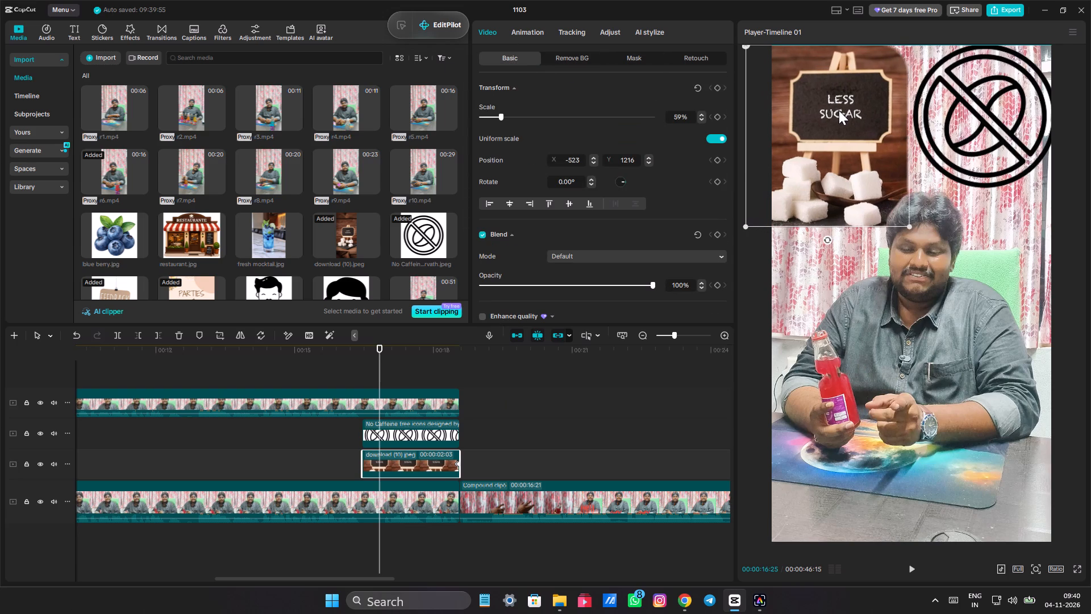
drag(839, 110, 836, 110)
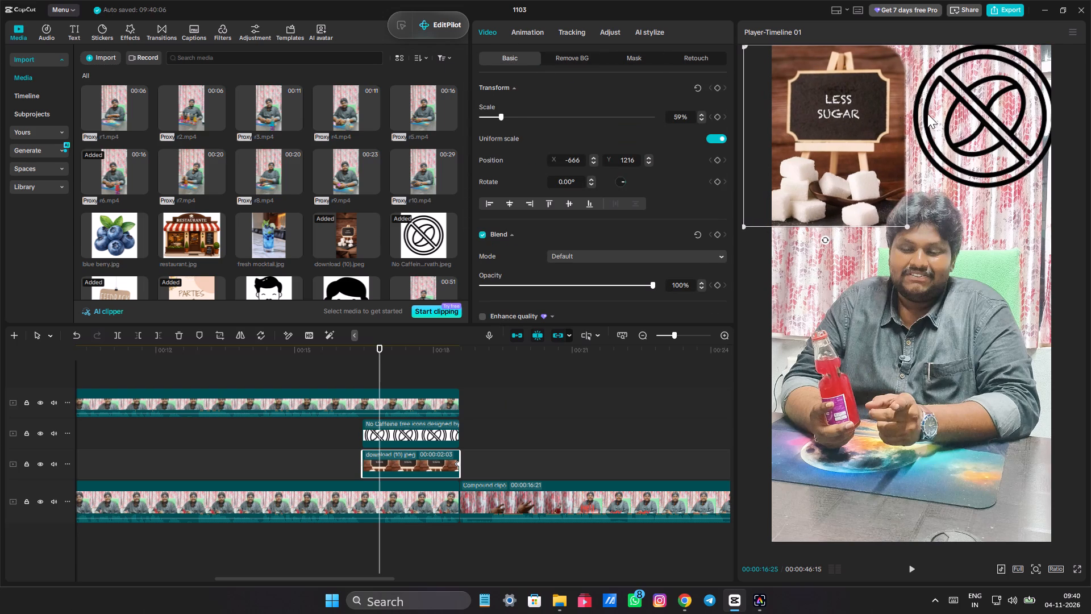
Move the No Caffeine symbol slightly down and left to about X 522, Y 1284, fully inside the frame.
click(928, 114)
click(445, 430)
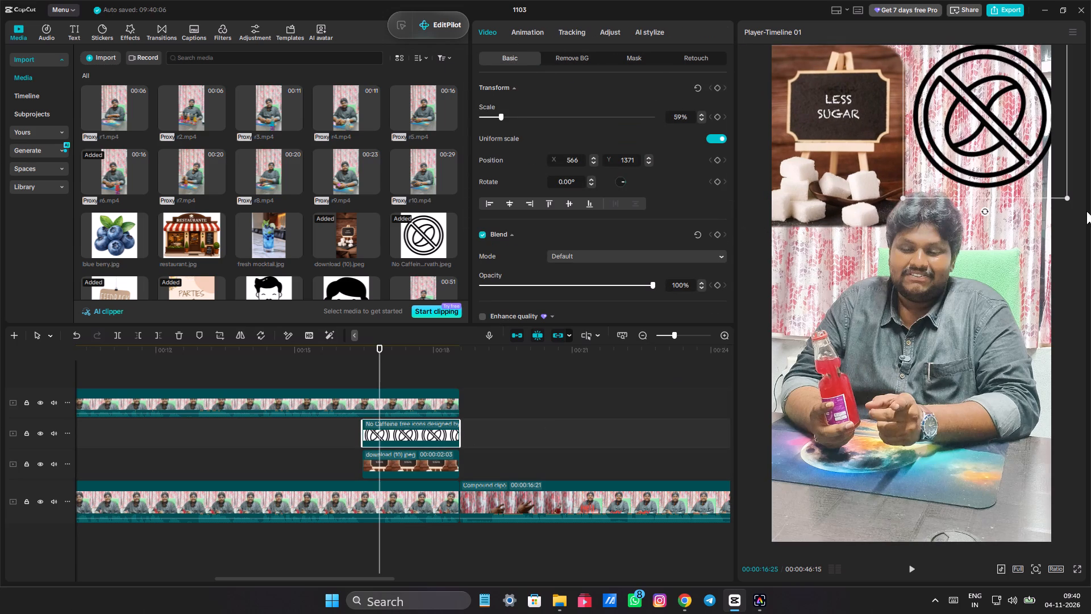
drag(995, 134, 990, 146)
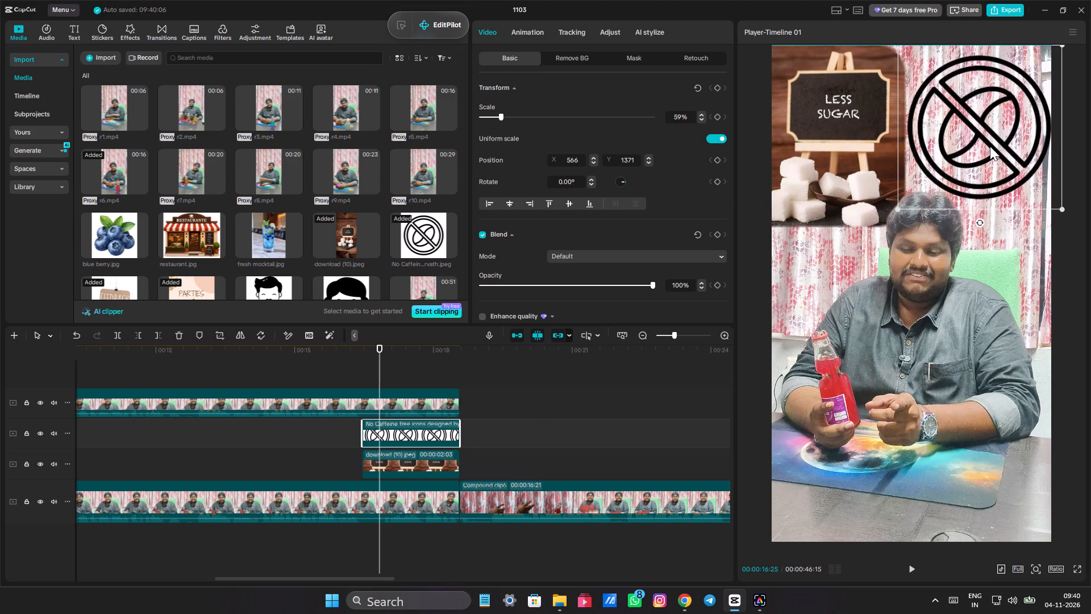
drag(990, 146, 989, 146)
Set the playhead to the LESS SUGAR clip's start at 00:00:16:14 and search the video effects for "glow".
click(369, 370)
drag(369, 370, 366, 369)
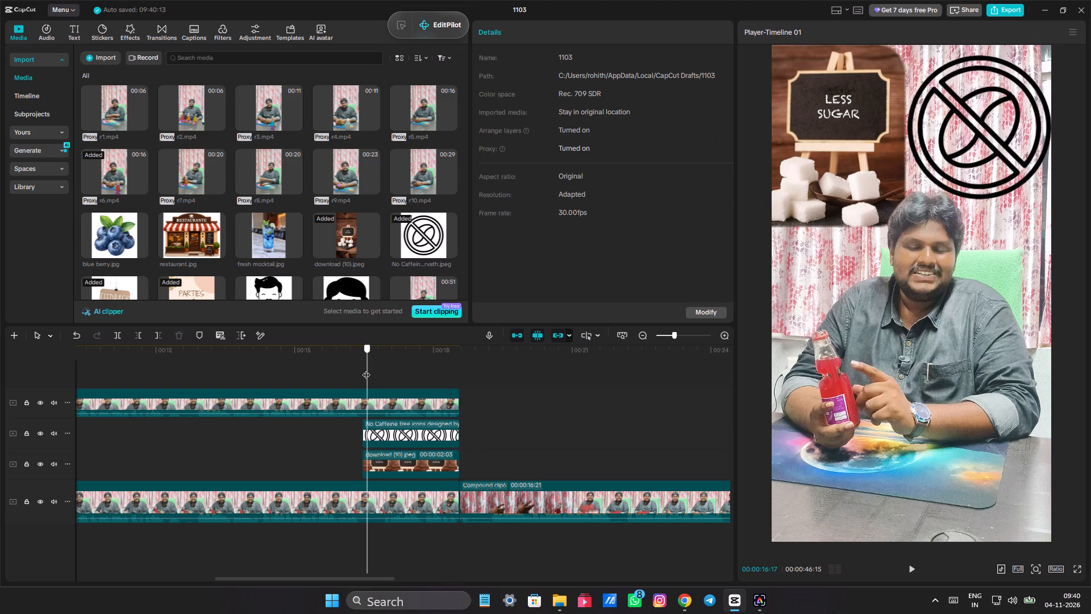
drag(366, 369, 363, 363)
click(413, 467)
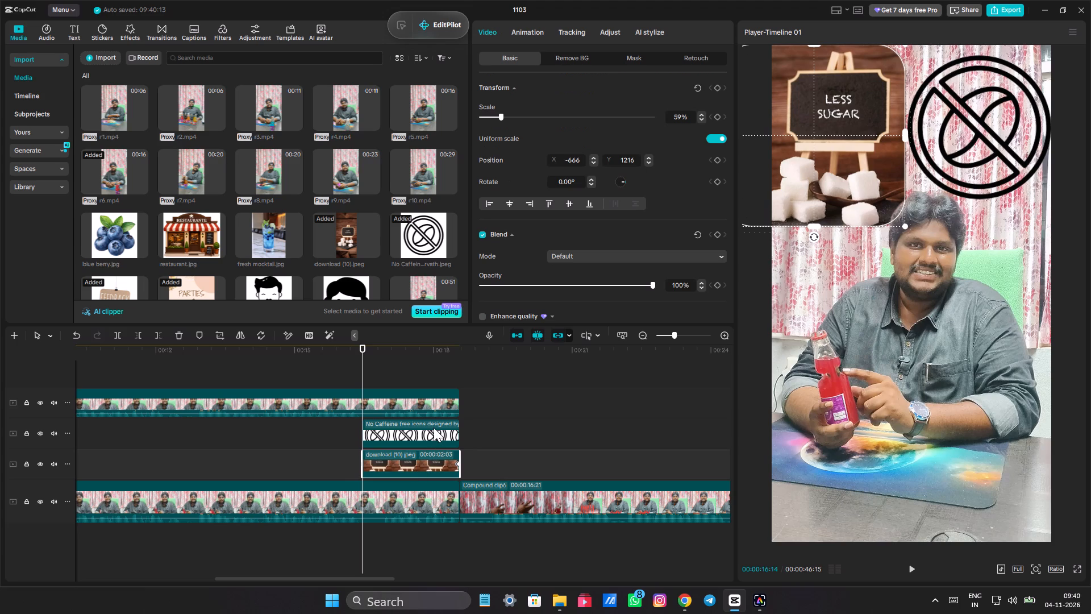
click(127, 31)
click(142, 57)
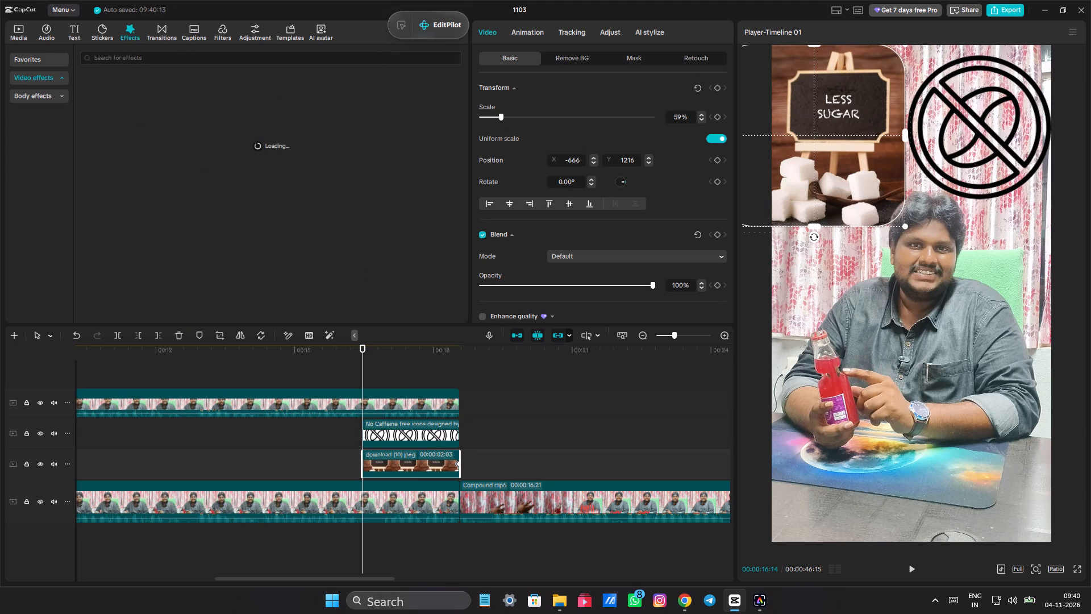
text(glow)
key(Return)
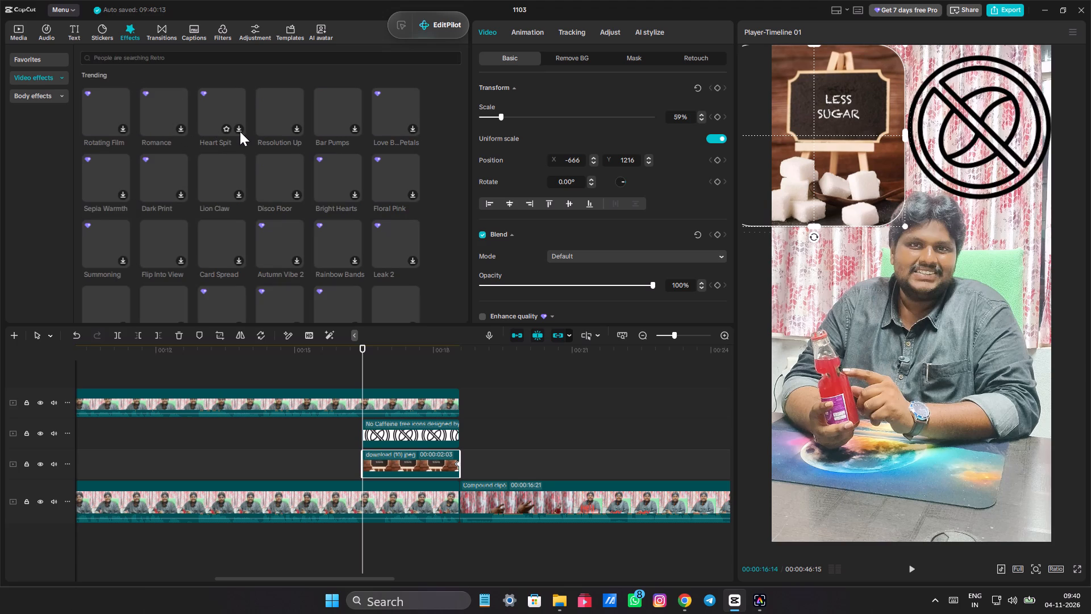
click(171, 53)
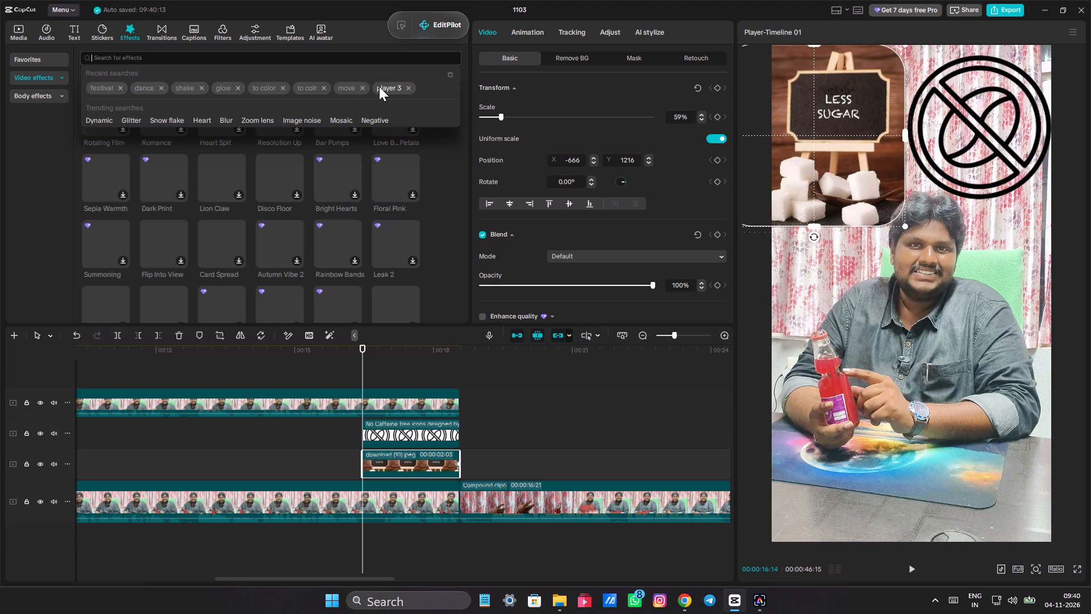
click(224, 82)
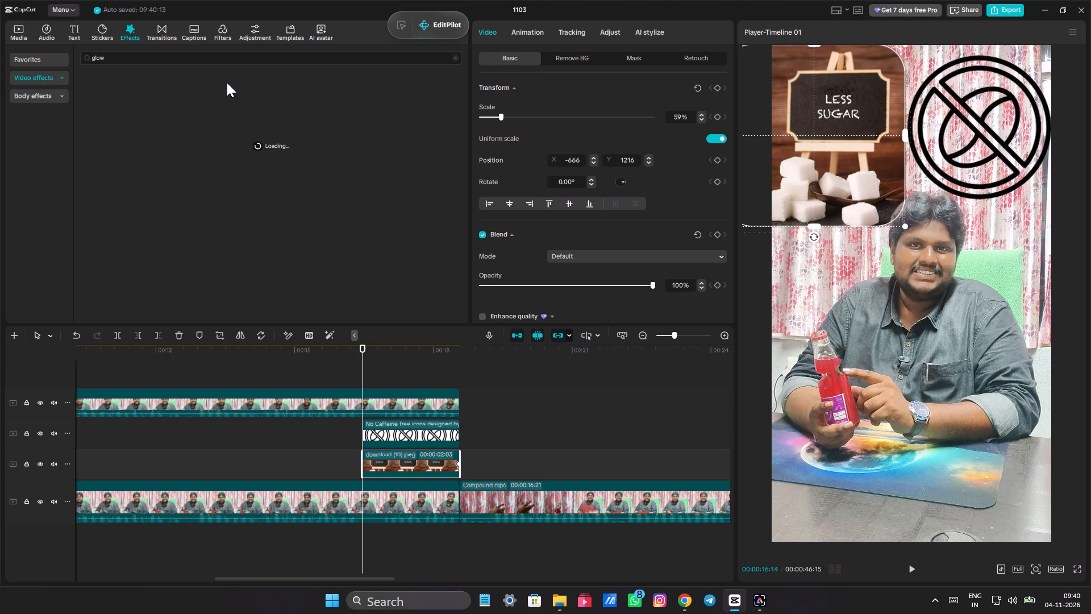
In Chrome, check the latest downloaded image and download the smiling woman line icon from the open Pinterest pin.
click(687, 599)
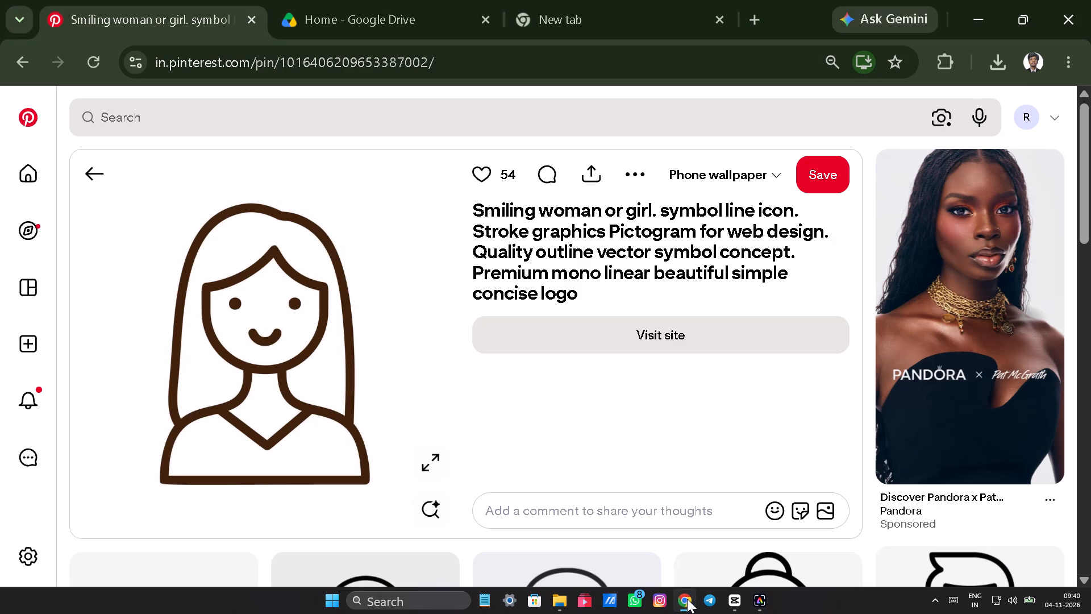
click(1002, 63)
double_click(830, 157)
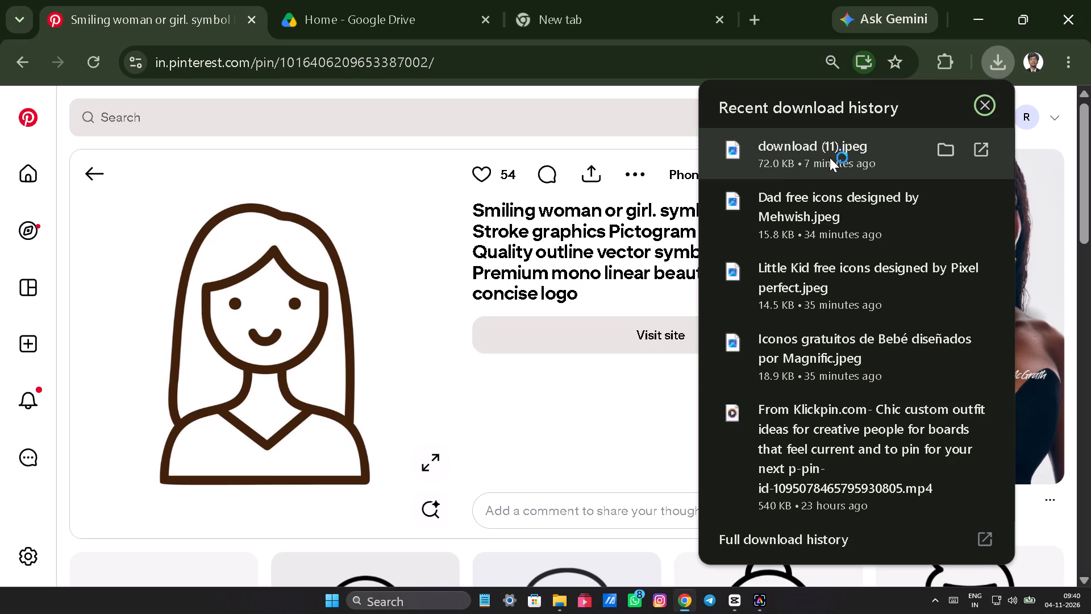
click(888, 133)
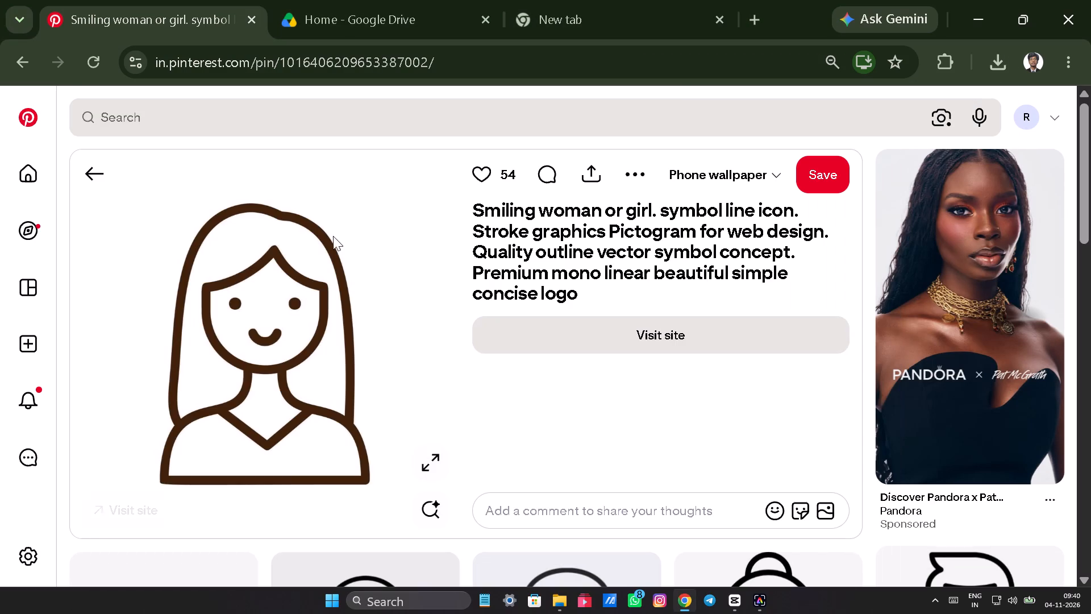
click(638, 171)
click(611, 217)
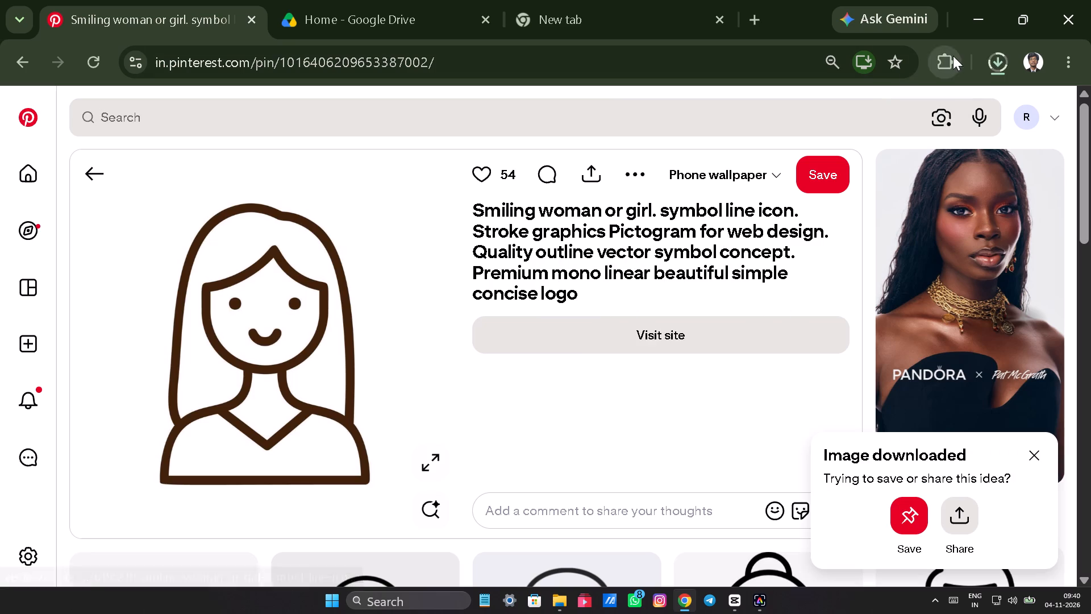
Back in CapCut, apply the Glow effect to both the LESS SUGAR clip and the No Caffeine clip.
click(744, 597)
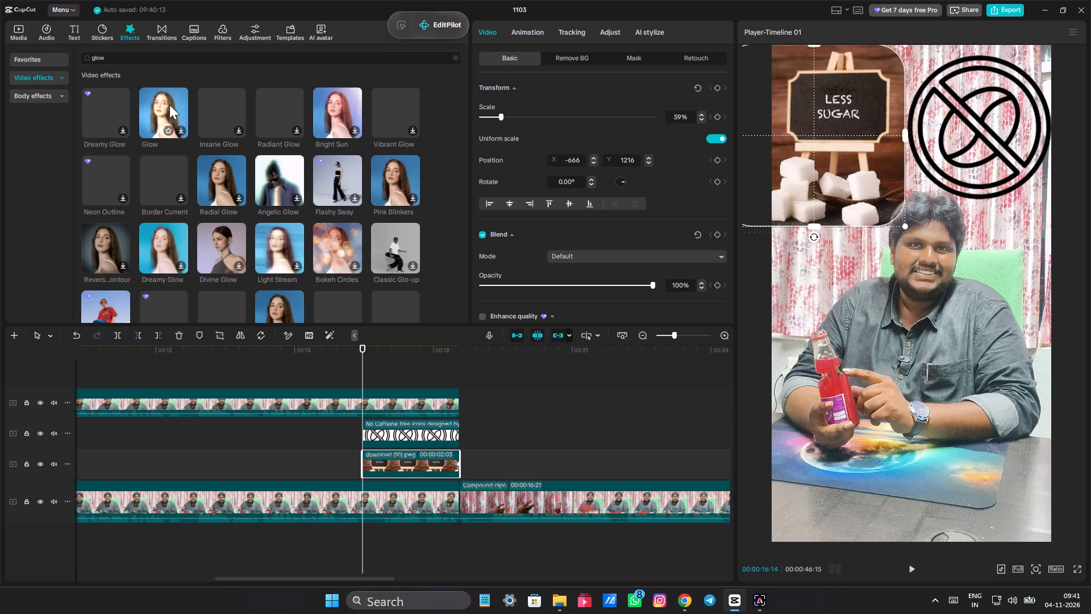
drag(162, 105, 374, 453)
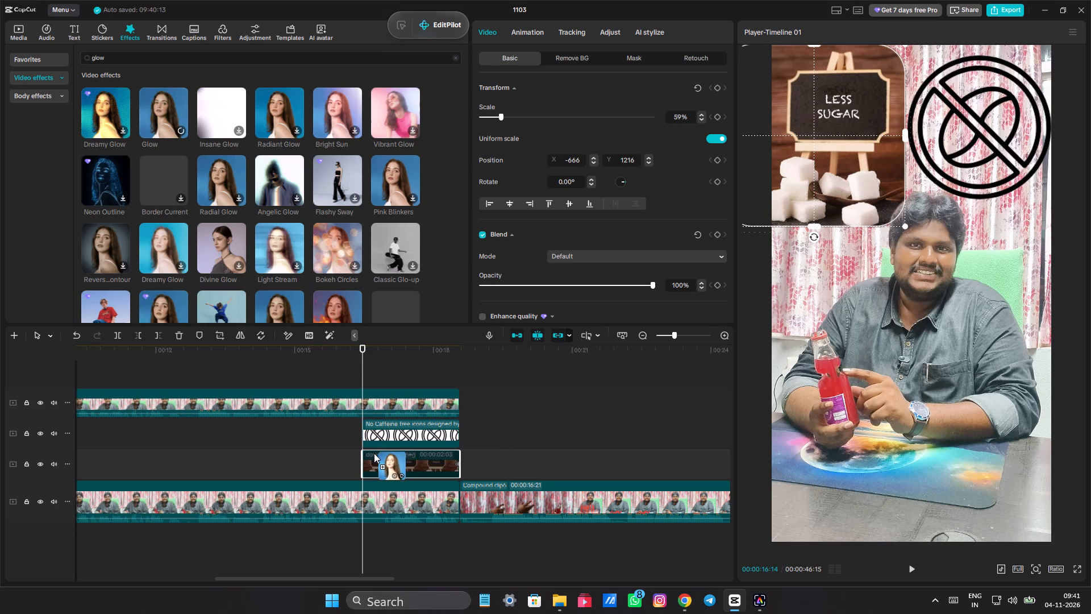
drag(374, 453, 374, 455)
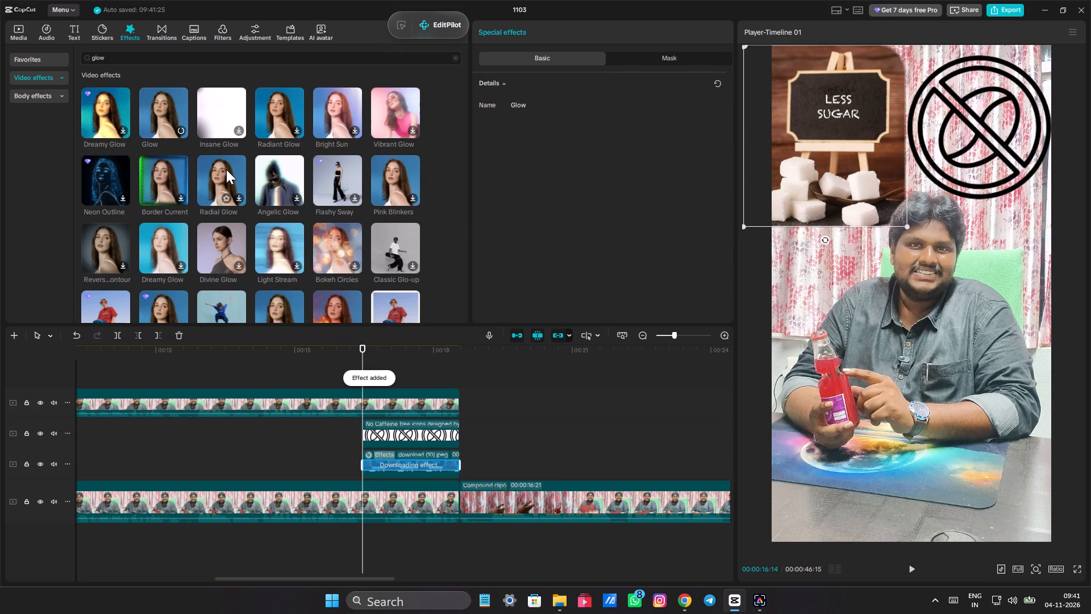
drag(166, 102, 382, 428)
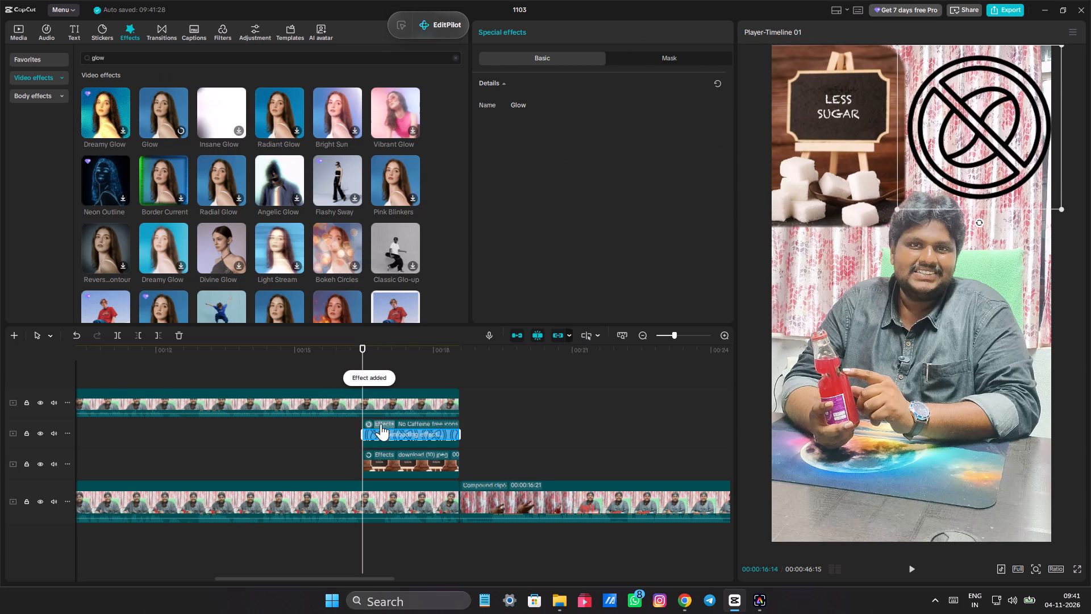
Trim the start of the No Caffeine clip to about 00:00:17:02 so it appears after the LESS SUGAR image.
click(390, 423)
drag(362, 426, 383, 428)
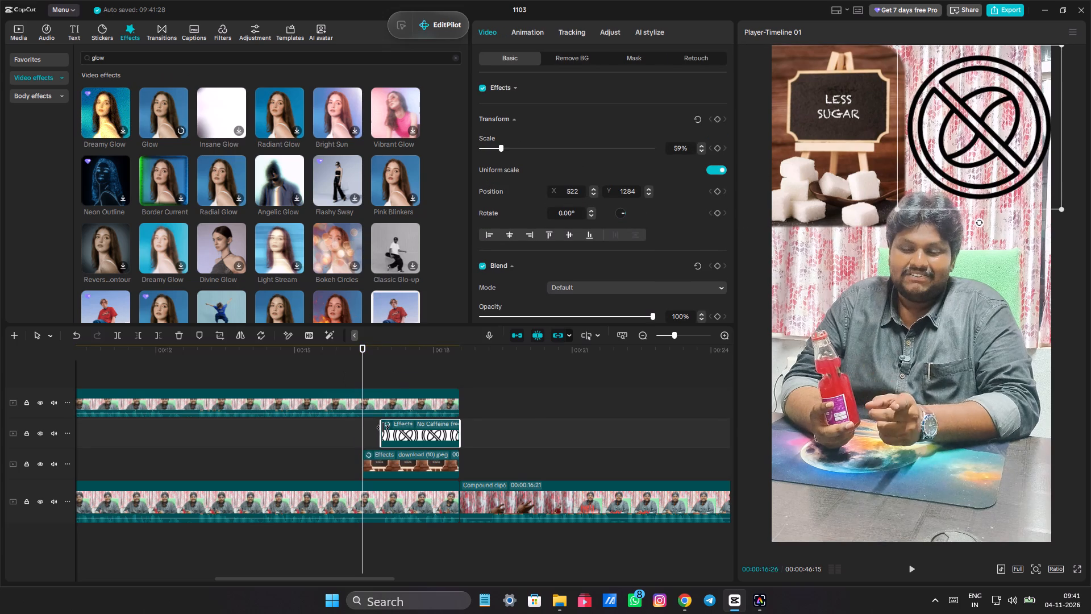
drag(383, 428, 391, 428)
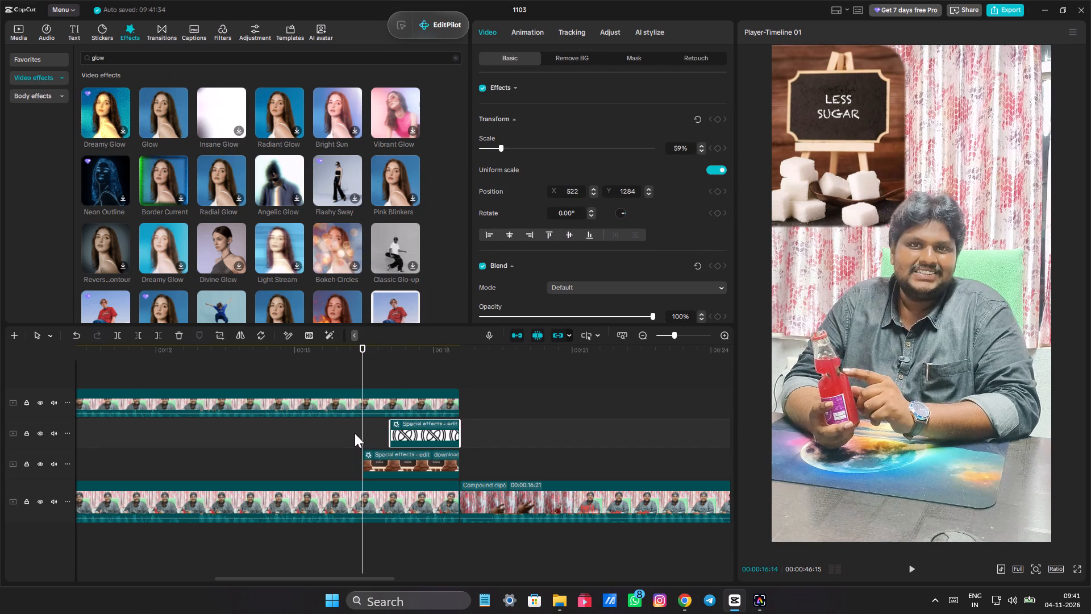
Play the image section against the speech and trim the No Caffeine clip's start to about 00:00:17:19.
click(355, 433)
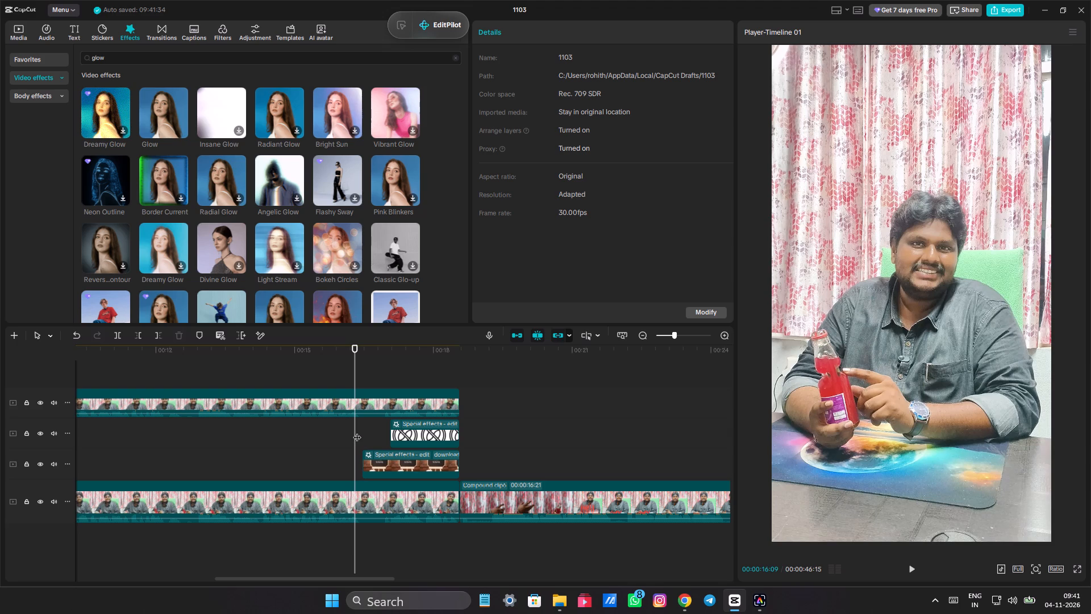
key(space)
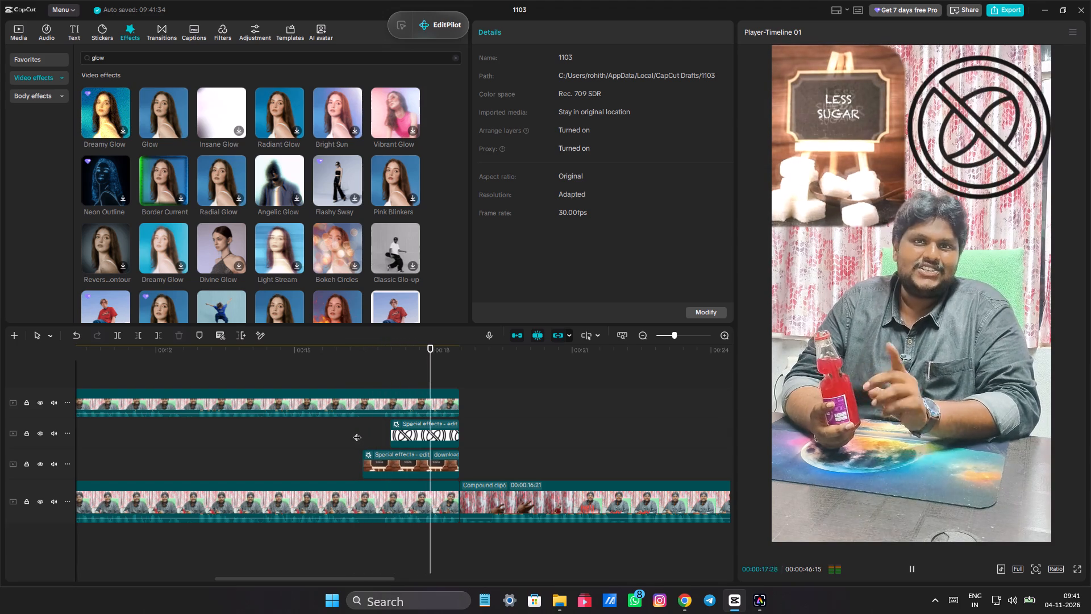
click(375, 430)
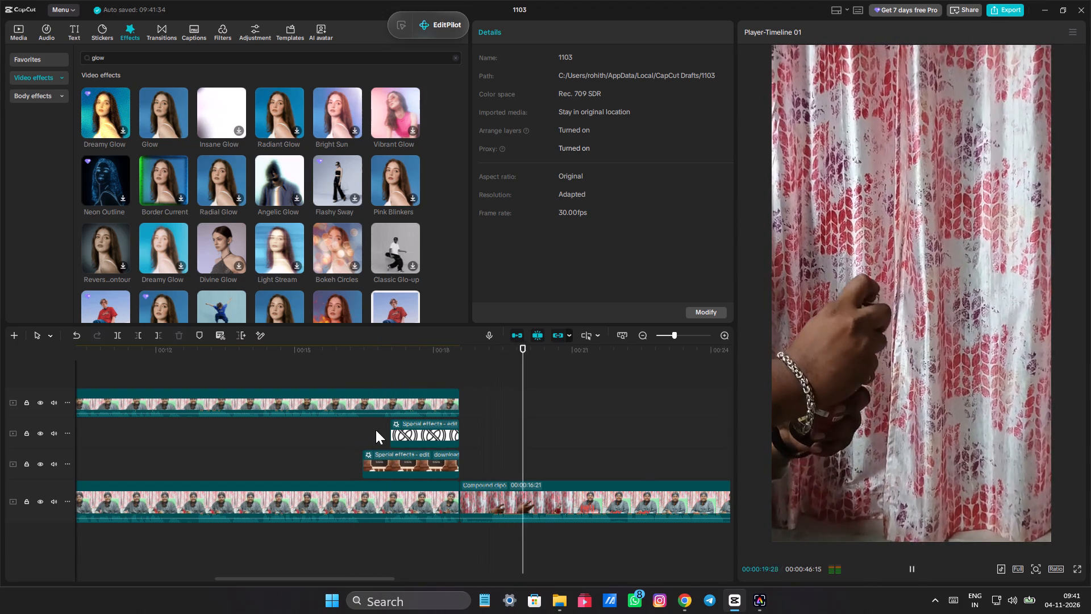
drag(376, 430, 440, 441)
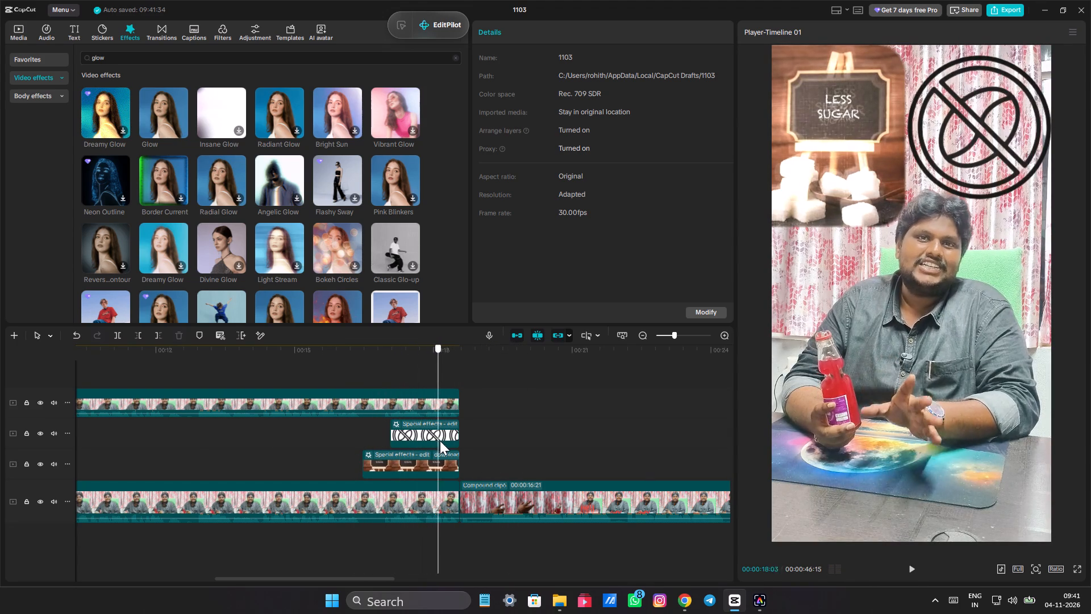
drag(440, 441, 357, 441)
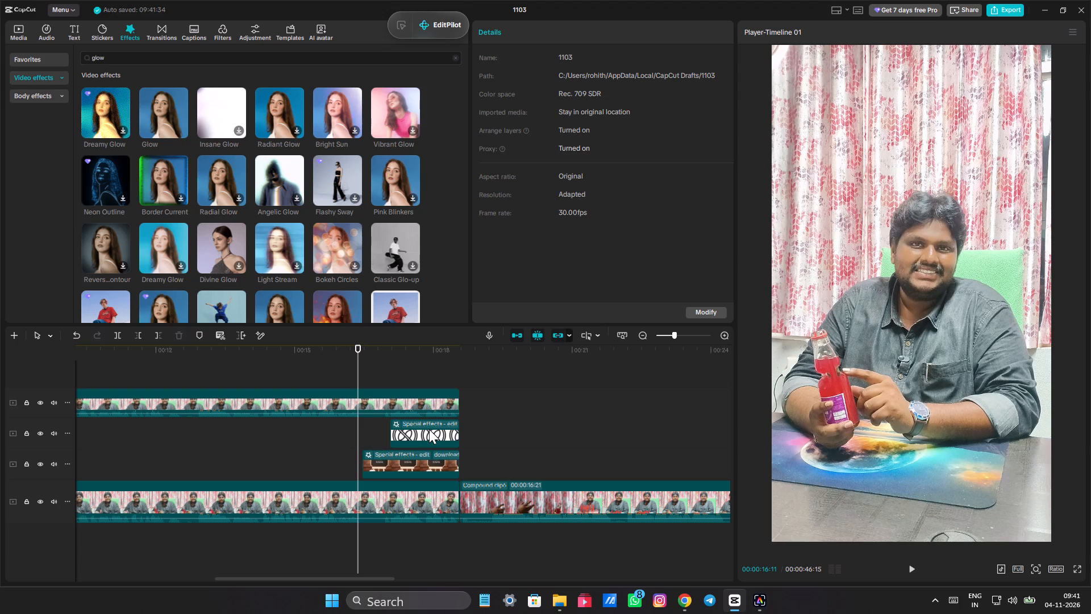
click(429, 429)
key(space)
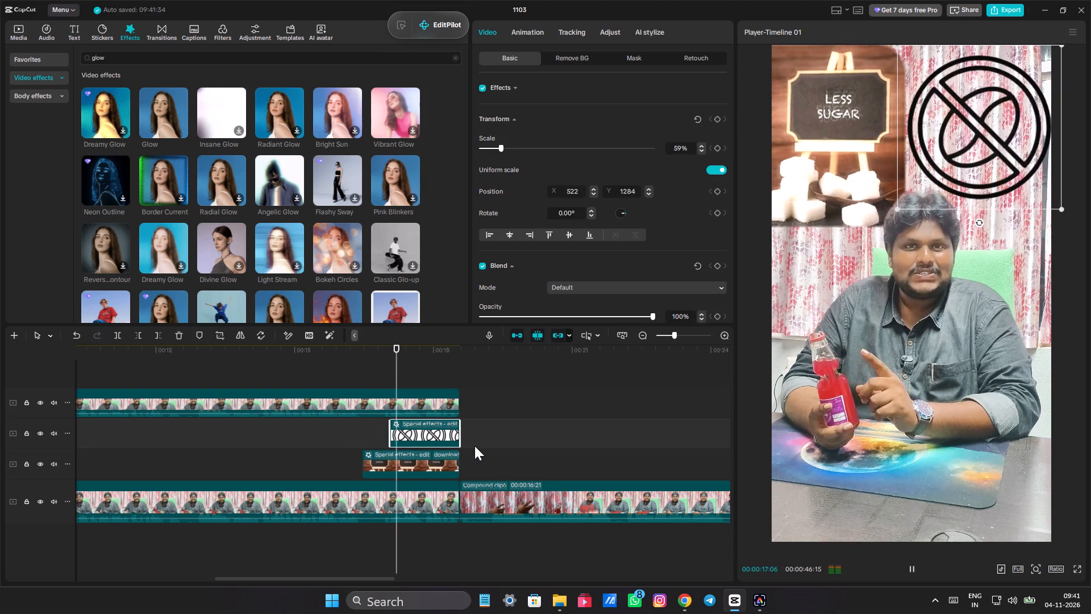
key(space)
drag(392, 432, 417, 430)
Trim the start of the LESS SUGAR clip to about 00:00:16:24.
click(377, 457)
click(351, 433)
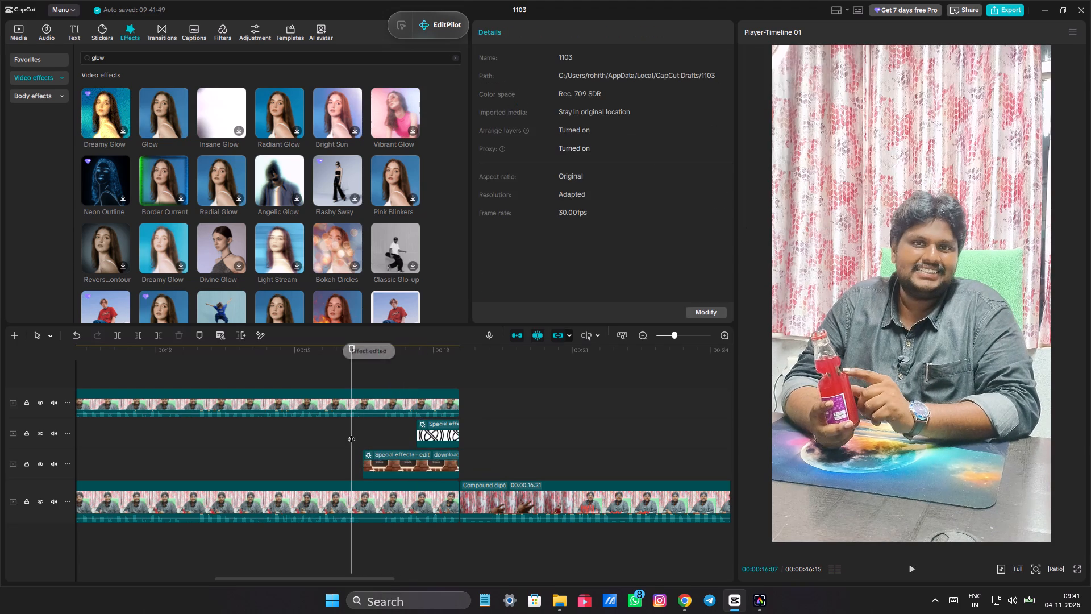
click(373, 453)
click(373, 454)
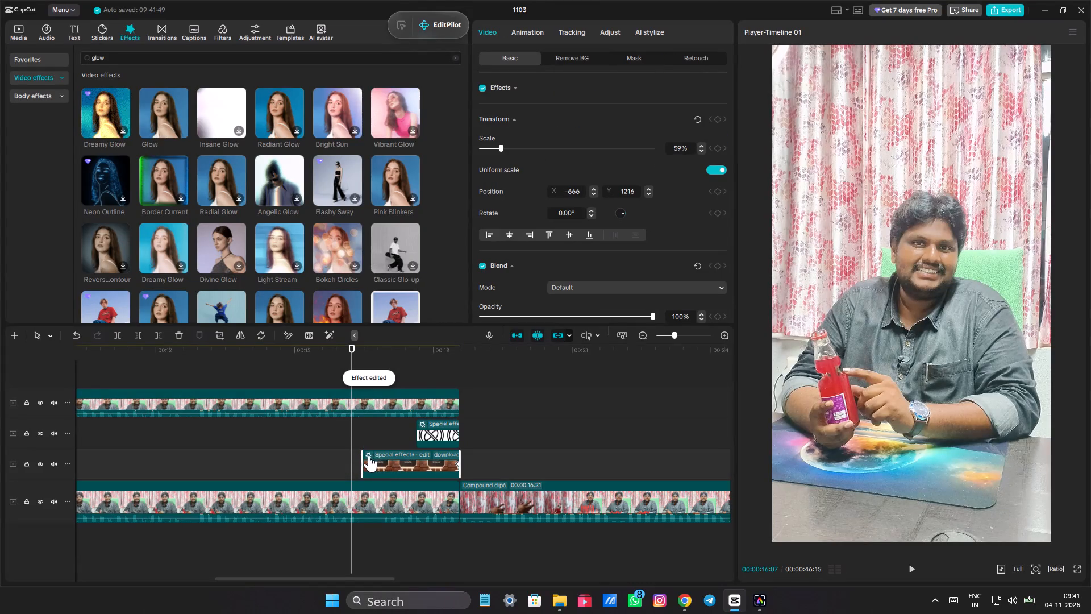
drag(365, 455, 380, 455)
Play from 00:00:16:05 to check the timing, trim the No Caffeine clip's start to 00:00:17:25, and replay the ending.
click(348, 441)
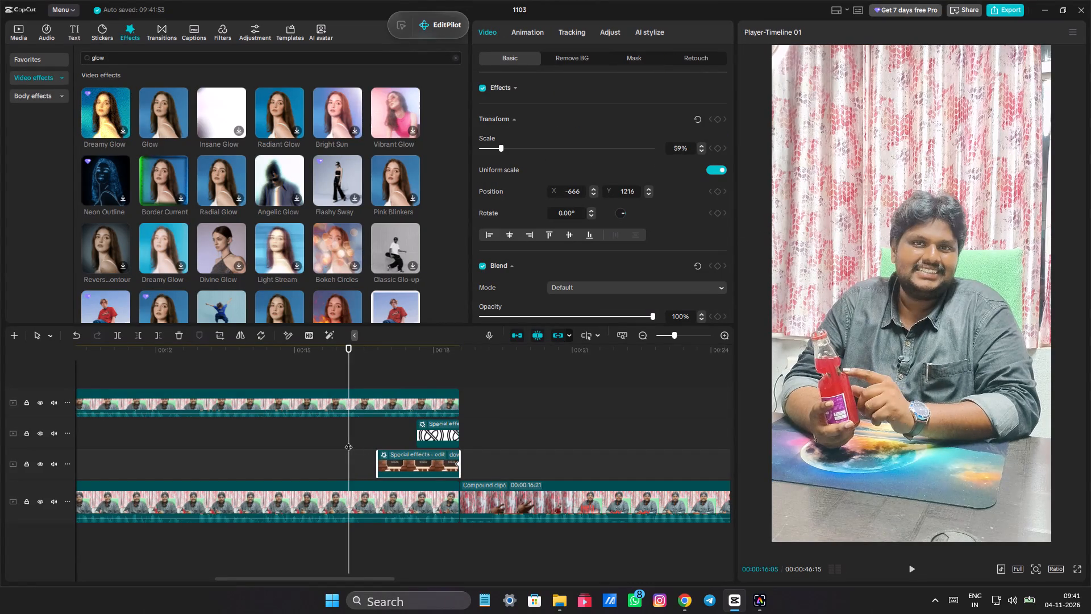
key(space)
key(space)
key(space)
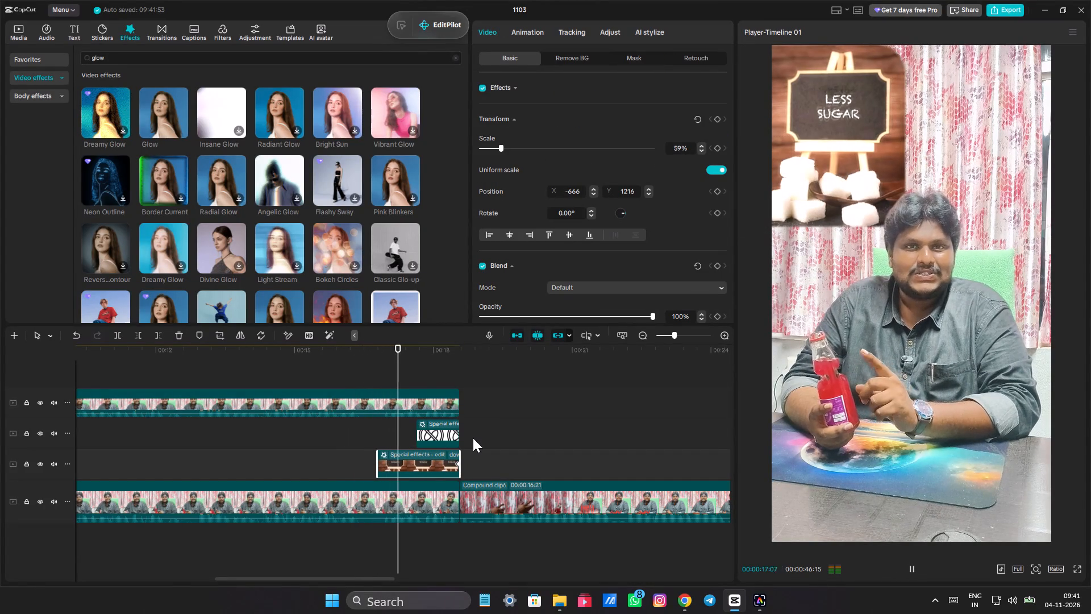
key(space)
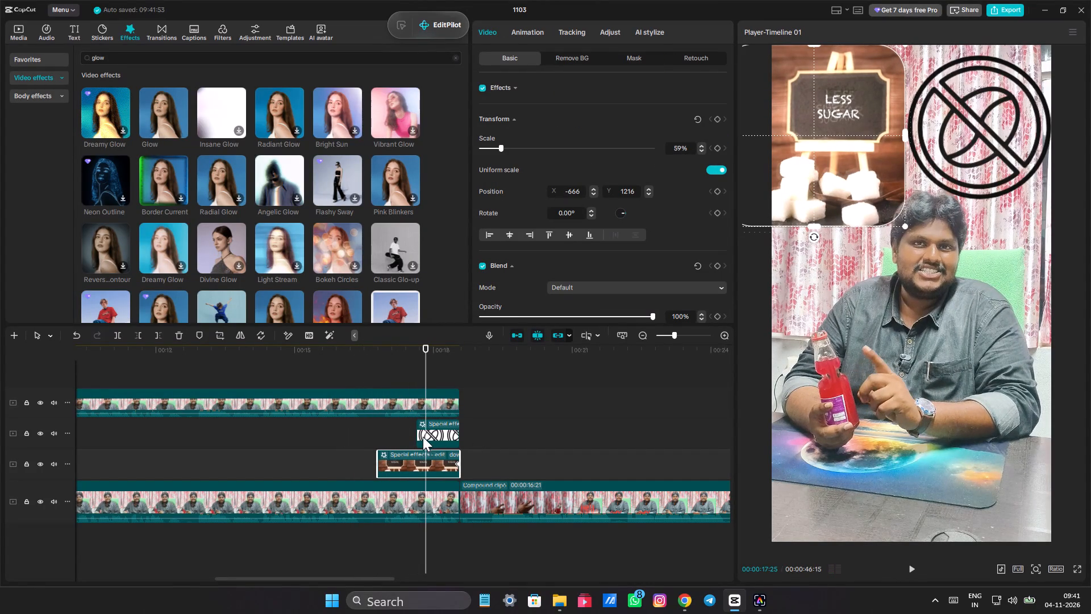
click(424, 432)
drag(414, 429, 426, 431)
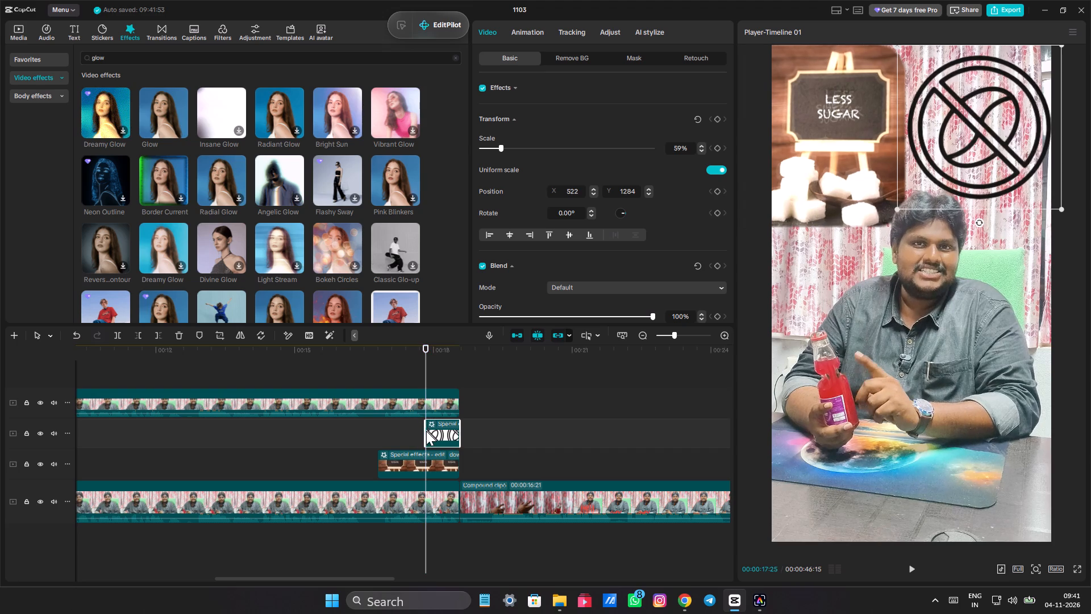
key(space)
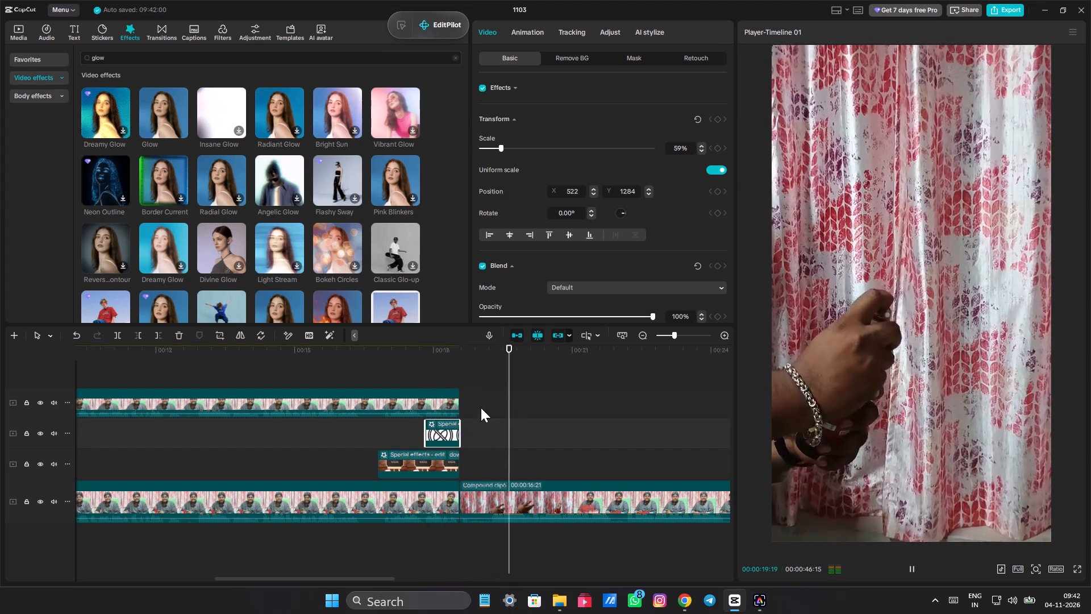
Replay the end of the LESS SUGAR and No Caffeine section into the following clip to check the timing.
click(481, 408)
drag(481, 408, 323, 368)
key(space)
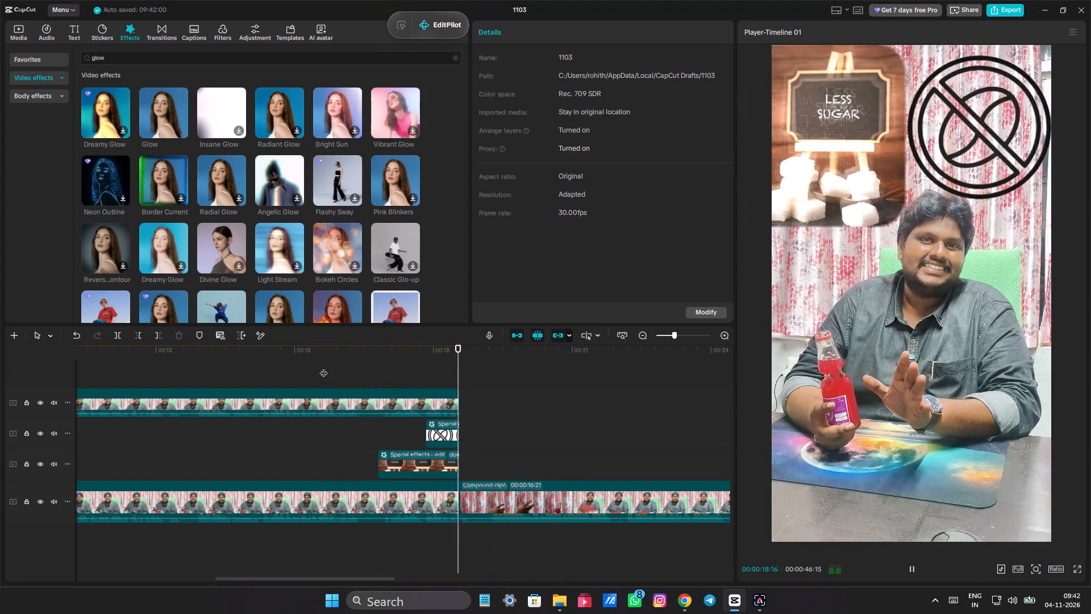
key(space)
key(space)
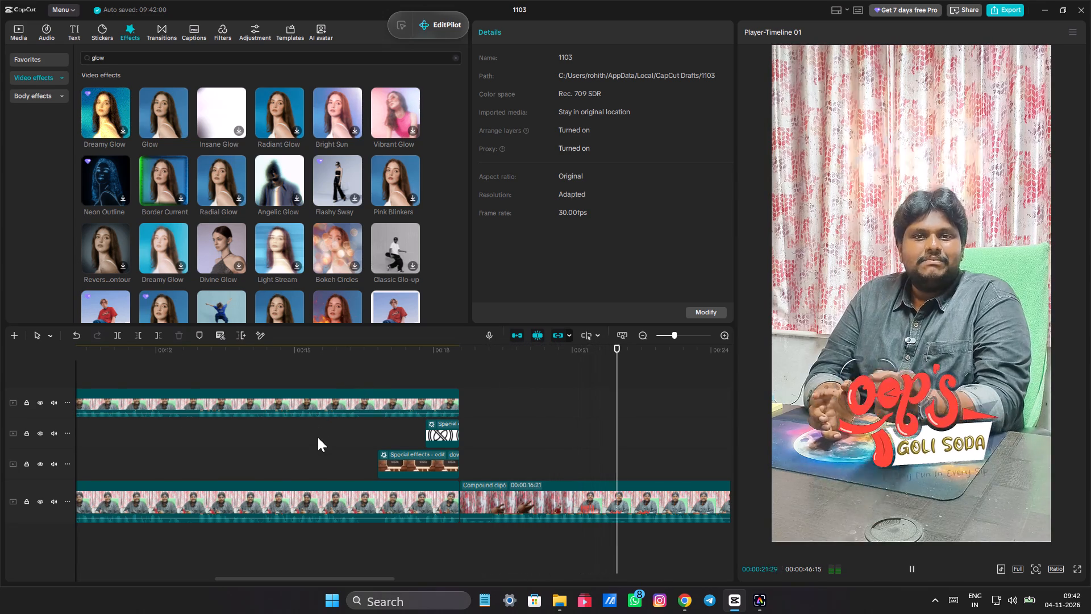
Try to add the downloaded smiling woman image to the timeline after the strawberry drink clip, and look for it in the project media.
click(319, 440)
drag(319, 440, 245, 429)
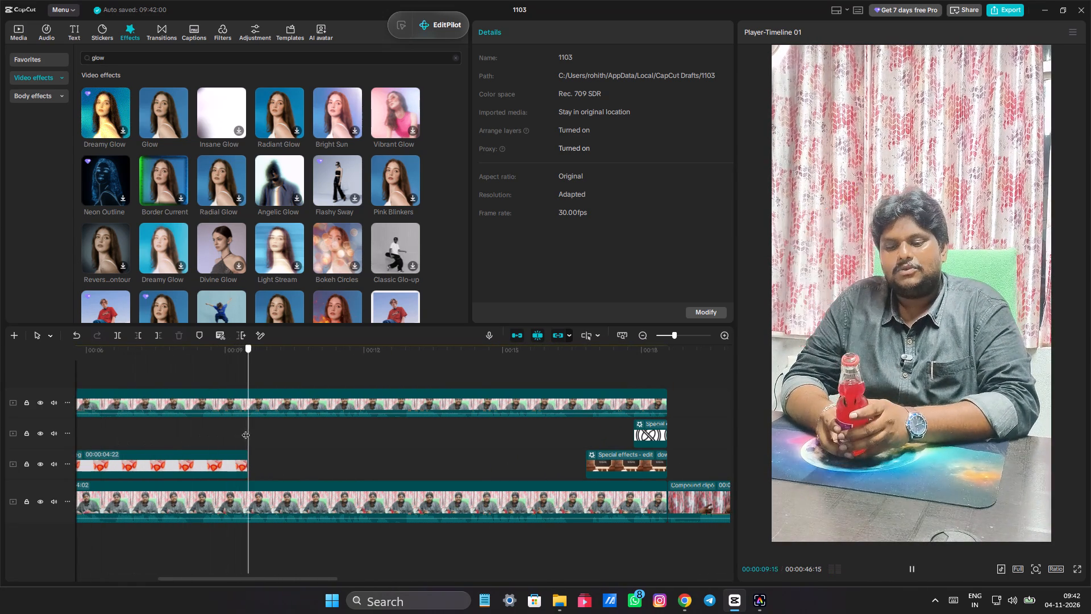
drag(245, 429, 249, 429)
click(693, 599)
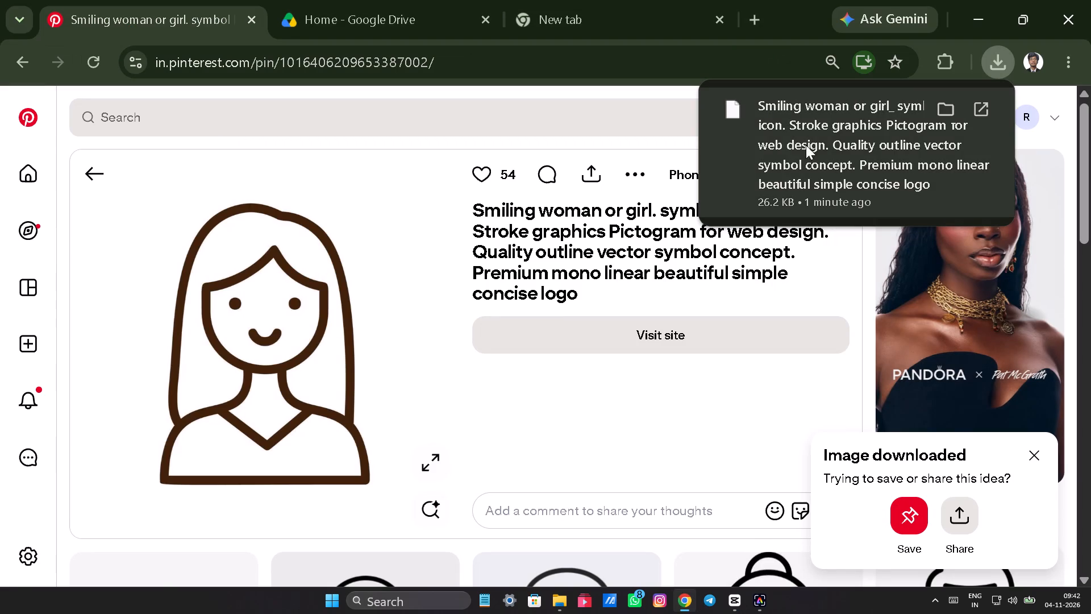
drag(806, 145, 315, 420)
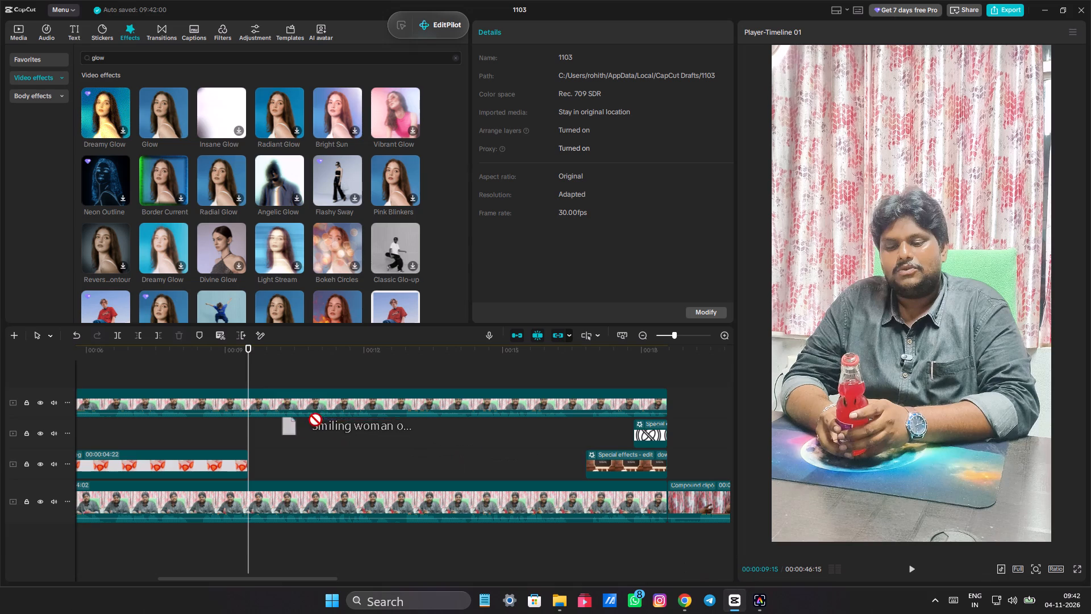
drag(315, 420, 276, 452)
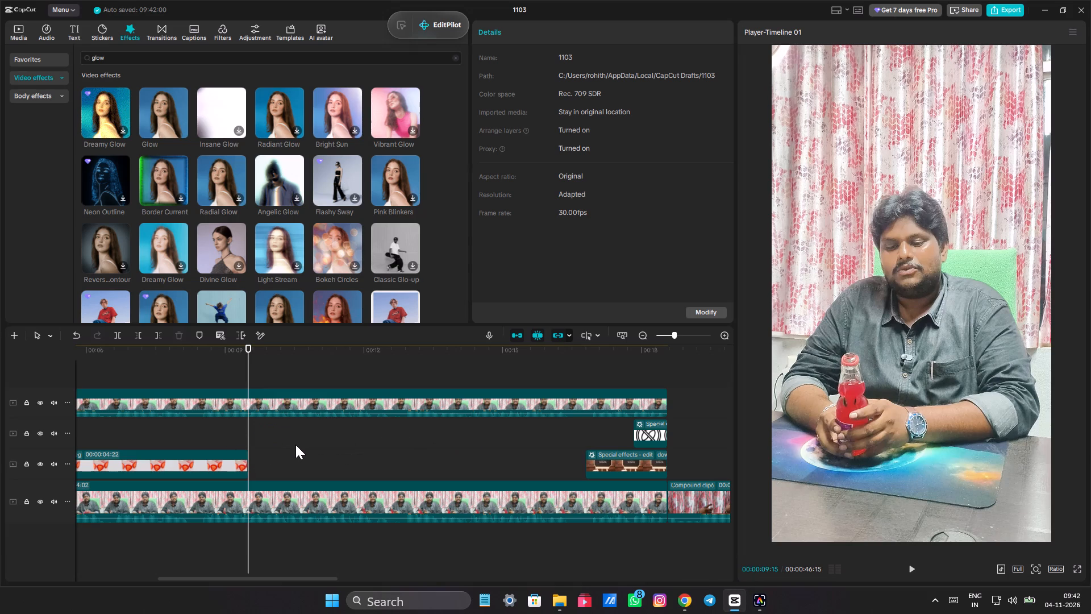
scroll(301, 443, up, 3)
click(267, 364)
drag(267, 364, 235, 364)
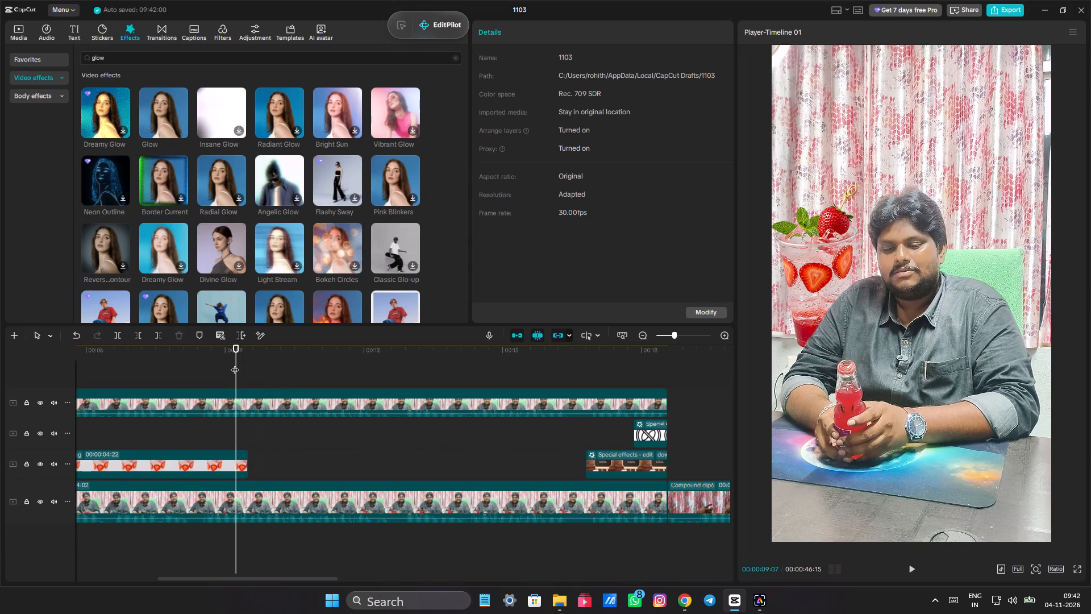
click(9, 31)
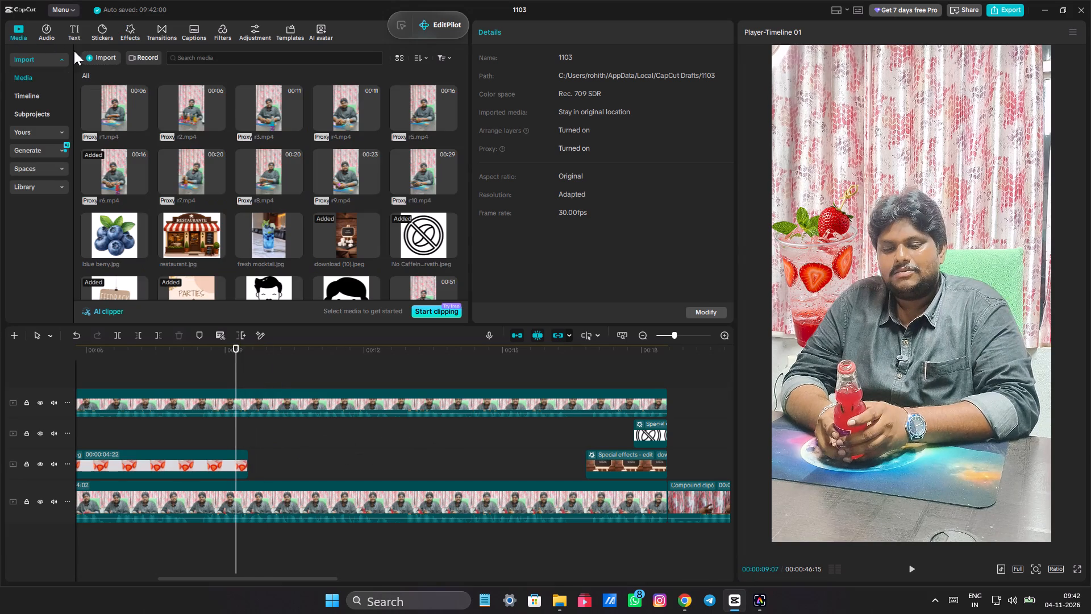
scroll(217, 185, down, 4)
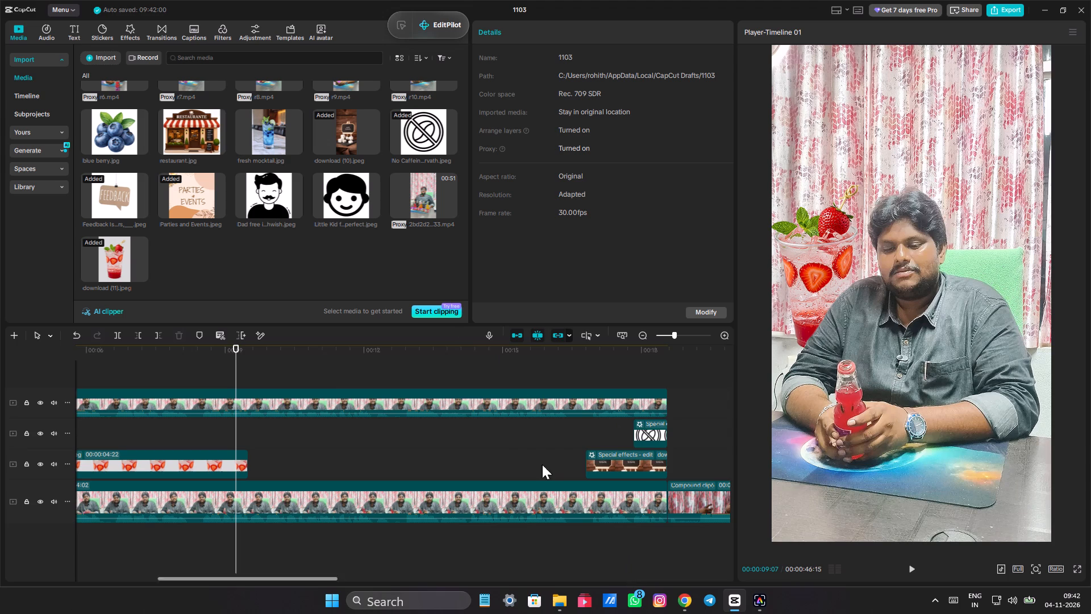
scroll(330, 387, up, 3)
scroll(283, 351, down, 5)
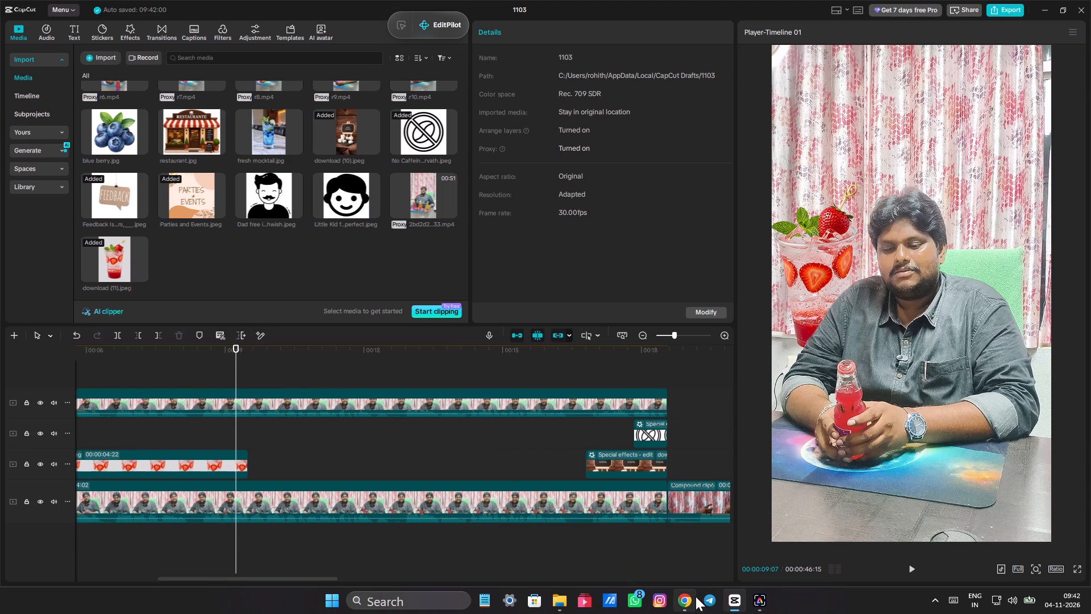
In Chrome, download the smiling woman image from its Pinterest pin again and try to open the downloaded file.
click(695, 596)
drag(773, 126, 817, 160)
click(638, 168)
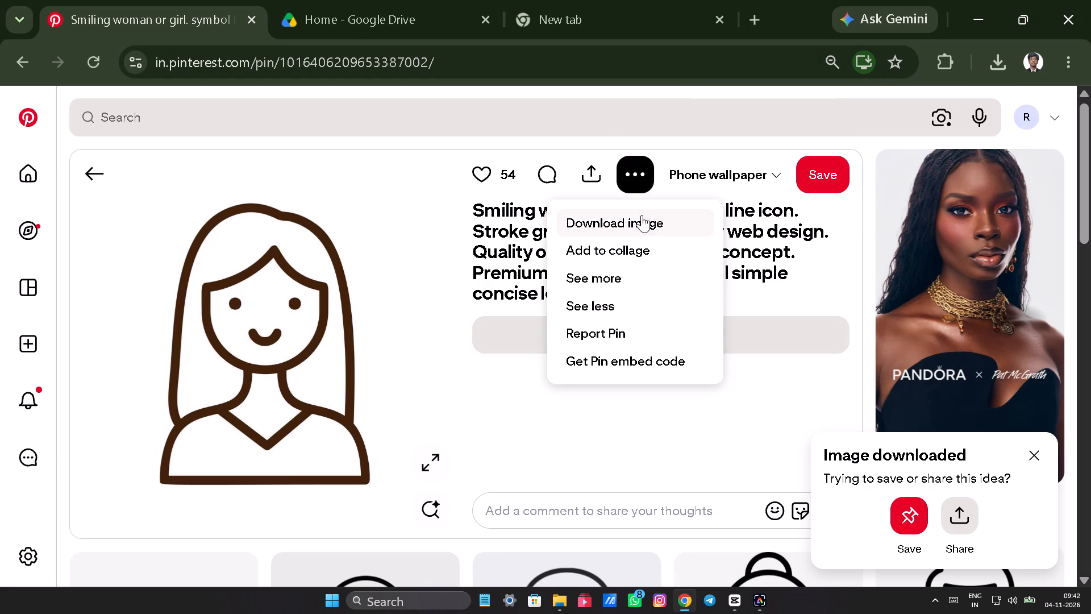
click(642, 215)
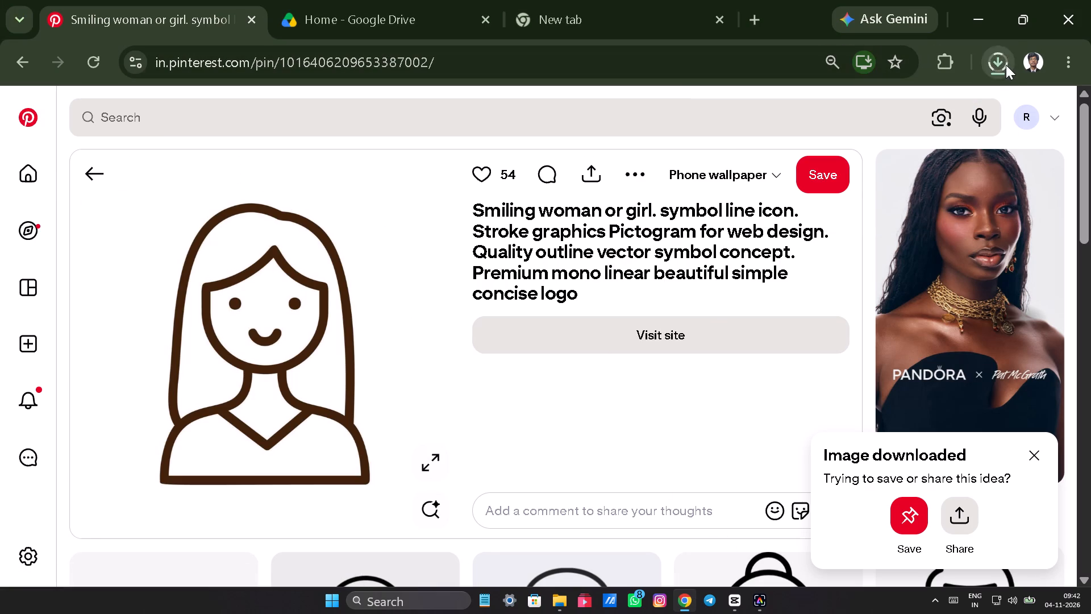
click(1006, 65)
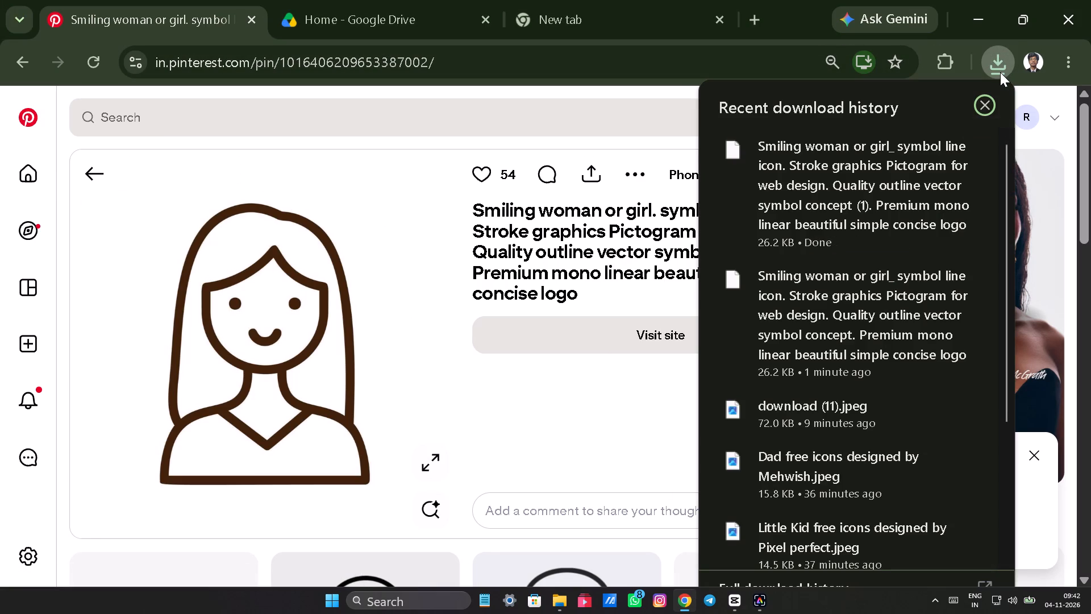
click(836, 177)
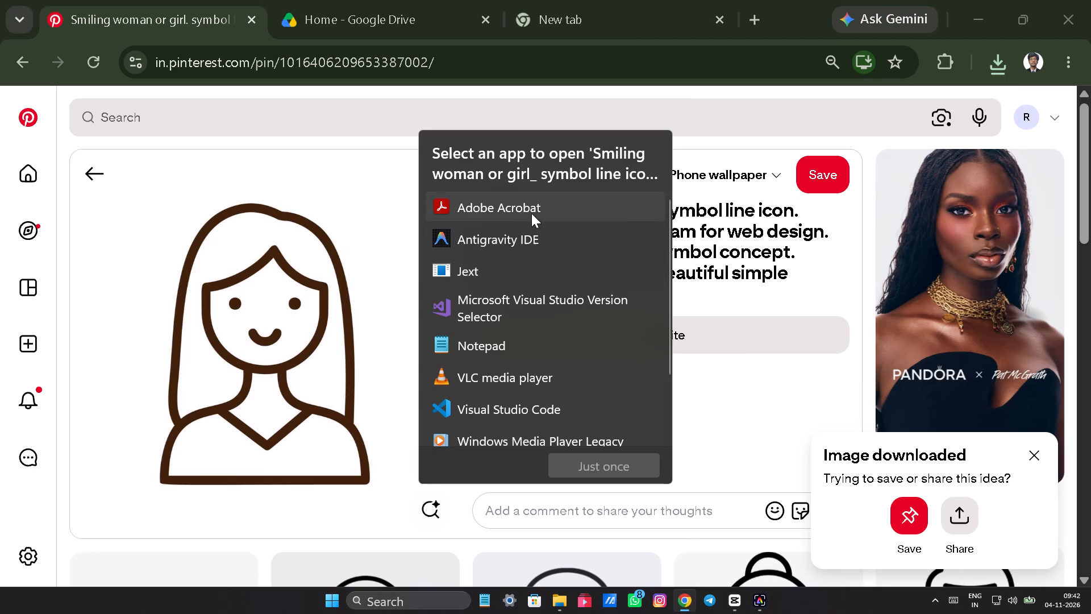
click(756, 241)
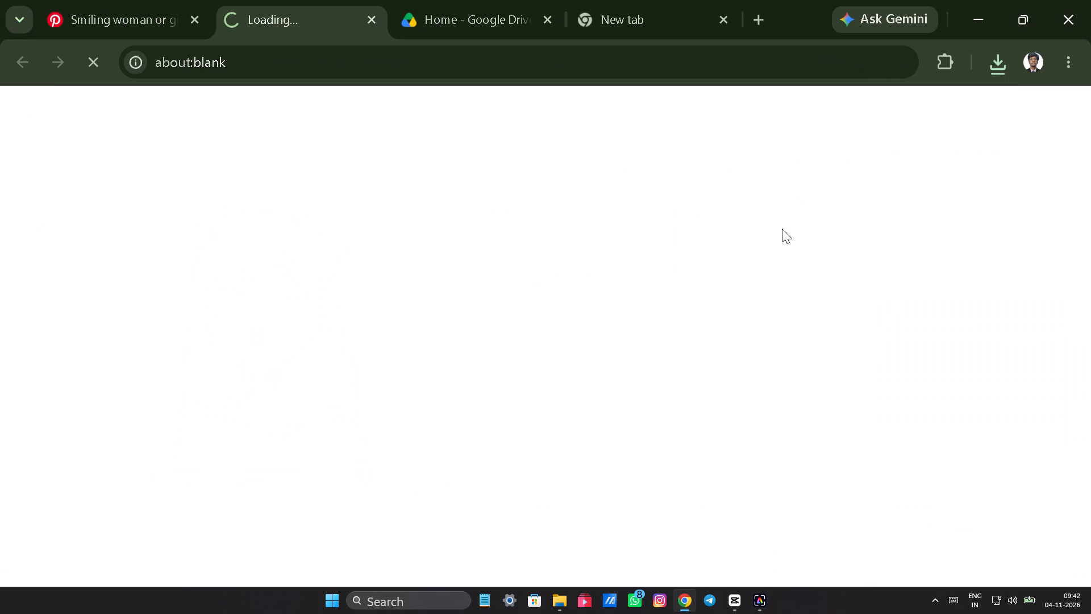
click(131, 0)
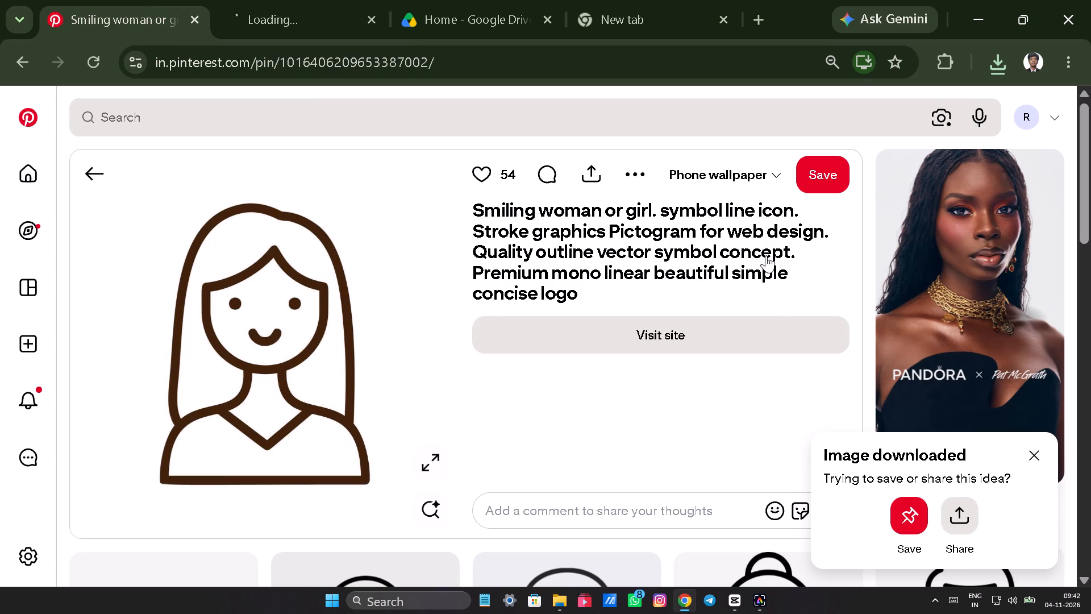
Save the pin's smiling woman image to Downloads as a JPG named women icon.
click(624, 178)
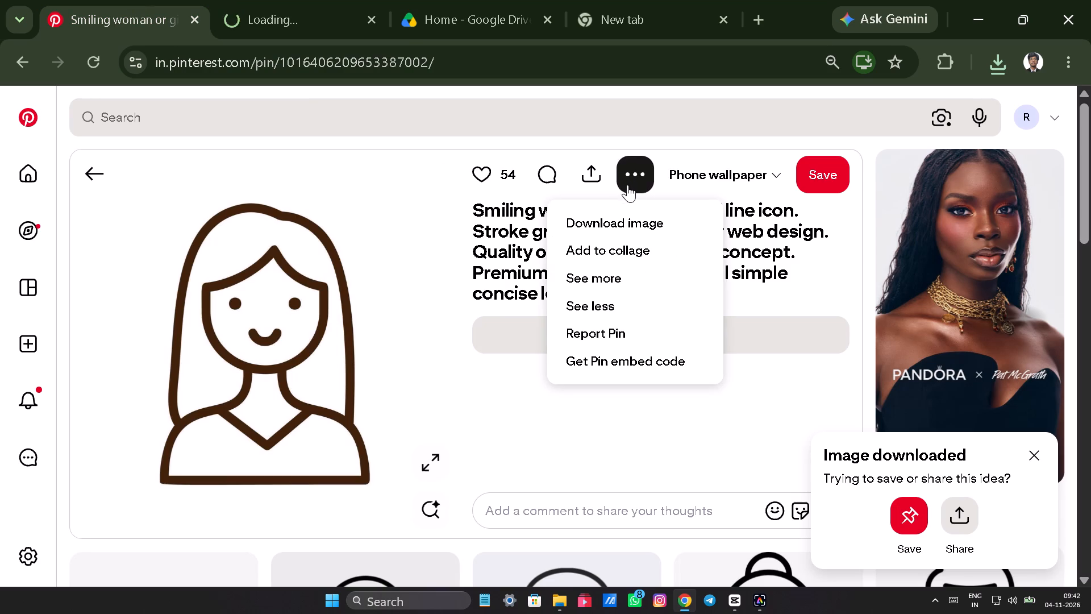
right_click(204, 321)
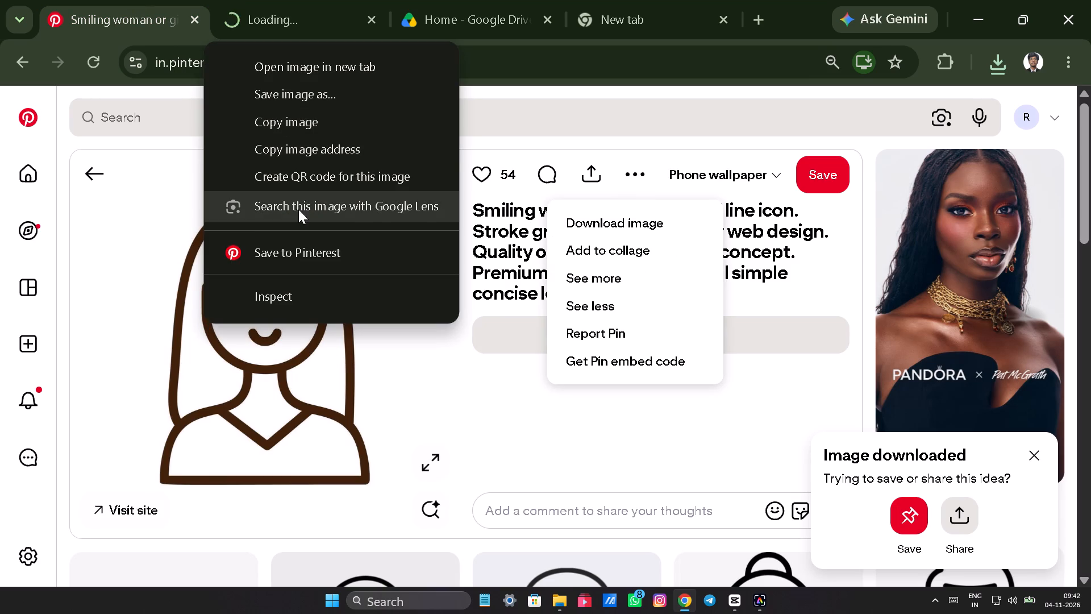
click(318, 102)
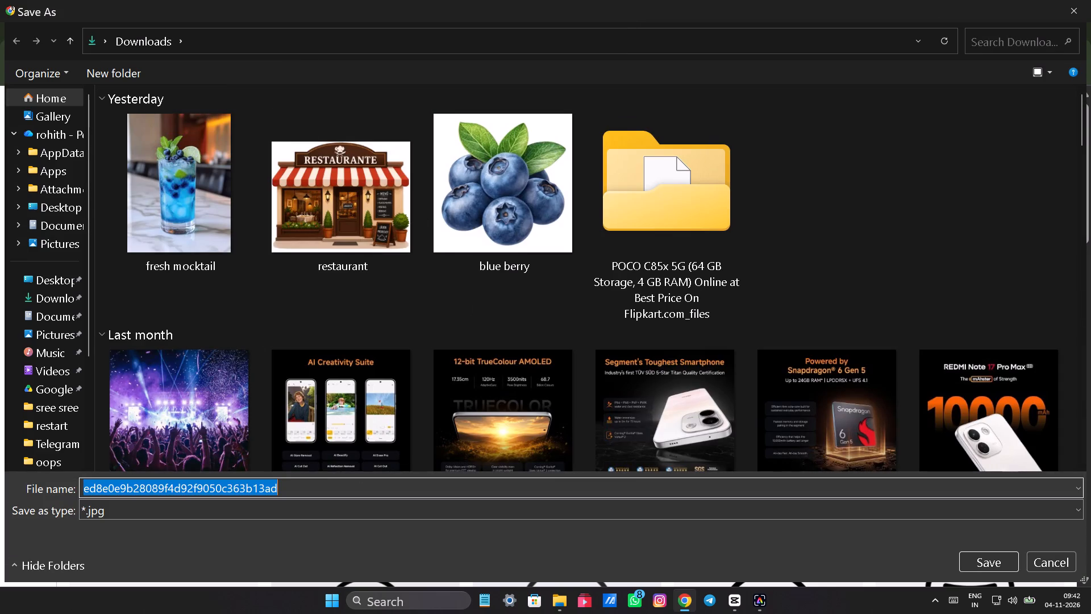
click(306, 515)
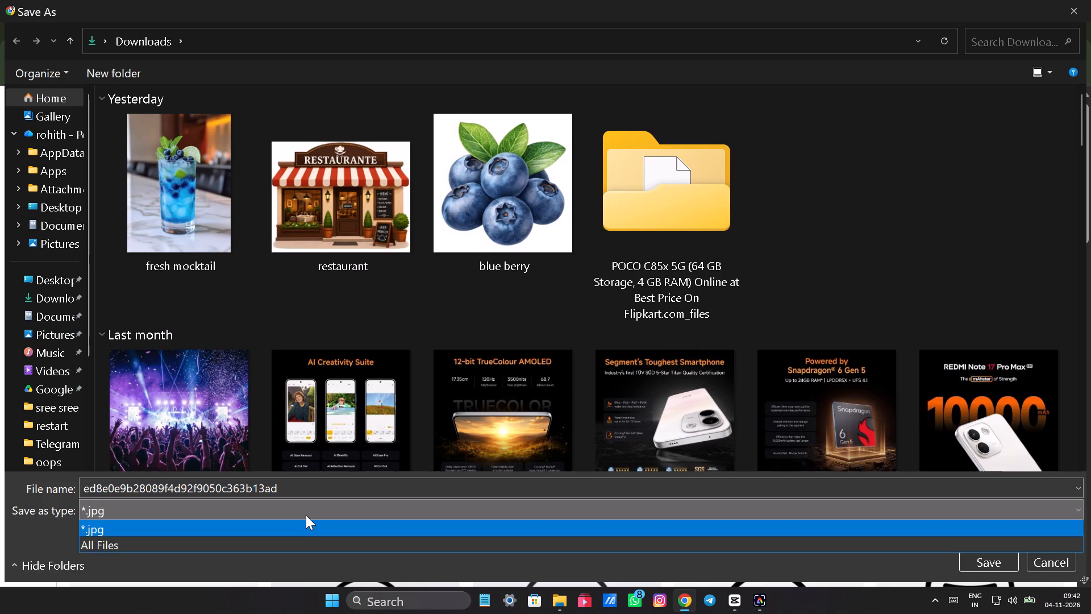
click(306, 515)
click(308, 493)
key(BackSpace)
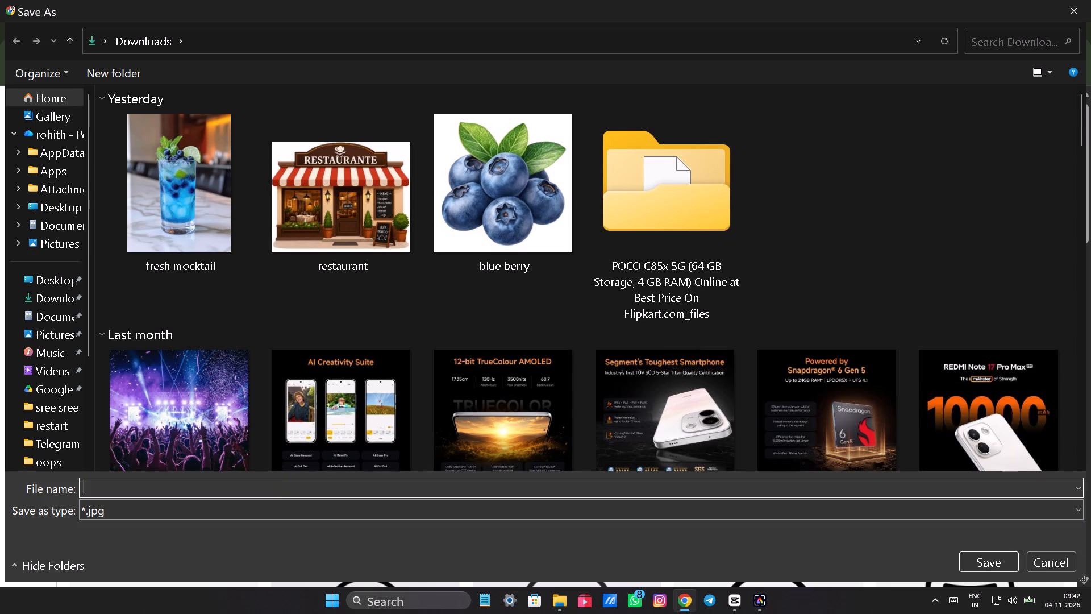
key(BackSpace)
key(BackSpace)
text(womwn)
key(space)
key(BackSpace)
key(BackSpace)
key(BackSpace)
key(w)
key(BackSpace)
text(en)
key(space)
text(icon)
key(Return)
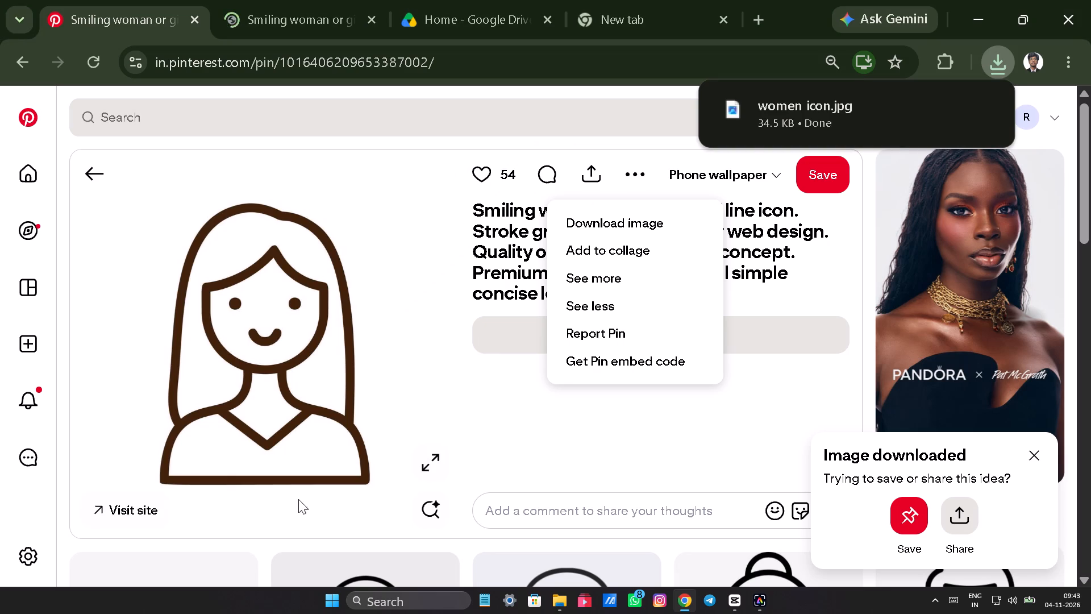
Add women icon.jpg to the CapCut timeline at about 00:00:10, on the strawberry drink clip's track, and trim its duration to about 00:00:02:16.
drag(774, 121, 789, 484)
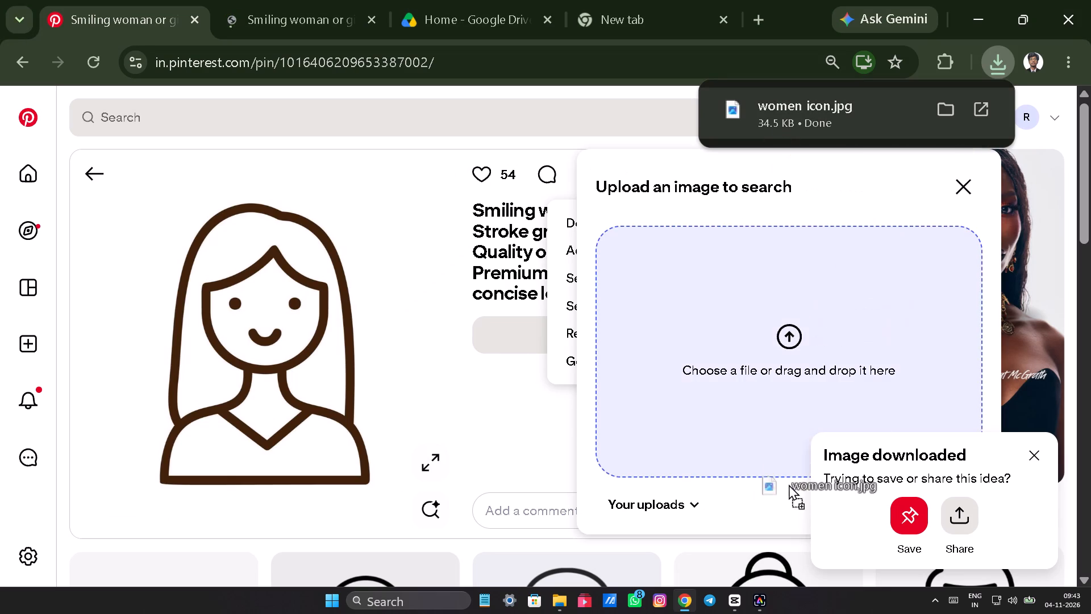
drag(789, 484, 300, 452)
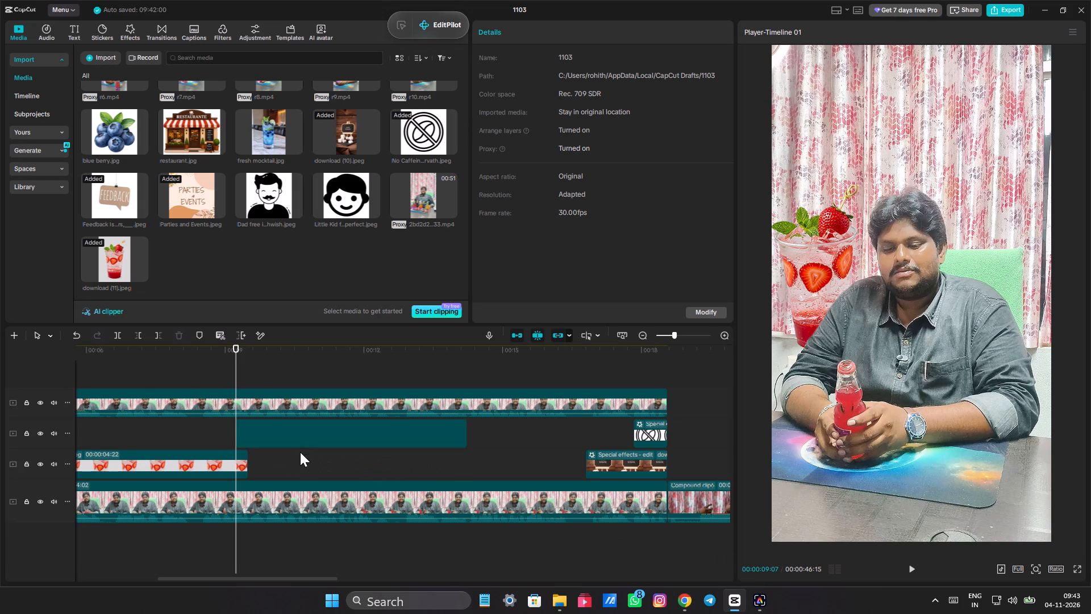
drag(303, 431, 341, 456)
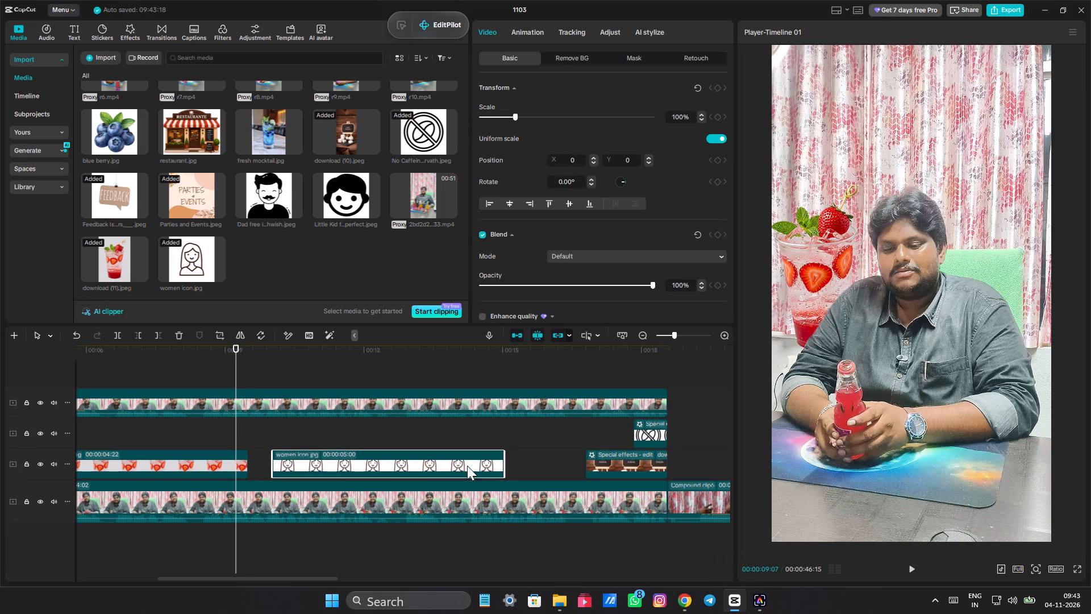
drag(506, 453, 392, 453)
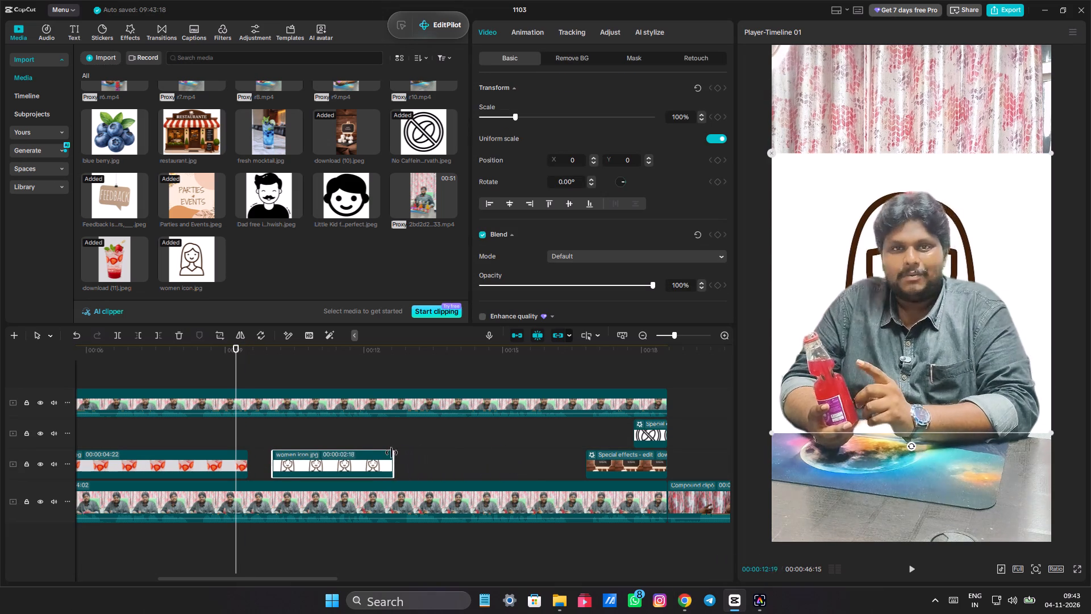
drag(392, 453, 389, 453)
Remove the white background from the women icon clip with Auto removal.
click(289, 425)
click(305, 472)
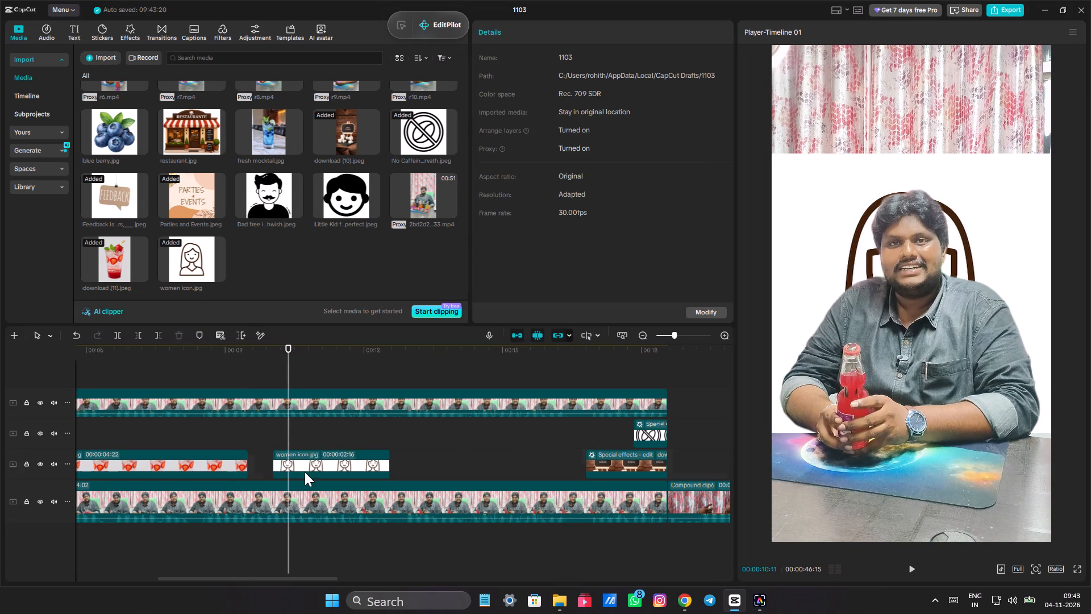
click(559, 64)
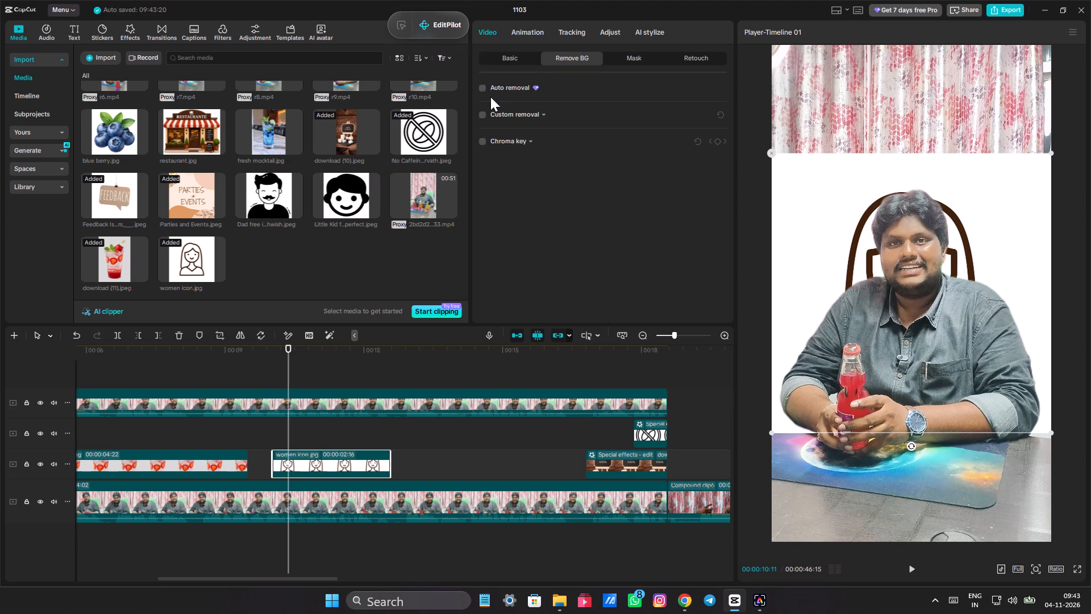
click(480, 90)
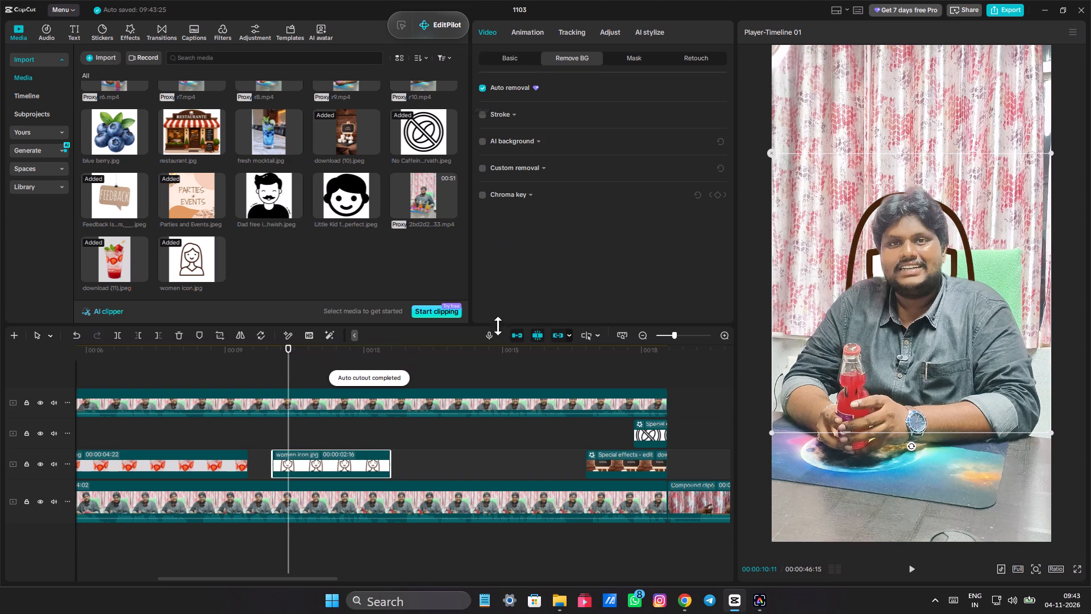
Scale the women icon to about 55% and centre it above the presenter's head, at X 0 and about Y 1303.
drag(790, 250, 773, 124)
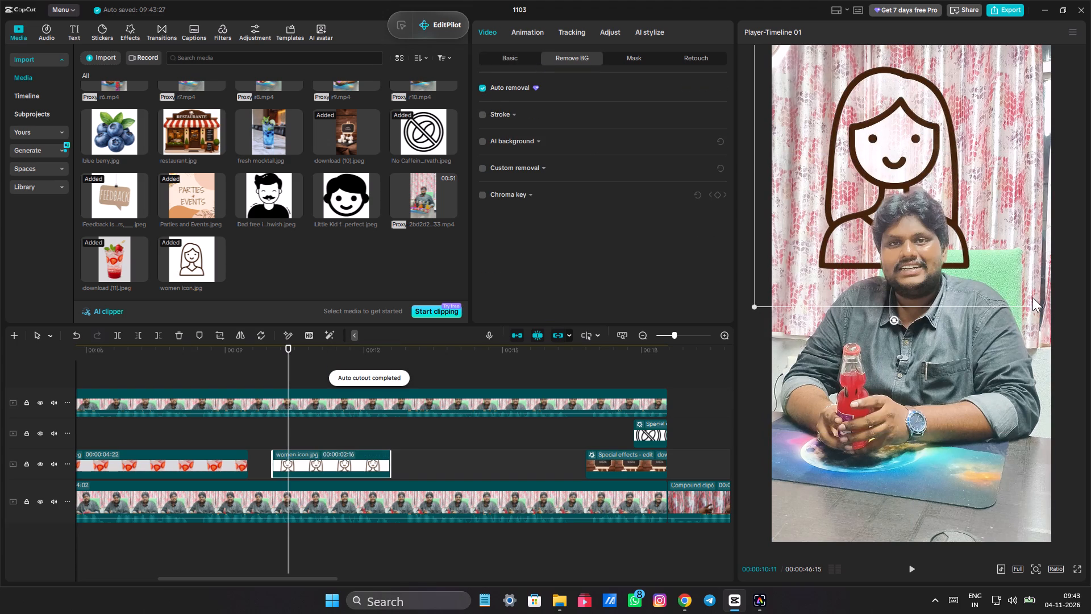
drag(1031, 307, 969, 239)
drag(921, 160, 938, 127)
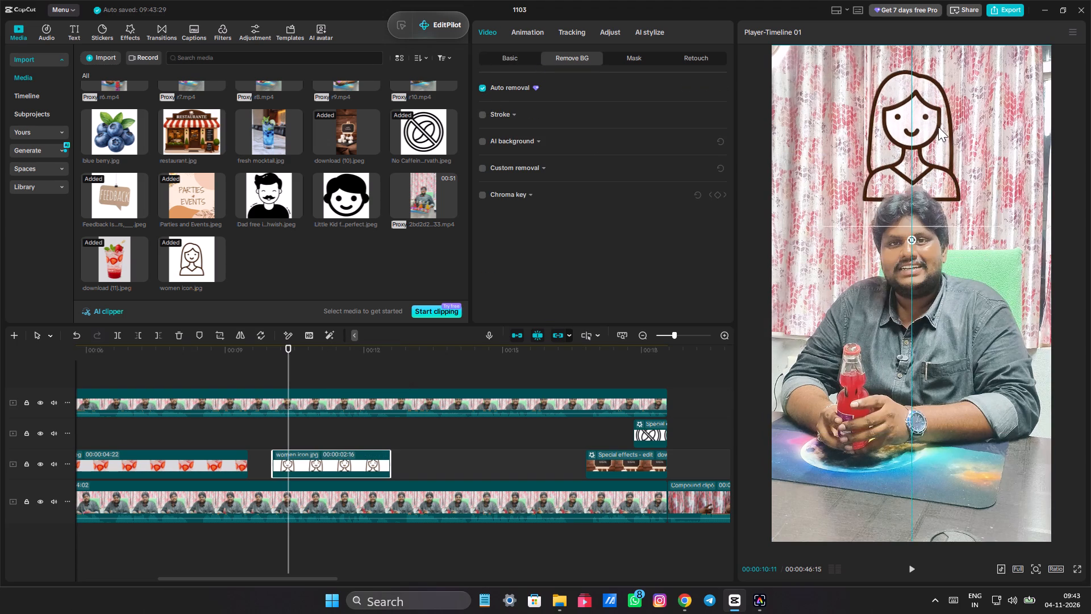
drag(938, 127, 938, 118)
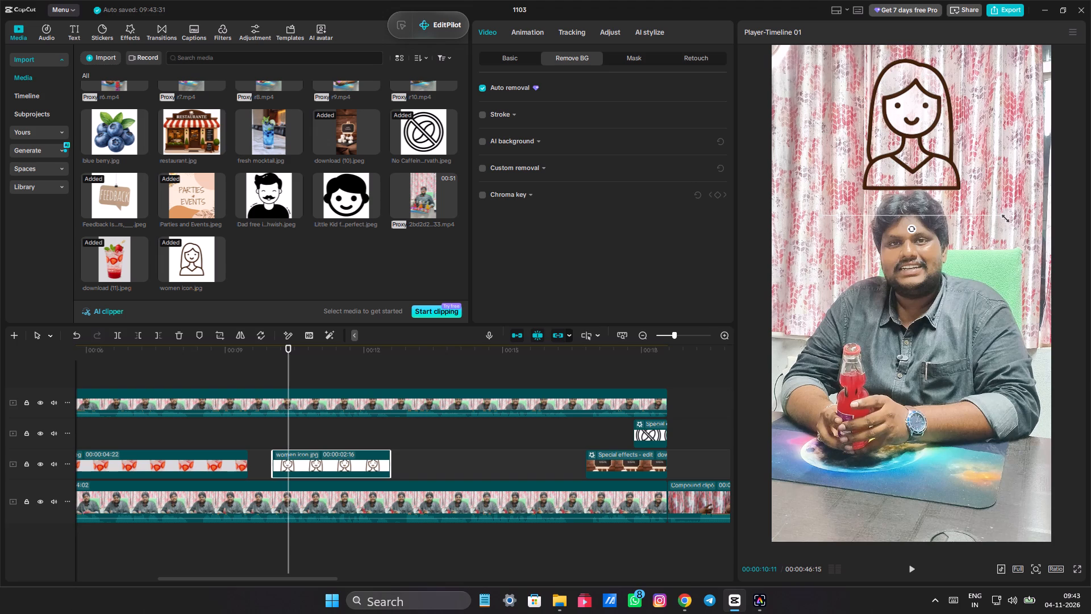
drag(1002, 215, 985, 195)
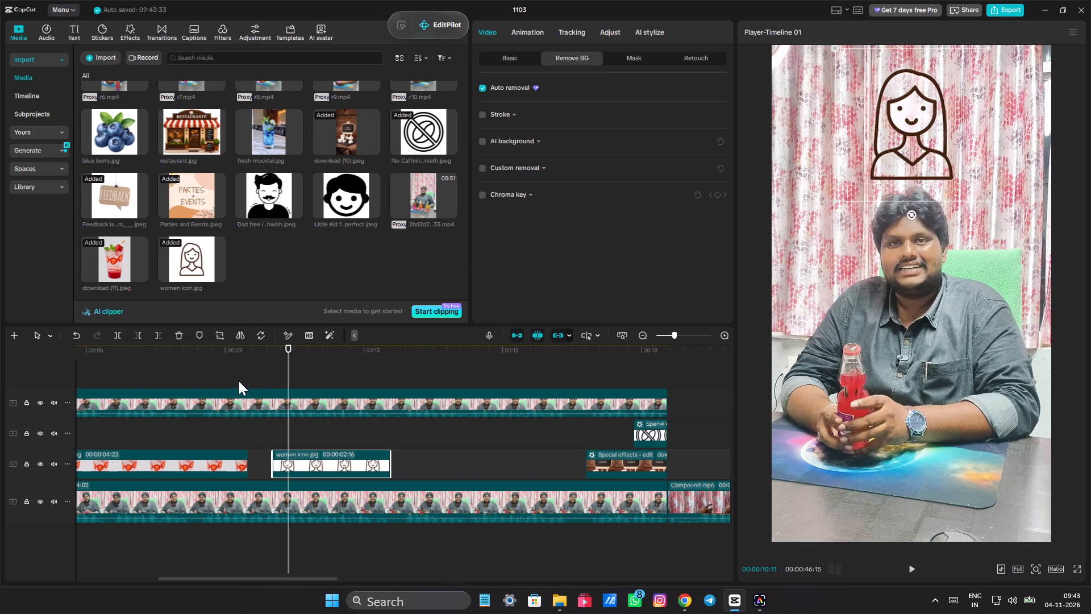
Add an opacity keyframe at the women icon clip's start, at about 00:00:10:01, and set it to 0%.
click(245, 380)
key(space)
key(space)
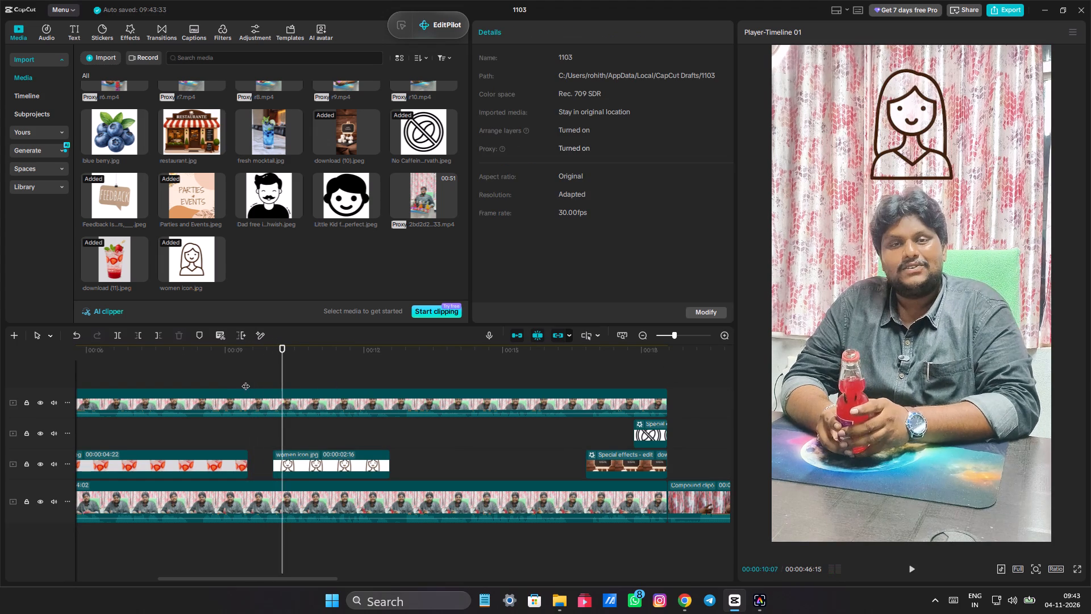
key(space)
key(space)
click(276, 461)
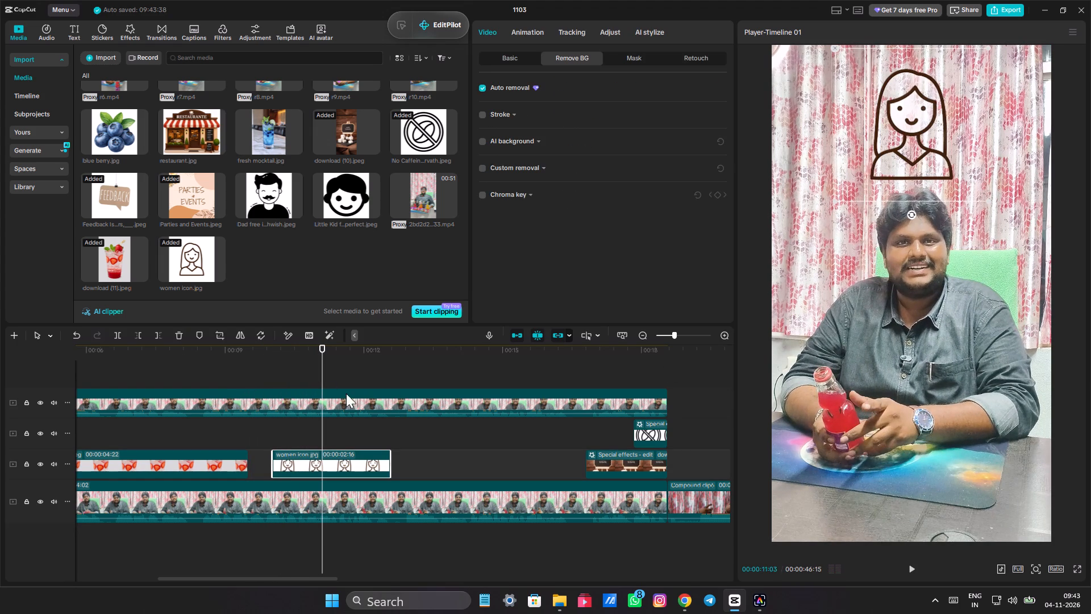
click(509, 56)
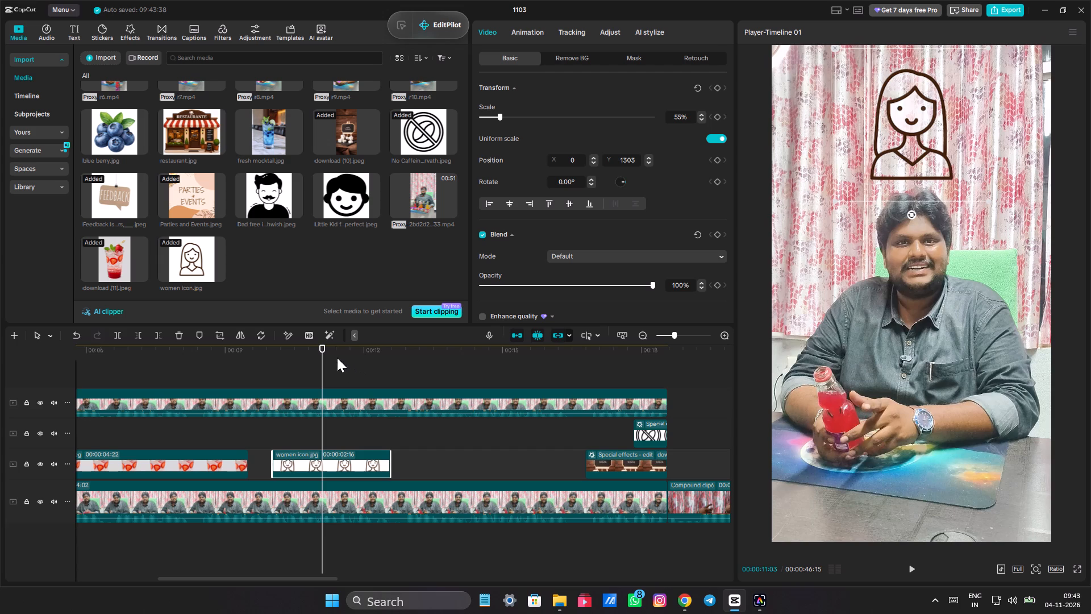
drag(323, 352, 272, 344)
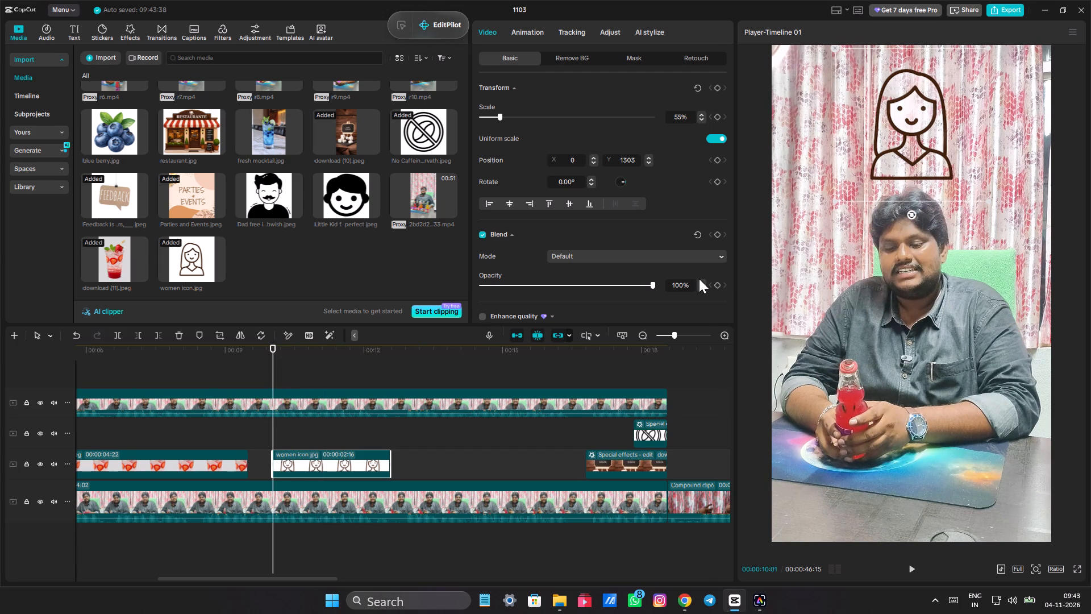
click(717, 286)
drag(605, 285, 428, 285)
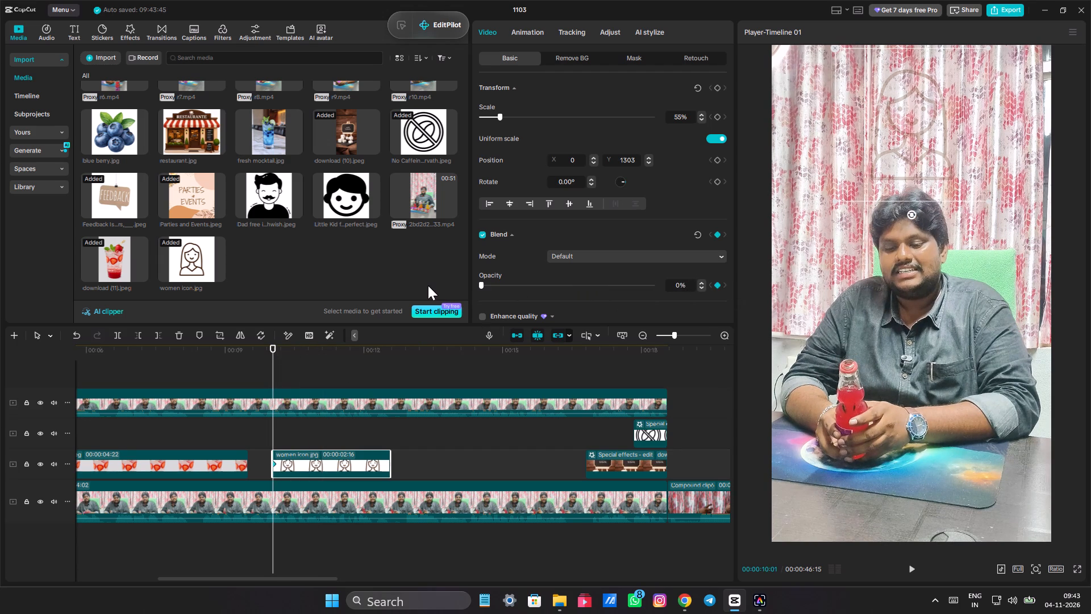
drag(428, 285, 427, 285)
Raise the women icon's opacity to 100% at about 00:00:11:08 to make it fade in.
key(space)
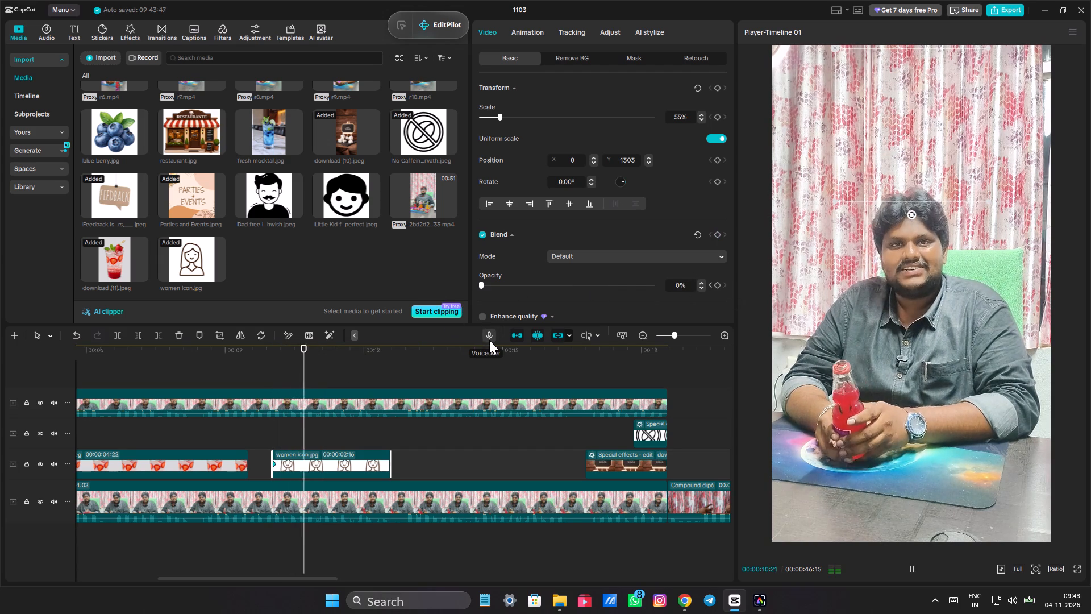
key(space)
drag(485, 280, 589, 270)
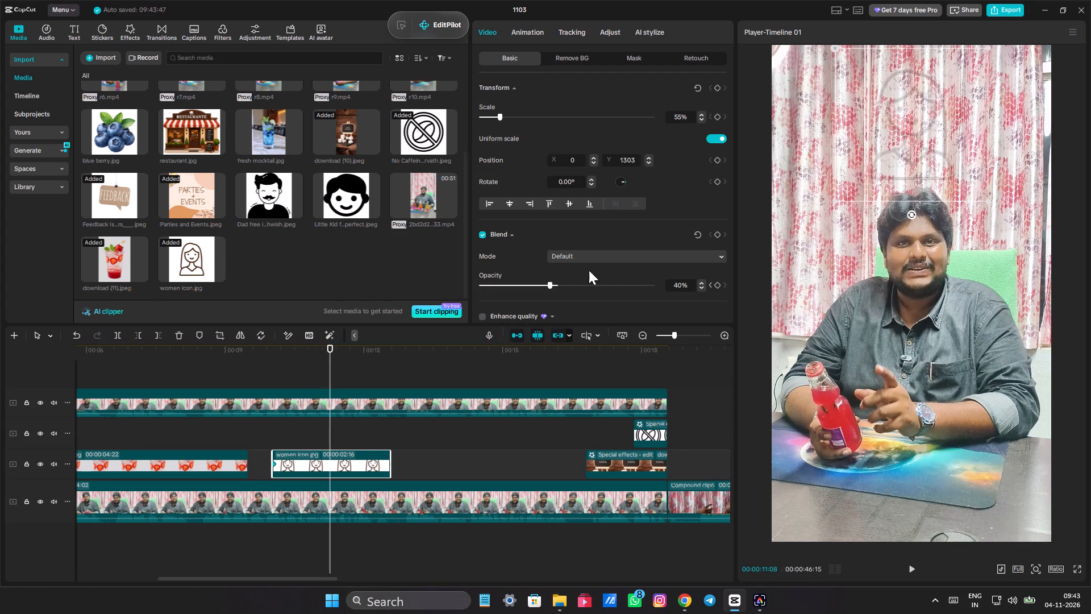
drag(589, 270, 697, 270)
Trim the end of the women icon clip to about 00:00:11:11, checking it against the speech by playback.
click(300, 435)
drag(300, 435, 264, 435)
key(space)
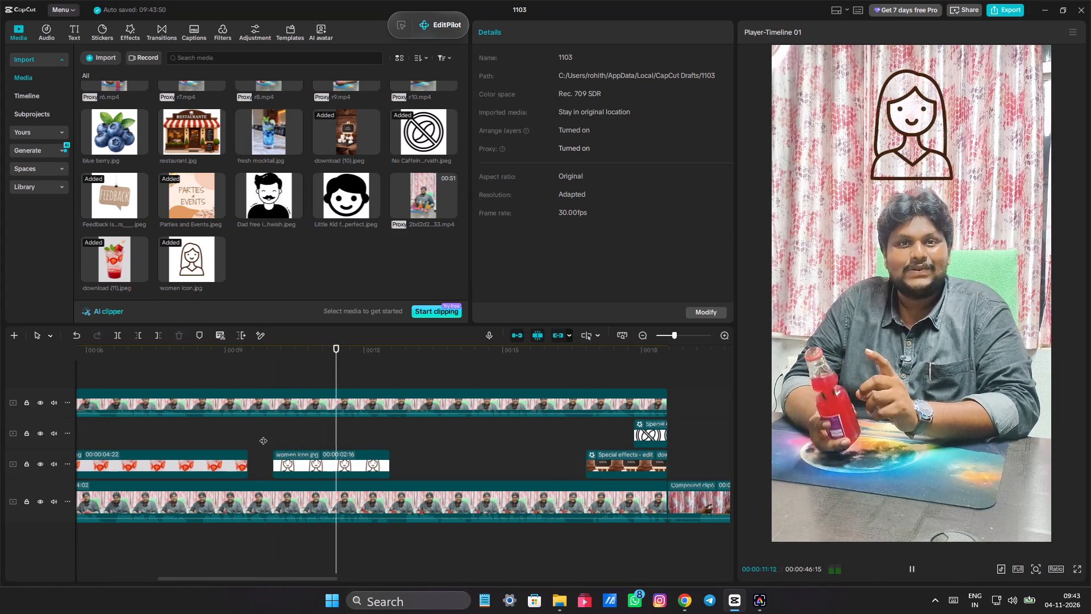
click(336, 424)
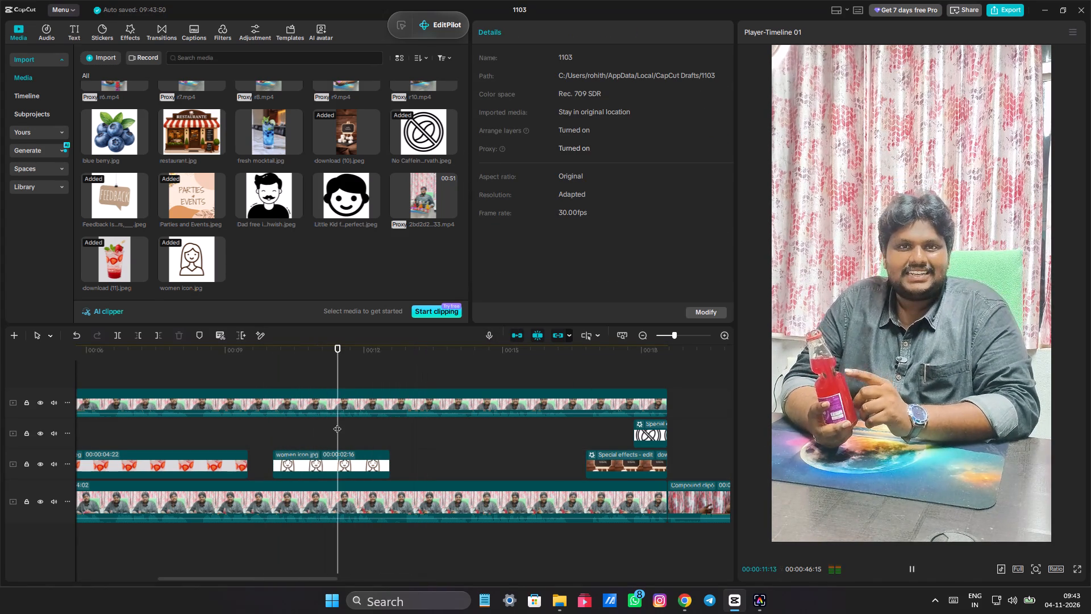
drag(337, 423, 345, 425)
click(349, 464)
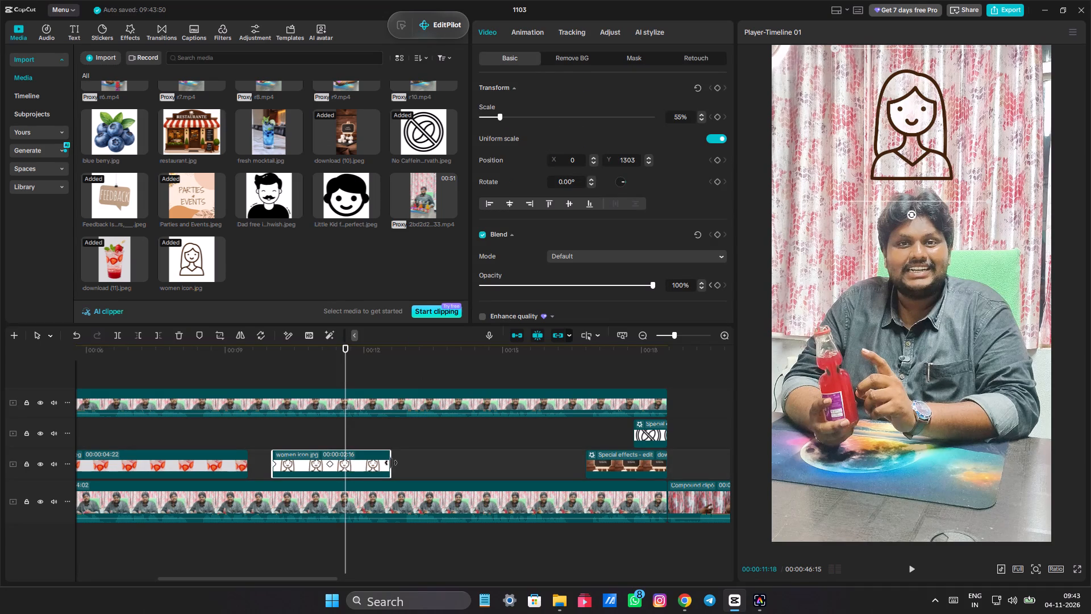
drag(392, 463, 333, 446)
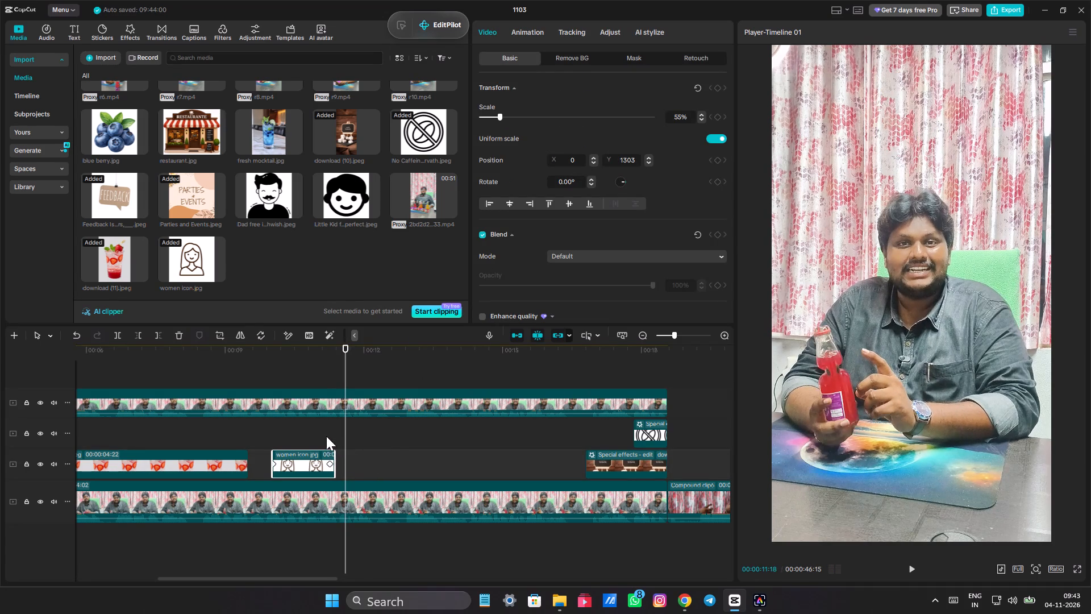
click(326, 436)
key(space)
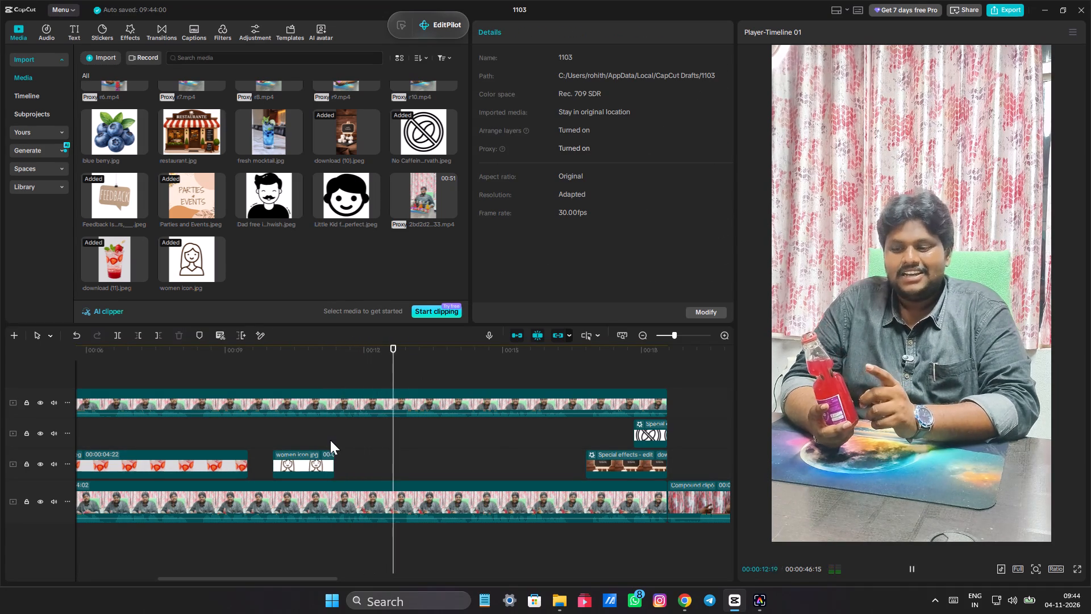
click(330, 440)
click(334, 440)
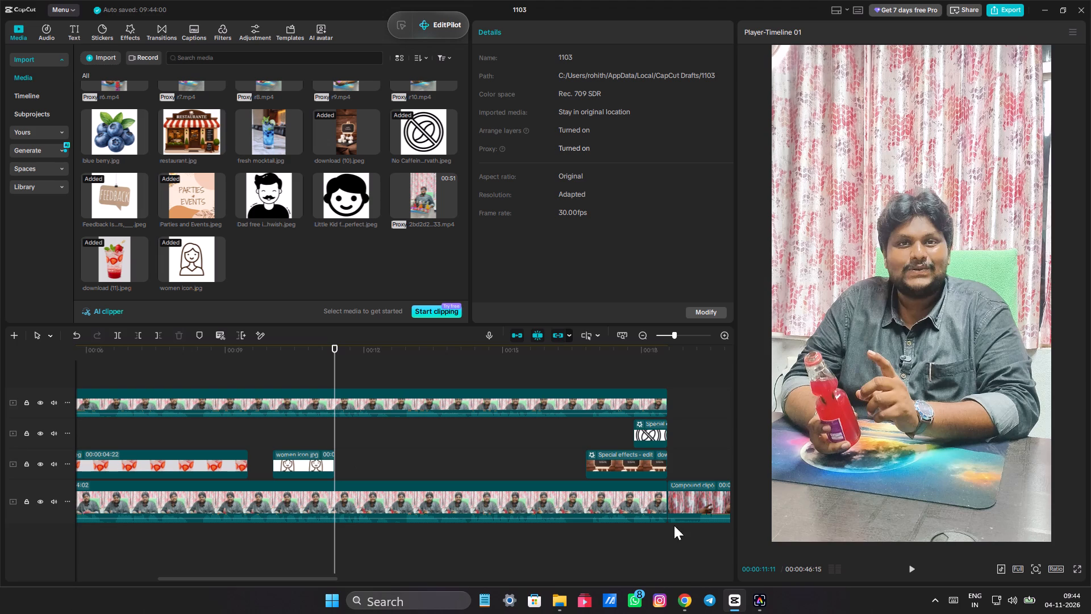
Switch to Chrome and search Pinterest for "kitty parties".
click(676, 587)
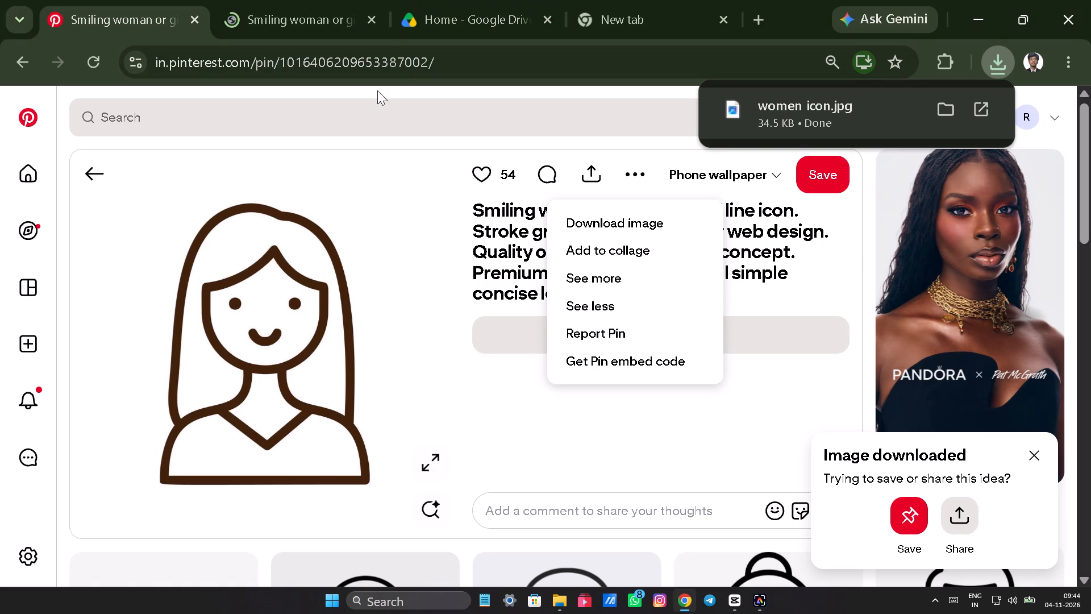
click(369, 110)
click(368, 118)
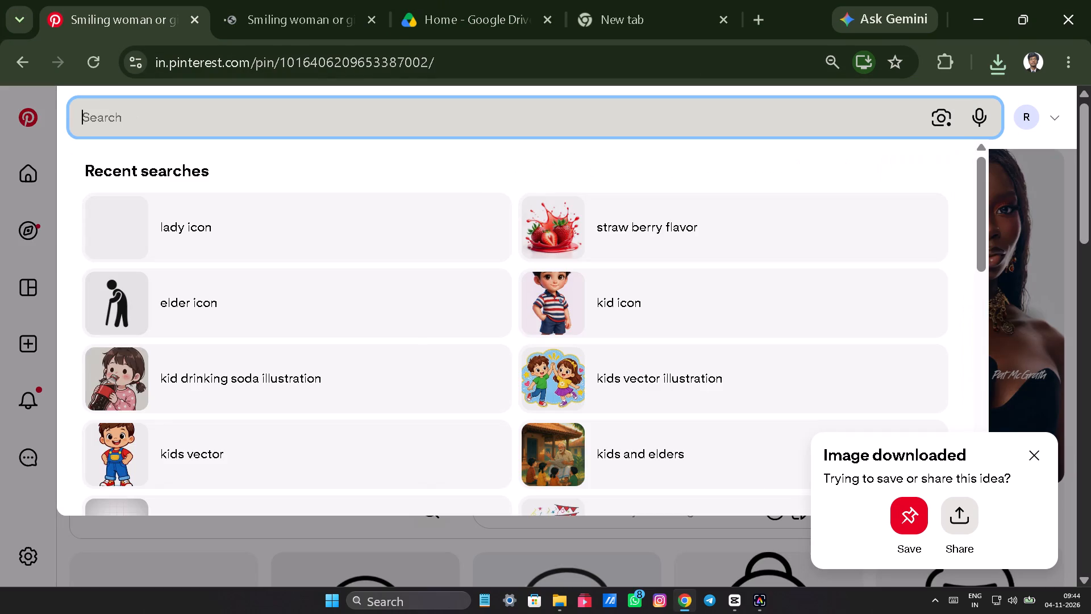
text(kitty parties)
key(Return)
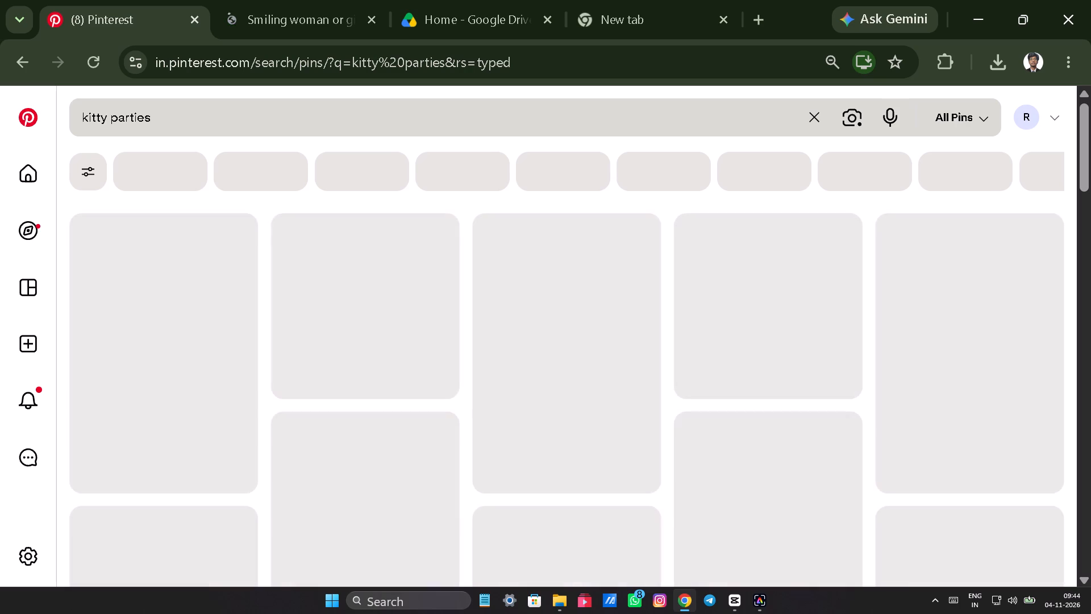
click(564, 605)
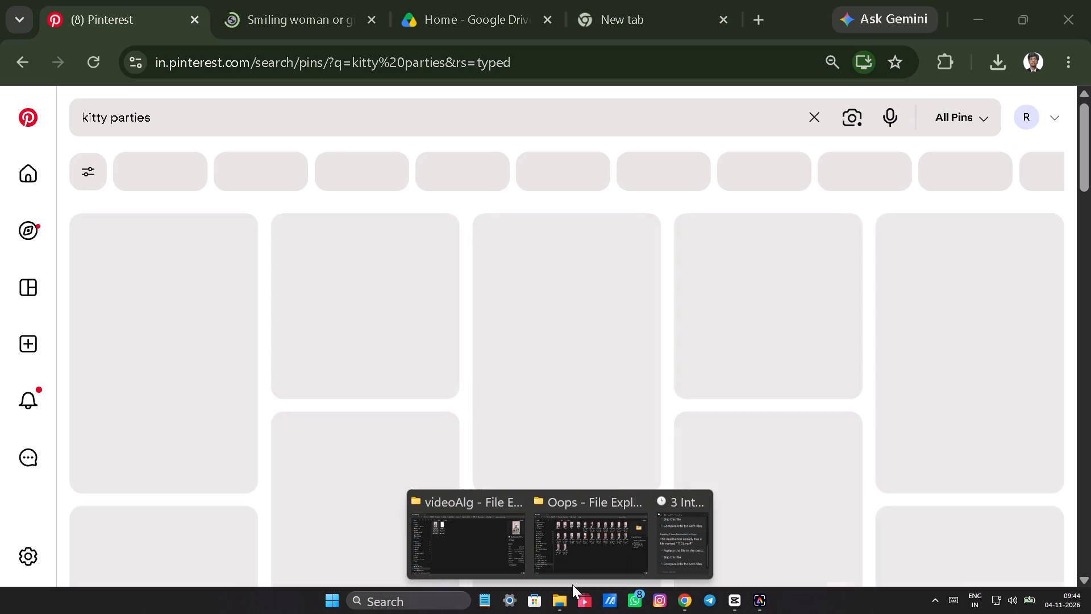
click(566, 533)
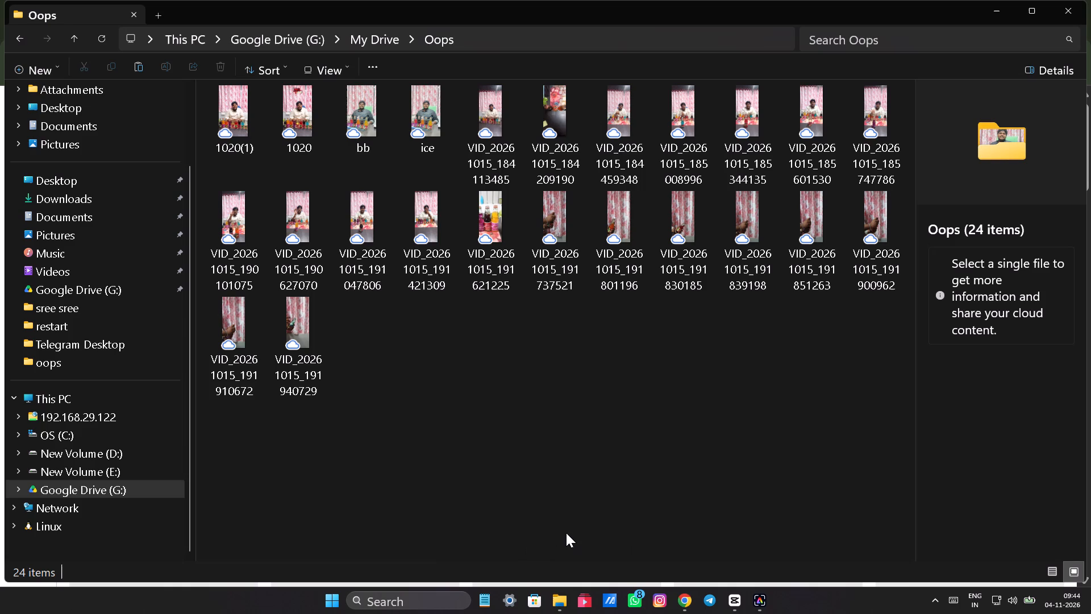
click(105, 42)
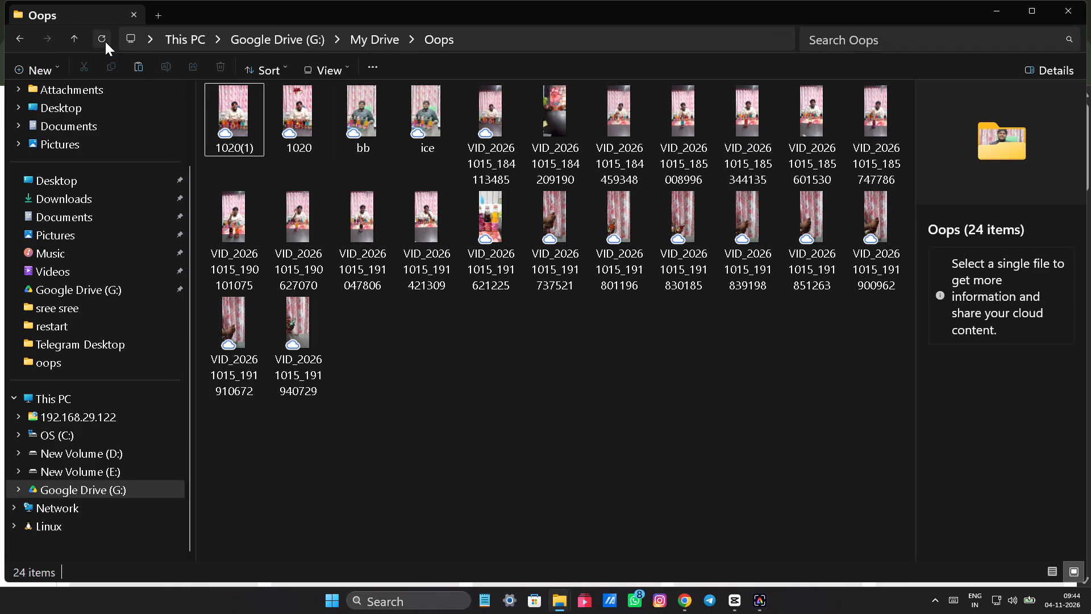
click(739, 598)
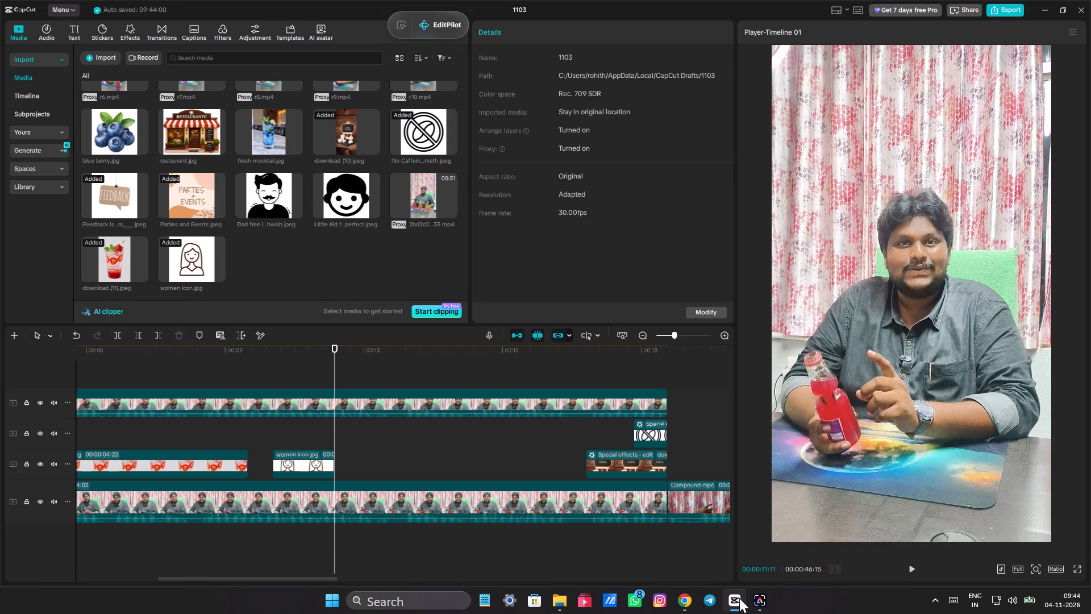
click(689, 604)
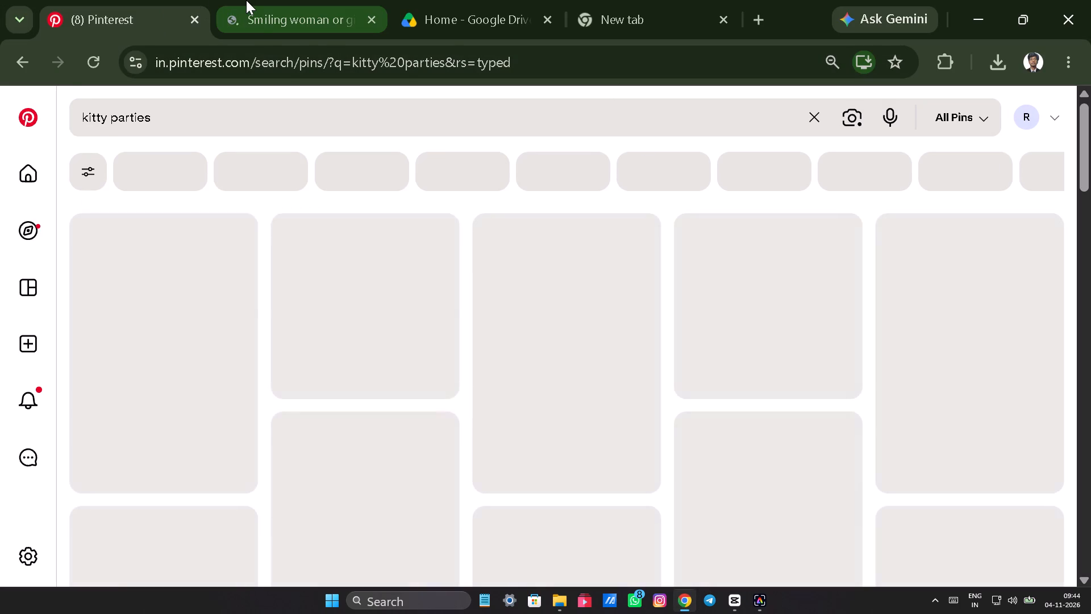
Resubmit the Pinterest search for "kitty parties" in Chrome.
click(263, 11)
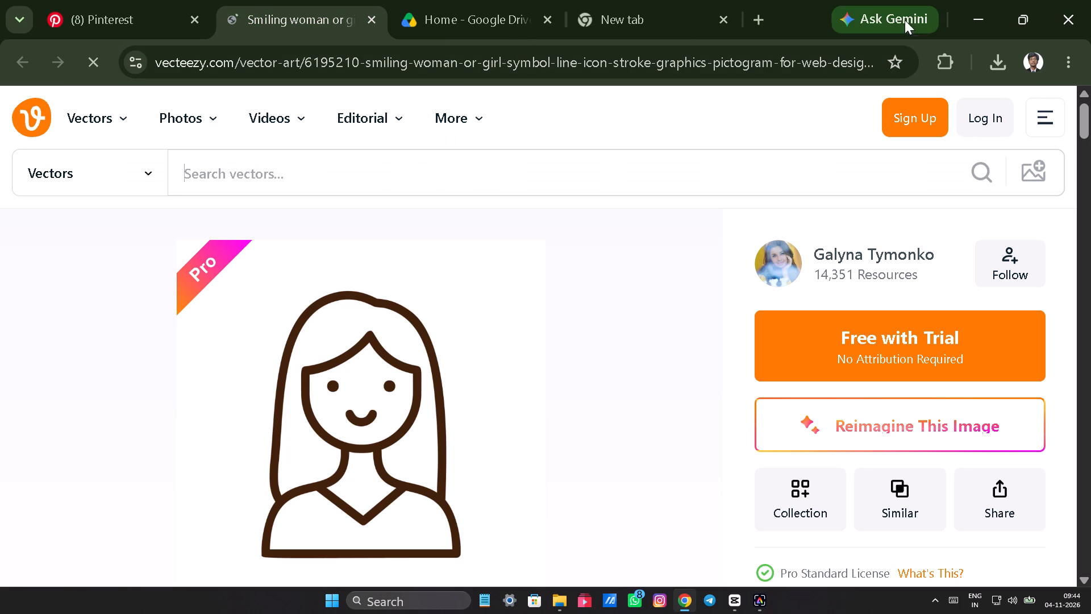
click(145, 19)
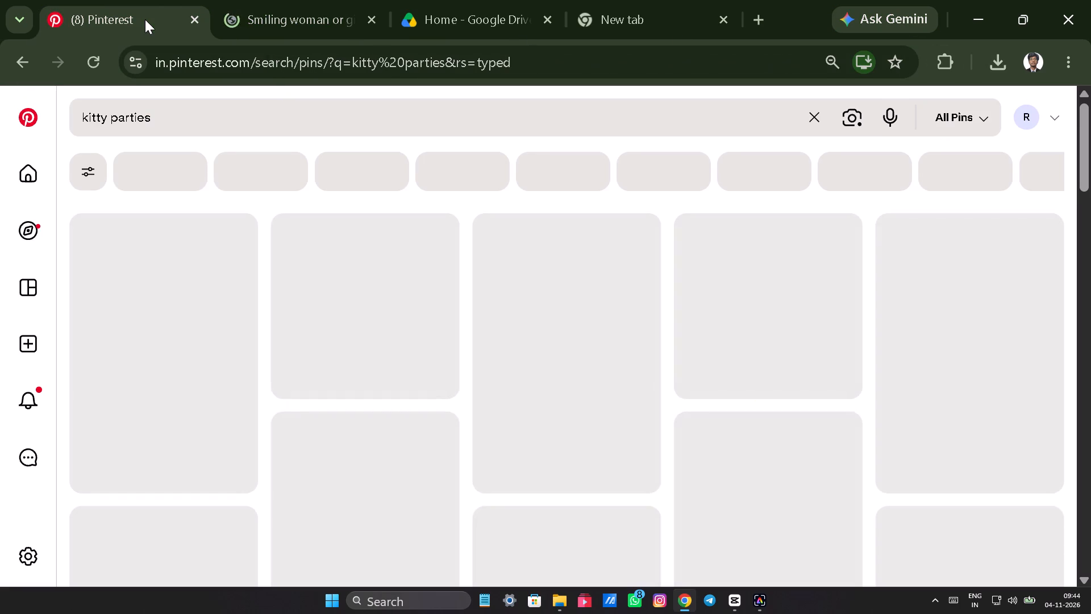
click(145, 19)
click(189, 82)
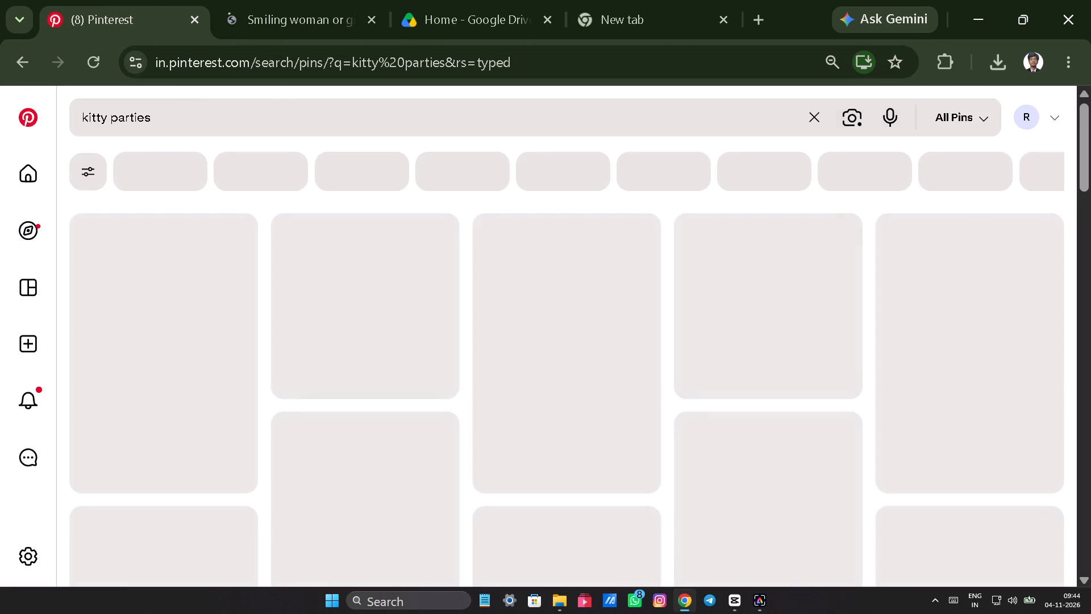
click(205, 113)
key(Return)
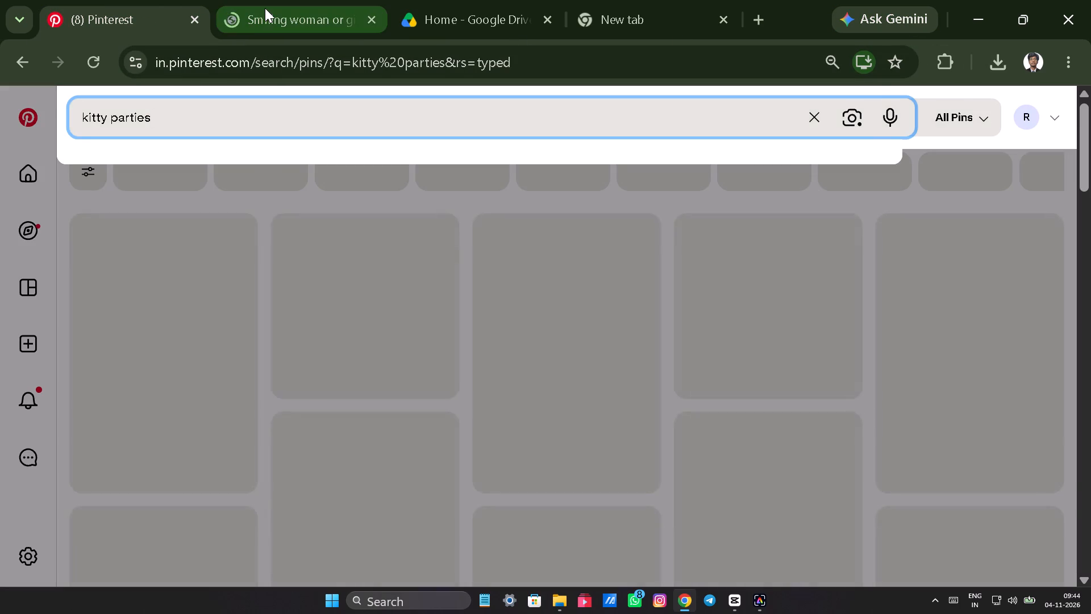
Close the Vecteezy smiling woman tab and return to the Pinterest search page.
click(265, 8)
click(361, 23)
click(369, 21)
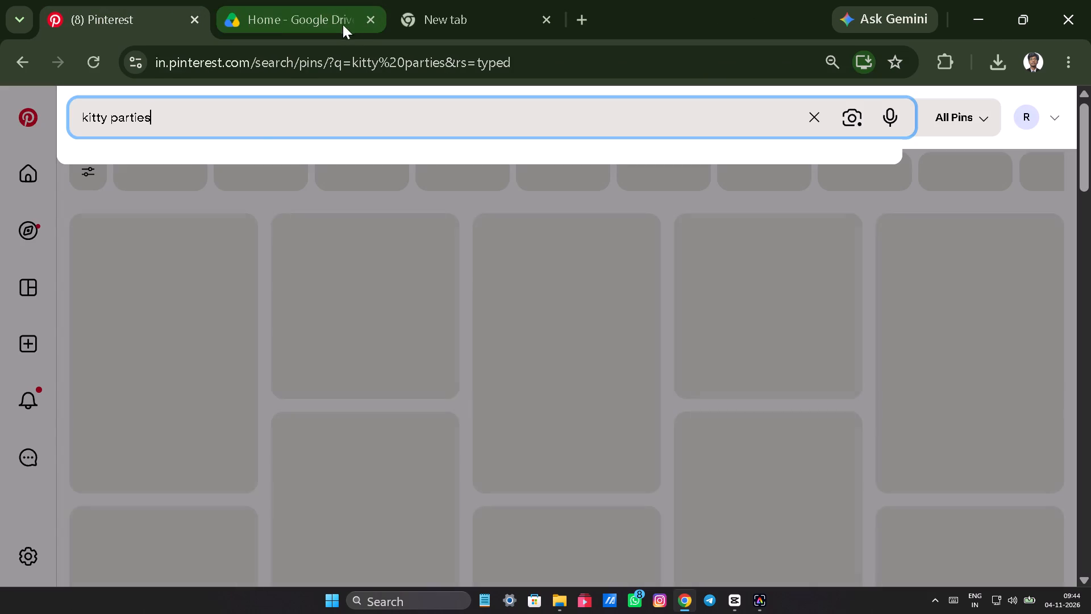
click(261, 138)
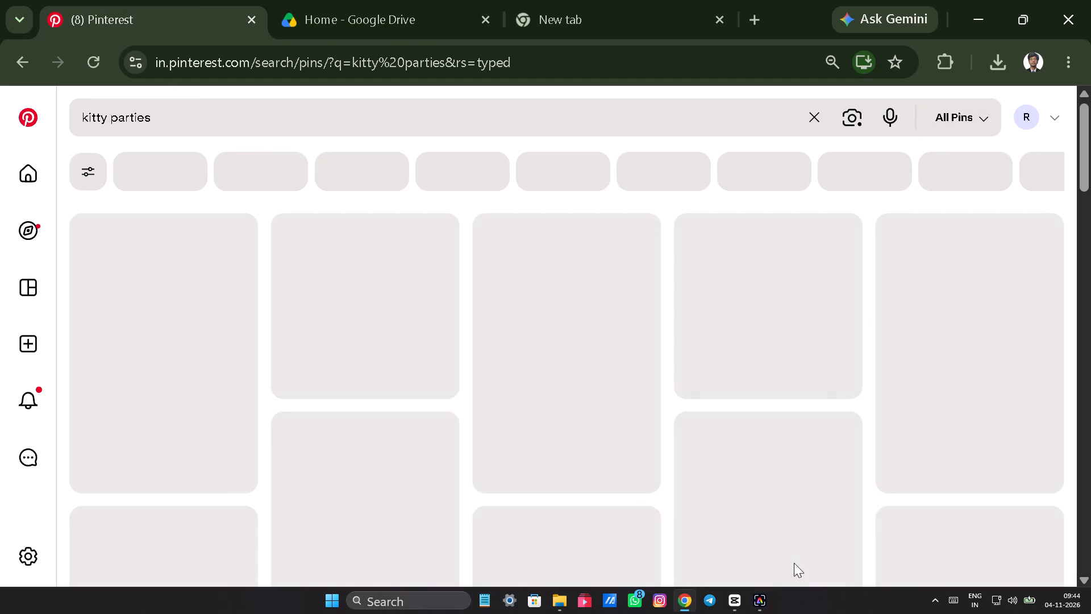
Close the Adobe Express Photos window.
click(805, 501)
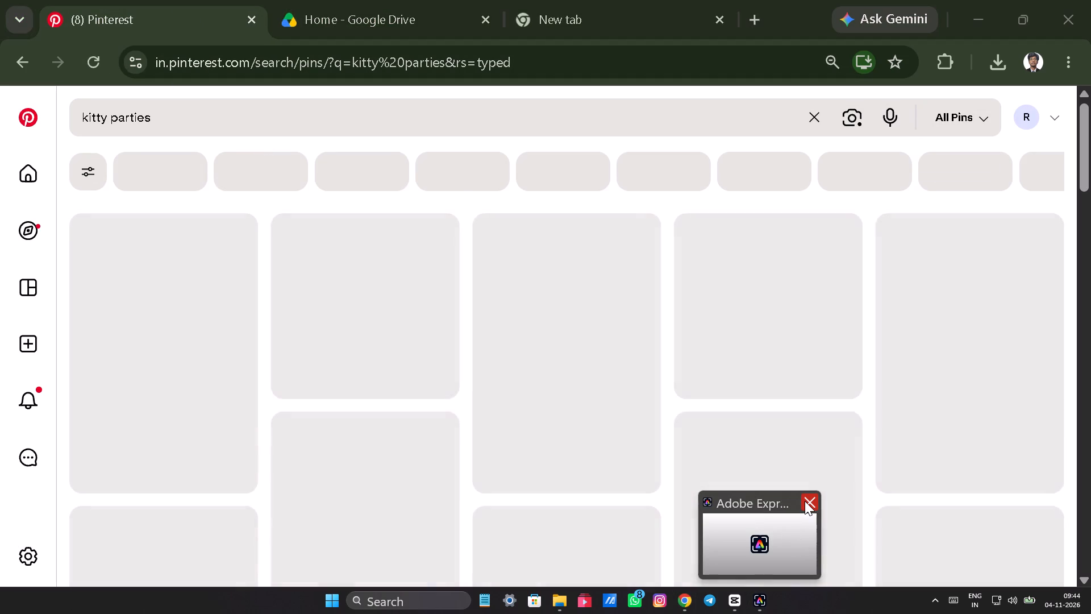
right_click(749, 604)
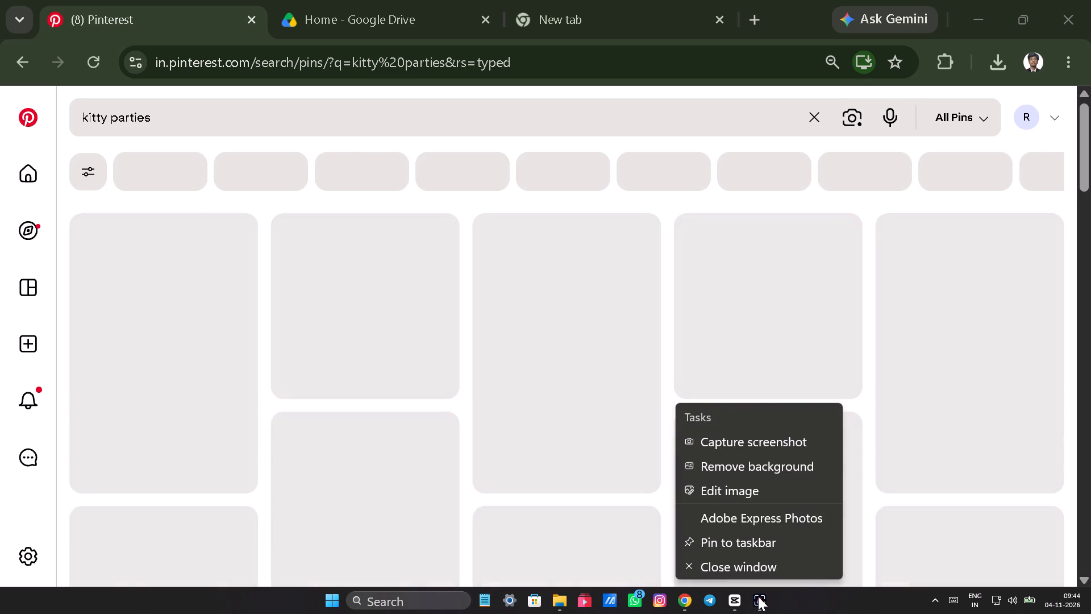
click(758, 575)
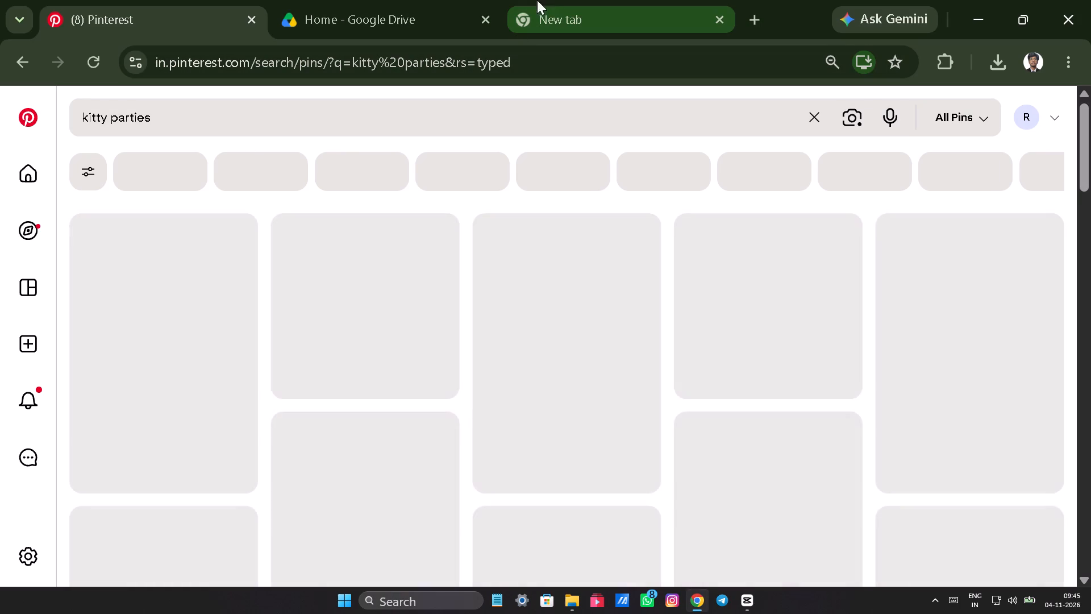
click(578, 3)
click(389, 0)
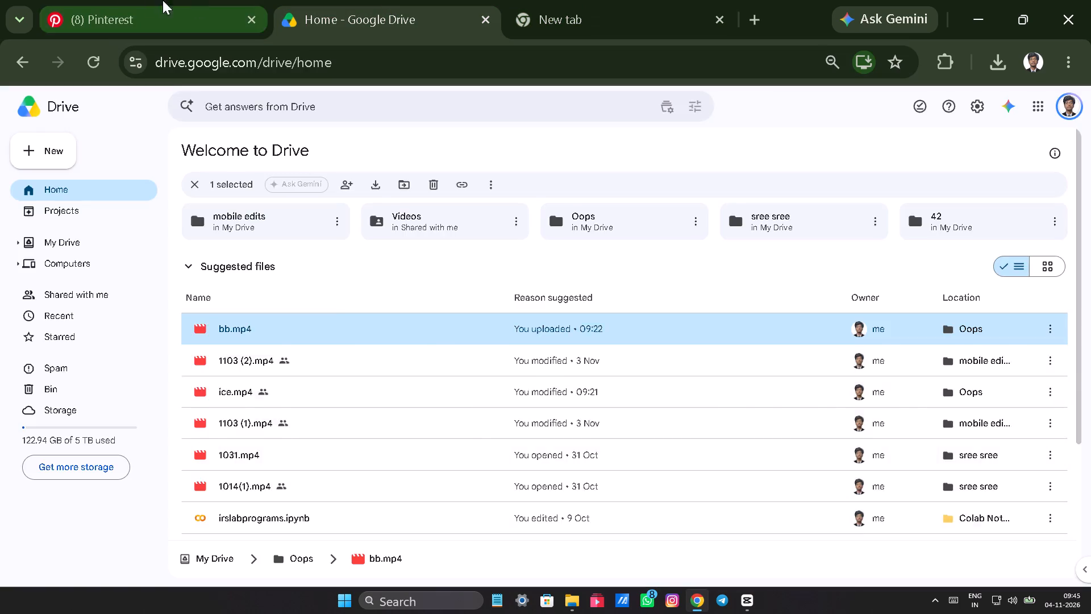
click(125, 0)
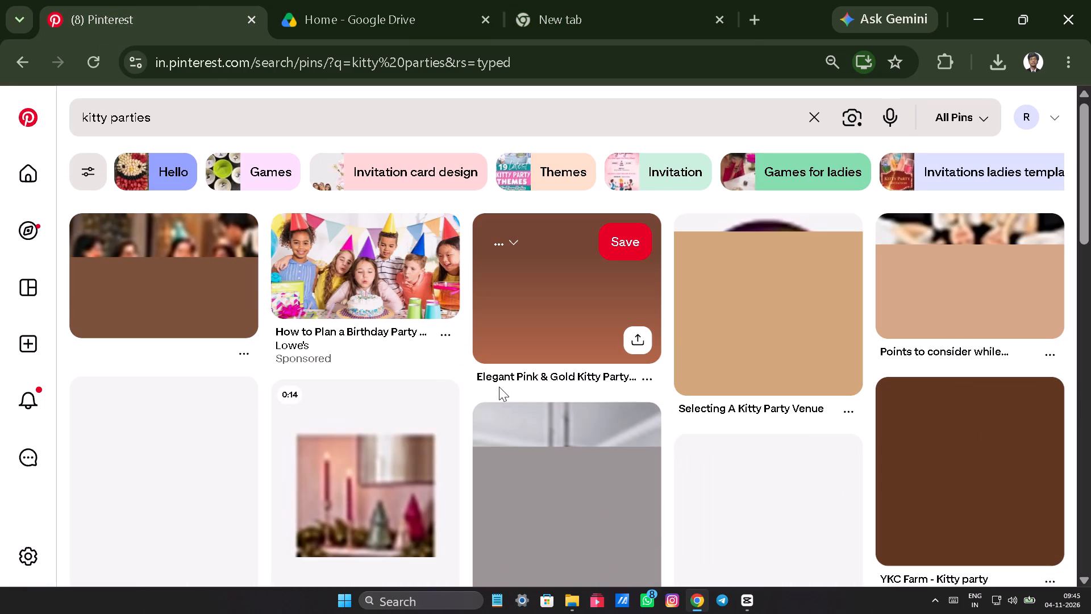
Look through the kitty party results and open the "YKC Farm - Kitty party" pin.
right_click(499, 387)
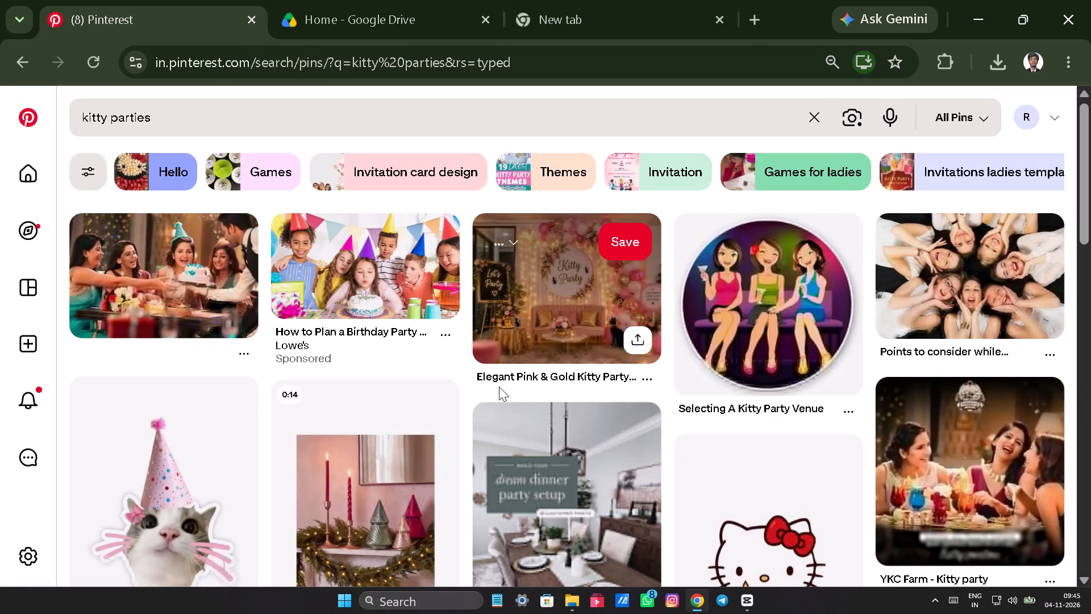
click(476, 389)
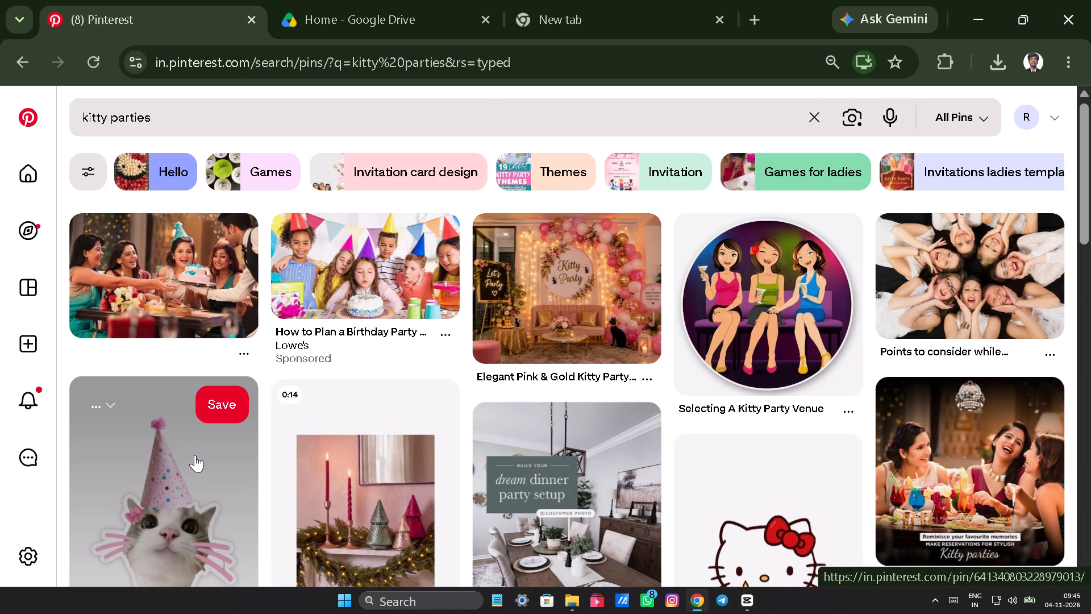
scroll(195, 453, down, 1)
scroll(195, 453, up, 1)
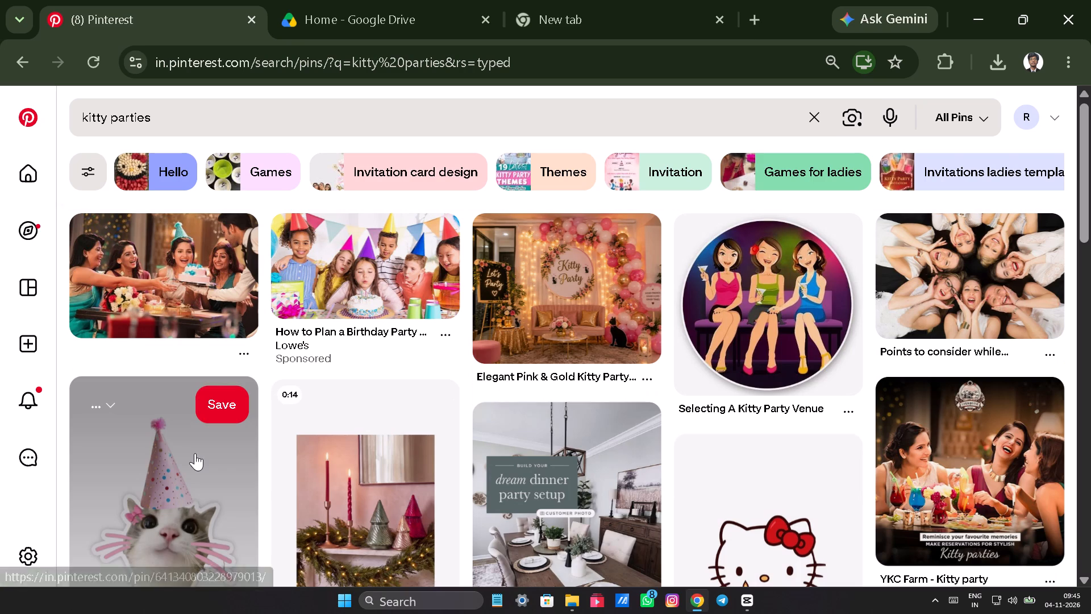
click(1006, 462)
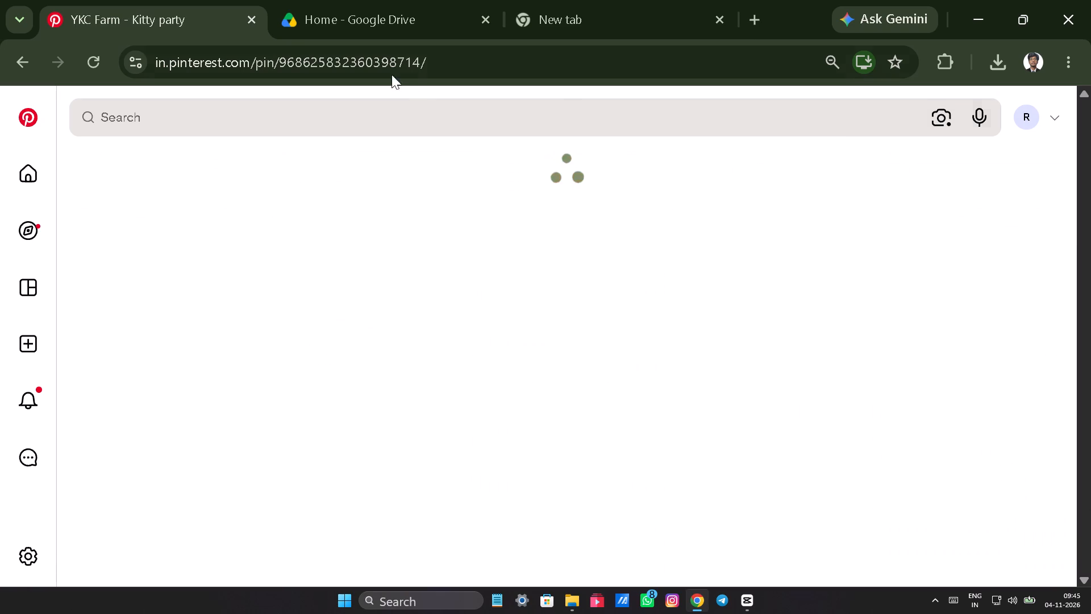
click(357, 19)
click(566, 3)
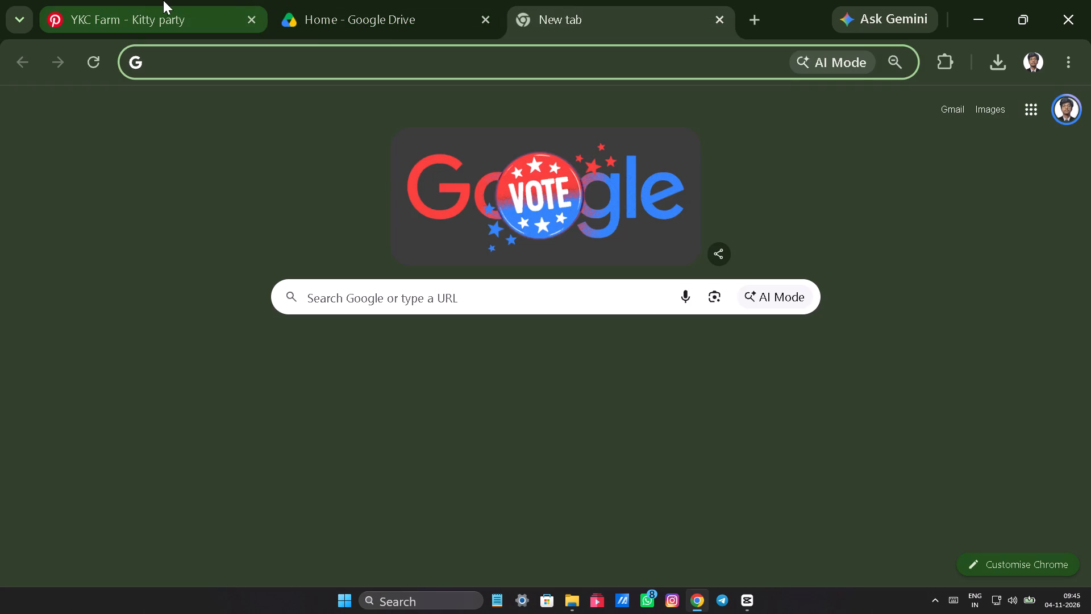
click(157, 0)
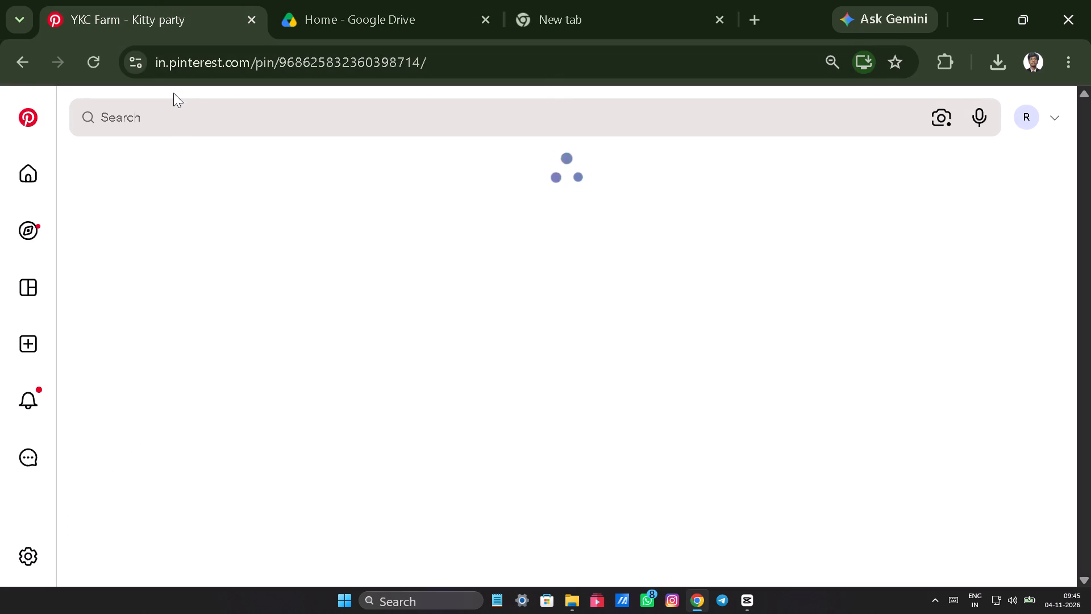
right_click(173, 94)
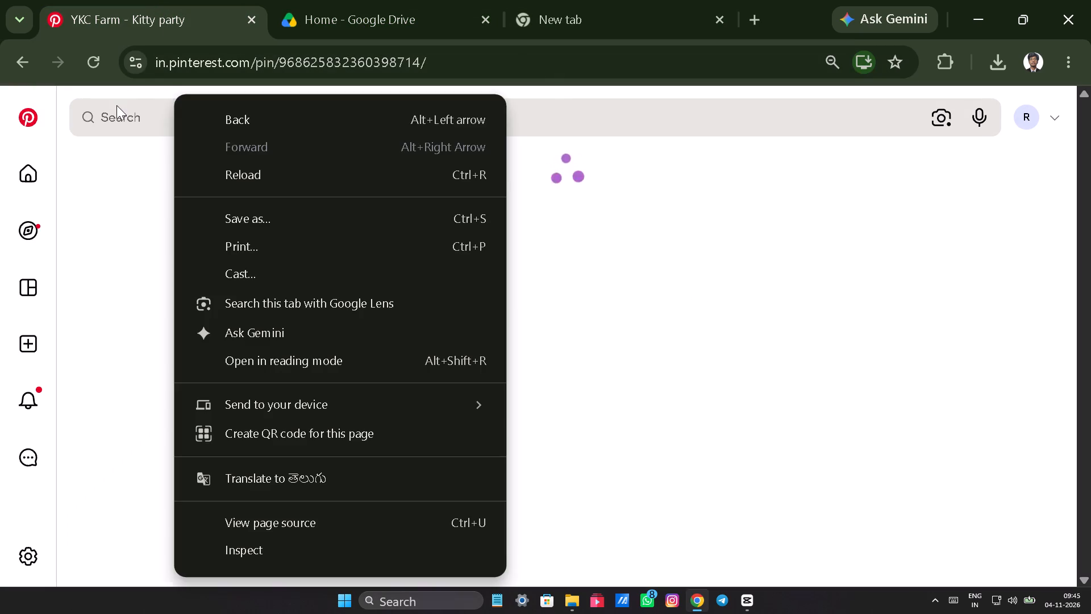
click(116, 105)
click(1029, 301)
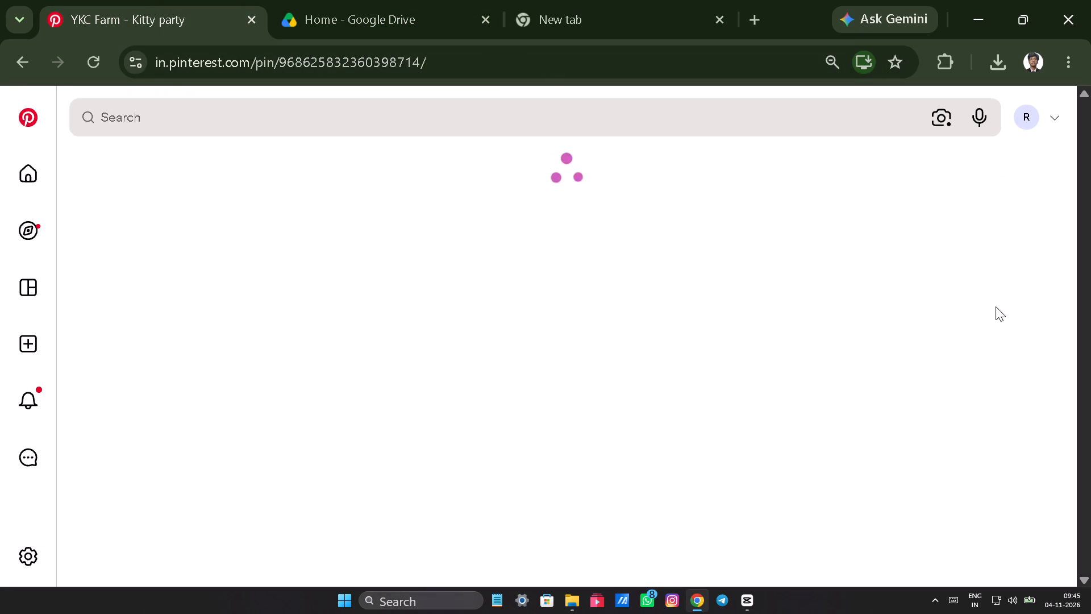
Switch to CapCut, play the timeline briefly and return the playhead to the woman icon clip at about 00:00:10:25.
click(755, 594)
key(space)
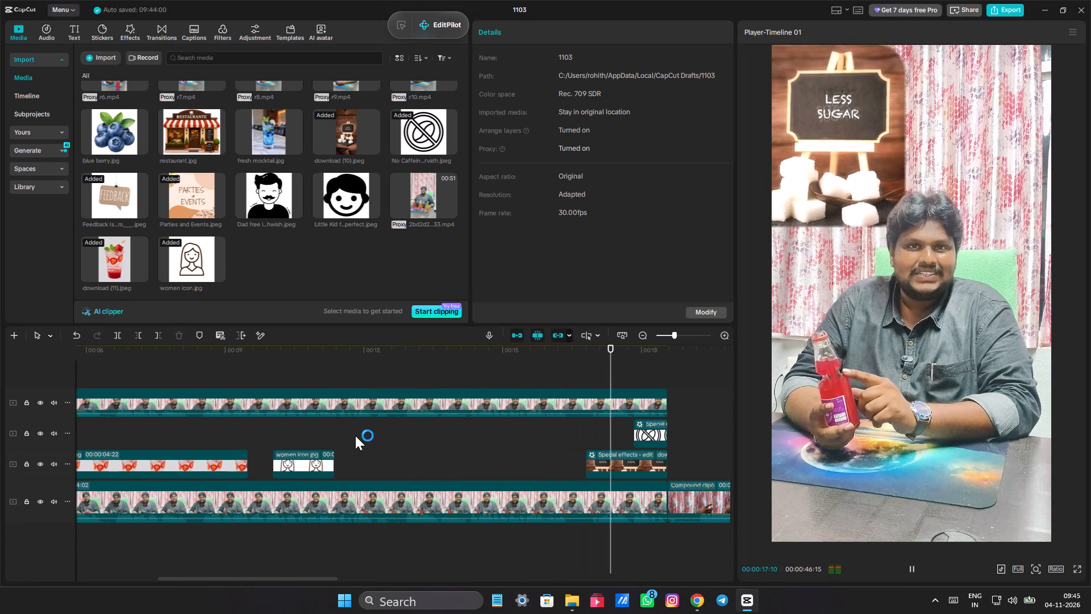
key(space)
click(336, 425)
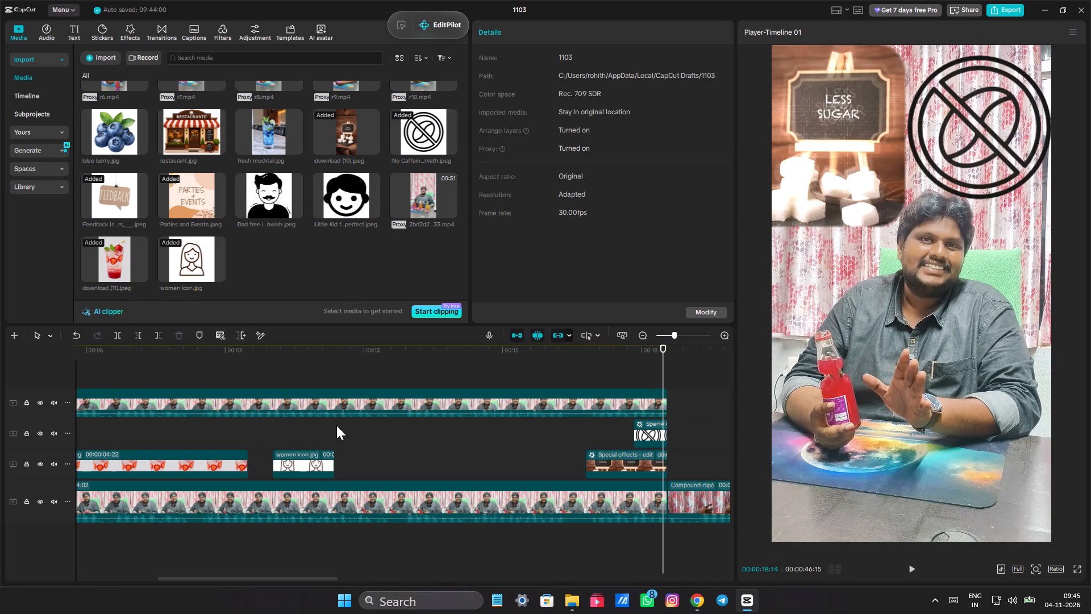
drag(336, 425, 310, 418)
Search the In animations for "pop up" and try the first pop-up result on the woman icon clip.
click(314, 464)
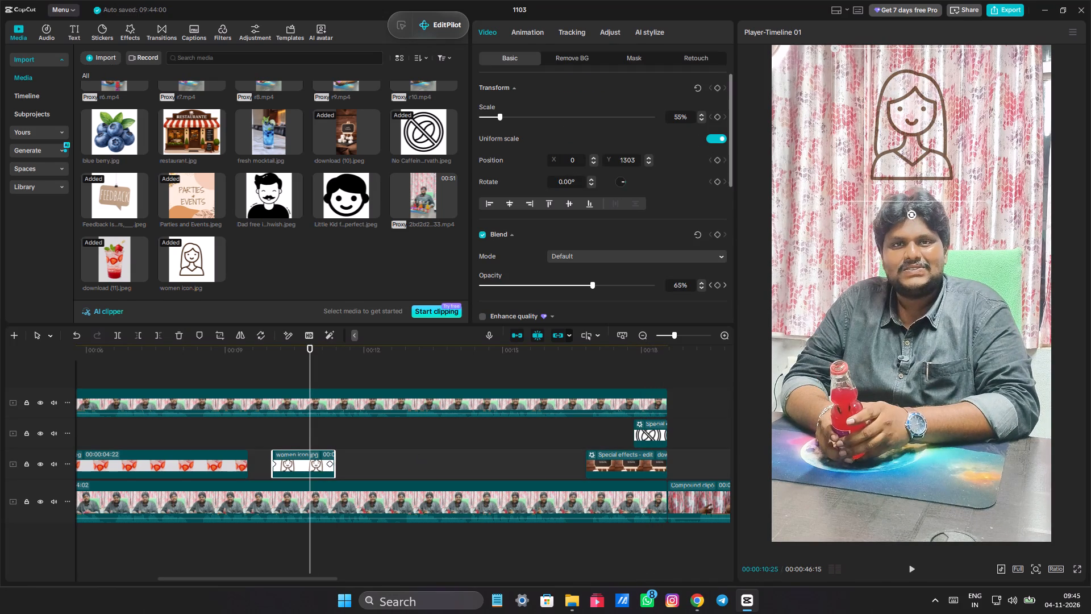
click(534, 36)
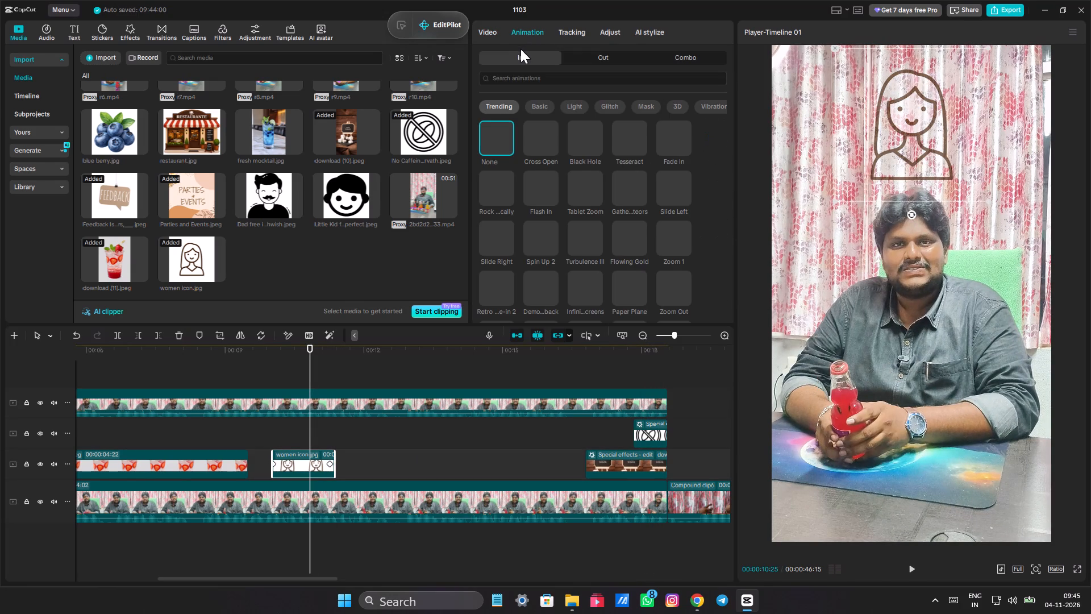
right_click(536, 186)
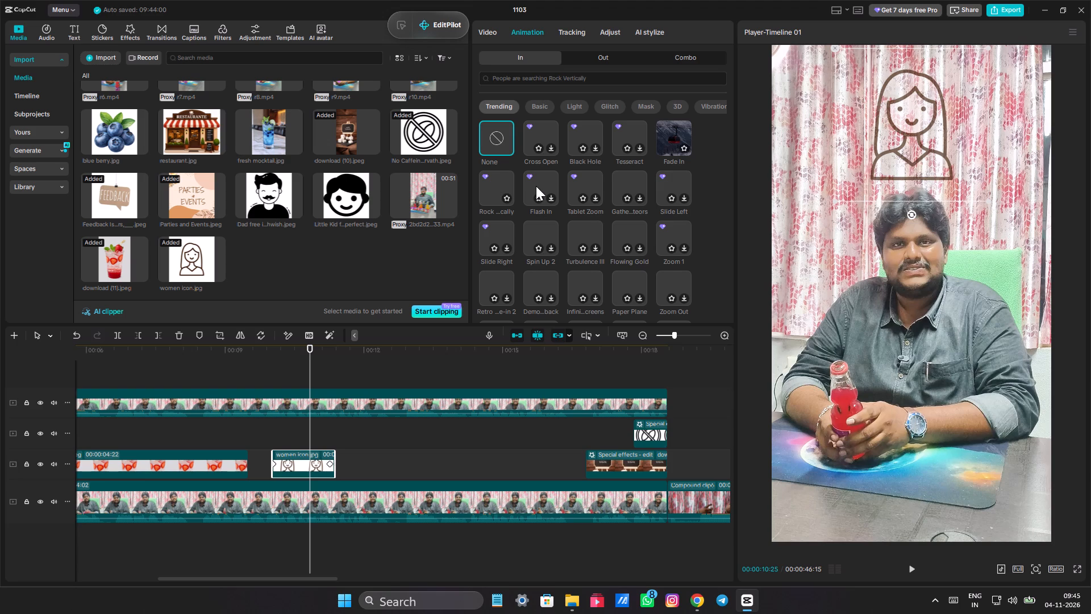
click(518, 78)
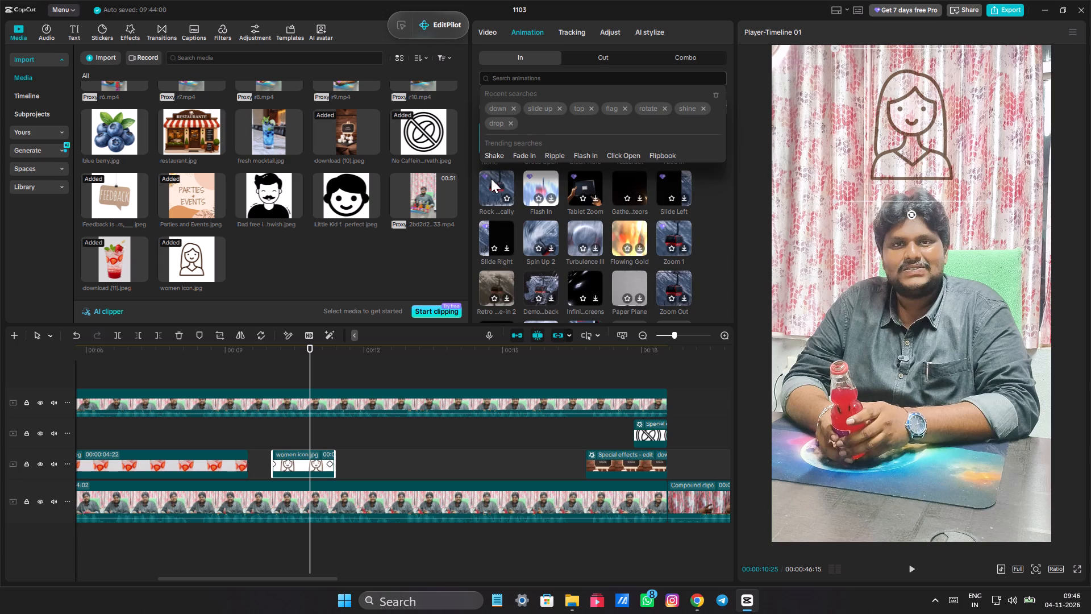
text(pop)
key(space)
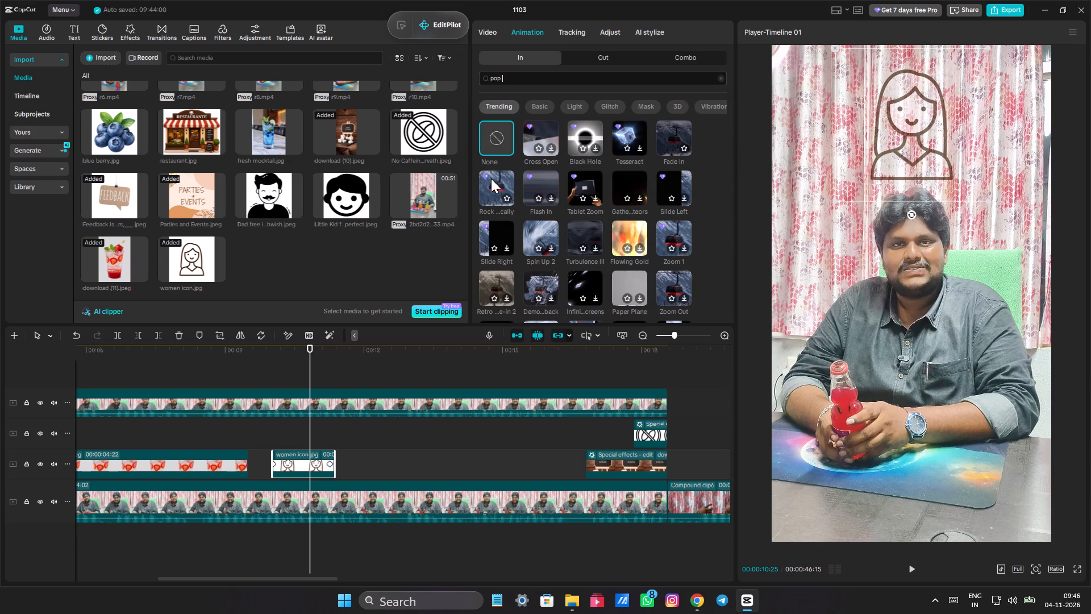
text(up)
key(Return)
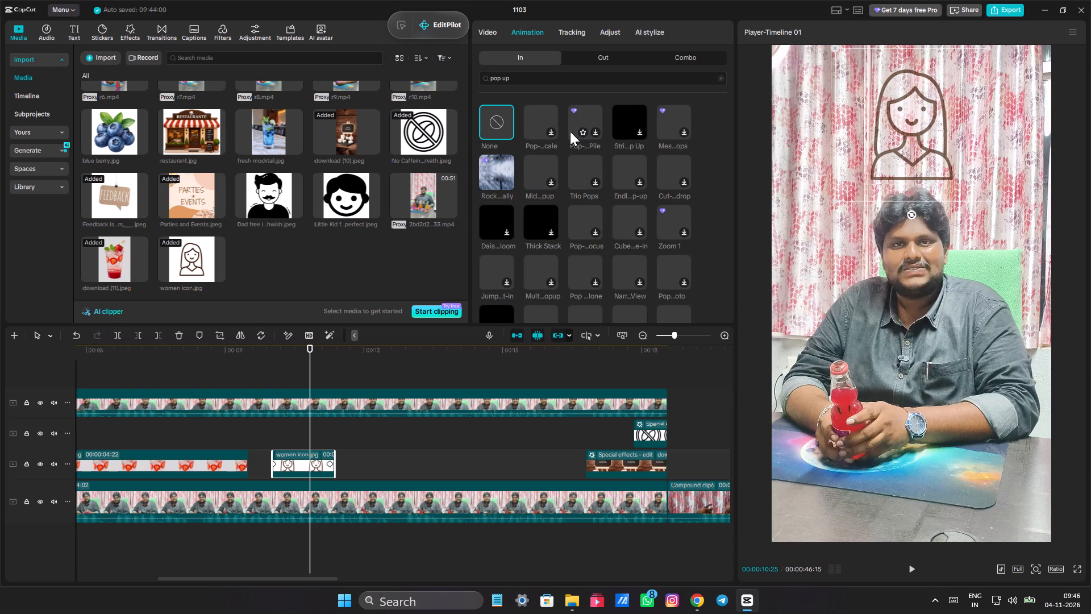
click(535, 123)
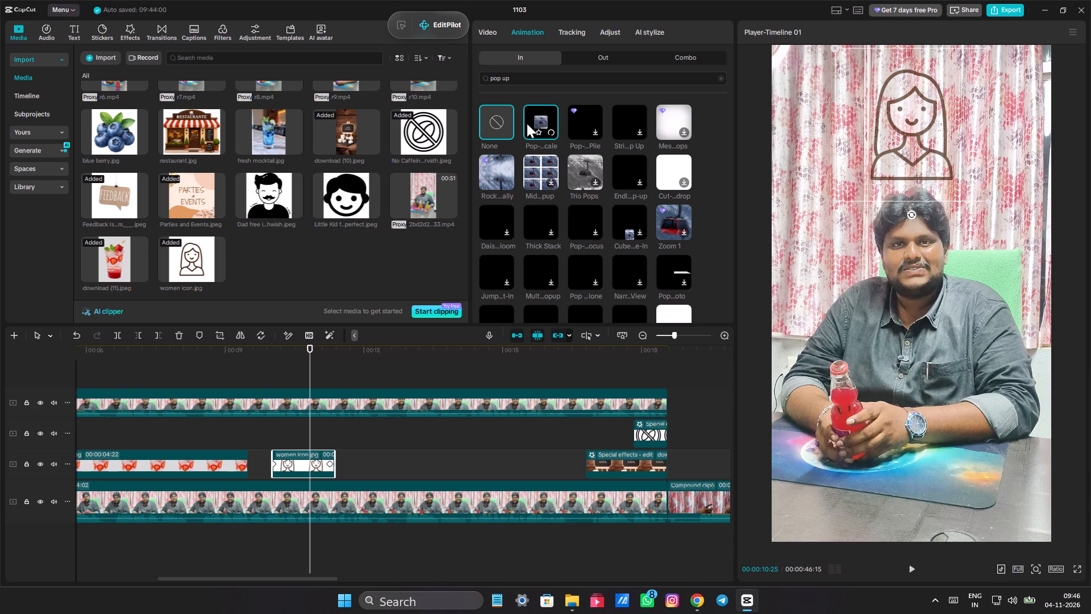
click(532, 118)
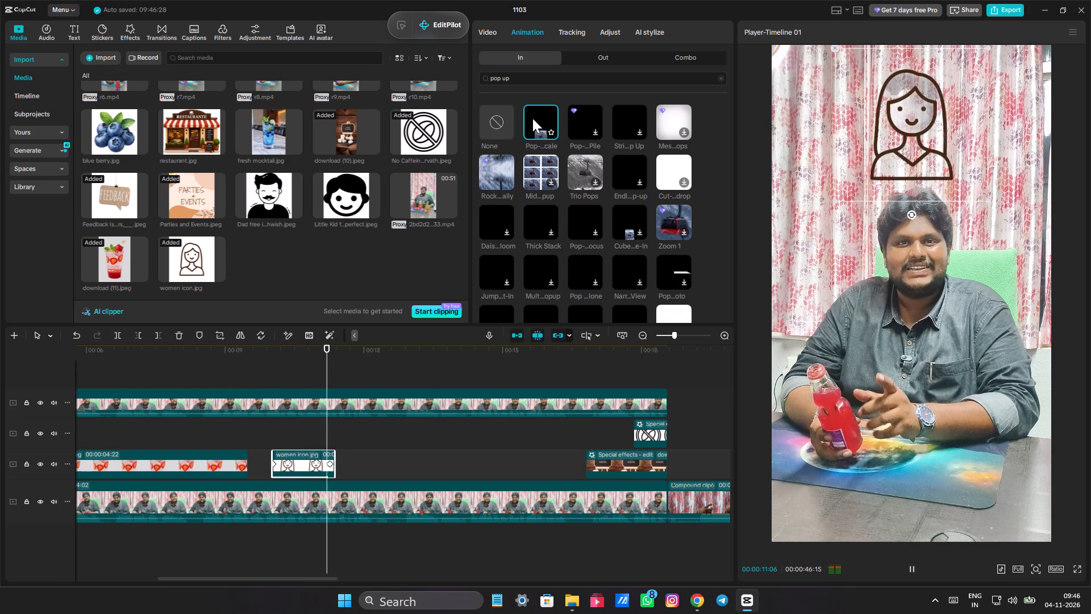
Scrub and play the section around the woman icon clip to check its entrance animation.
click(262, 378)
drag(261, 376, 269, 376)
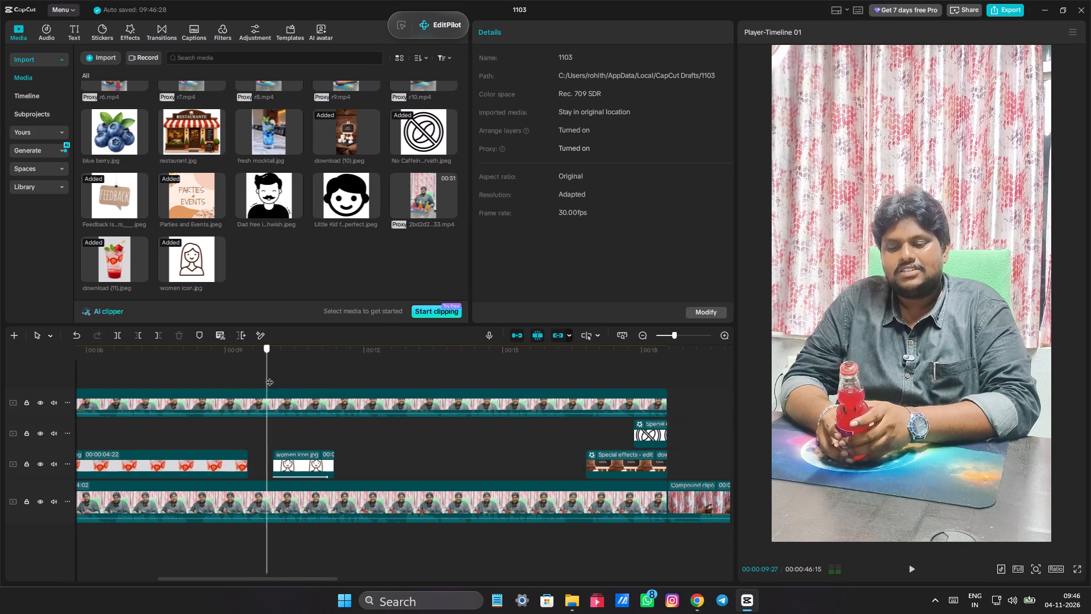
drag(269, 376, 315, 382)
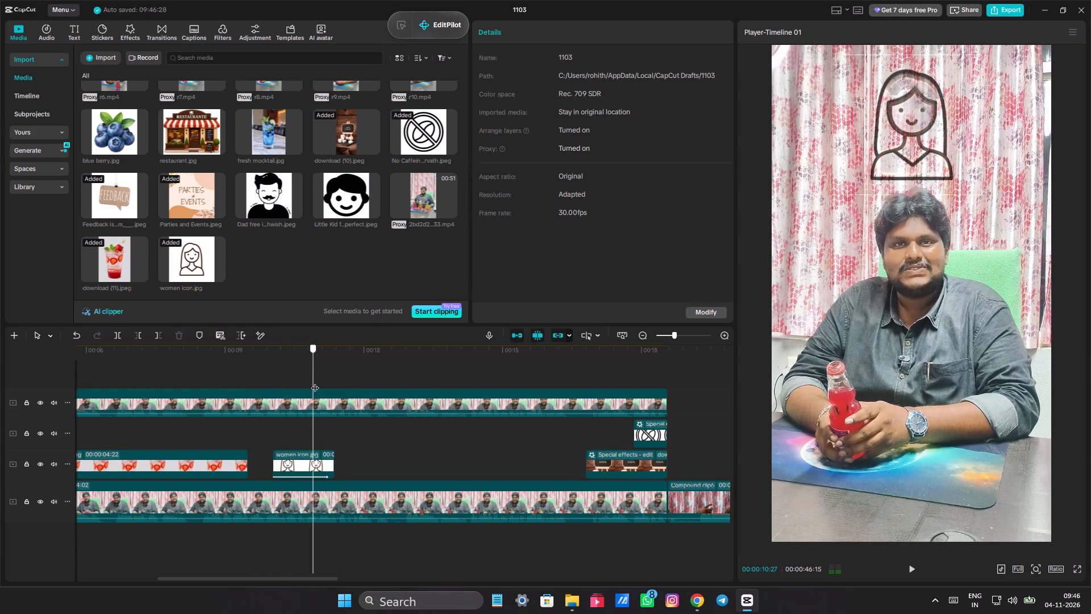
drag(315, 382, 271, 371)
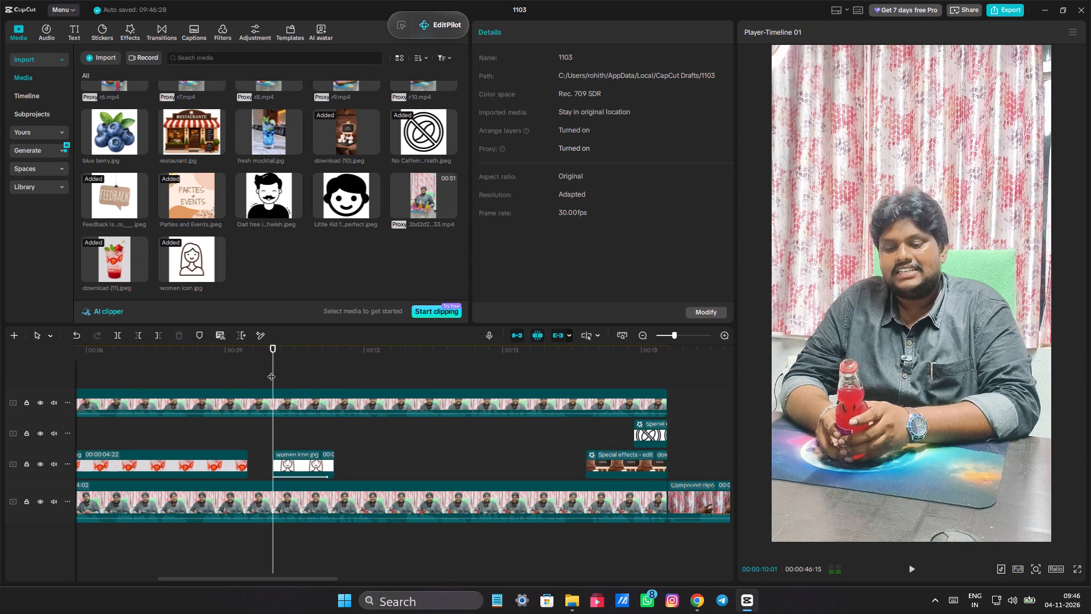
key(space)
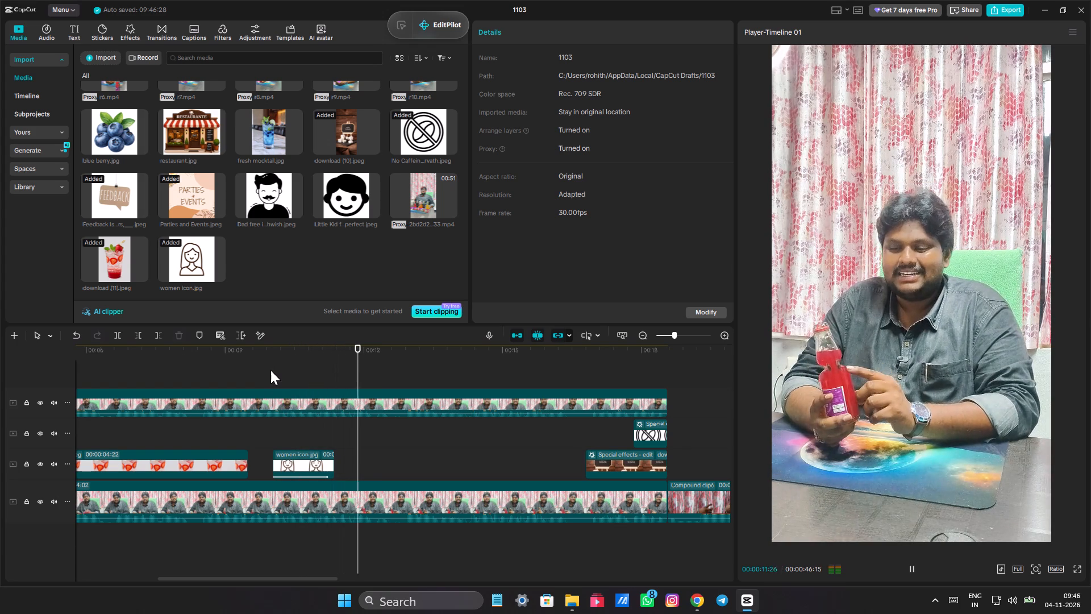
key(space)
Replace the woman icon clip's In animation with Rock Vertically and set its duration to 0.6s.
click(309, 454)
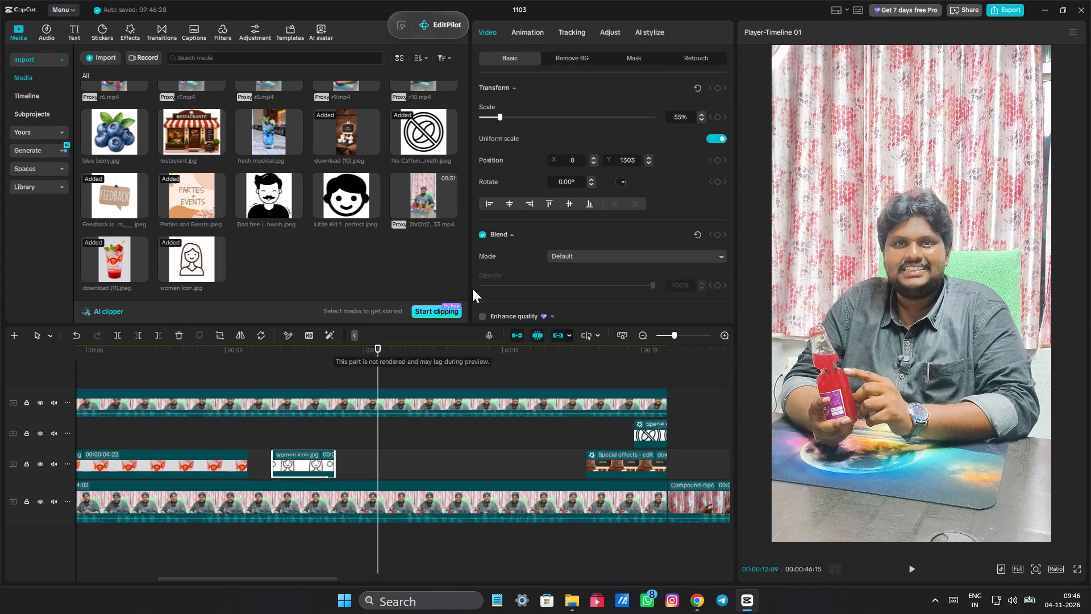
click(536, 32)
click(588, 121)
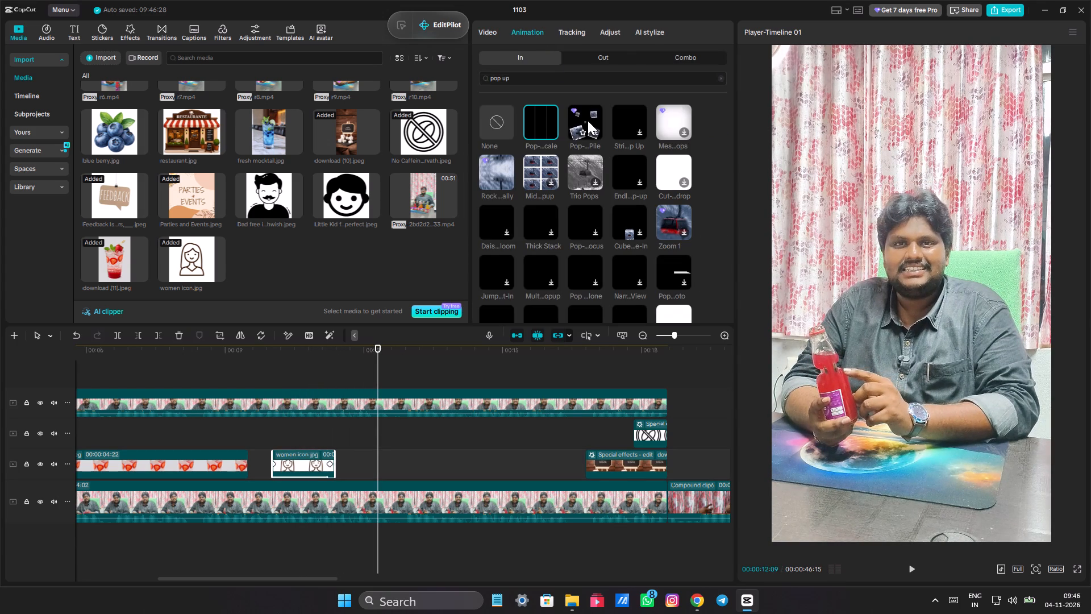
click(623, 112)
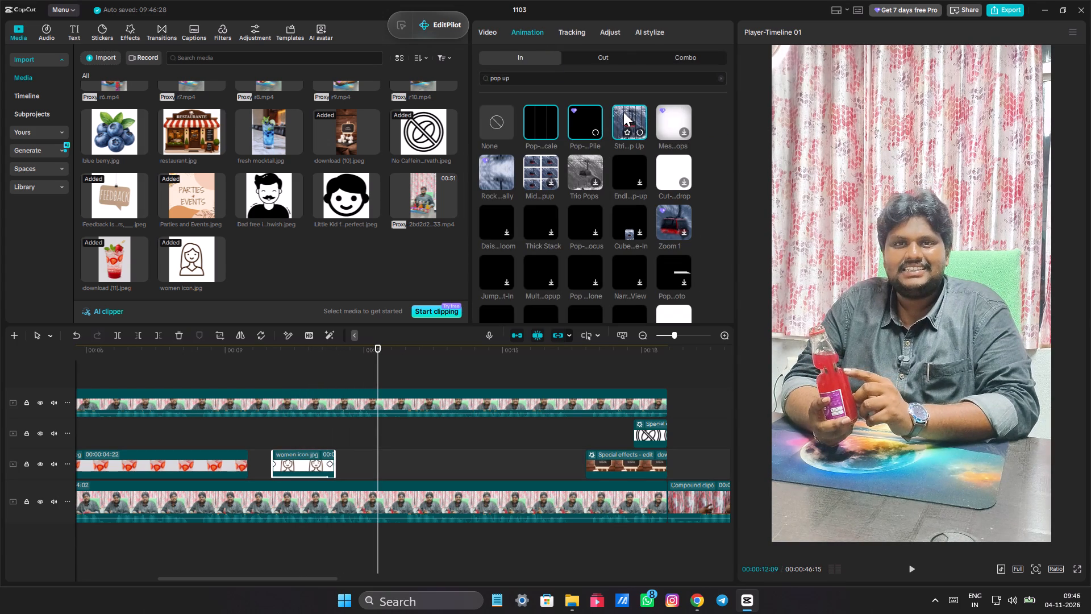
click(496, 123)
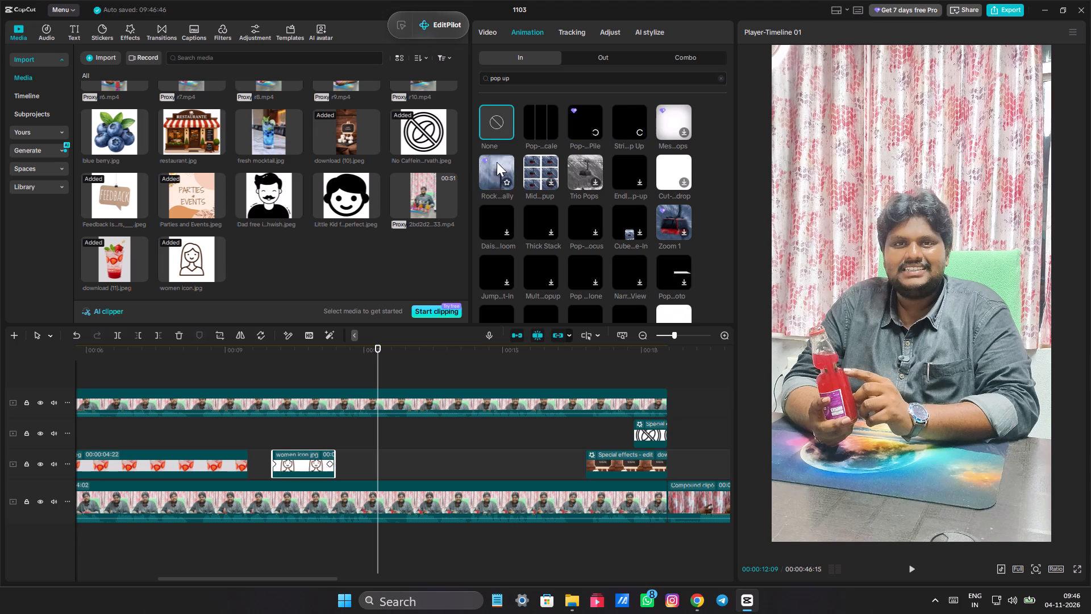
click(498, 170)
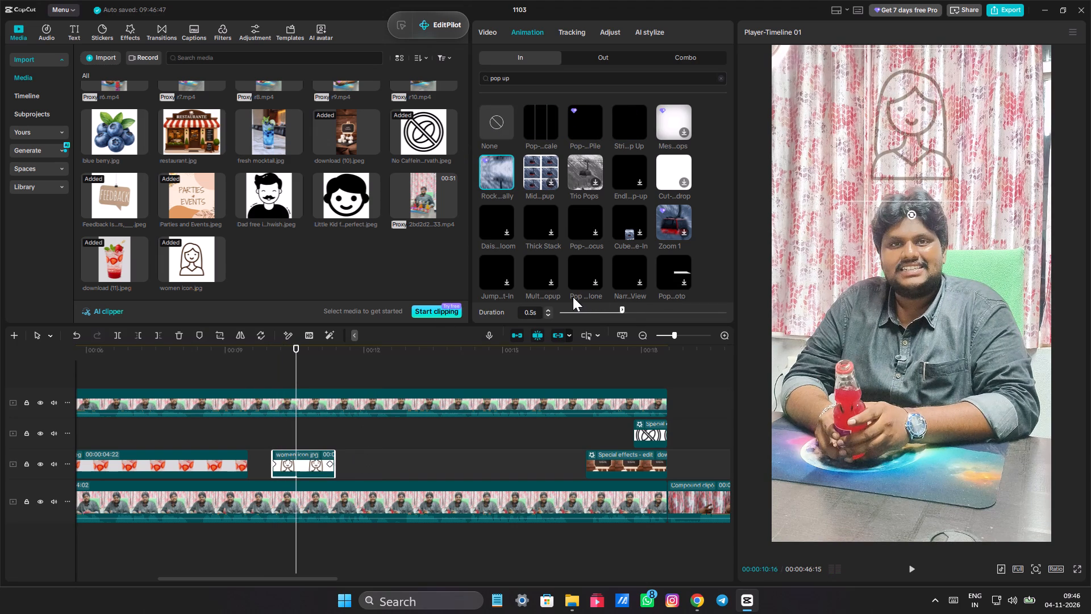
click(634, 309)
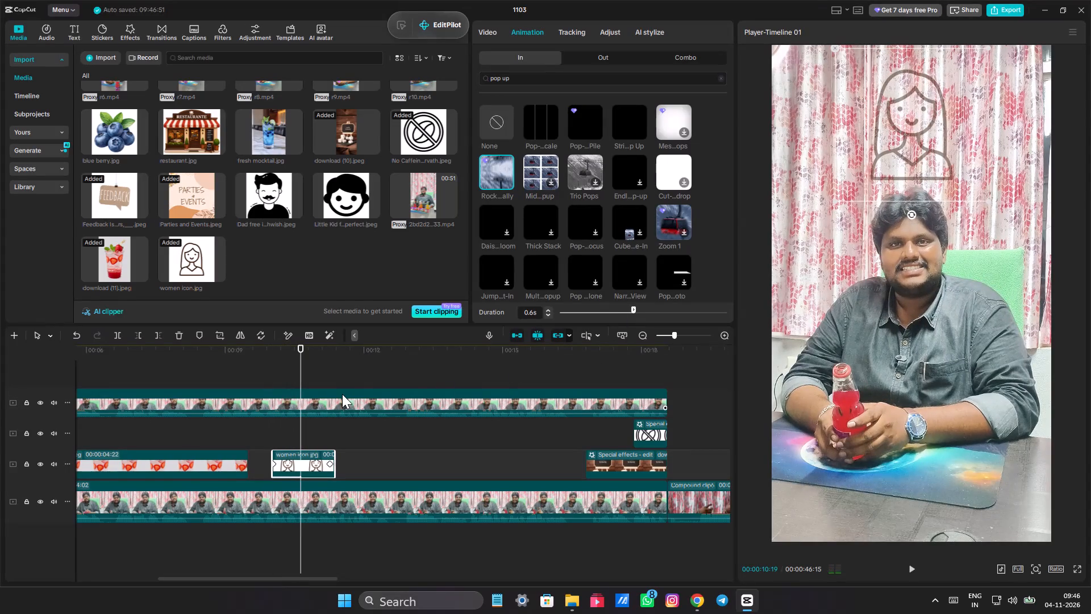
Play the video from just before the woman icon clip to review its new animation and the clips that follow.
click(279, 375)
drag(278, 374, 260, 372)
key(space)
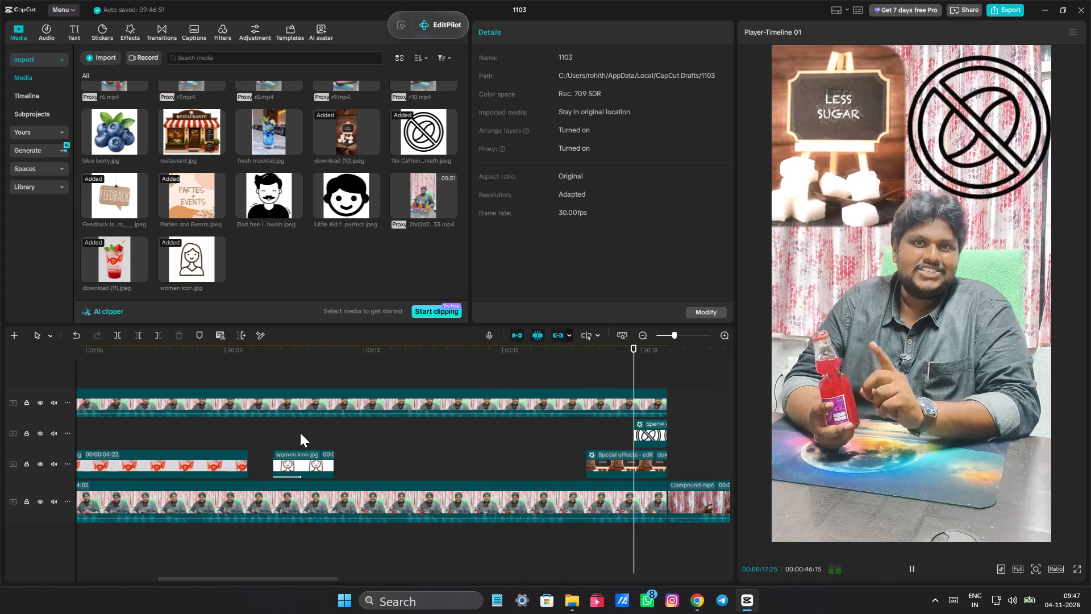
ctrl+scroll(305, 429, down, 14)
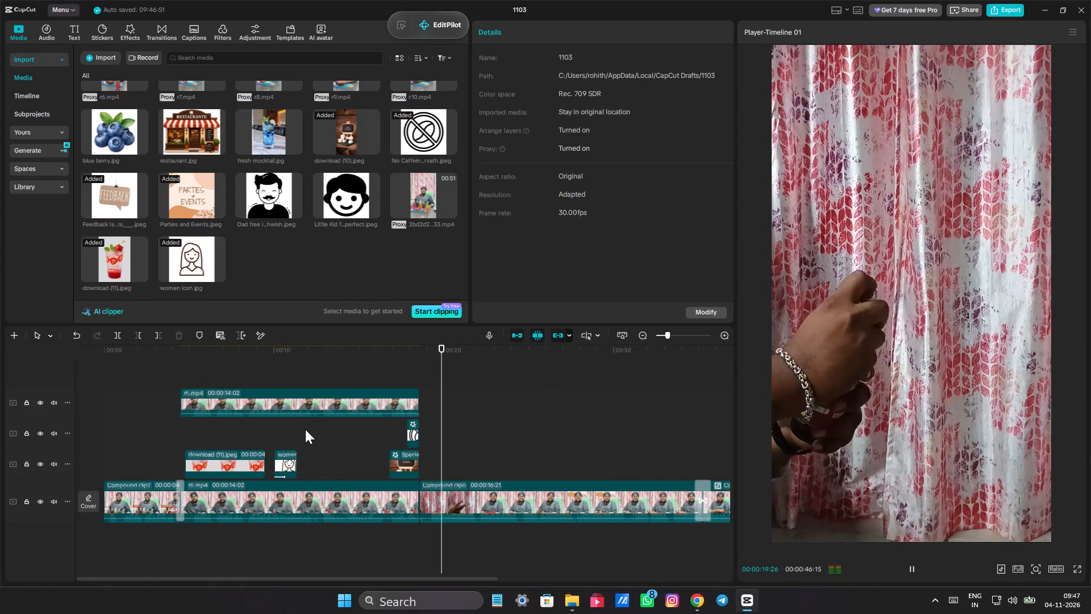
ctrl+scroll(305, 429, down, 3)
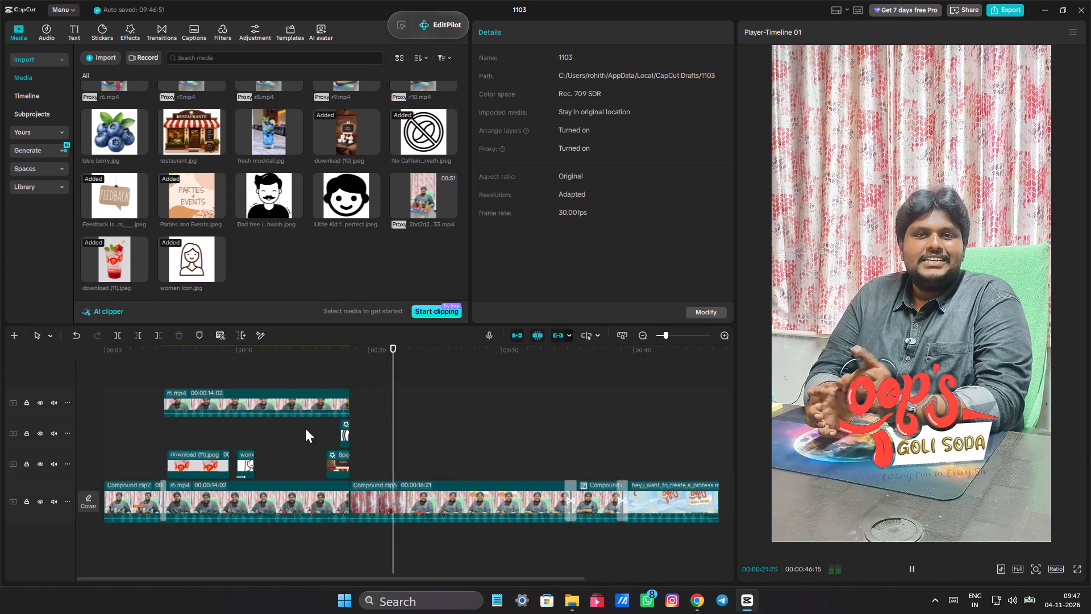
ctrl+scroll(305, 428, down, 1)
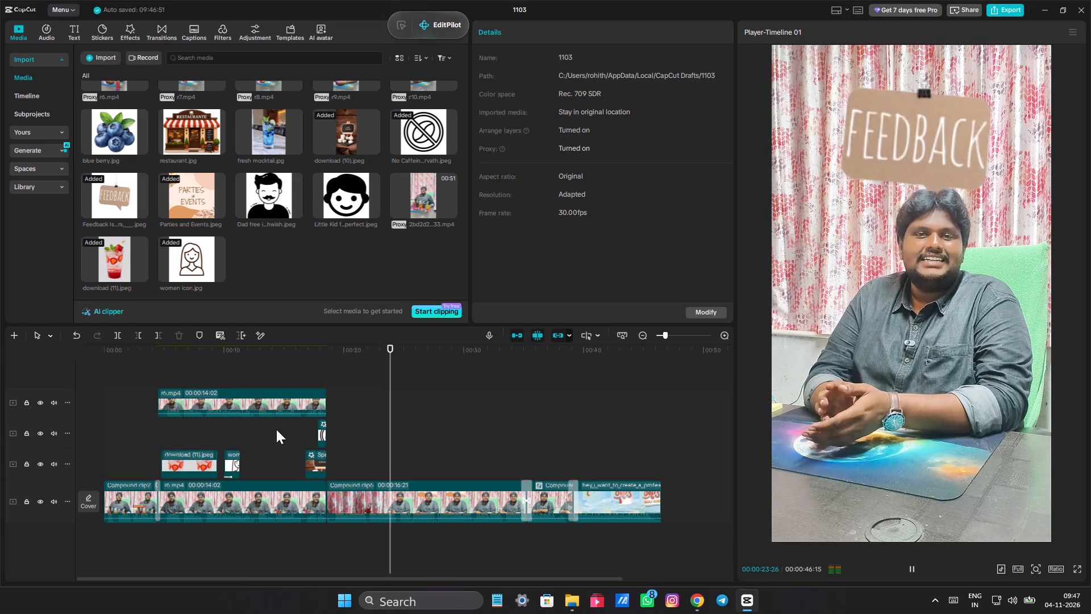
click(276, 429)
drag(276, 429, 247, 422)
Switch to Chrome and download the YKC Farm - Kitty party image from its Pinterest pin.
click(689, 600)
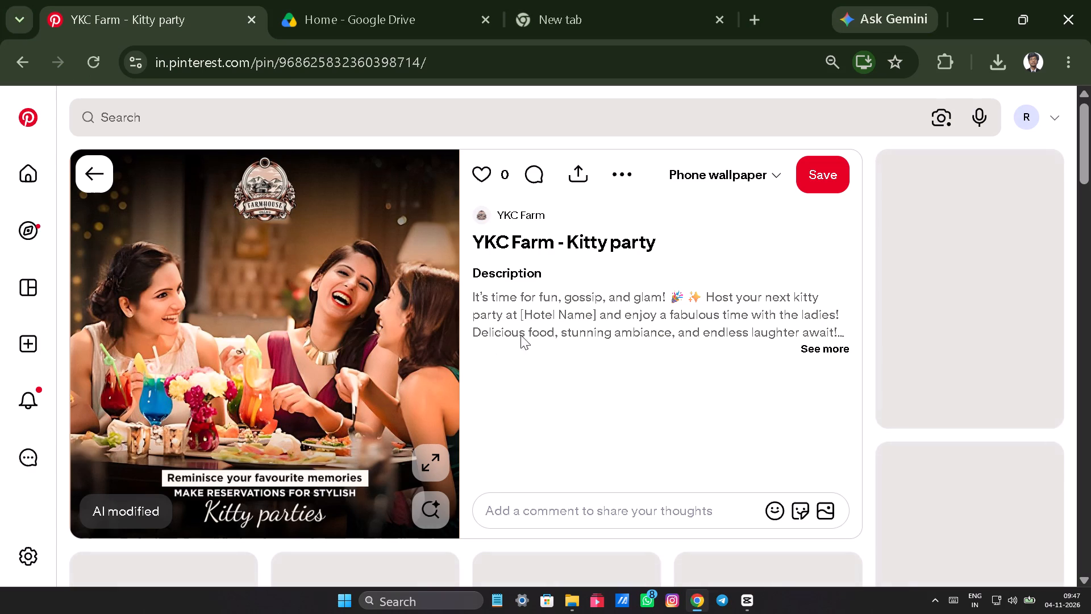
click(627, 169)
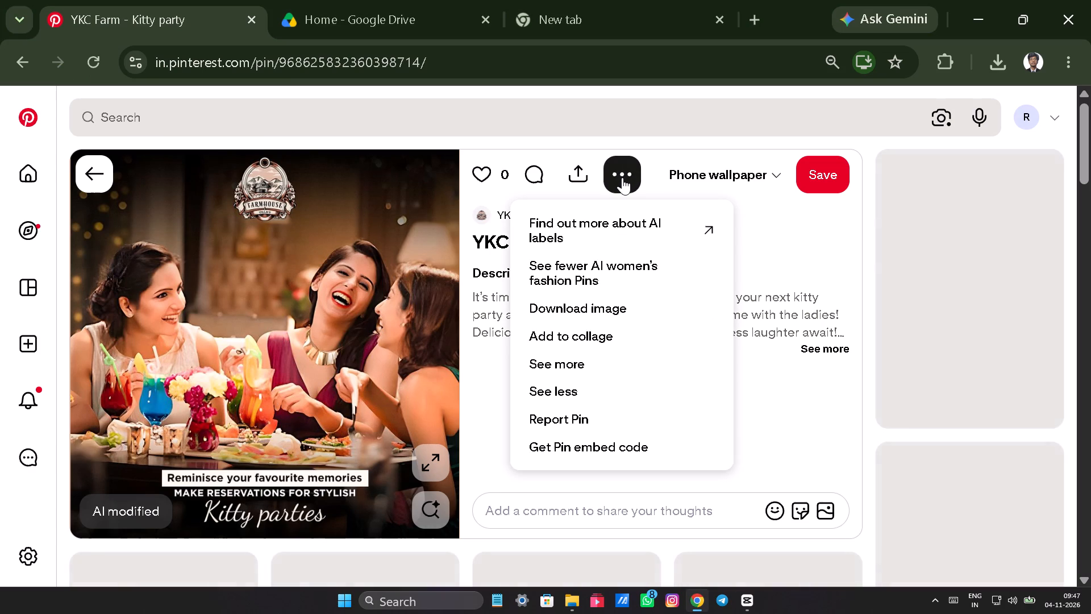
click(594, 307)
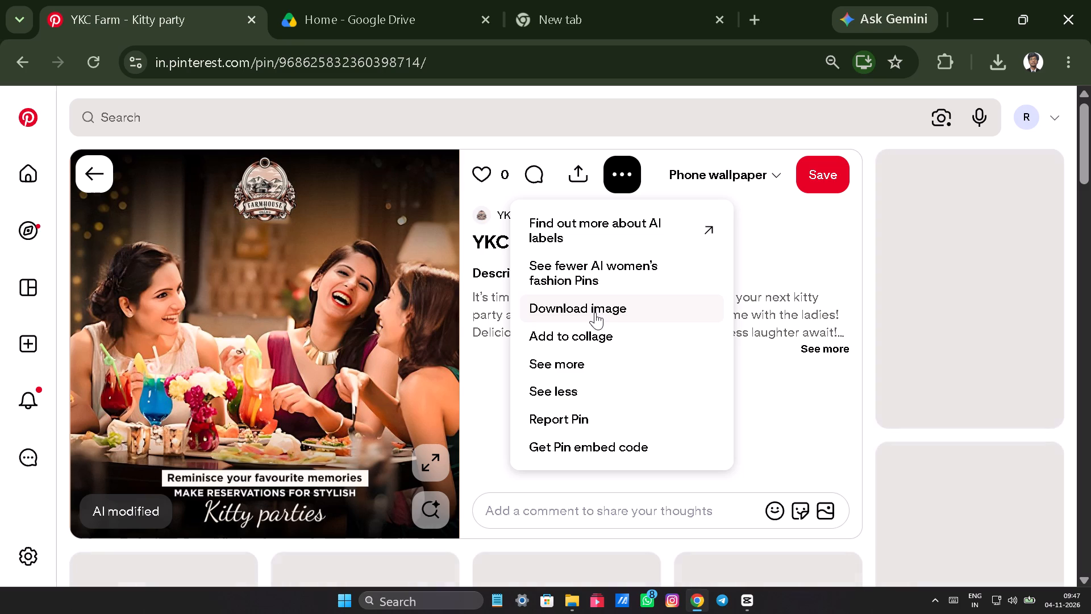
right_click(595, 312)
click(491, 376)
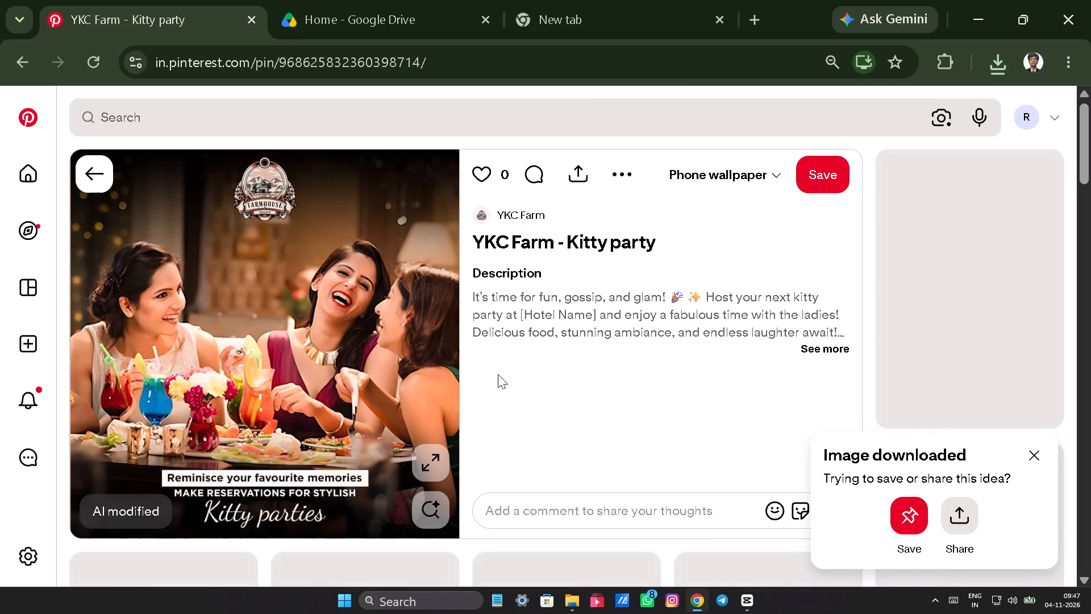
Add the downloaded kitty party image to the CapCut track above the woman icon clip and trim its end to the playhead.
click(988, 69)
drag(775, 144, 815, 364)
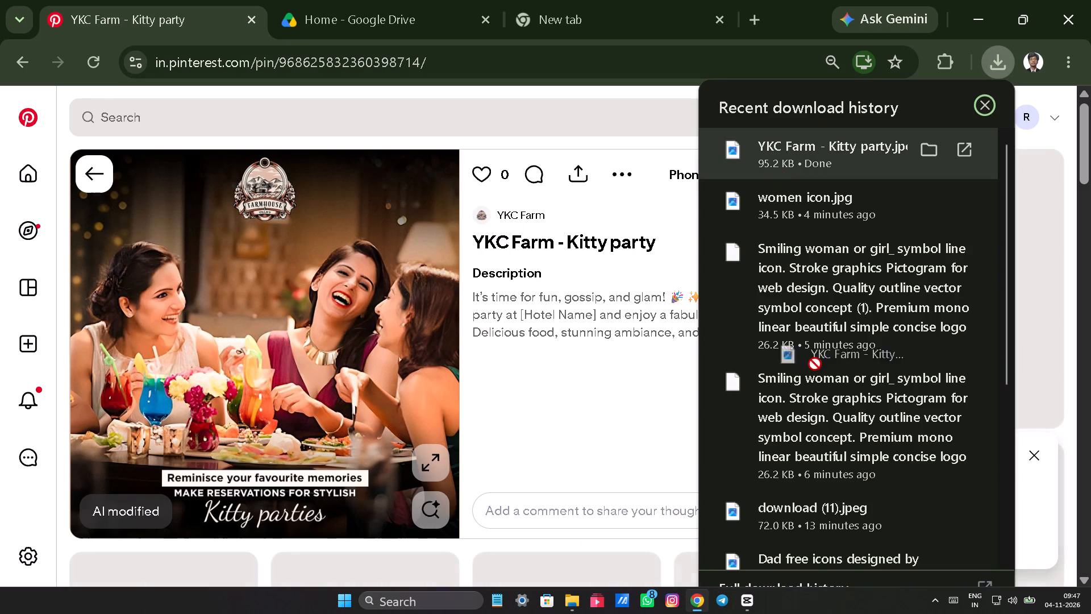
drag(815, 364, 273, 440)
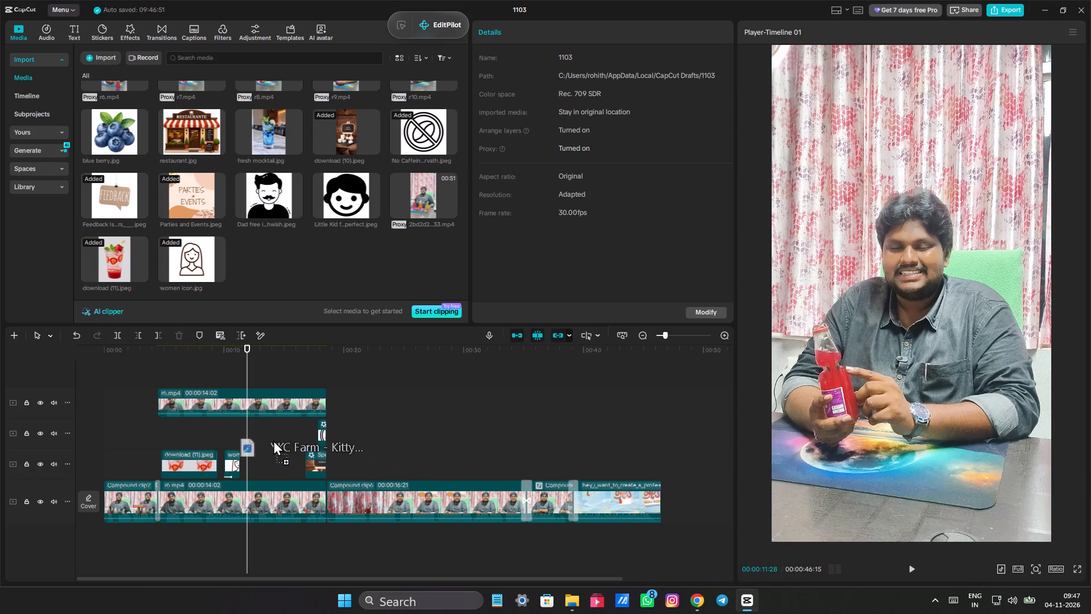
drag(273, 440, 239, 429)
drag(259, 433, 231, 434)
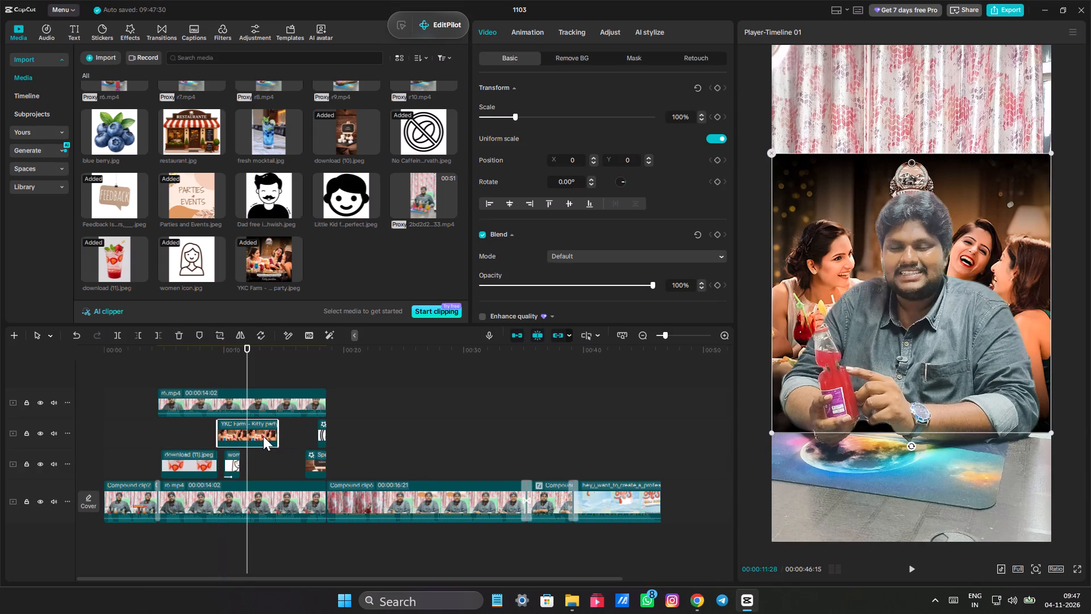
drag(276, 429, 243, 429)
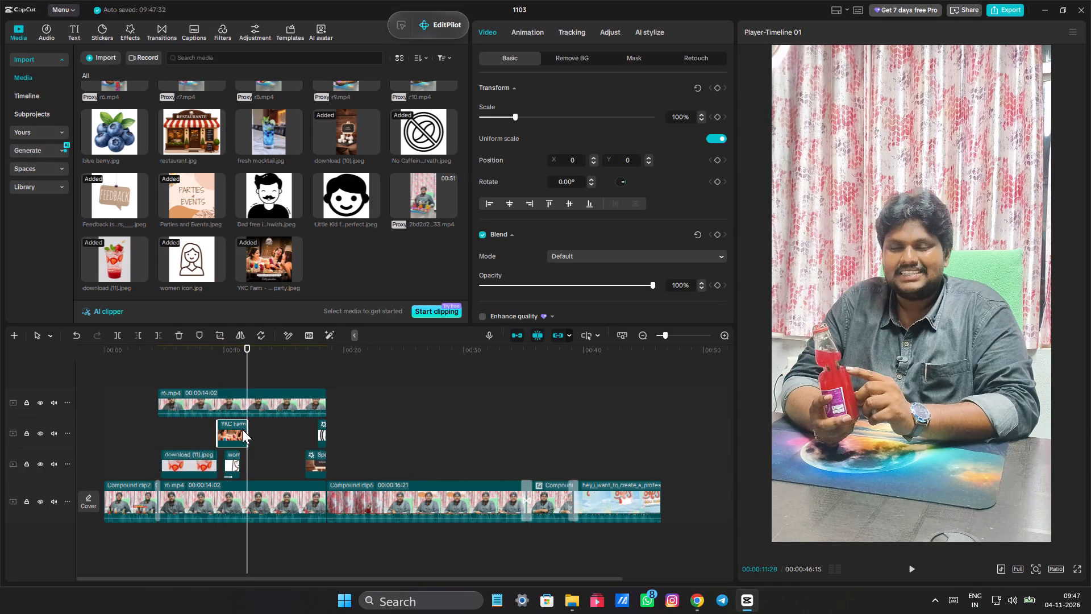
Crop the top off the kitty party image to remove the farmhouse logo.
click(216, 333)
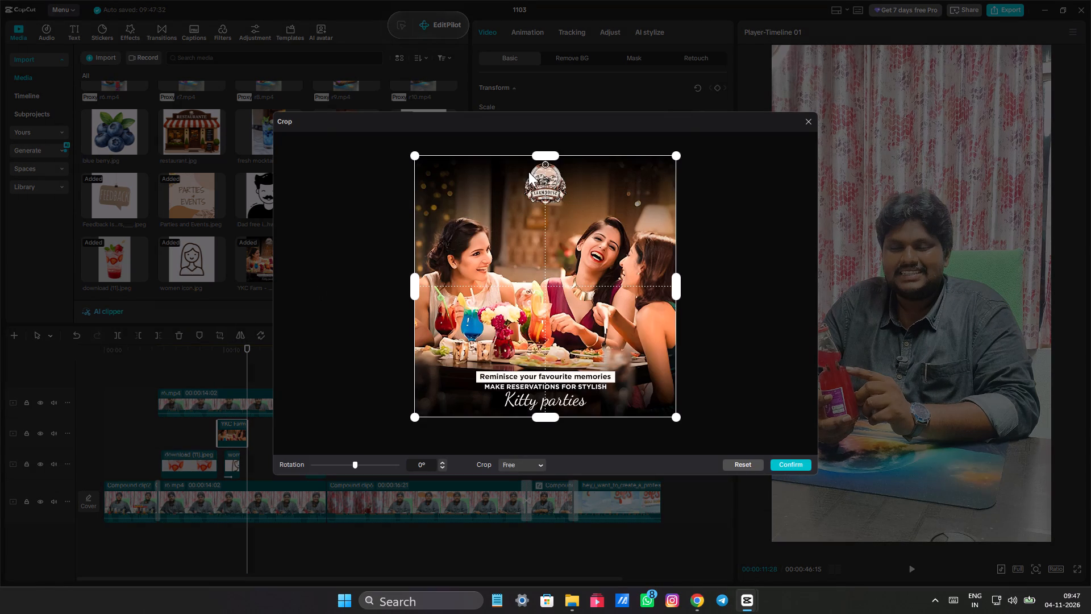
drag(543, 153, 552, 206)
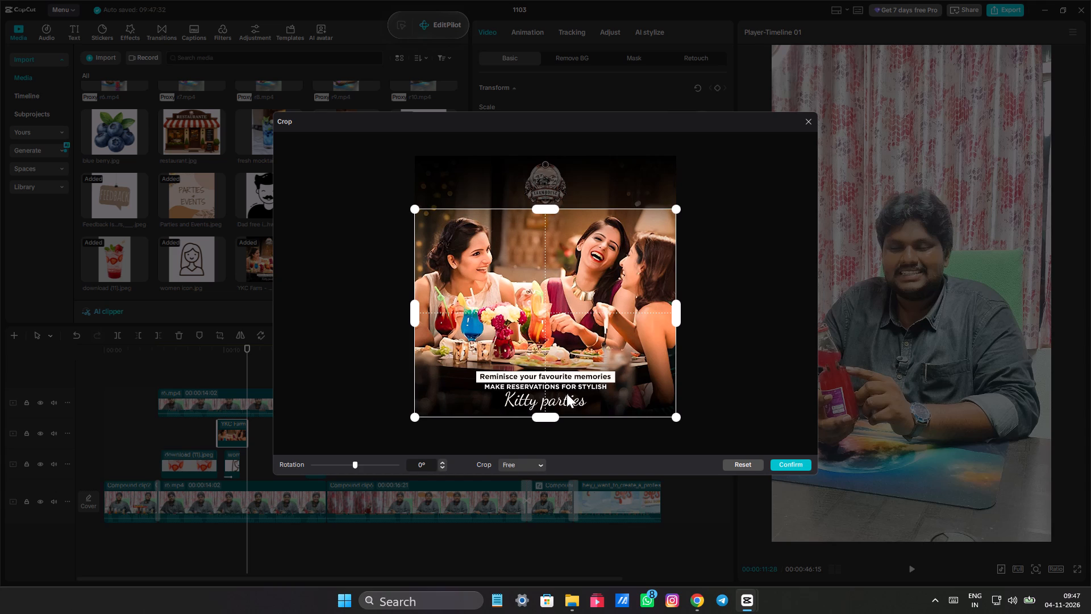
ctrl+scroll(567, 393, up, 3)
click(786, 468)
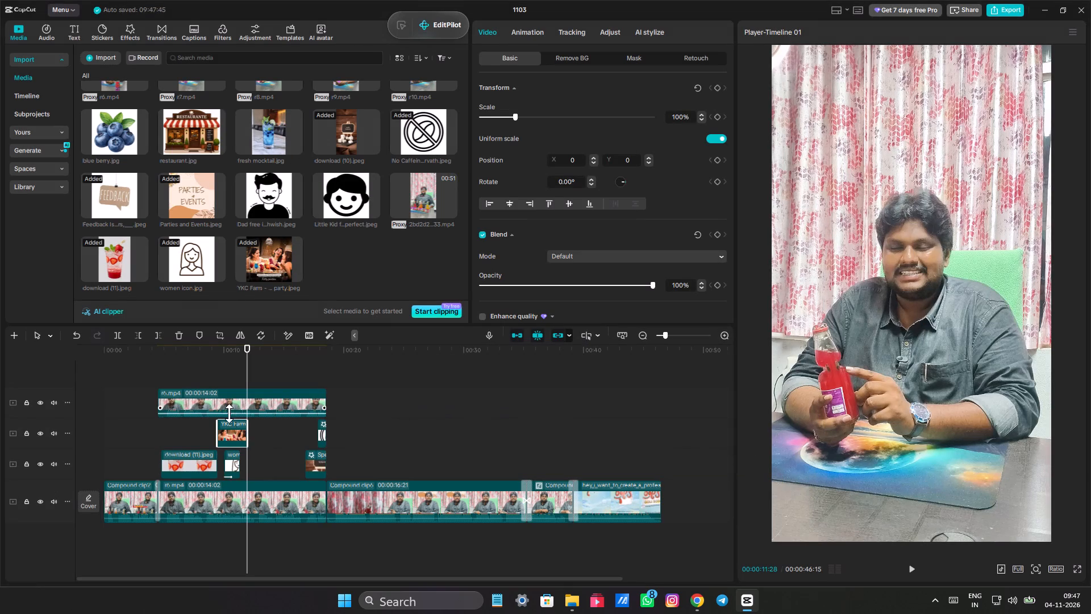
Move the kitty party clip later so it starts right where the woman icon clip ends.
drag(233, 429, 256, 428)
Scale the kitty party image to 64% and place it above the presenter's head at about X -29, Y 1366.
ctrl+scroll(257, 449, up, 11)
drag(811, 269, 791, 146)
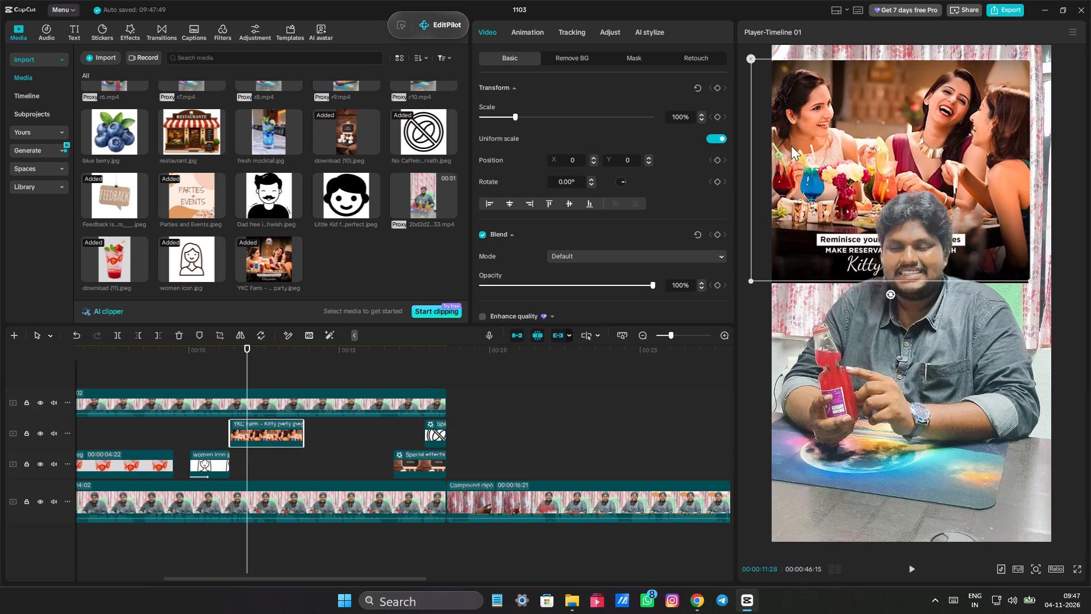
drag(791, 146, 793, 80)
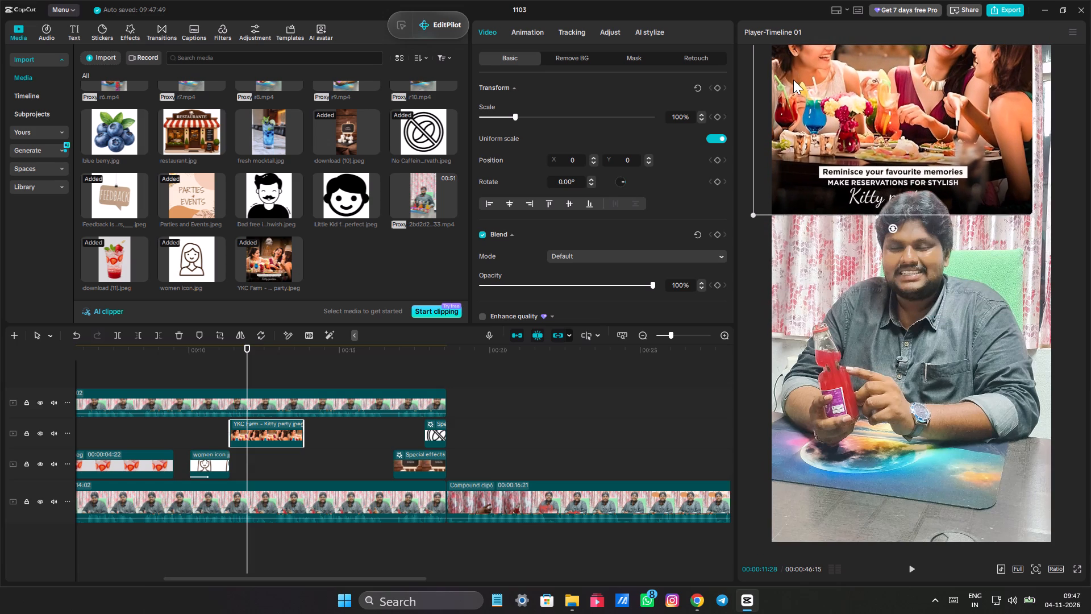
drag(793, 80, 812, 120)
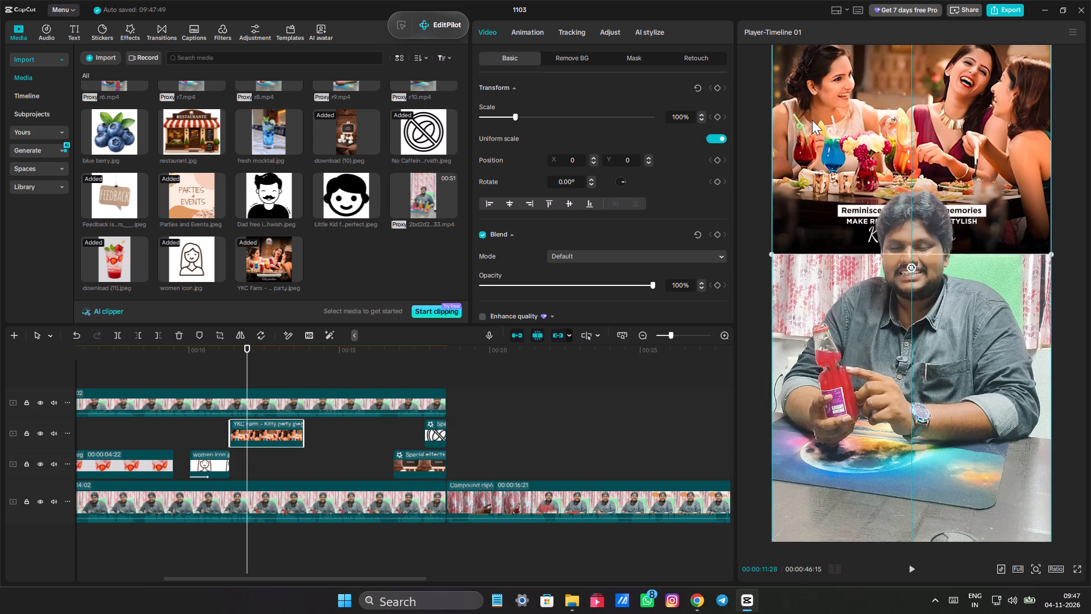
drag(812, 120, 811, 125)
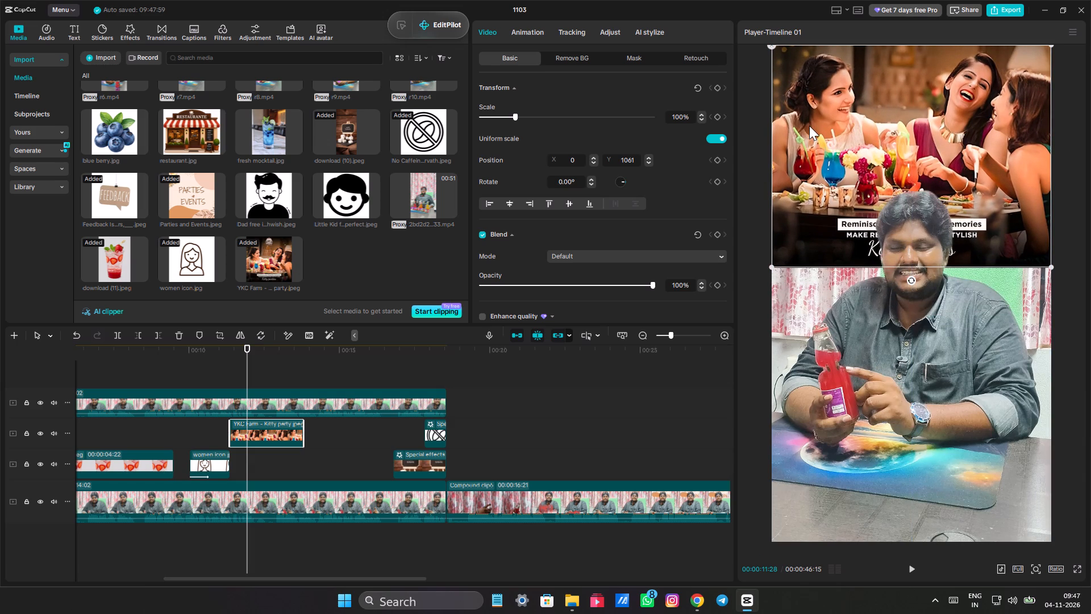
drag(1048, 263, 999, 138)
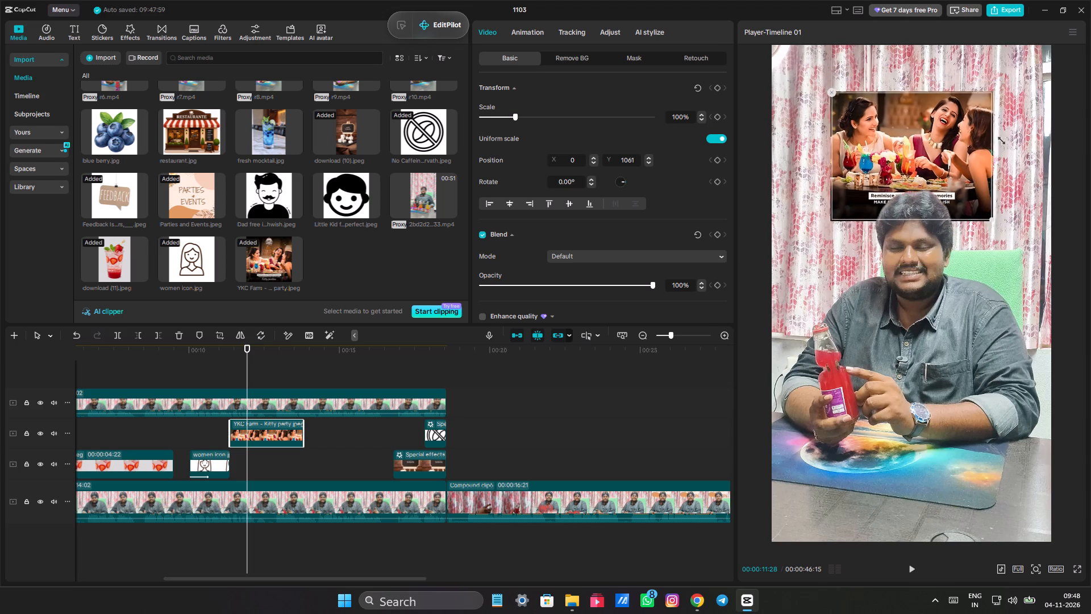
drag(999, 138, 997, 135)
drag(973, 165, 969, 127)
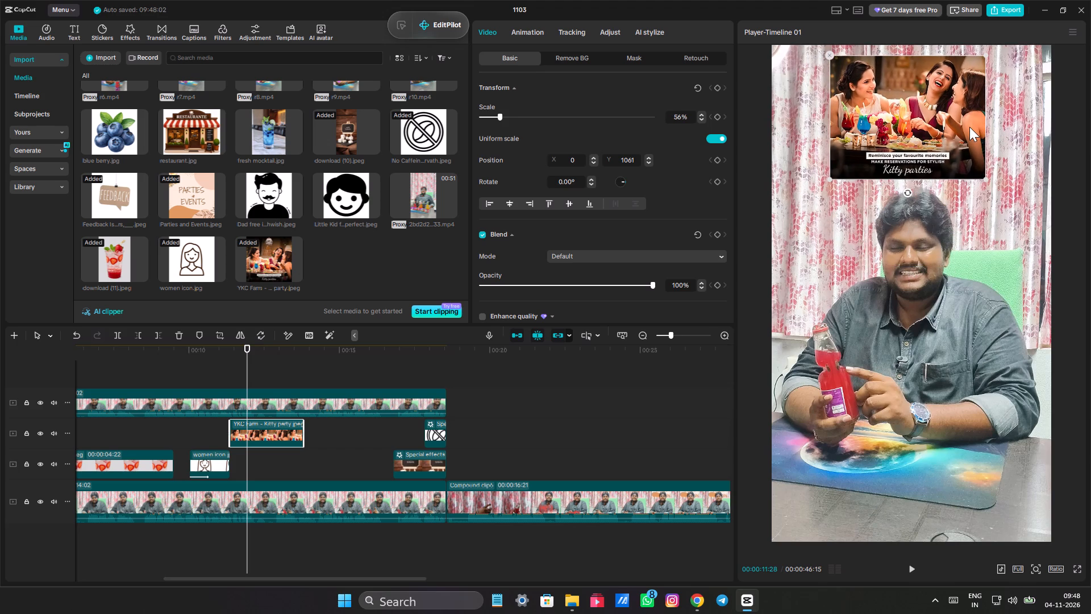
drag(969, 127, 969, 126)
drag(989, 177, 998, 184)
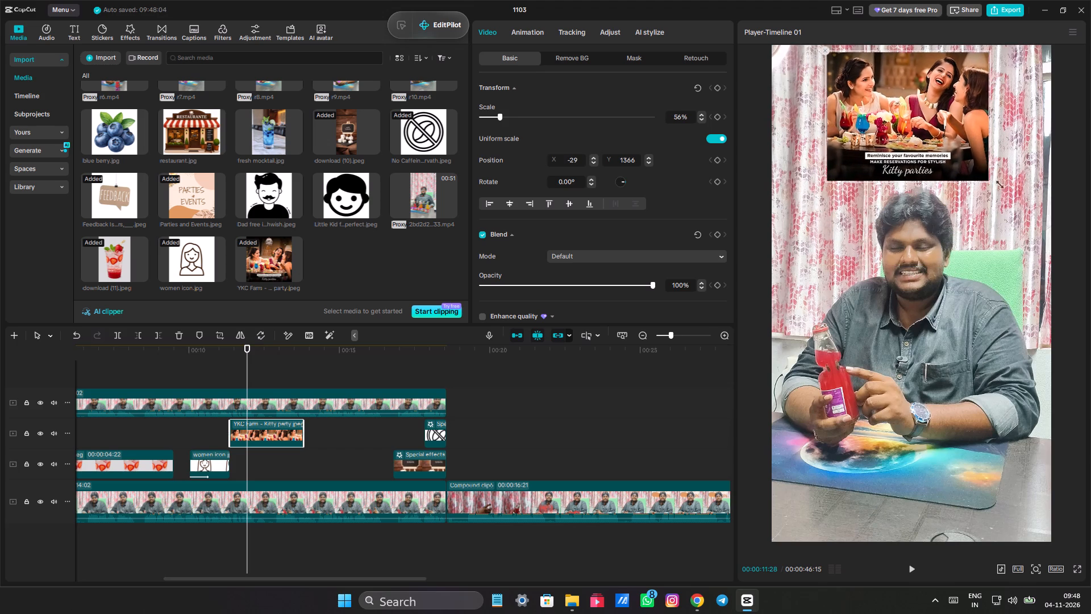
drag(998, 184, 1014, 191)
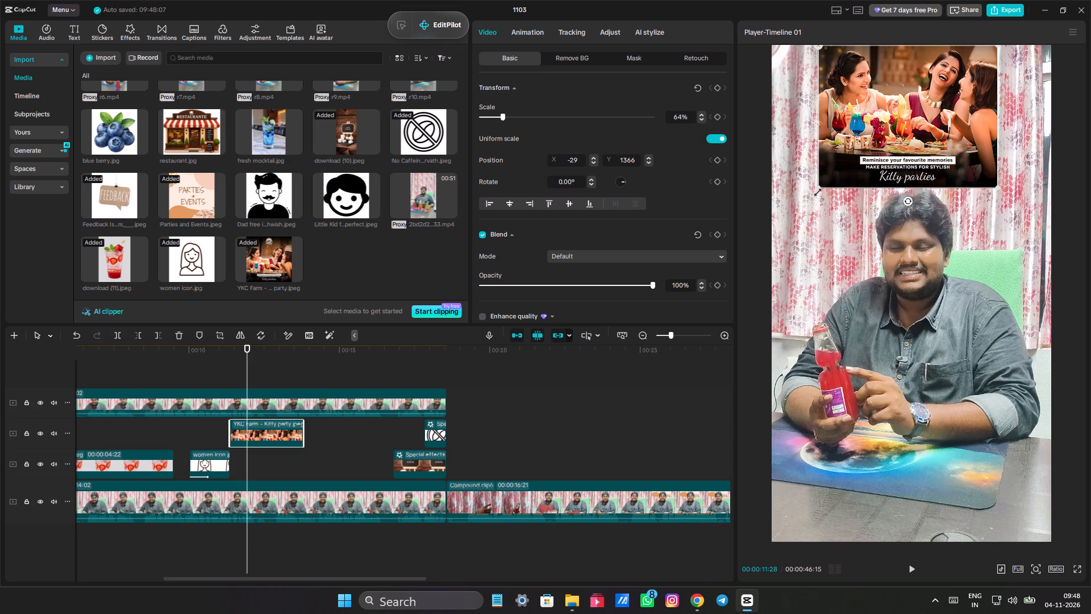
drag(821, 187, 724, 244)
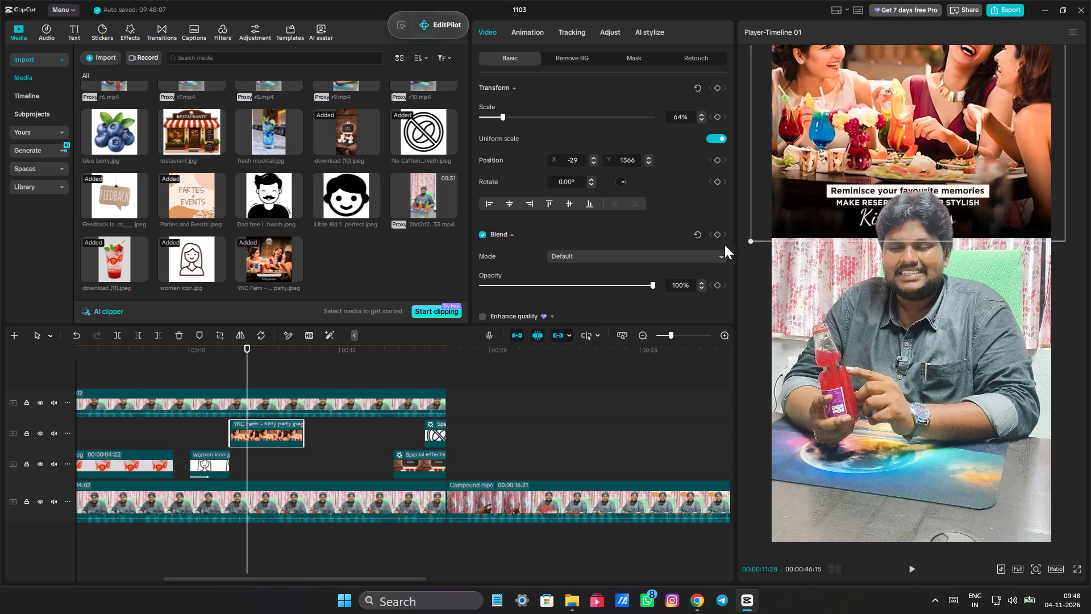
drag(724, 244, 793, 130)
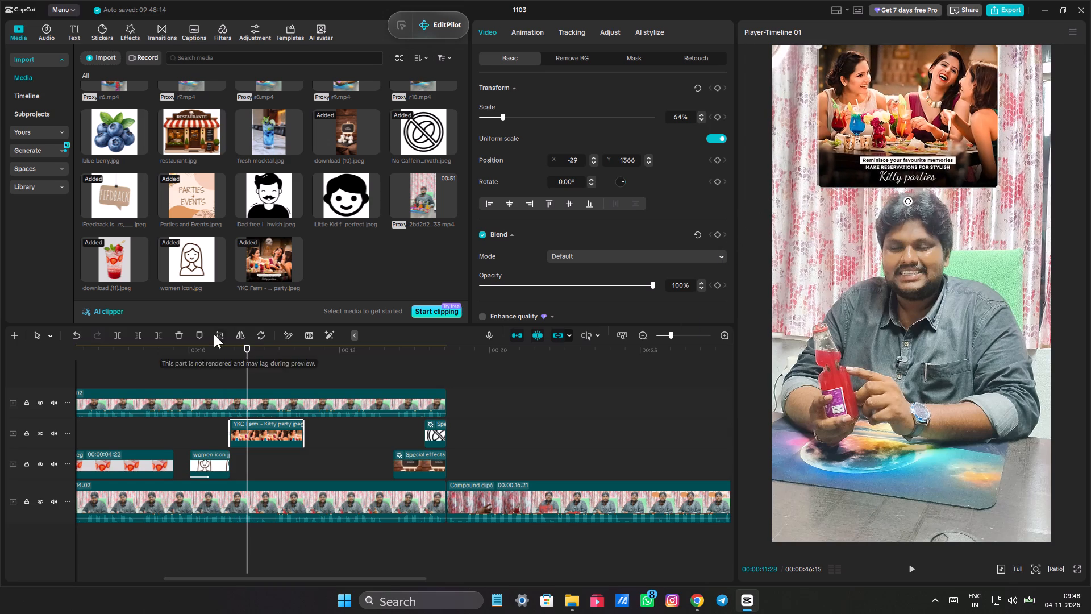
Review the kitty party image's placement in full screen and play the section around its start.
click(230, 368)
drag(230, 368, 255, 370)
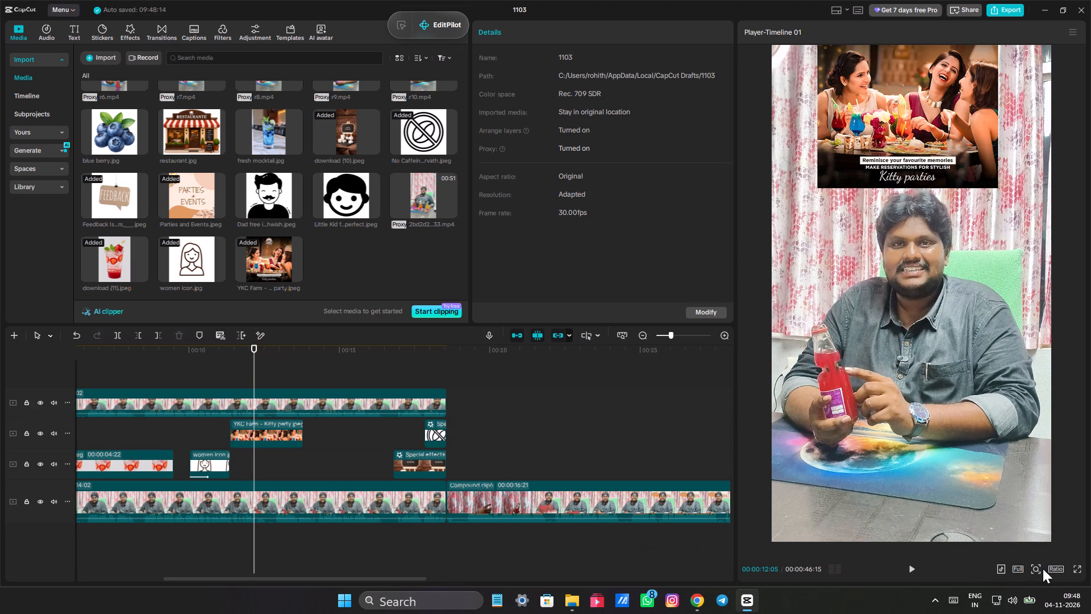
click(1086, 571)
click(1080, 566)
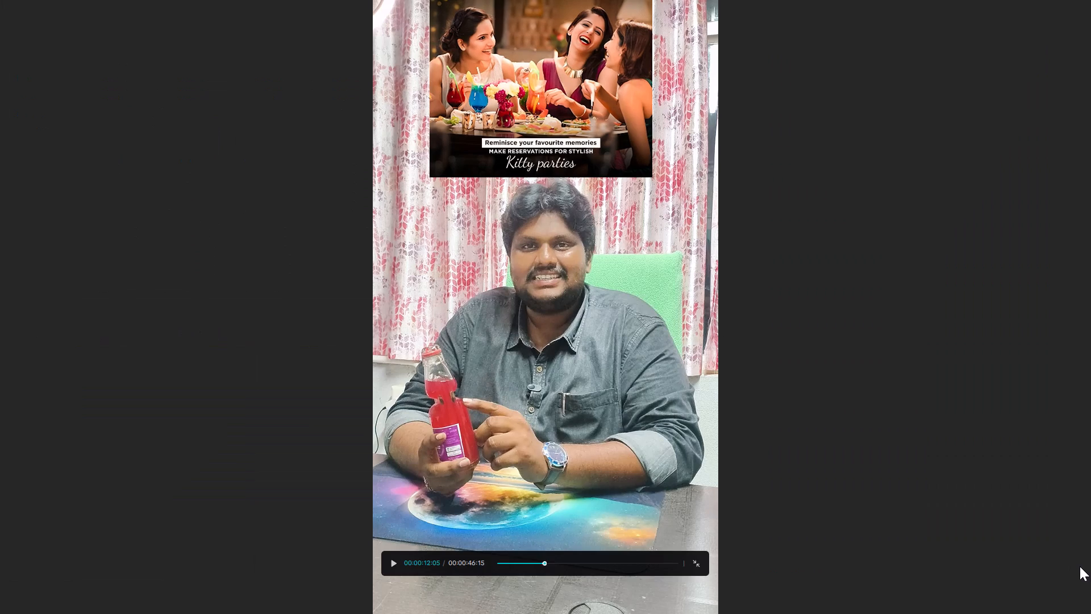
click(696, 561)
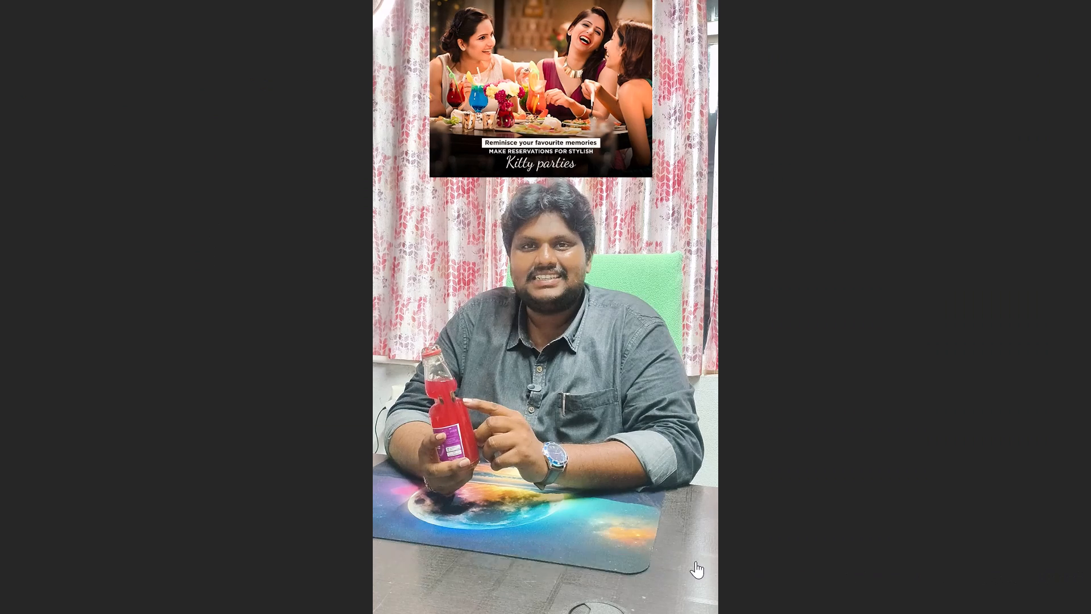
click(218, 426)
key(space)
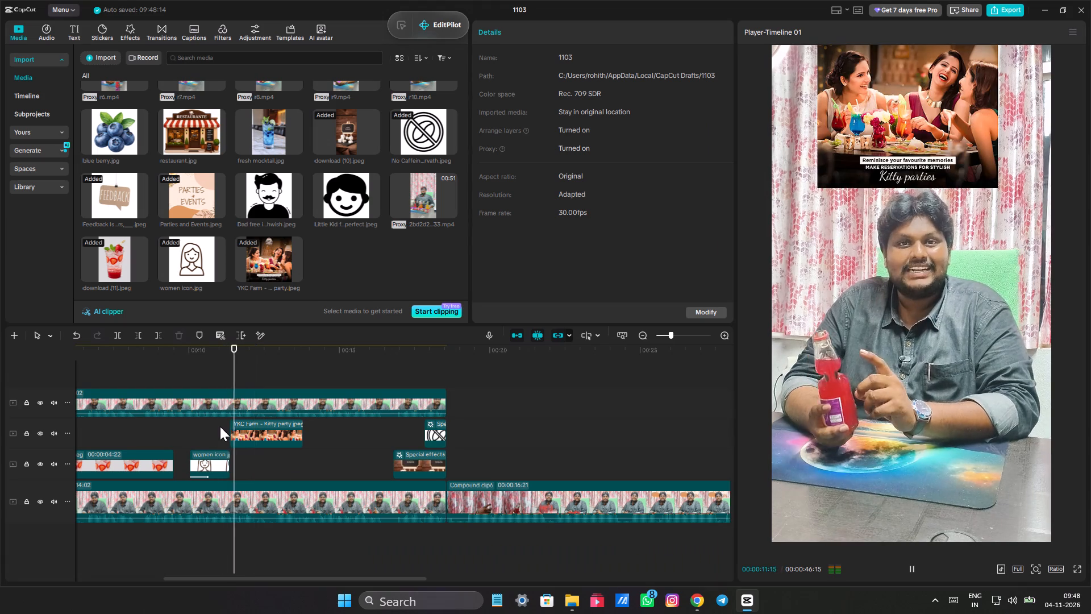
key(space)
Trim the end of the kitty party clip to about 00:00:12:12 and play past it to check the timing.
click(281, 429)
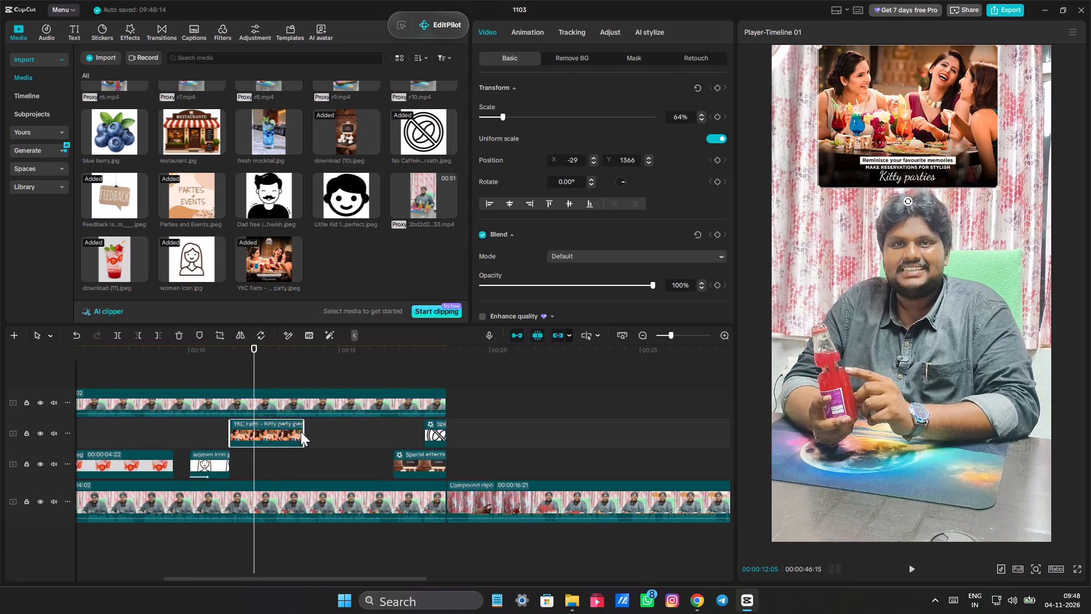
drag(304, 432, 259, 423)
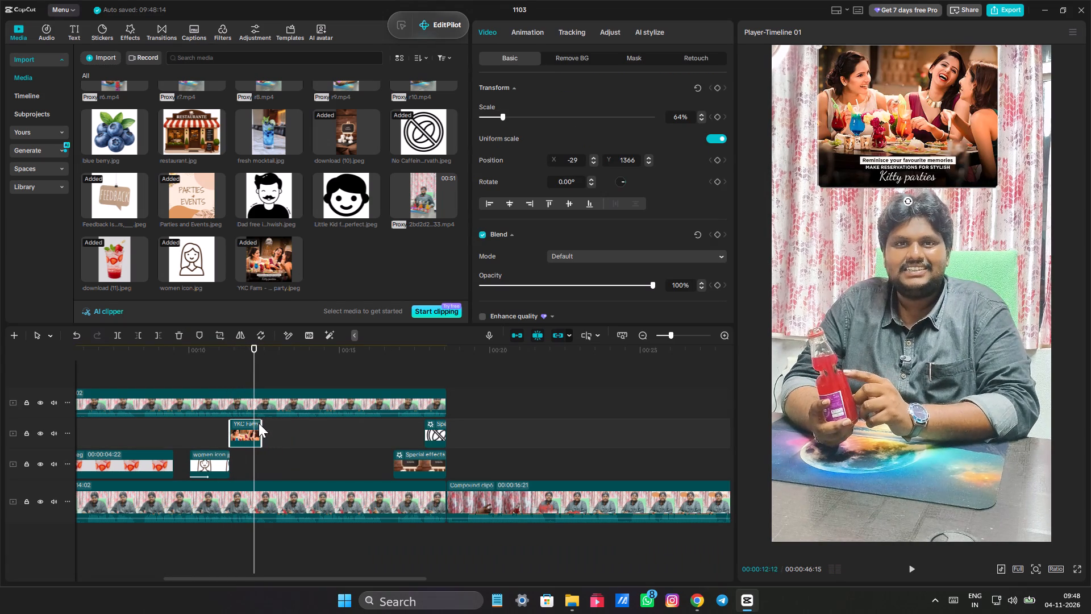
key(space)
key(space)
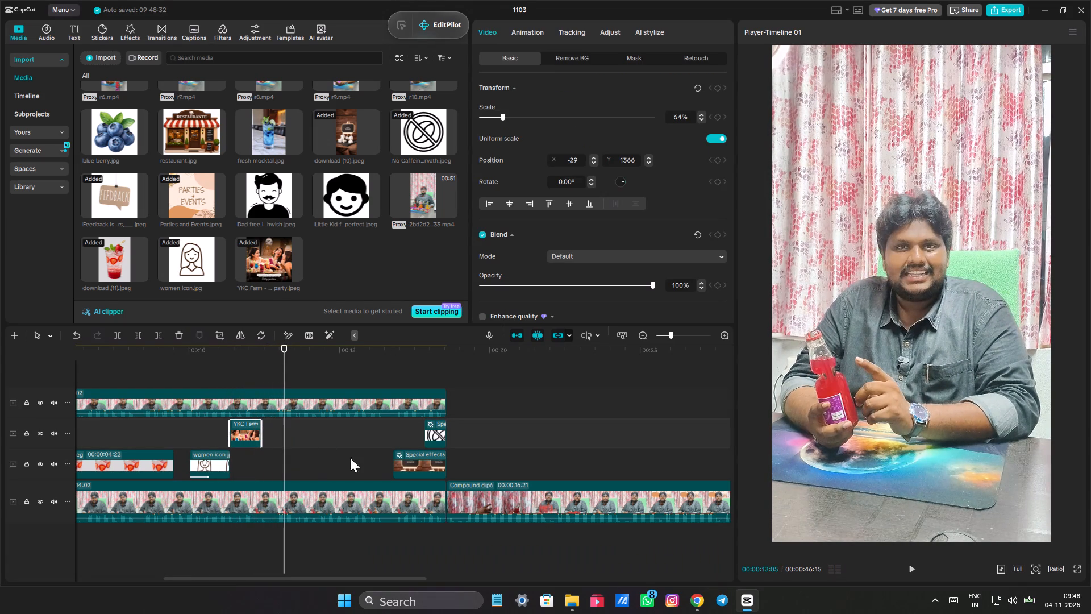
Switch to Chrome and search Pinterest for "family gatherings".
click(690, 597)
click(256, 113)
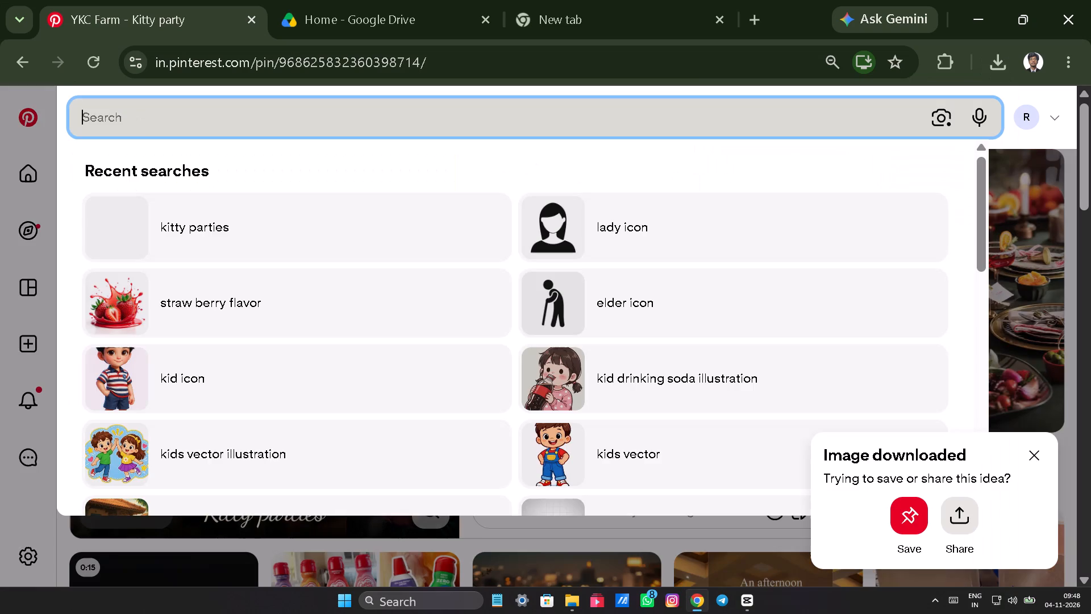
text(family)
key(space)
key(f)
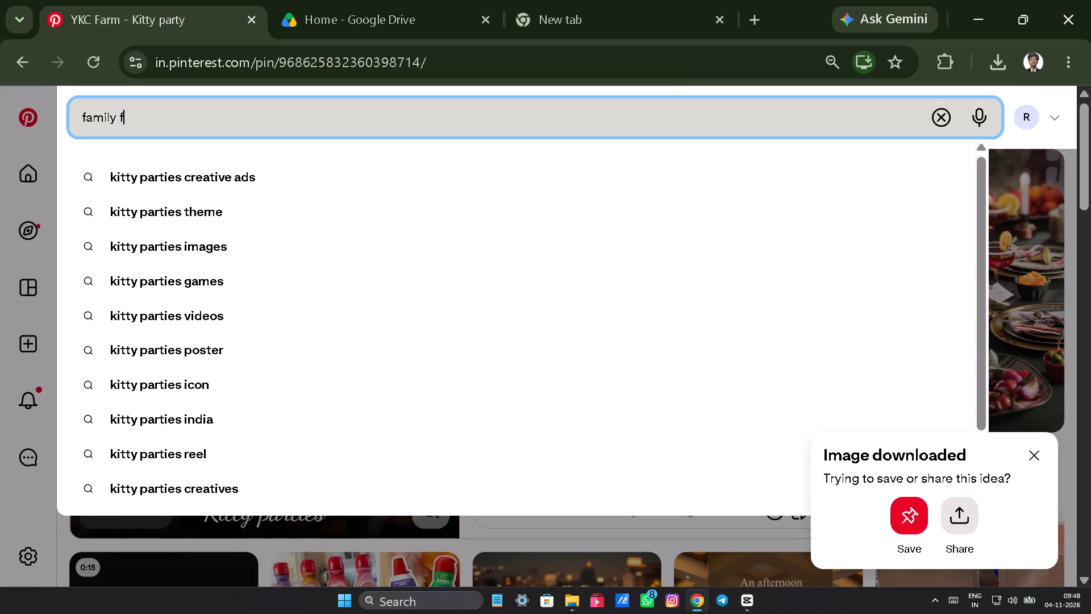
key(BackSpace)
text(gatherings)
key(Return)
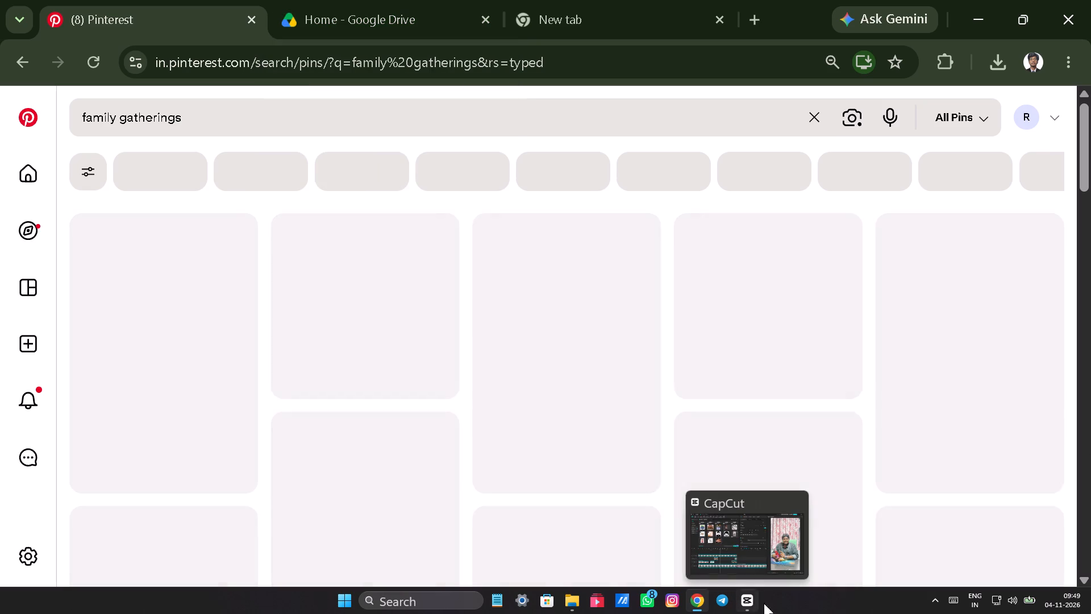
Show the hidden system tray icons.
click(940, 600)
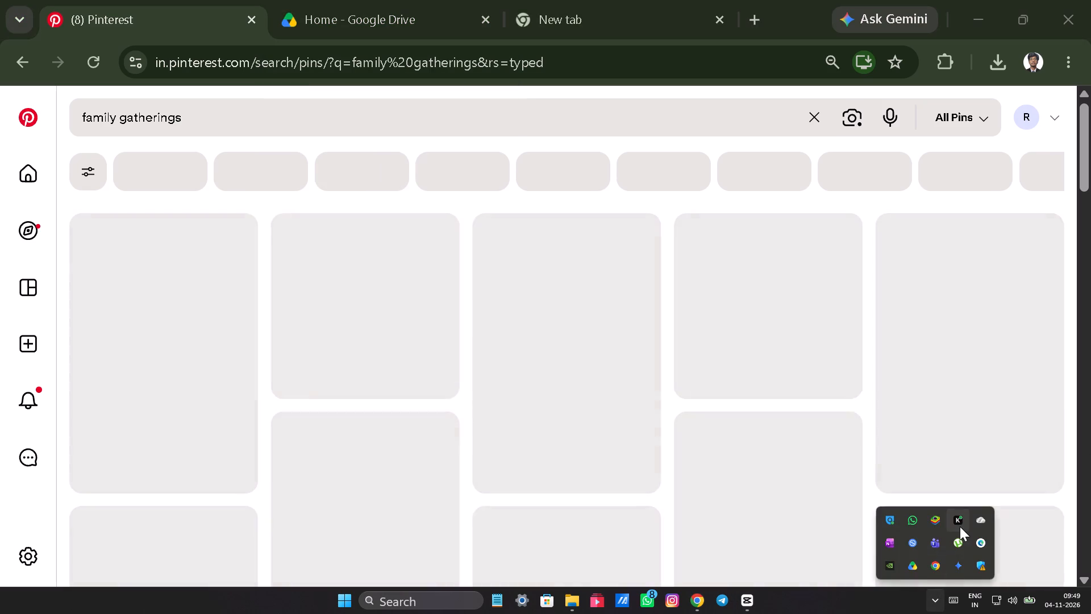
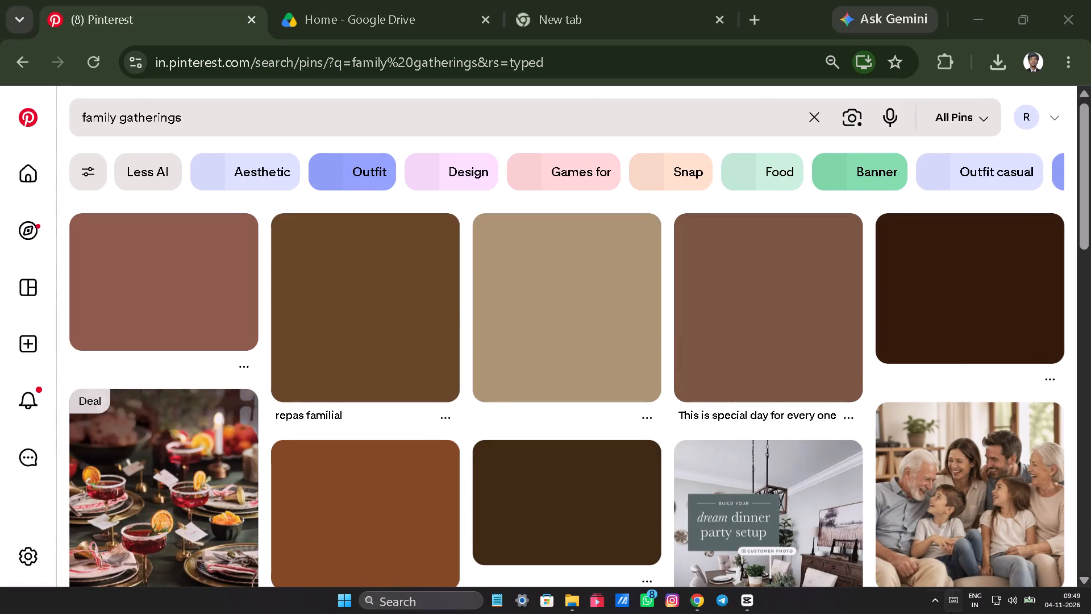
Reopen the hidden system tray icons to view the apps running in the background.
click(926, 612)
click(930, 612)
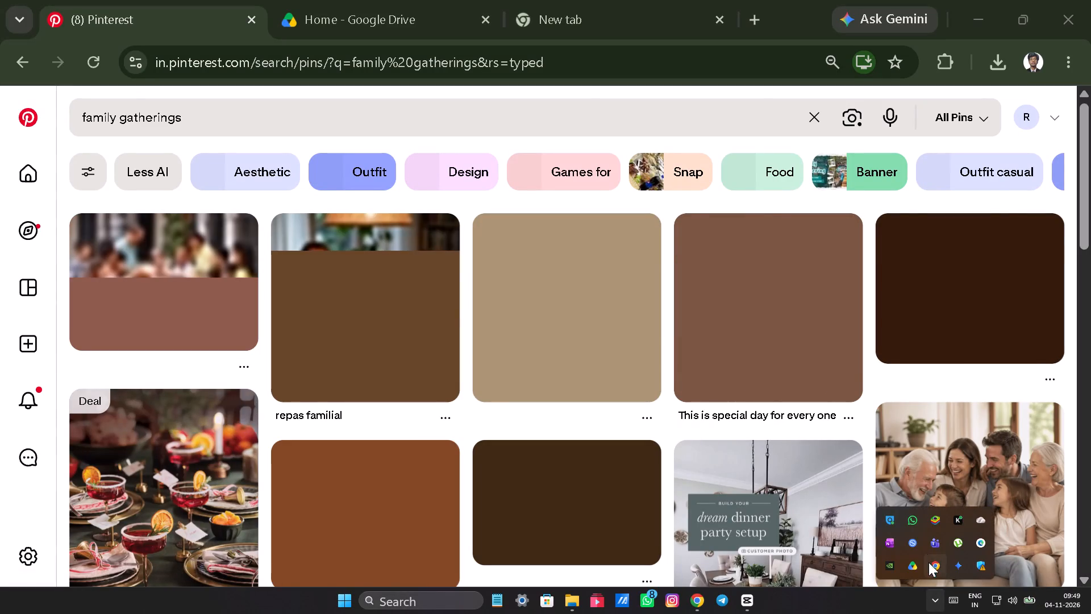
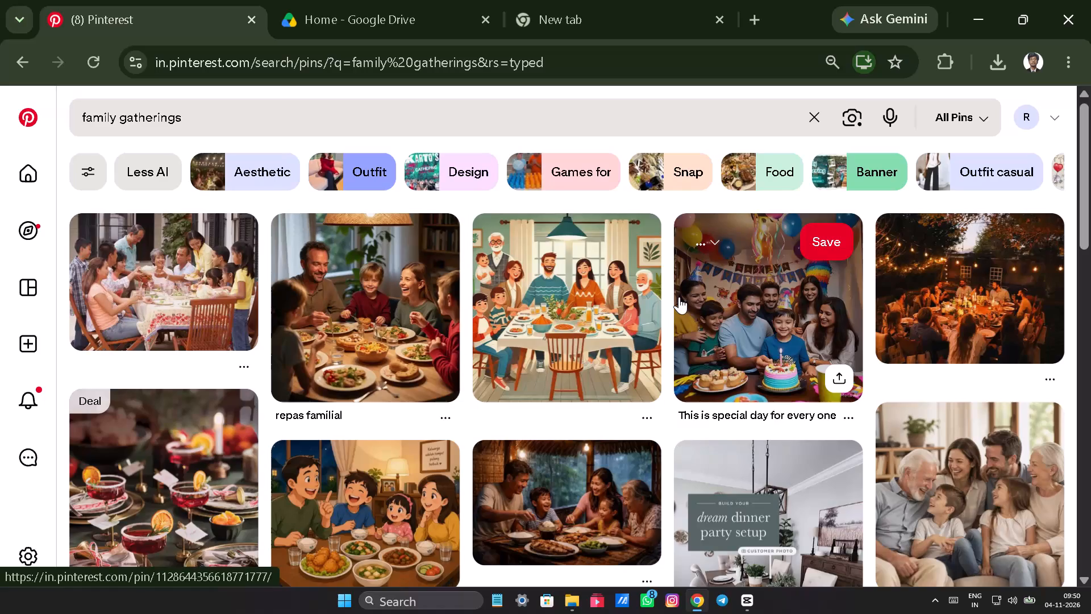
Look through the "family gatherings" Pinterest results for a suitable family picture.
scroll(243, 466, down, 1)
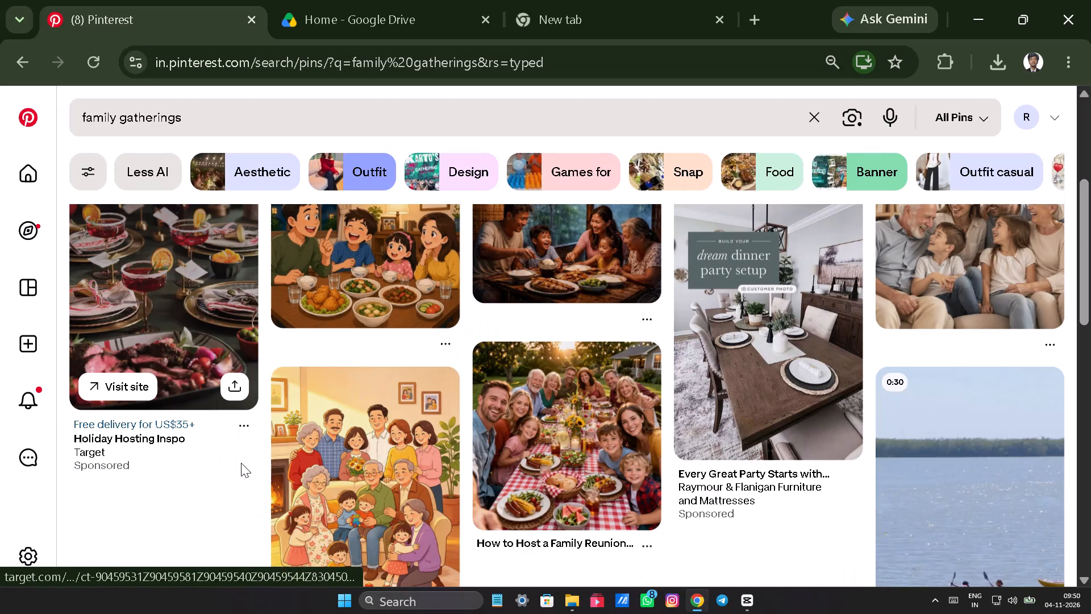
scroll(171, 331, up, 1)
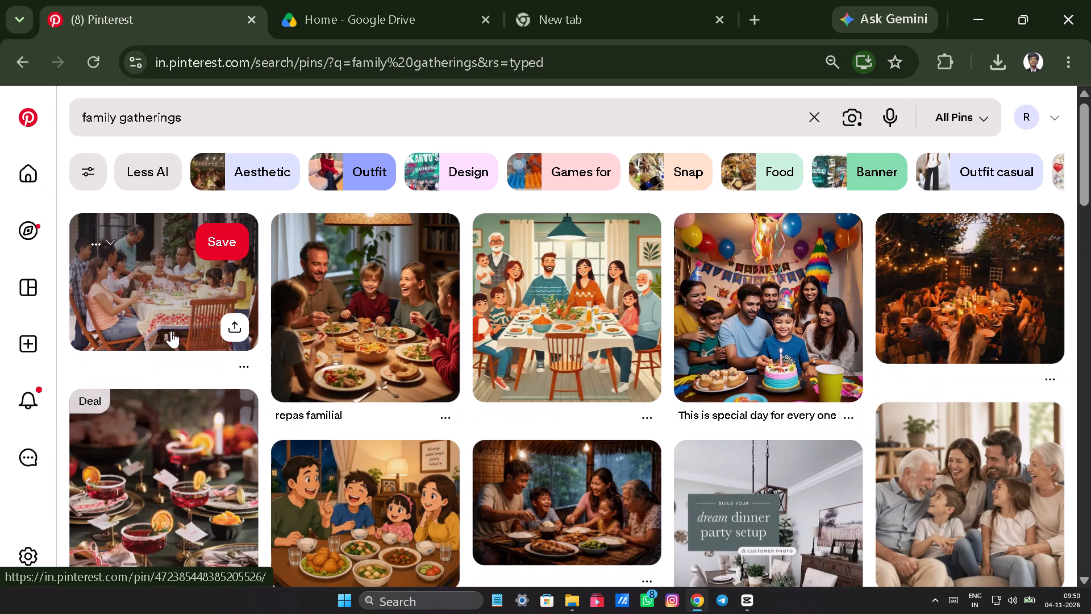
scroll(171, 331, down, 2)
right_click(177, 337)
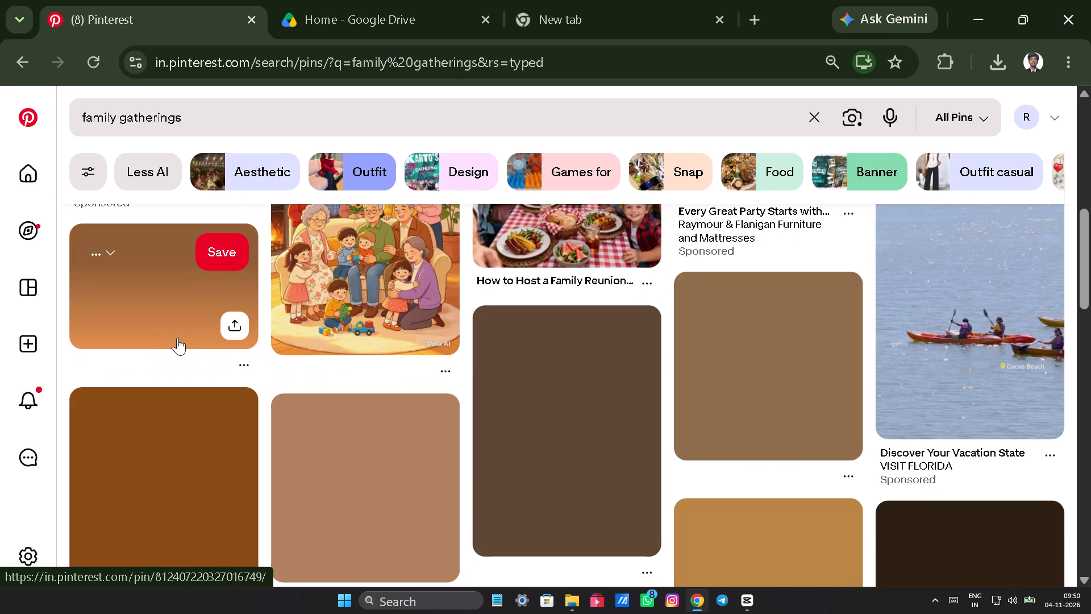
click(455, 379)
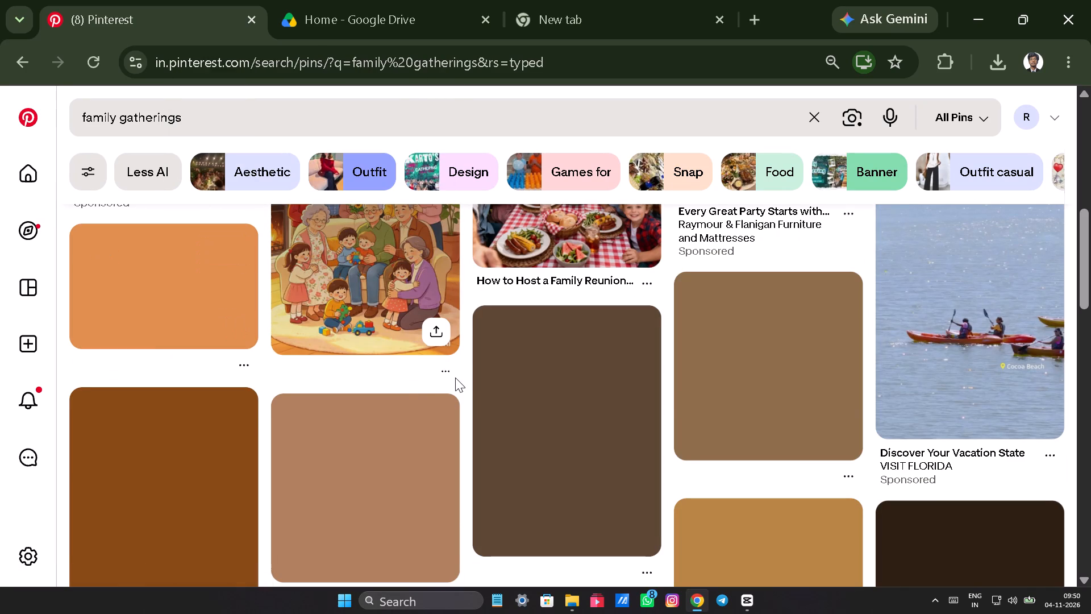
scroll(455, 377, down, 1)
scroll(455, 377, up, 3)
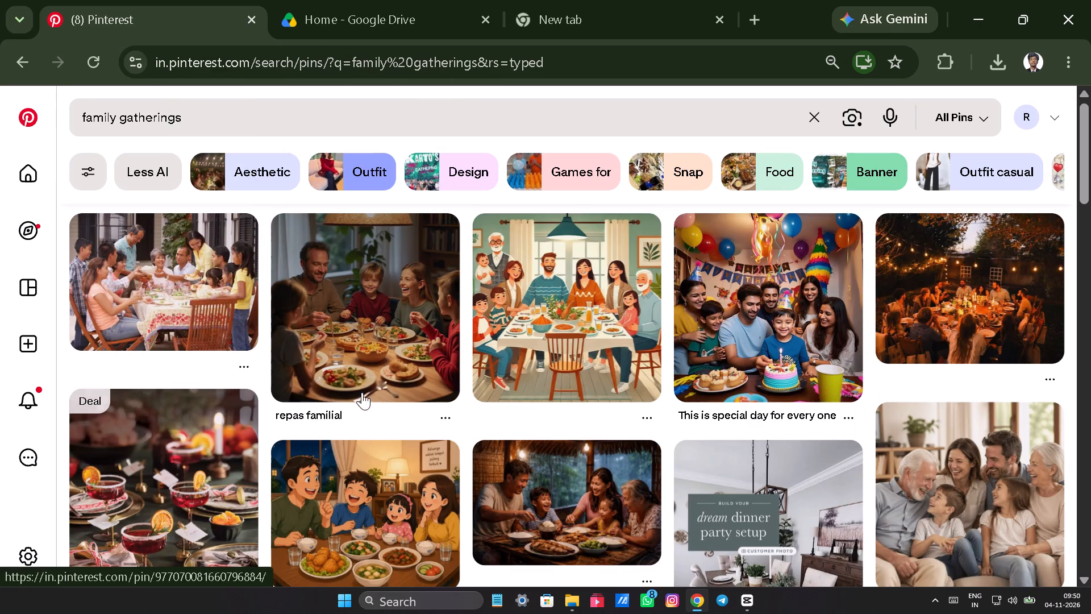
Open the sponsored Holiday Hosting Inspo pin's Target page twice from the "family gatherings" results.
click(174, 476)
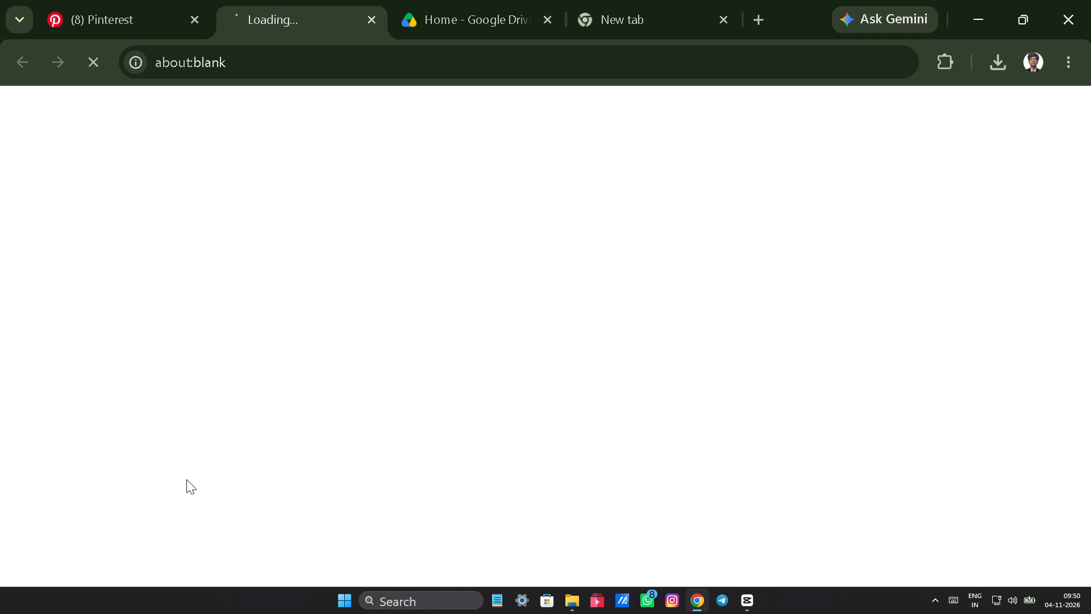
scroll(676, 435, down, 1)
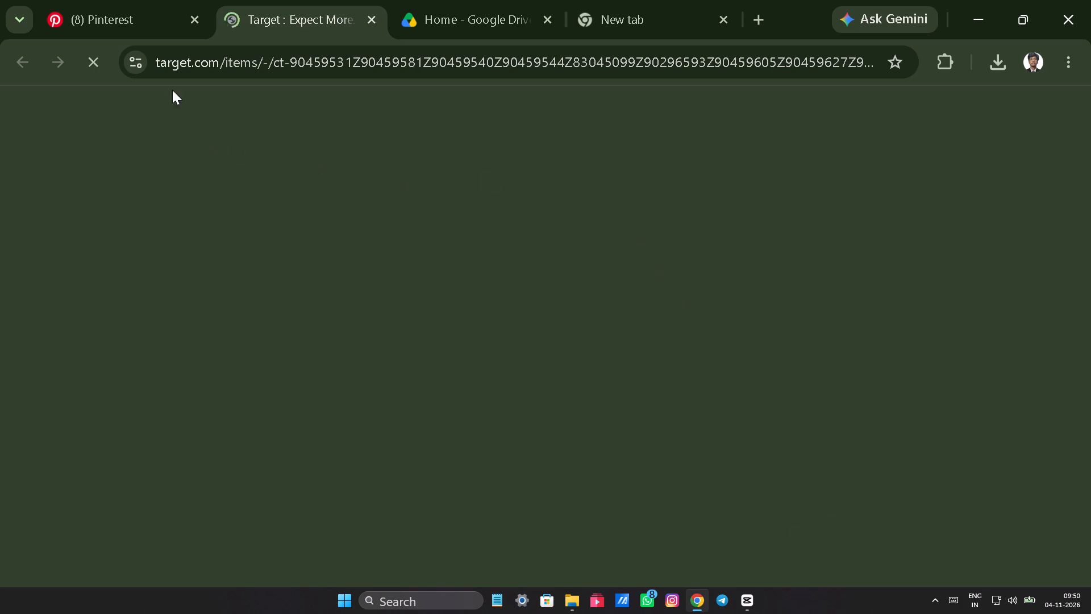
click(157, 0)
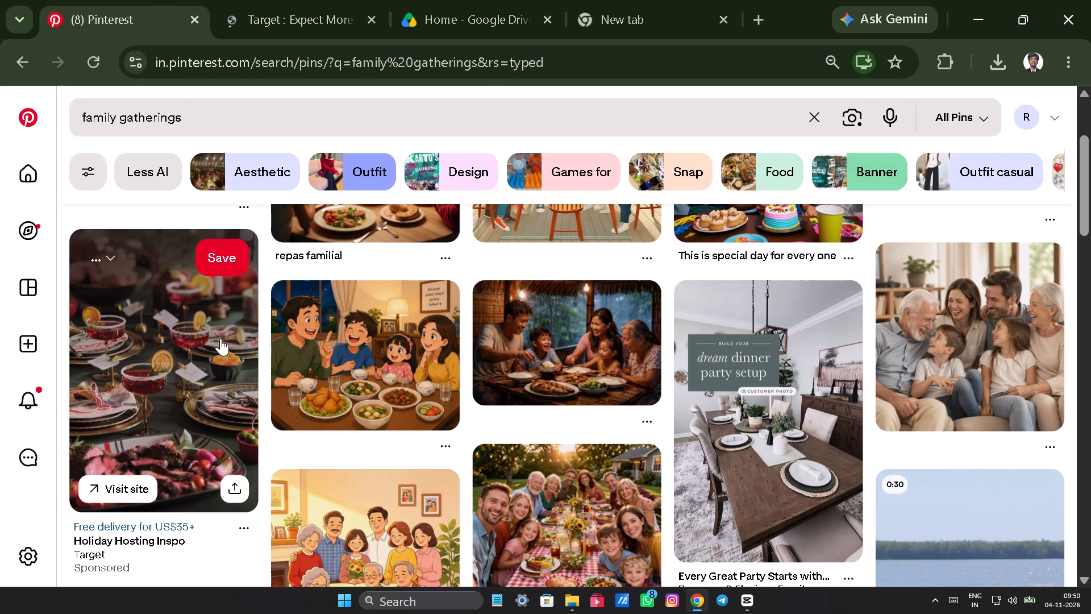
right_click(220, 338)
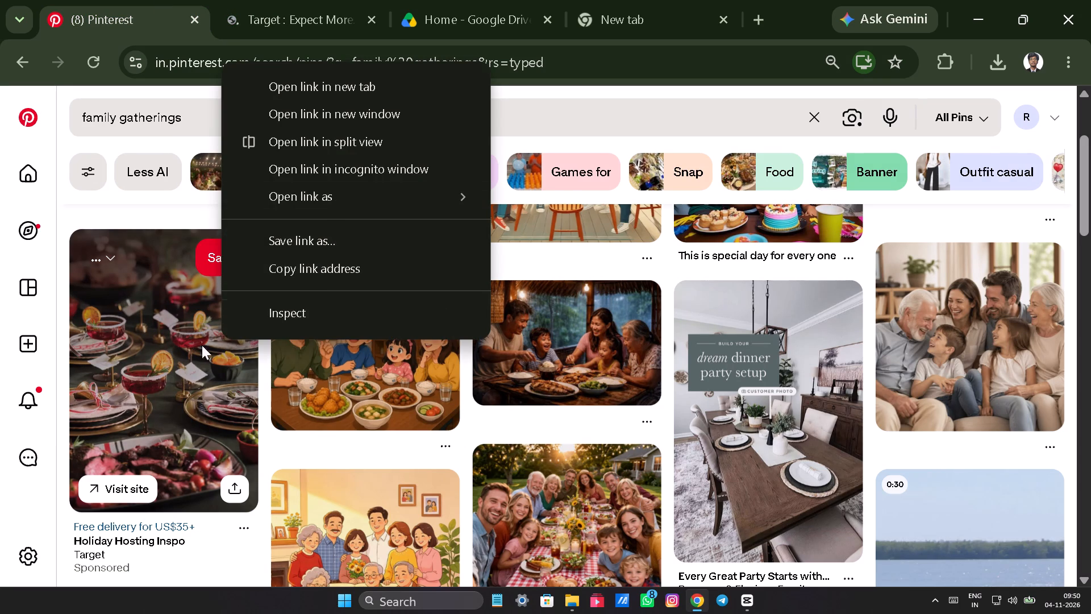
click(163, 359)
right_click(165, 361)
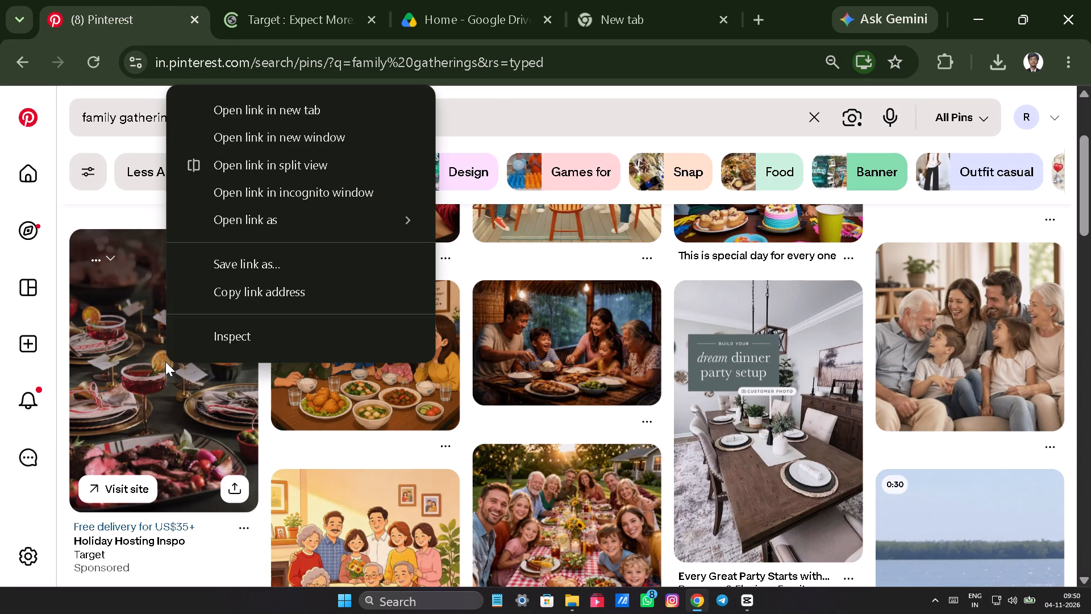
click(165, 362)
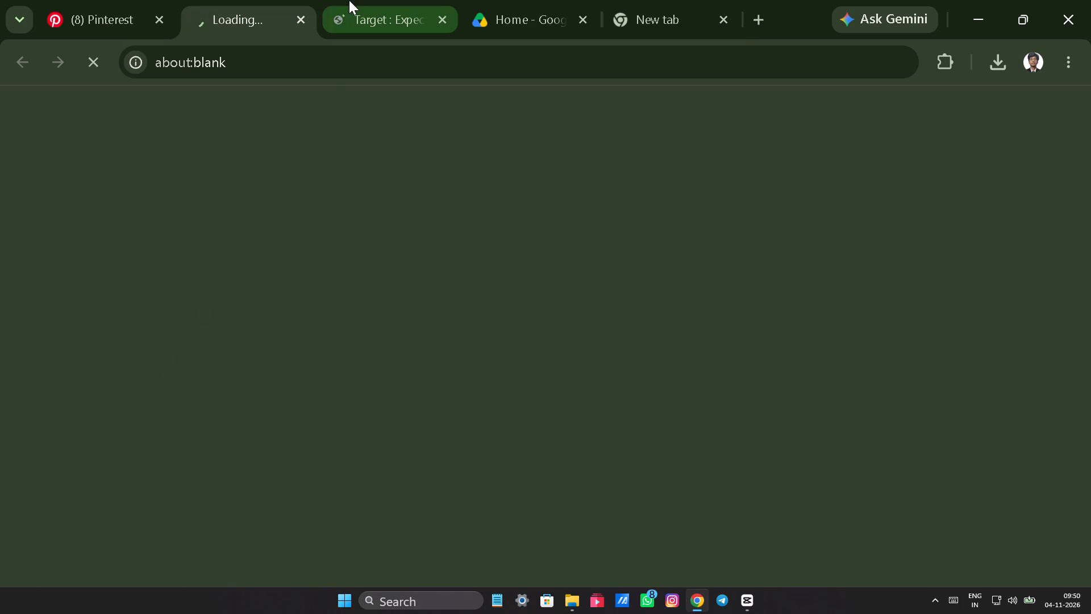
Examine the opened Target shopping page and return to the Pinterest results.
click(349, 0)
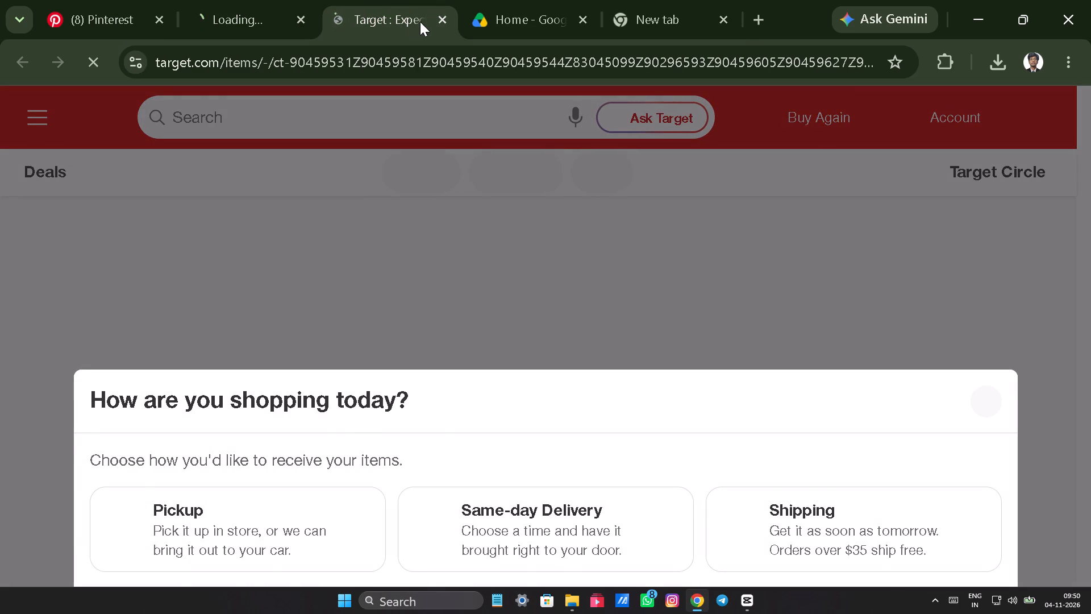
drag(438, 19, 430, 57)
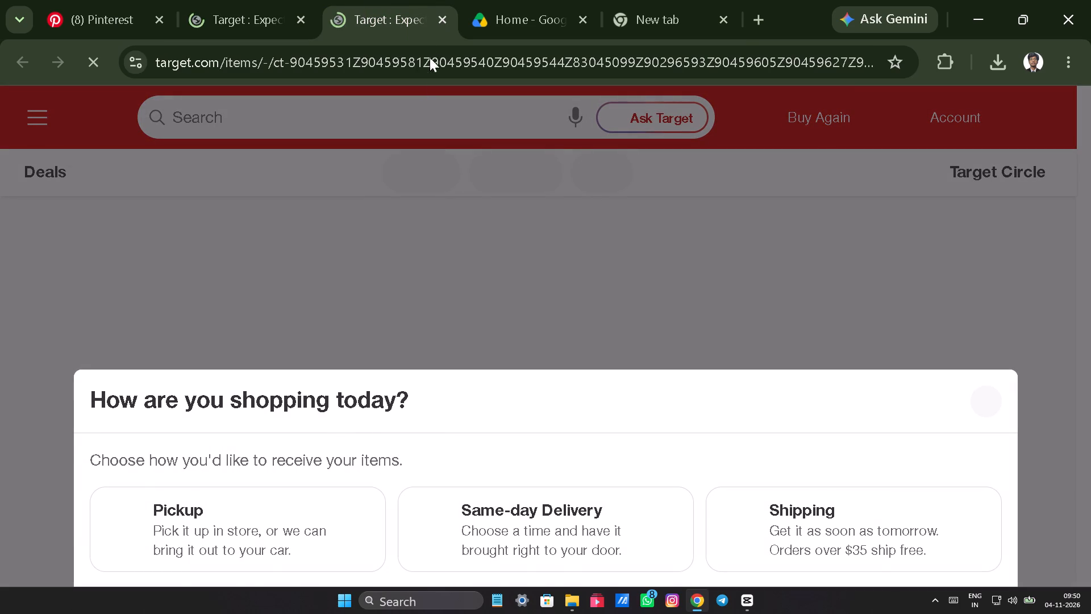
drag(430, 57, 406, 129)
click(439, 287)
scroll(444, 279, down, 1)
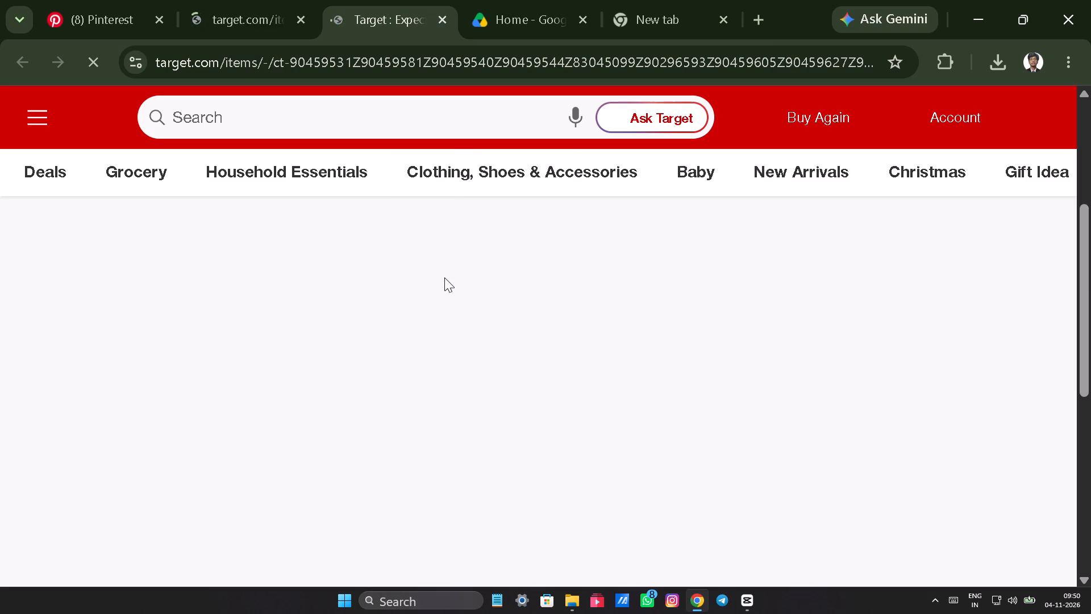
scroll(444, 277, up, 3)
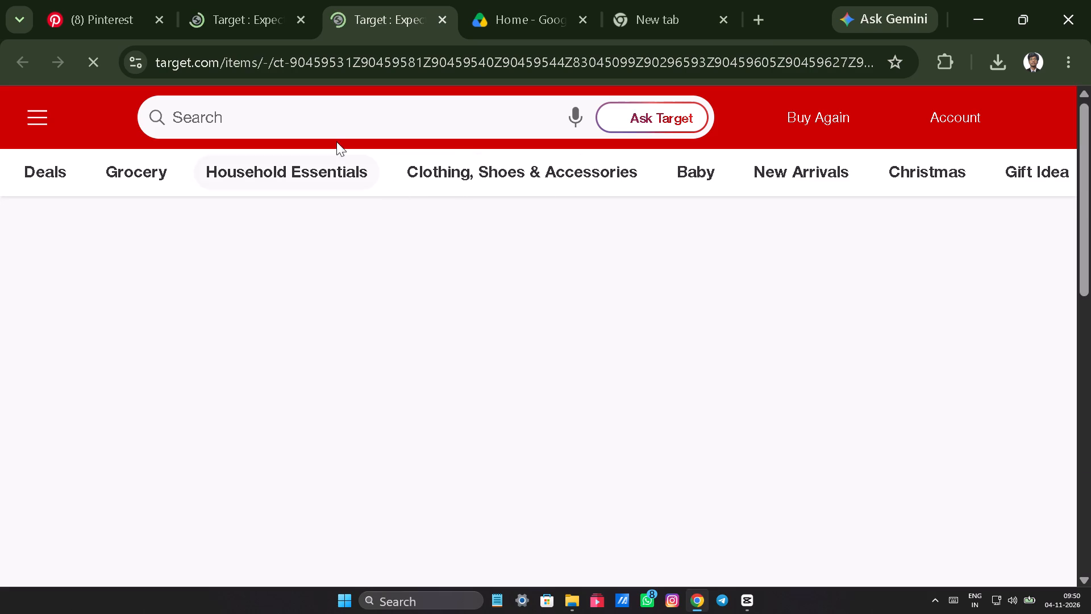
click(36, 0)
click(69, 0)
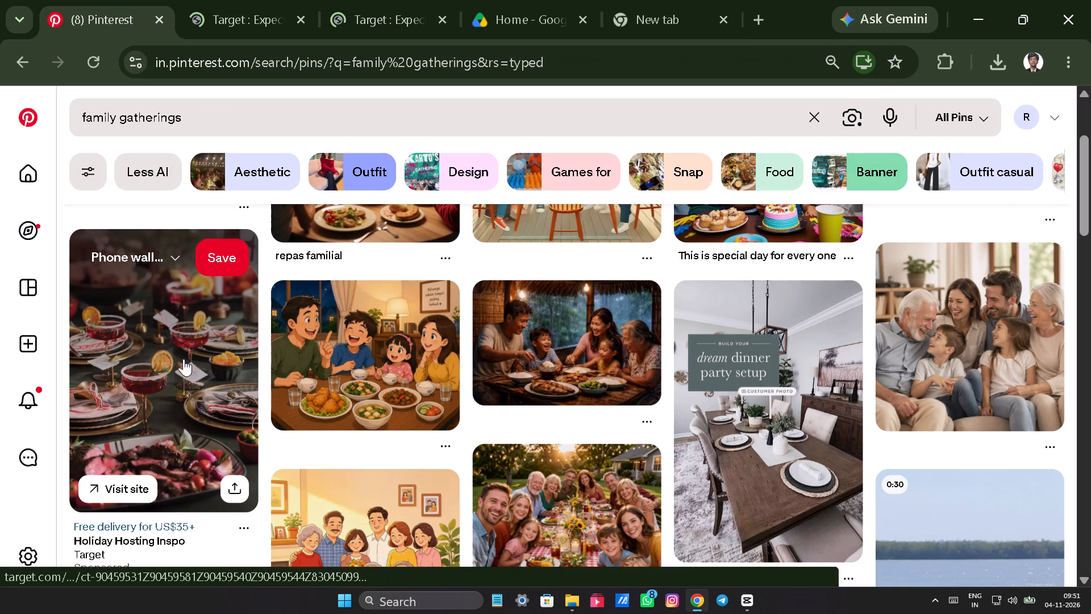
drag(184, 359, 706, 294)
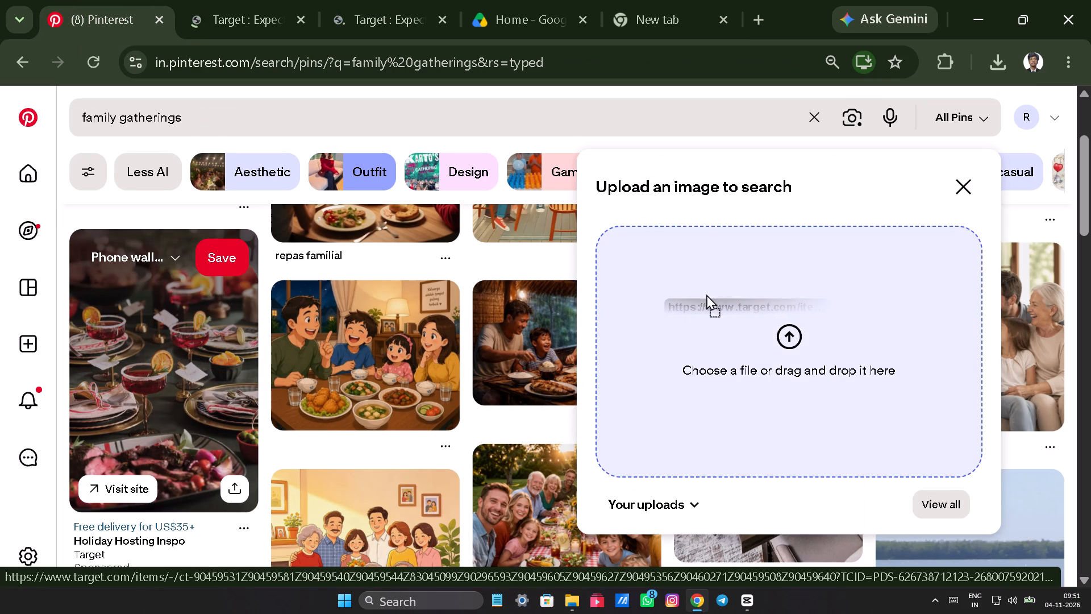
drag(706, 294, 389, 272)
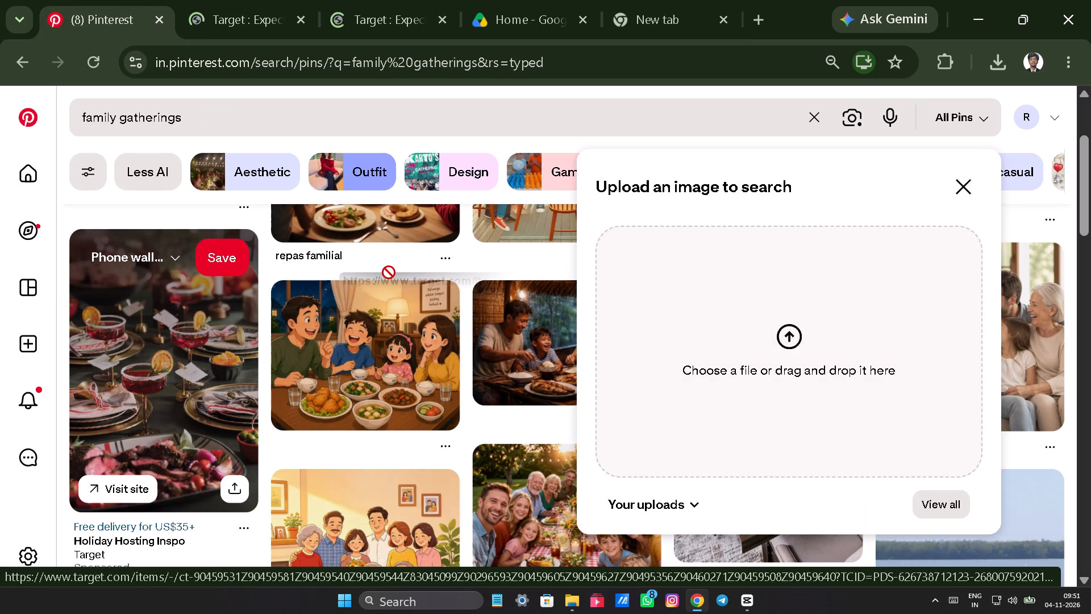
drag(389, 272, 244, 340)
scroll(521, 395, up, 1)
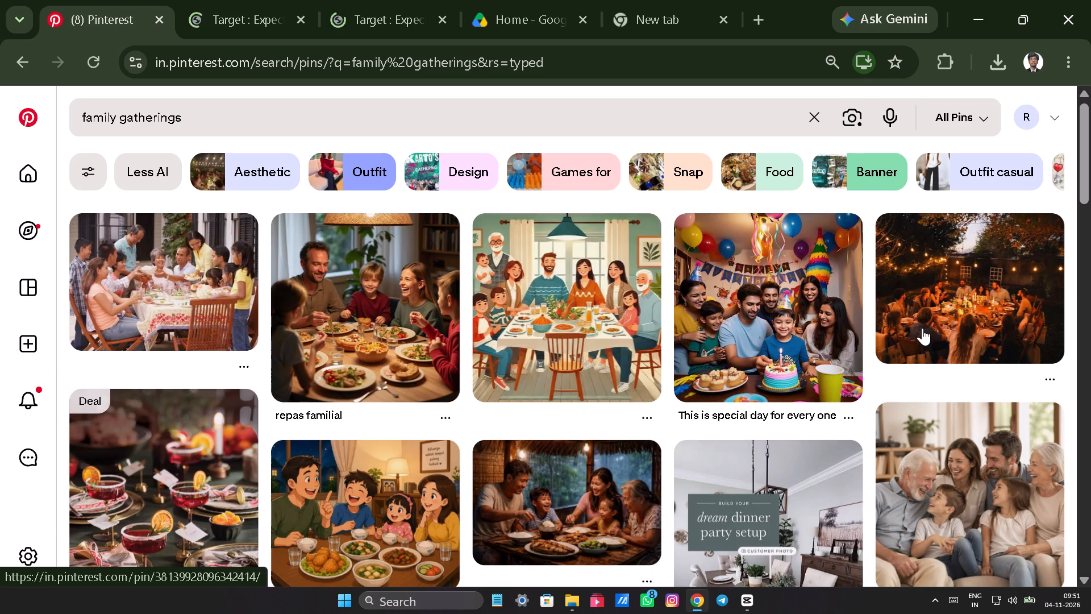
Scan further through the "family gatherings" results to compare the available family images.
scroll(923, 328, down, 3)
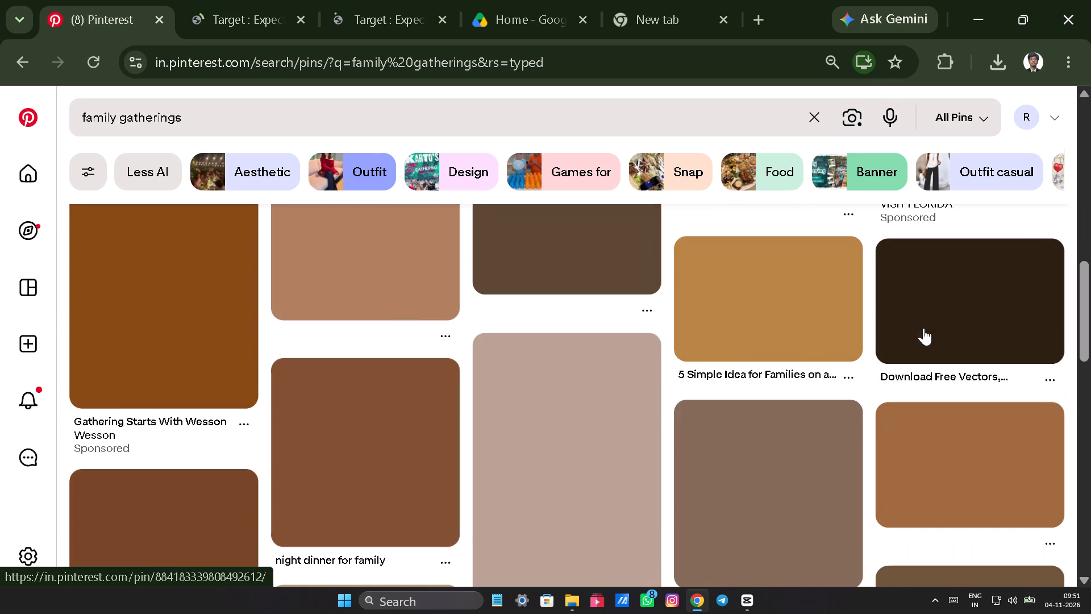
scroll(923, 328, down, 1)
scroll(923, 328, up, 3)
scroll(641, 351, up, 2)
scroll(641, 351, down, 3)
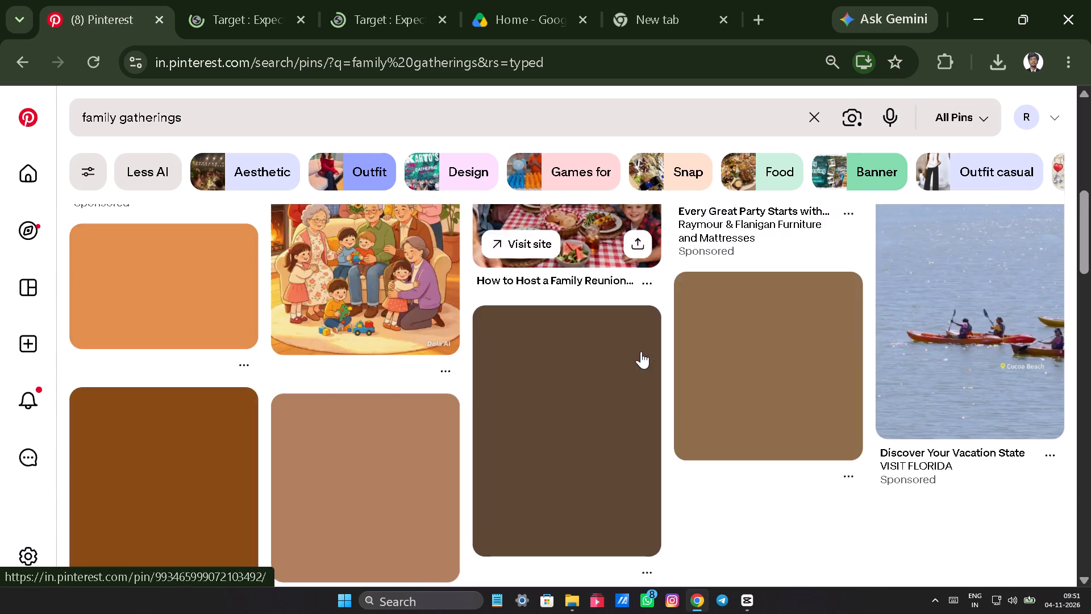
scroll(641, 351, down, 1)
scroll(641, 351, up, 3)
scroll(641, 351, down, 2)
scroll(641, 351, up, 3)
scroll(641, 351, down, 2)
scroll(641, 351, up, 6)
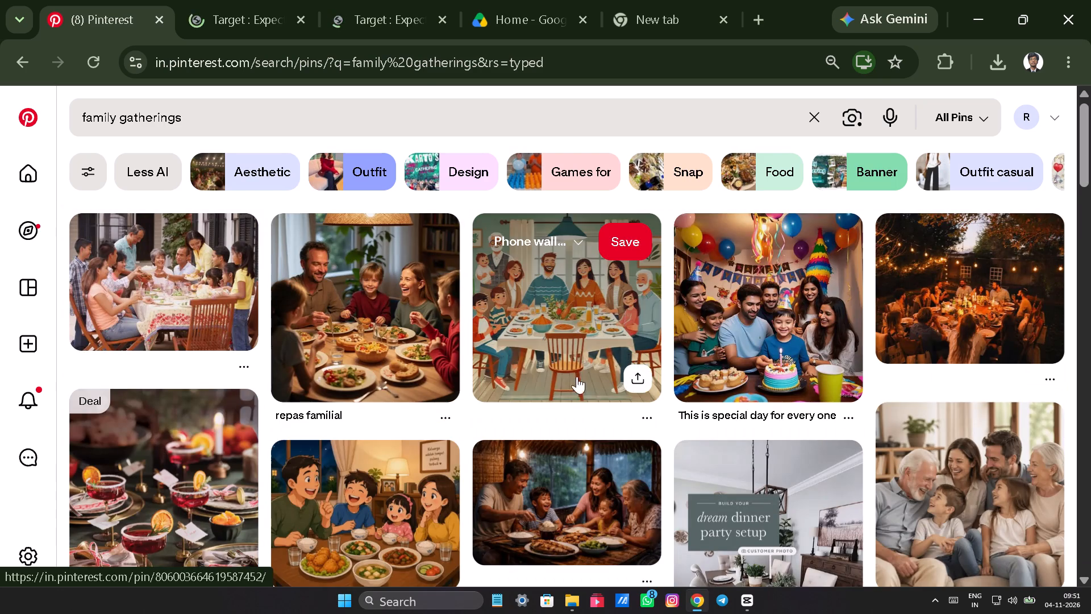
Check the Target shopping page, return to Pinterest and look through more "family gatherings" images.
click(356, 0)
click(246, 0)
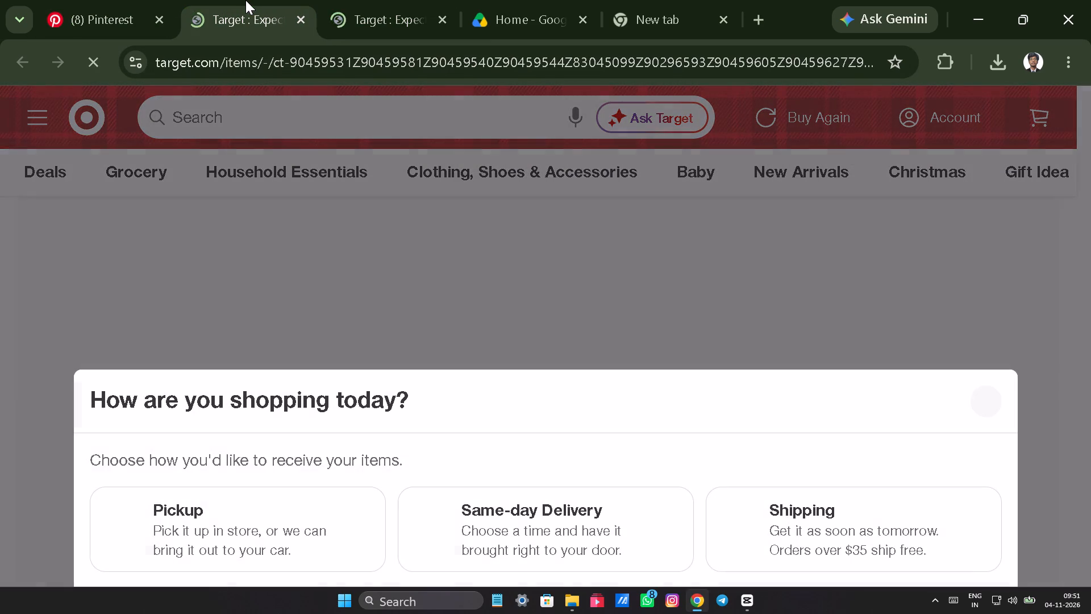
click(124, 3)
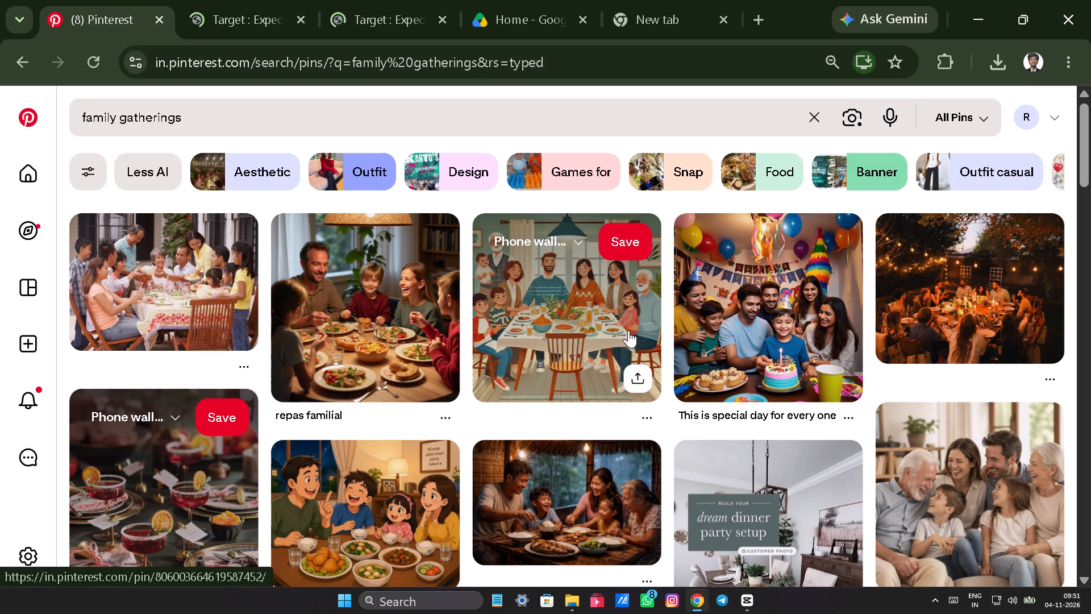
scroll(656, 371, down, 1)
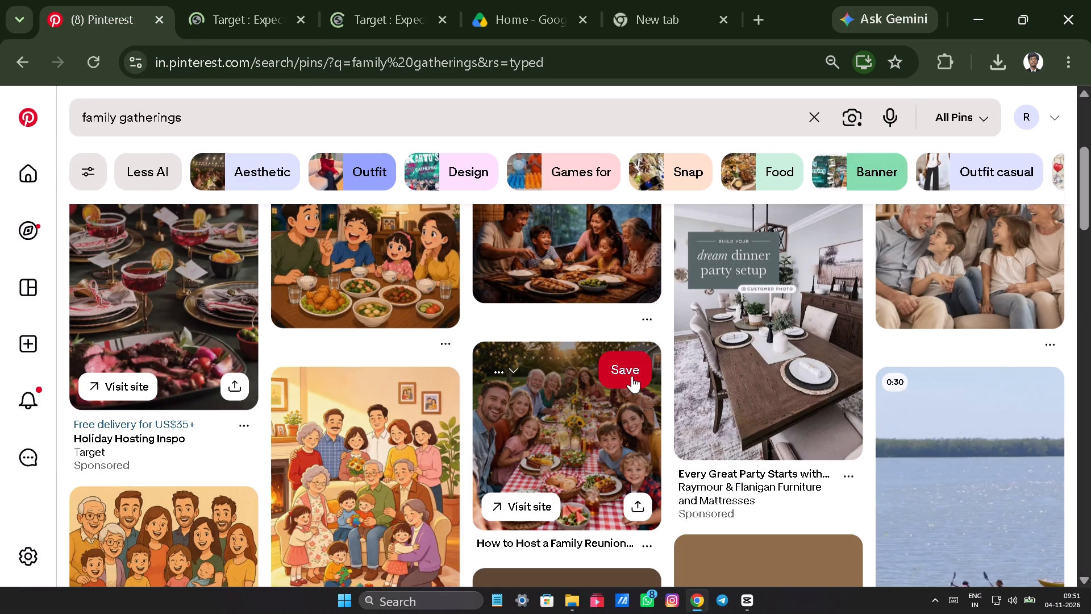
scroll(632, 376, down, 2)
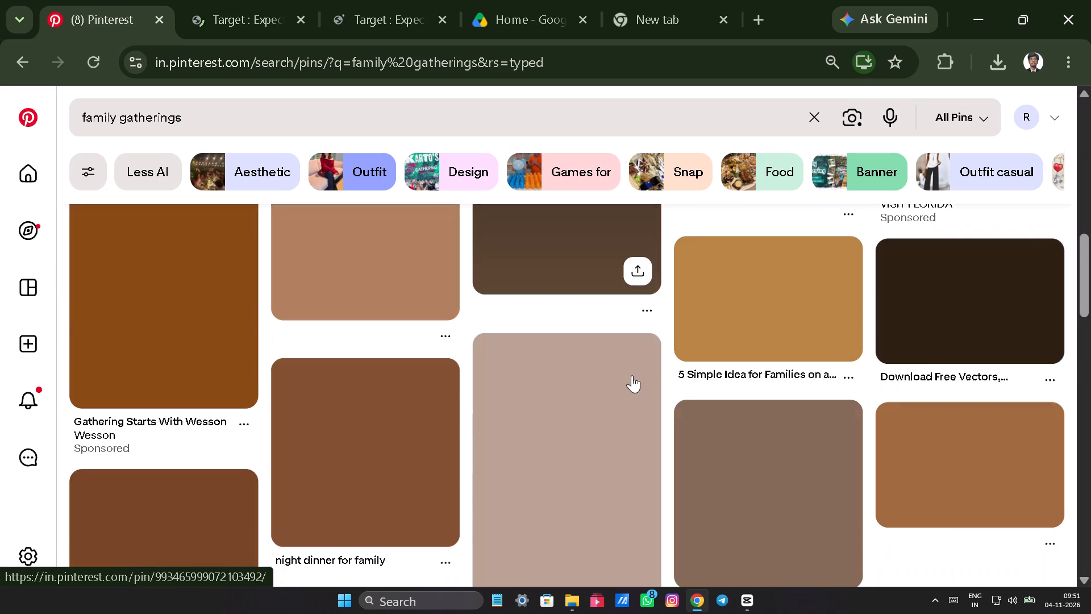
scroll(632, 375, up, 6)
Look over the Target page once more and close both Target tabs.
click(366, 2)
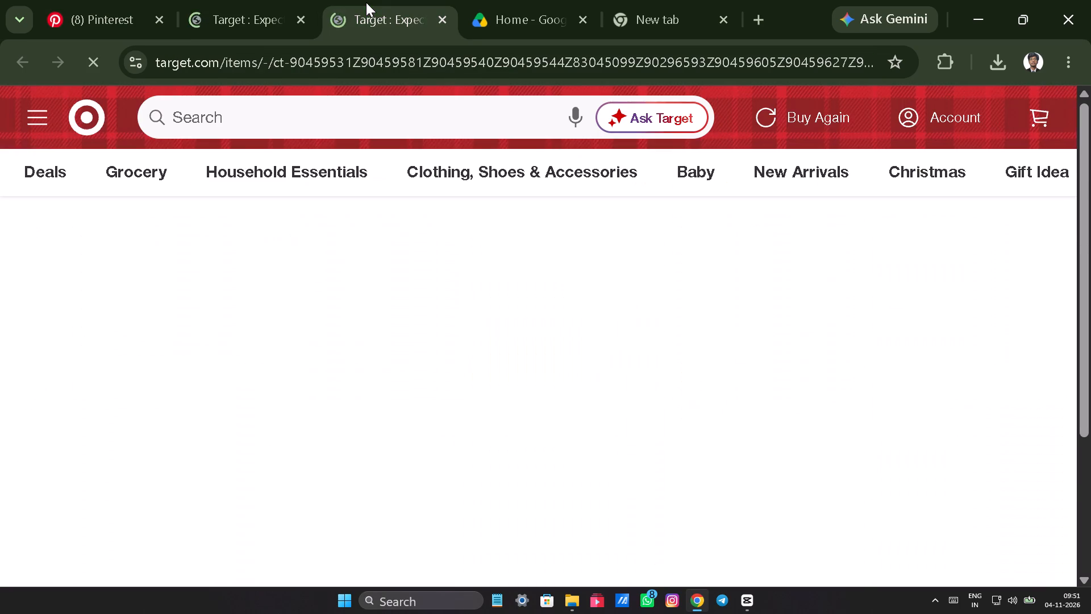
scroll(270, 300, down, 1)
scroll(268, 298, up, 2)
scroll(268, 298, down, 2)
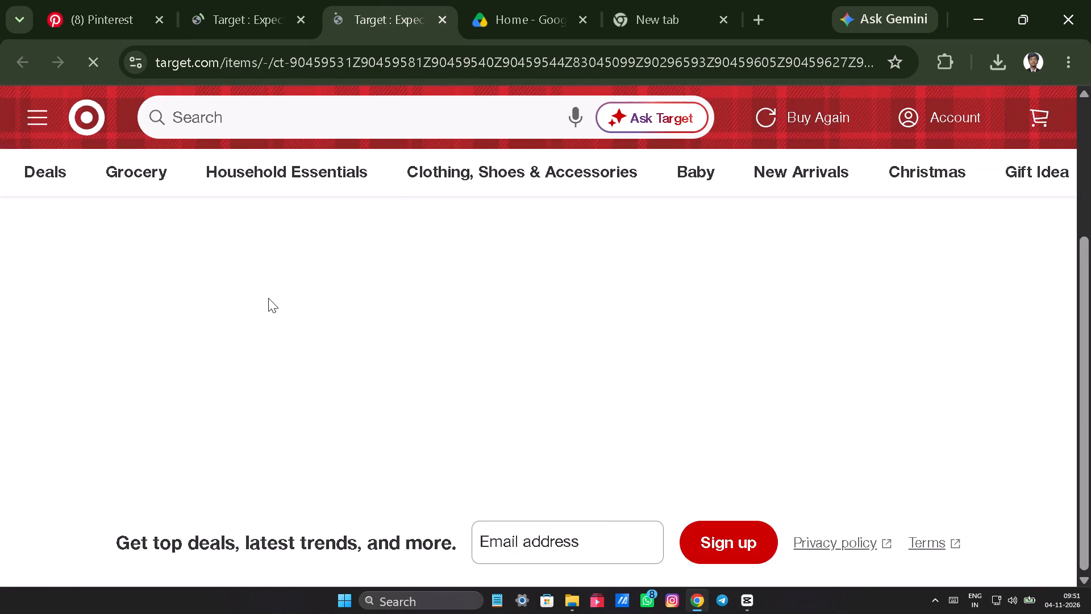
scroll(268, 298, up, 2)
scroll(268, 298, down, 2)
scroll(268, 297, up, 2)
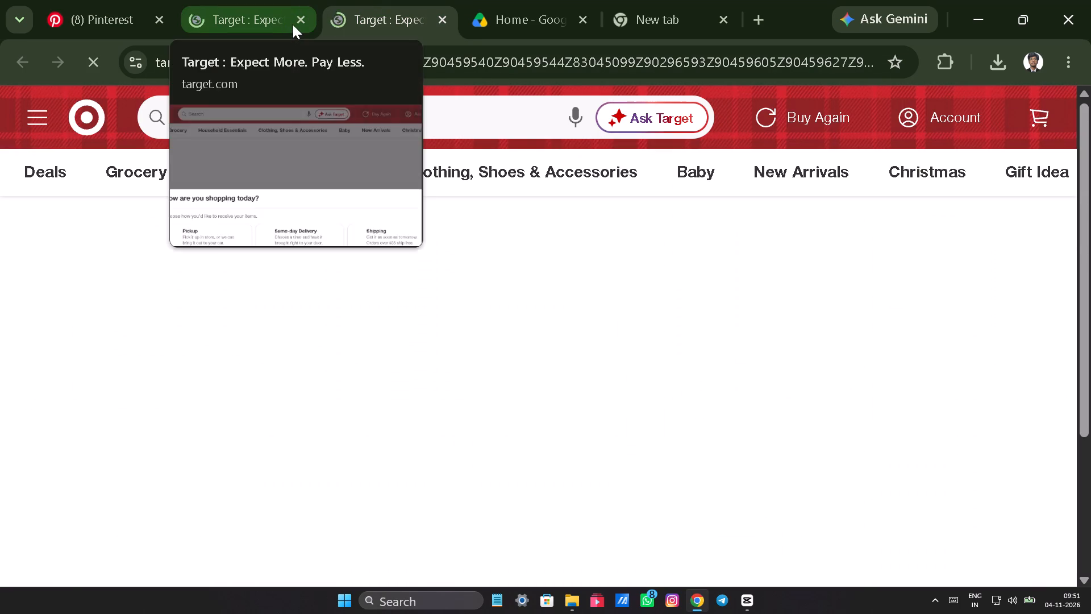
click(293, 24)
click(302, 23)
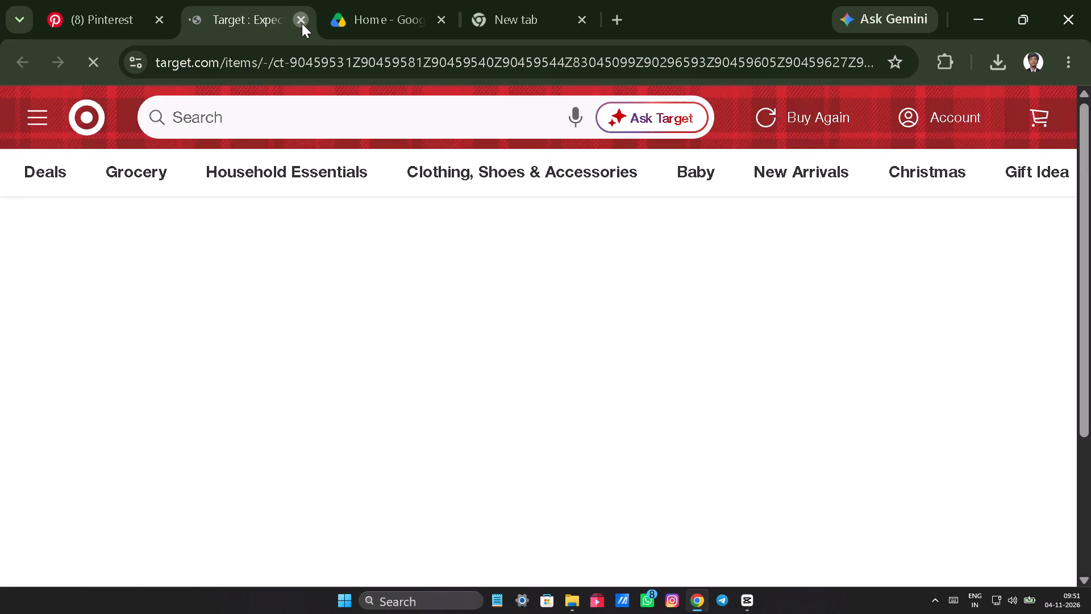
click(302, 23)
Look further through the "family gatherings" Pinterest results, enlarge the page for closer comparison, and open one of the pins.
click(71, 0)
scroll(445, 464, down, 1)
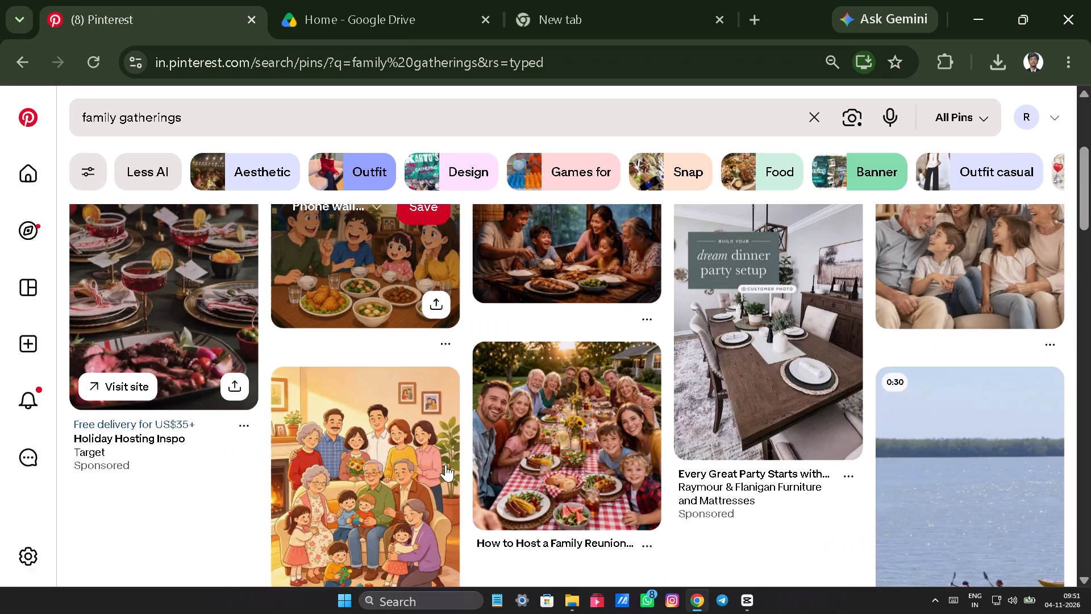
scroll(445, 464, down, 5)
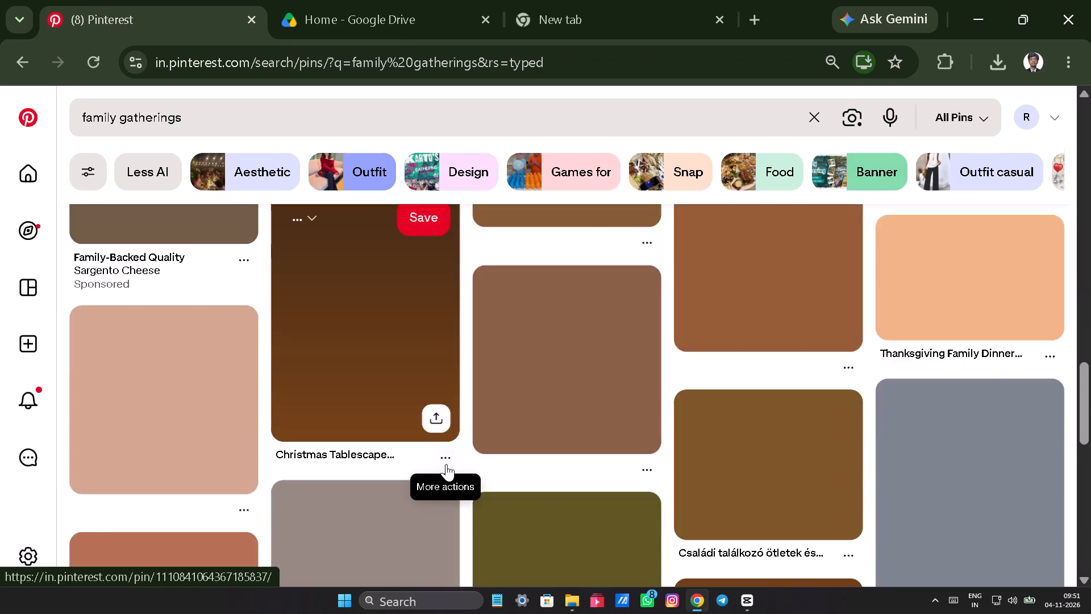
scroll(446, 464, up, 5)
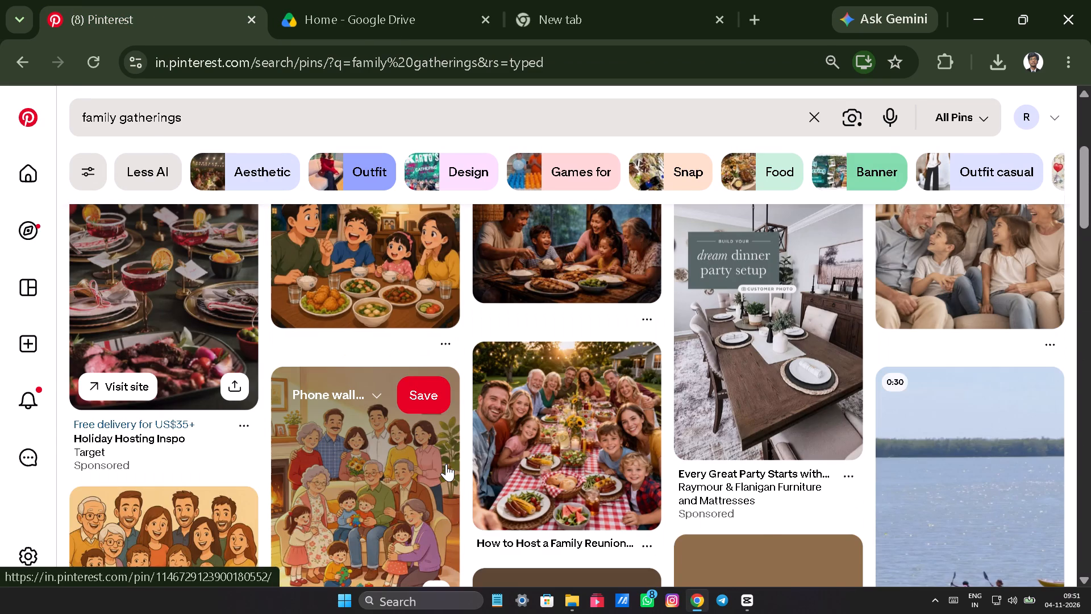
scroll(446, 464, up, 1)
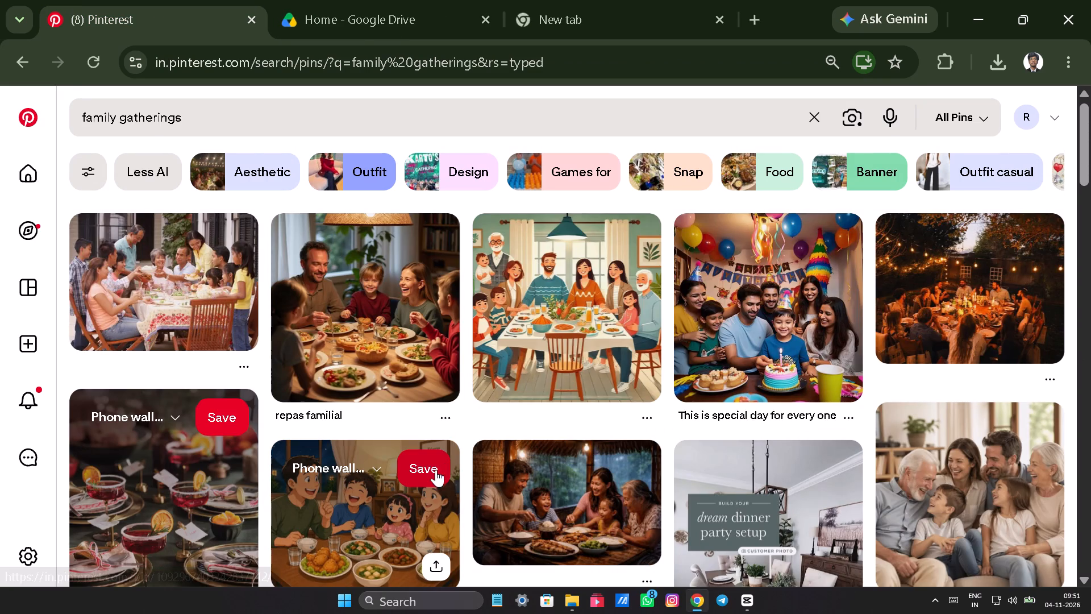
ctrl+scroll(389, 442, up, 10)
ctrl+scroll(389, 441, down, 4)
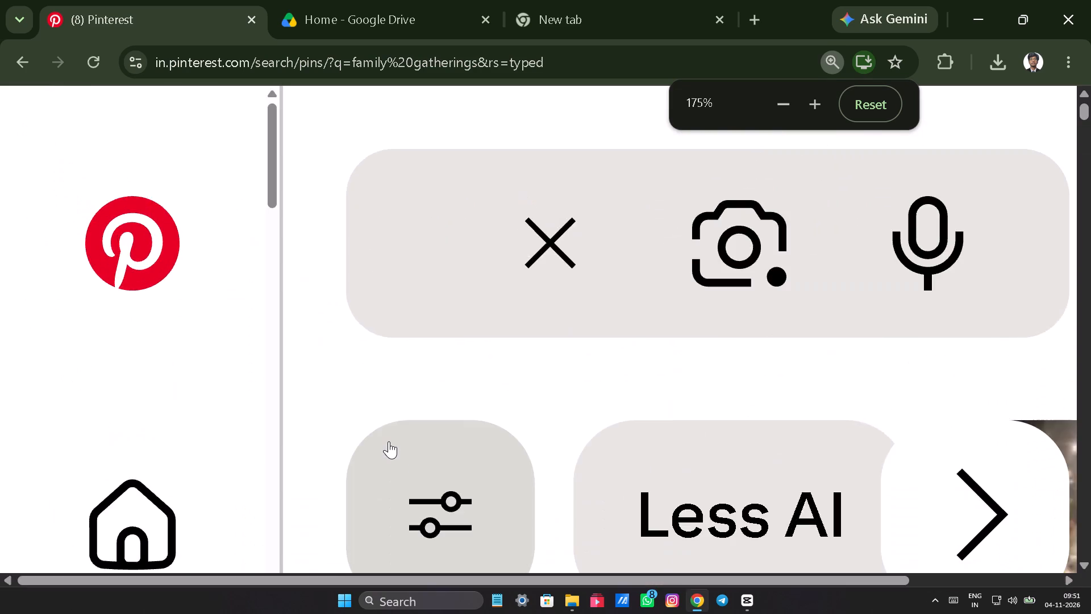
ctrl+scroll(389, 441, down, 3)
scroll(389, 441, down, 1)
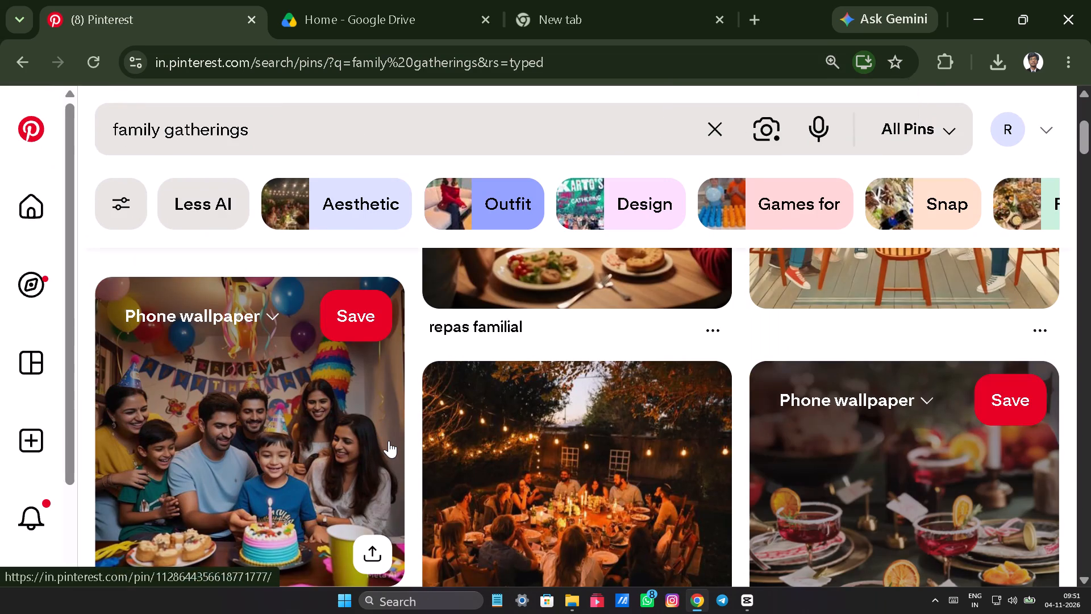
scroll(389, 441, down, 1)
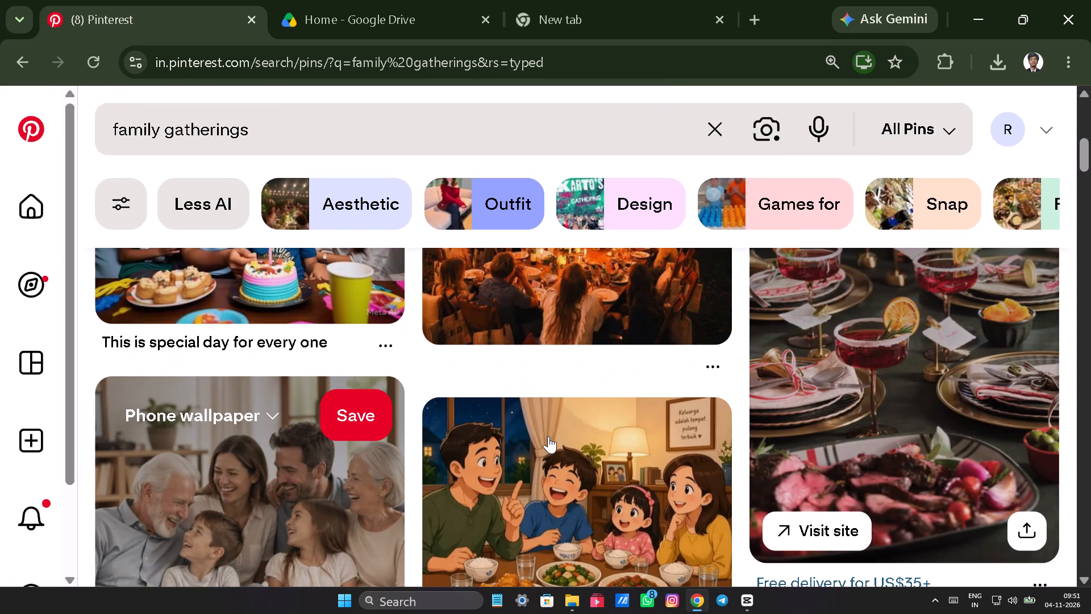
drag(930, 306, 586, 362)
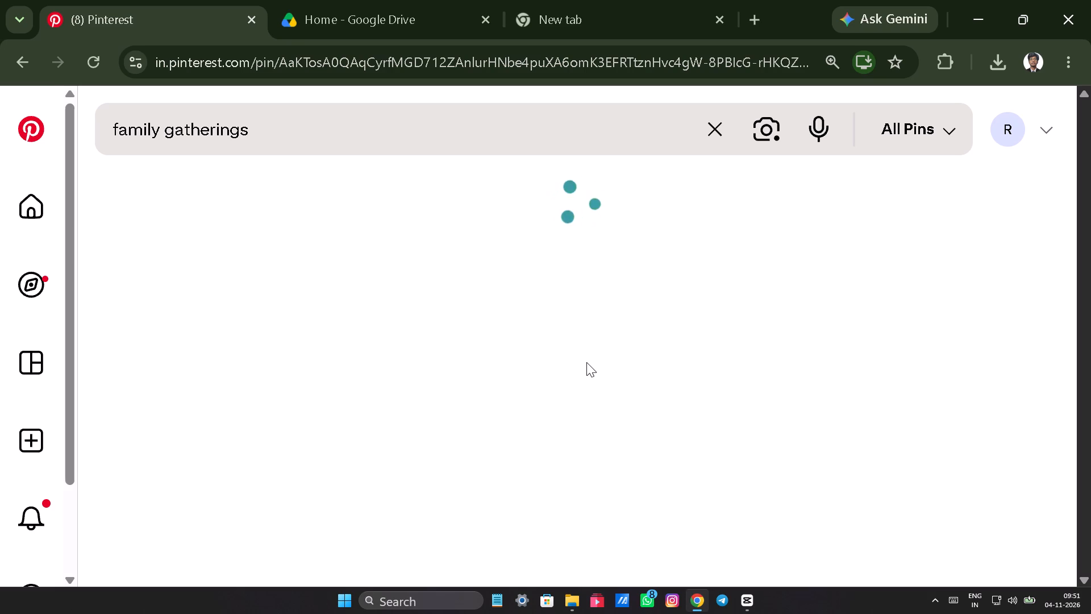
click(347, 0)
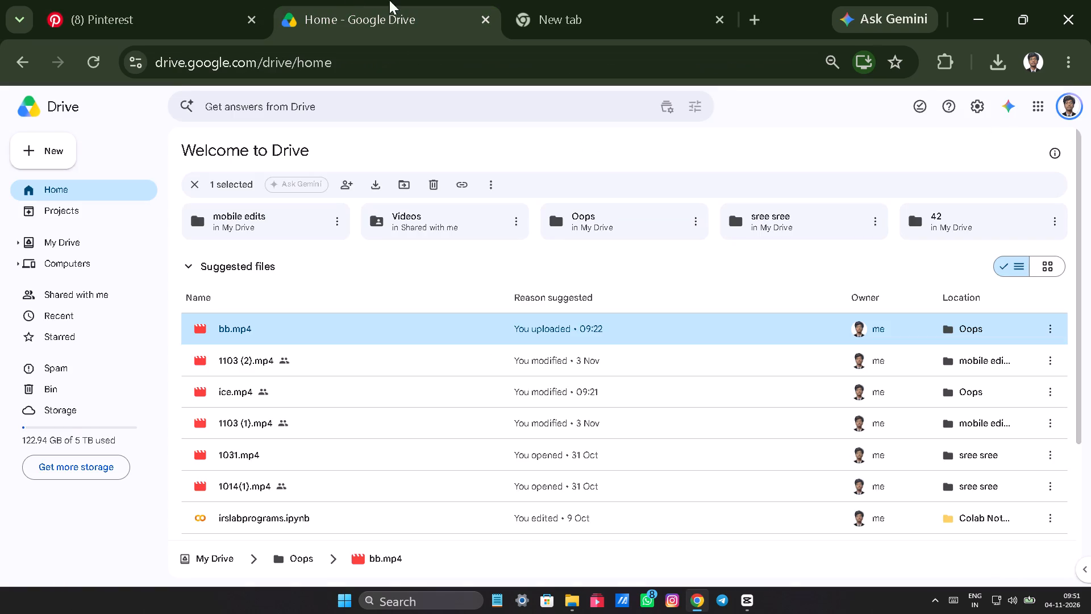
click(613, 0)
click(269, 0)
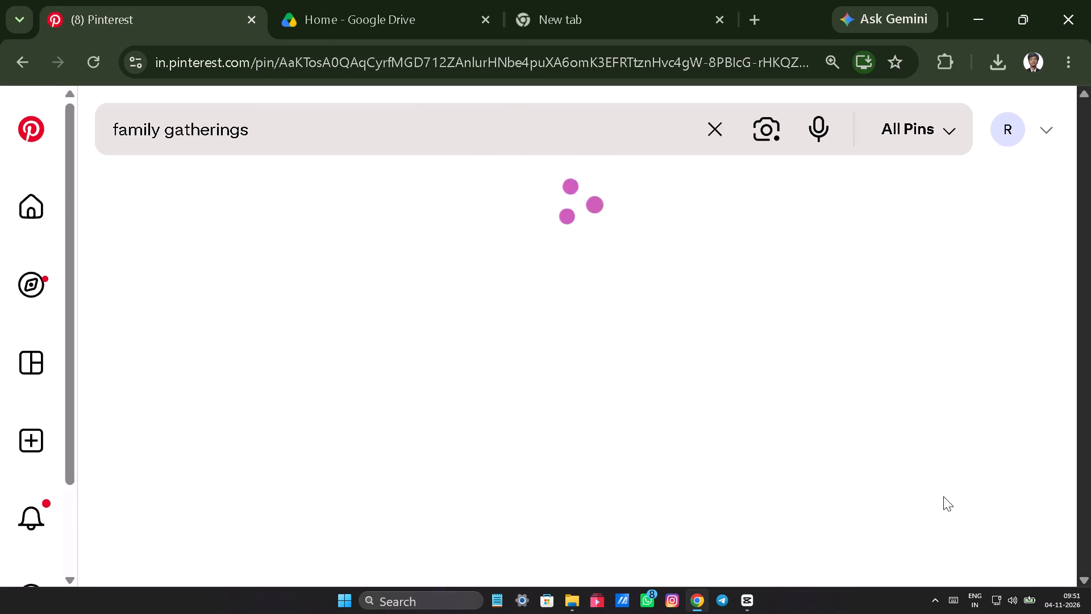
Clear the Pinterest search and search again for "family gatherings".
scroll(515, 341, down, 2)
scroll(348, 354, up, 1)
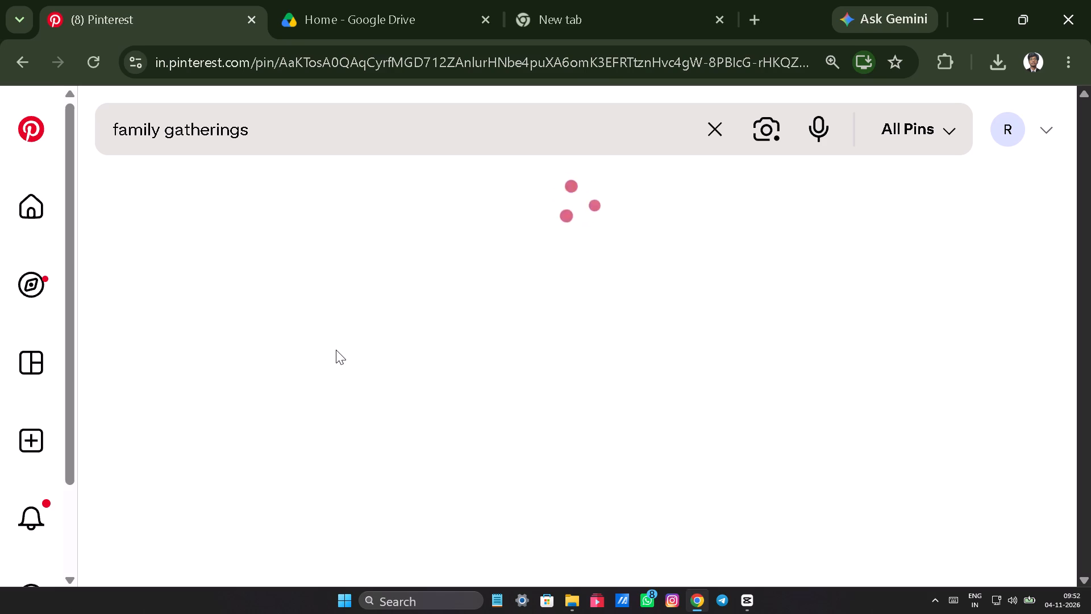
click(713, 133)
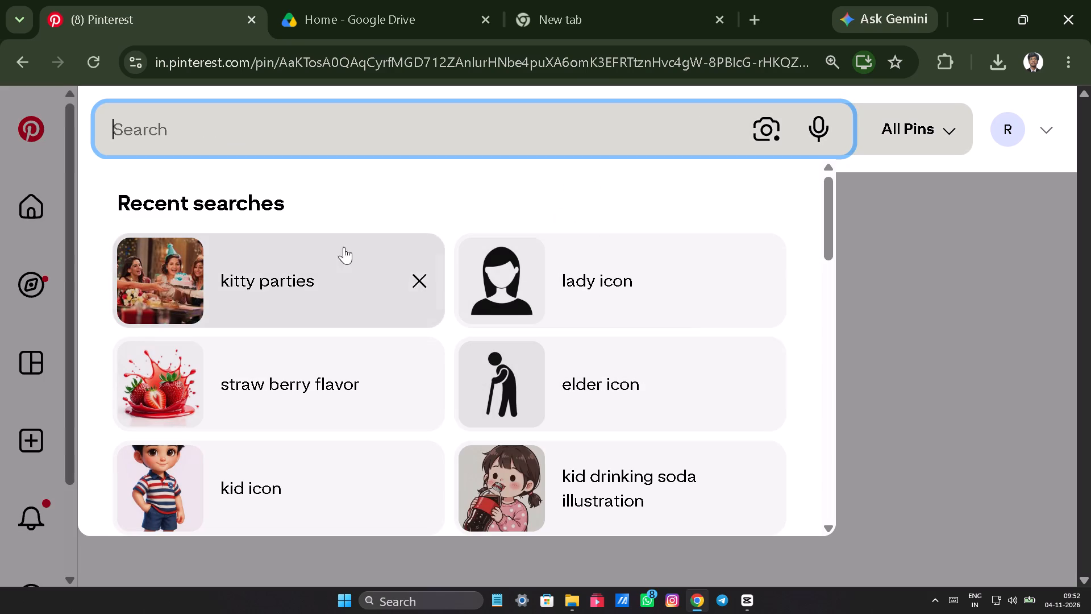
click(323, 149)
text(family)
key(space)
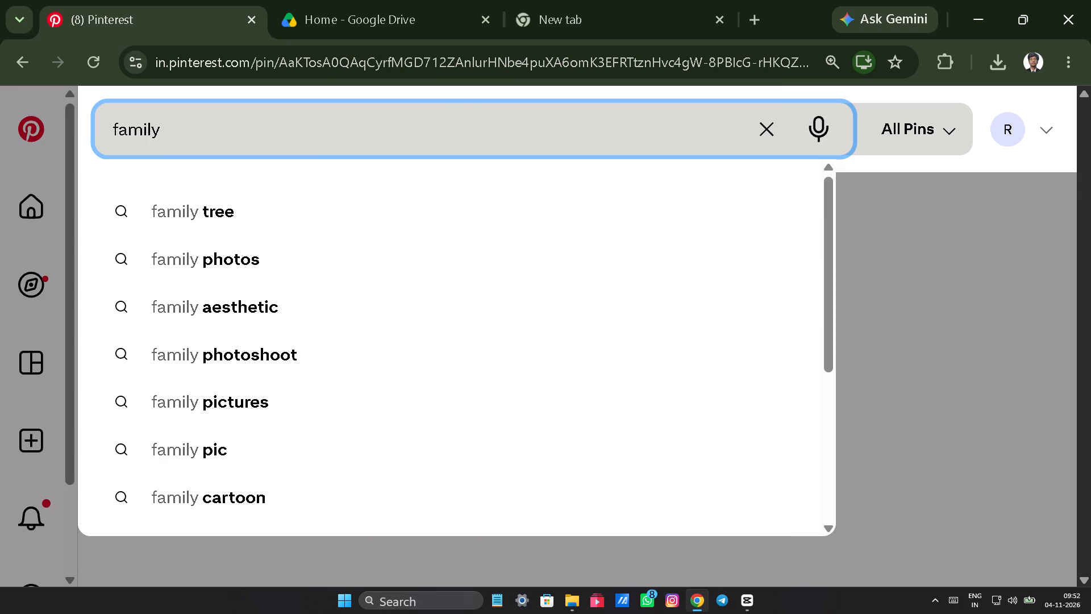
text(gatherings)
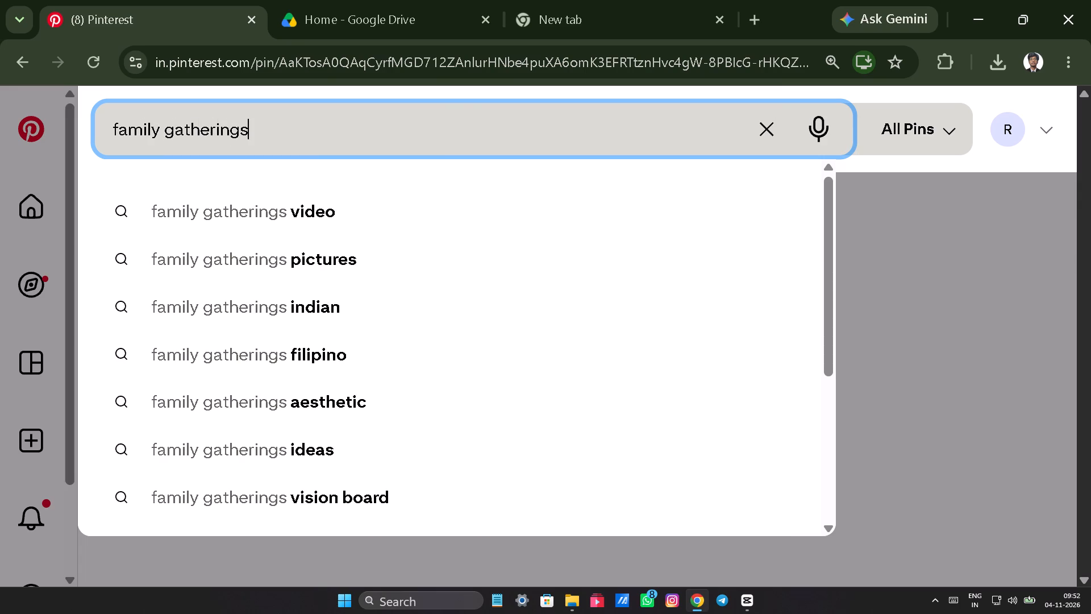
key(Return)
click(339, 139)
key(Return)
key(Return)
click(1035, 254)
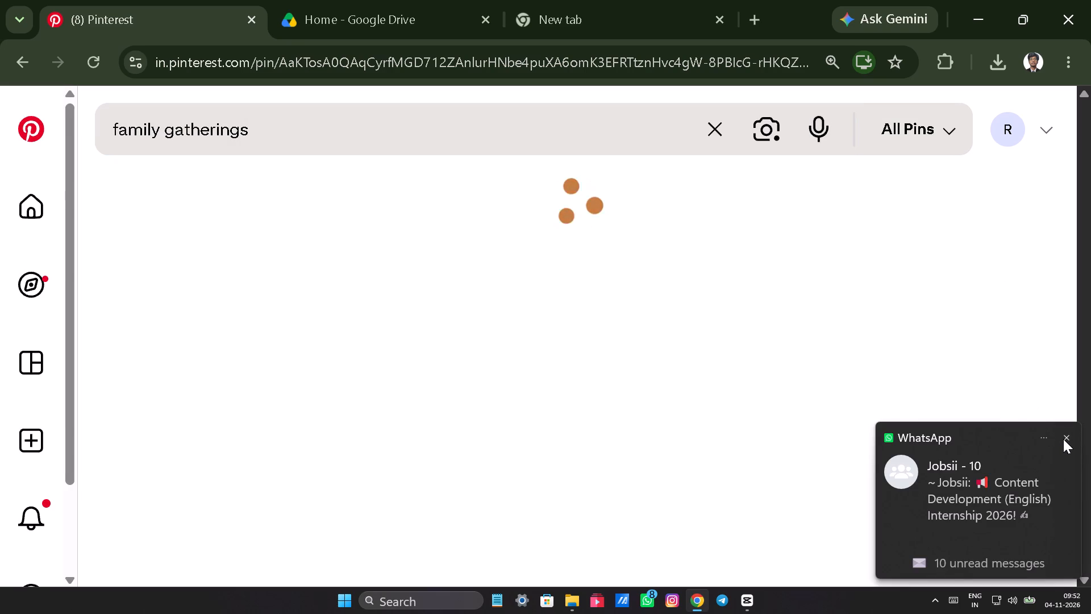
Dismiss the WhatsApp notification and check the hidden system tray icons.
click(1063, 439)
click(922, 611)
click(942, 603)
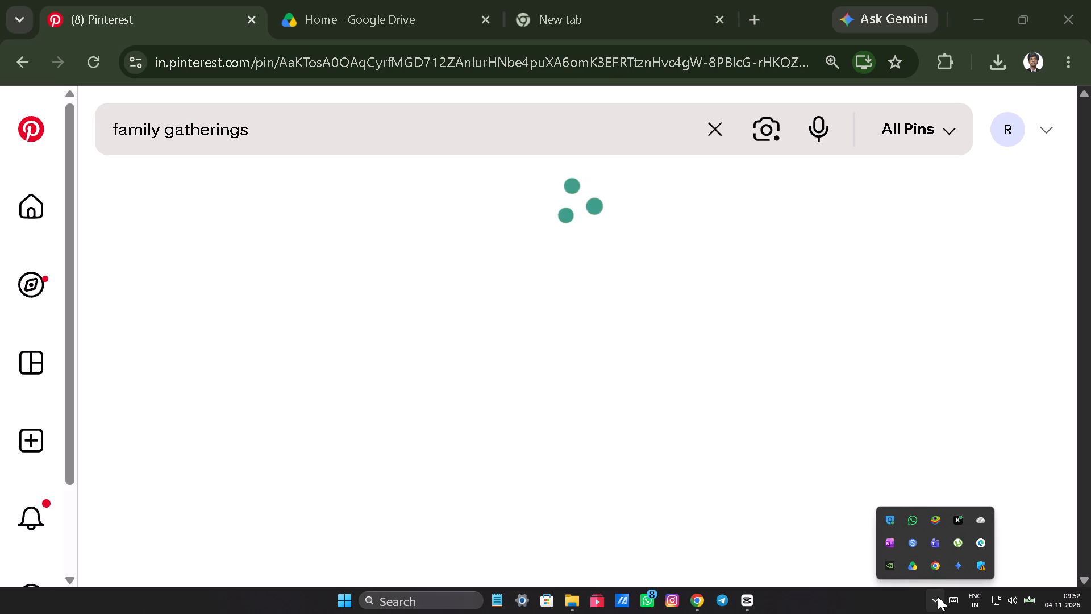
click(932, 604)
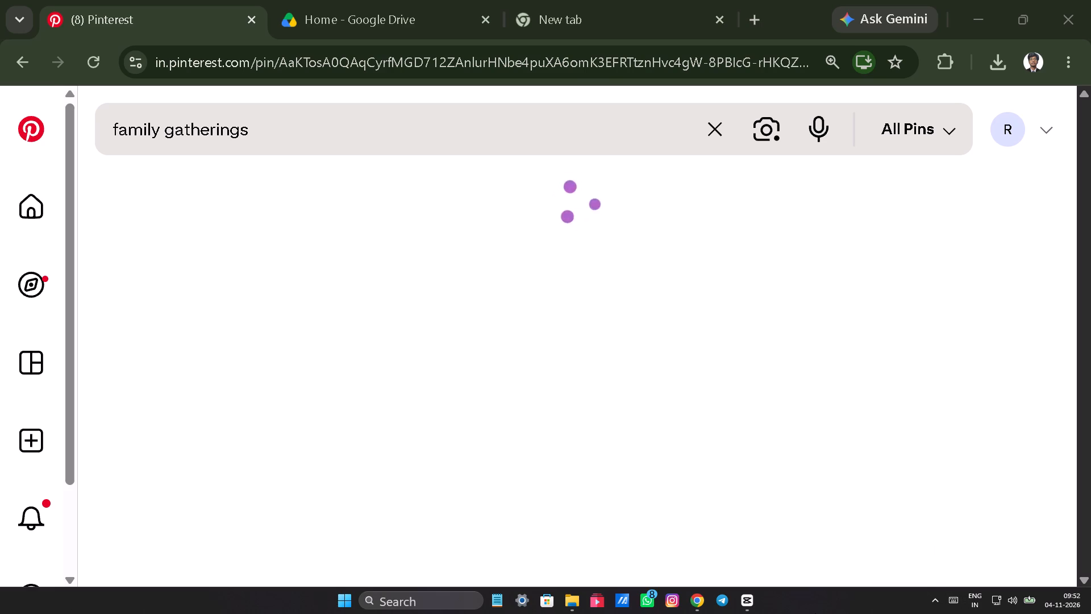
Switch to CapCut and play the reel onward from the playhead, pausing at about 16 seconds.
click(755, 609)
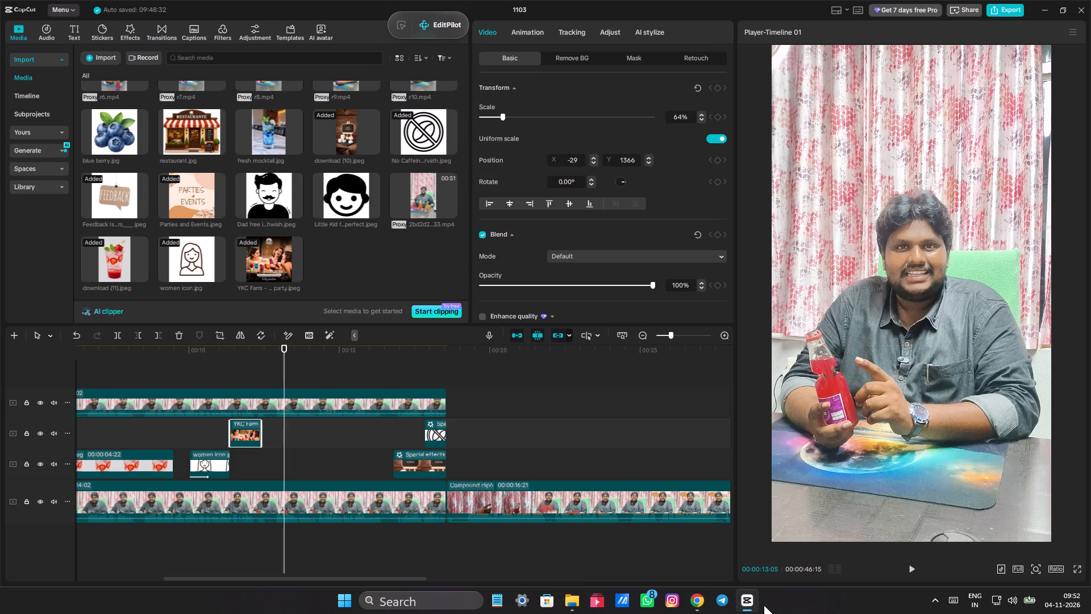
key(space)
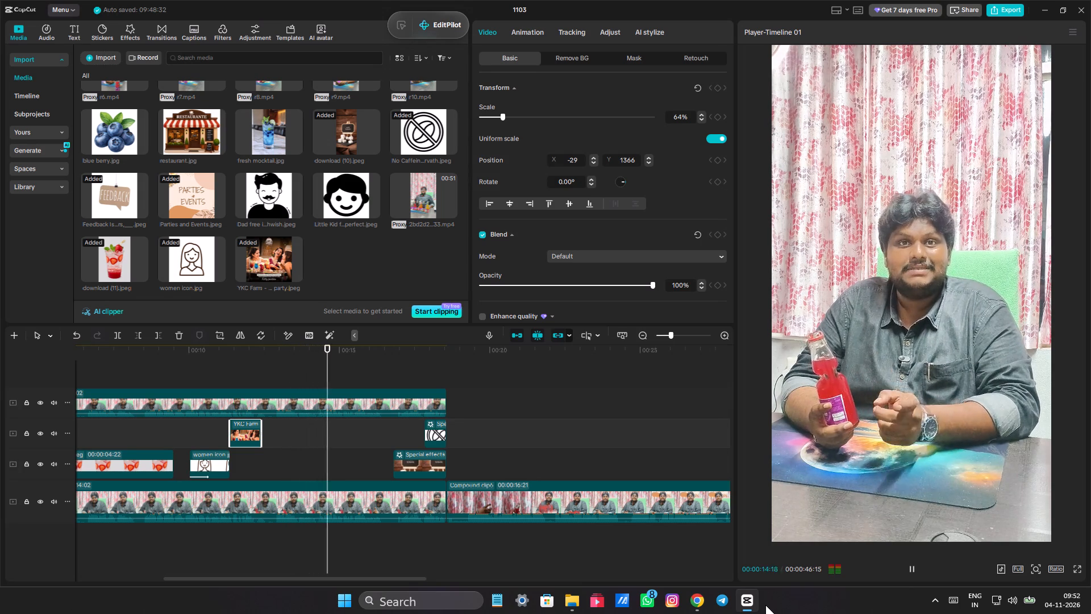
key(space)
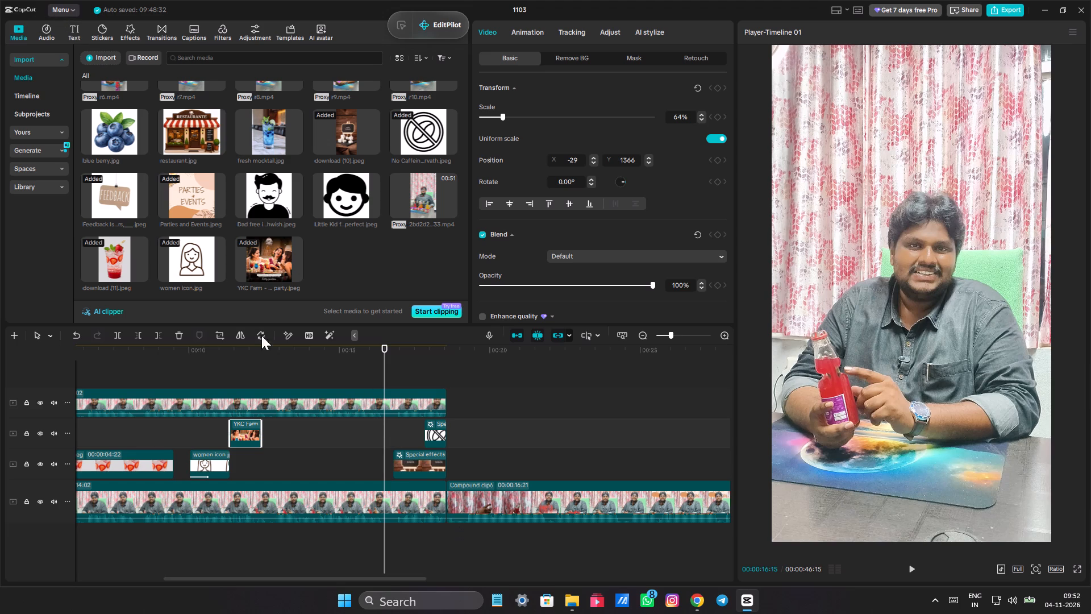
Open the media import and look through the Telegram Desktop folder down to its oldest files for usable overlay media.
click(111, 61)
click(117, 74)
scroll(369, 277, down, 1)
scroll(370, 276, up, 2)
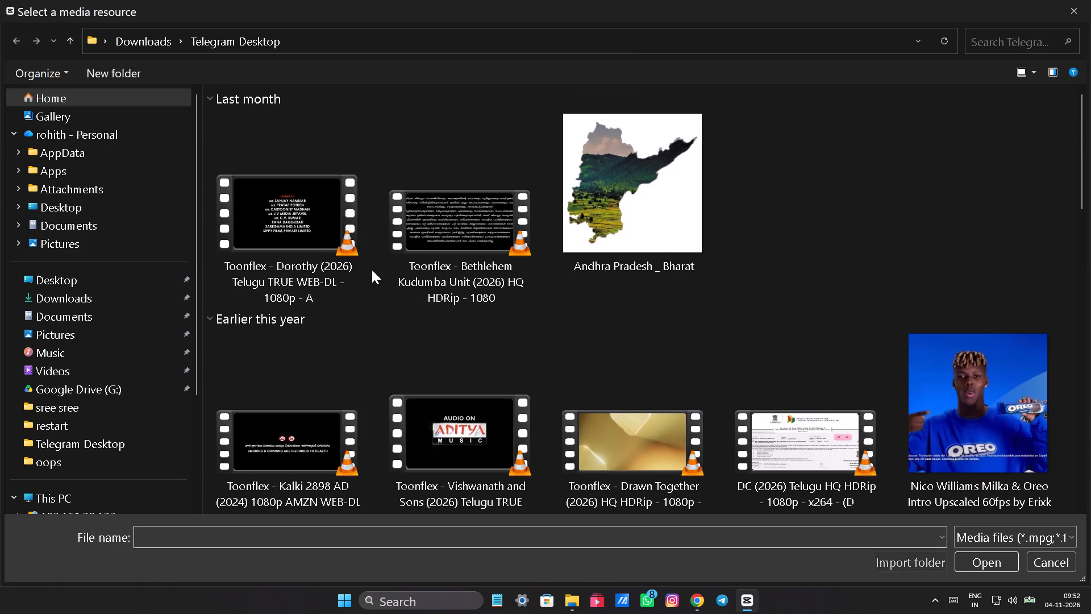
scroll(372, 269, up, 3)
scroll(372, 267, down, 1)
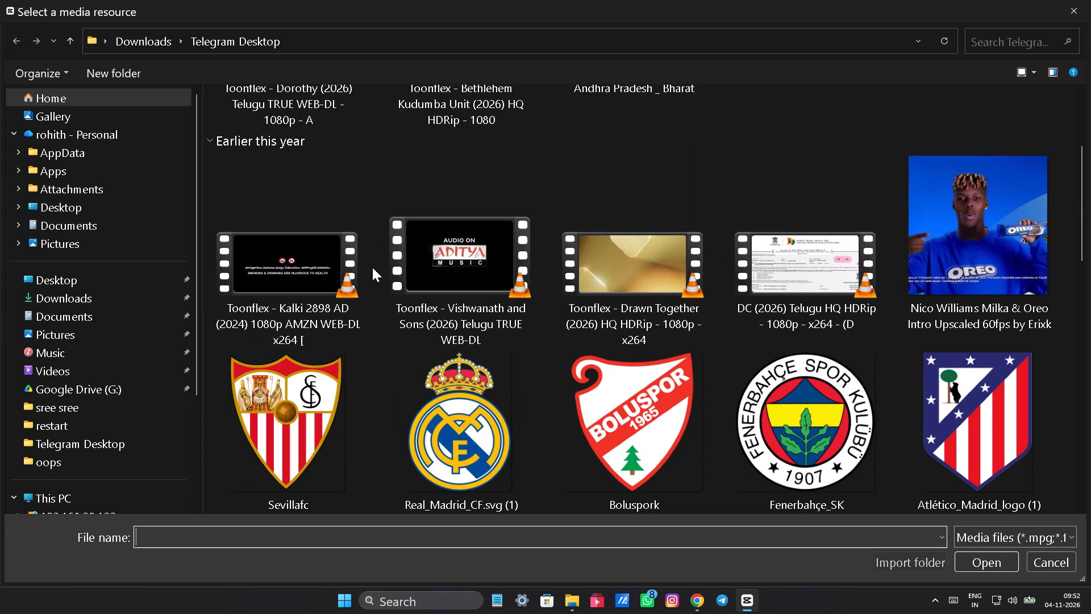
scroll(372, 267, down, 5)
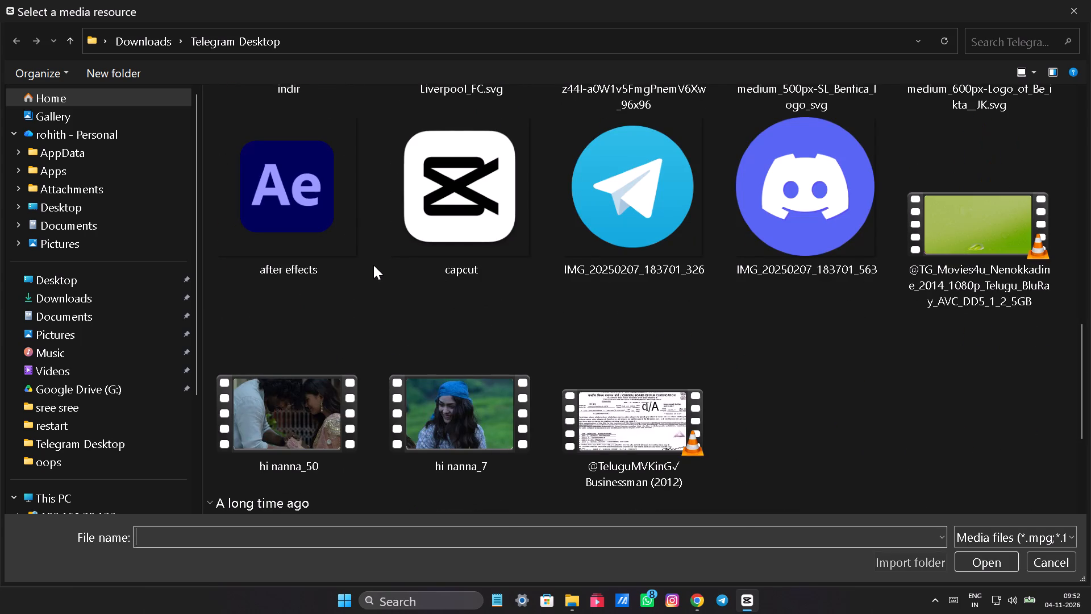
click(485, 184)
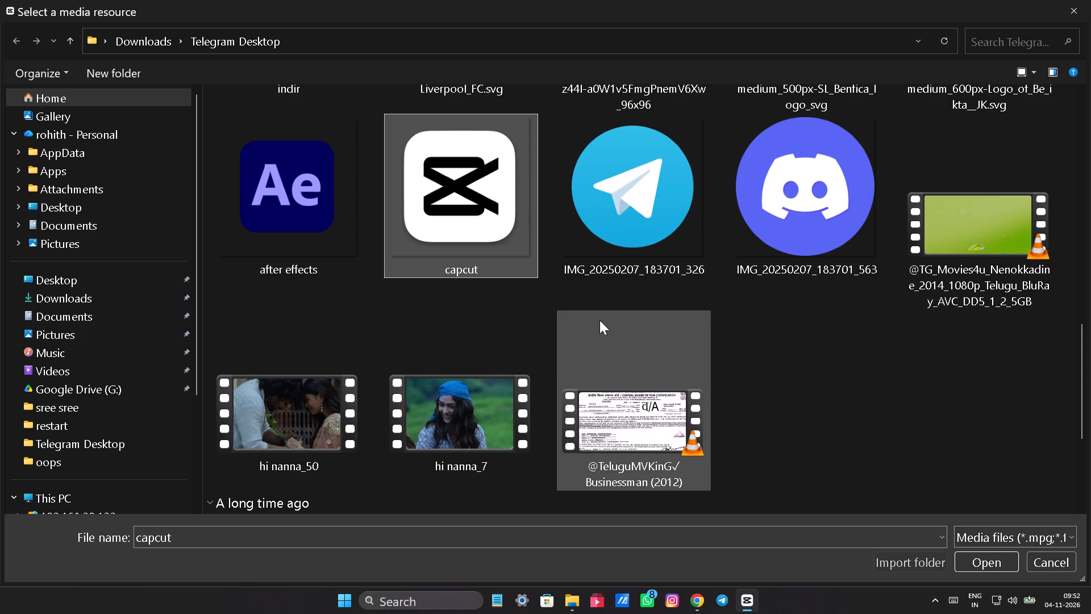
click(853, 401)
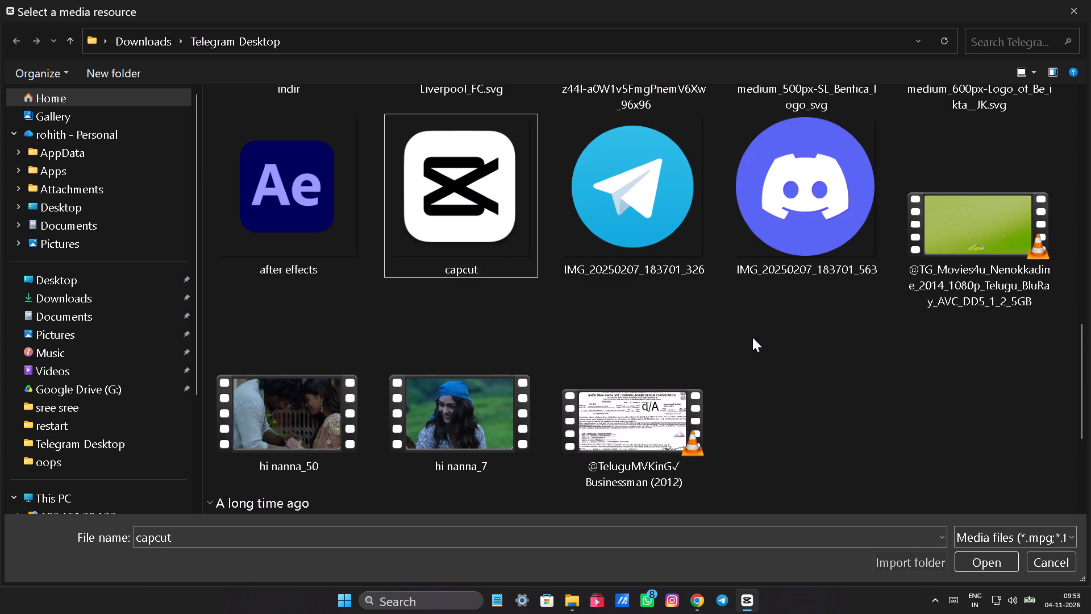
scroll(752, 337, down, 1)
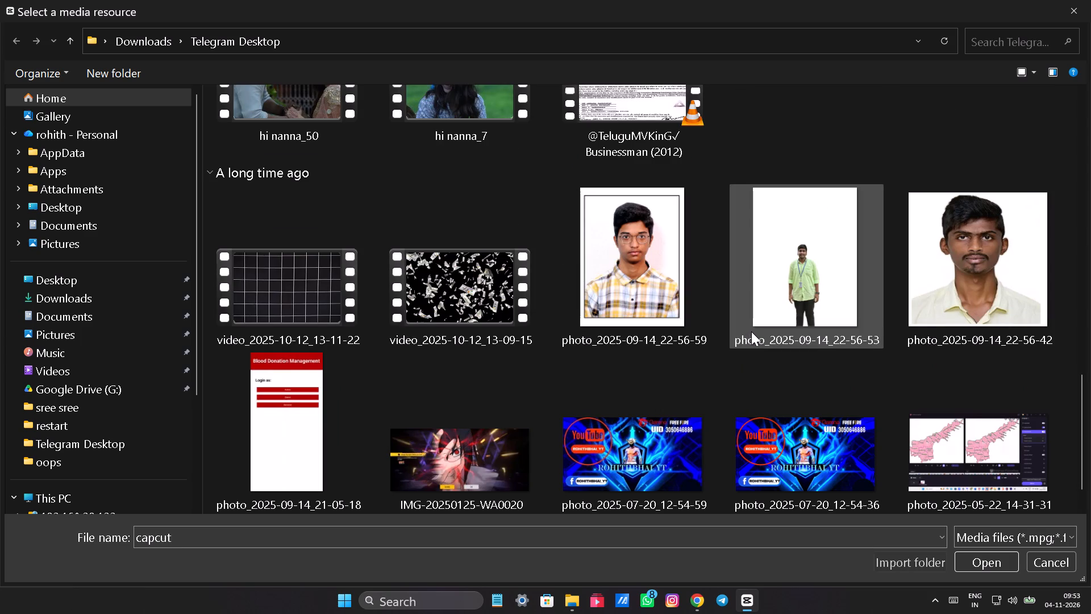
scroll(750, 328, down, 1)
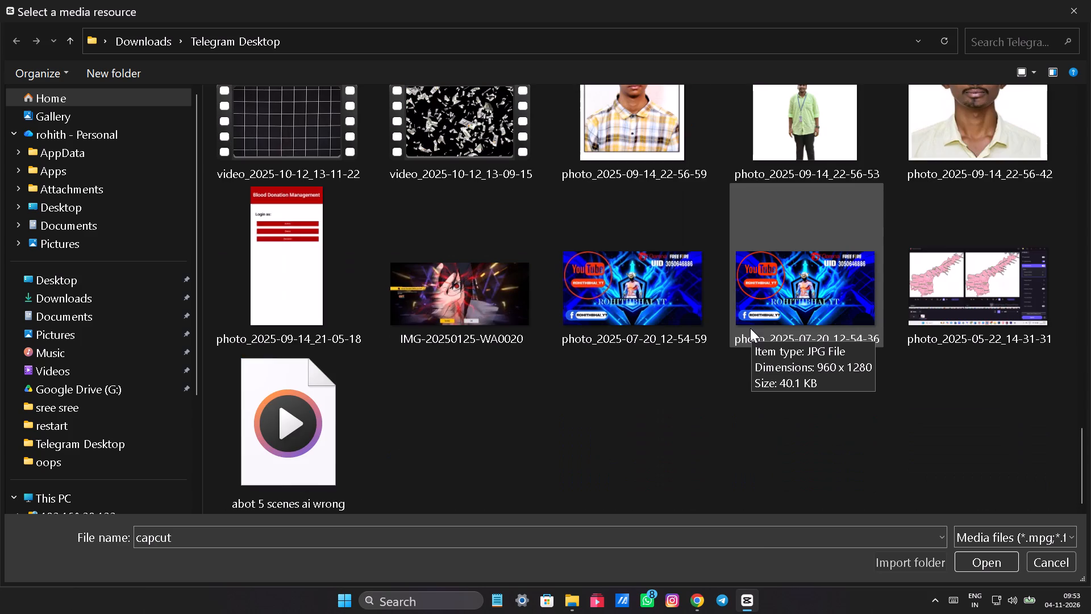
scroll(749, 326, down, 3)
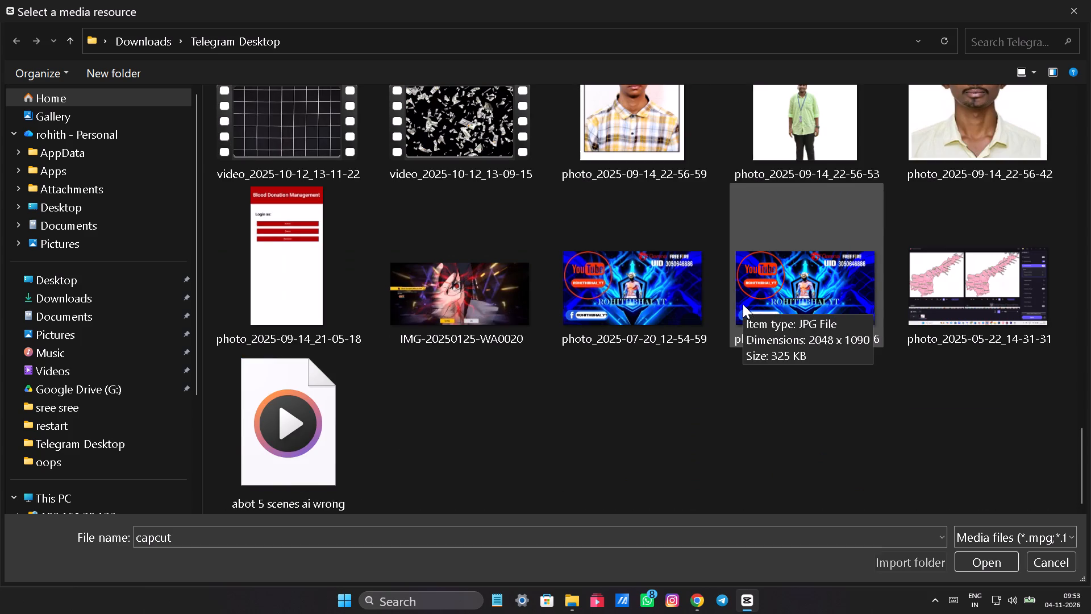
Look back through the Telegram Desktop folder's logos, images and videos up to its most recent files.
scroll(745, 302, up, 3)
scroll(746, 302, down, 1)
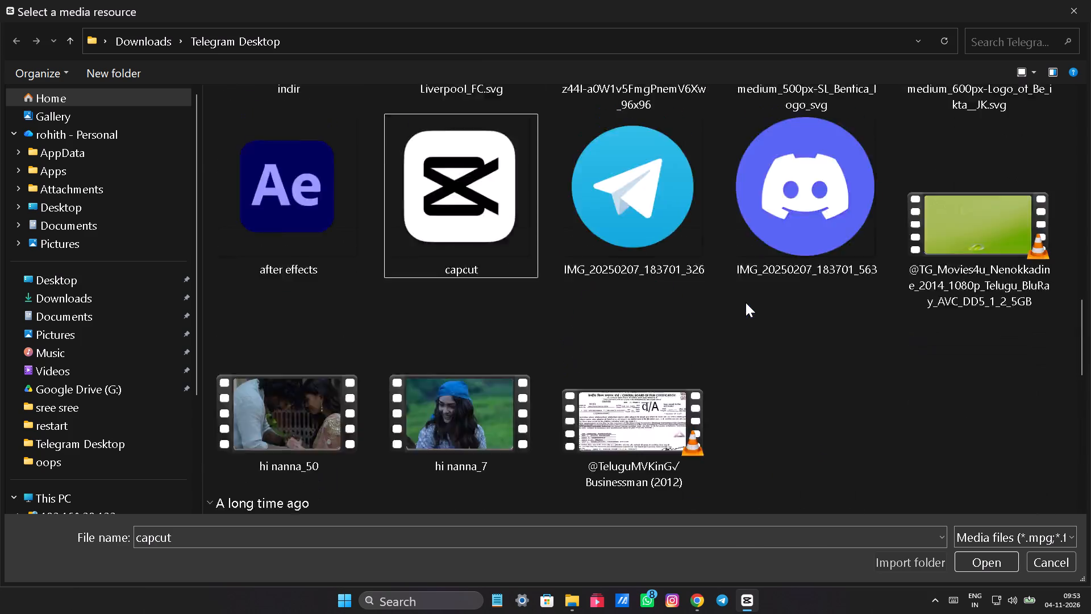
scroll(746, 302, down, 1)
scroll(746, 302, up, 2)
scroll(746, 302, down, 1)
scroll(746, 302, up, 1)
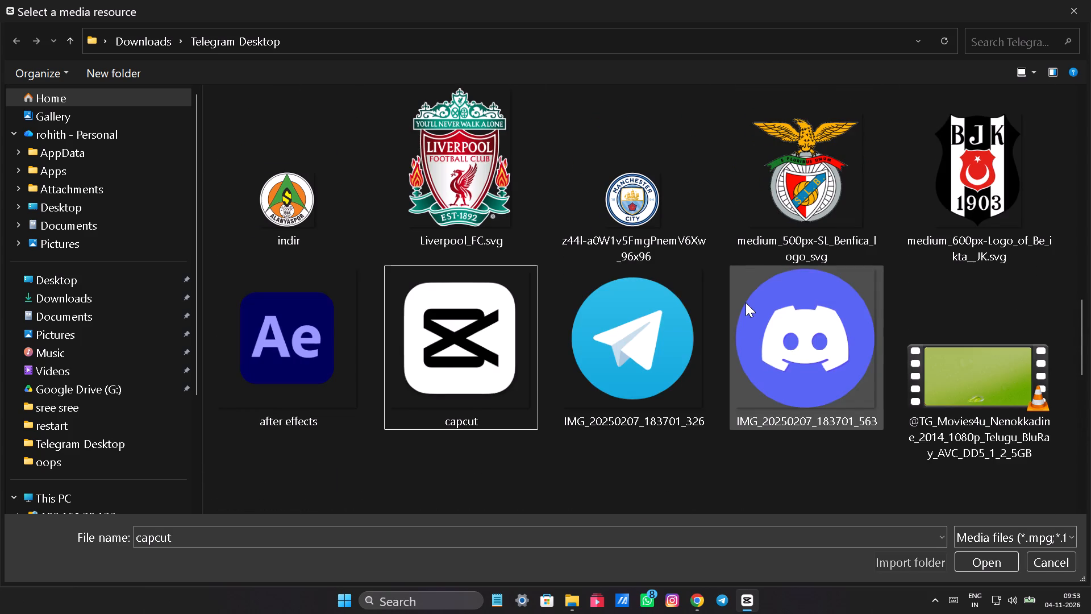
scroll(746, 302, up, 4)
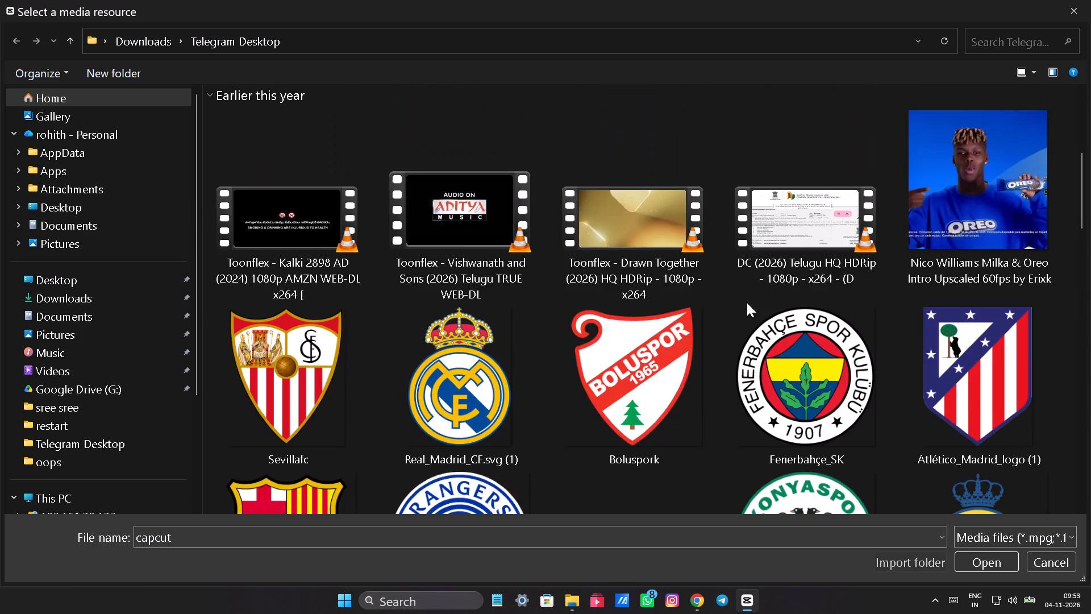
scroll(747, 302, up, 4)
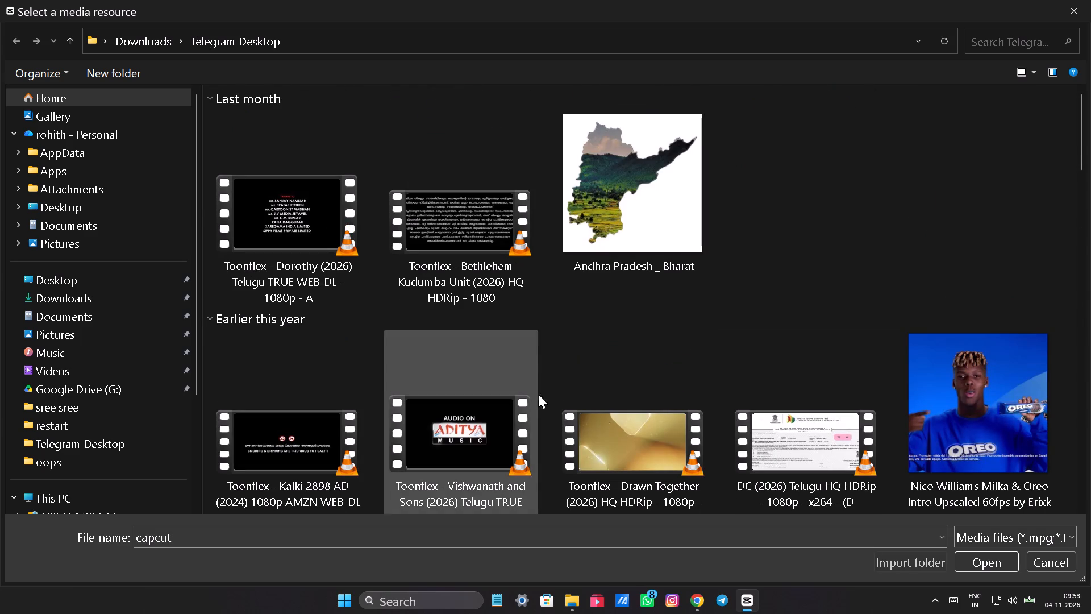
Open the Downloads folder in the import dialog and look through the files from today and yesterday.
click(98, 304)
scroll(432, 255, up, 1)
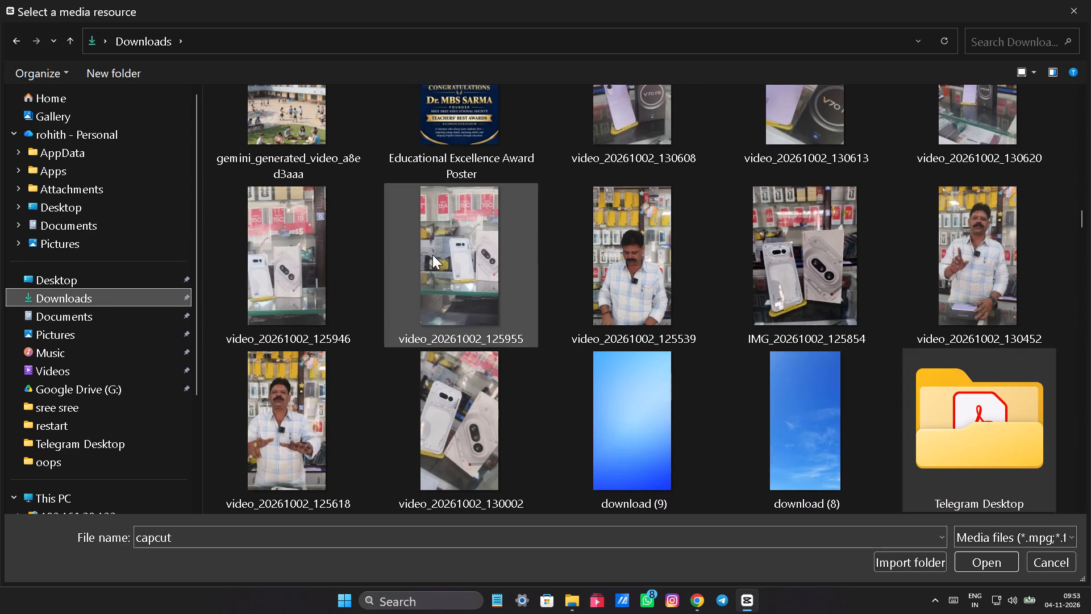
scroll(432, 255, up, 20)
scroll(432, 255, up, 8)
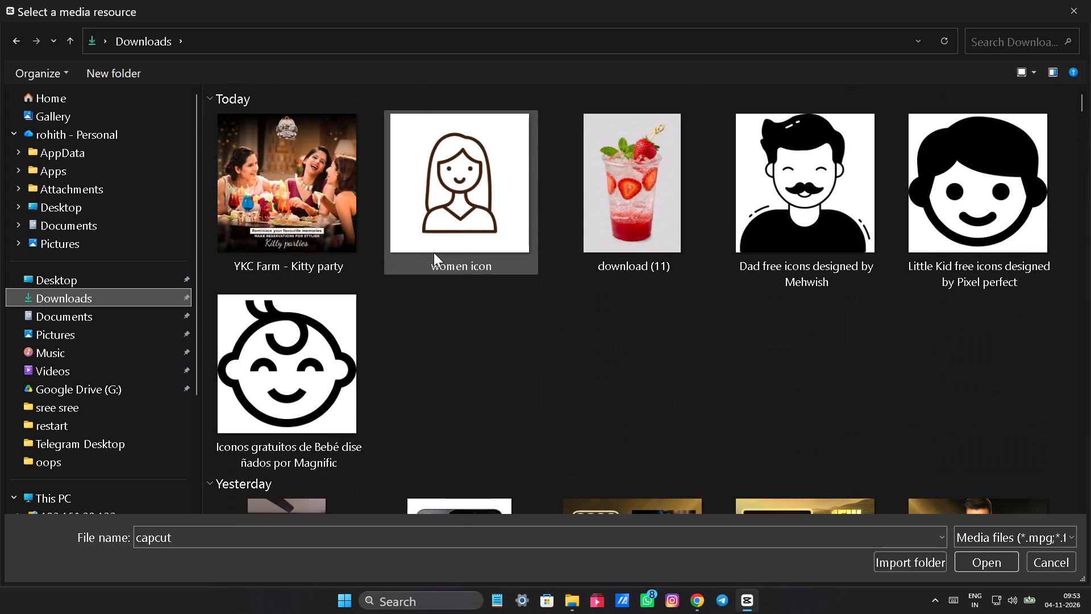
scroll(434, 252, up, 7)
scroll(501, 206, down, 1)
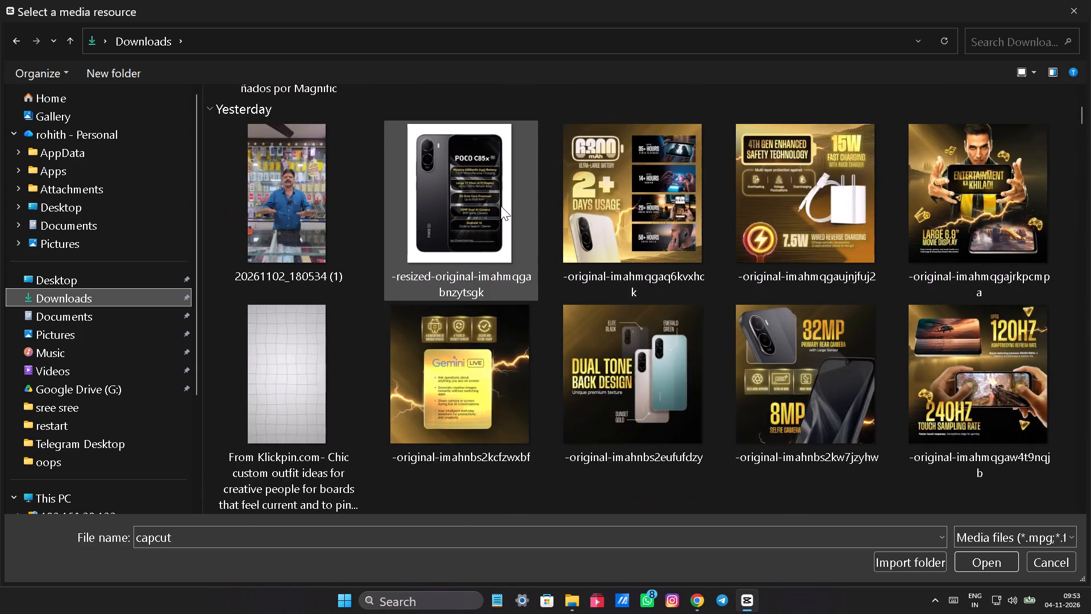
scroll(501, 206, down, 5)
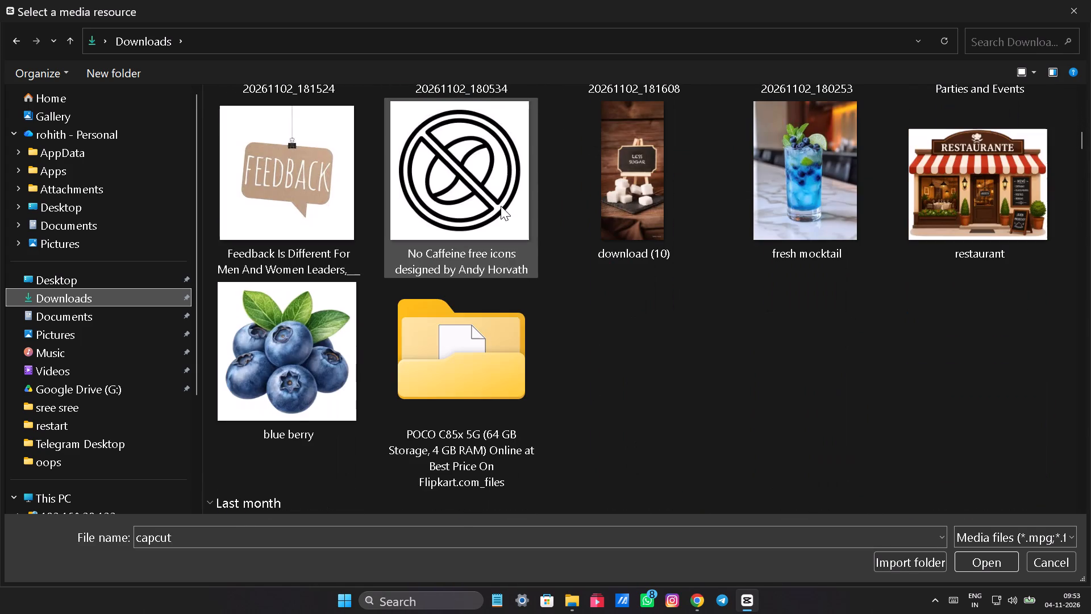
scroll(501, 206, down, 1)
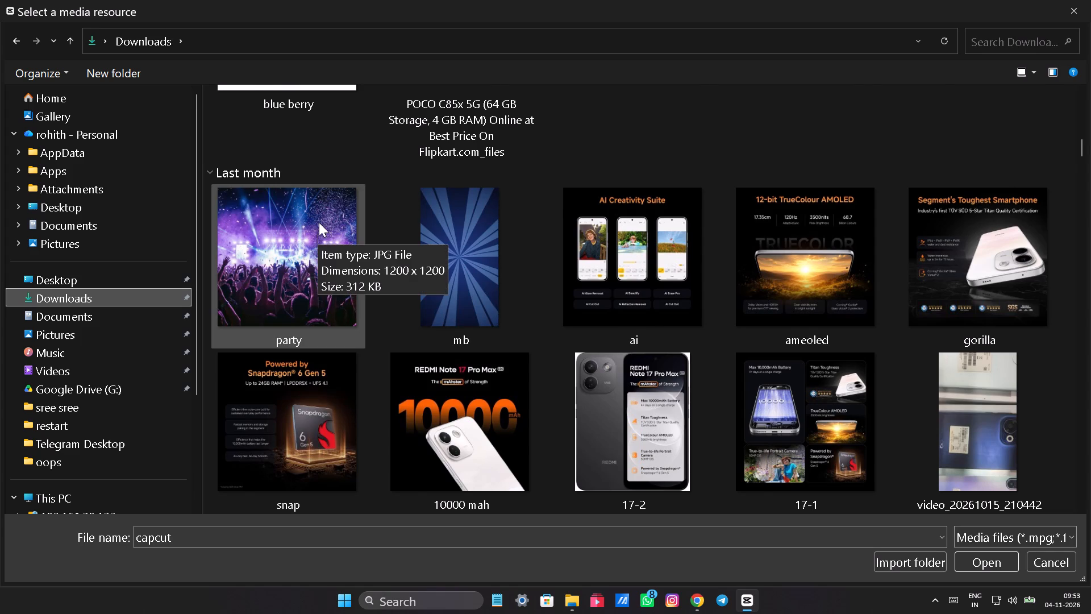
Look through the older Downloads files from last month and earlier for usable media, and close the import dialog without importing.
scroll(466, 195, down, 1)
scroll(584, 188, up, 1)
scroll(581, 188, down, 3)
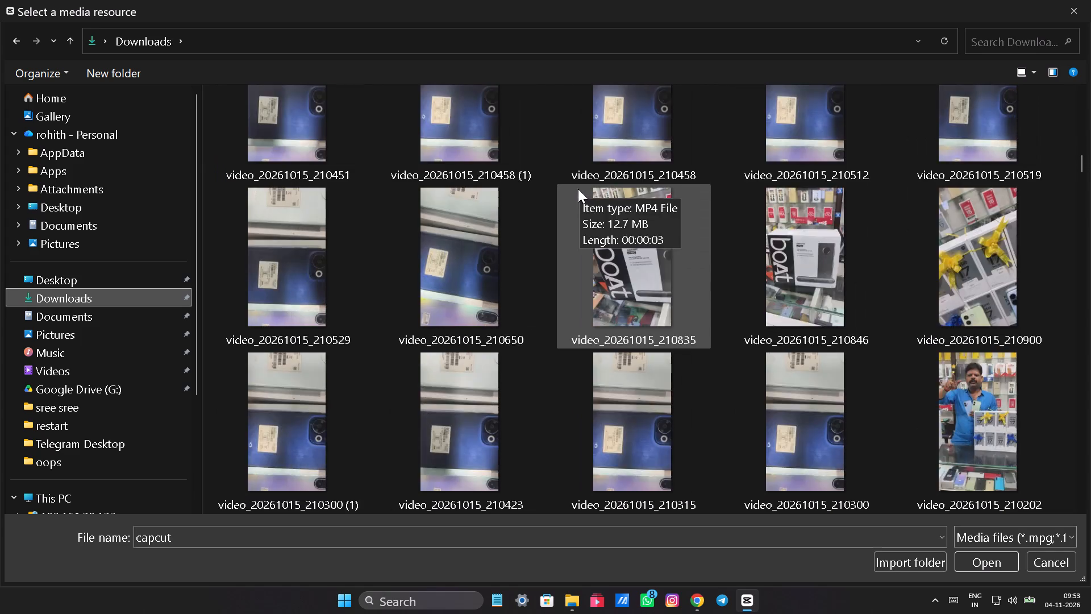
scroll(578, 189, down, 6)
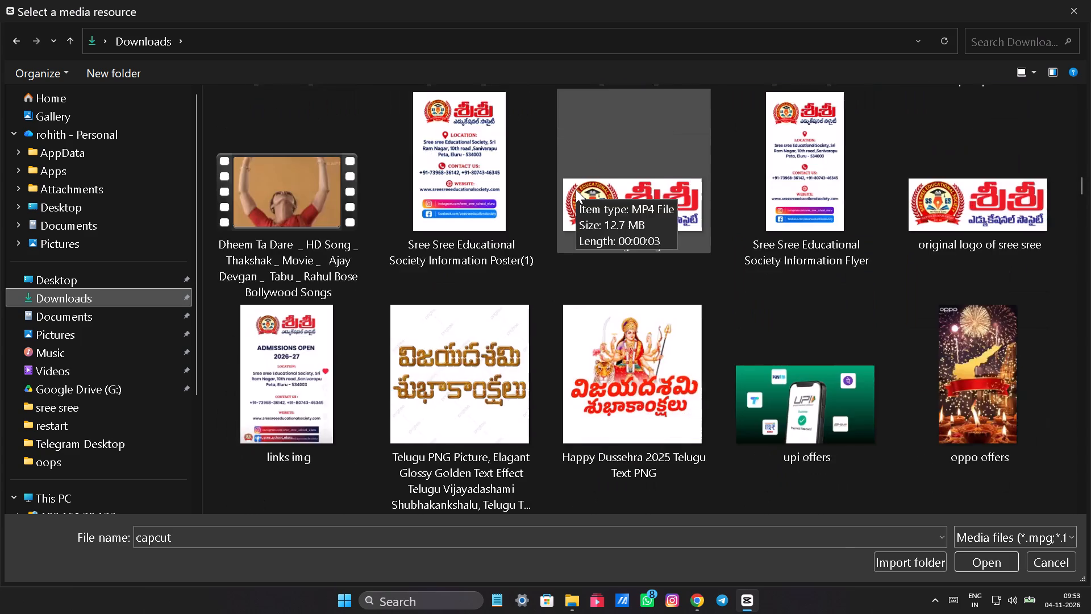
scroll(576, 189, down, 5)
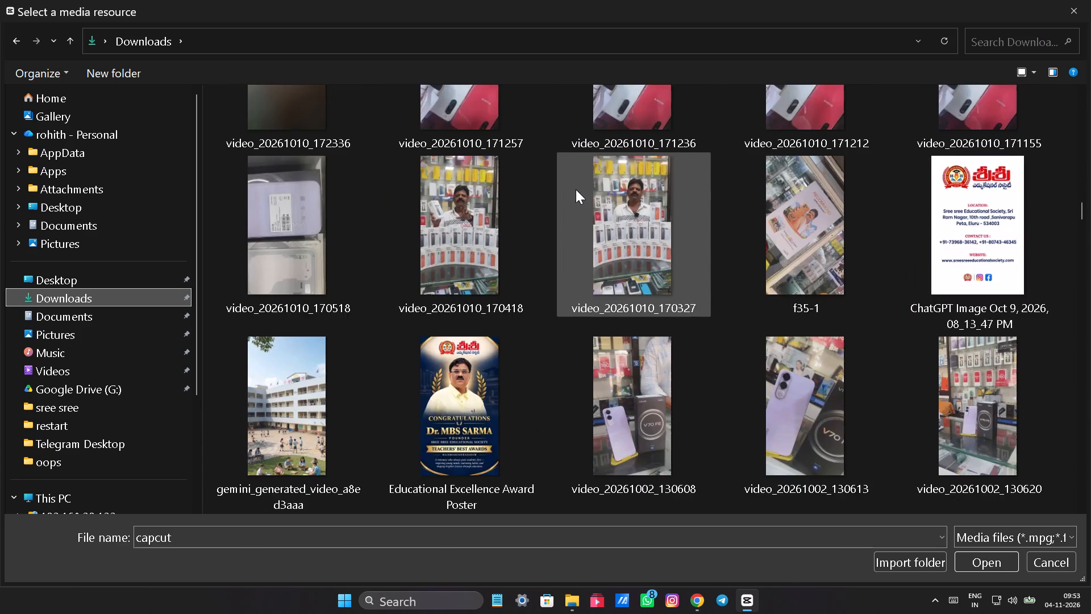
scroll(576, 189, down, 5)
scroll(576, 189, up, 1)
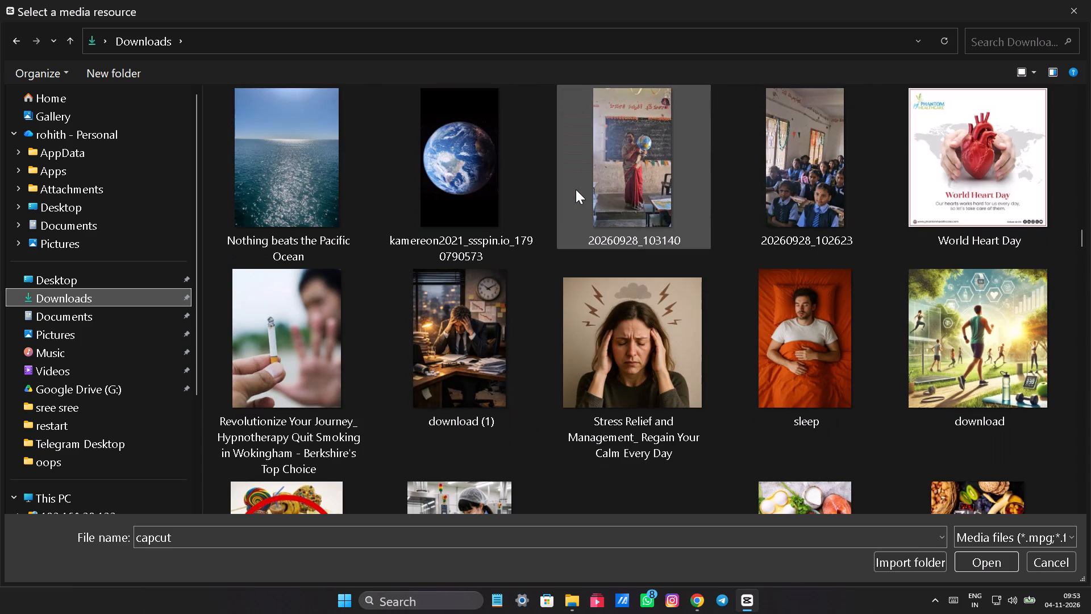
scroll(576, 189, down, 2)
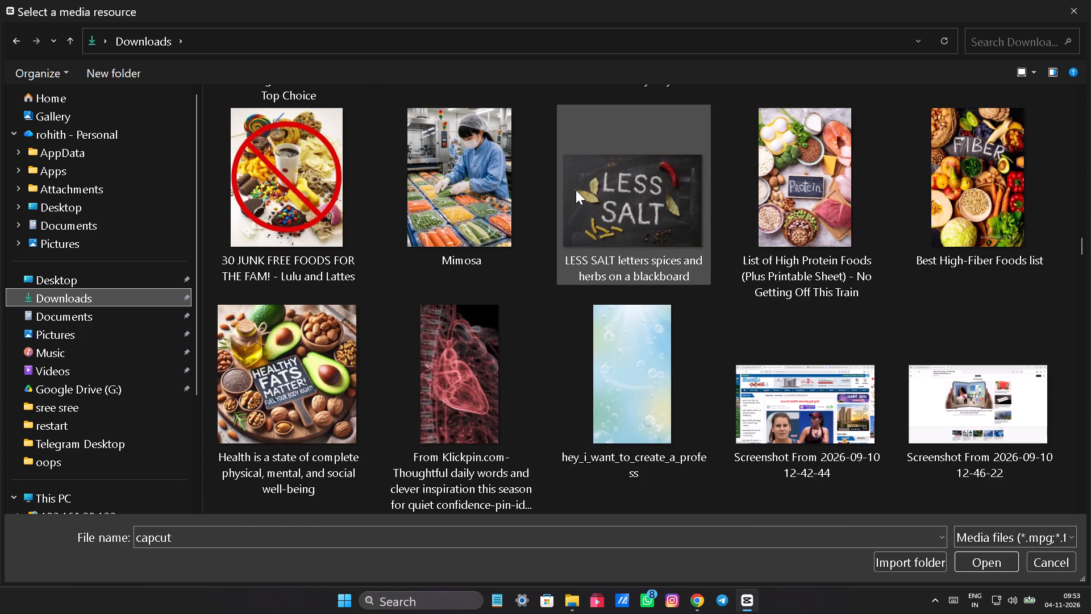
scroll(576, 190, down, 4)
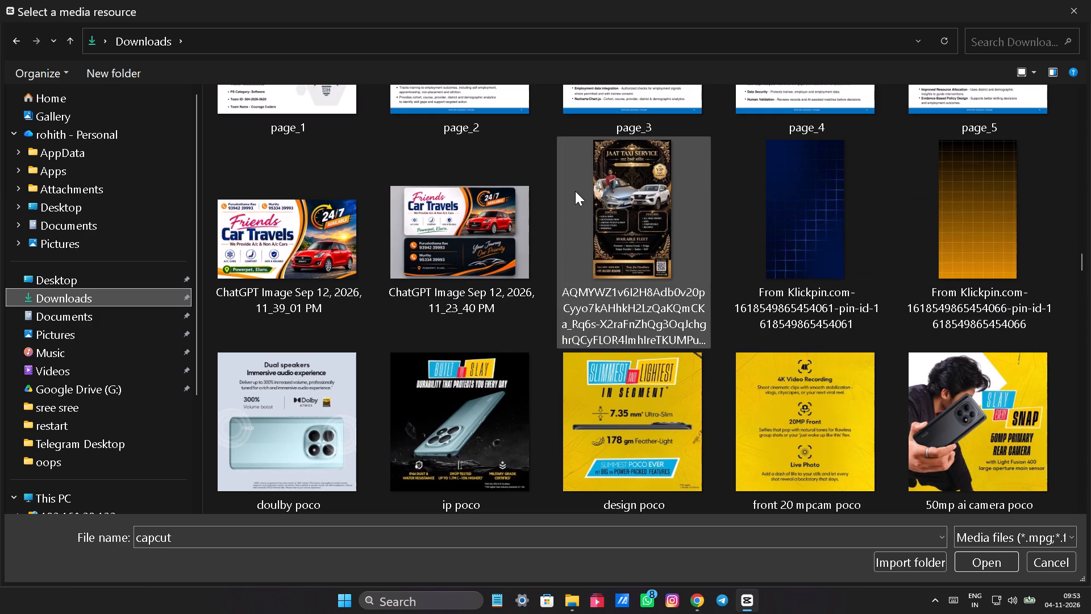
scroll(575, 191, down, 2)
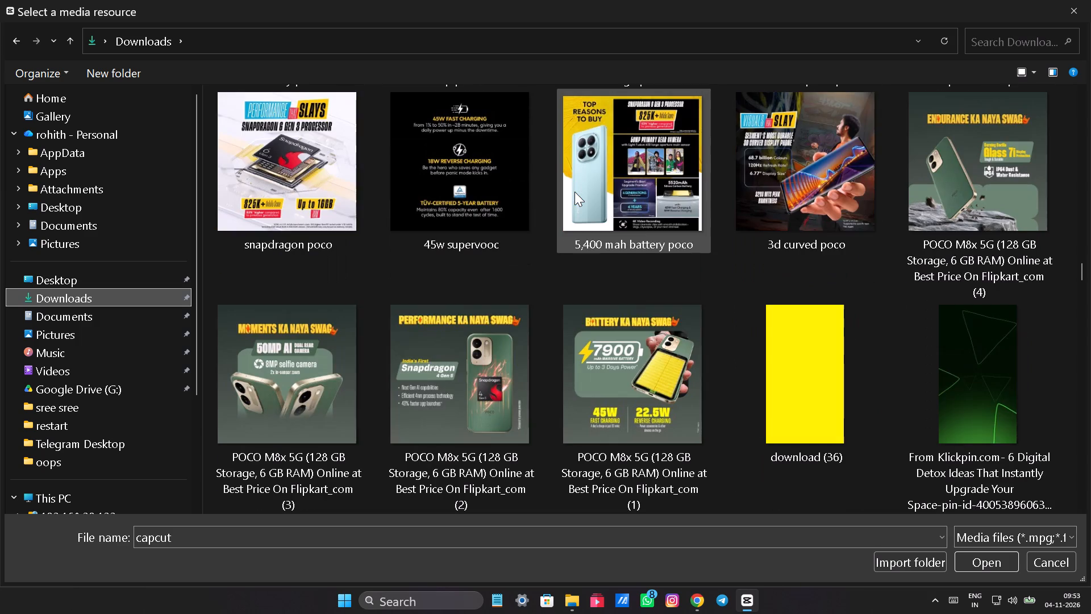
scroll(574, 192, down, 2)
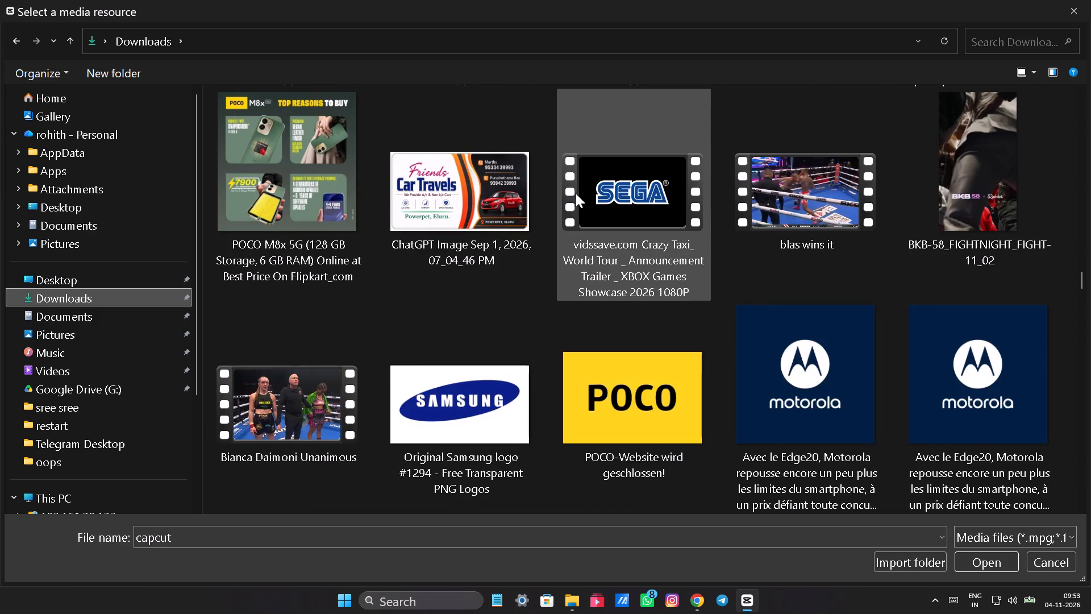
scroll(576, 193, down, 2)
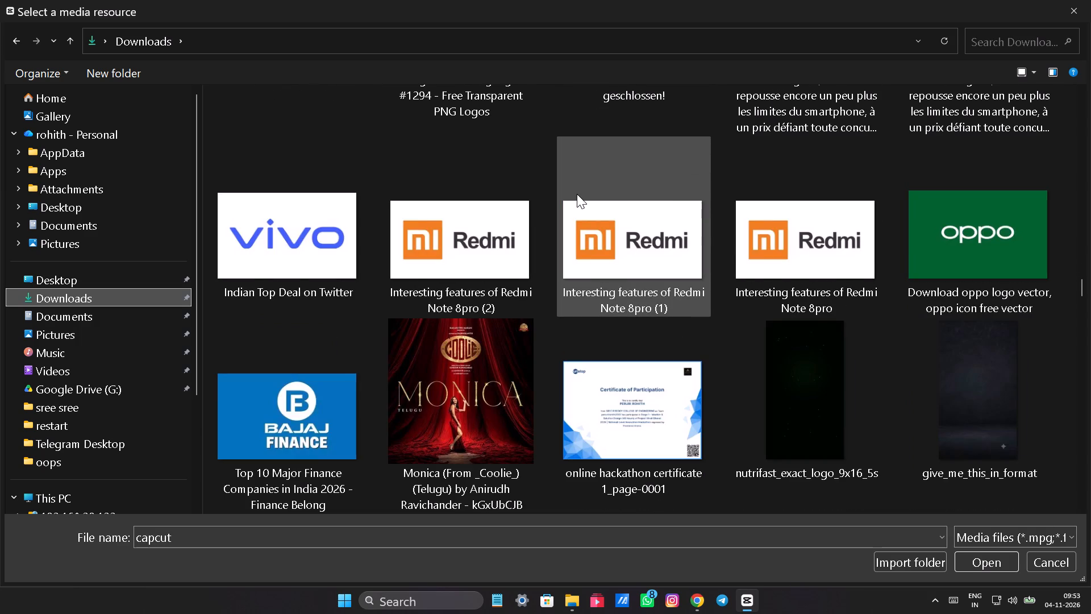
scroll(577, 194, down, 1)
click(1069, 7)
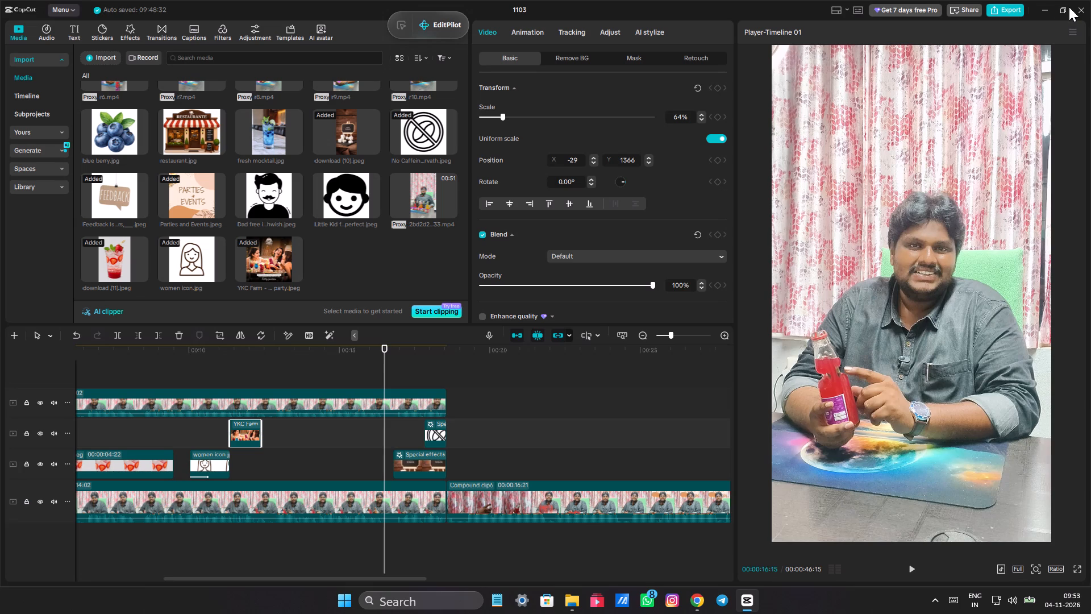
Switch back to Chrome and check the opened Pinterest pin page.
click(686, 597)
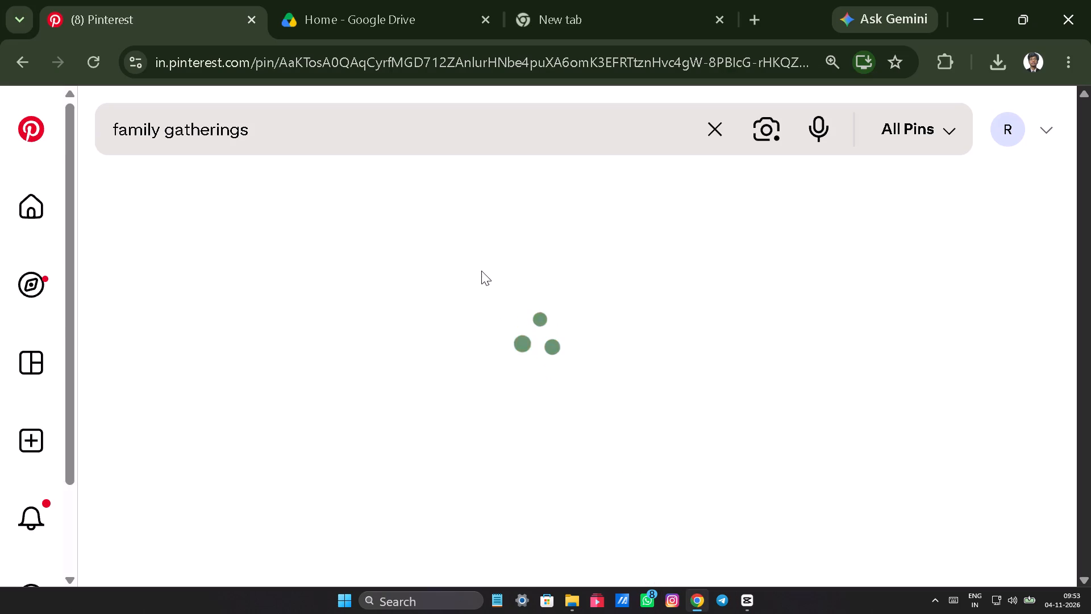
scroll(488, 261, down, 2)
scroll(470, 171, up, 1)
click(361, 0)
click(176, 0)
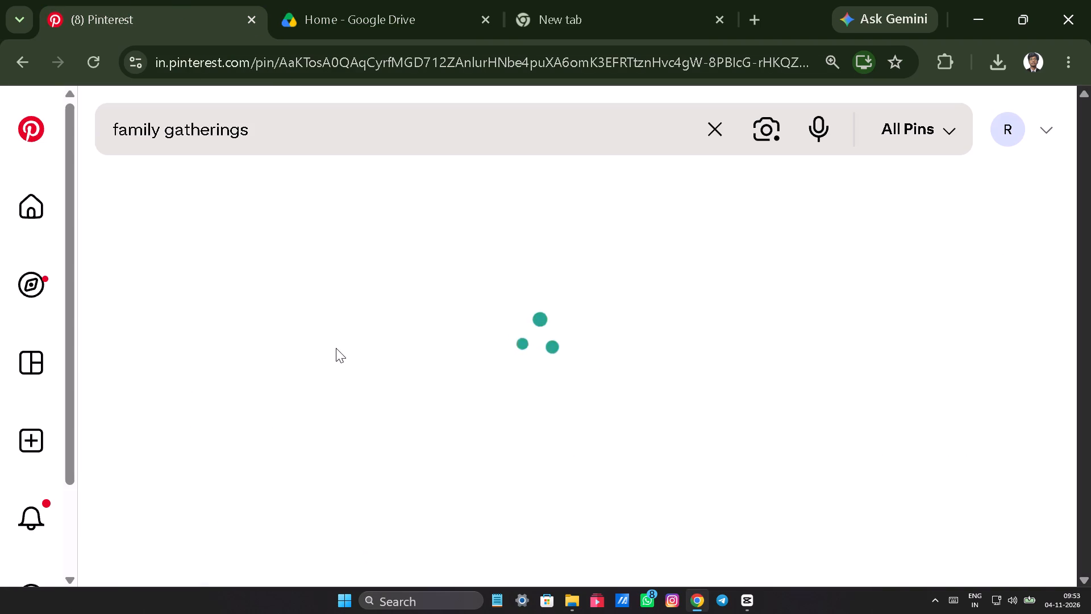
scroll(336, 349, down, 2)
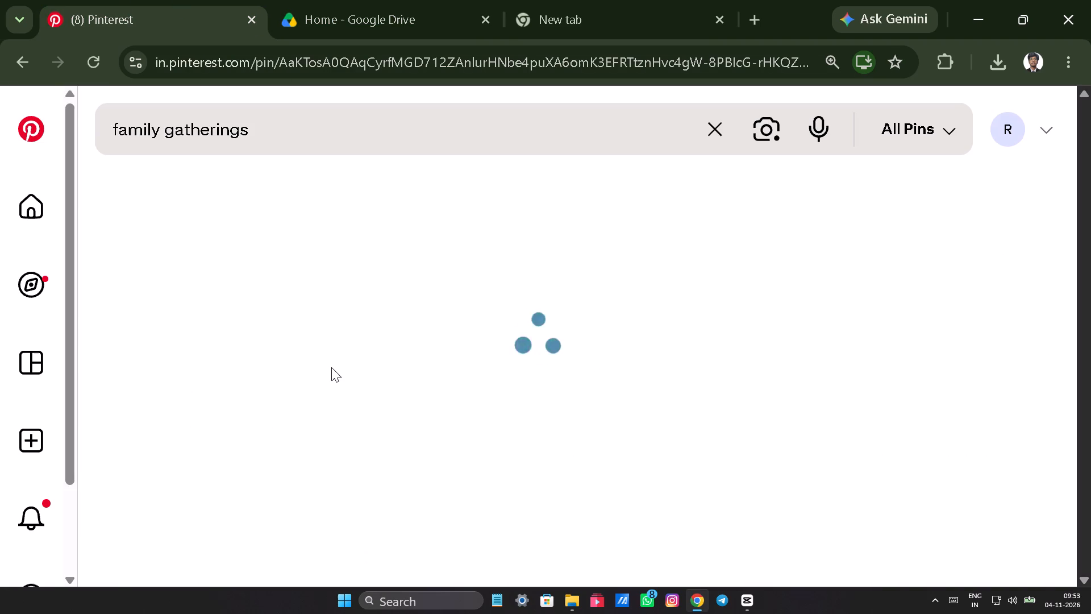
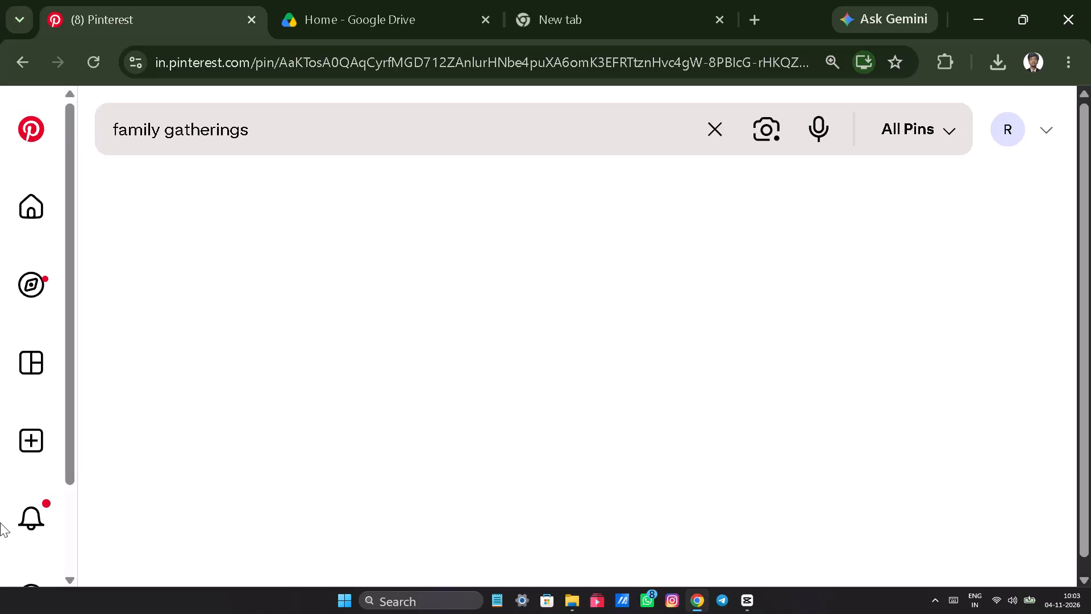
Reload the blank Pinterest pin page opened from the family gatherings search.
click(94, 57)
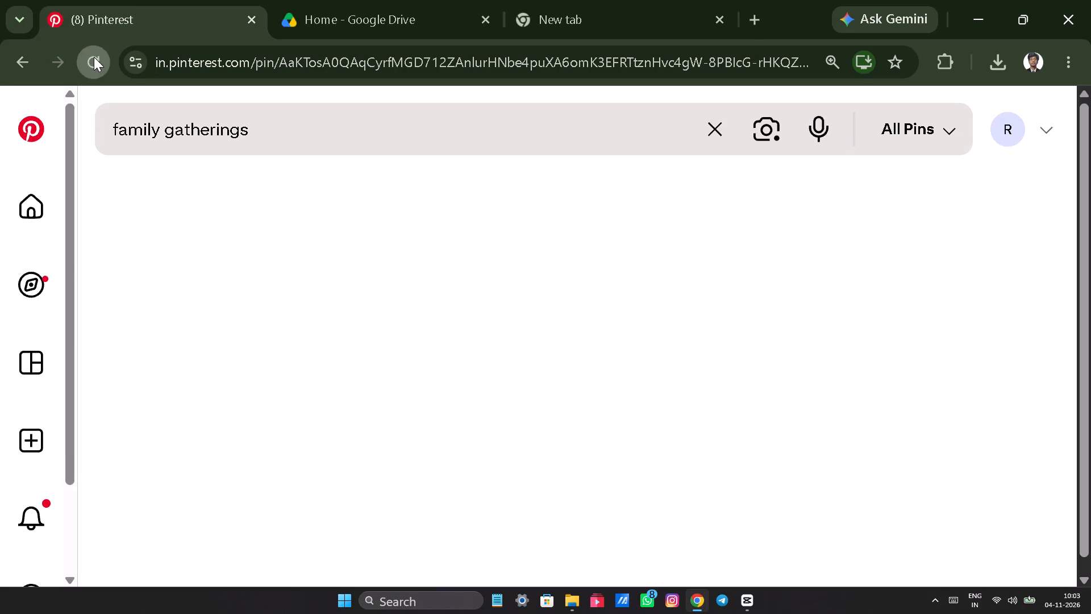
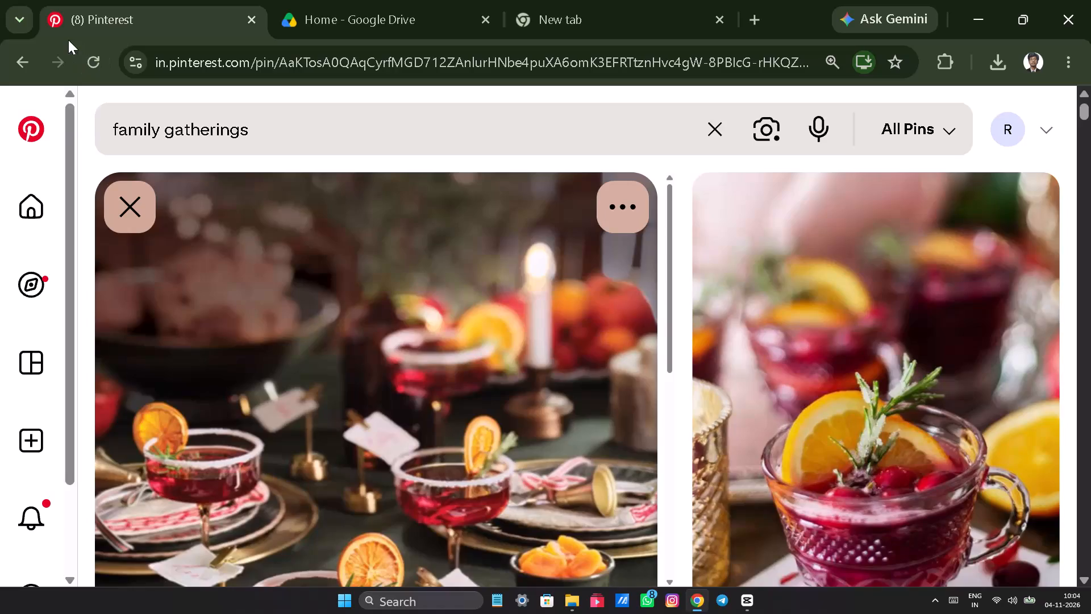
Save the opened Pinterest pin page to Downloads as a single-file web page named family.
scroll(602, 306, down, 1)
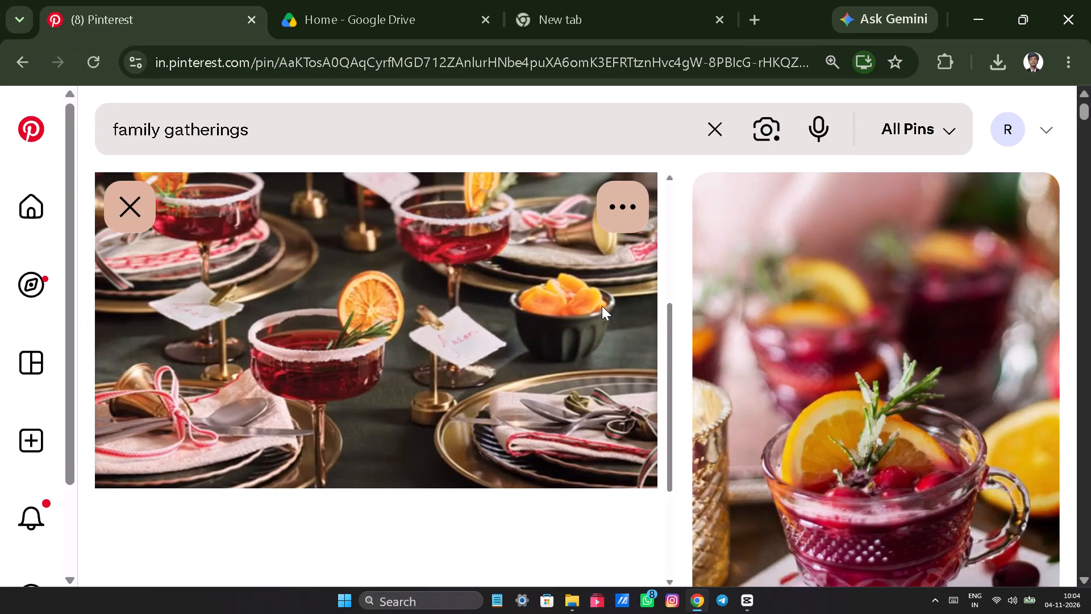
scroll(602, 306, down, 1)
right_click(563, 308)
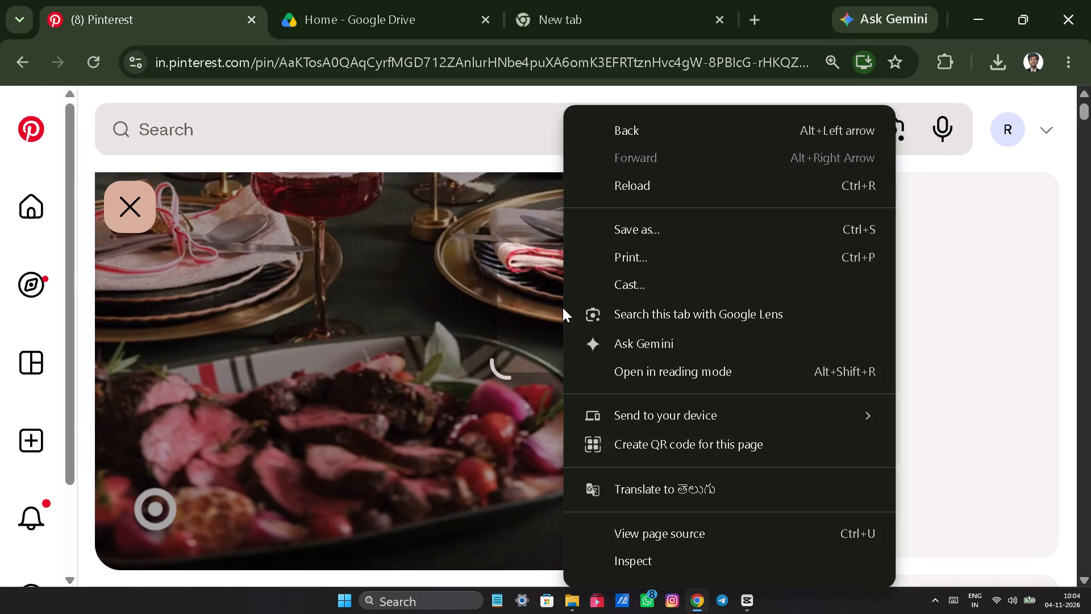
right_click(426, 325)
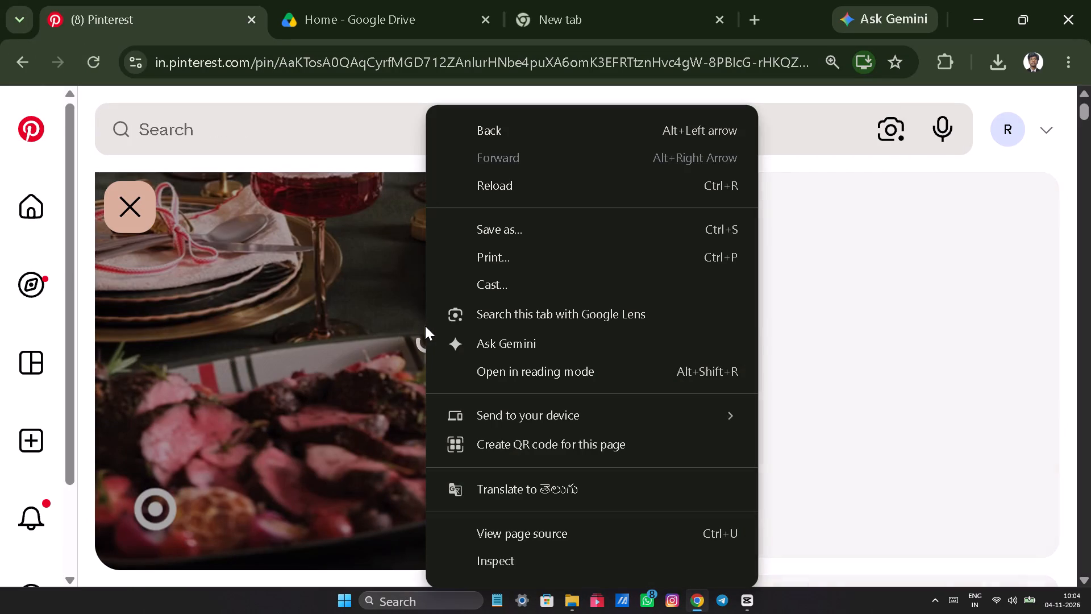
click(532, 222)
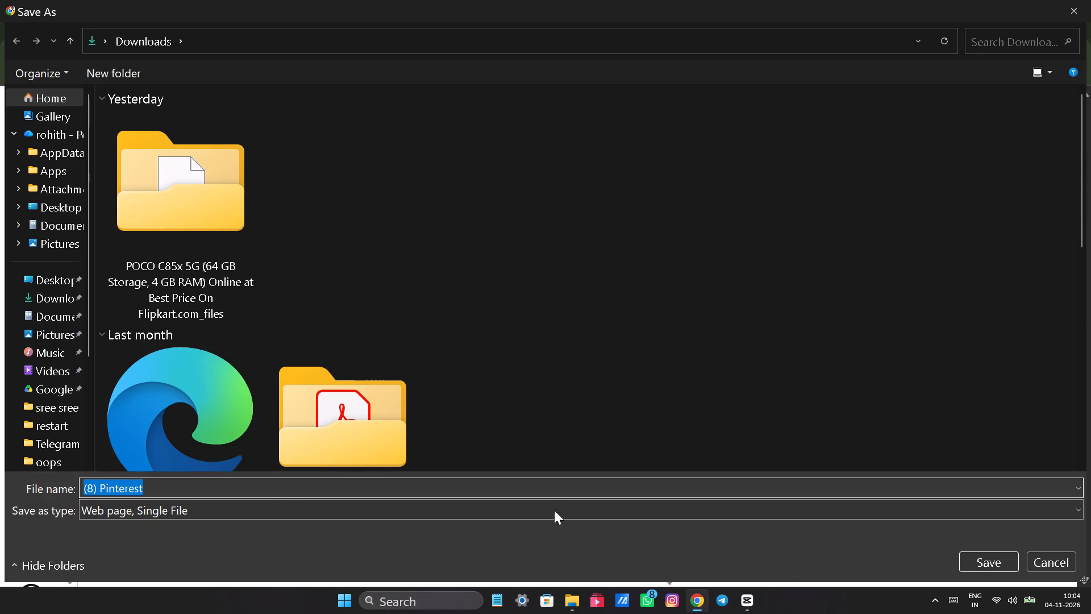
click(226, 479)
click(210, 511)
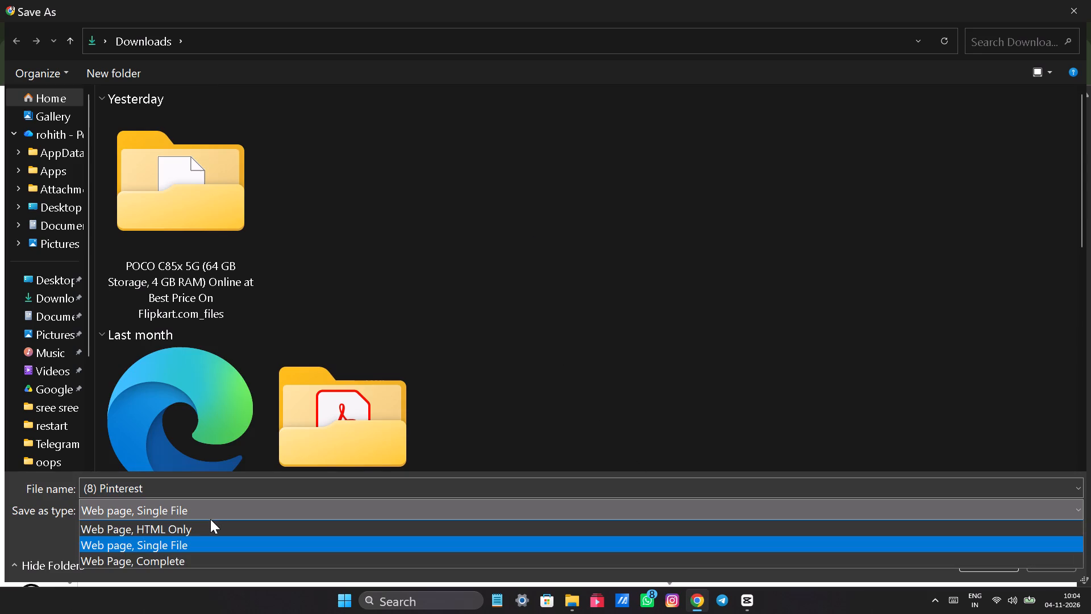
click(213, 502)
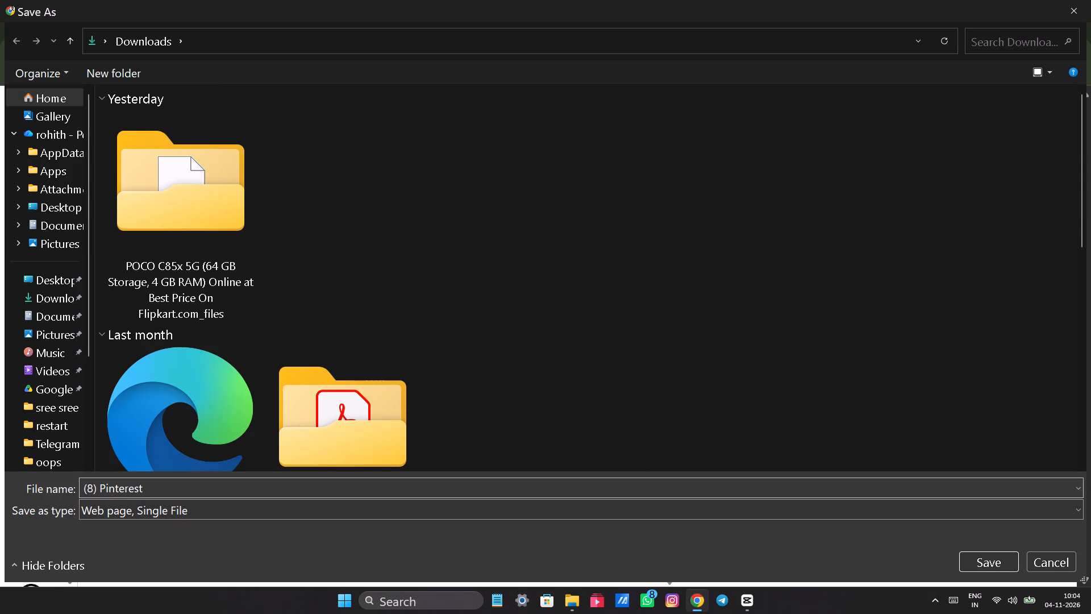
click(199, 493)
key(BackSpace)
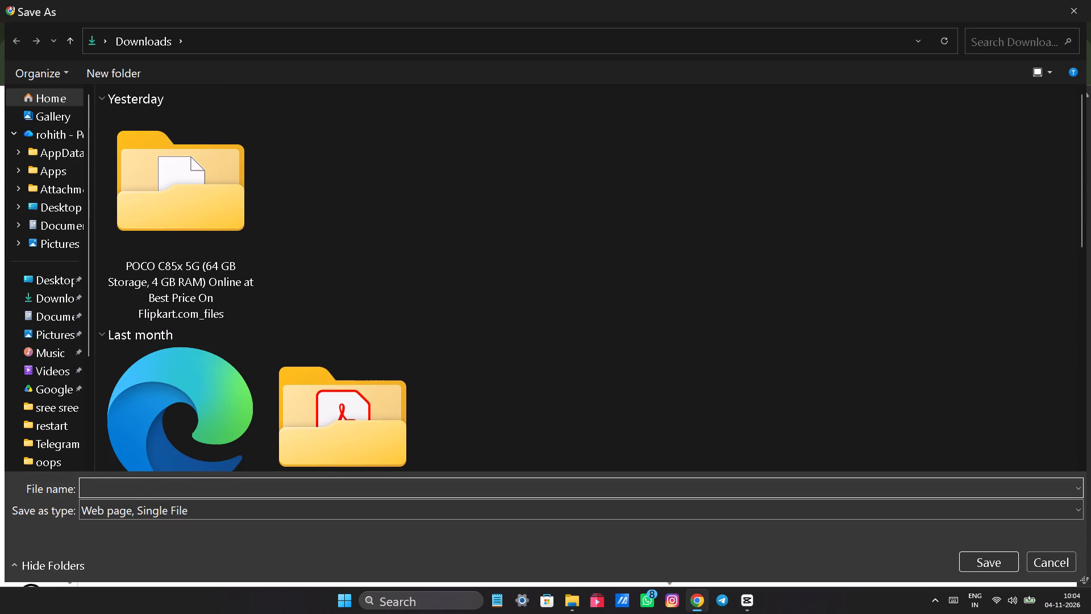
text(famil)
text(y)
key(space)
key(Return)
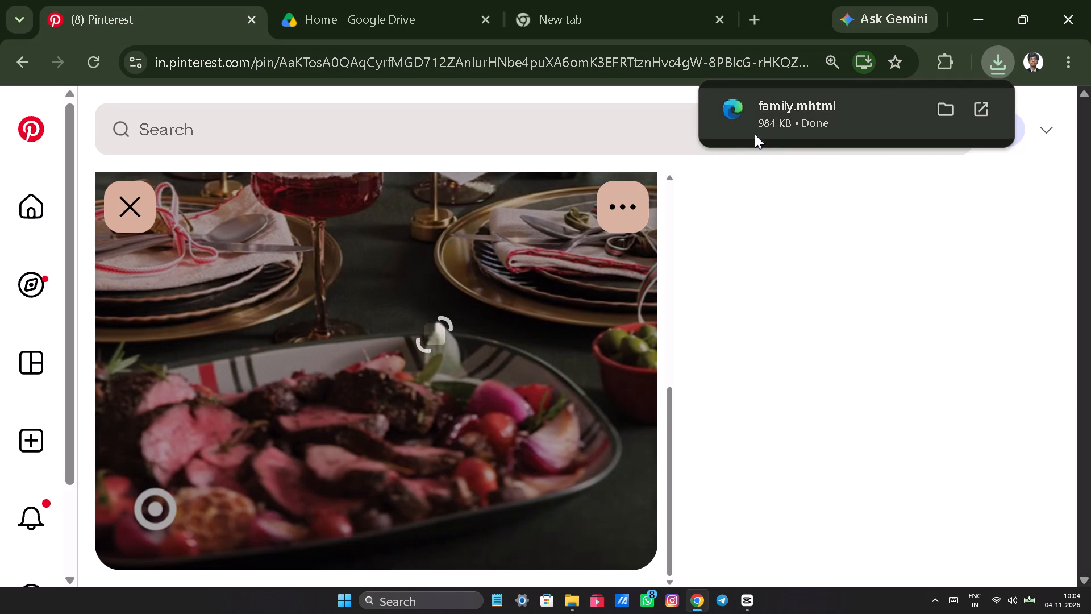
Download the holiday dinner table image from the opened Pinterest pin.
click(828, 223)
click(626, 226)
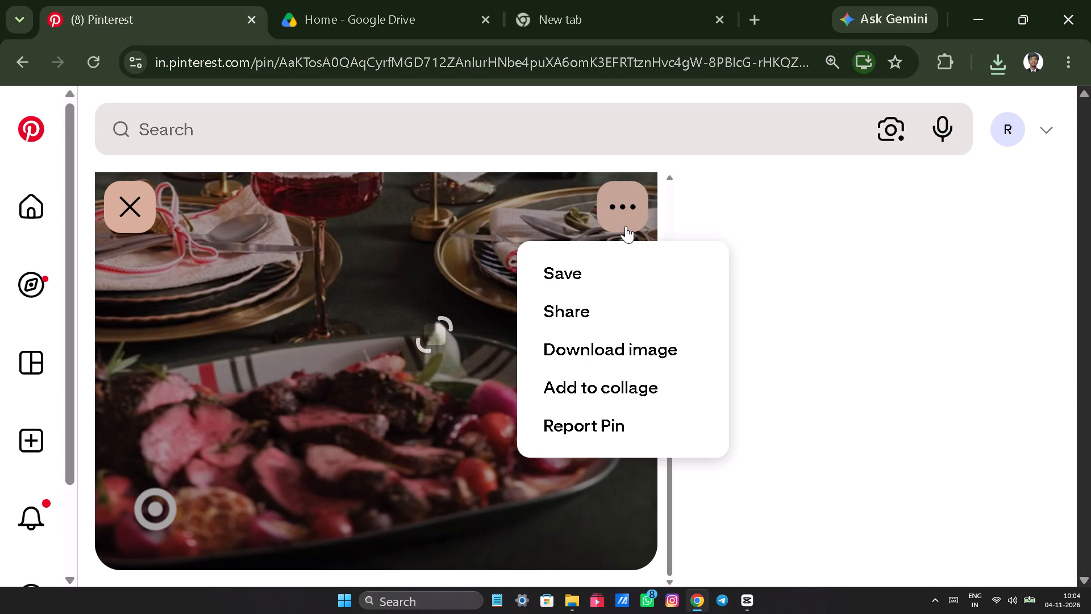
click(624, 338)
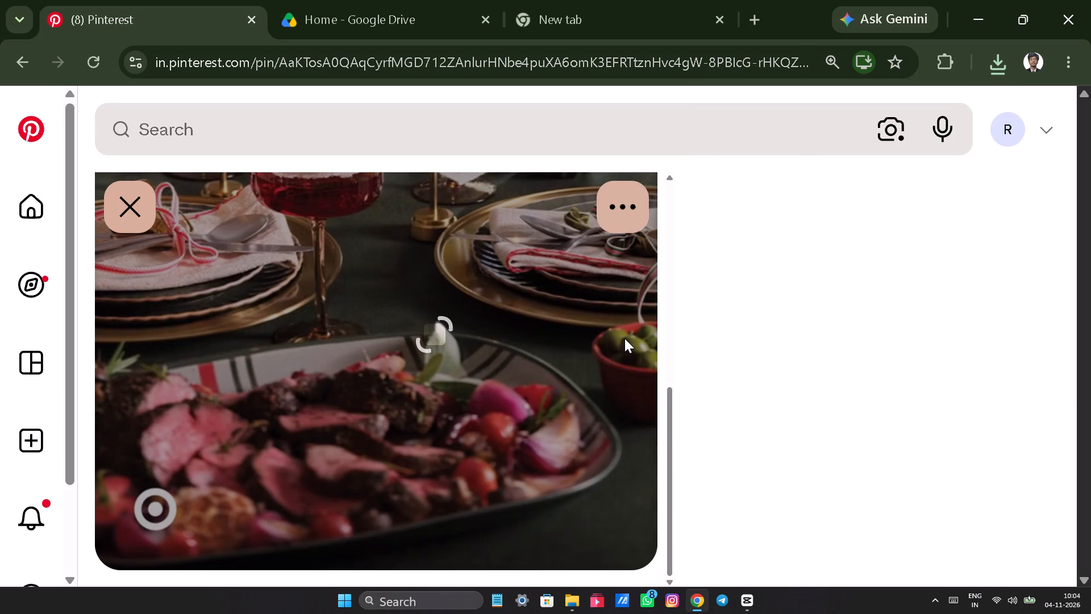
click(998, 60)
click(998, 60)
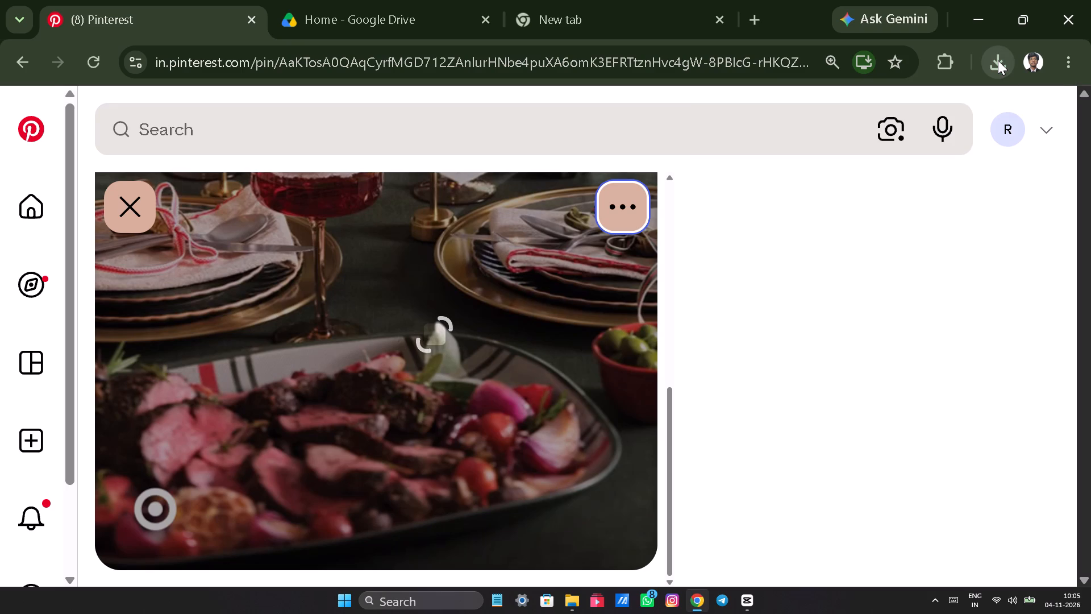
scroll(601, 317, down, 1)
scroll(550, 326, up, 1)
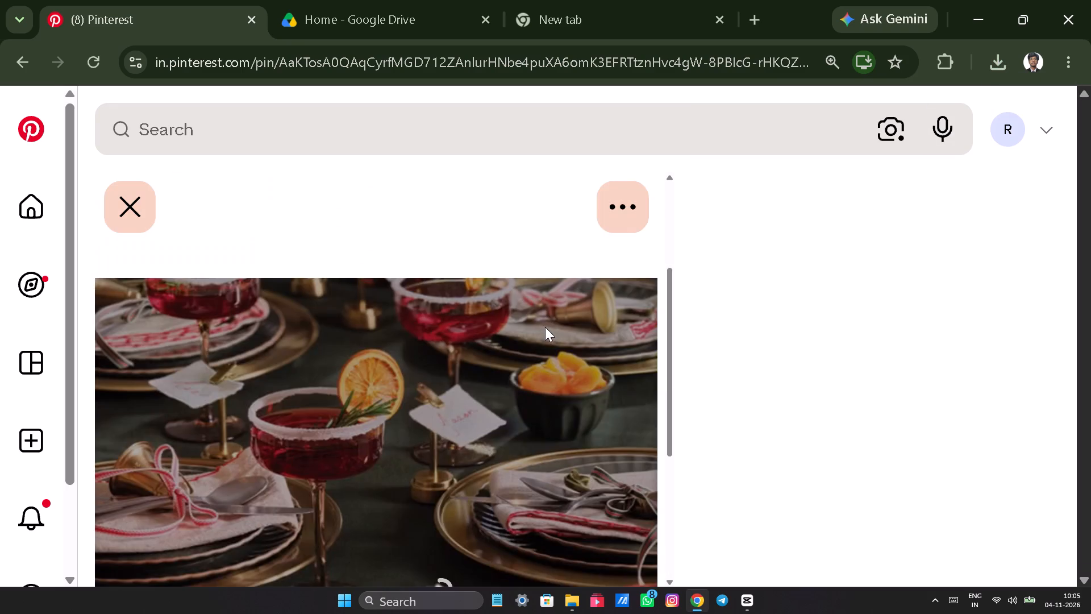
scroll(545, 327, down, 1)
scroll(545, 327, up, 3)
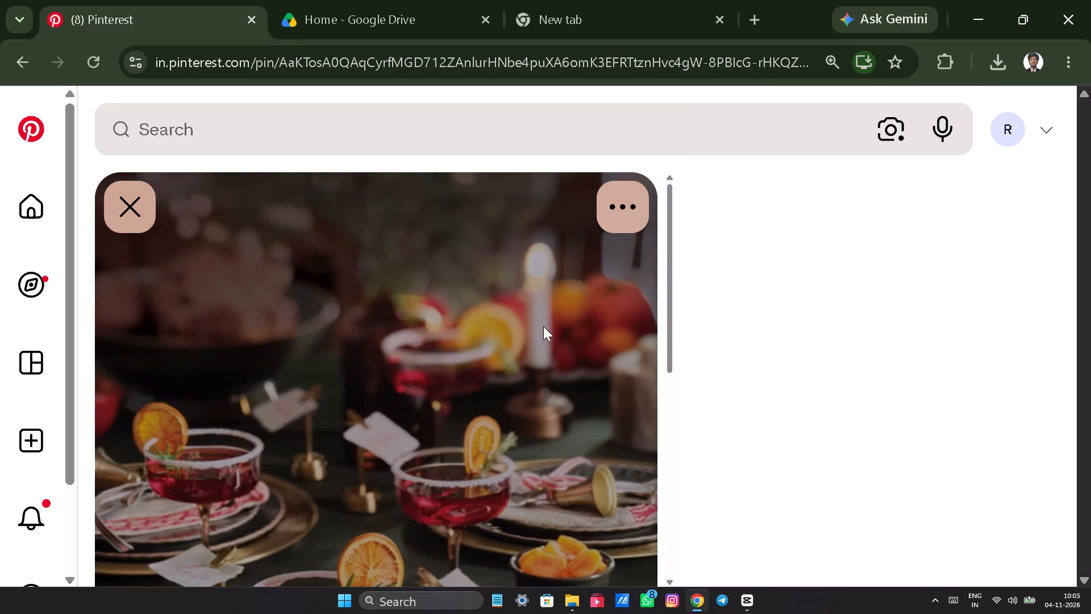
click(620, 207)
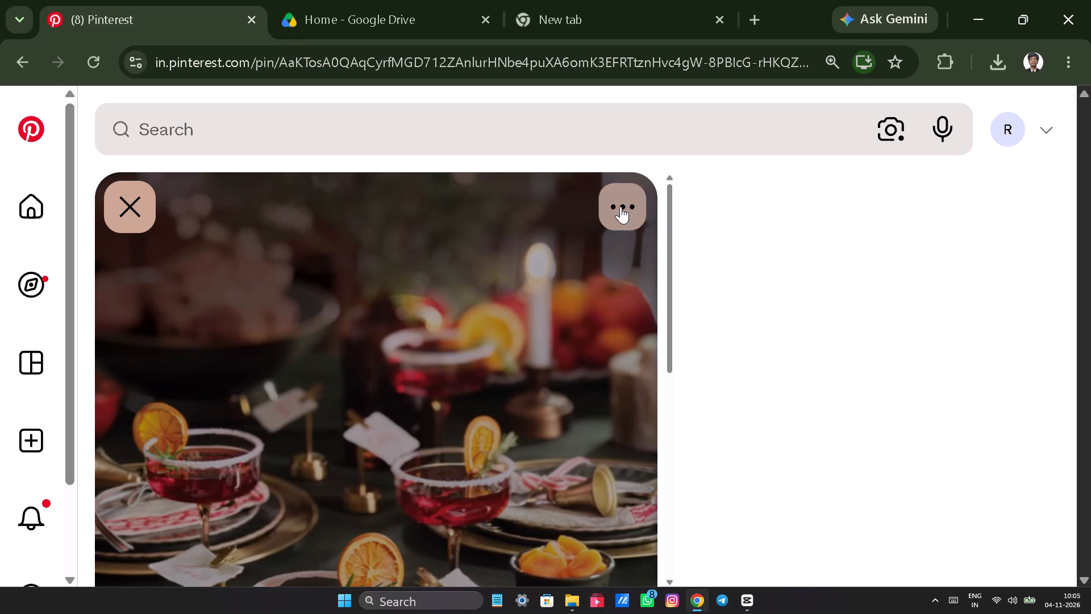
click(627, 351)
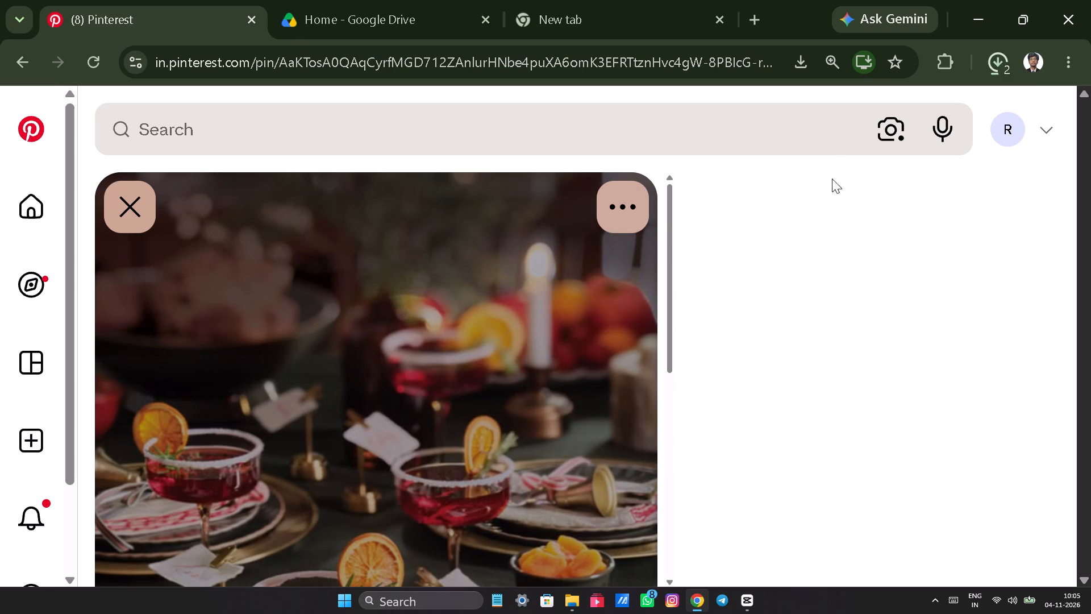
Bring the downloaded Holiday Hosting Inspo (1) image into the CapCut timeline, right after the YKC Farm clip and beneath the presenter cutout layer.
drag(773, 111, 752, 585)
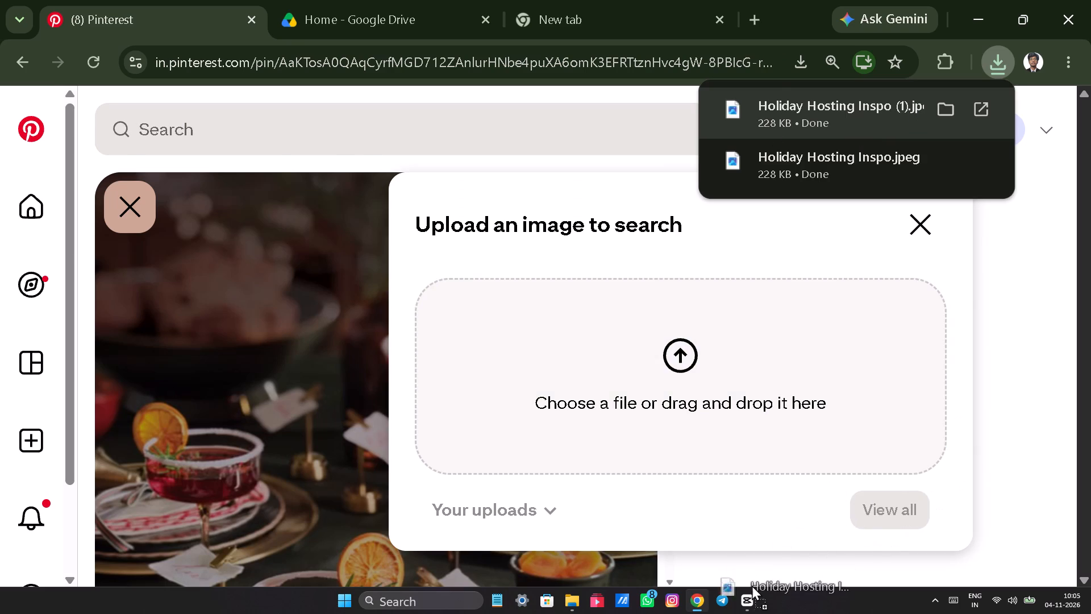
drag(752, 585, 331, 428)
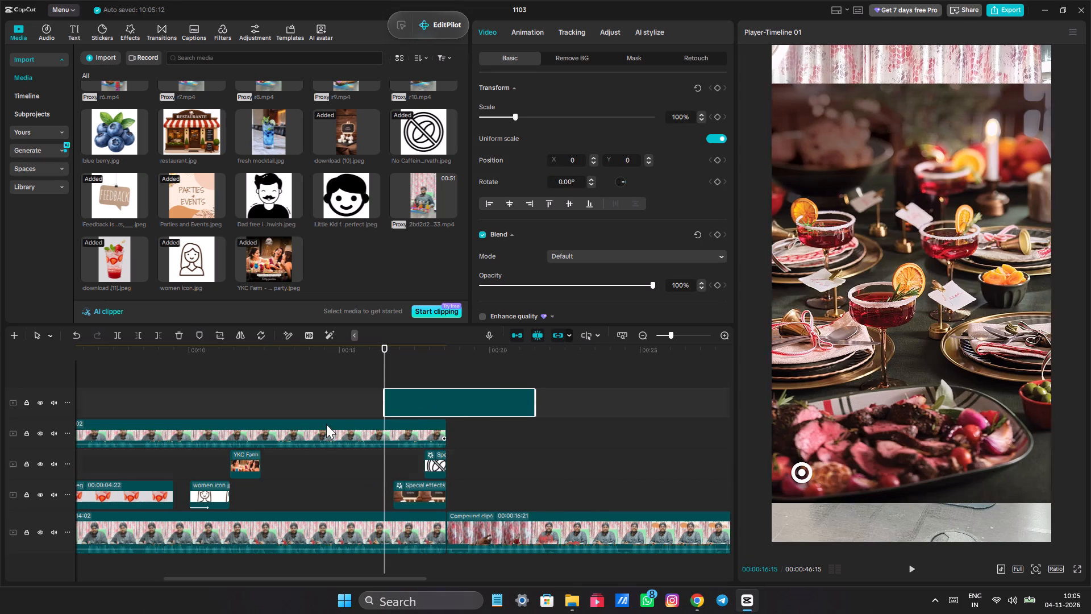
drag(434, 396, 357, 480)
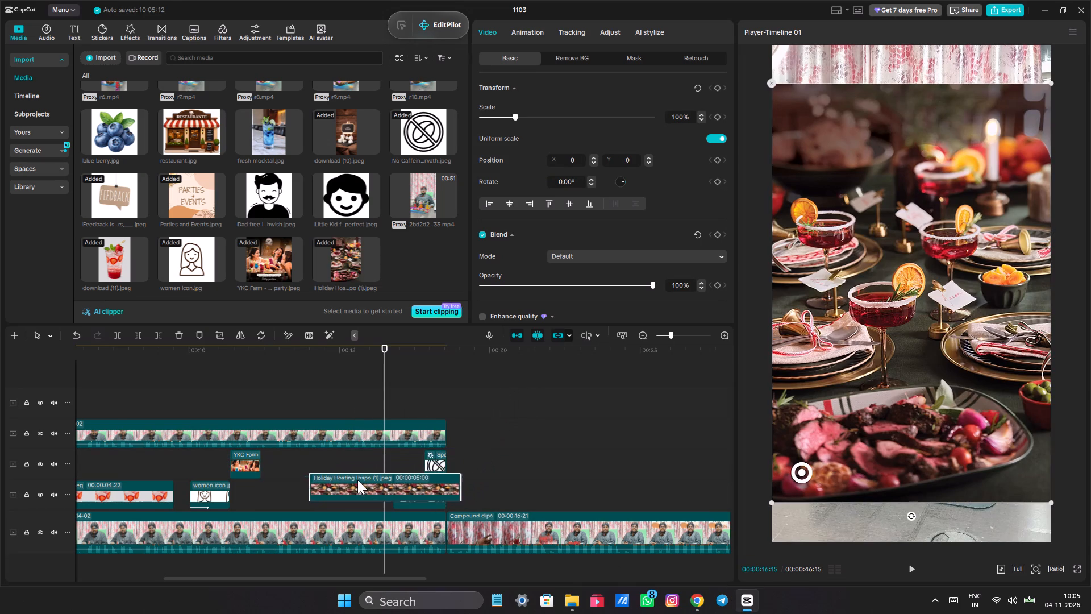
drag(357, 480, 338, 467)
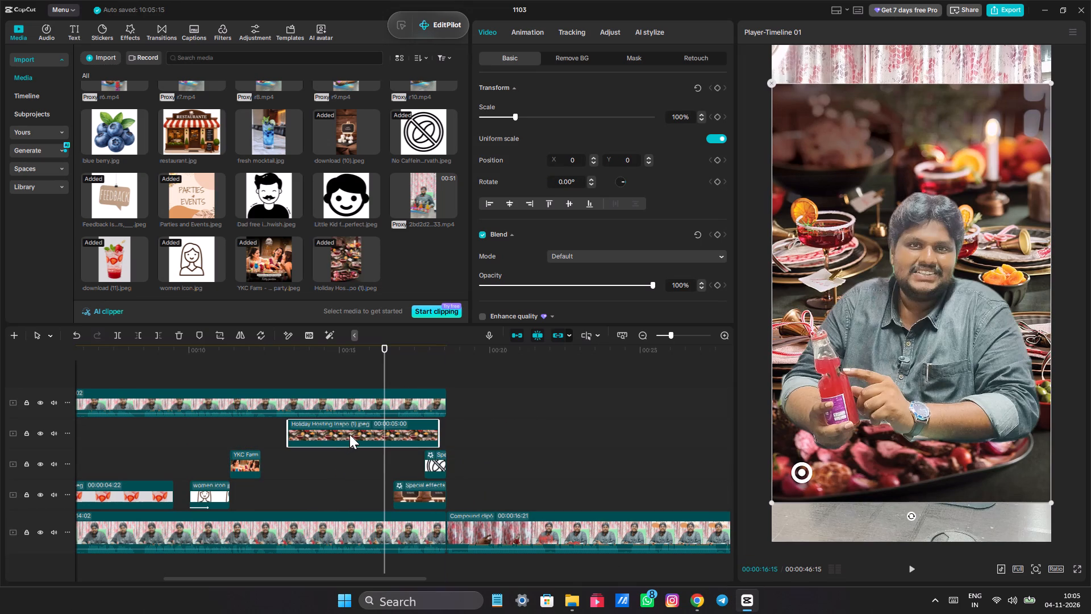
key(ctrl+z)
drag(432, 392, 309, 463)
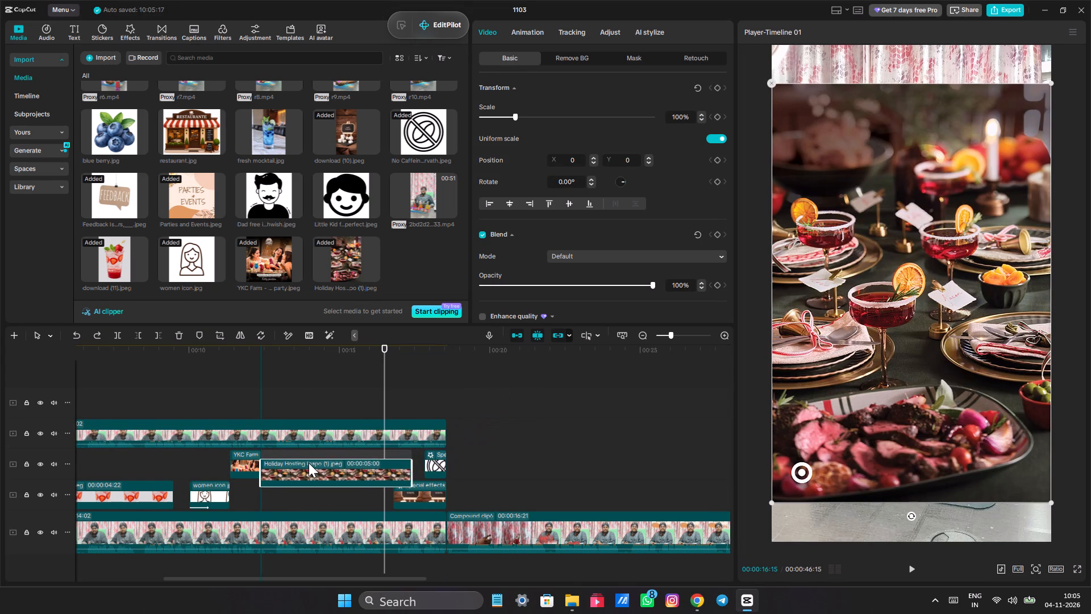
drag(309, 463, 308, 460)
Trim the end of the Holiday Hosting image clip so it lasts about 1 second.
drag(410, 424, 323, 423)
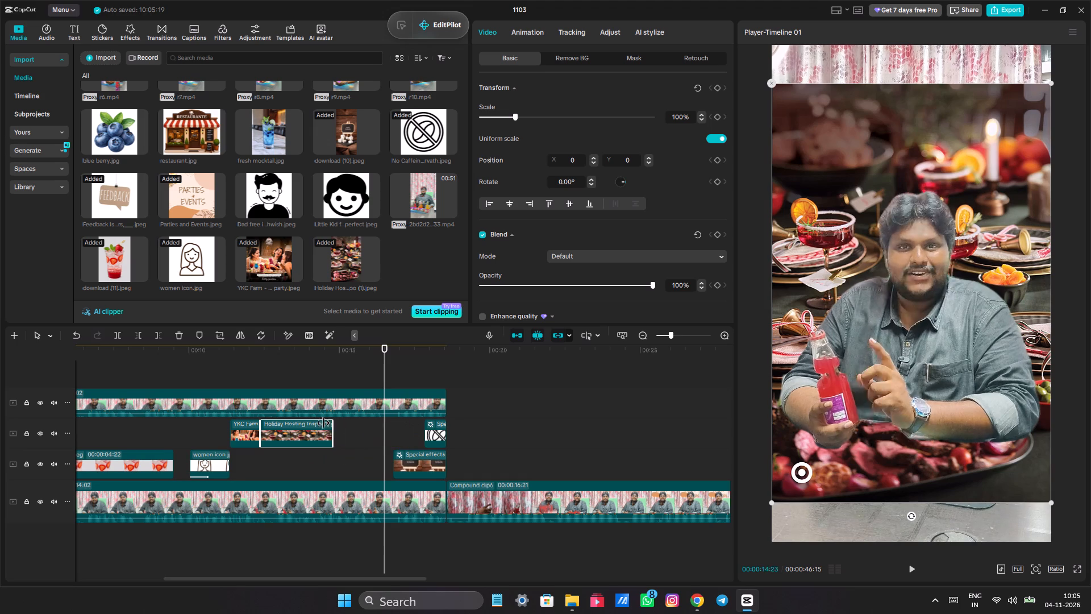
drag(323, 423, 287, 417)
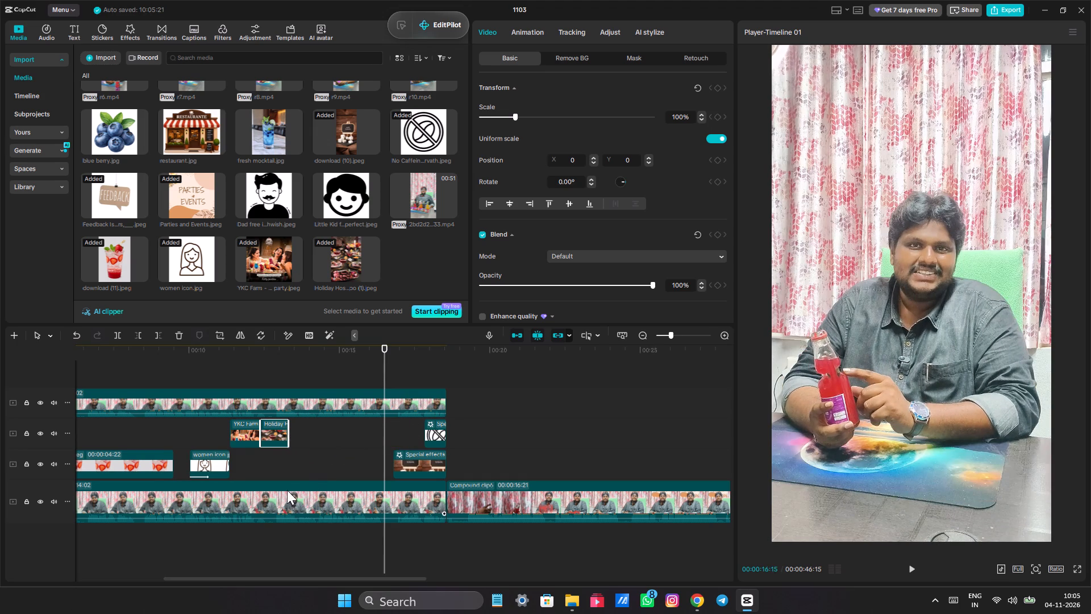
Crop the Holiday Hosting image from its bottom edge to remove the meat platter, keeping the drinks and table settings.
ctrl+scroll(287, 490, up, 8)
click(209, 436)
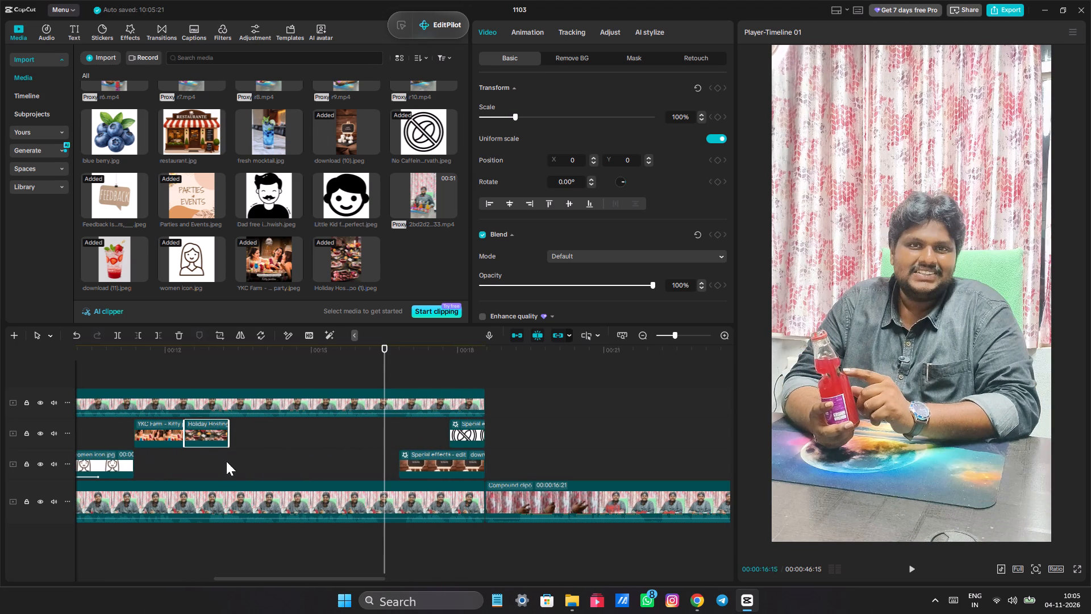
click(226, 461)
drag(226, 462, 194, 466)
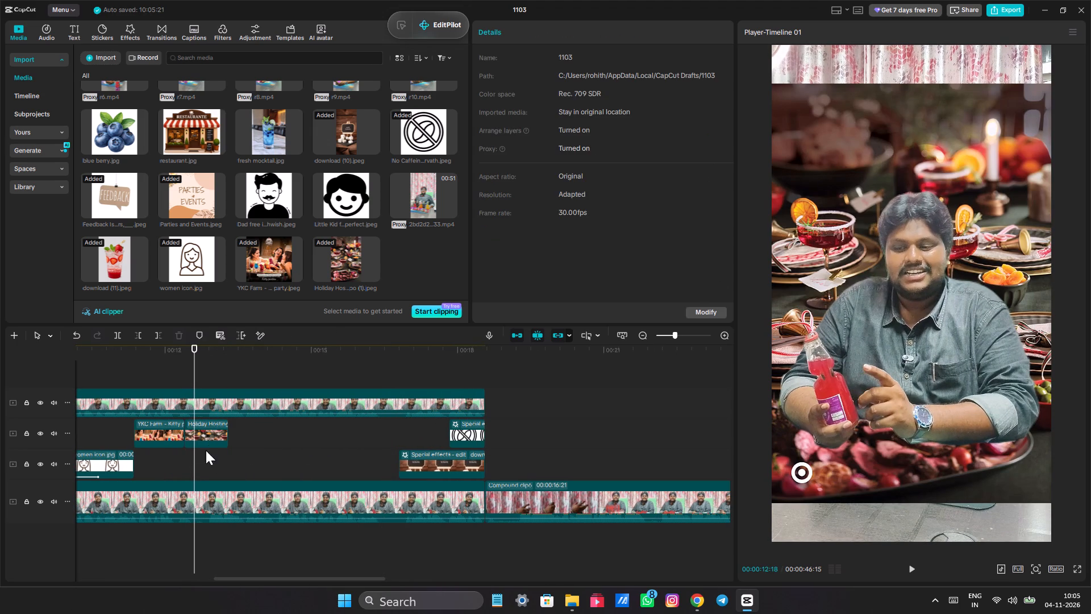
click(211, 439)
click(217, 334)
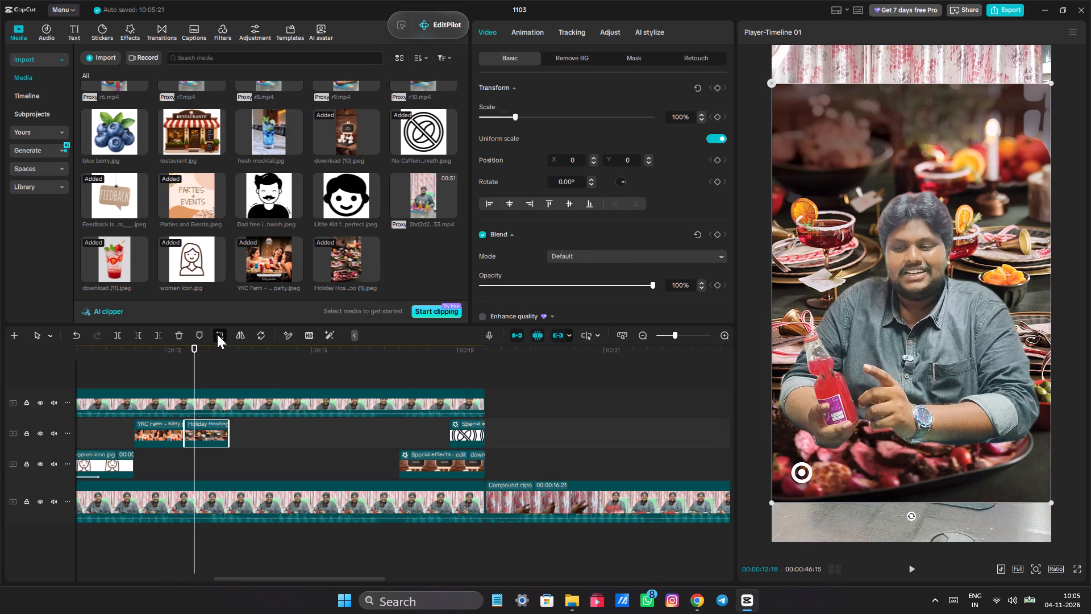
drag(529, 417, 514, 368)
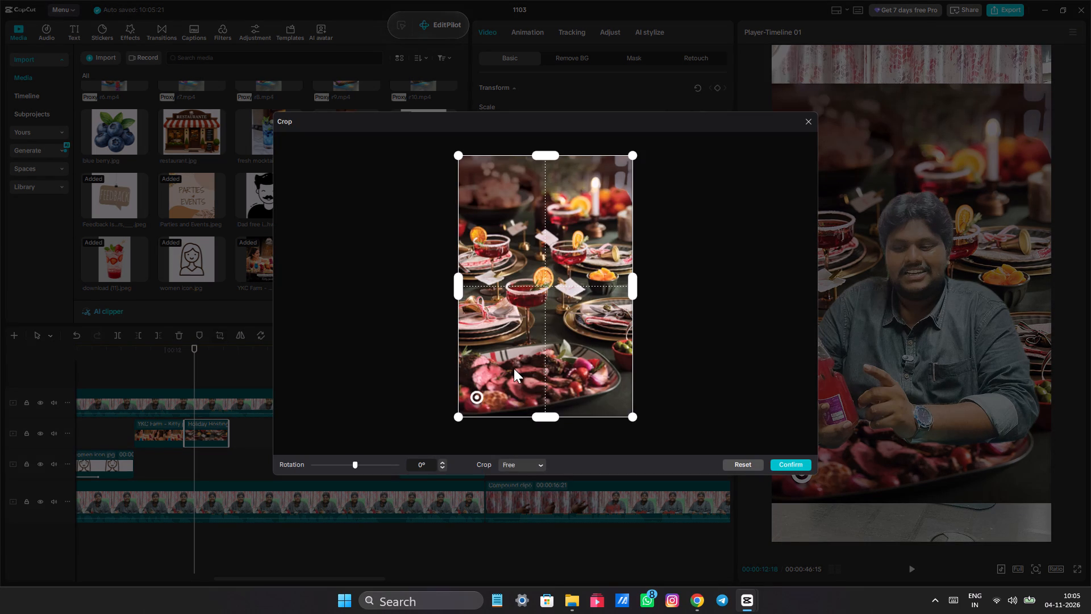
drag(514, 368, 515, 368)
drag(549, 418, 552, 345)
click(796, 463)
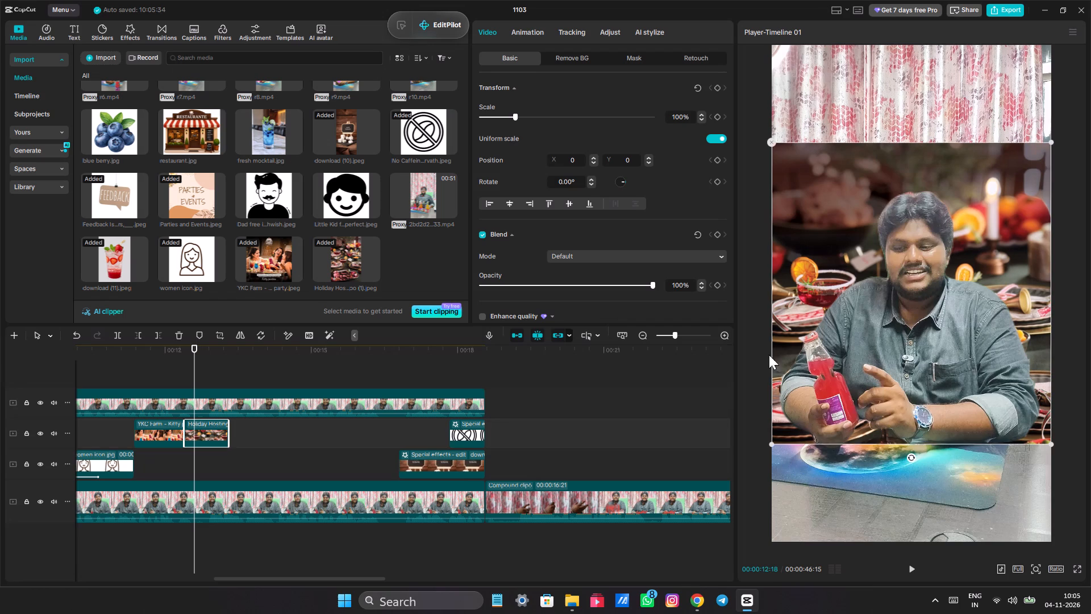
Move the cropped Holiday Hosting image up to the top of the frame, at X 0, Y 857.
drag(782, 296, 780, 185)
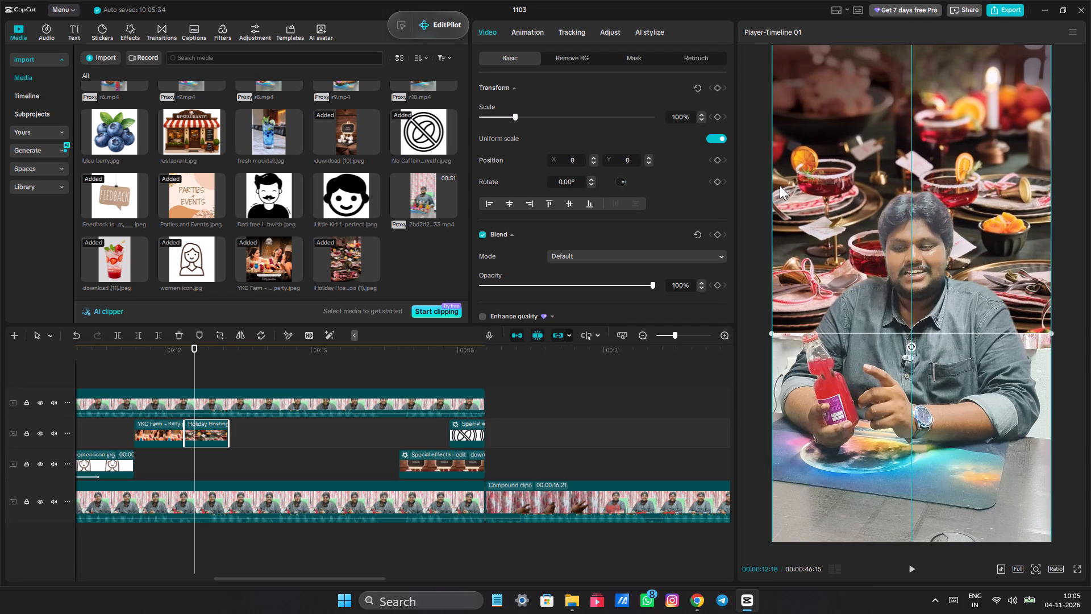
drag(780, 185, 780, 185)
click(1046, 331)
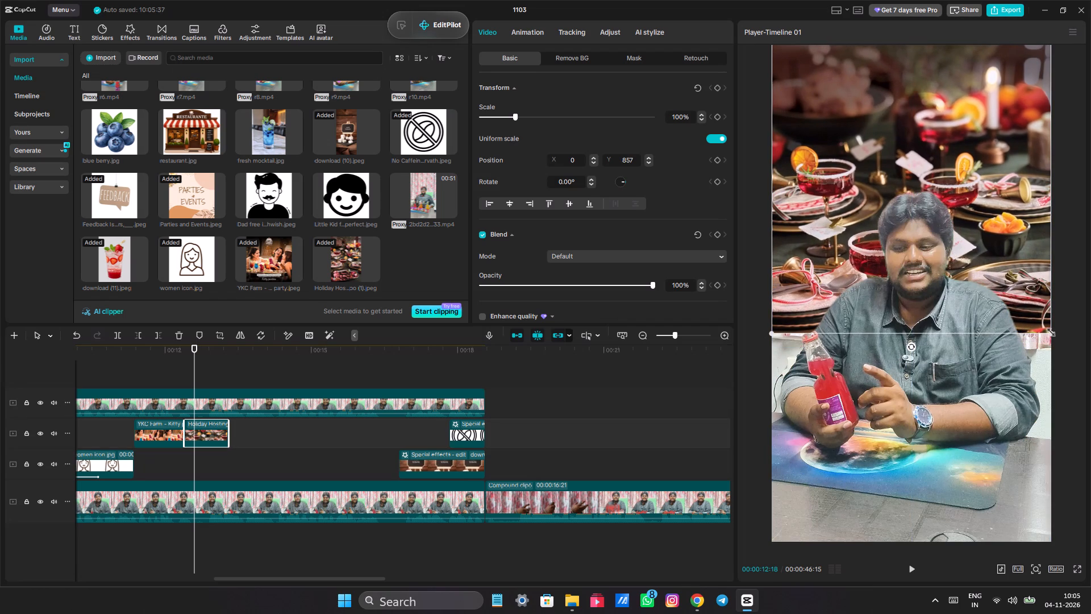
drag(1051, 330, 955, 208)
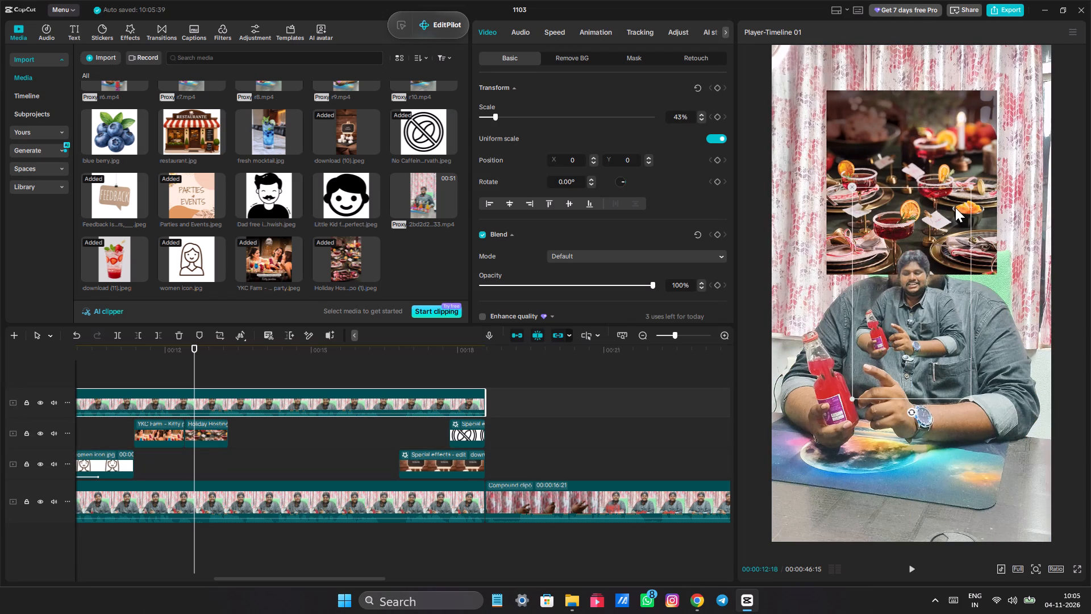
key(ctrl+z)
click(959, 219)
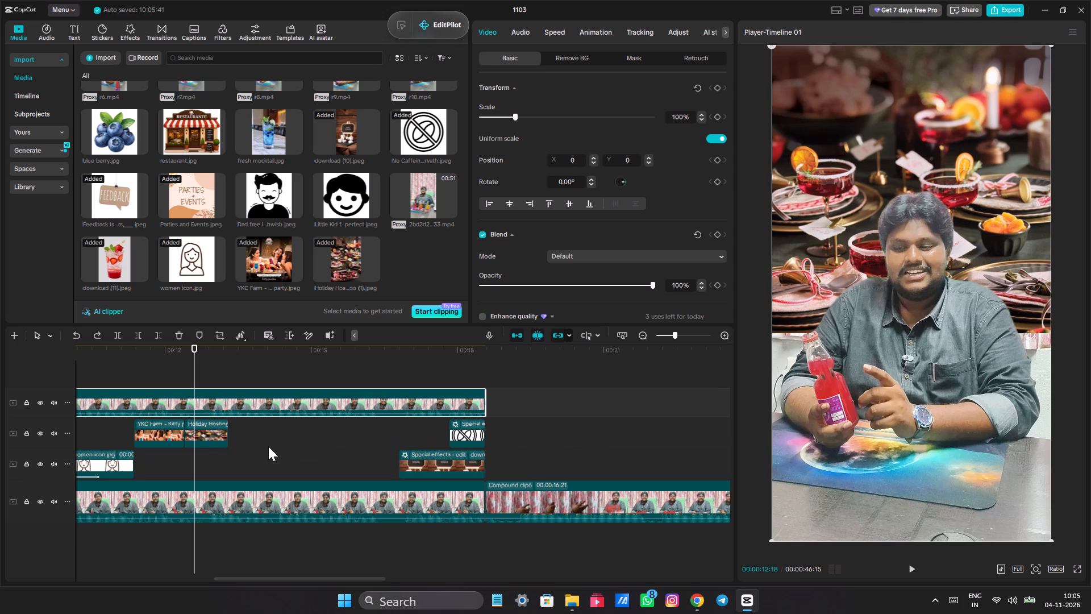
Scale the Holiday Hosting image down to 63% and move it up to Y 1186, behind the presenter's head.
click(198, 445)
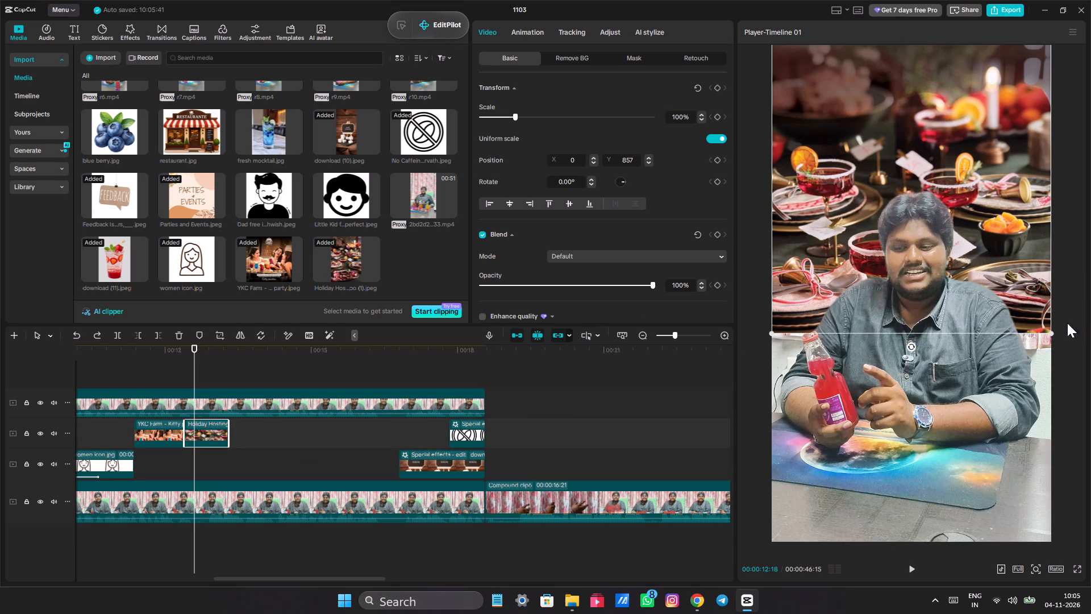
drag(1051, 333, 1009, 242)
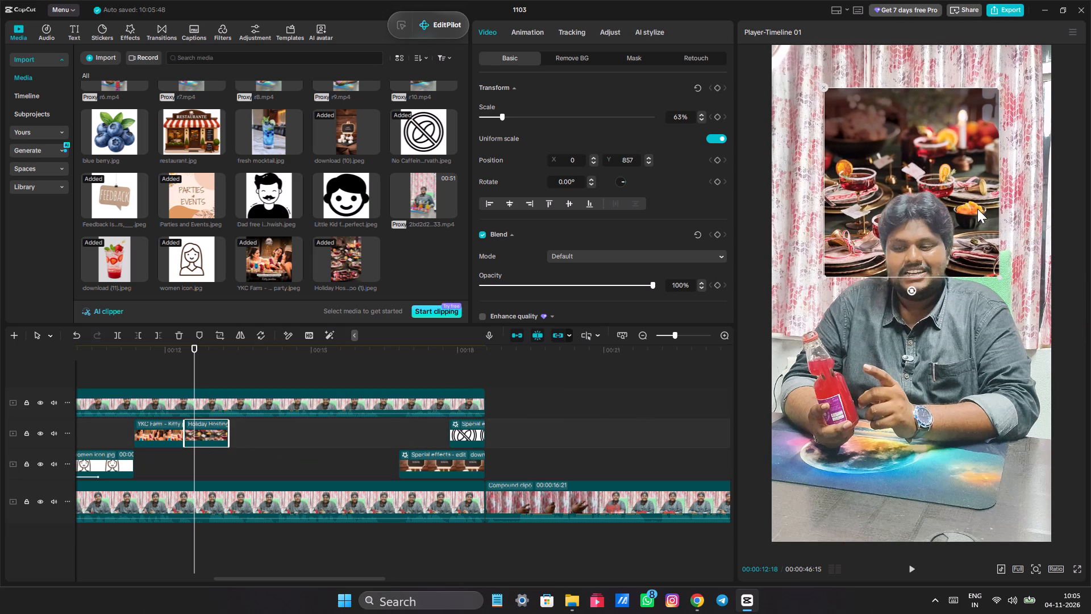
drag(963, 190, 963, 147)
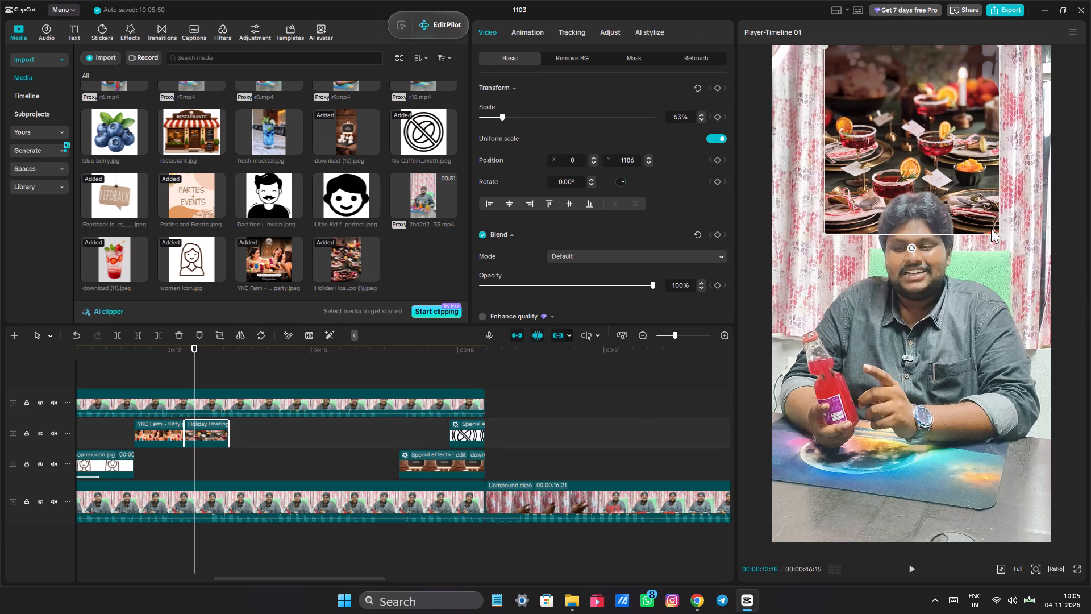
Move the Holiday Hosting image up to Y 1217, keeping X at 0.
click(964, 186)
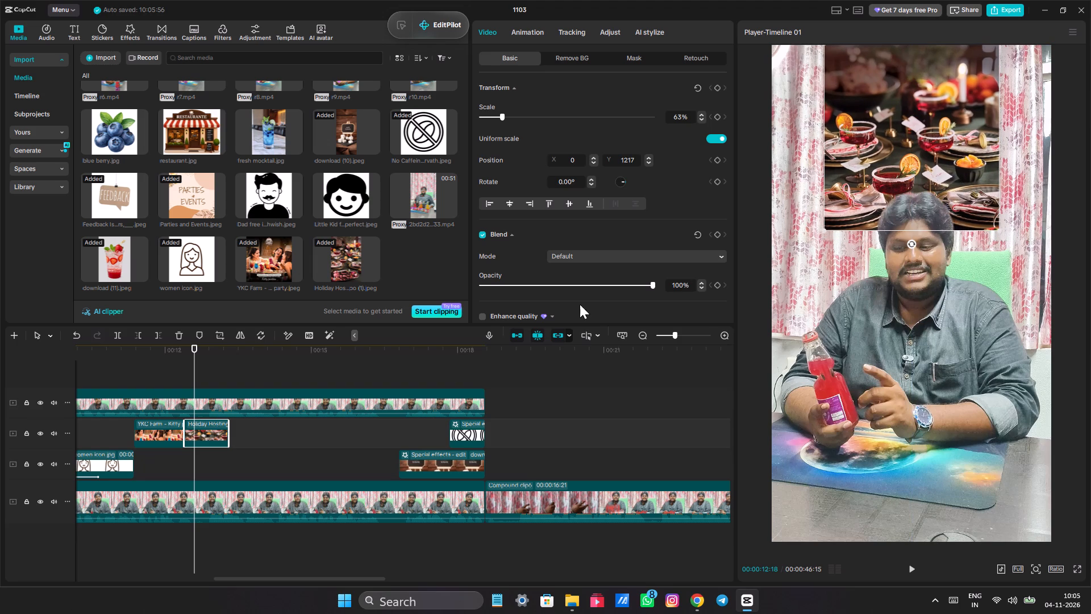
Recrop the Holiday Hosting image, trimming a thin strip off its top and extending its bottom edge slightly.
click(224, 341)
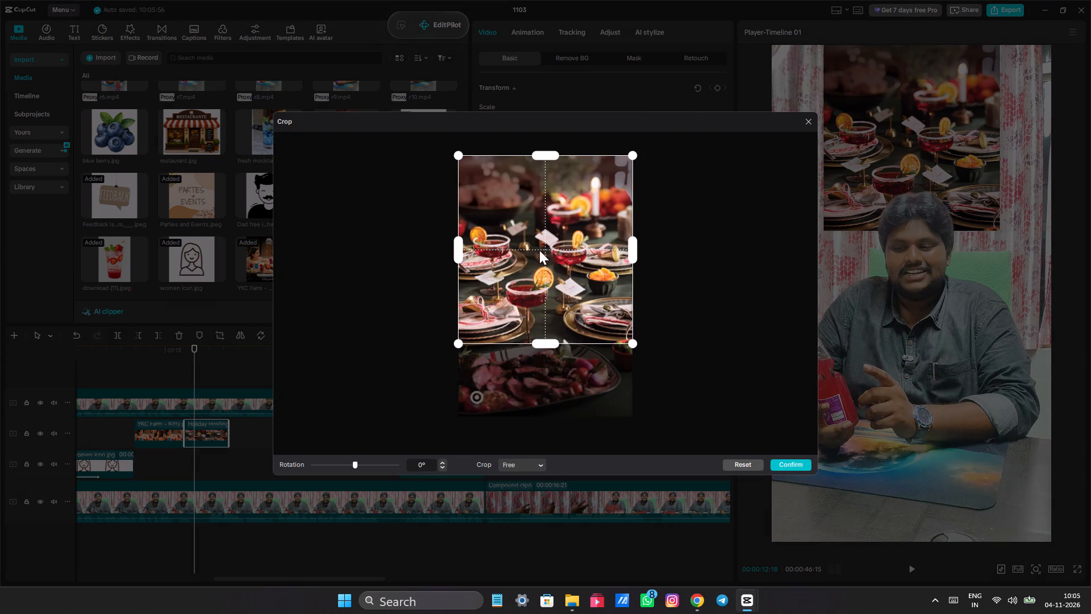
drag(544, 345, 549, 350)
drag(550, 159, 555, 215)
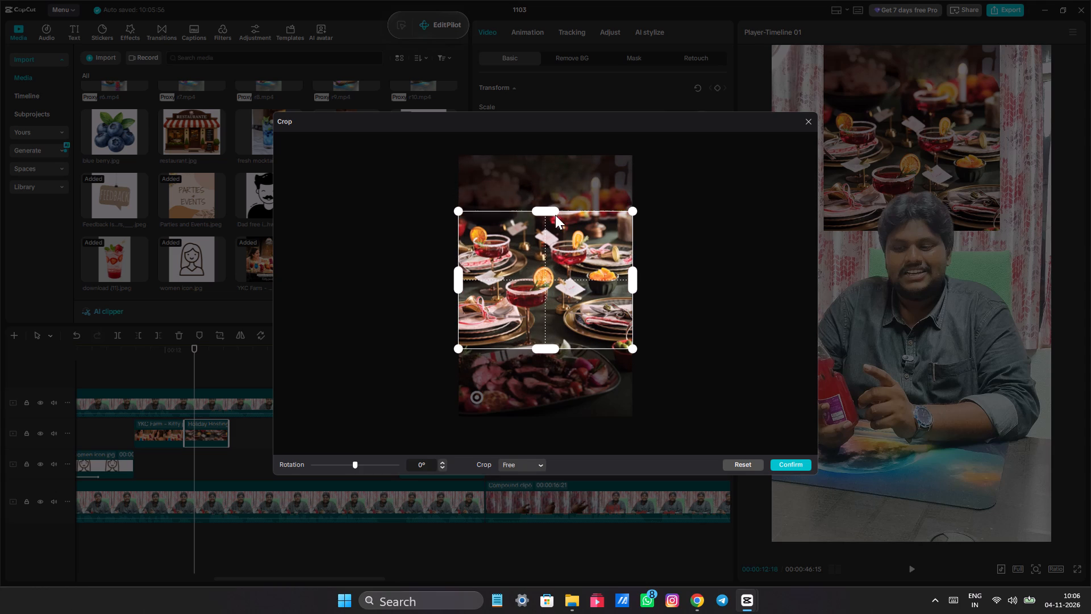
drag(555, 215, 553, 181)
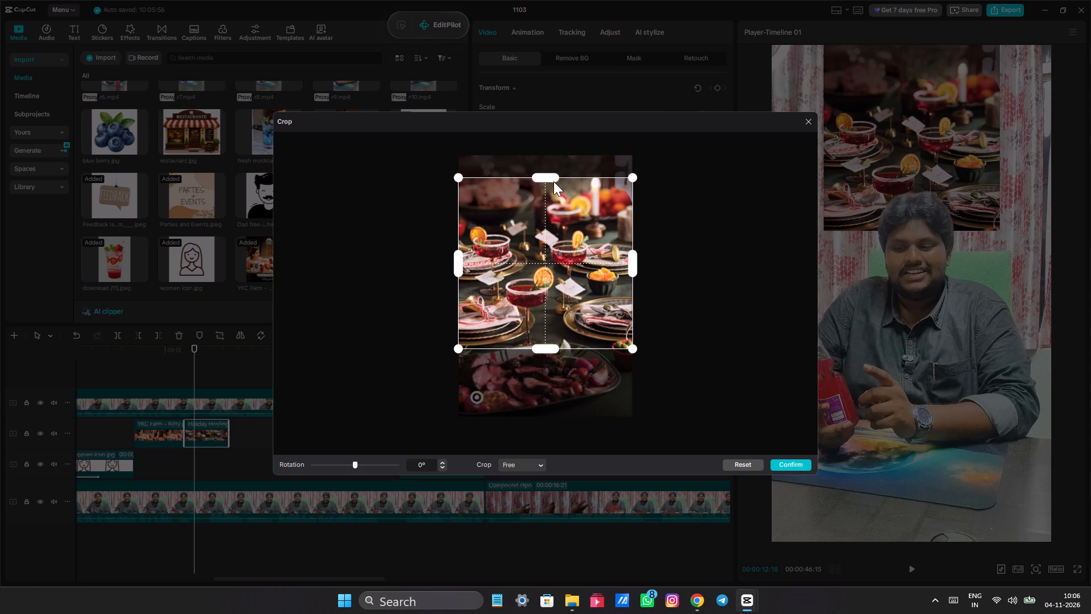
drag(553, 181, 553, 176)
click(797, 463)
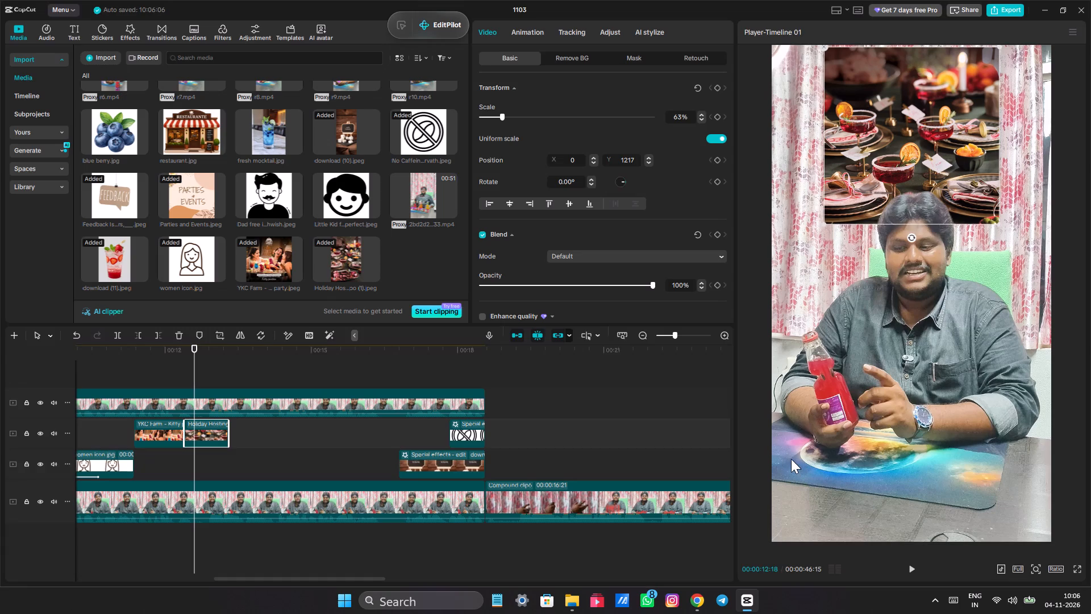
Move the recropped Holiday Hosting image up to Y 1233 so it meets the top of the frame.
click(840, 171)
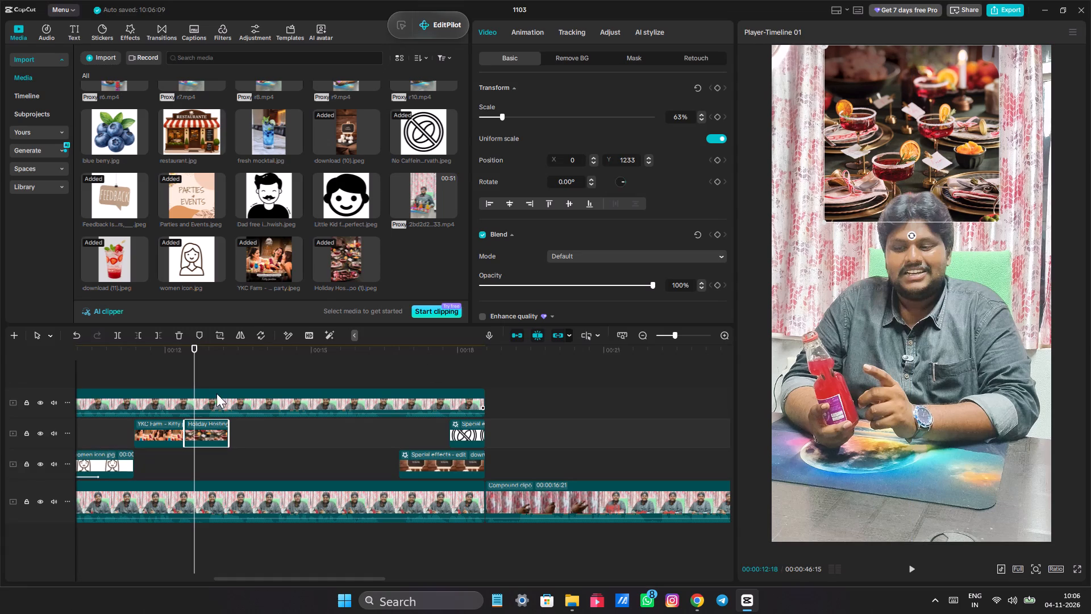
Extend the end of the Holiday Hosting image clip in small increments, checking its timing against the presenter's speech.
click(130, 375)
drag(130, 374, 194, 376)
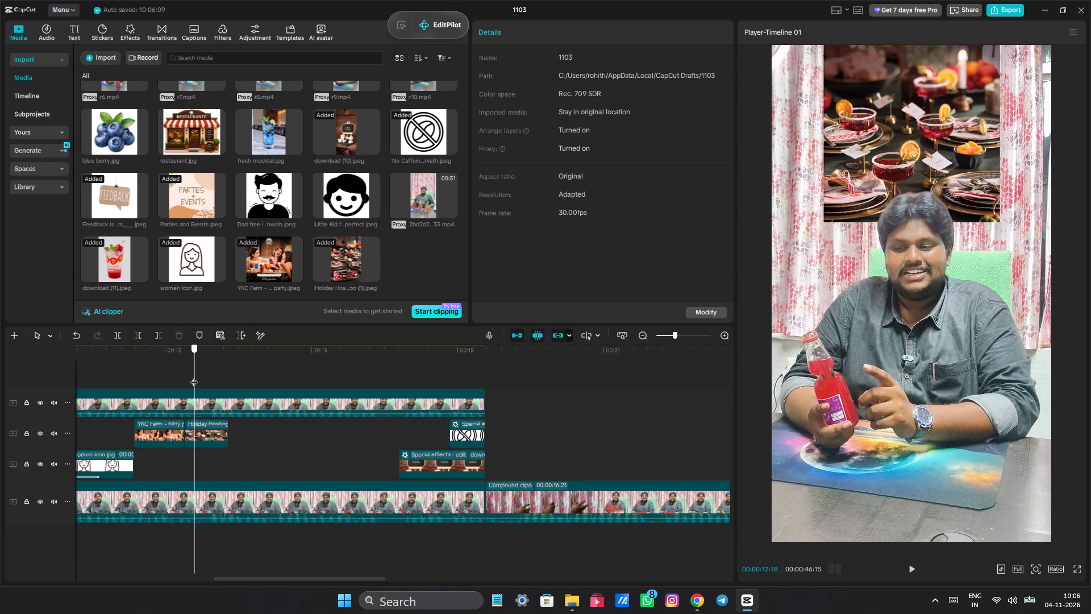
drag(194, 376, 251, 382)
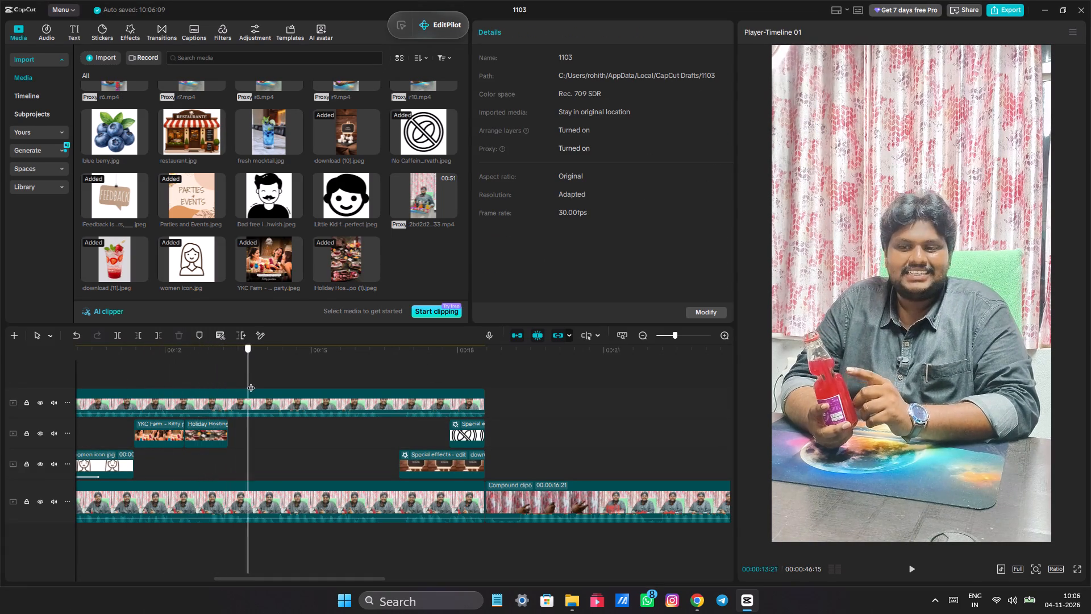
drag(251, 382, 232, 379)
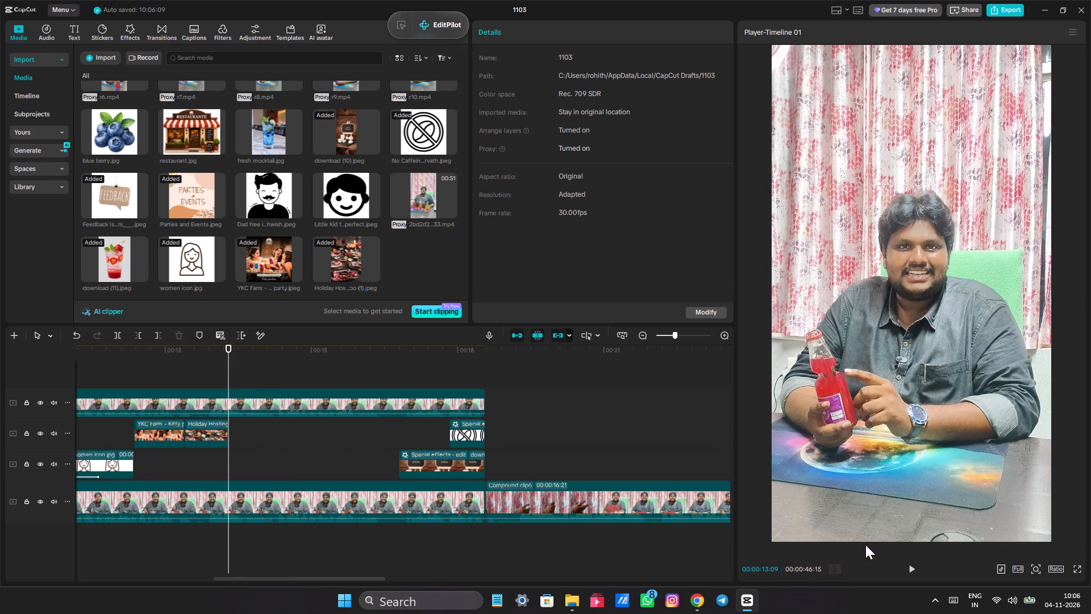
click(174, 375)
key(space)
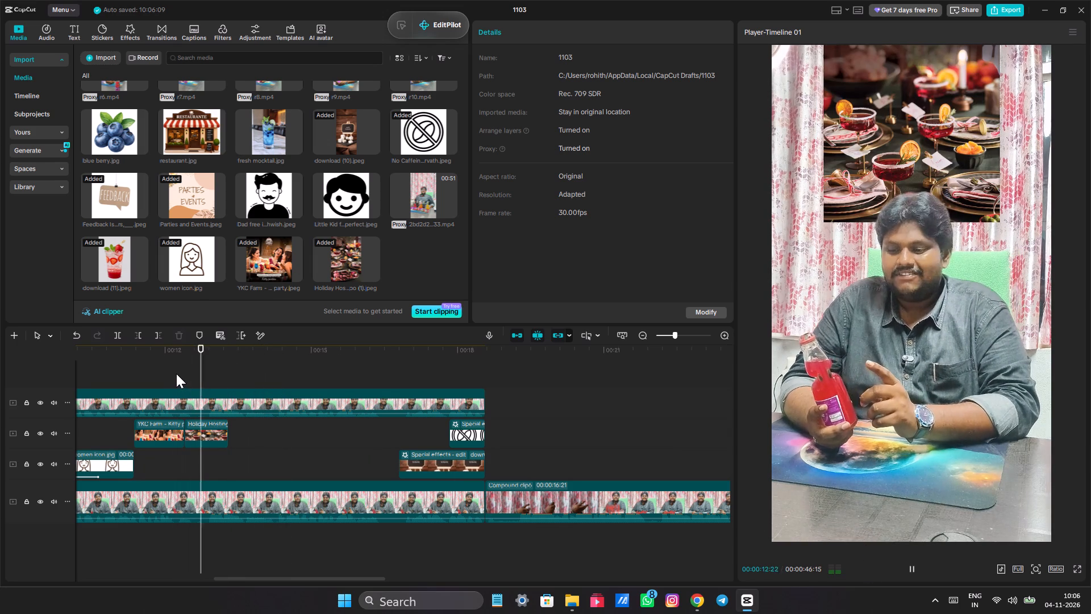
key(space)
click(212, 430)
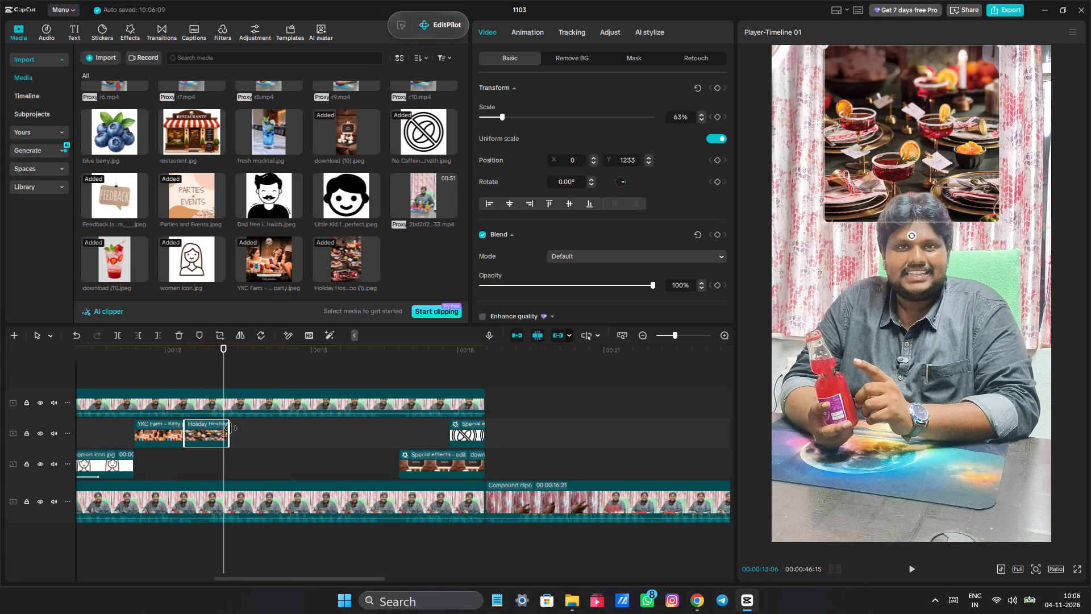
drag(231, 428, 244, 429)
key(space)
key(space)
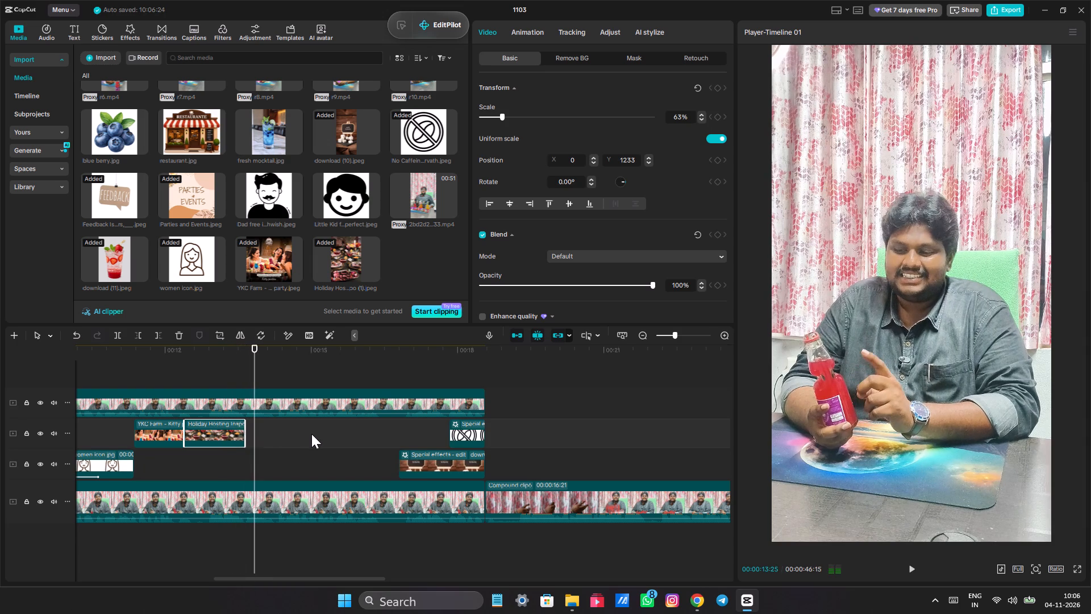
drag(244, 429, 252, 430)
key(space)
key(space)
drag(256, 429, 269, 428)
Switch to Pinterest in Chrome and search for "1st birthday party".
click(688, 599)
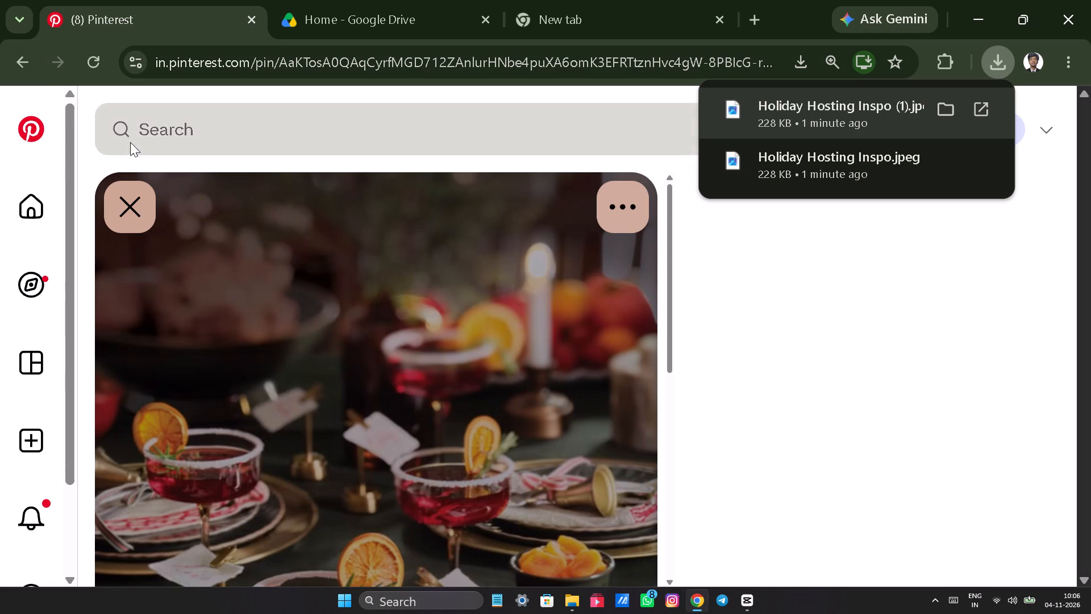
click(141, 134)
text(1st)
key(space)
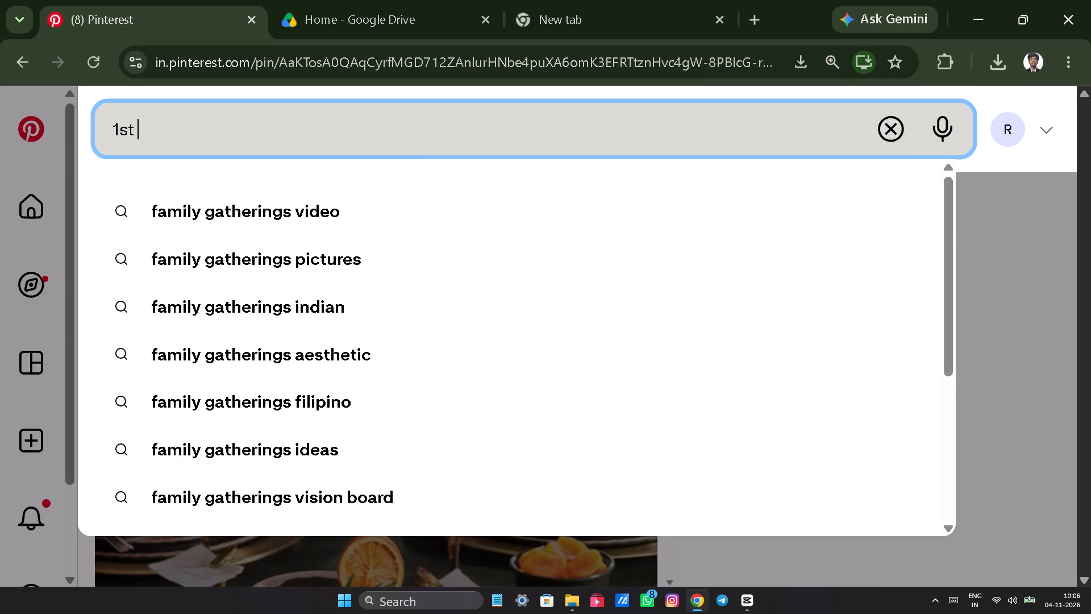
text(bi)
key(r)
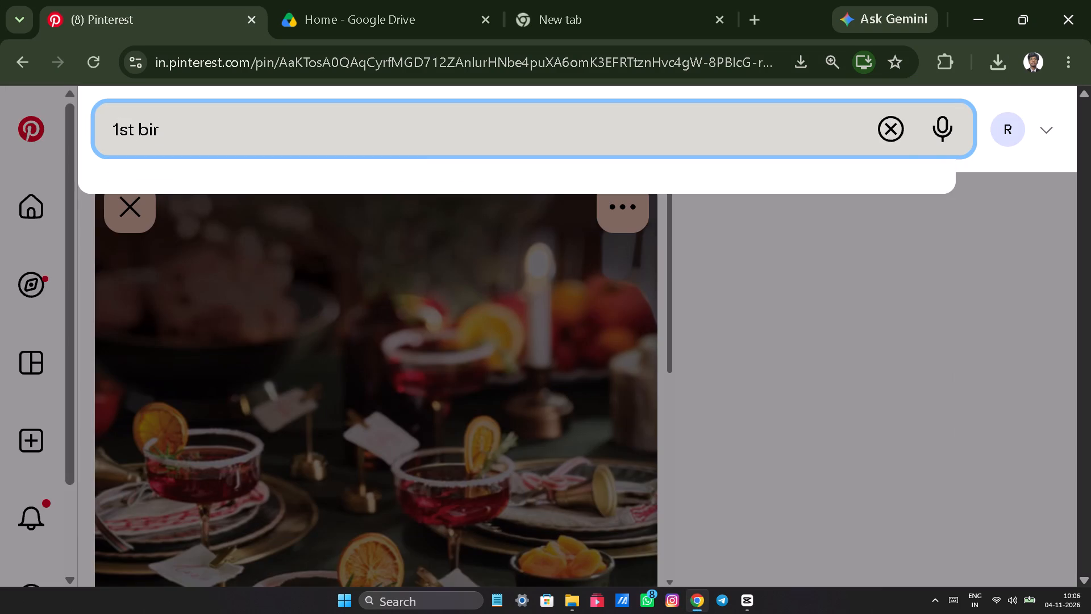
text(th)
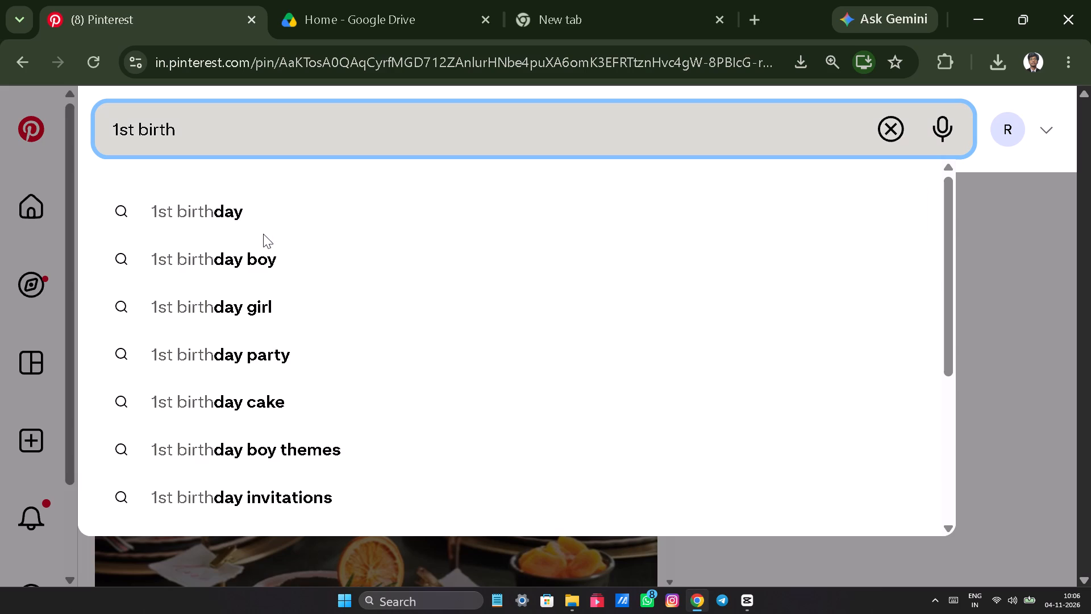
click(271, 341)
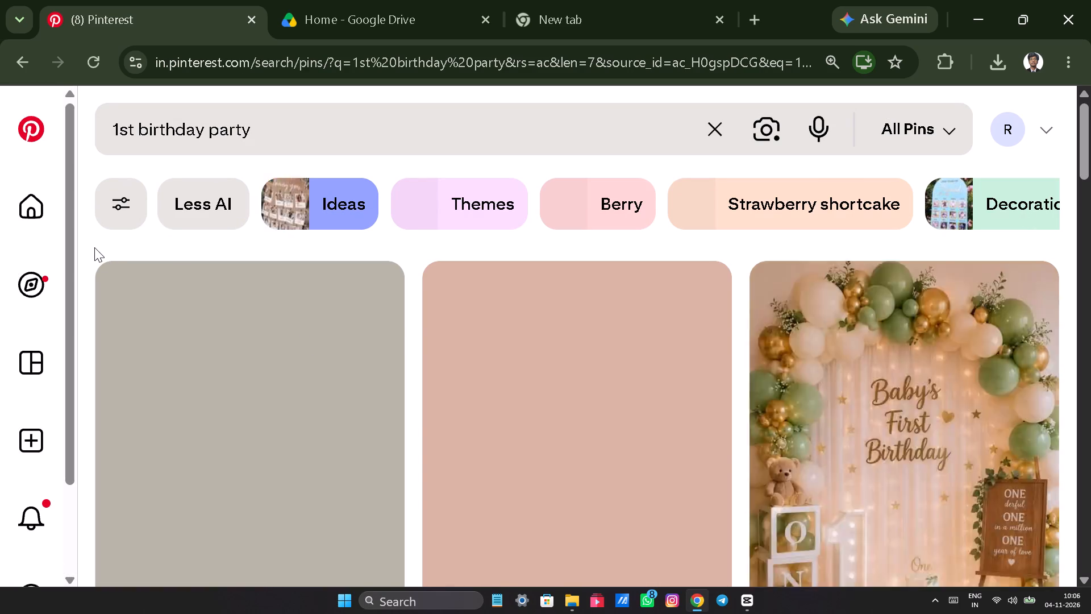
Look through the first rows of the "1st birthday party" results for an image that suits the video.
scroll(297, 328, down, 1)
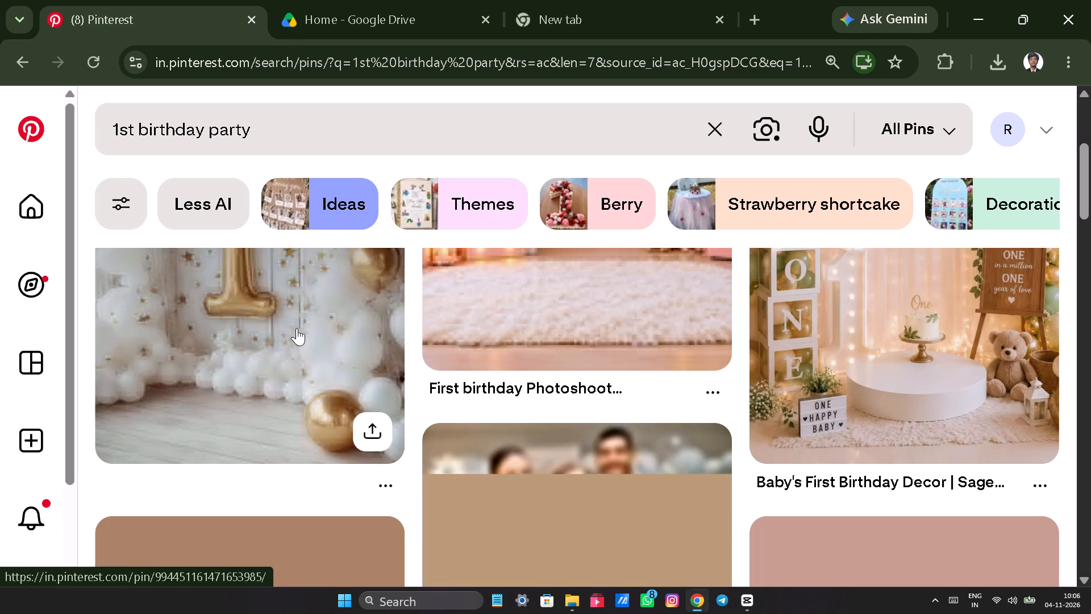
scroll(297, 328, up, 1)
scroll(297, 328, down, 2)
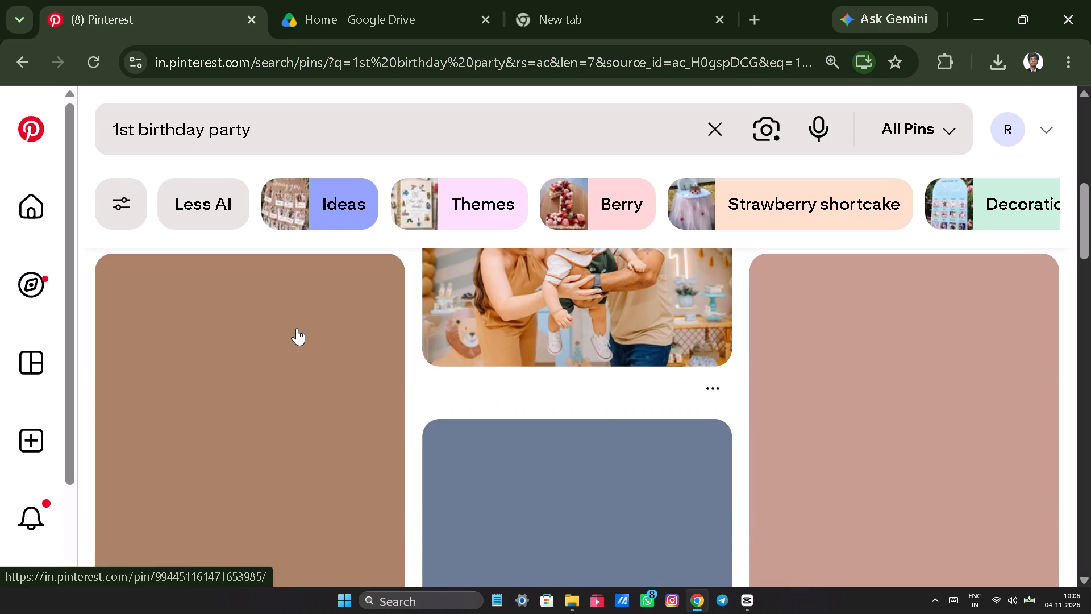
scroll(297, 328, down, 1)
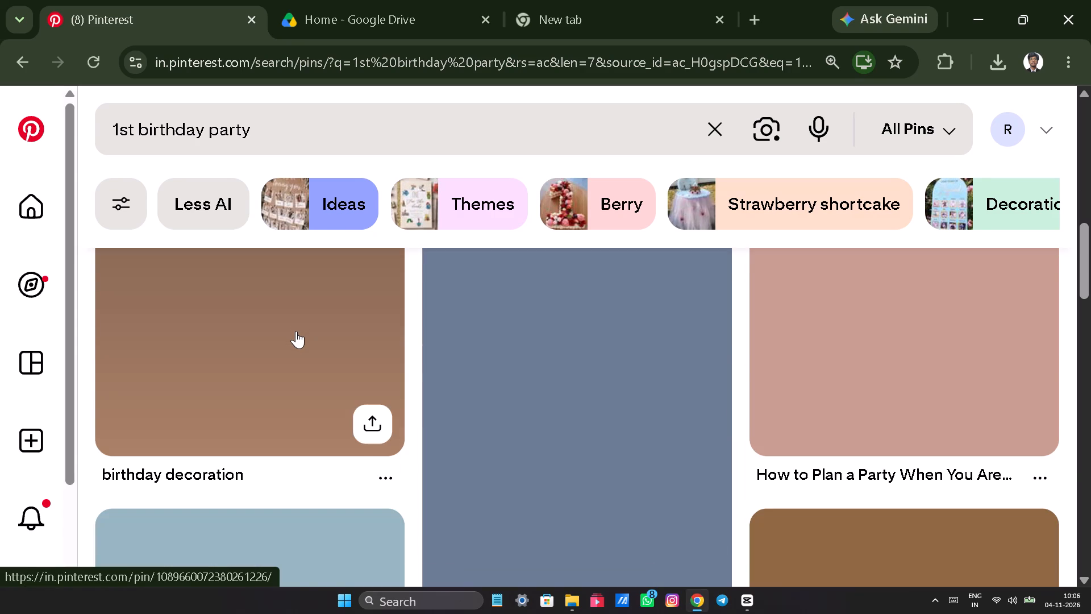
scroll(296, 331, down, 2)
scroll(296, 331, up, 3)
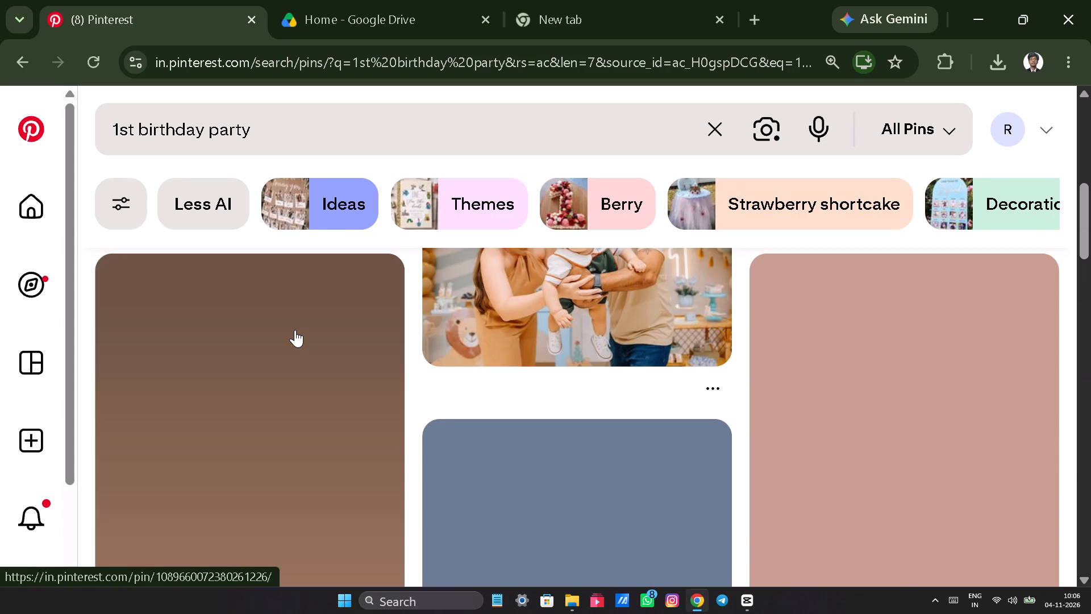
scroll(295, 330, up, 2)
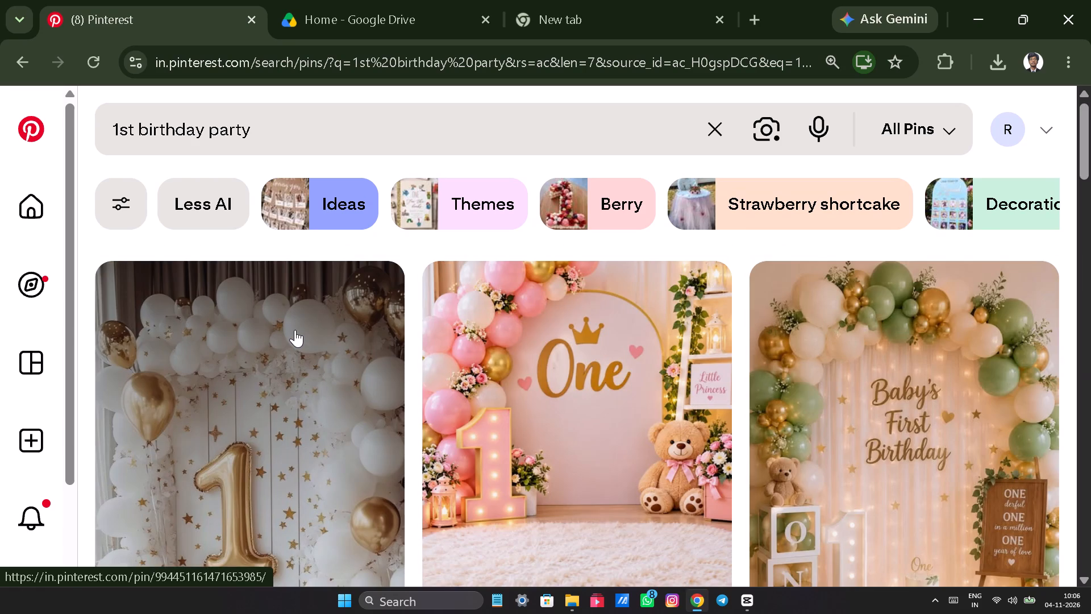
scroll(295, 330, up, 1)
scroll(295, 330, down, 2)
scroll(295, 330, up, 1)
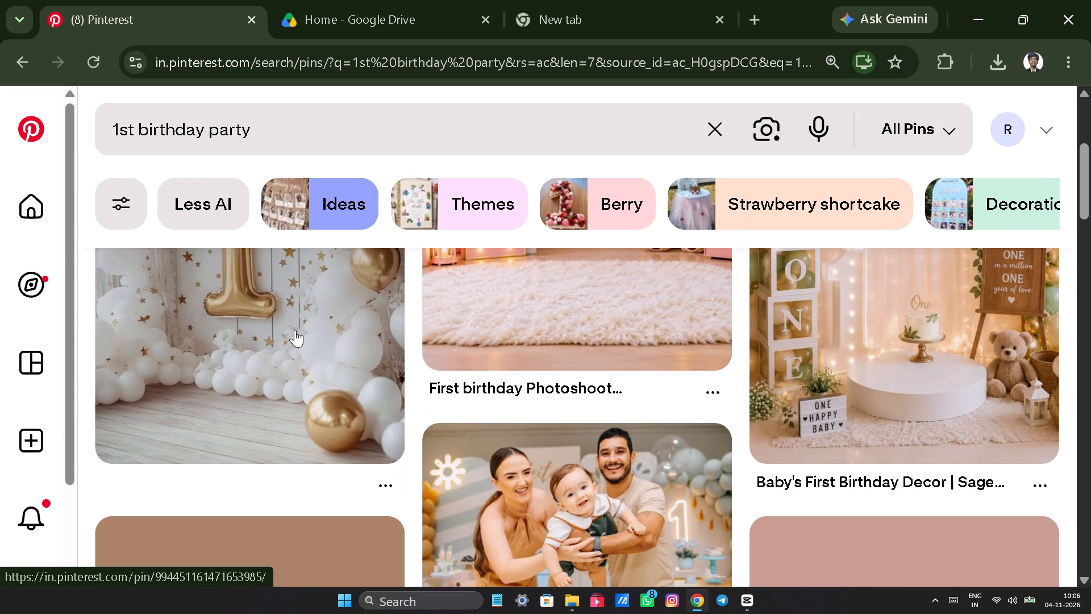
scroll(295, 330, down, 1)
scroll(295, 330, up, 1)
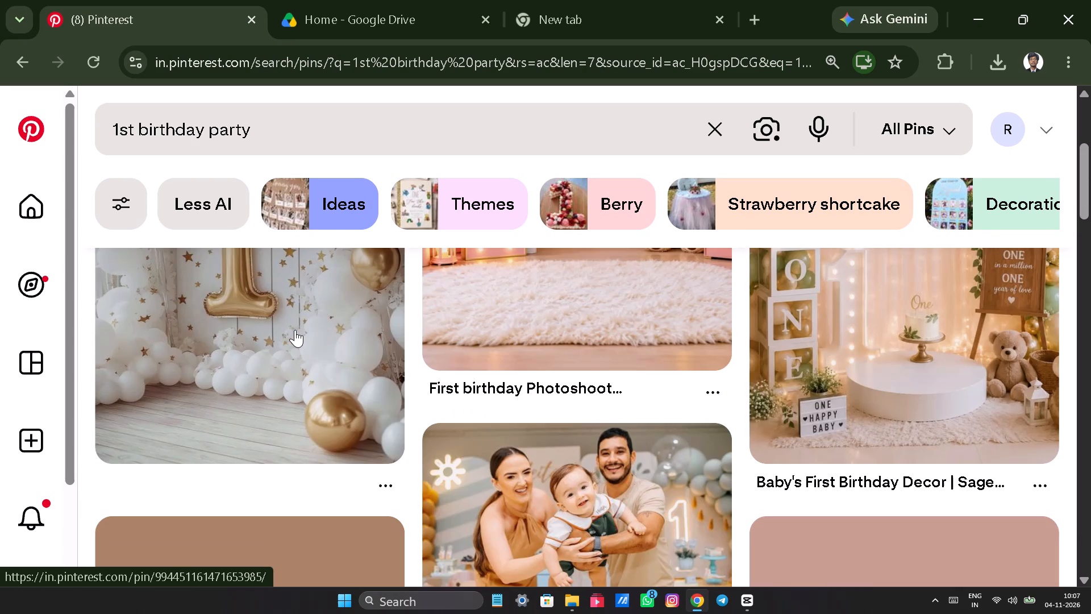
scroll(289, 313, down, 2)
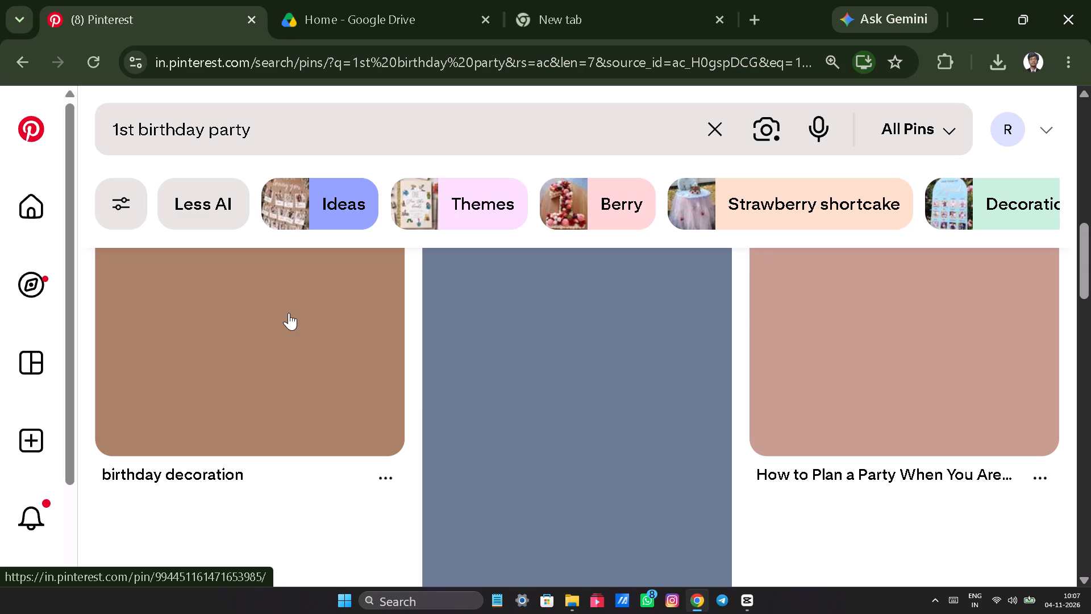
scroll(289, 313, up, 4)
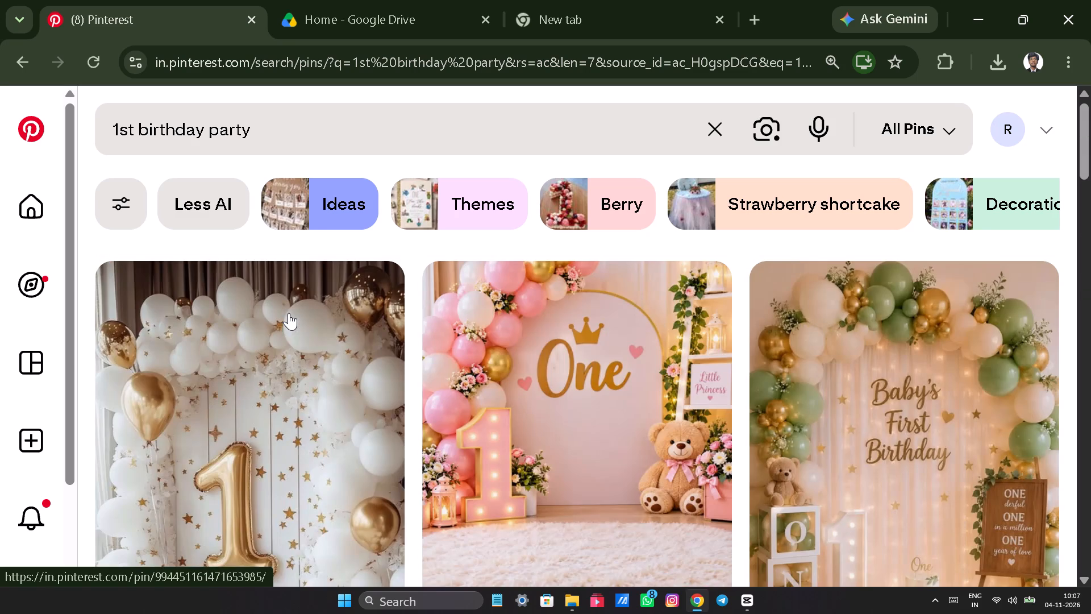
scroll(289, 313, down, 6)
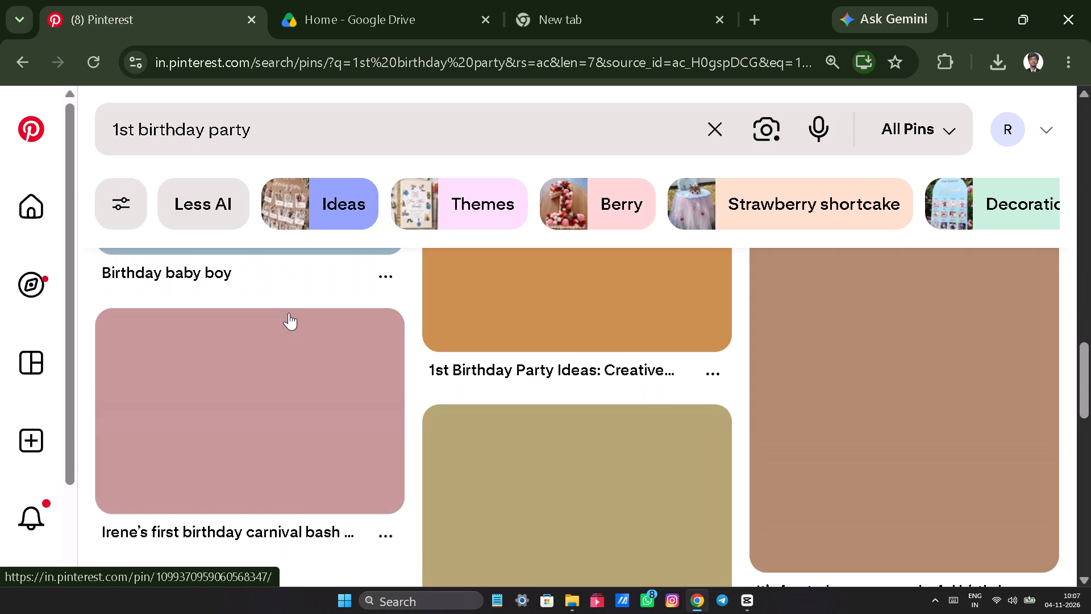
scroll(289, 313, up, 2)
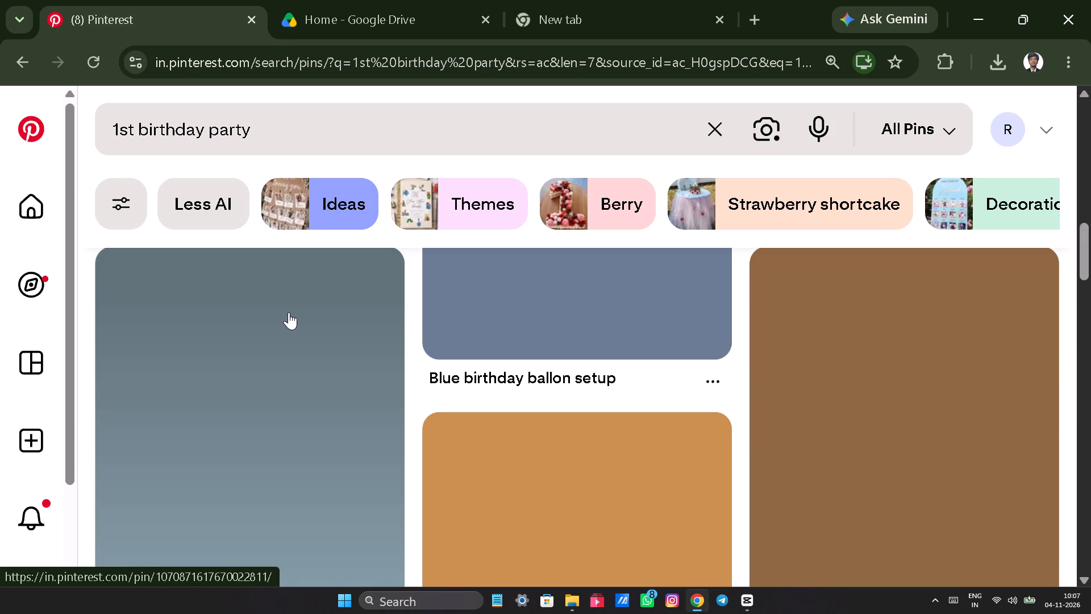
scroll(338, 307, up, 3)
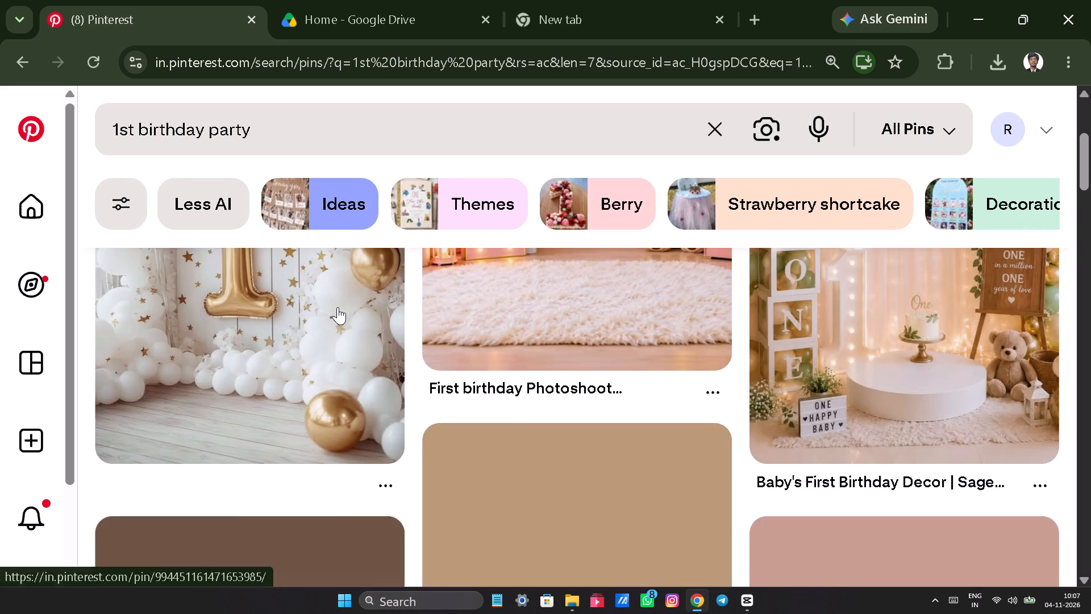
scroll(338, 308, up, 1)
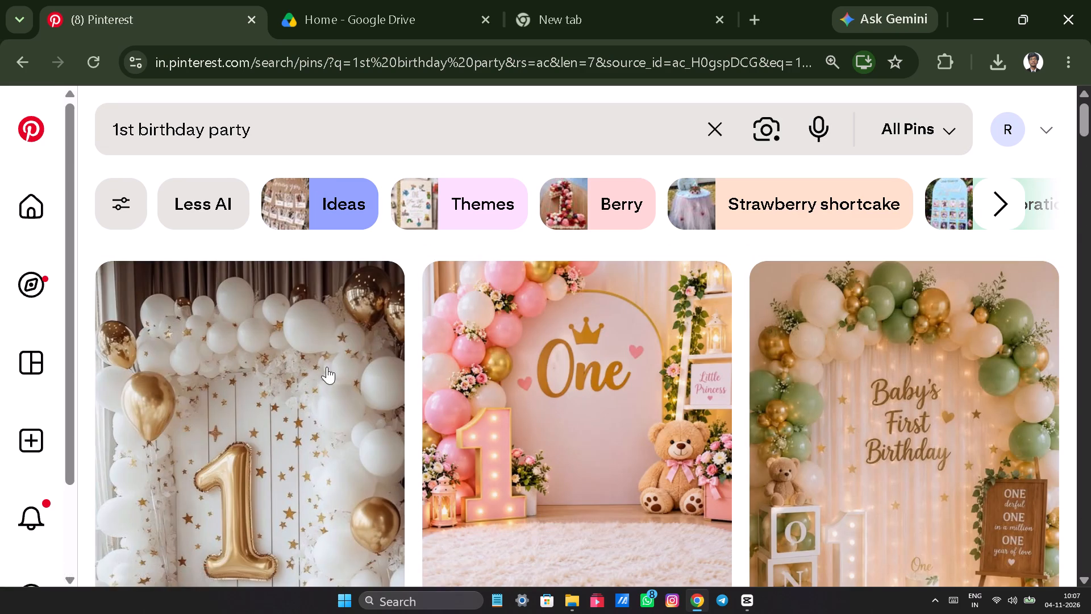
scroll(327, 370, down, 1)
scroll(327, 370, up, 1)
scroll(327, 370, down, 1)
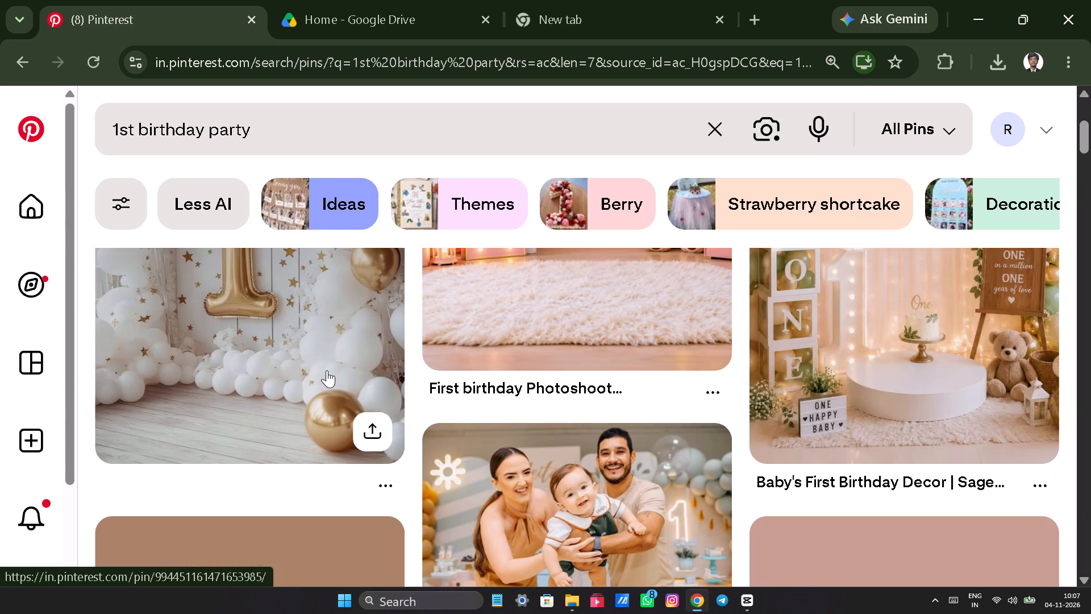
scroll(327, 370, down, 2)
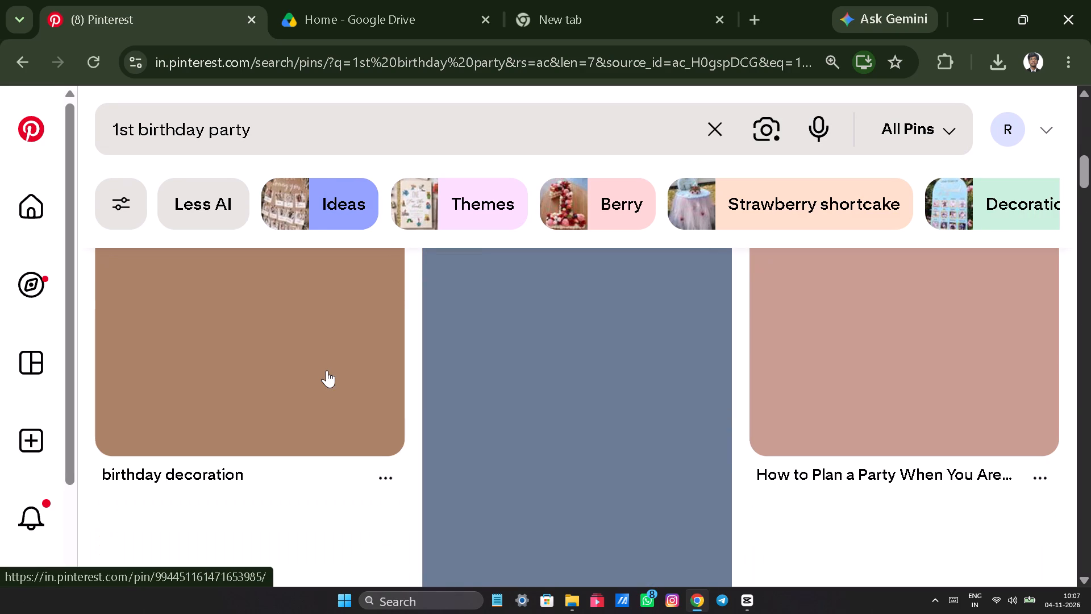
scroll(301, 463, down, 1)
scroll(301, 463, up, 4)
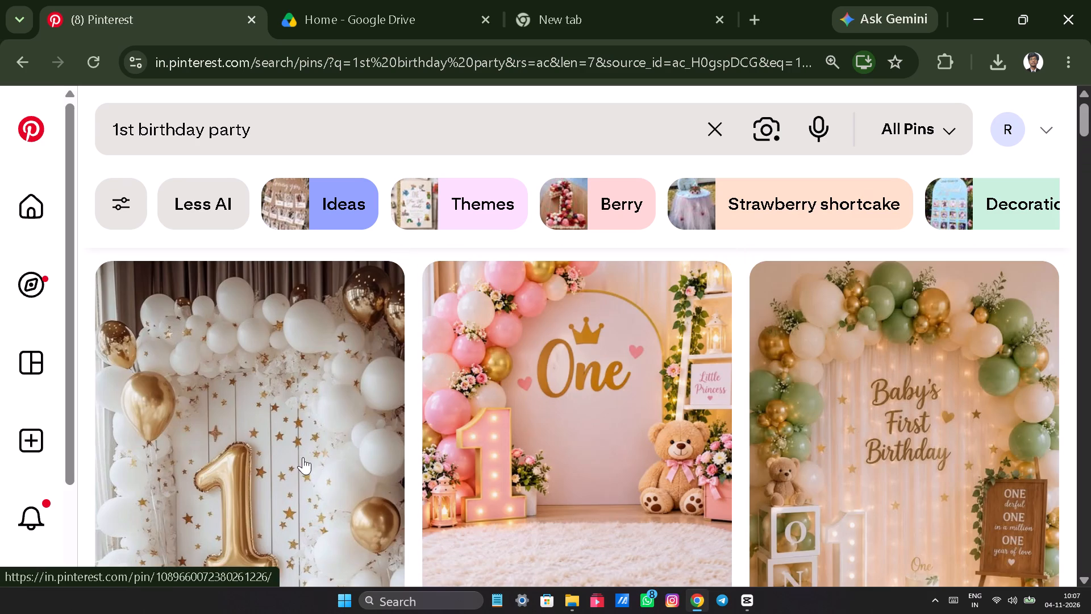
scroll(303, 457, down, 1)
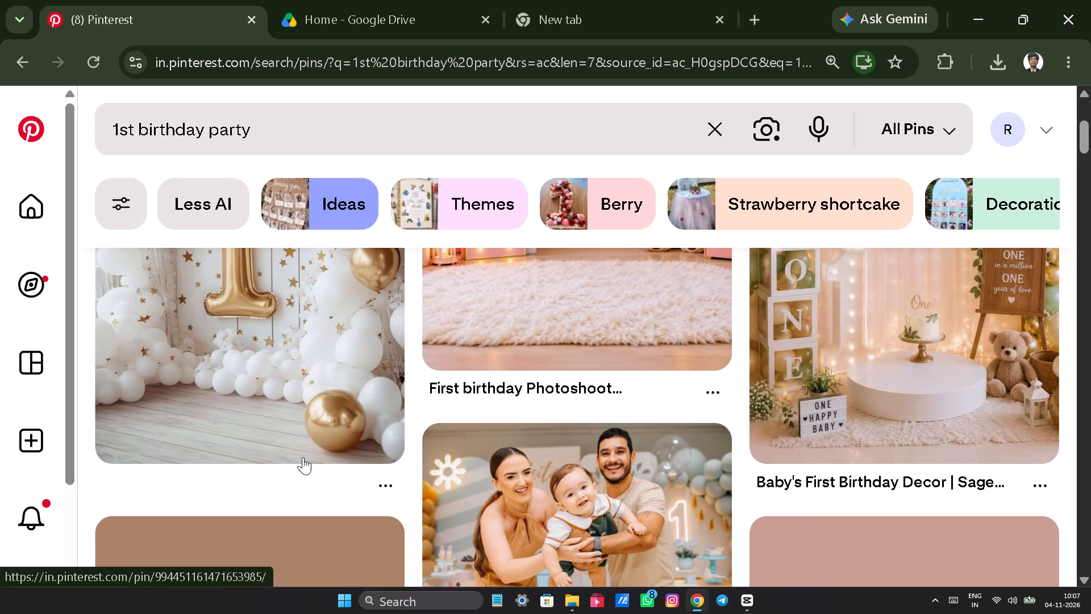
scroll(303, 457, up, 2)
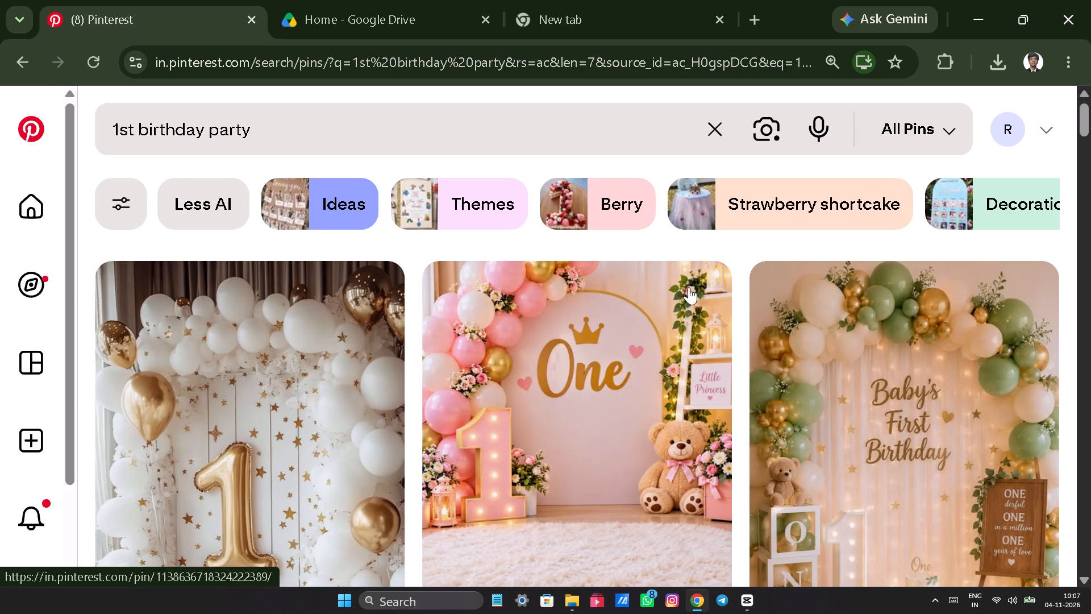
Examine the party decoration pins further down the "1st birthday party" results for a more suitable image.
scroll(770, 325, down, 2)
scroll(553, 393, down, 1)
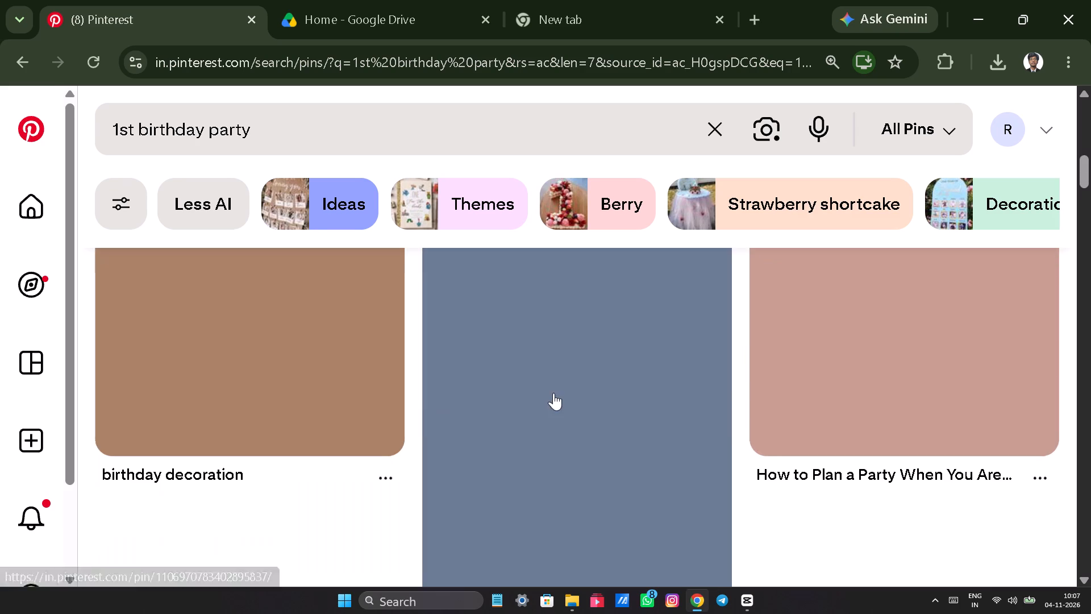
scroll(553, 393, down, 4)
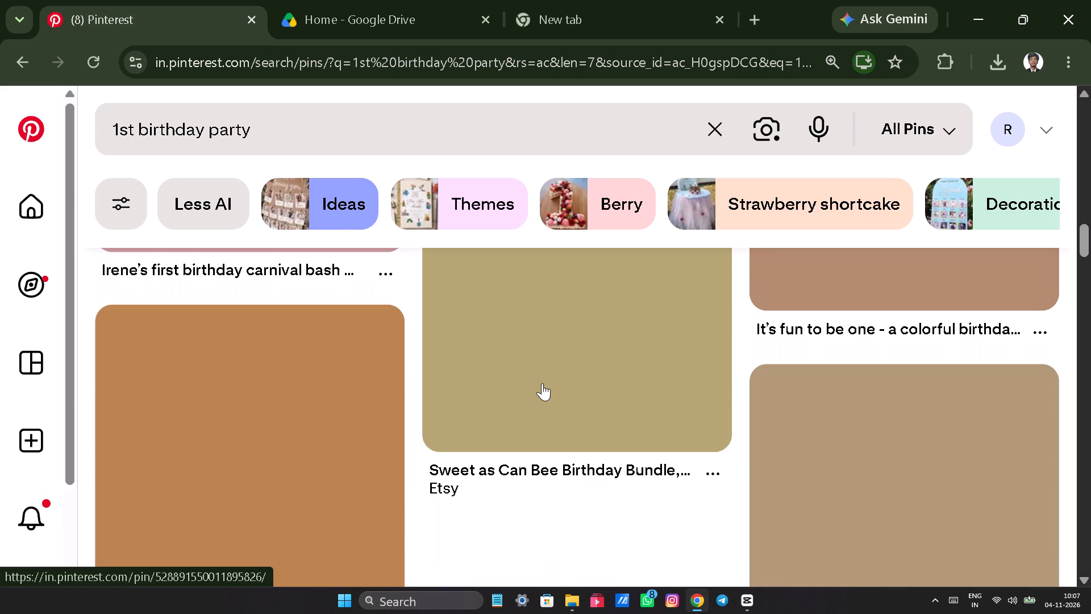
scroll(542, 383, down, 1)
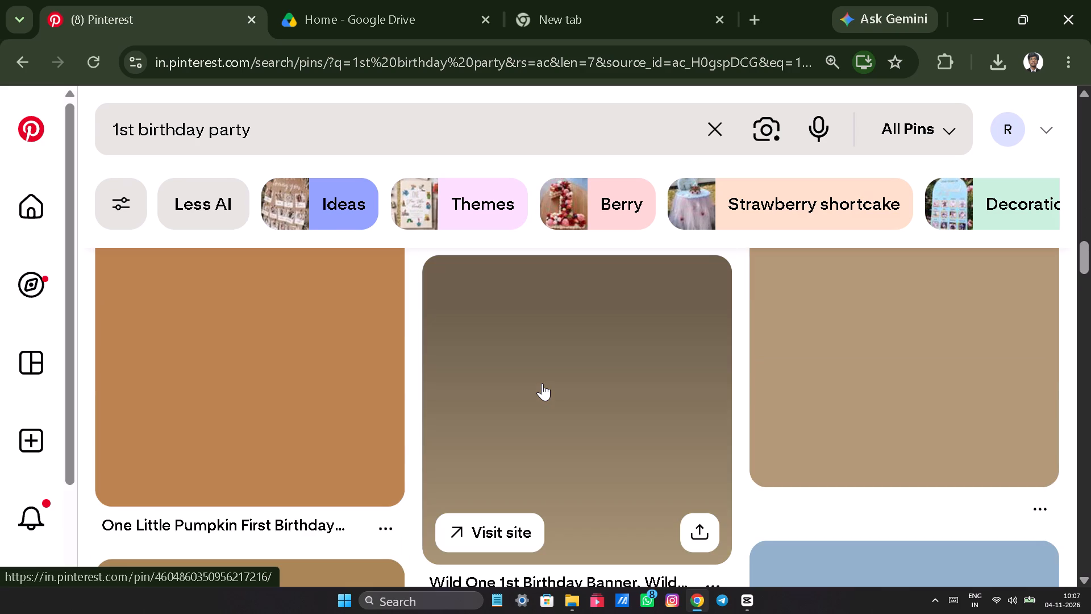
scroll(542, 383, down, 1)
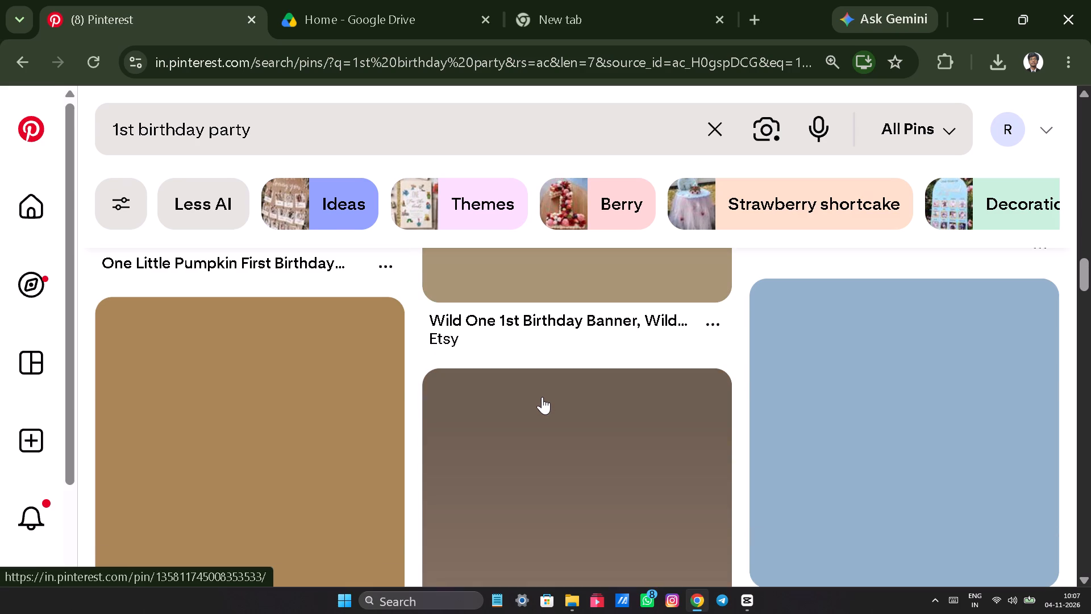
scroll(542, 410, up, 1)
scroll(547, 356, up, 2)
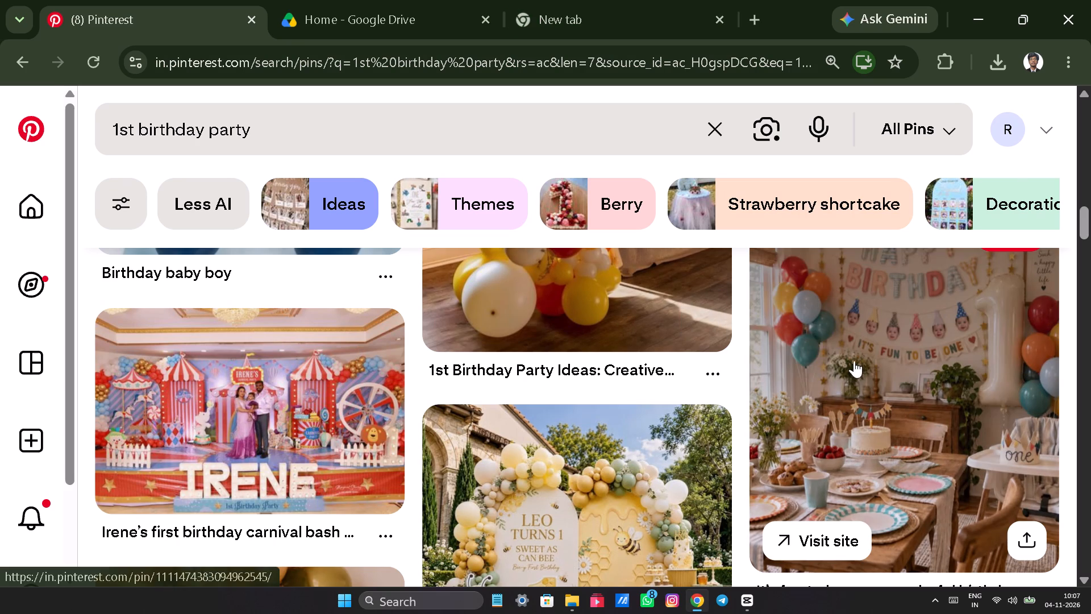
scroll(735, 454, down, 2)
scroll(699, 439, up, 1)
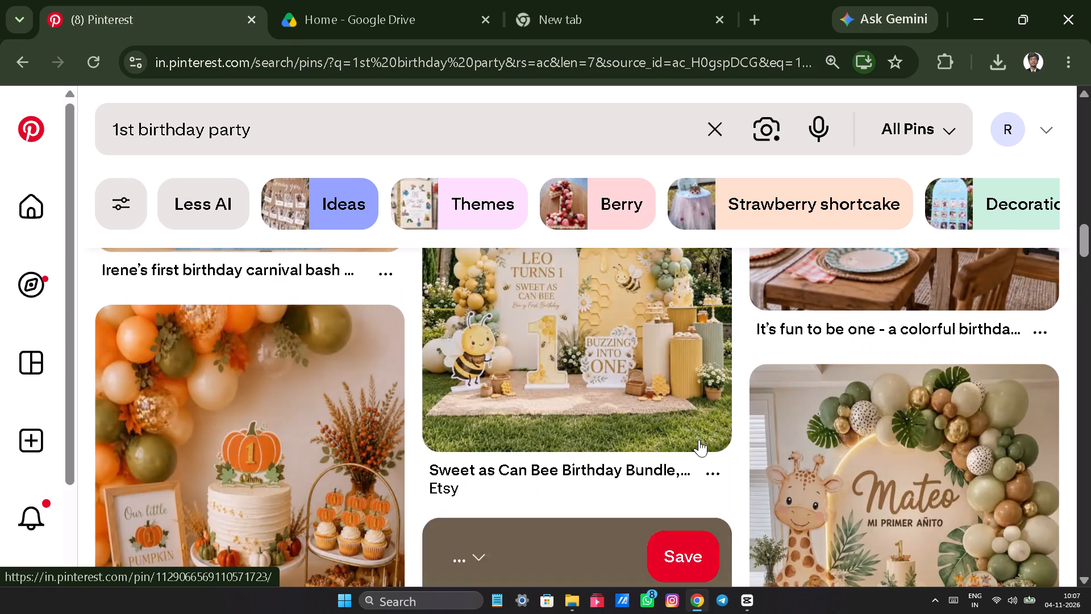
scroll(699, 439, down, 2)
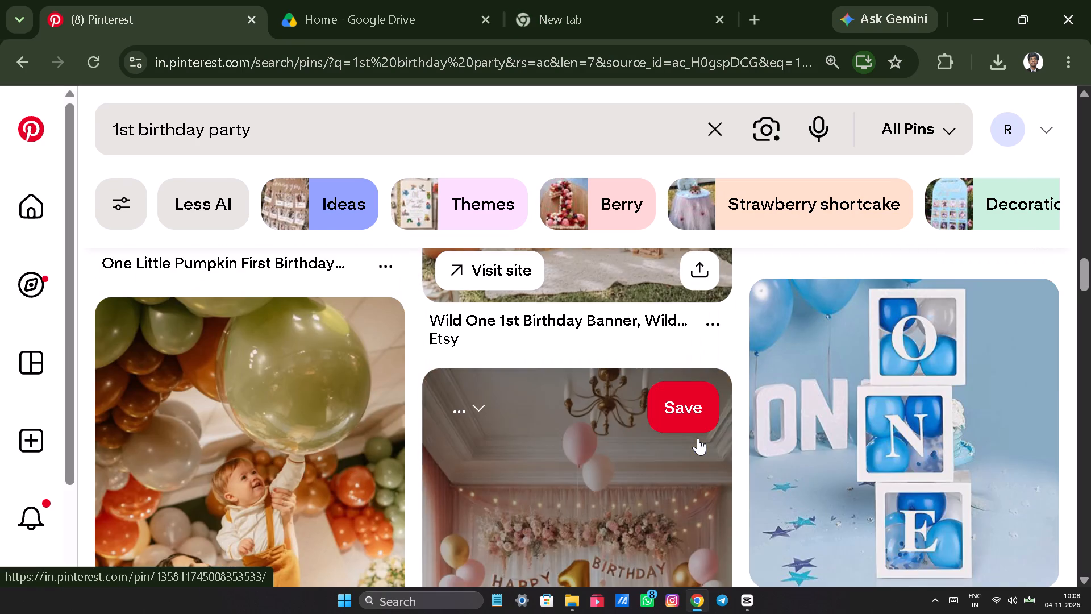
scroll(698, 438, down, 2)
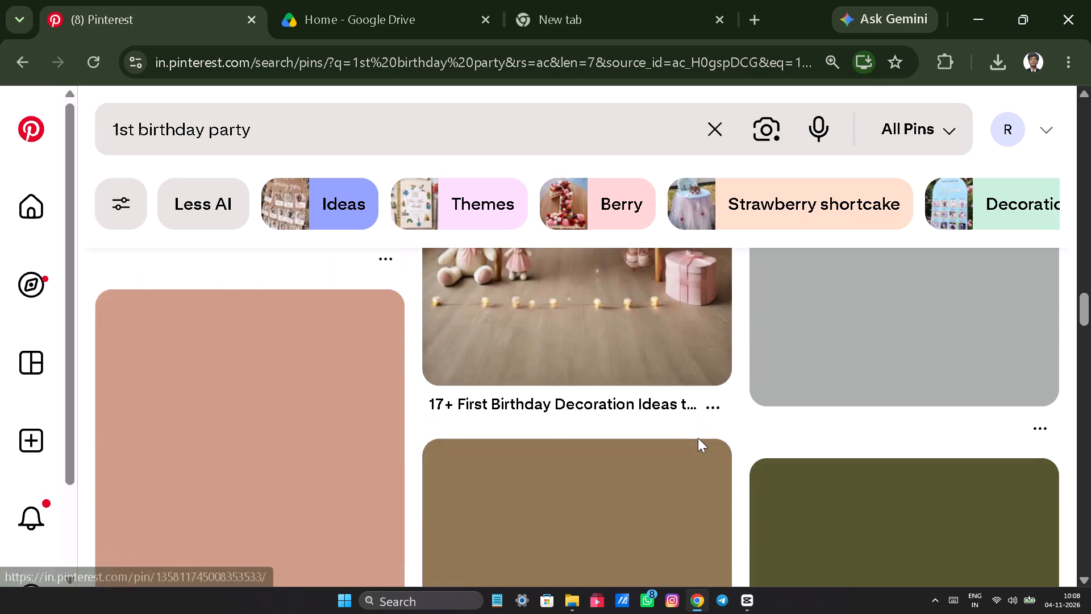
Open the "17+ First Birthday Decoration Ideas" pin showing the pink balloon and Happy Birthday banner setup.
scroll(698, 438, up, 2)
scroll(697, 437, down, 1)
click(657, 416)
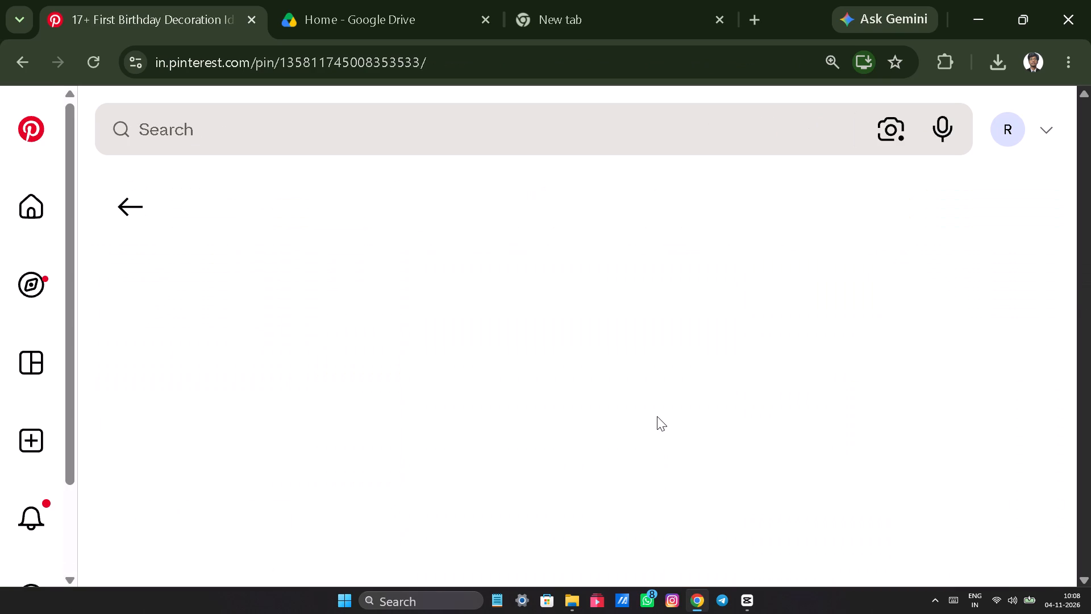
click(318, 0)
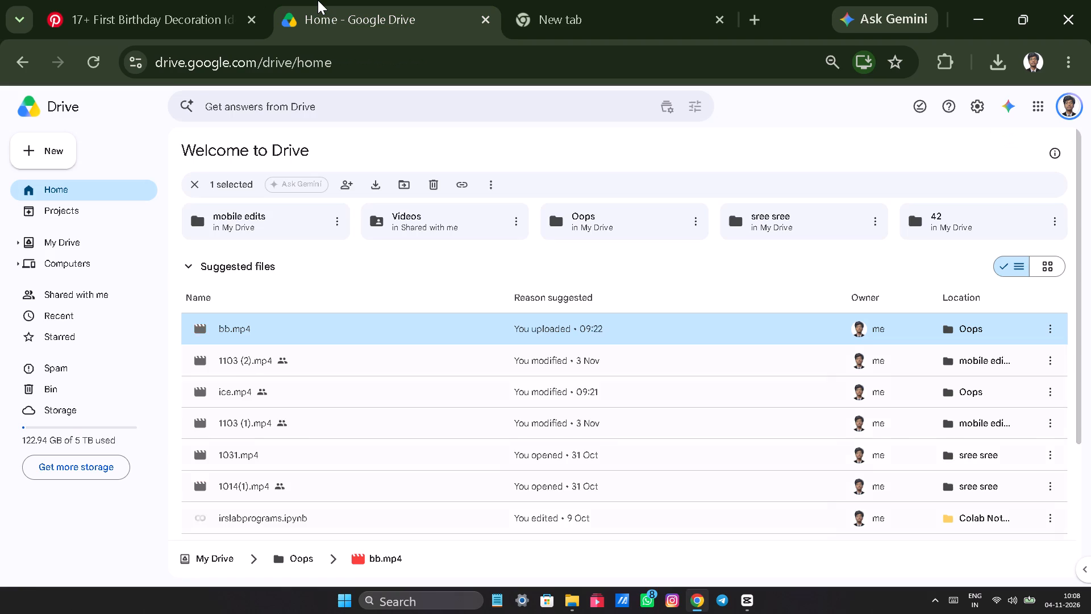
click(125, 0)
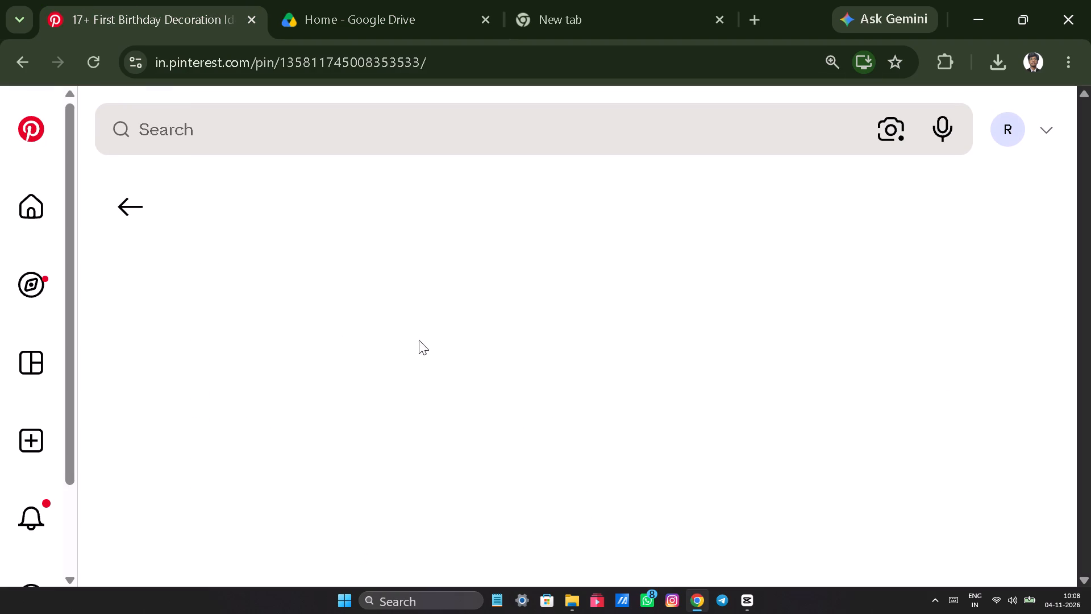
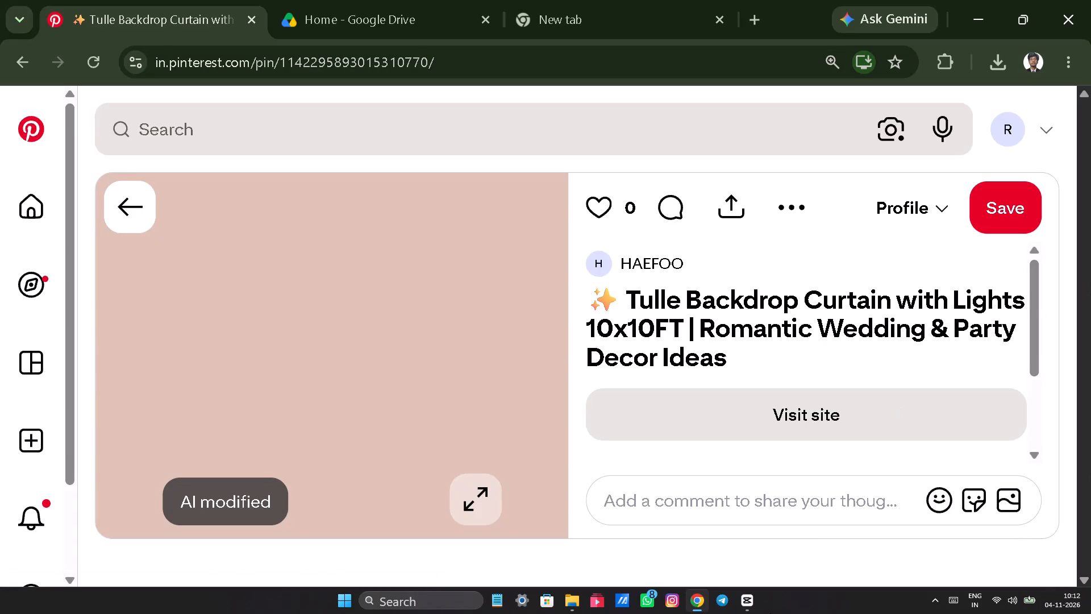
Open Hotspot Shield to check the VPN connection, and return to Chrome.
click(931, 600)
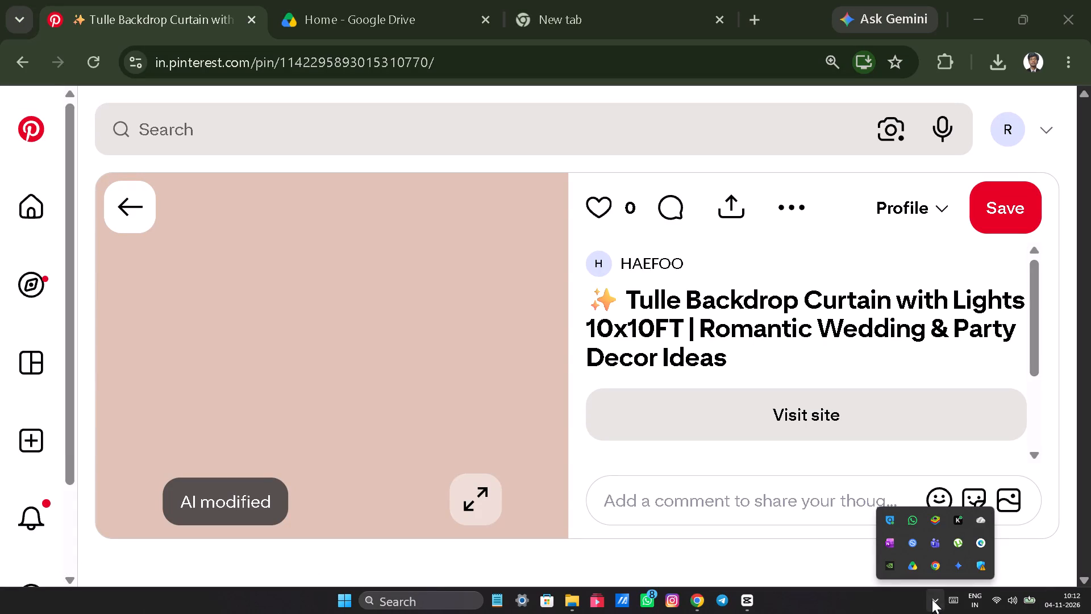
click(895, 513)
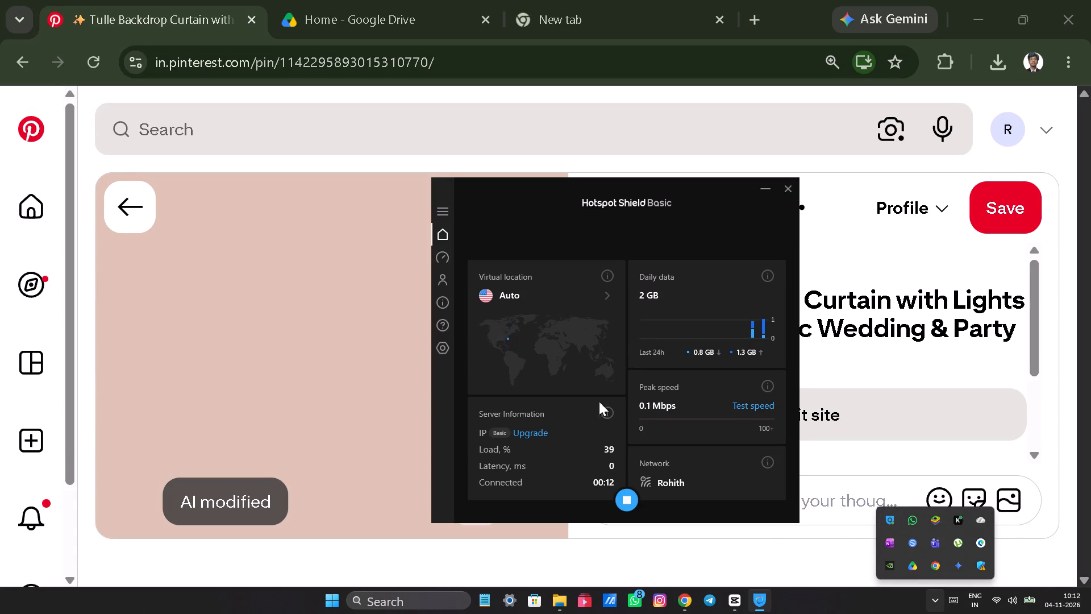
click(770, 195)
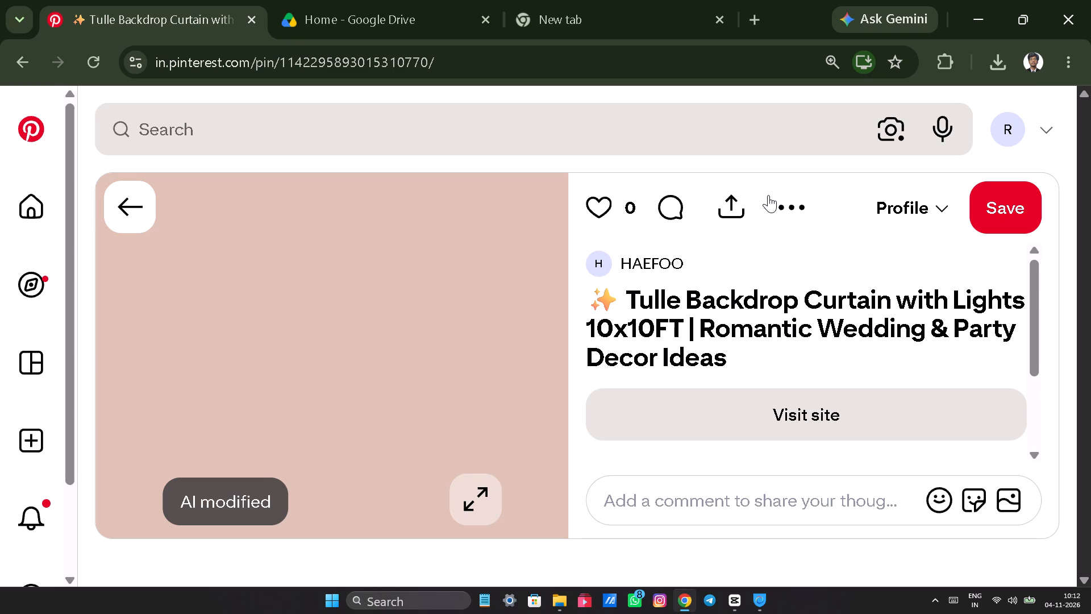
Reload the Tulle Backdrop Curtain pin page on Pinterest.
click(90, 74)
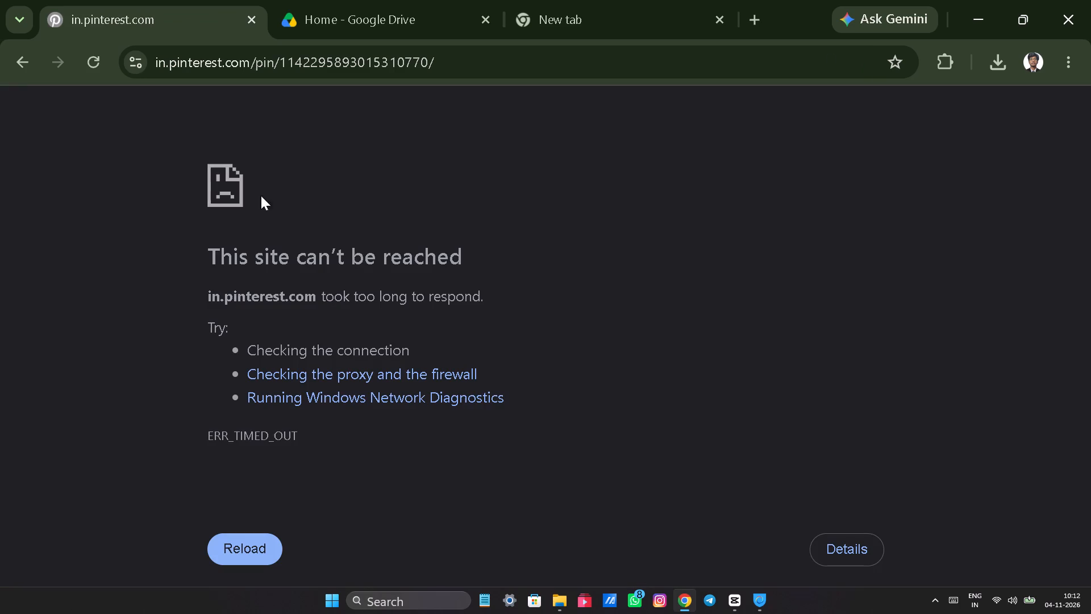
Reload the Pinterest pin page that failed to load.
click(348, 0)
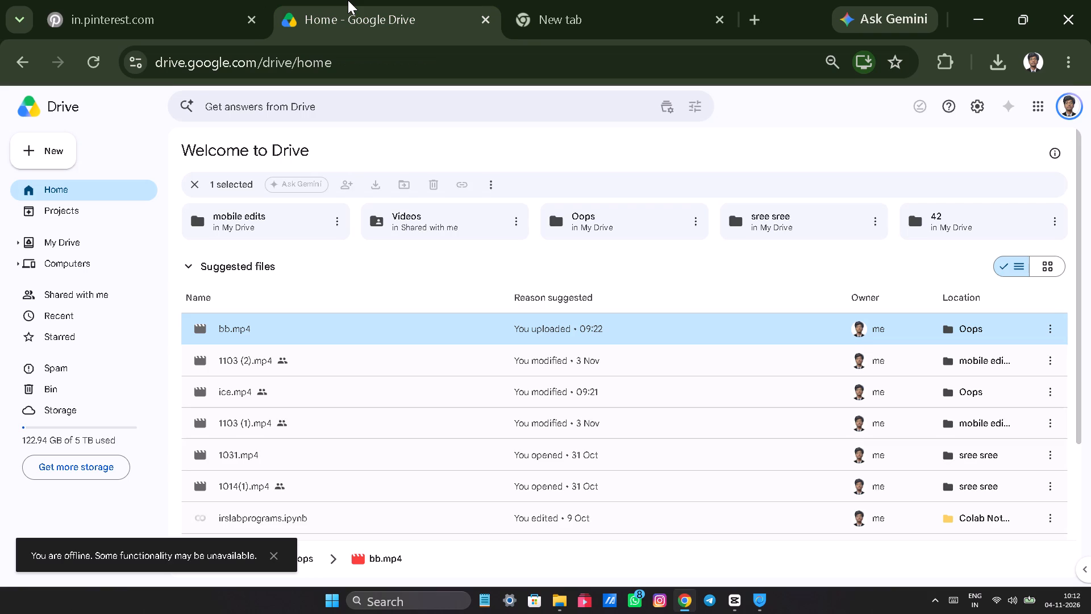
click(159, 0)
click(85, 69)
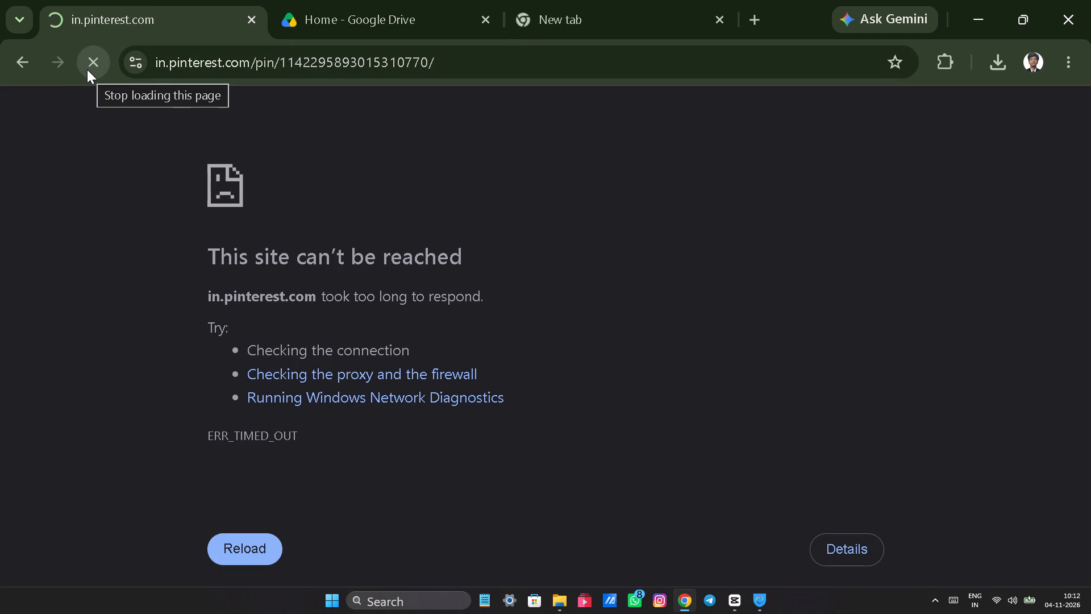
click(355, 0)
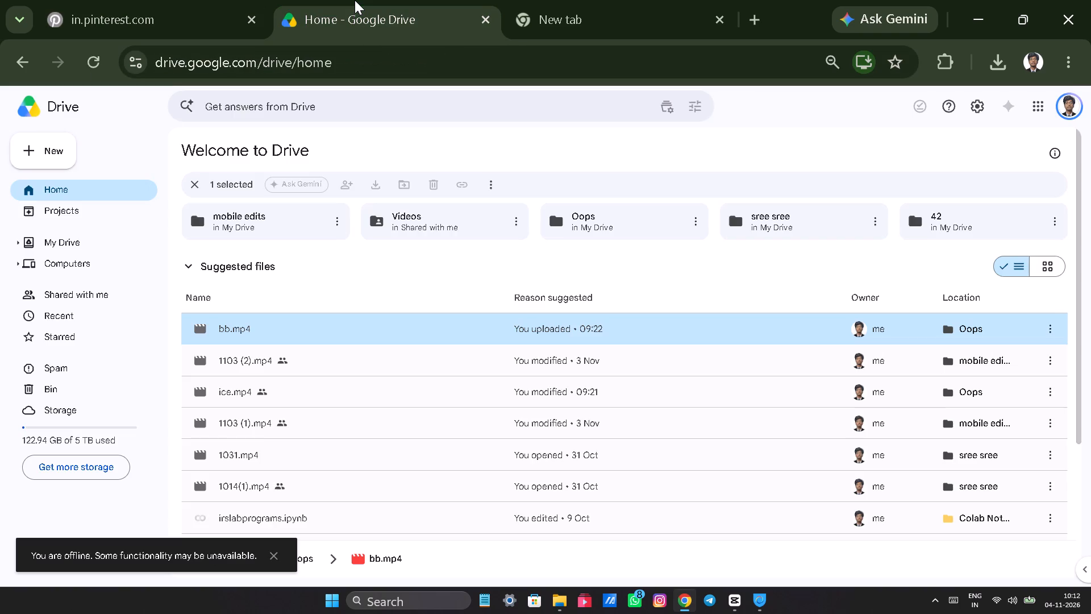
click(115, 0)
click(102, 54)
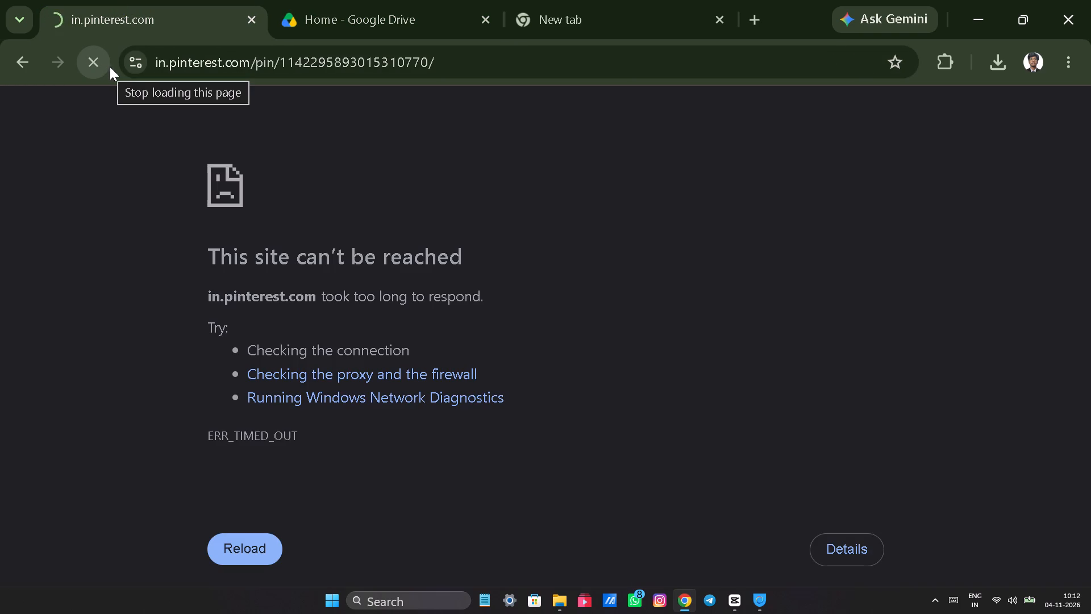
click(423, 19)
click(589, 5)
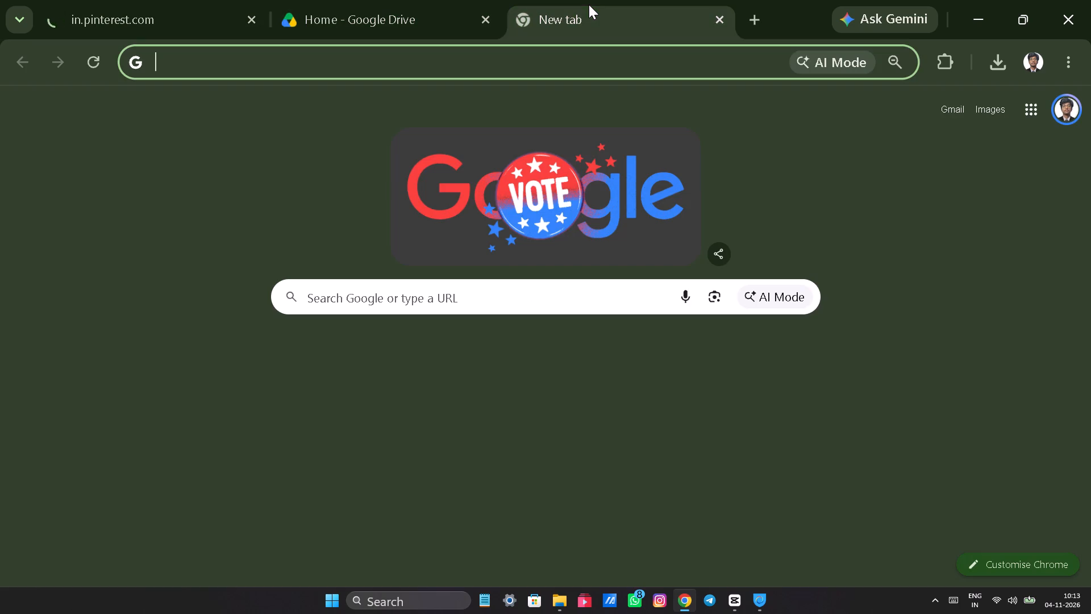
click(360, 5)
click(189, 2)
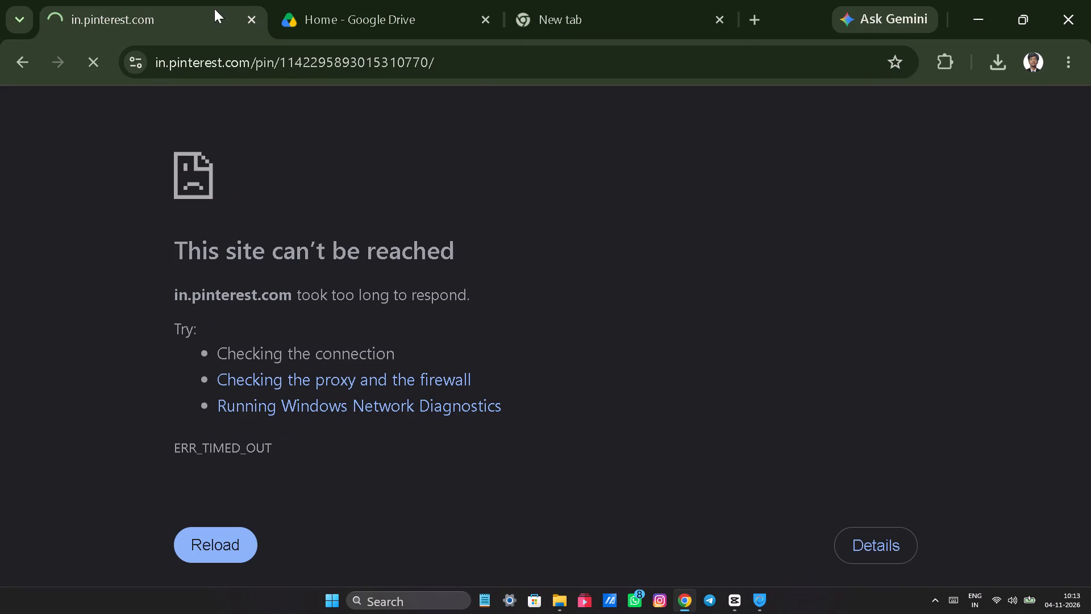
Check the computer's Wi-Fi connection and the list of available networks.
click(992, 598)
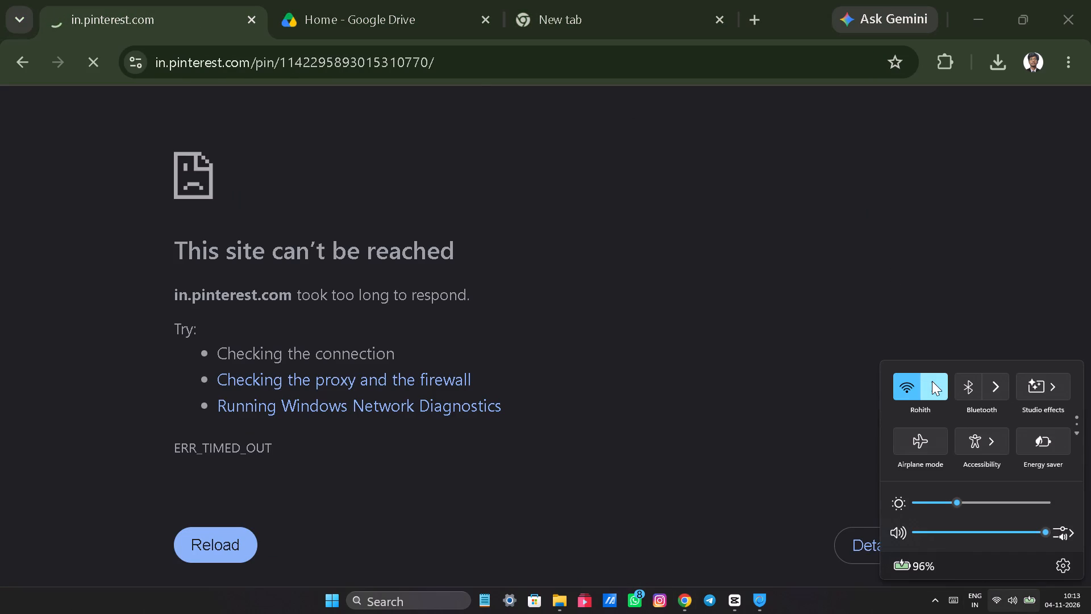
click(932, 381)
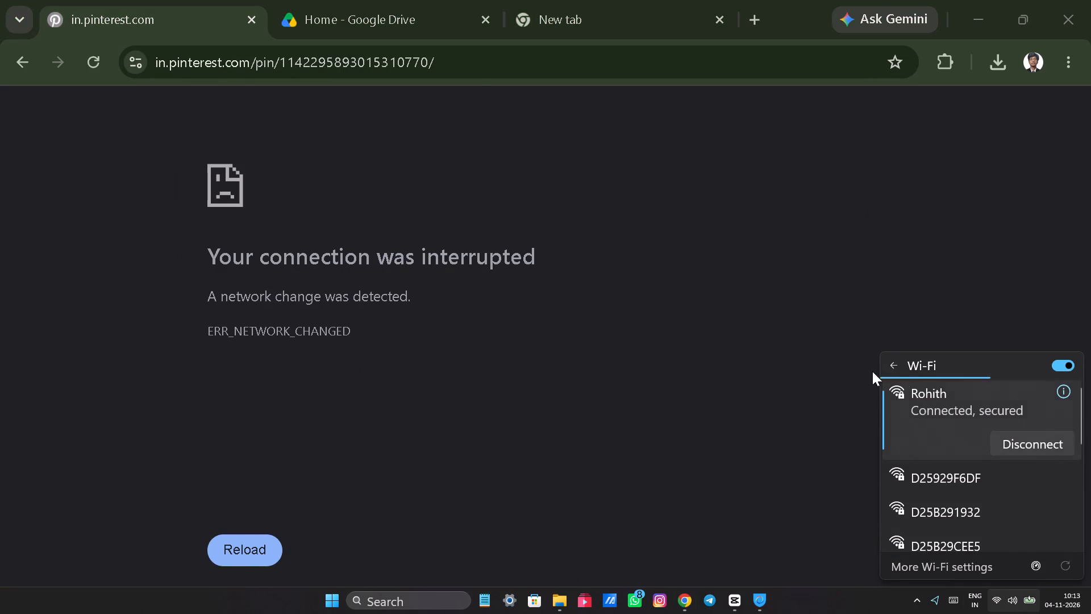
click(886, 367)
click(926, 284)
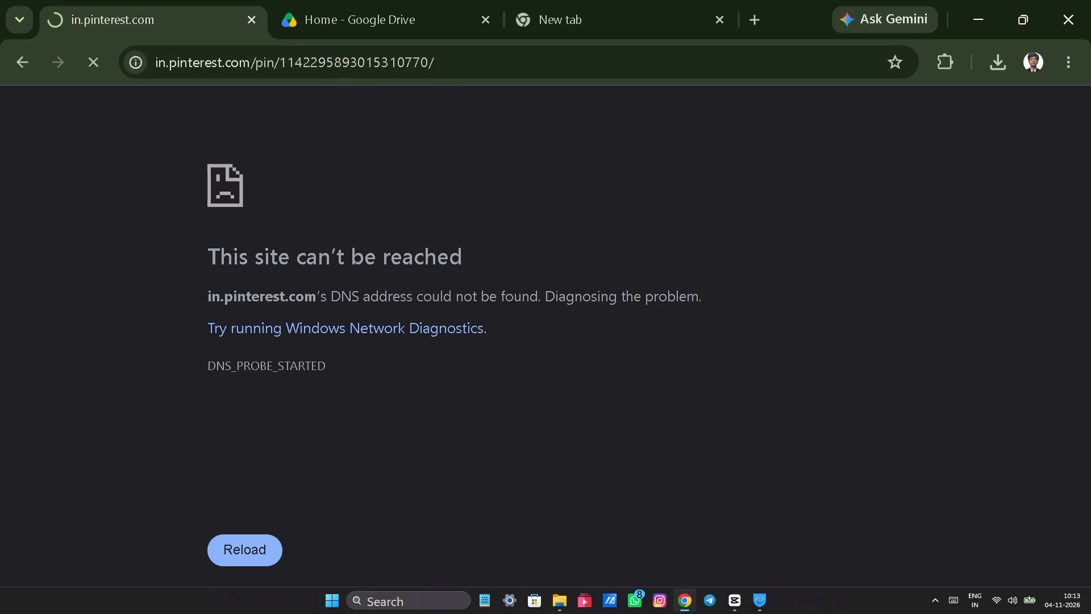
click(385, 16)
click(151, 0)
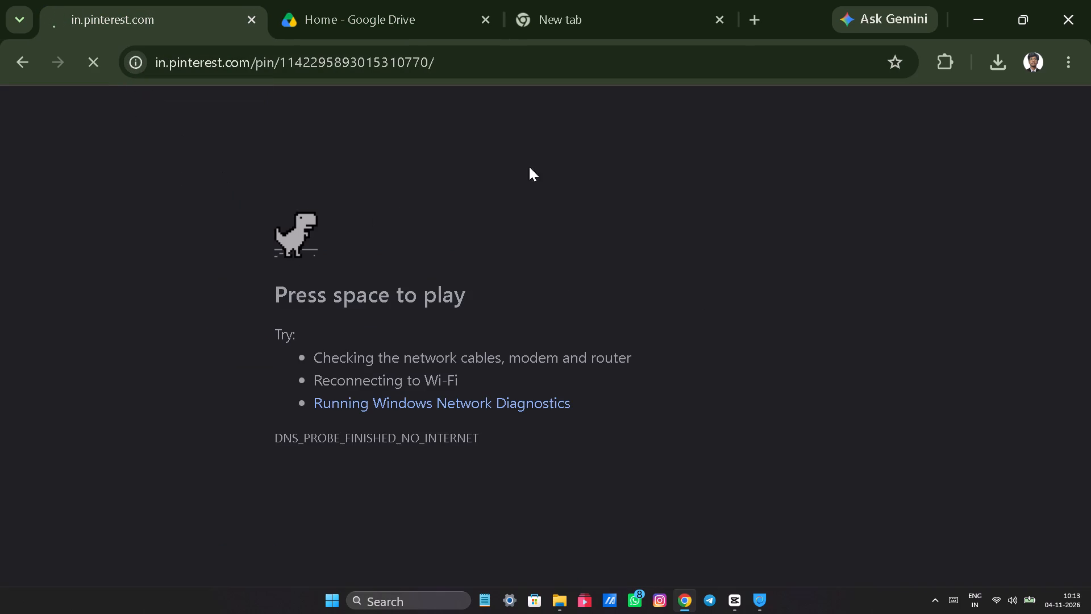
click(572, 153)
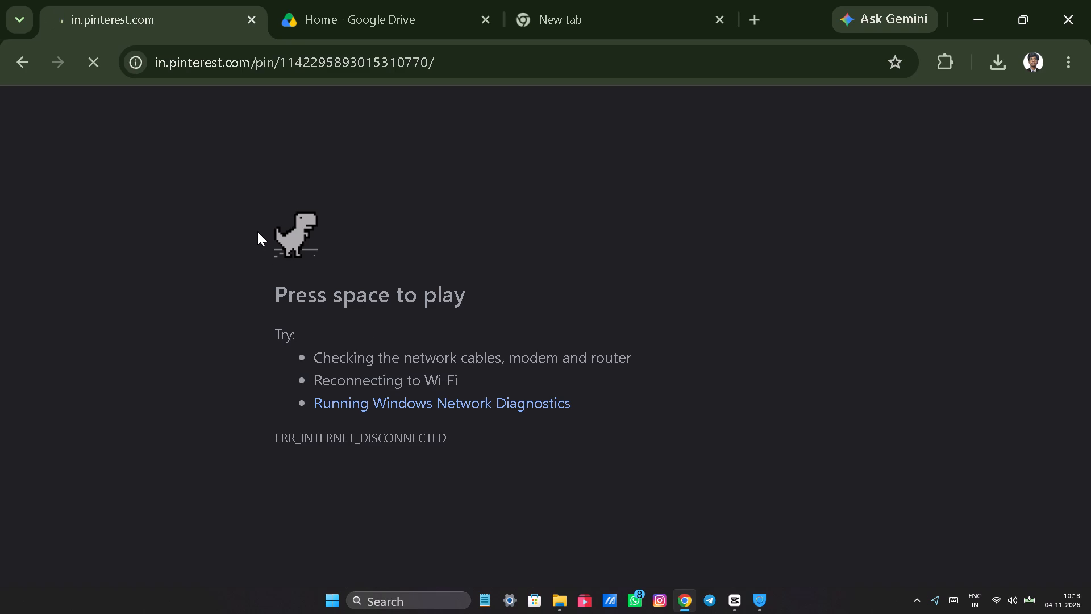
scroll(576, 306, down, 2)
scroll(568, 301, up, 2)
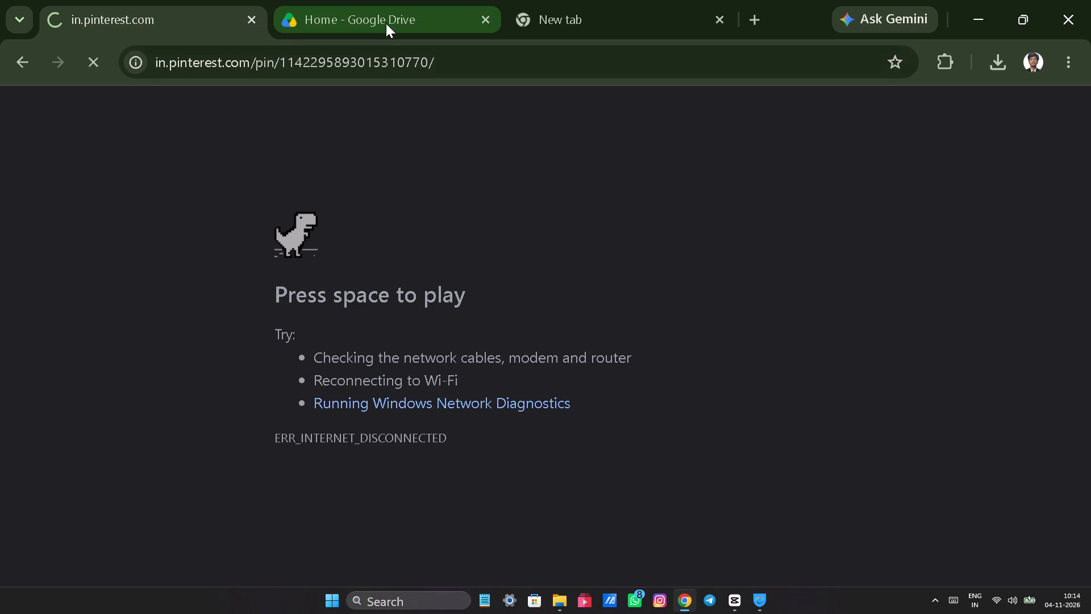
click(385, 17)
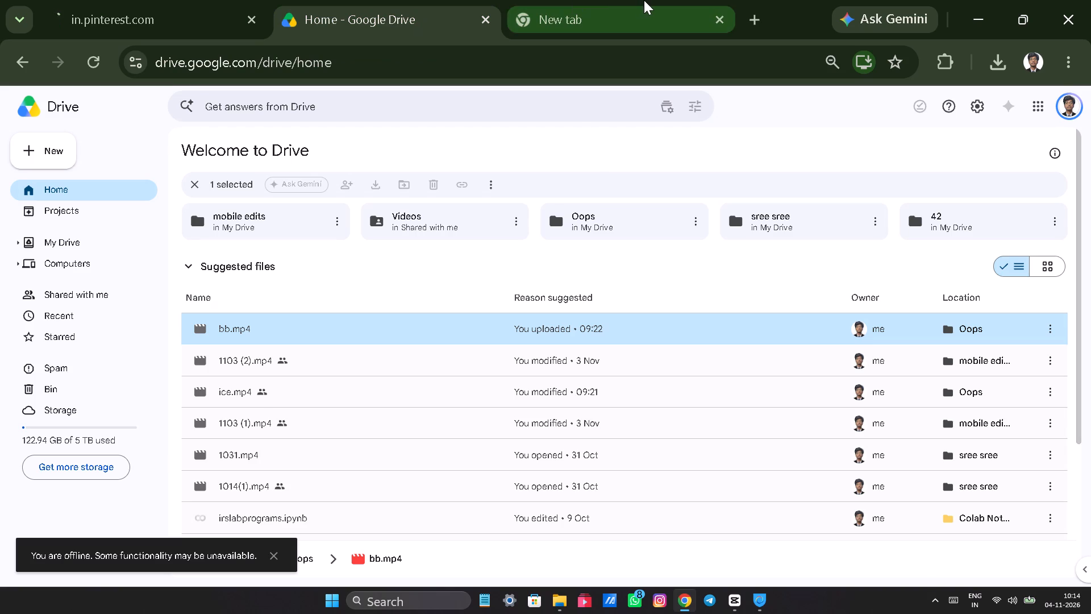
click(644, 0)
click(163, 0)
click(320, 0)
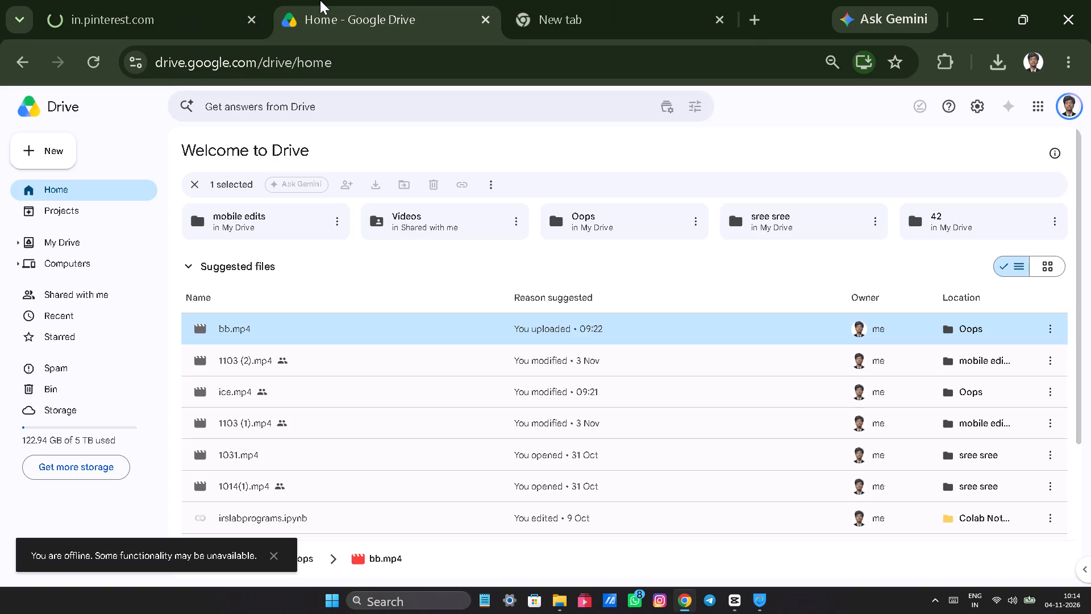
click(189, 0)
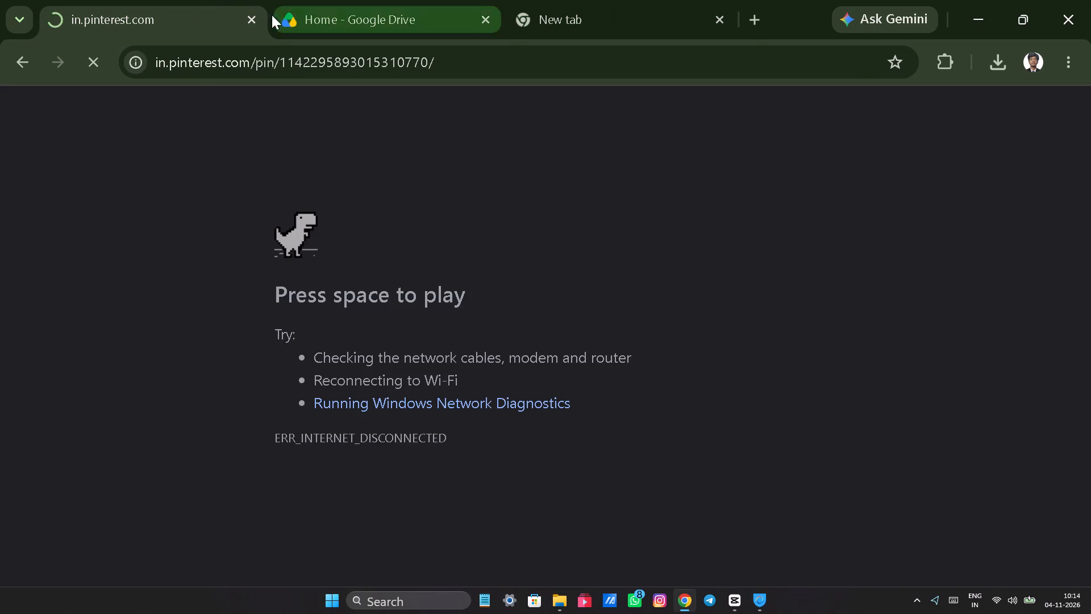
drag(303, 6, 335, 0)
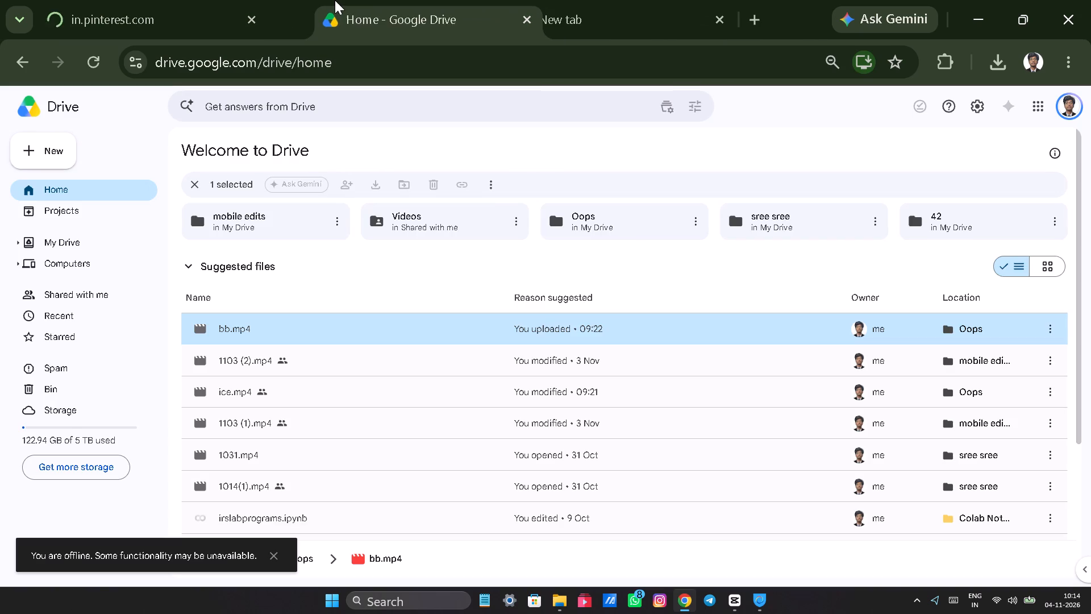
Return to the Pinterest pin page that is still loading.
drag(335, 0, 324, 0)
click(203, 0)
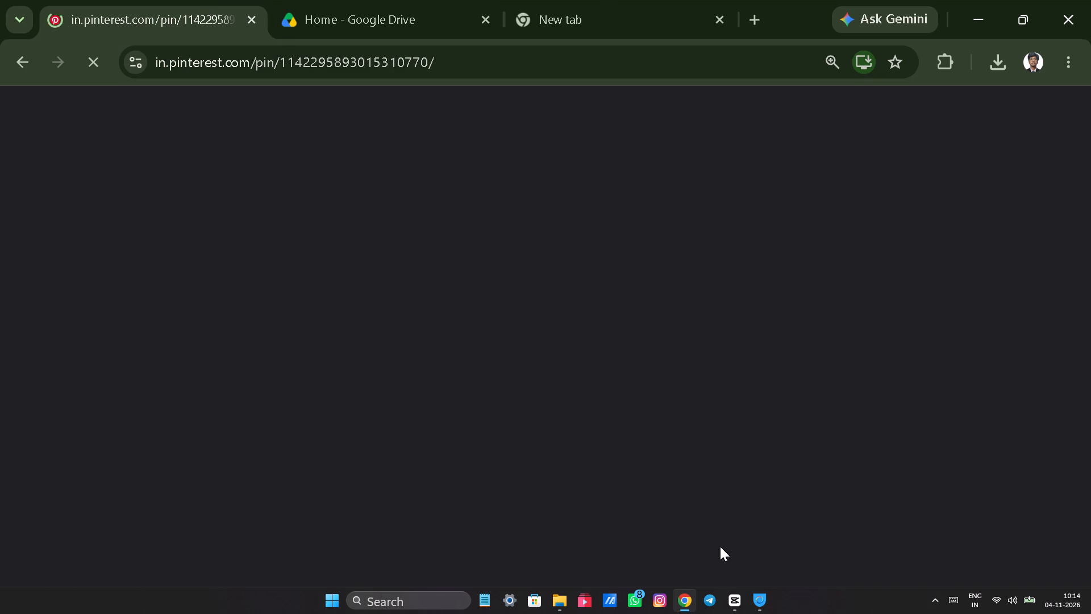
Switch to Hotspot Shield, cancel its VPN connection, and close its window.
click(751, 599)
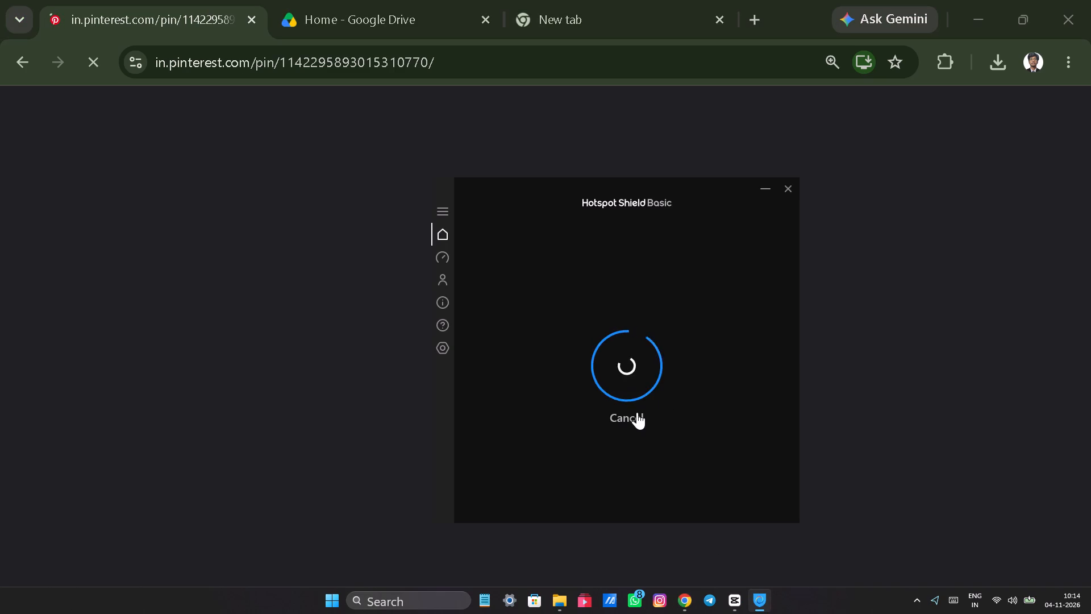
click(637, 412)
click(756, 195)
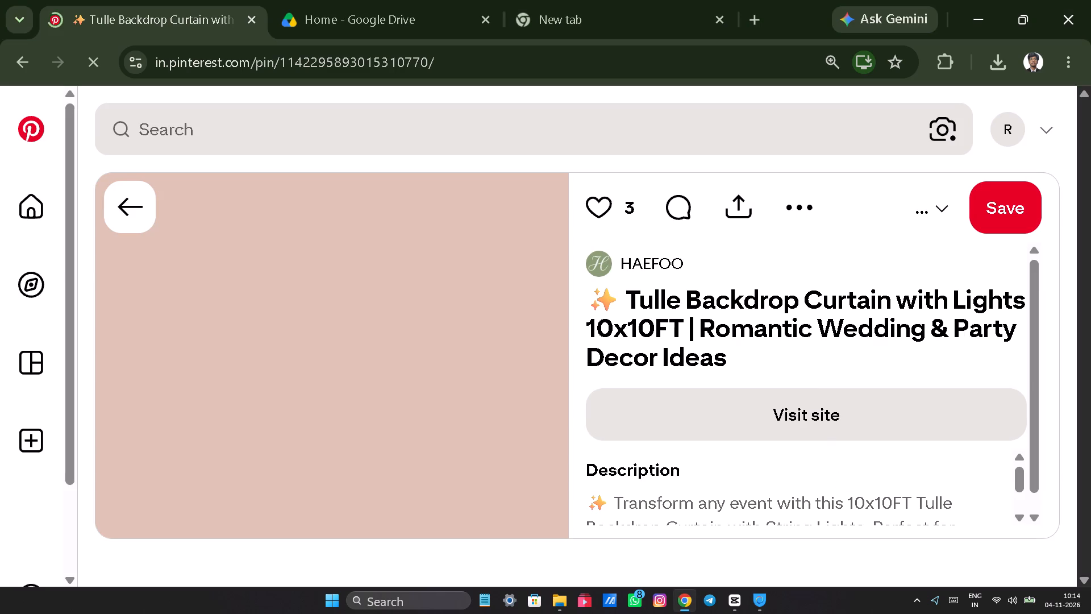
click(756, 604)
click(625, 409)
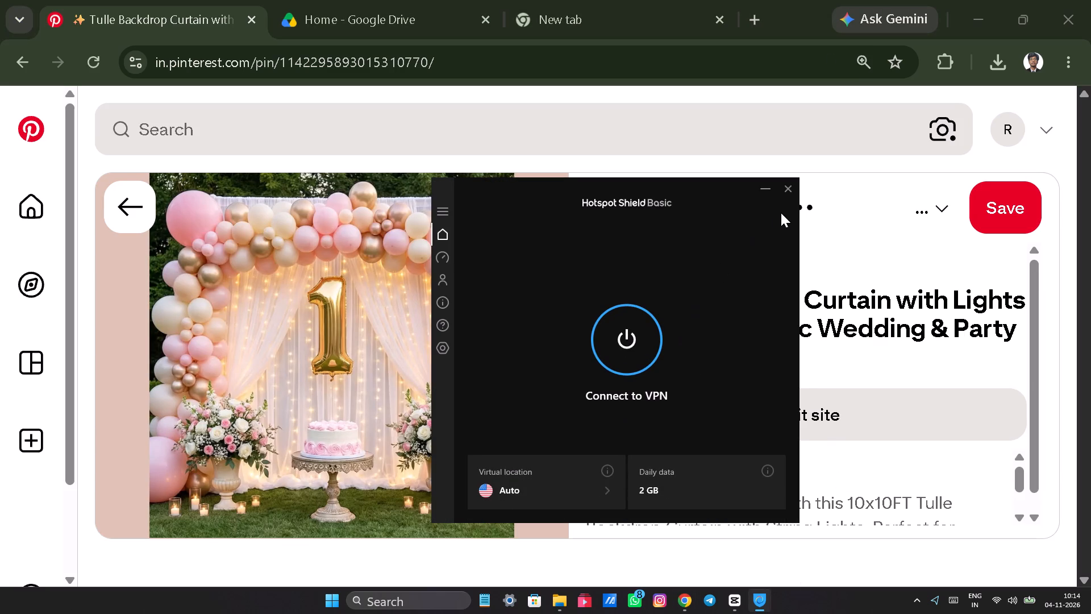
click(784, 186)
Open the additional options for the "Tulle Backdrop Curtain with Lights" pin showing the gold number 1 balloon and cake.
scroll(509, 289, down, 5)
scroll(406, 307, up, 2)
click(807, 213)
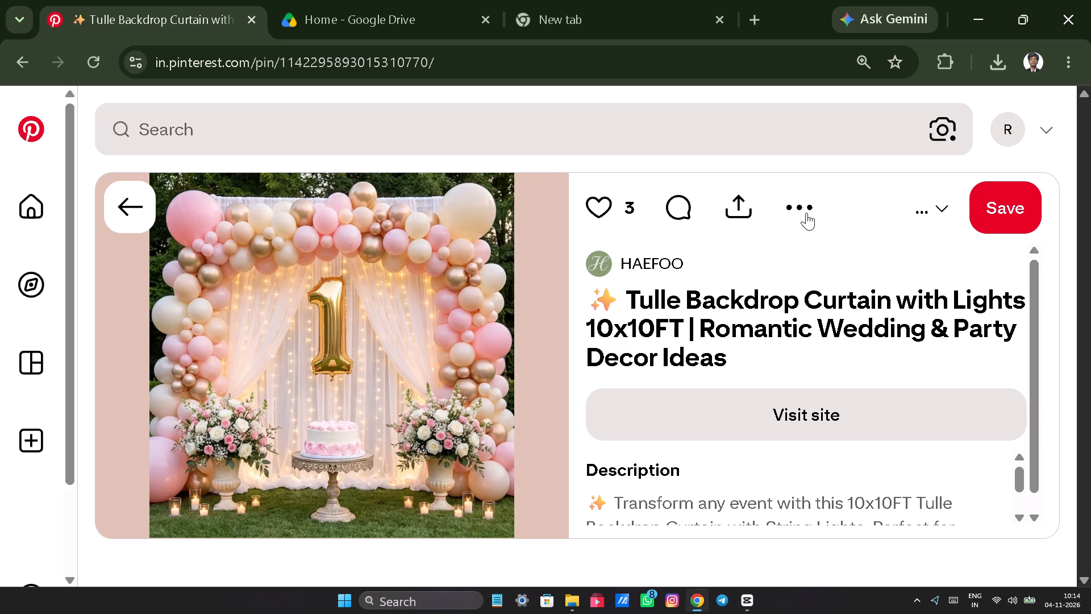
click(807, 202)
Open the downloaded image "Holiday Hosting Inspo (1)" from the recent download history.
click(997, 80)
click(996, 60)
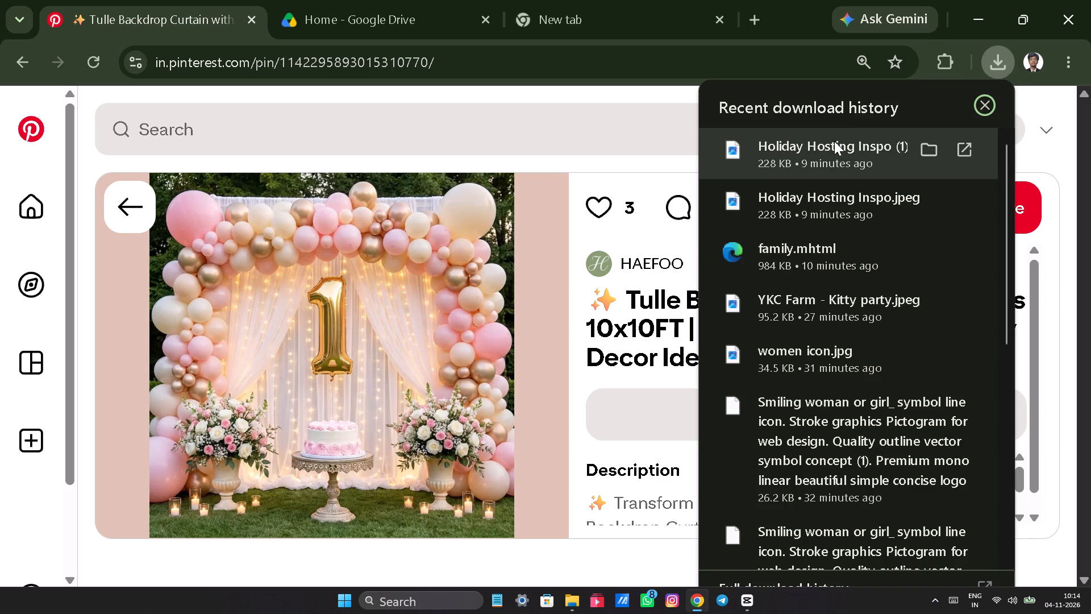
click(834, 141)
click(834, 141)
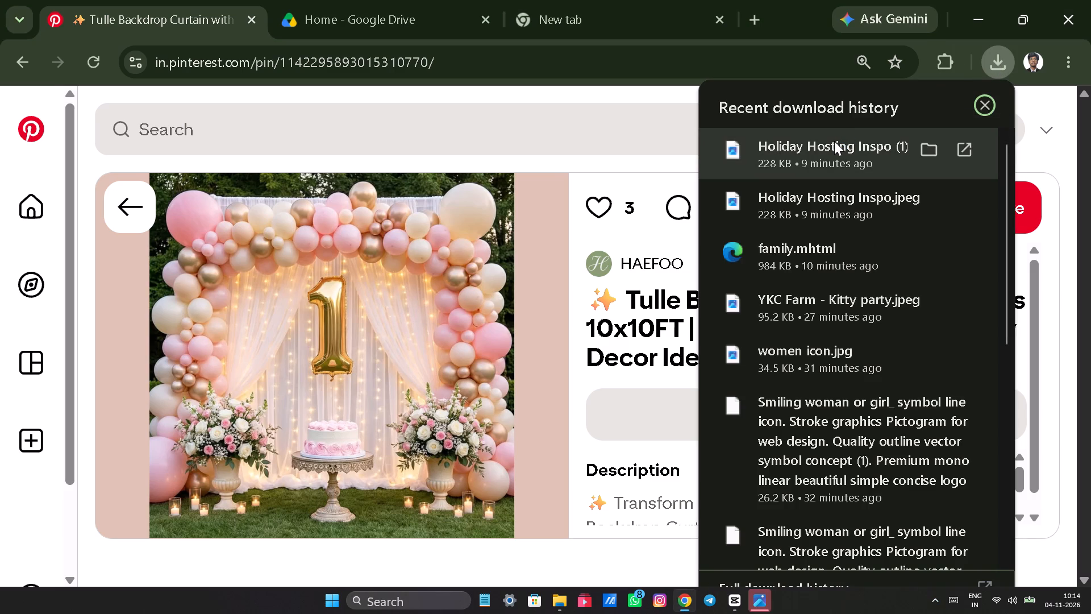
Bring up the Photos preview of "Holiday Hosting Inspo (1).jpeg" and close it.
click(756, 600)
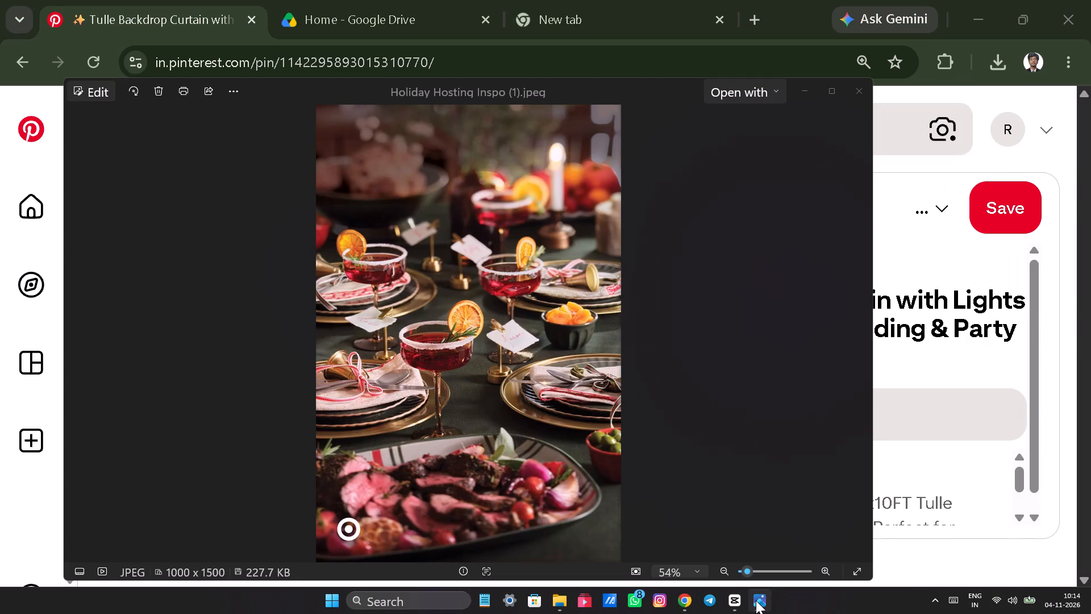
click(867, 89)
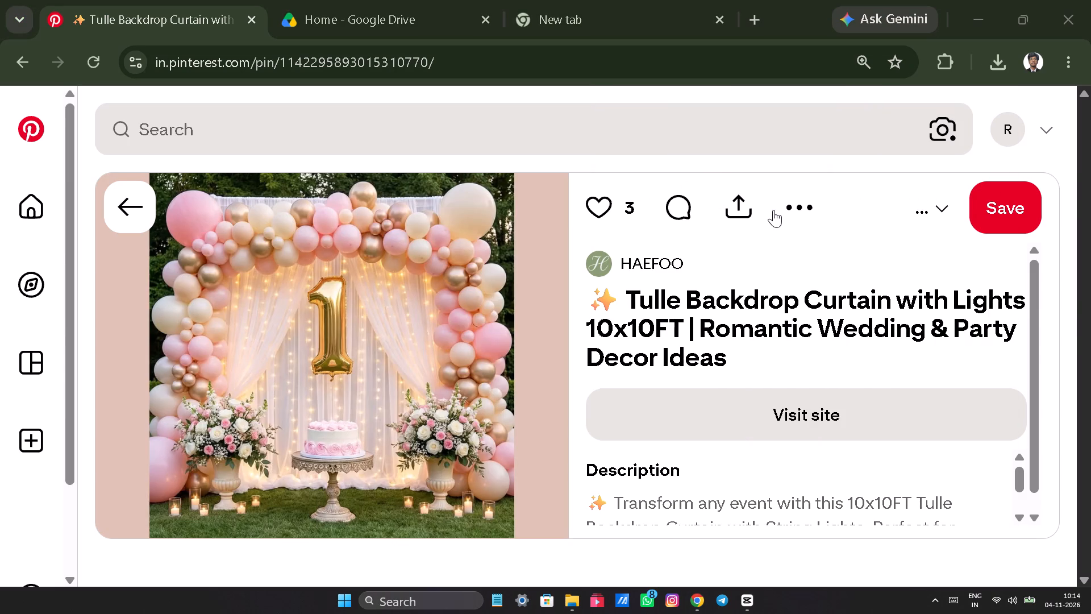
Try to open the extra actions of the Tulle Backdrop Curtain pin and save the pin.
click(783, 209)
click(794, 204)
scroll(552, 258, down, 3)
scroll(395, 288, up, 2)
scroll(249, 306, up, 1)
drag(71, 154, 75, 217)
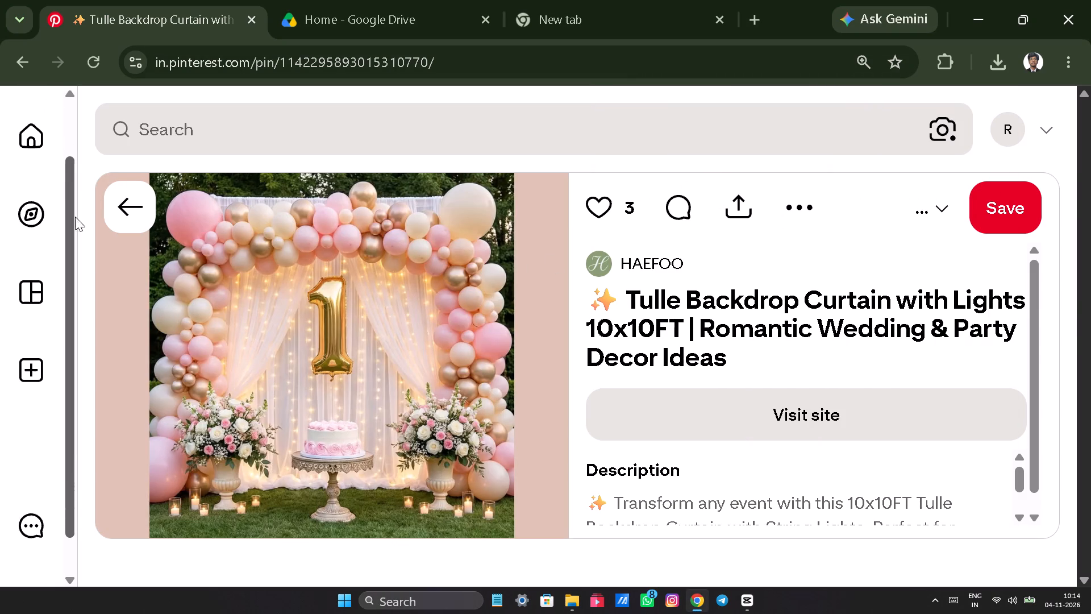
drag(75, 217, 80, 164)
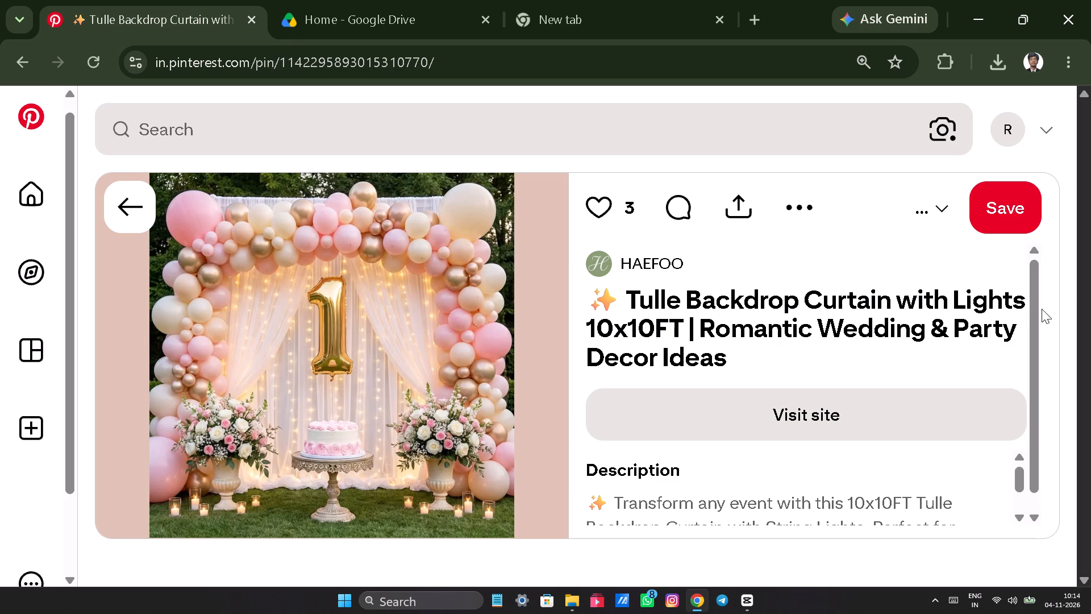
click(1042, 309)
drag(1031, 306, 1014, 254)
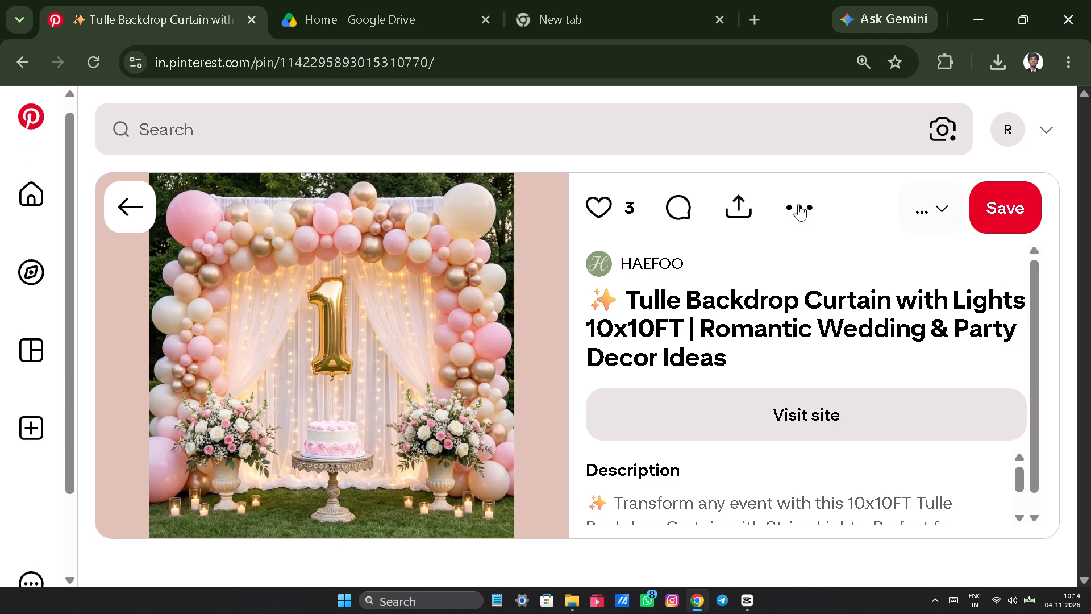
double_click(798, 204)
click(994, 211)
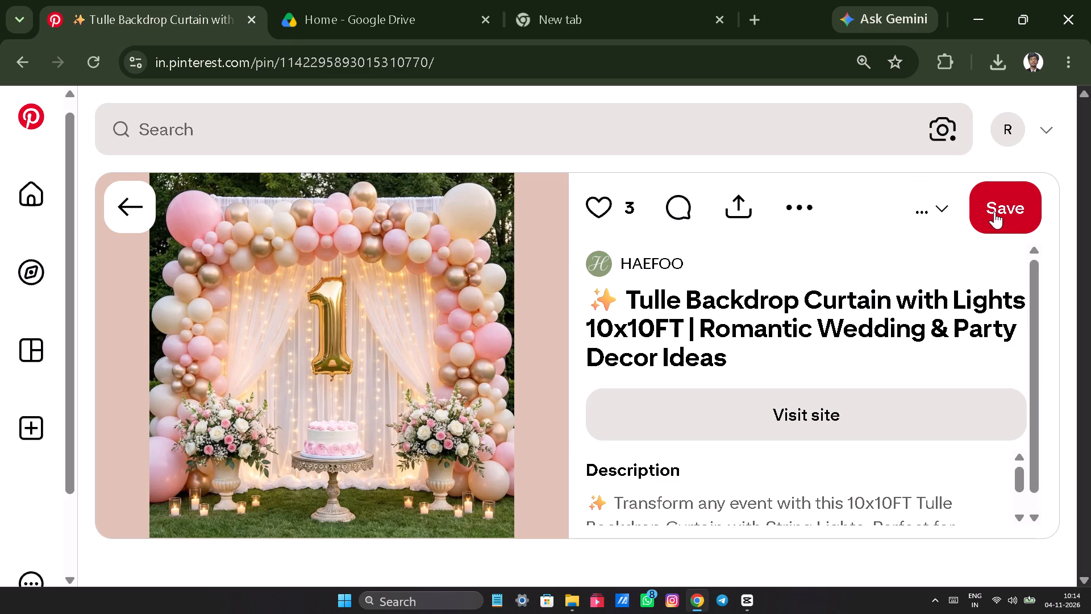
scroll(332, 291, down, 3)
Reload the Tulle Backdrop Curtain pin page and try to open its extra actions.
click(97, 55)
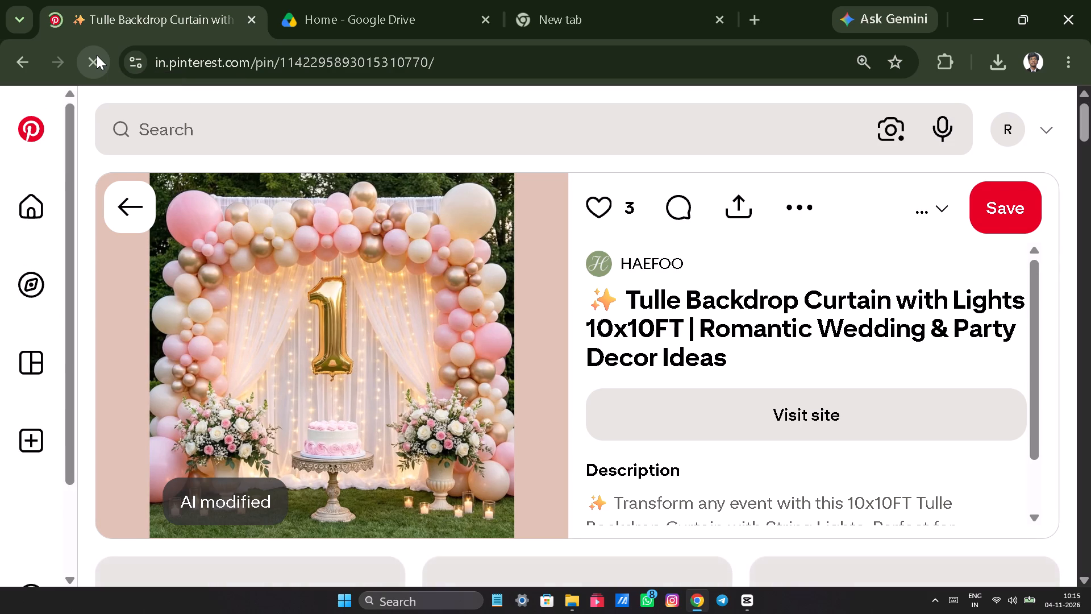
click(807, 200)
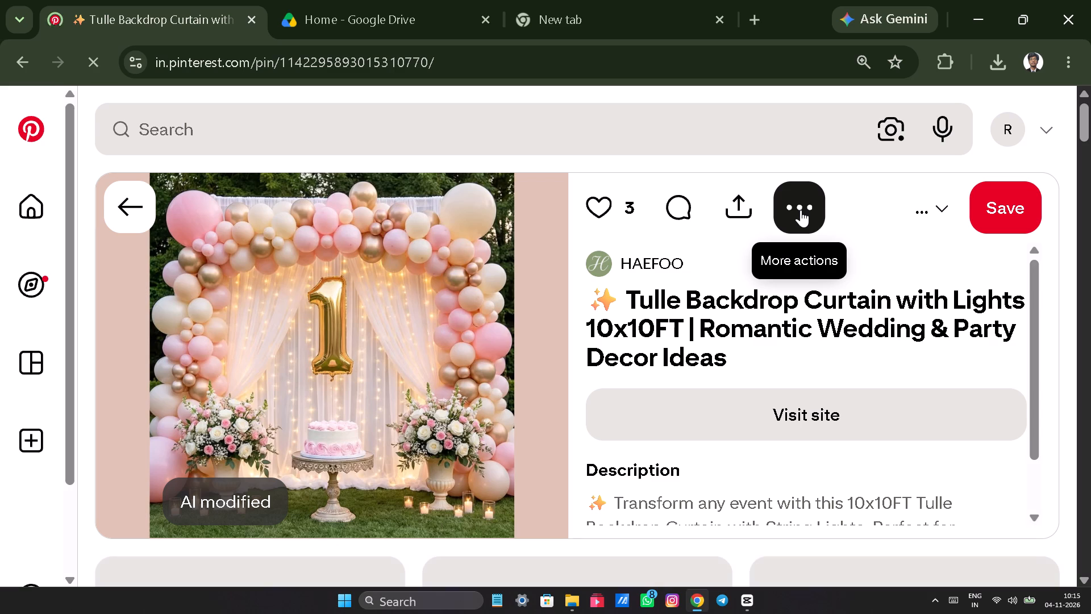
click(801, 210)
click(801, 210)
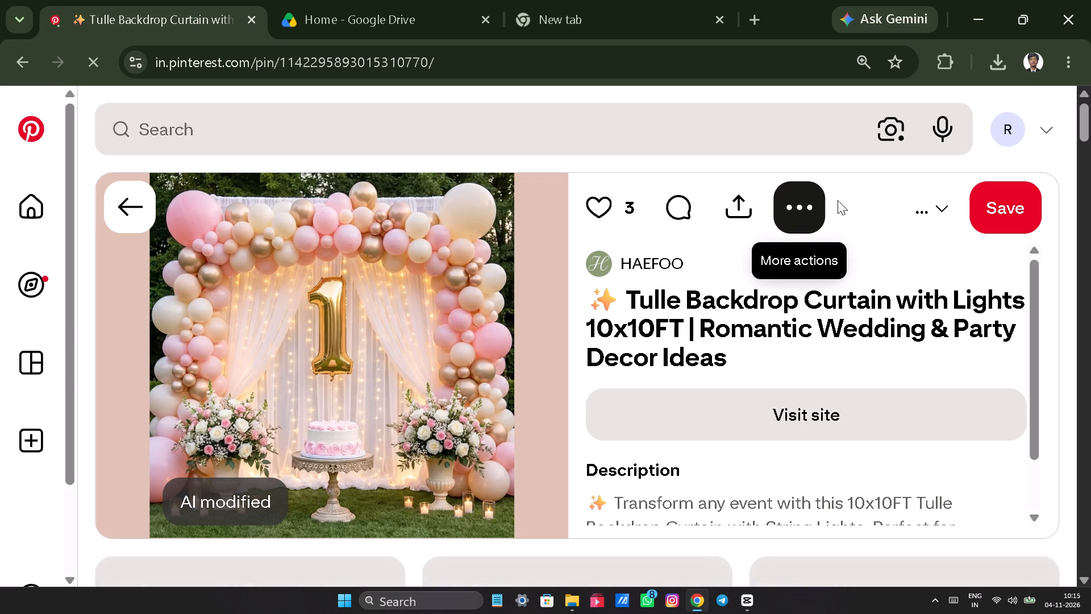
click(873, 200)
click(755, 203)
click(788, 212)
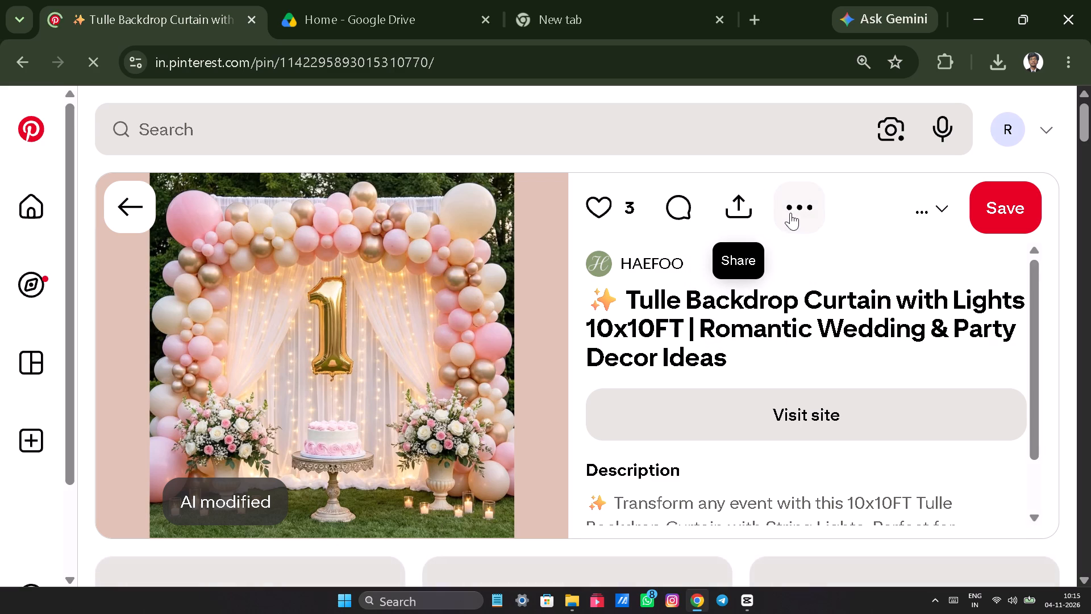
click(790, 213)
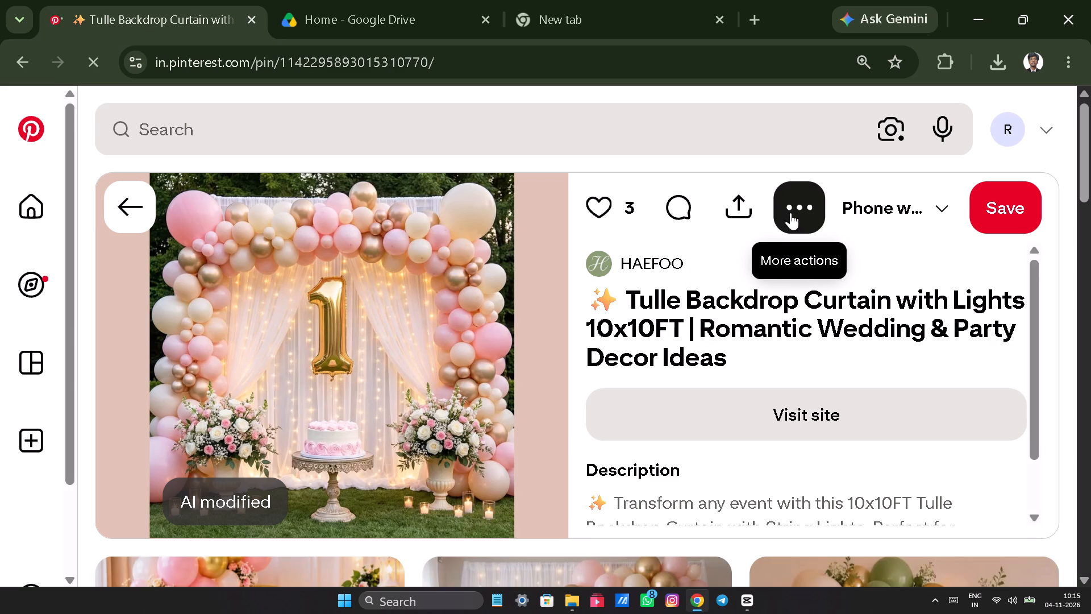
click(790, 213)
click(790, 213)
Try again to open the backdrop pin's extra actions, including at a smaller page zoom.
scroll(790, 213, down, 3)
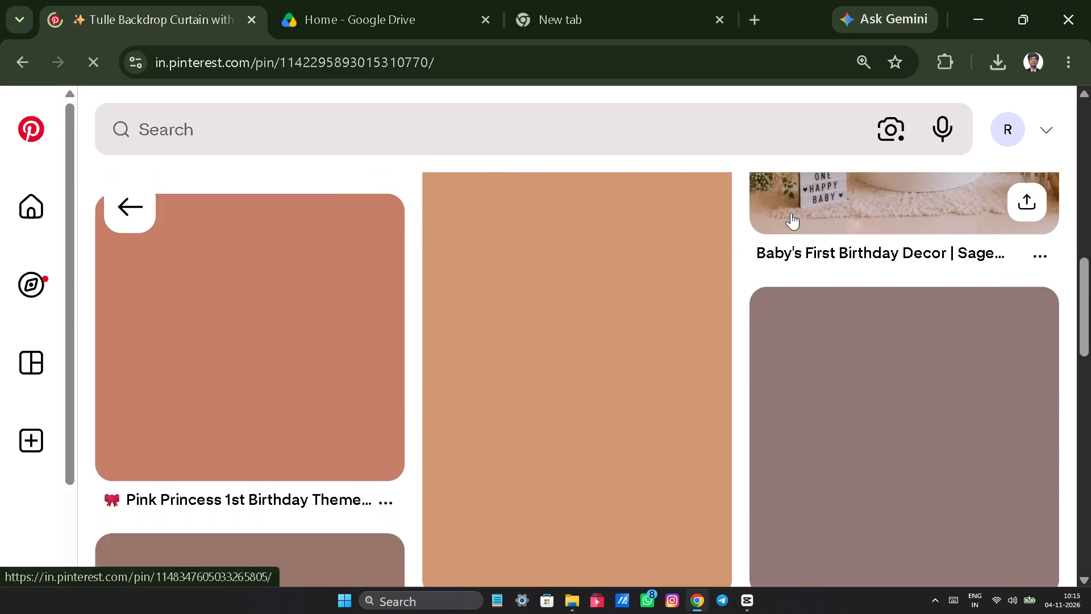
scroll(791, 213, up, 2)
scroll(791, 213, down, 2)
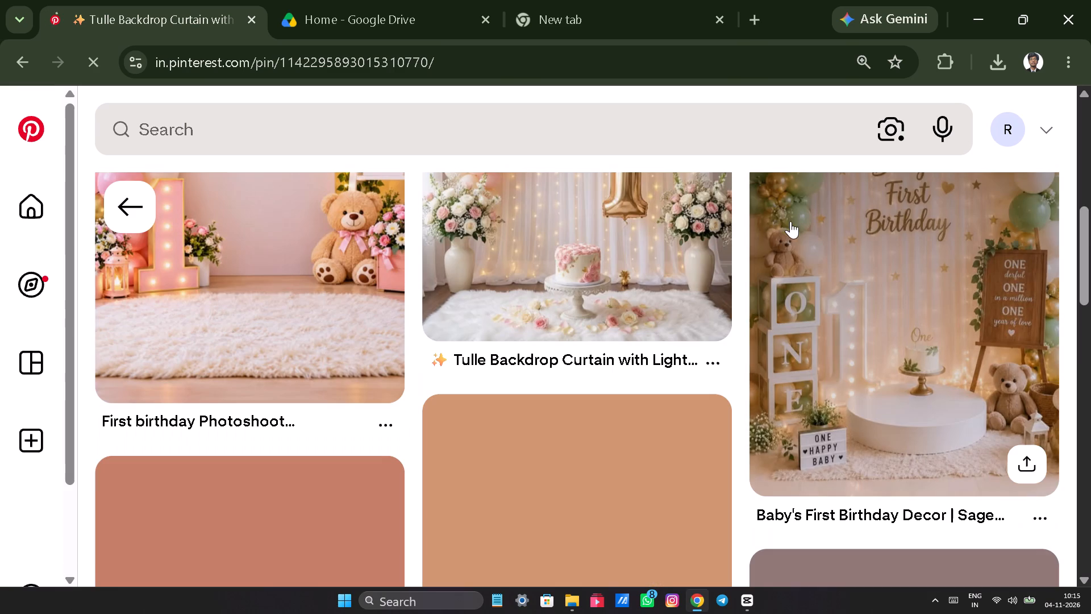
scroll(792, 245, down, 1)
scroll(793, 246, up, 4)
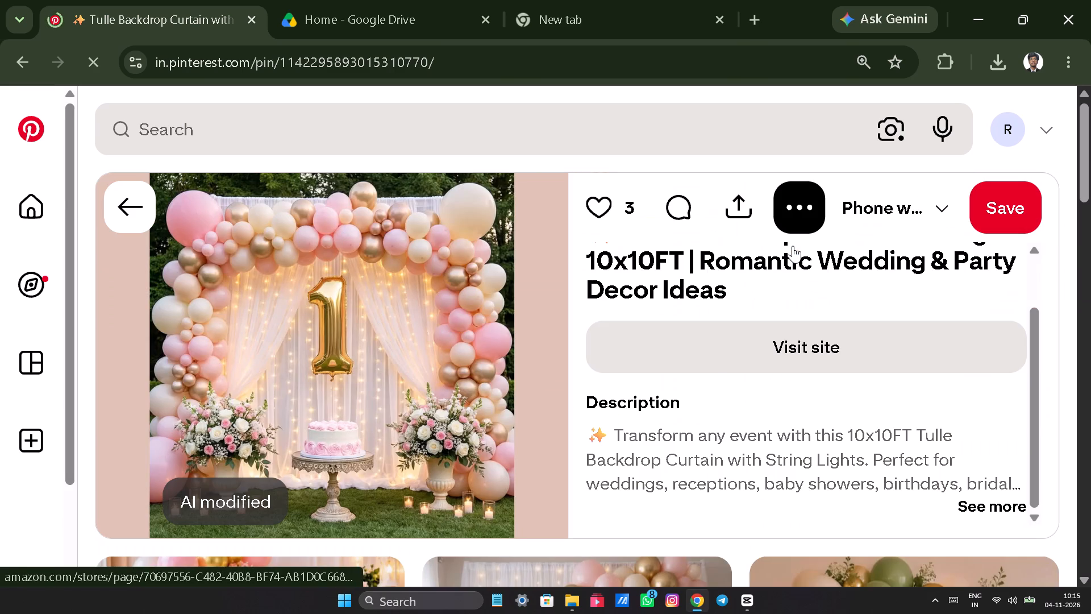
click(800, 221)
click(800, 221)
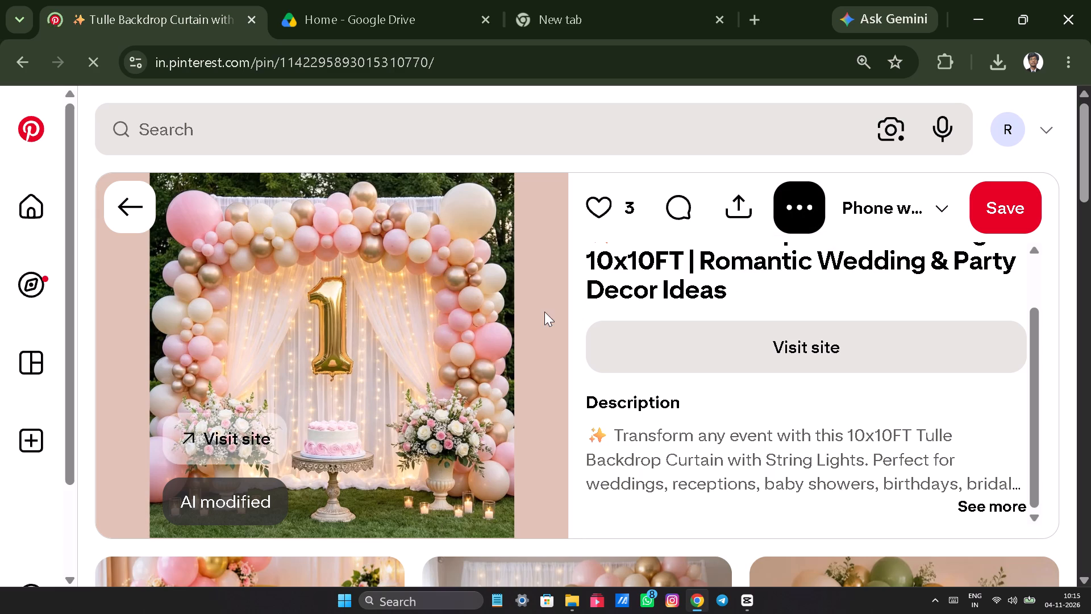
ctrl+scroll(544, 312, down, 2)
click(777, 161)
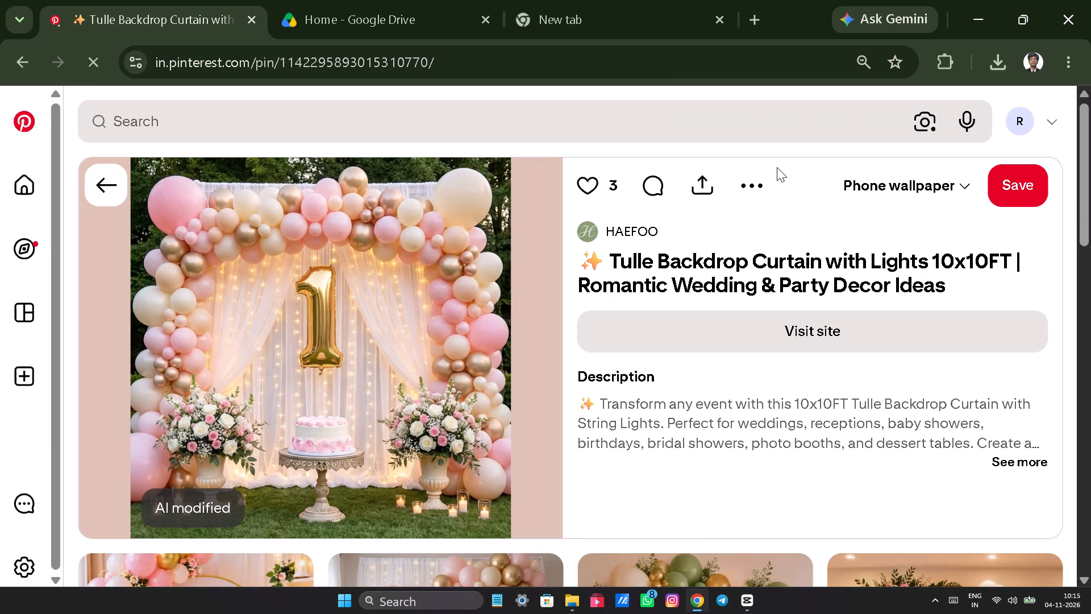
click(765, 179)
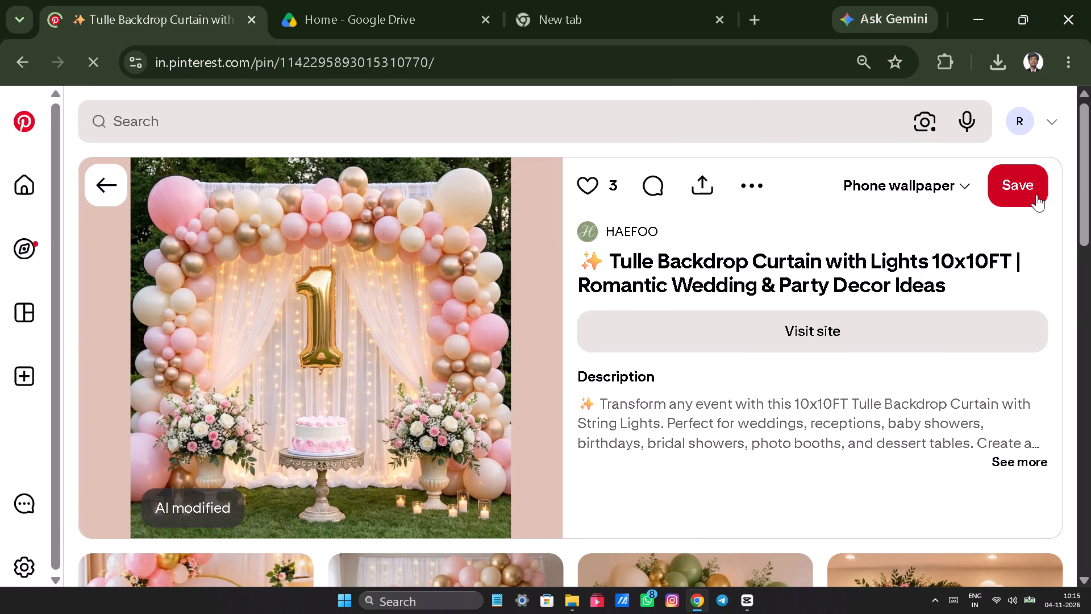
Open the pin's gold number 1 balloon backdrop image on its own in the current tab.
scroll(914, 237, down, 1)
scroll(762, 279, down, 1)
scroll(580, 322, up, 2)
scroll(504, 332, up, 1)
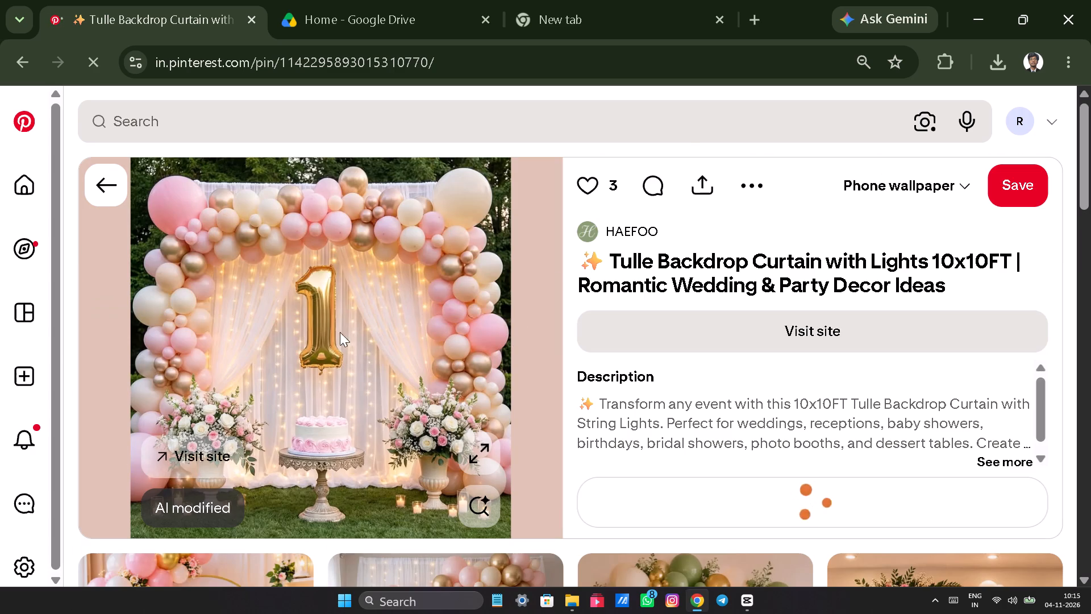
drag(315, 329, 1007, 77)
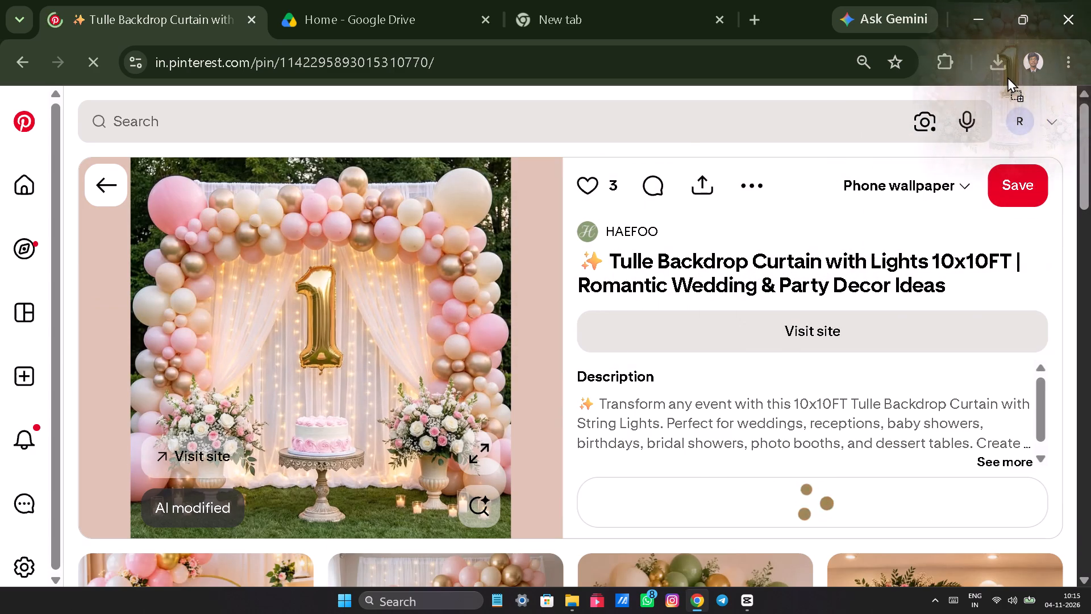
drag(1007, 77, 992, 57)
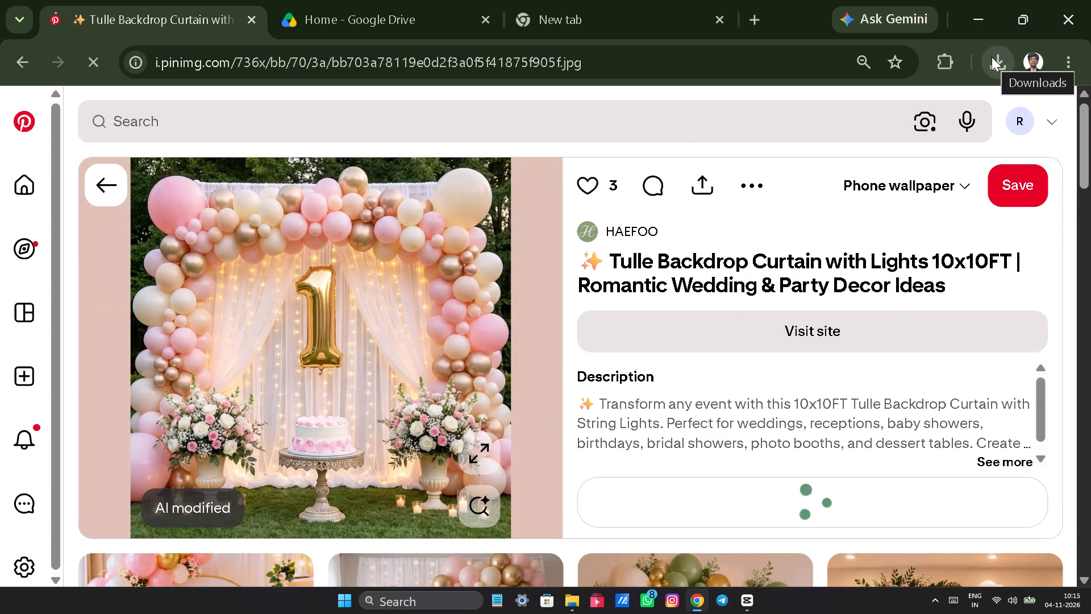
click(992, 57)
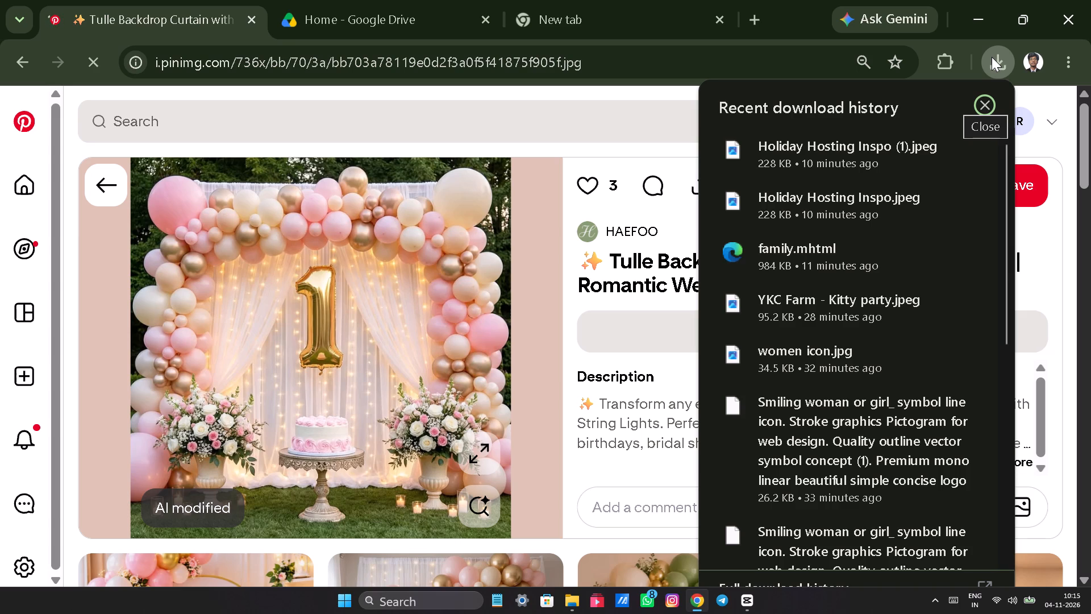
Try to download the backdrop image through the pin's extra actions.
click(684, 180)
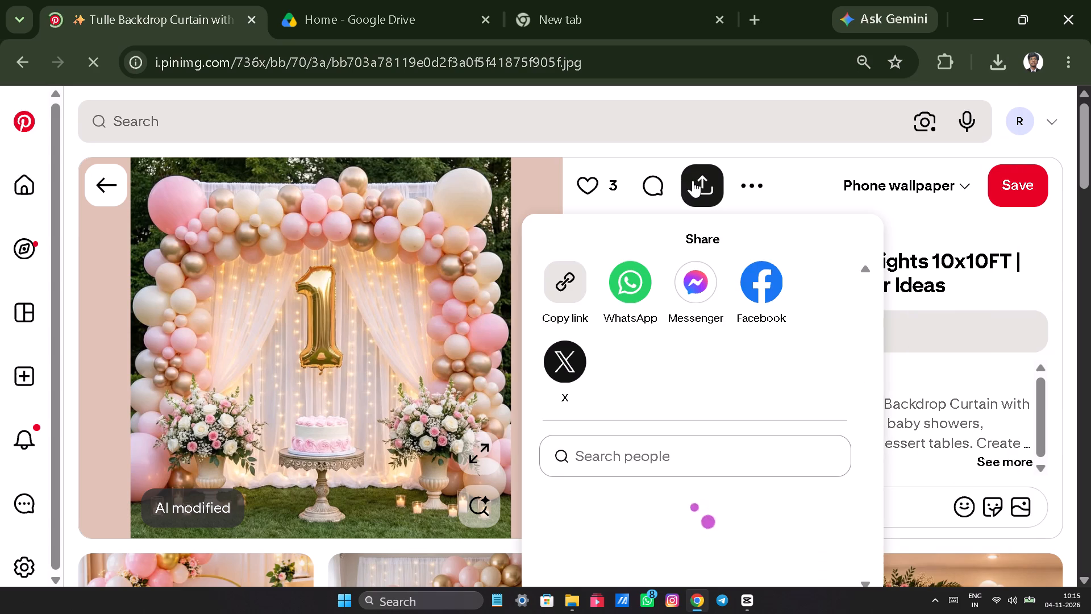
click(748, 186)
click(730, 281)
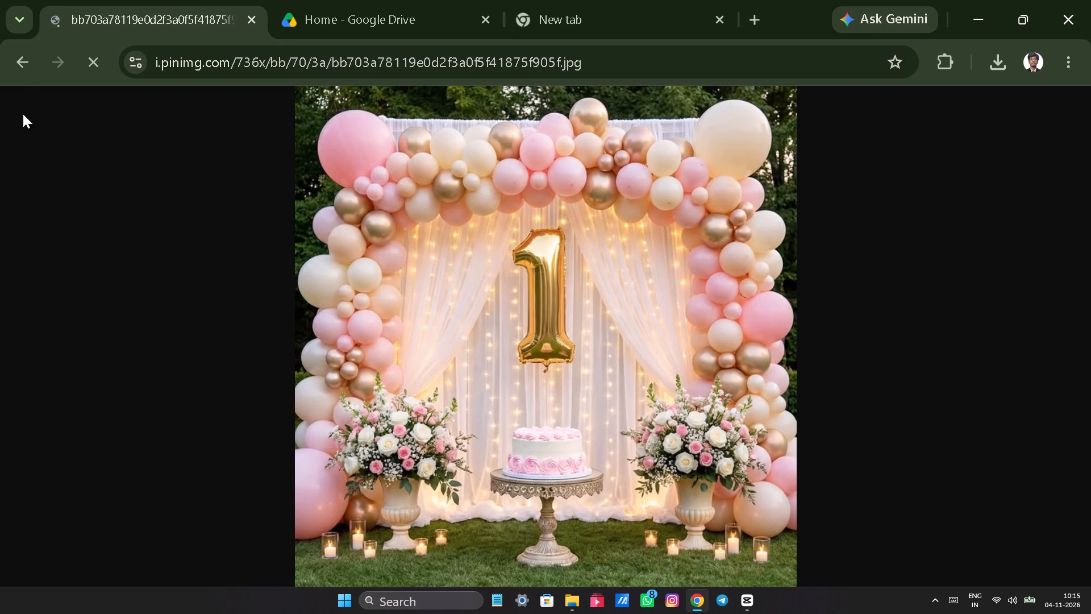
Save the balloon backdrop image to Downloads as a JPG named 1st bday.
click(16, 63)
right_click(661, 201)
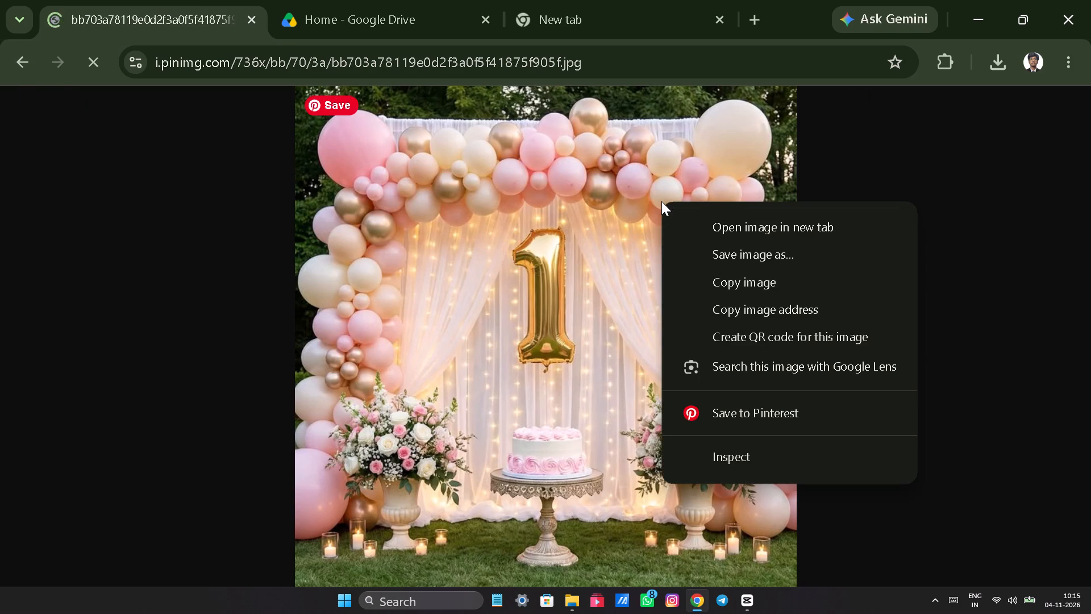
click(736, 254)
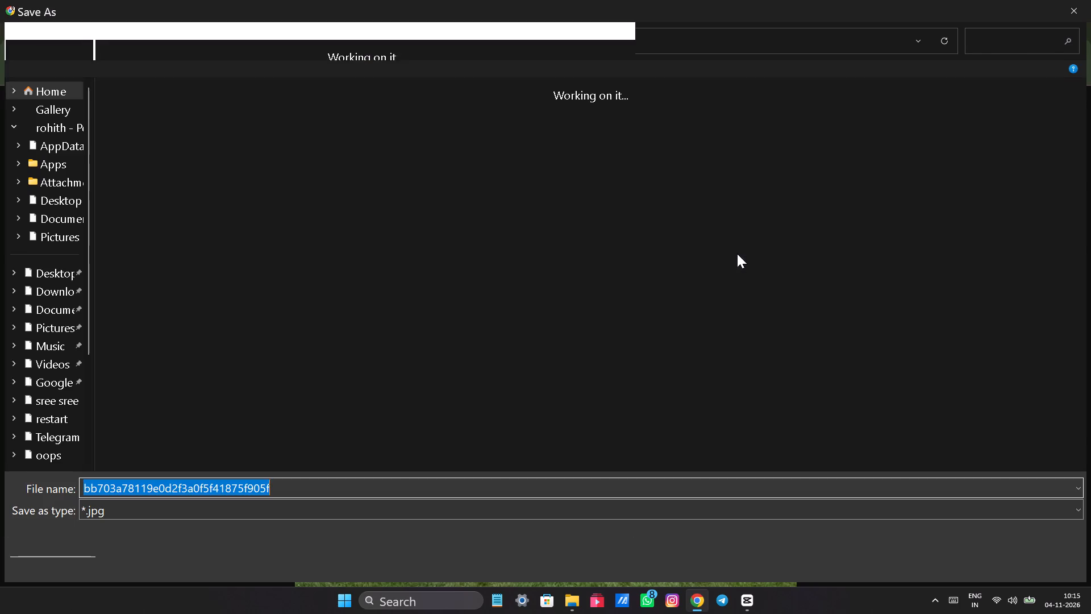
key(BackSpace)
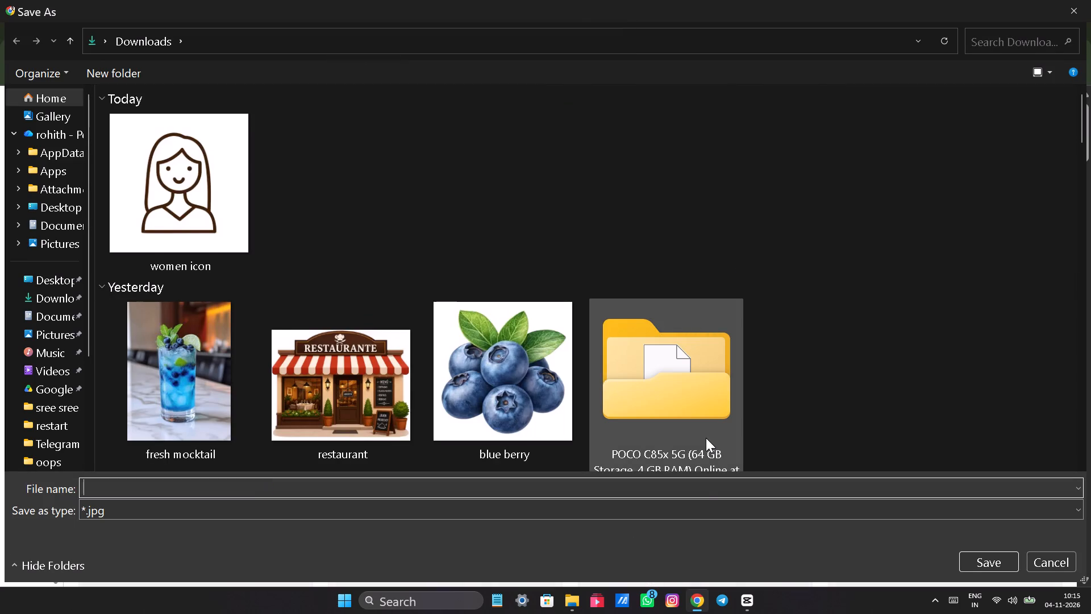
text(1st bday)
click(989, 559)
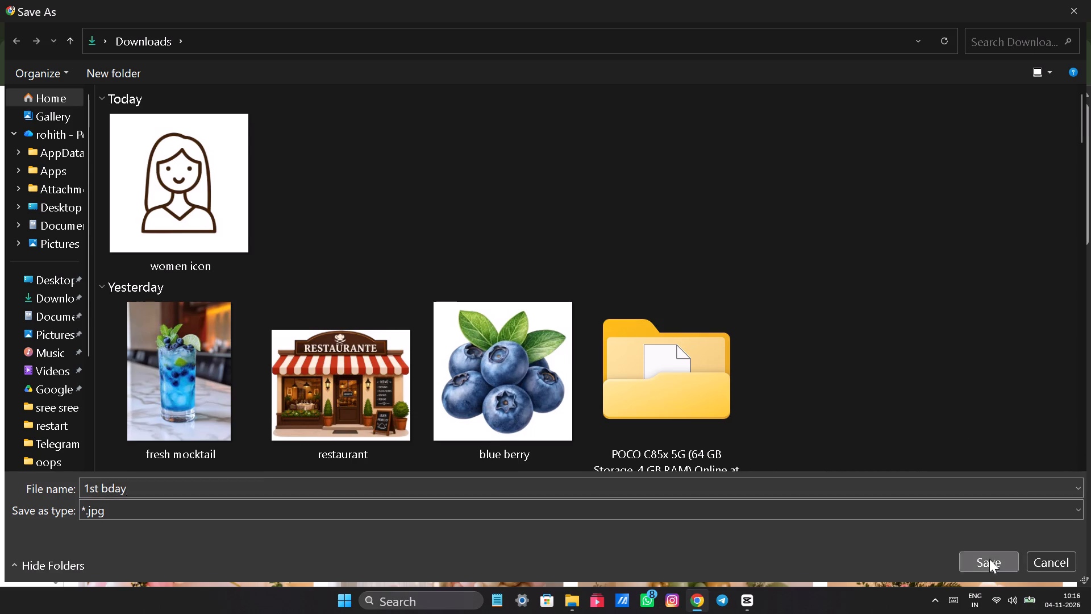
Bring the downloaded 1st bday image into CapCut, placing it on the timeline at about 14:13.
drag(826, 96, 751, 545)
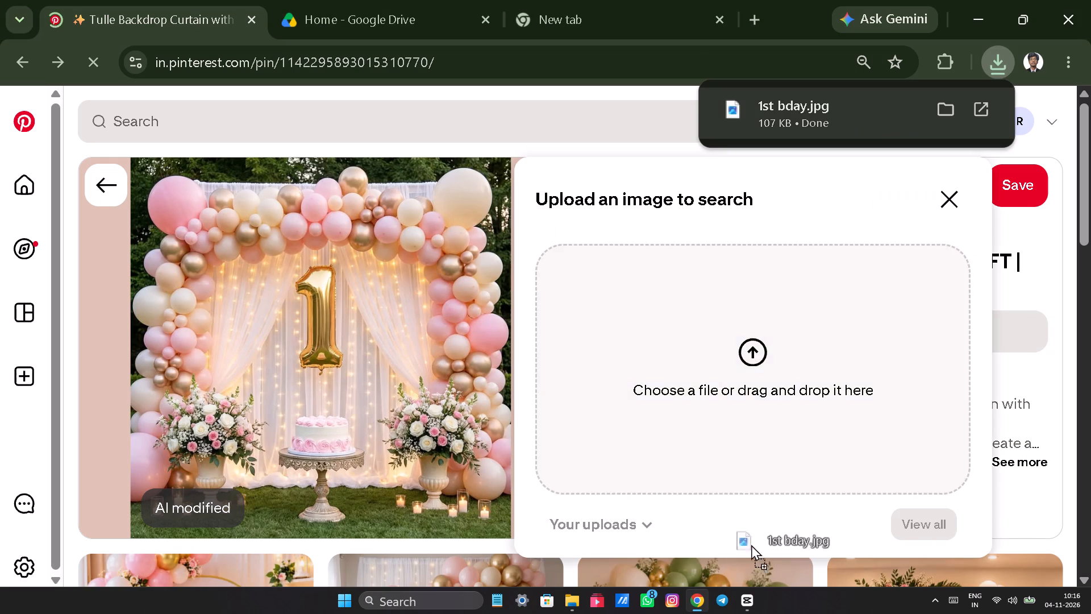
drag(751, 545, 295, 426)
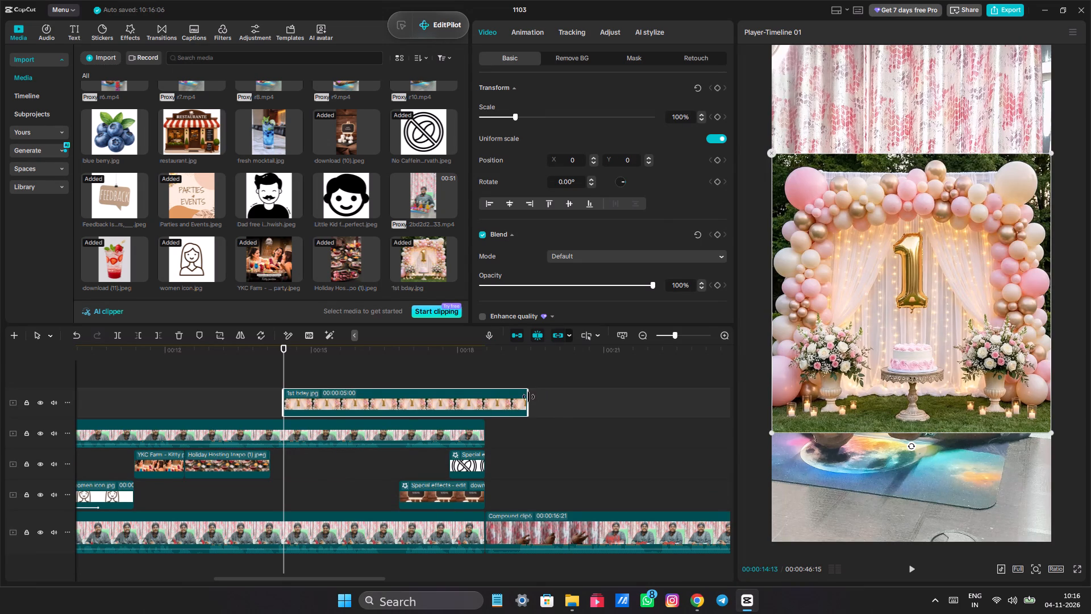
Trim the 1st bday clip to 00:00:01:19 and place it below the presenter overlay, directly after the Holiday Hosting clip.
drag(528, 397, 362, 396)
drag(347, 396, 336, 464)
click(257, 377)
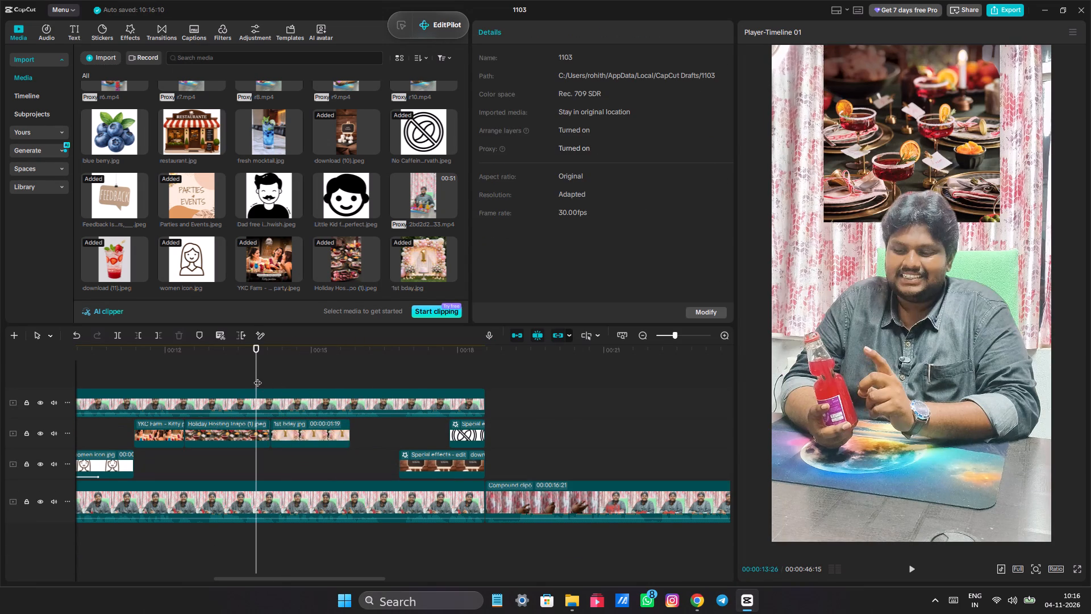
key(space)
key(space)
Scale the 1st bday image to about 81% and raise it behind the presenter's head to about Y 1085.
click(301, 436)
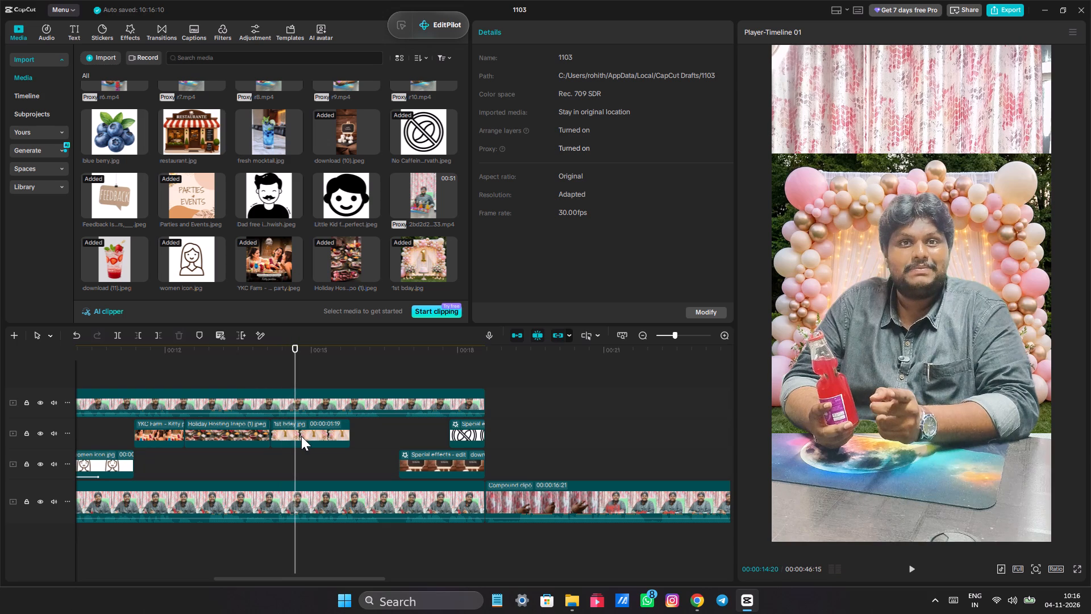
drag(814, 240, 814, 128)
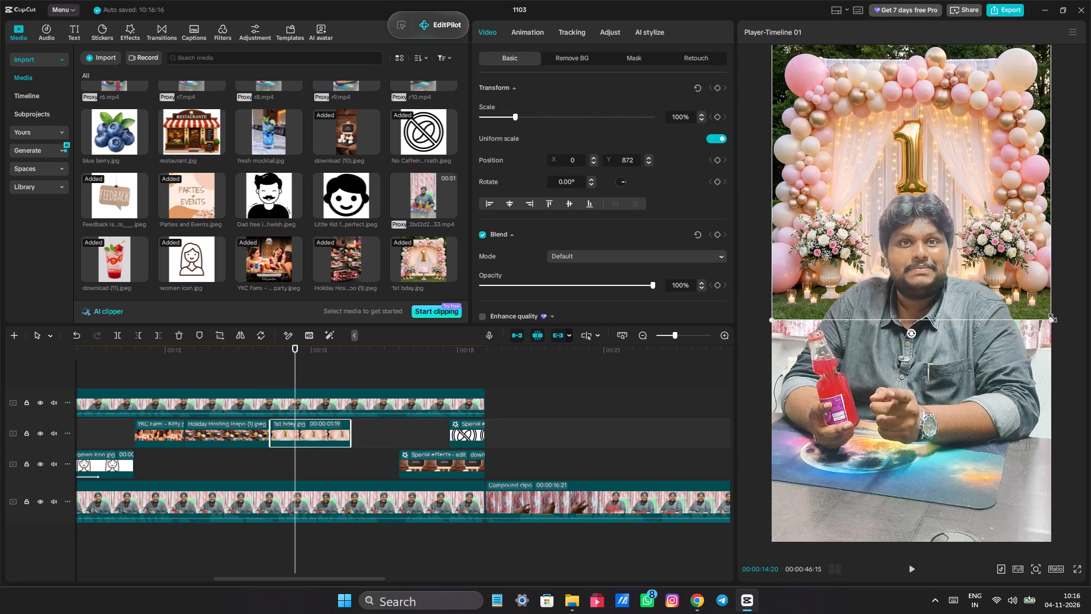
drag(1050, 316, 1027, 255)
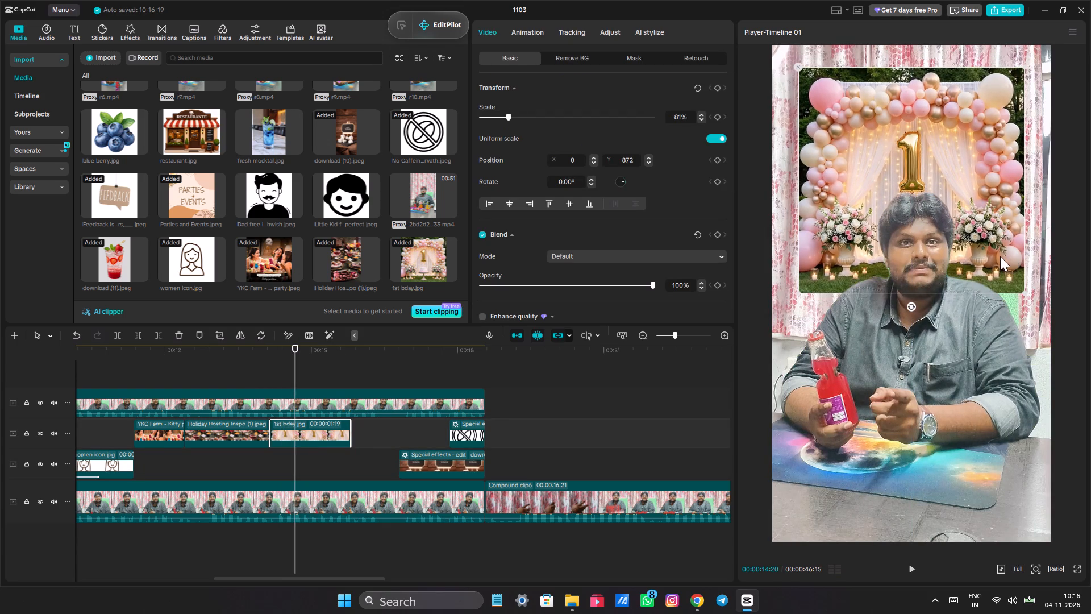
drag(1000, 256, 1001, 229)
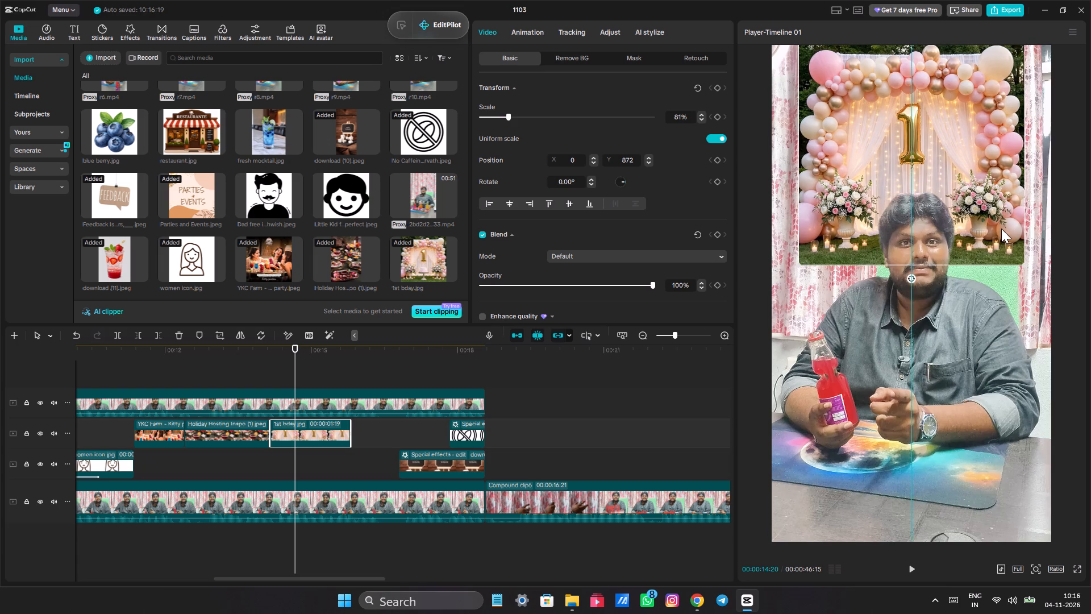
drag(1001, 229, 999, 229)
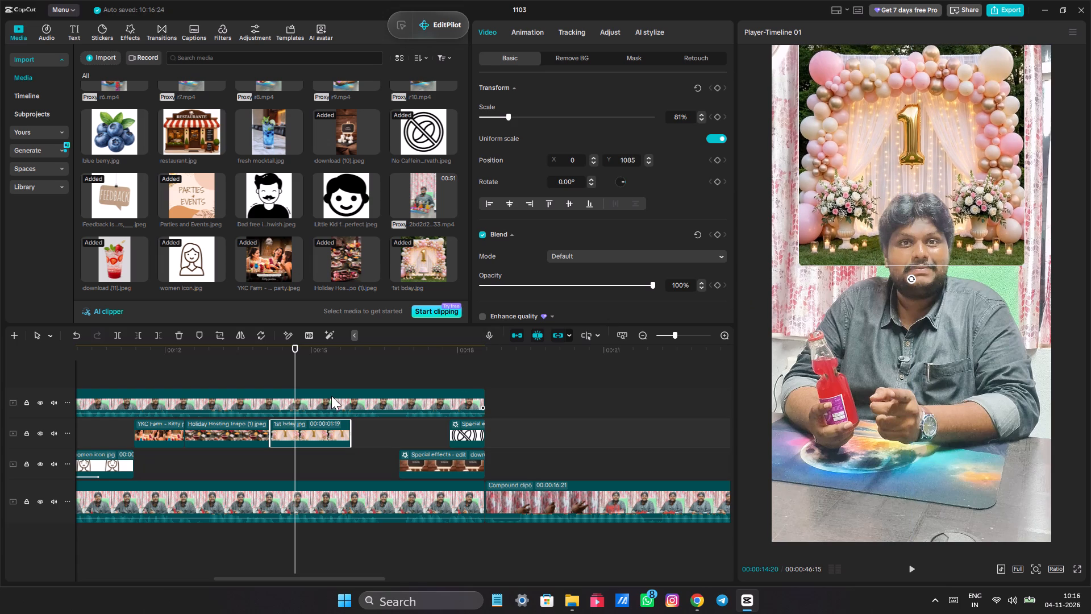
Crop the bottom strip of grass and candles off the 1st bday image, keeping the cake and flower arrangements.
click(222, 333)
drag(541, 415, 545, 406)
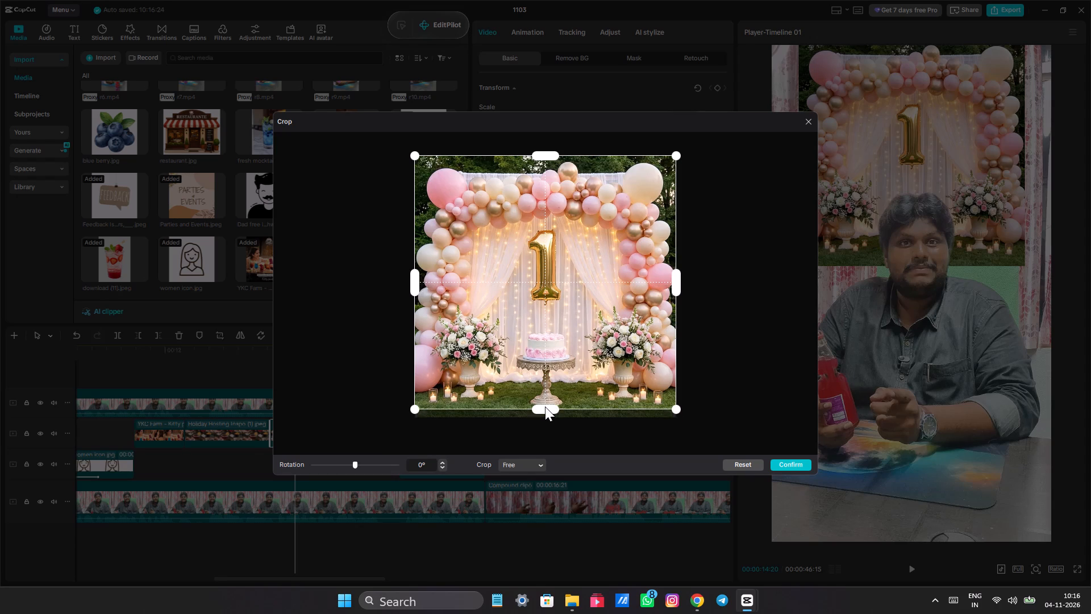
drag(545, 406, 567, 376)
key(space)
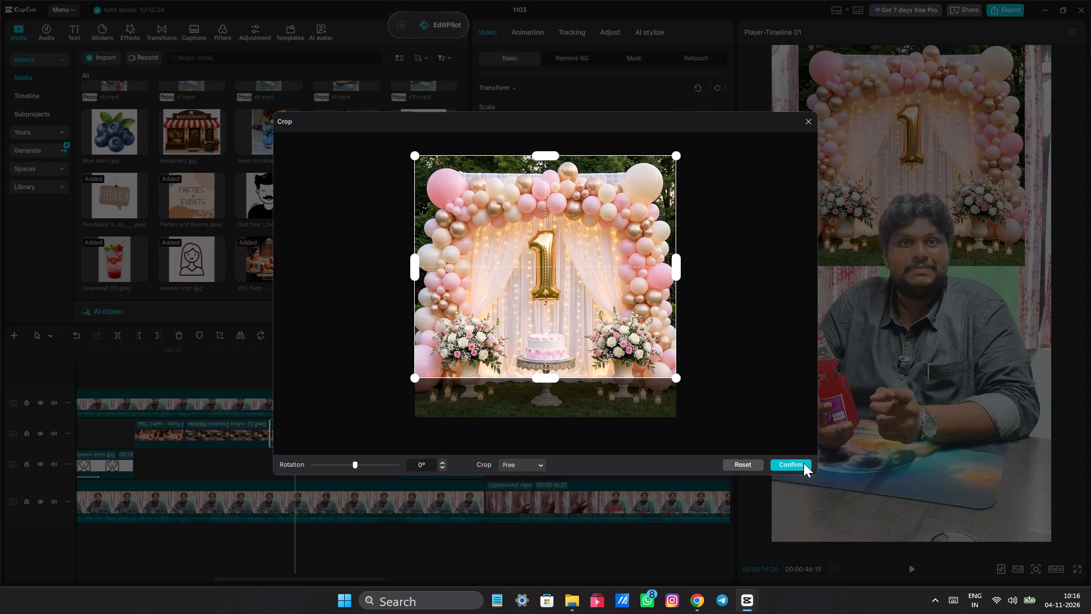
click(802, 464)
Shrink the cropped 1st bday image to about 67%, place it above the presenter's head near X 35, Y 1338, and preview it.
drag(842, 200, 844, 179)
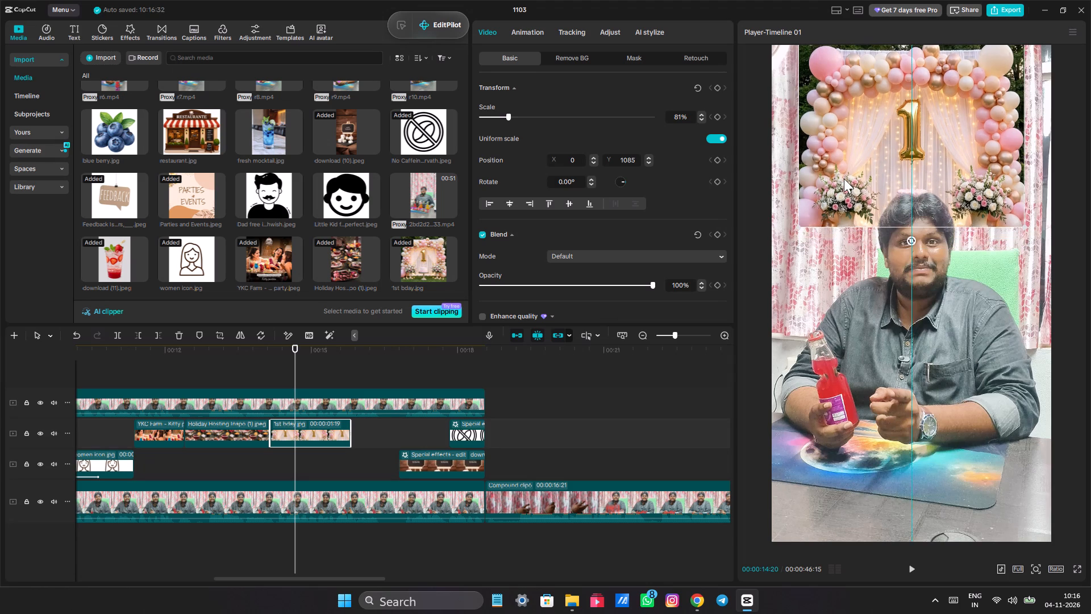
drag(844, 179, 844, 185)
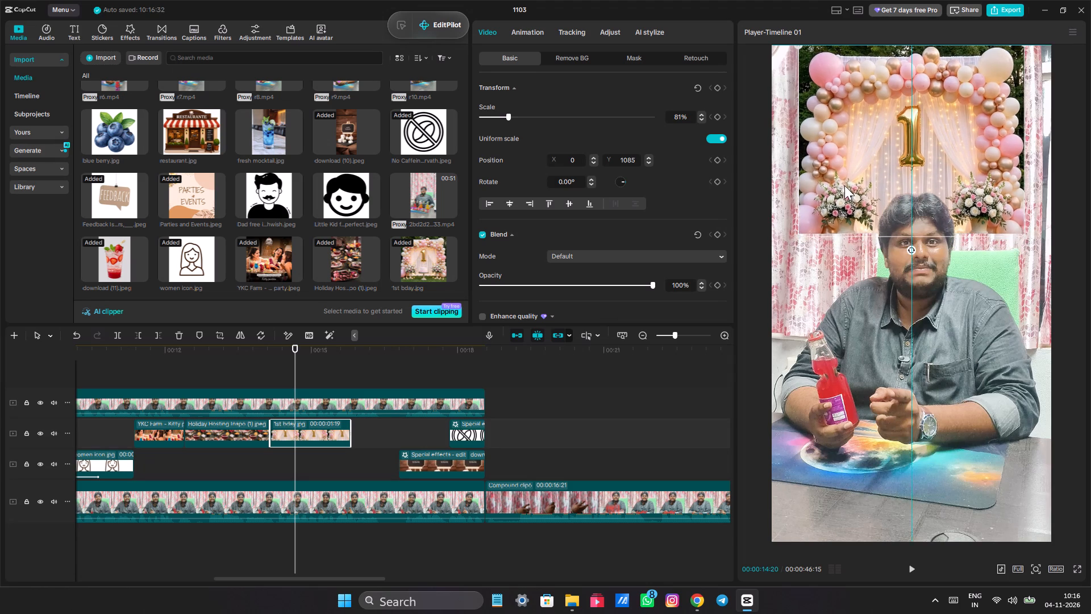
drag(844, 185, 843, 187)
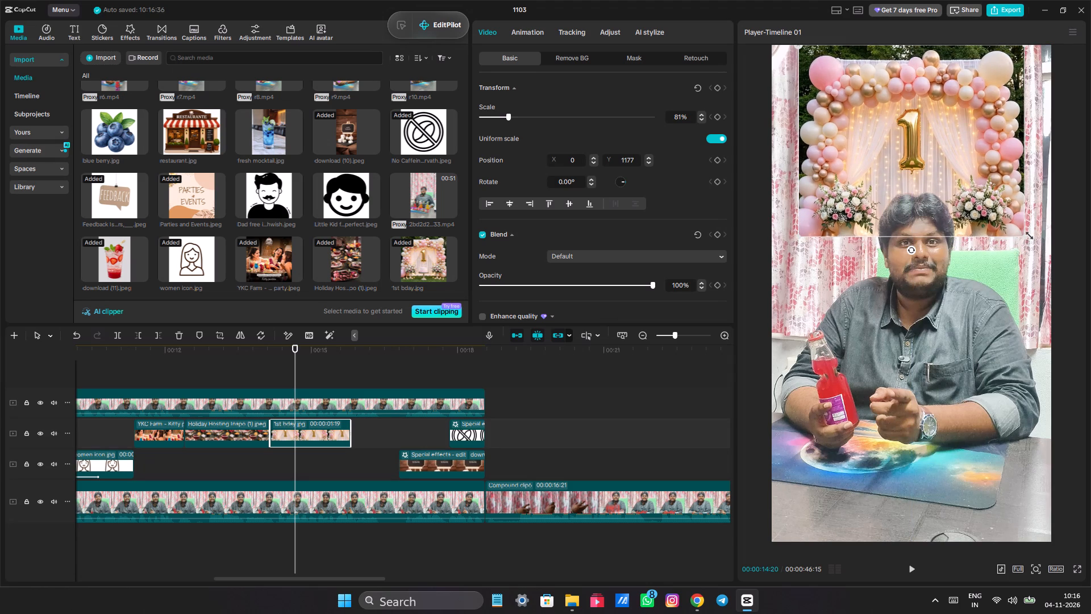
drag(1026, 234, 1006, 196)
drag(977, 175, 976, 155)
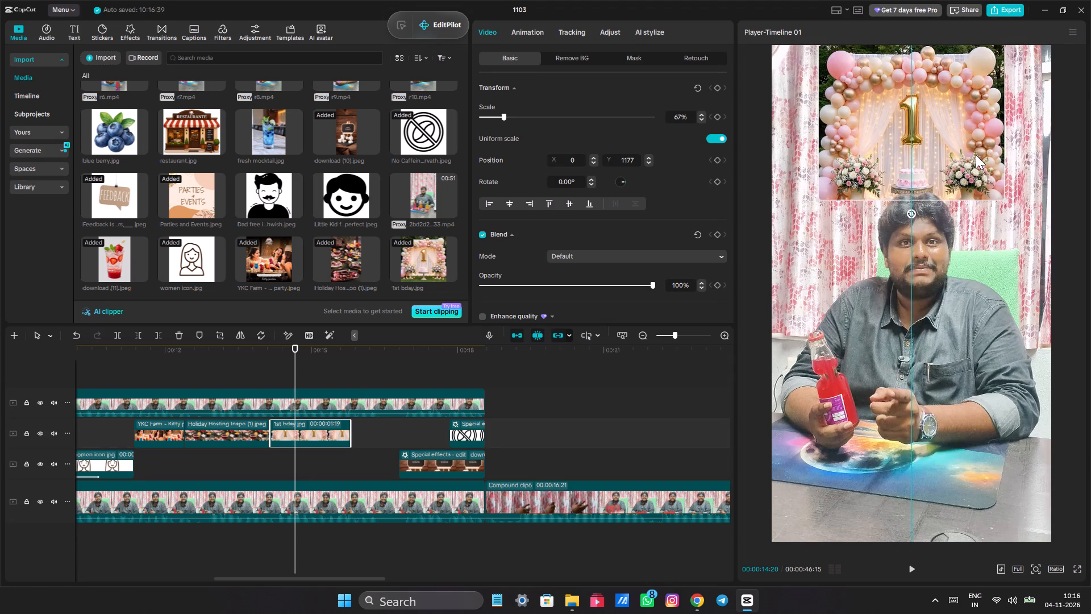
drag(976, 155, 976, 156)
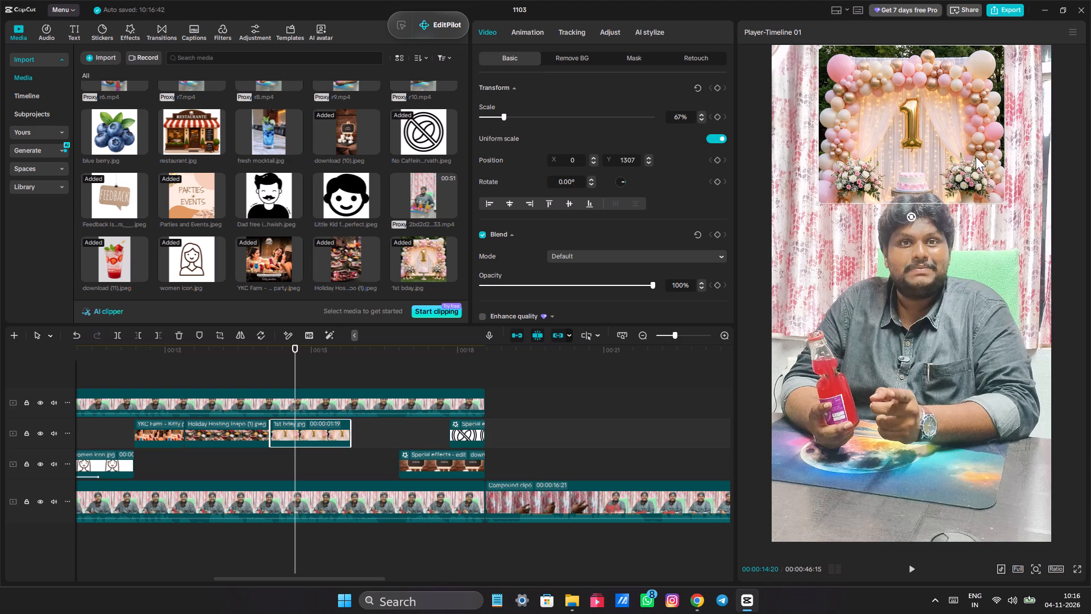
drag(975, 172, 985, 172)
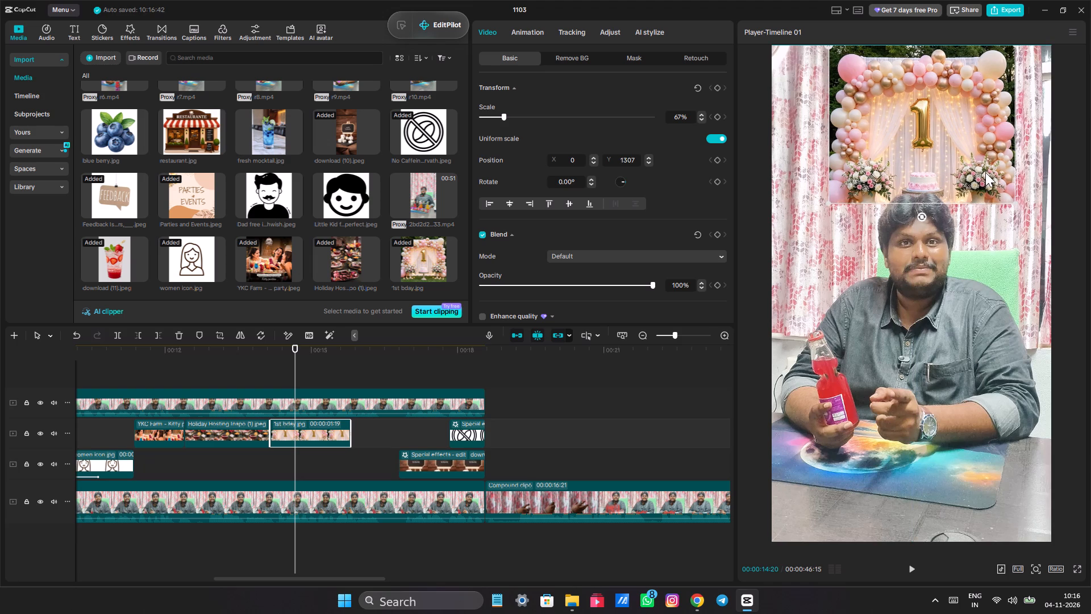
drag(985, 172, 980, 174)
click(980, 174)
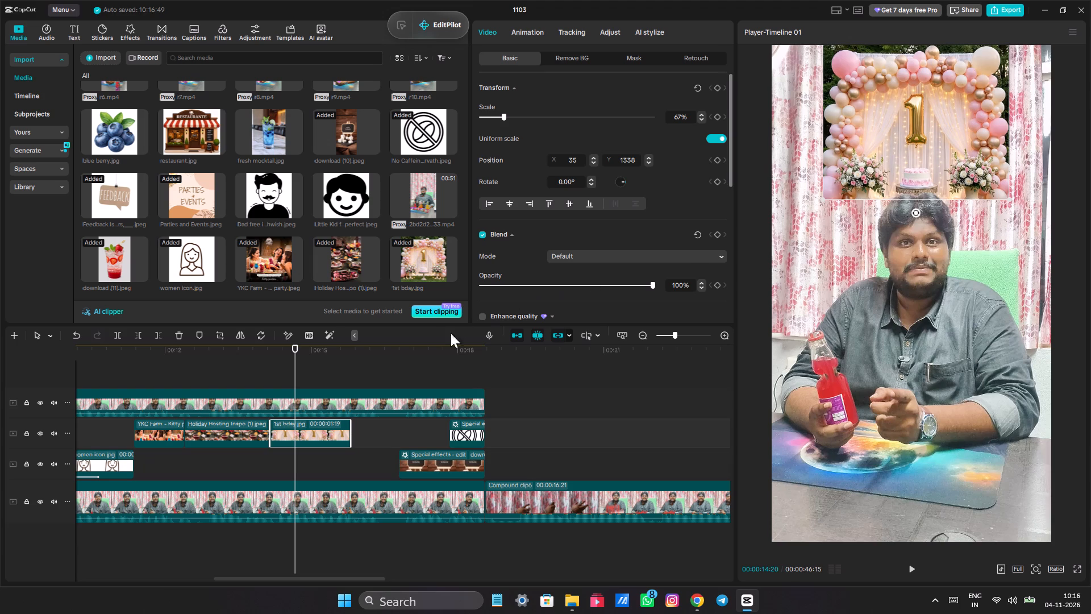
click(252, 383)
key(space)
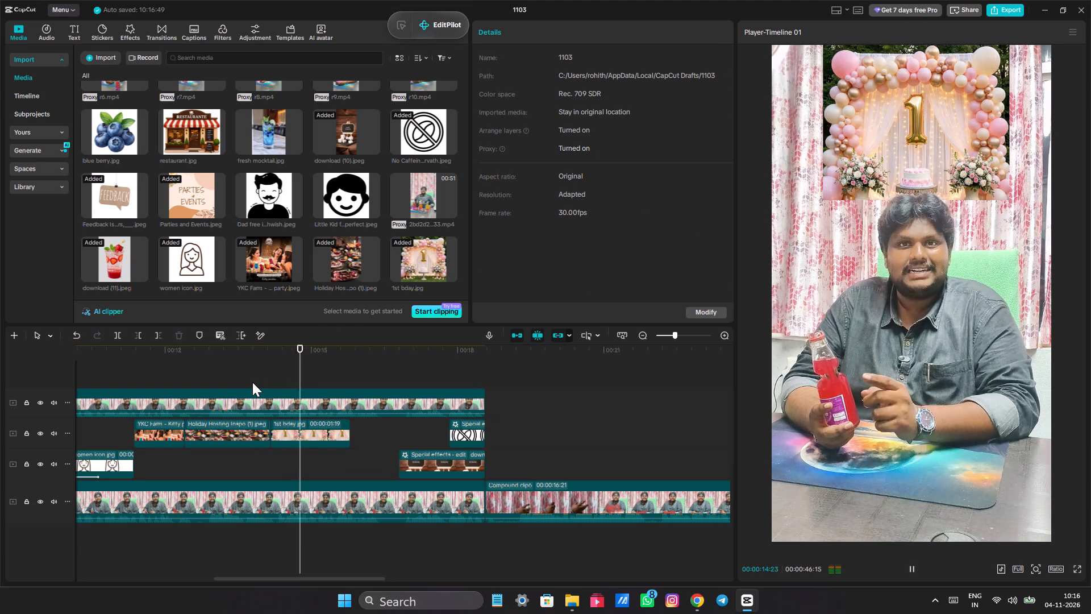
click(297, 379)
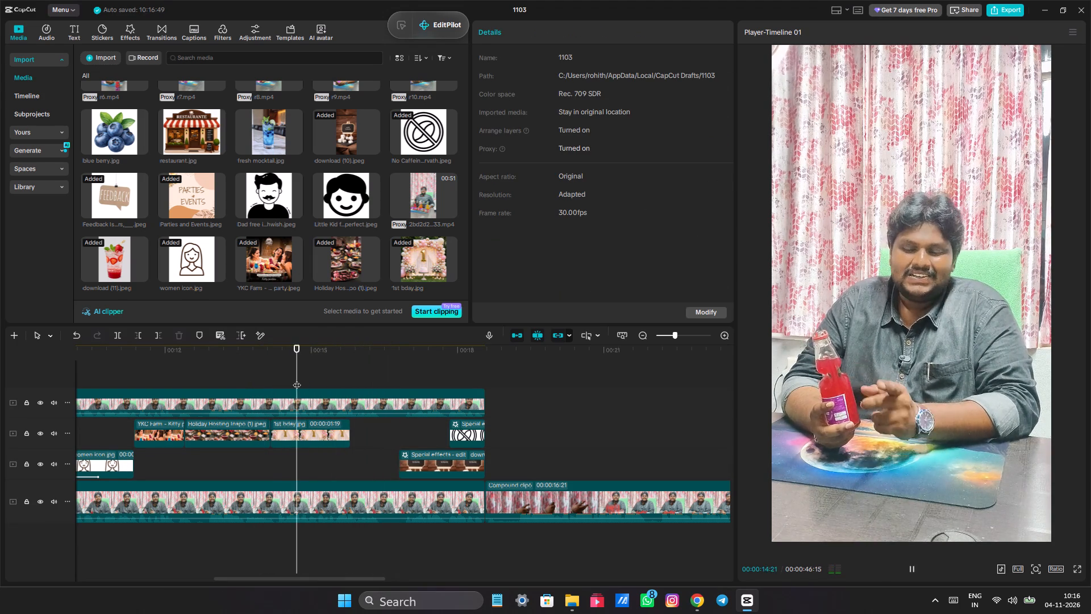
drag(297, 379, 319, 364)
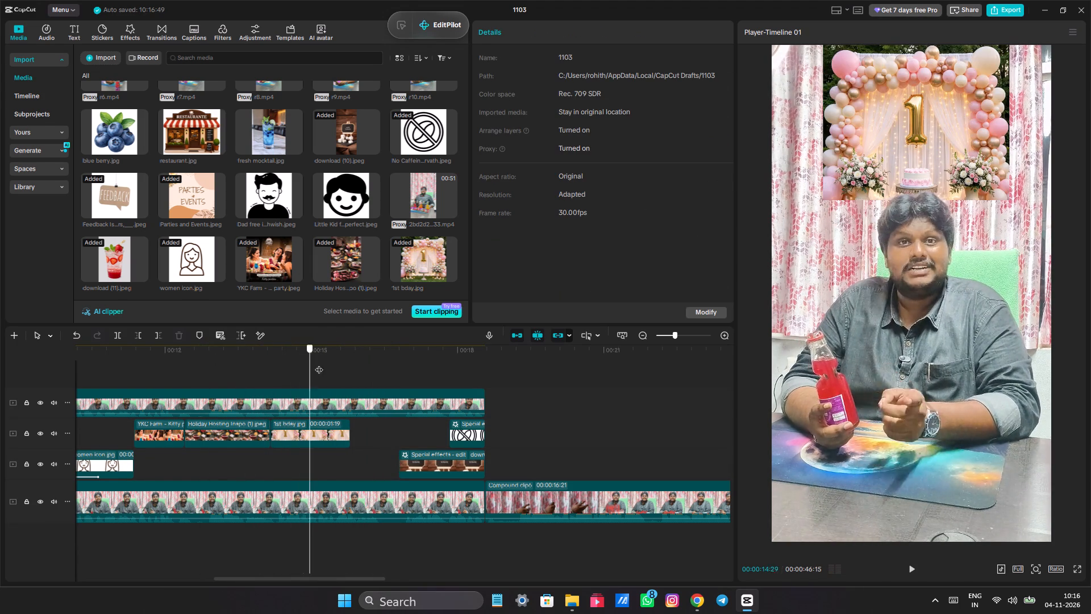
Scale the Holiday Hosting image to about 53% and raise it above the presenter's head to about Y 1367.
drag(319, 364, 227, 339)
click(226, 438)
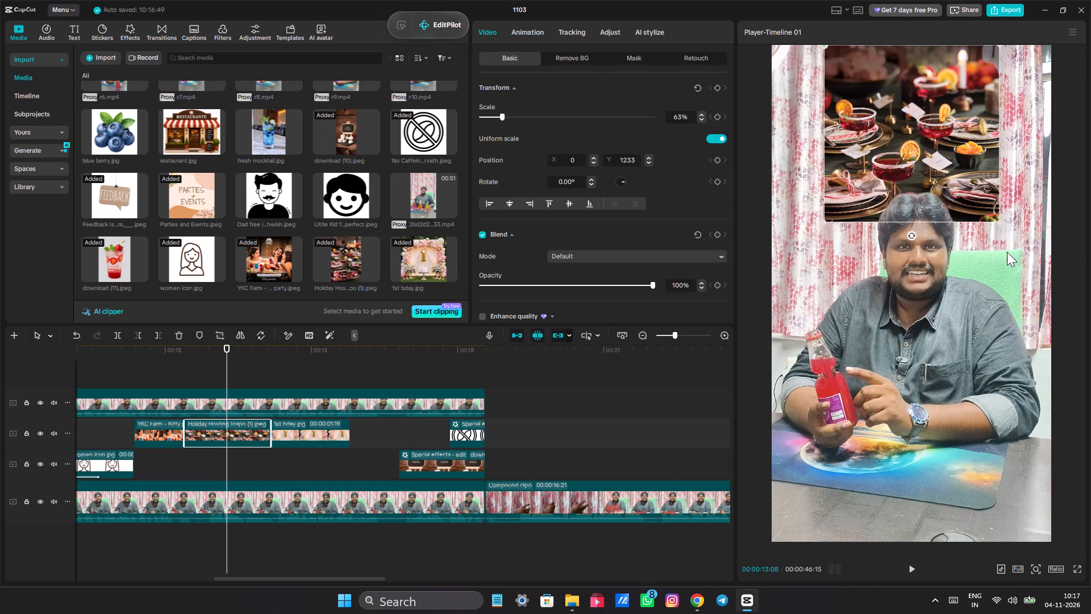
drag(1000, 219, 979, 164)
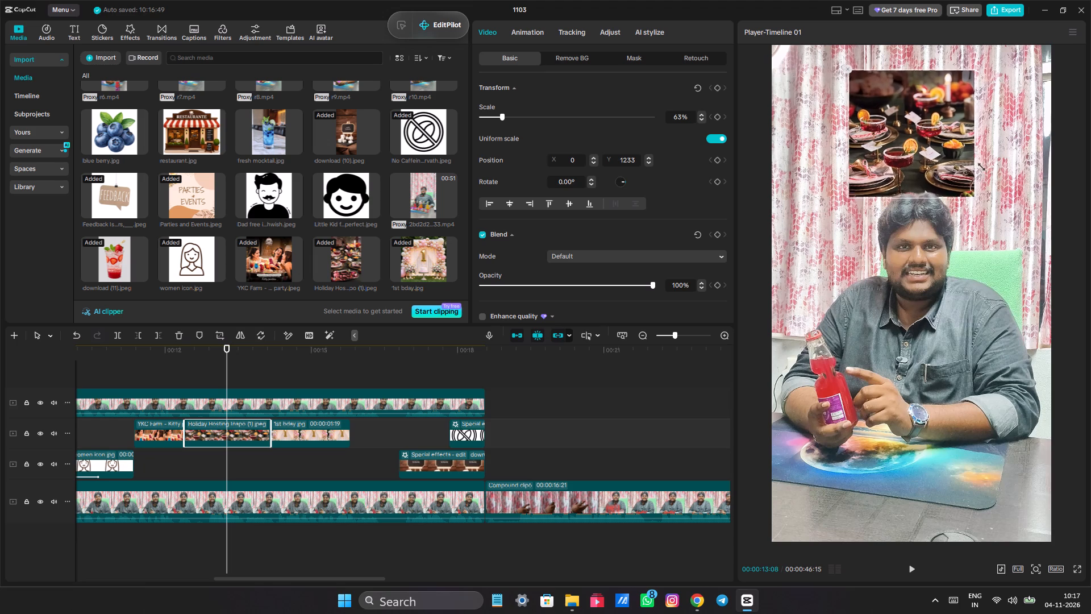
drag(979, 164, 982, 165)
drag(938, 153, 937, 136)
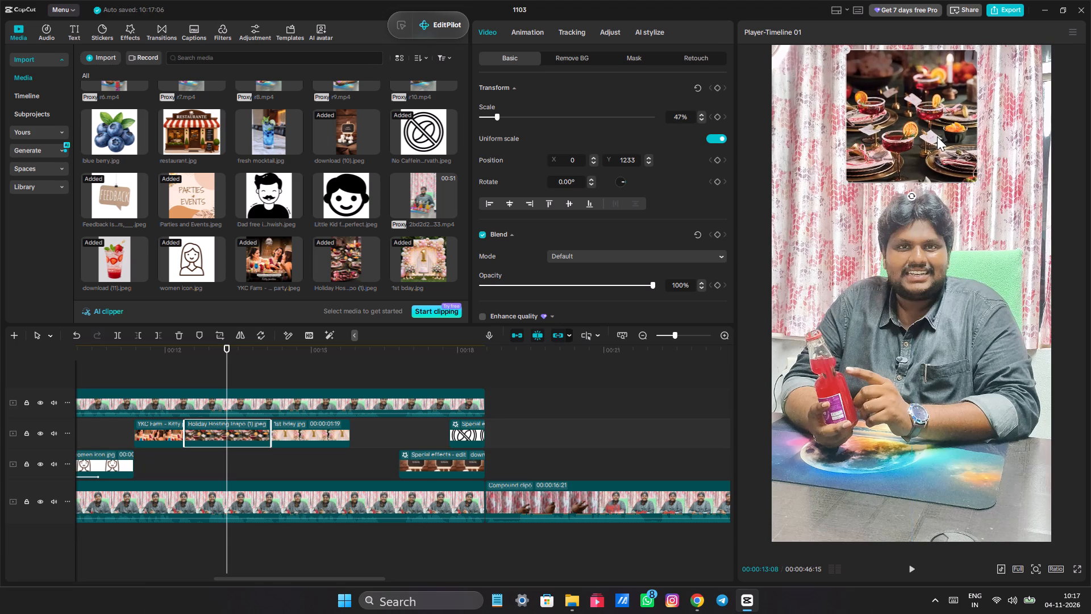
drag(975, 181, 989, 190)
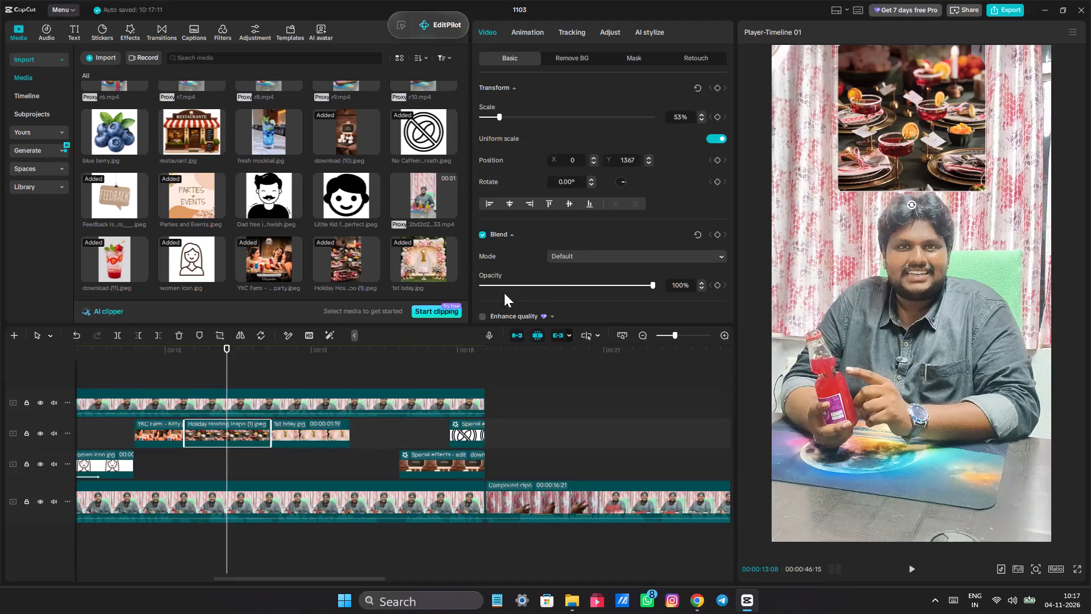
Check the scale and position of the YKC Farm and Holiday Hosting image clips.
click(165, 430)
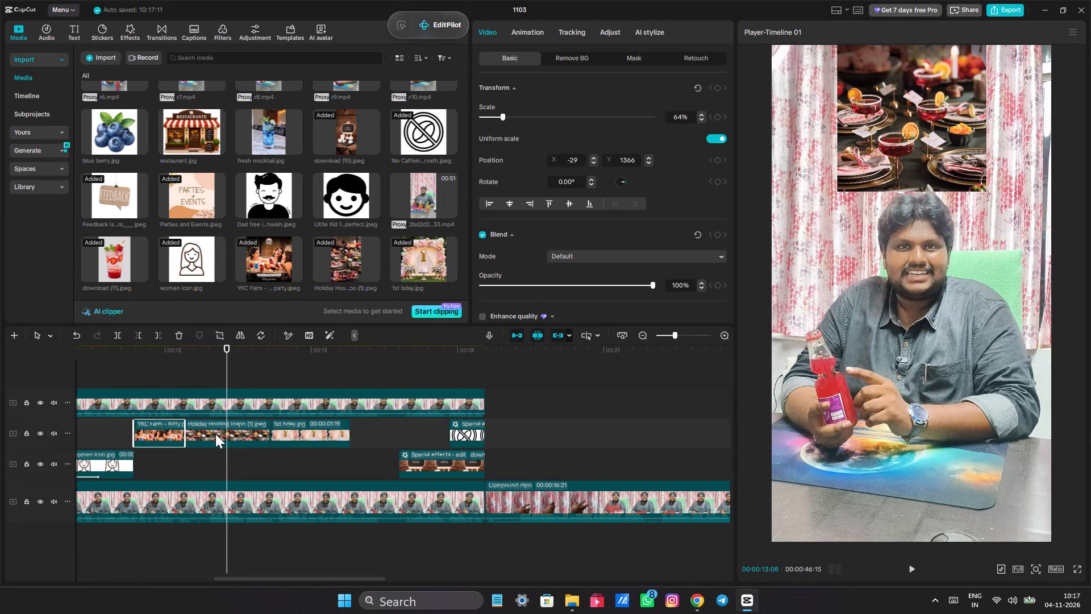
click(235, 432)
click(272, 432)
click(317, 445)
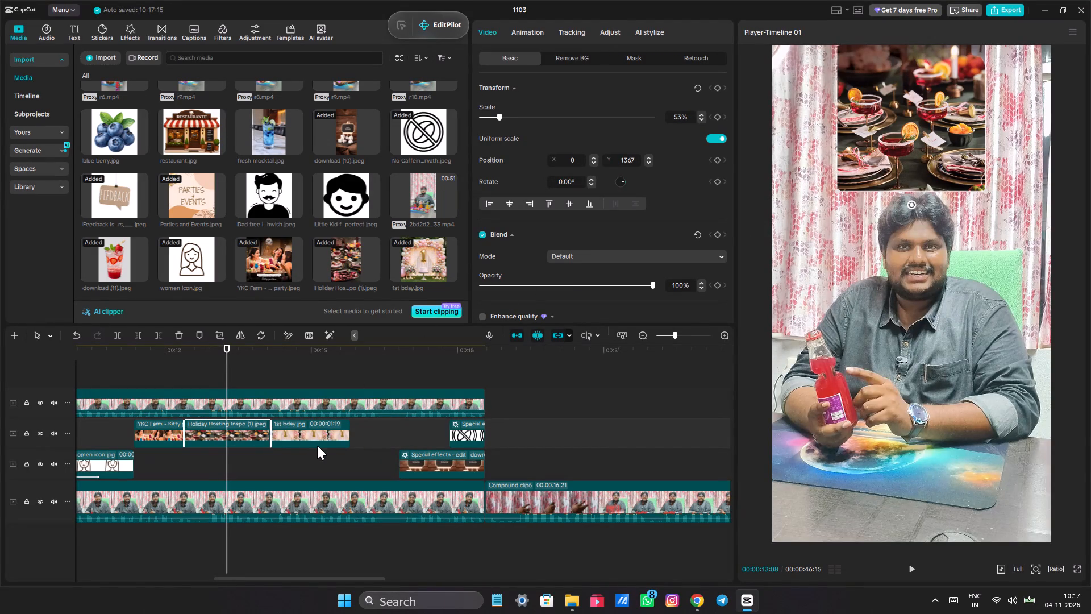
Shrink the 1st bday image to 60%, place it above the presenter's head at X 0, Y 1399, and preview it.
click(315, 380)
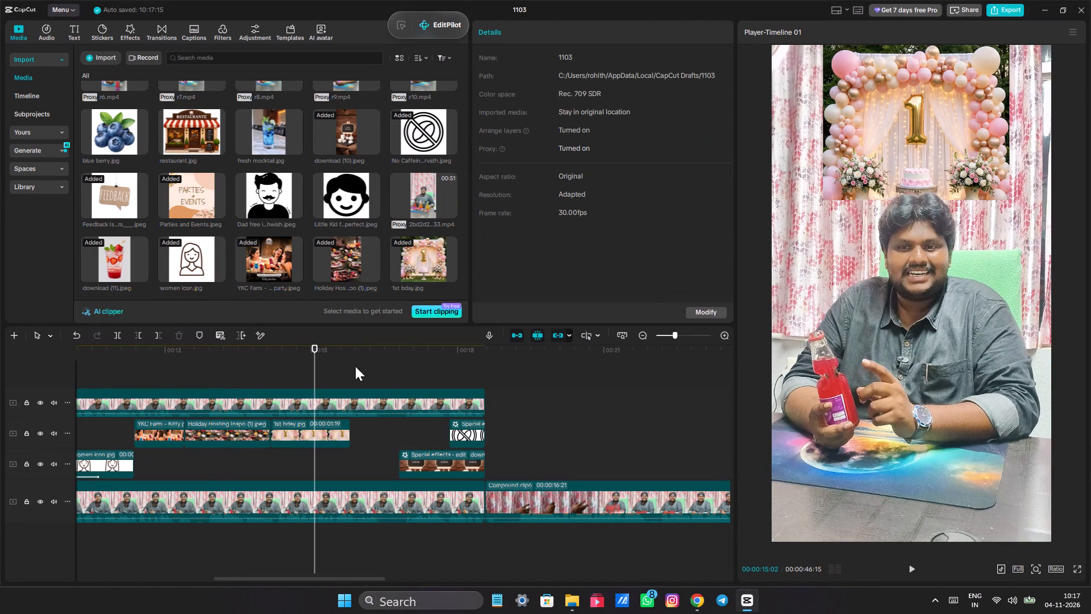
click(1024, 102)
click(969, 148)
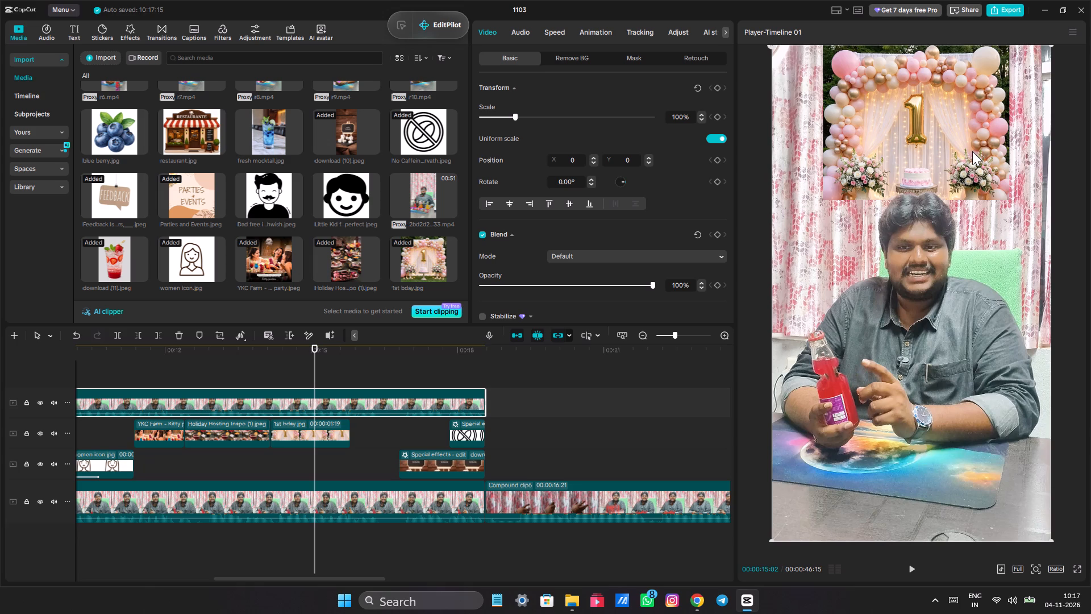
click(972, 151)
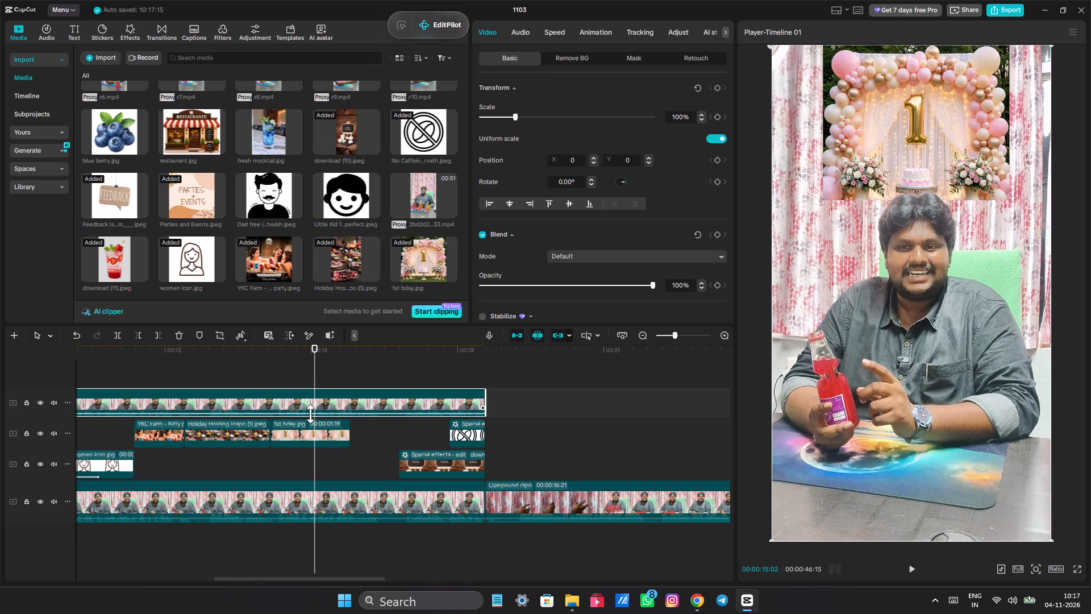
click(311, 424)
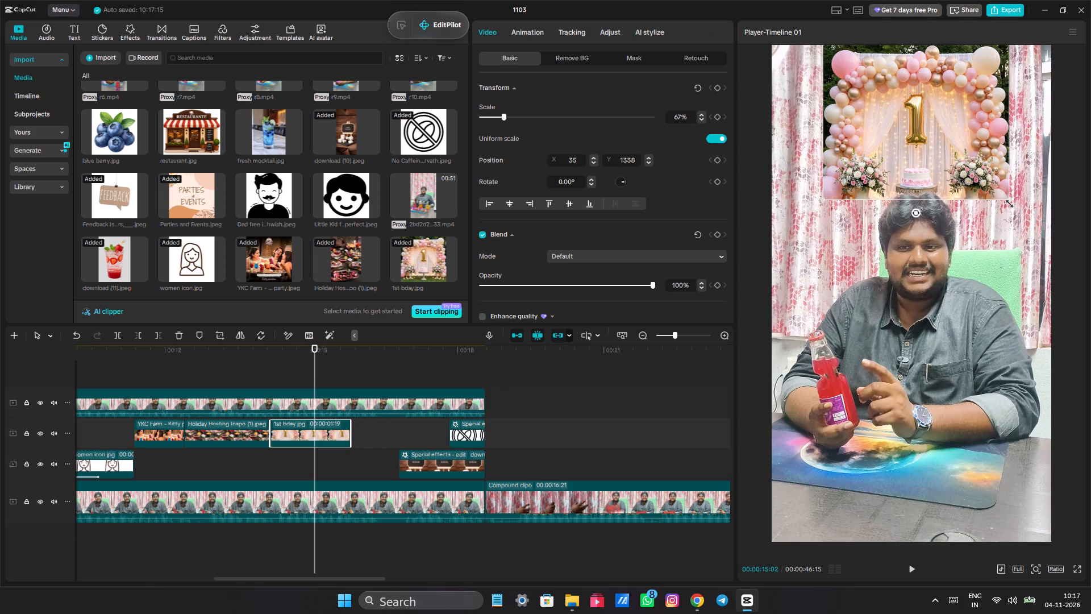
drag(1010, 200, 1000, 184)
drag(979, 169, 980, 153)
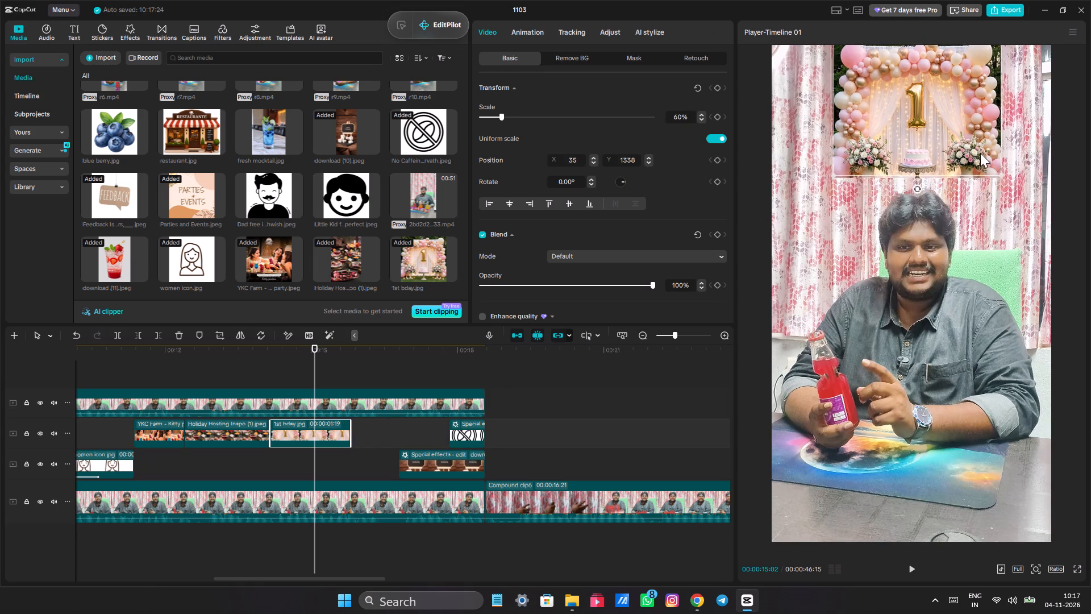
drag(980, 153, 977, 161)
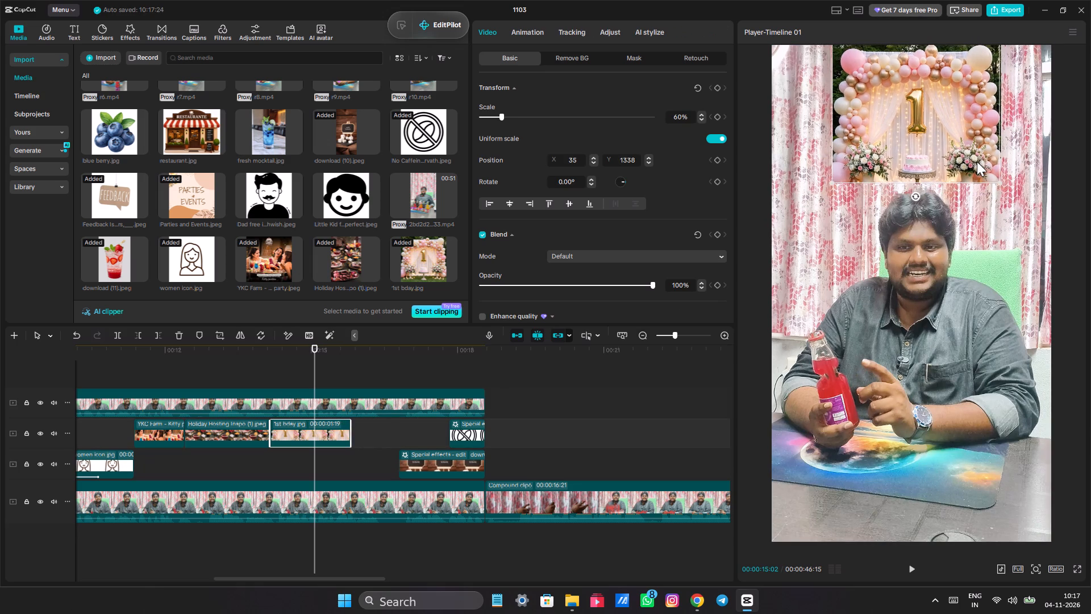
drag(977, 161, 976, 161)
click(303, 382)
drag(303, 382, 279, 378)
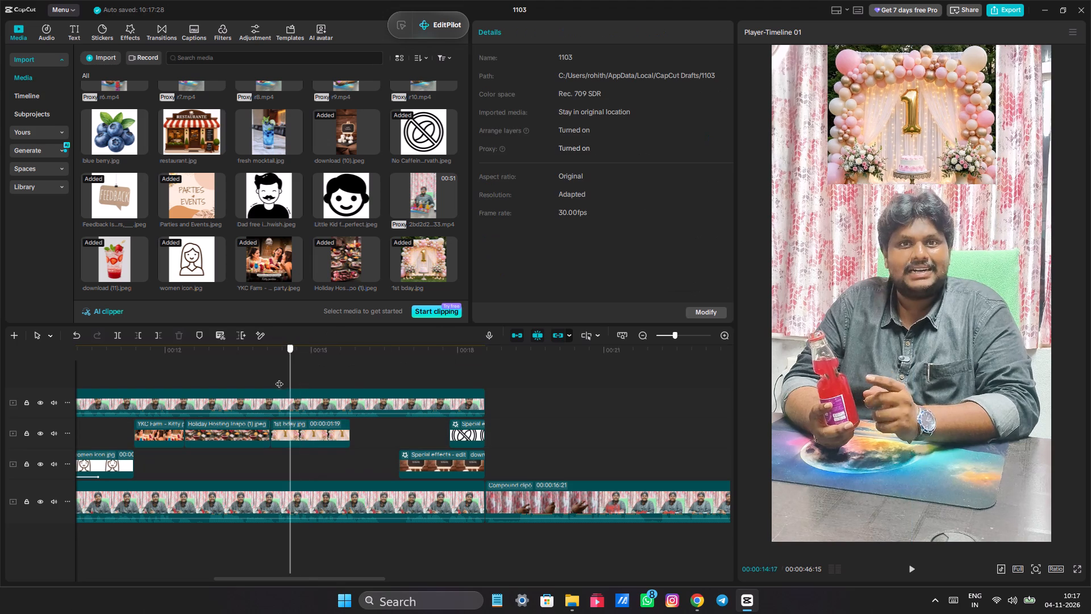
drag(279, 378, 272, 377)
key(space)
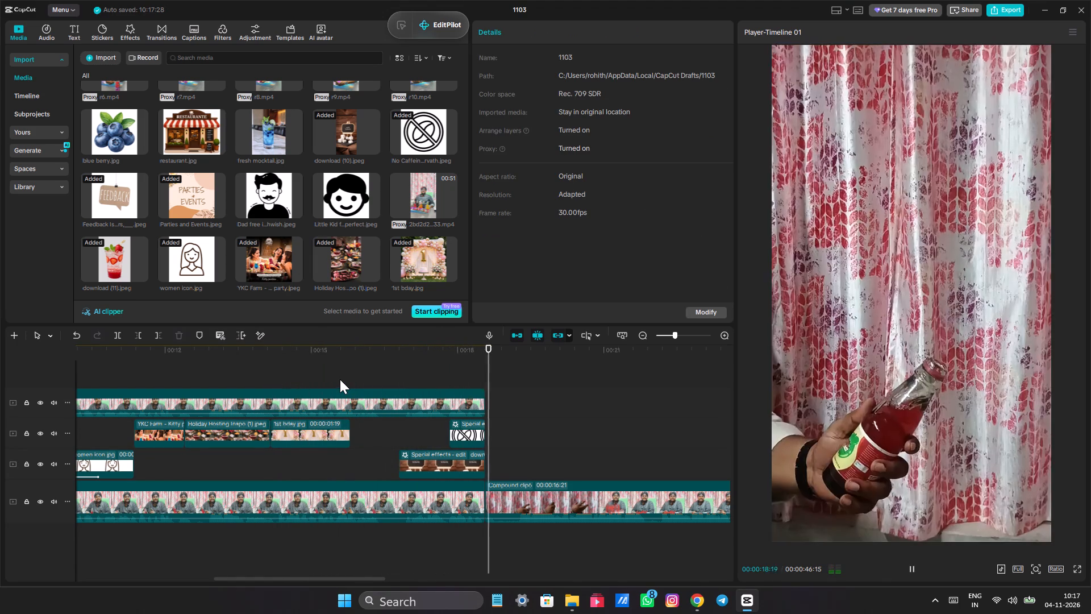
Extend the 1st bday clip to 00:00:02:19, up to the start of the download (10) image clip, and play it back.
click(340, 379)
click(344, 425)
drag(352, 434, 398, 438)
key(space)
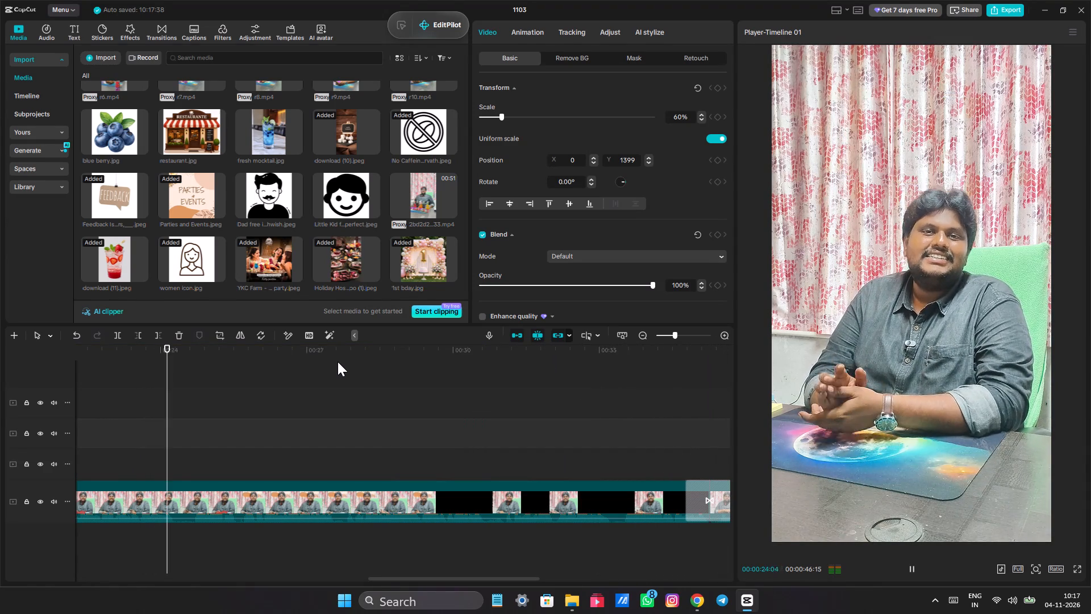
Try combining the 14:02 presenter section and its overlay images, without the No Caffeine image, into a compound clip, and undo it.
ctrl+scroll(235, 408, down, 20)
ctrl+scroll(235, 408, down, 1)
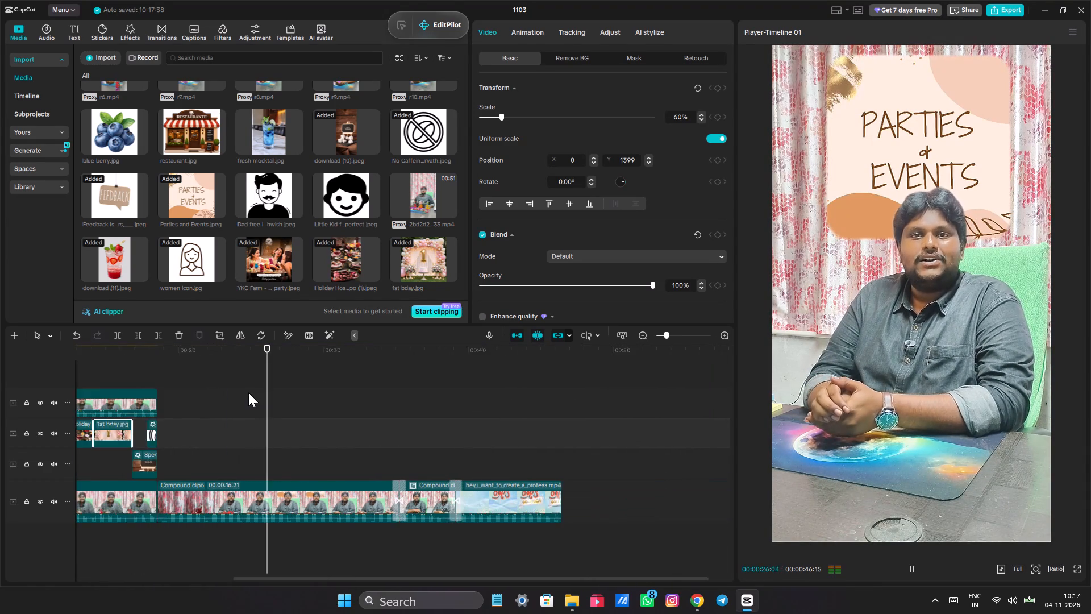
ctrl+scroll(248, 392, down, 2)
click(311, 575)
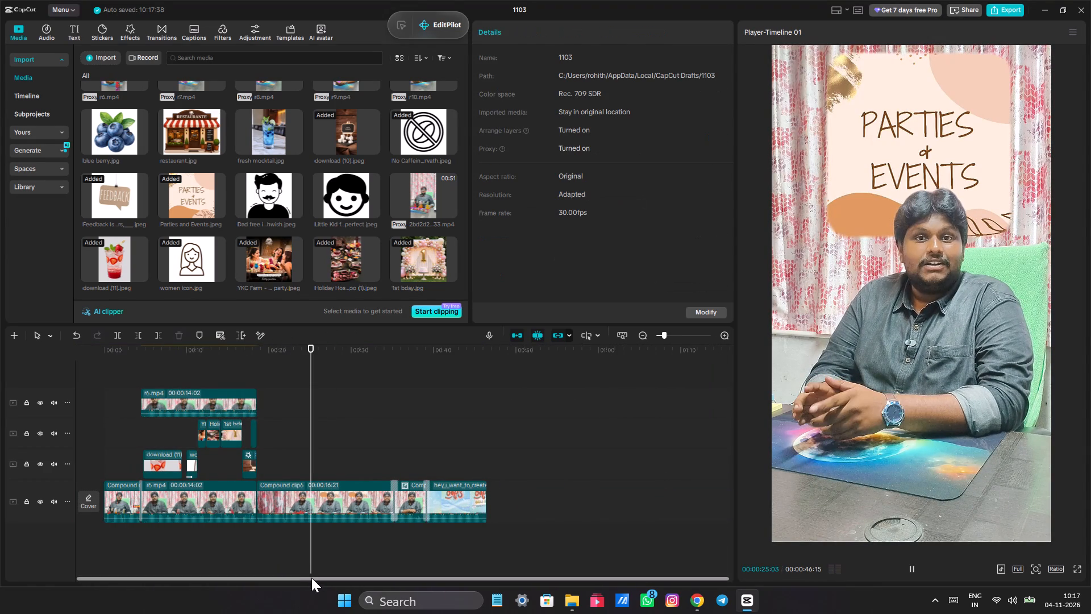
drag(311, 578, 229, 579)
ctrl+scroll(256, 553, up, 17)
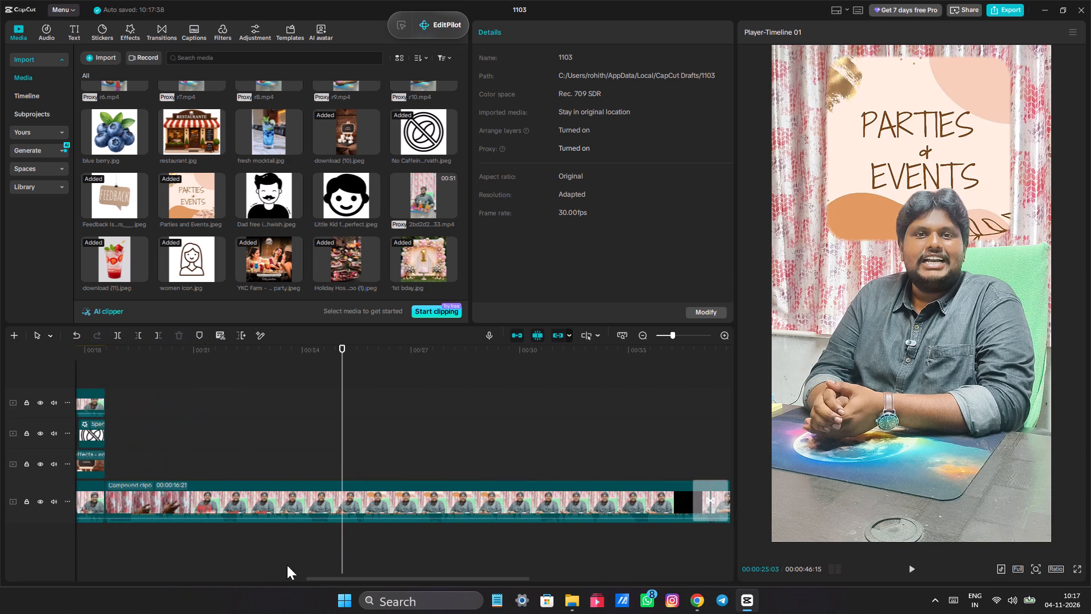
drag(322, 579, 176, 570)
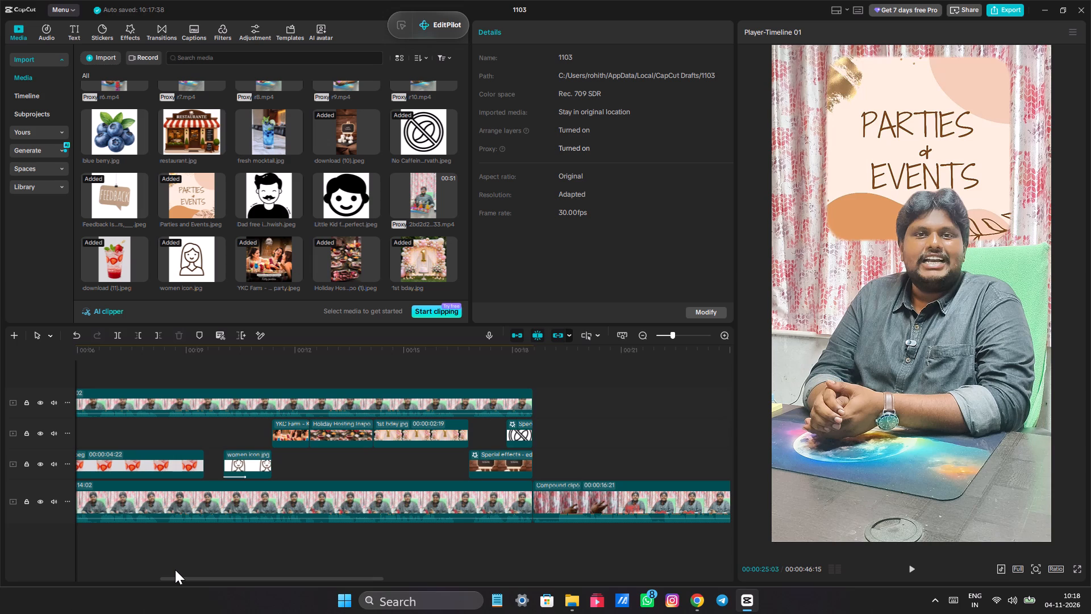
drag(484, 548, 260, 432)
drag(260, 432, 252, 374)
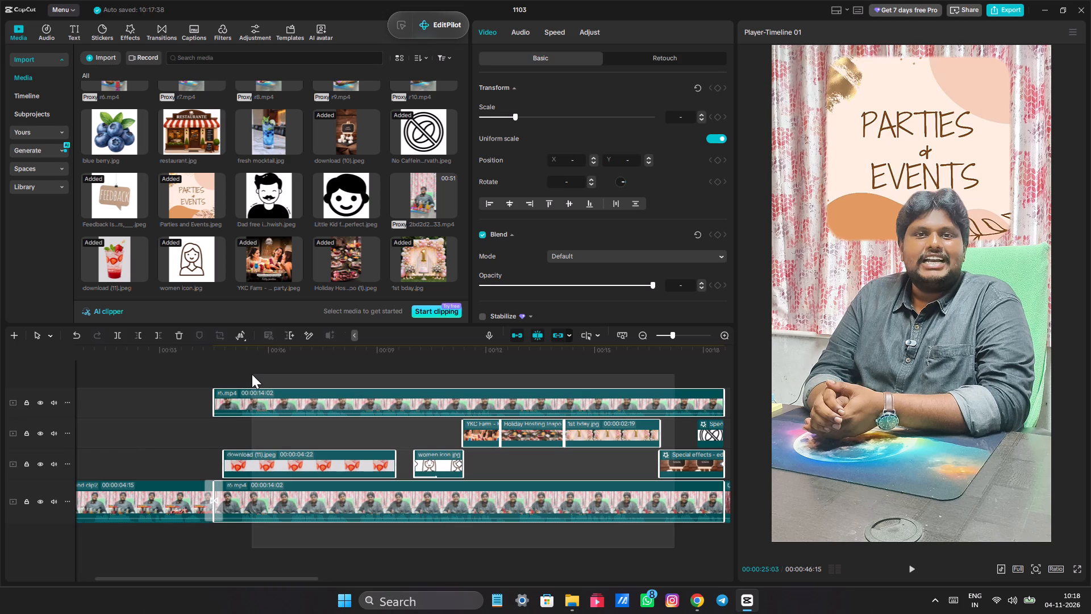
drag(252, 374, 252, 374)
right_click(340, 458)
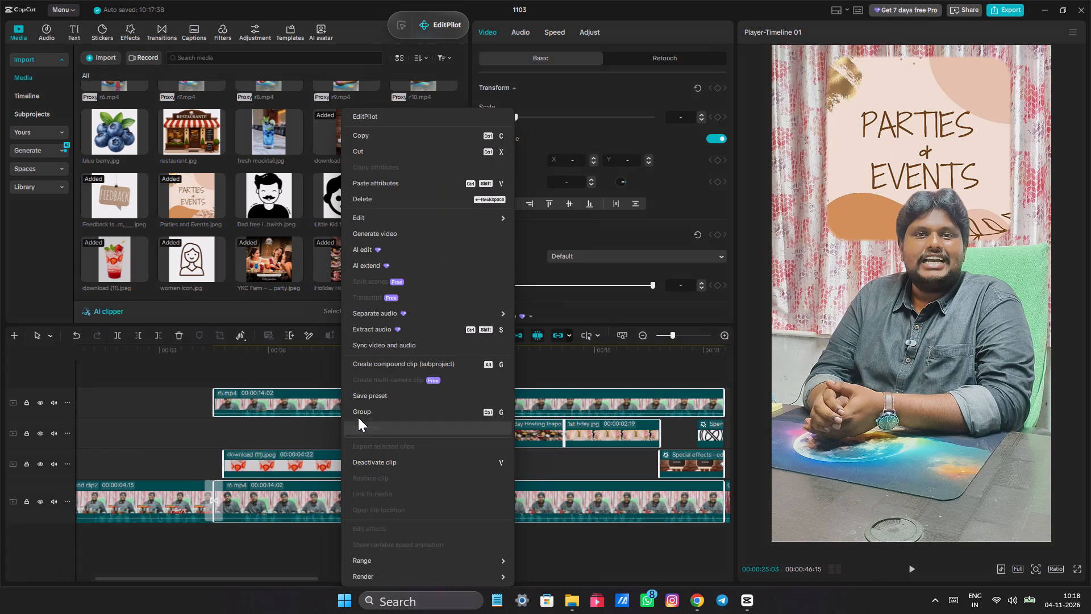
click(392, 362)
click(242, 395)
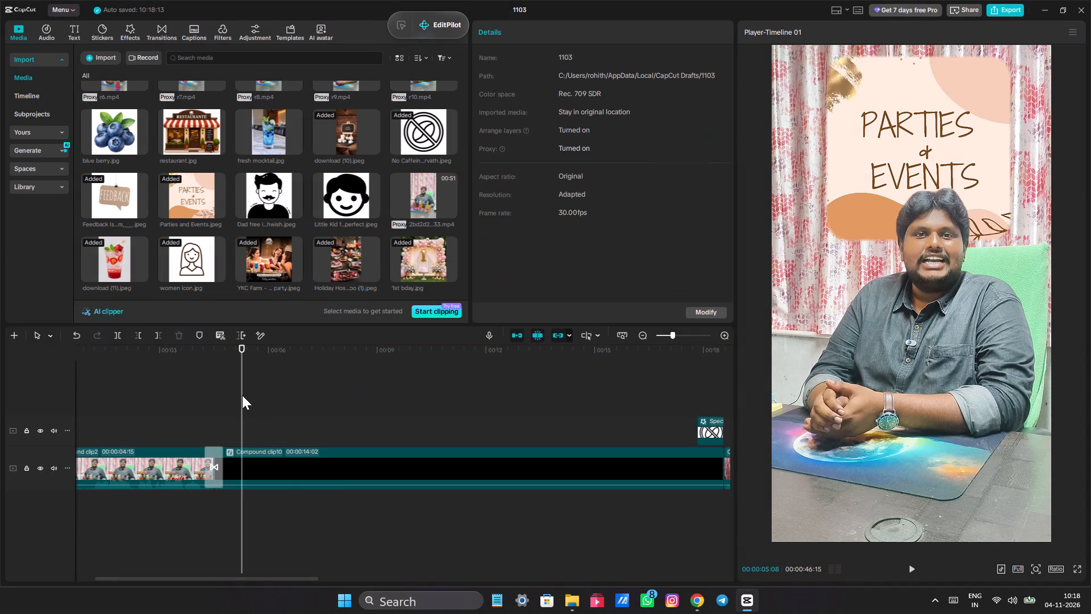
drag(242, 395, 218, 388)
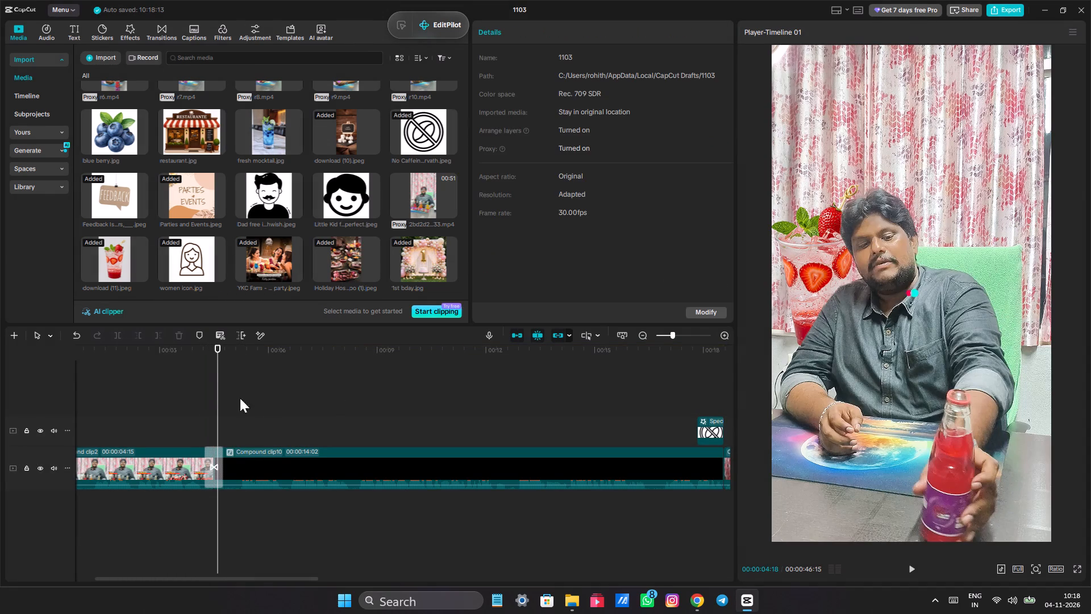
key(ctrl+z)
Combine the 14:02 presenter section and all its overlays, including the No Caffeine image, into one compound clip and preview from the beginning.
ctrl+click(710, 430)
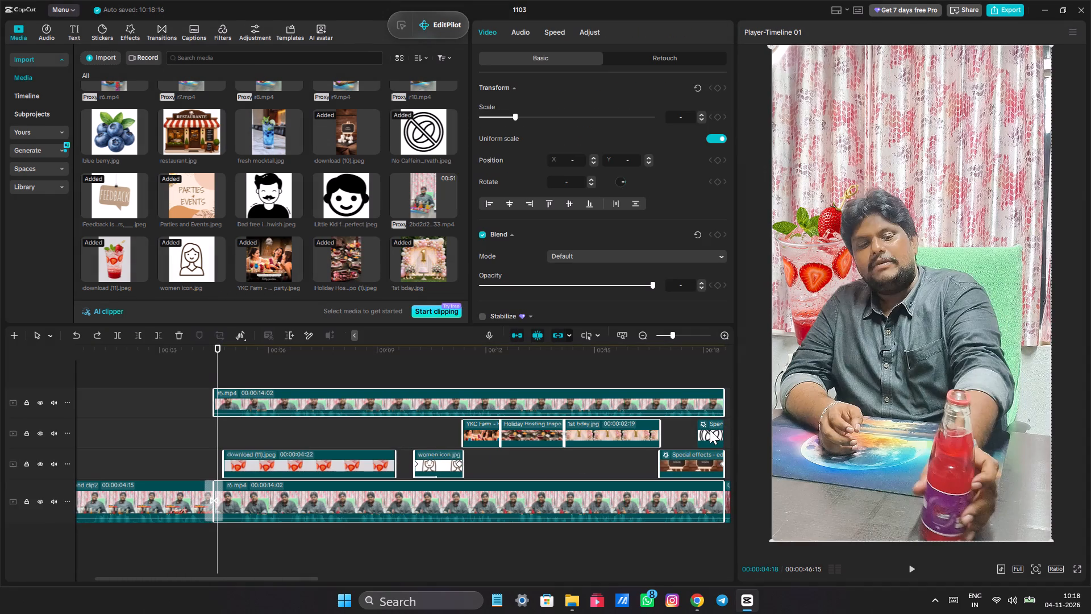
right_click(685, 464)
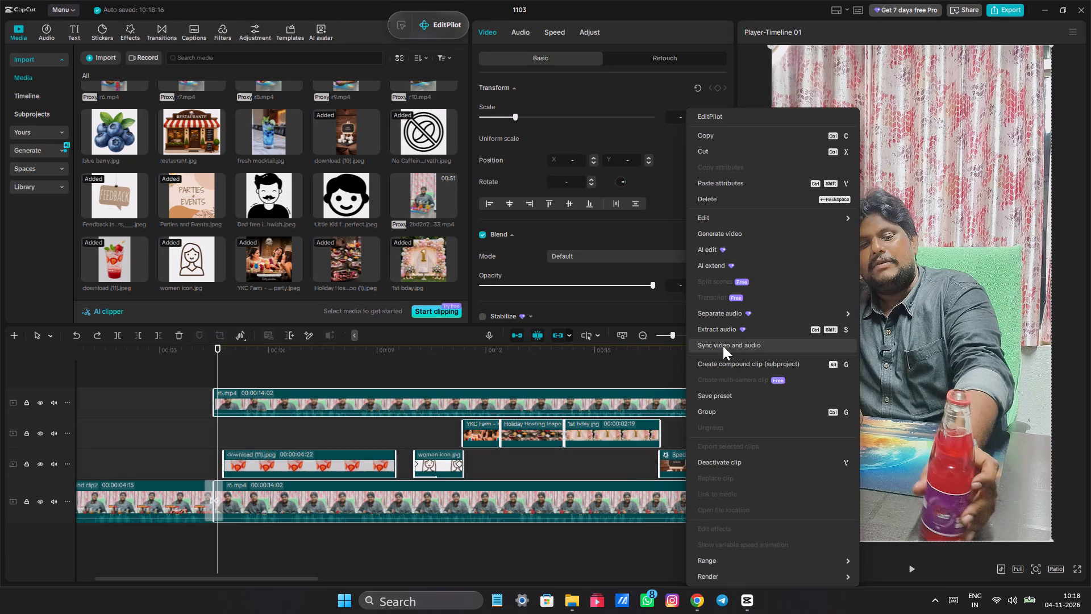
click(729, 360)
click(203, 421)
drag(203, 421, 0, 386)
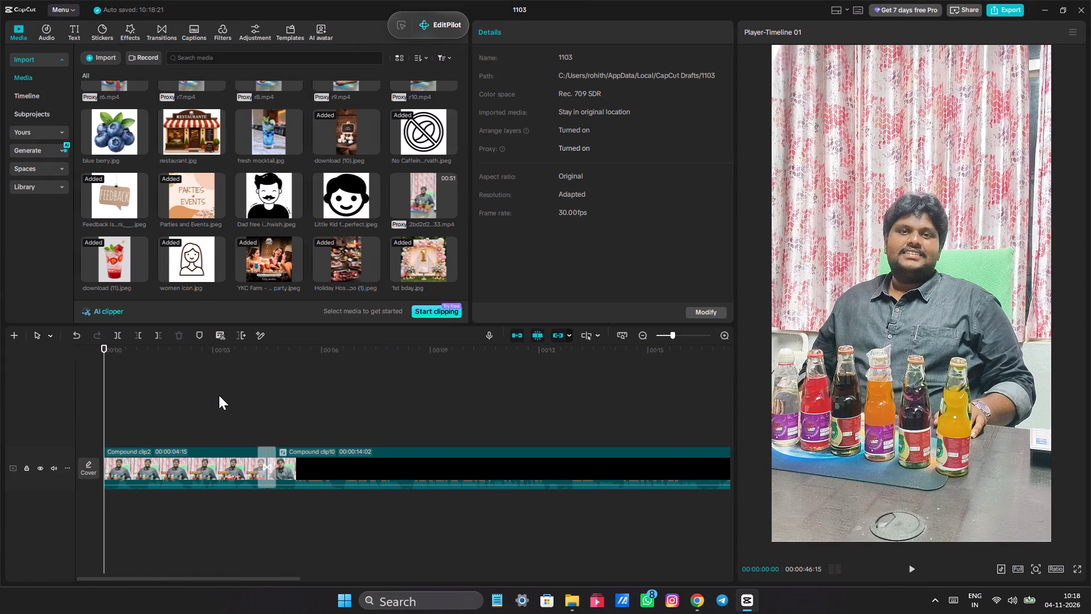
key(space)
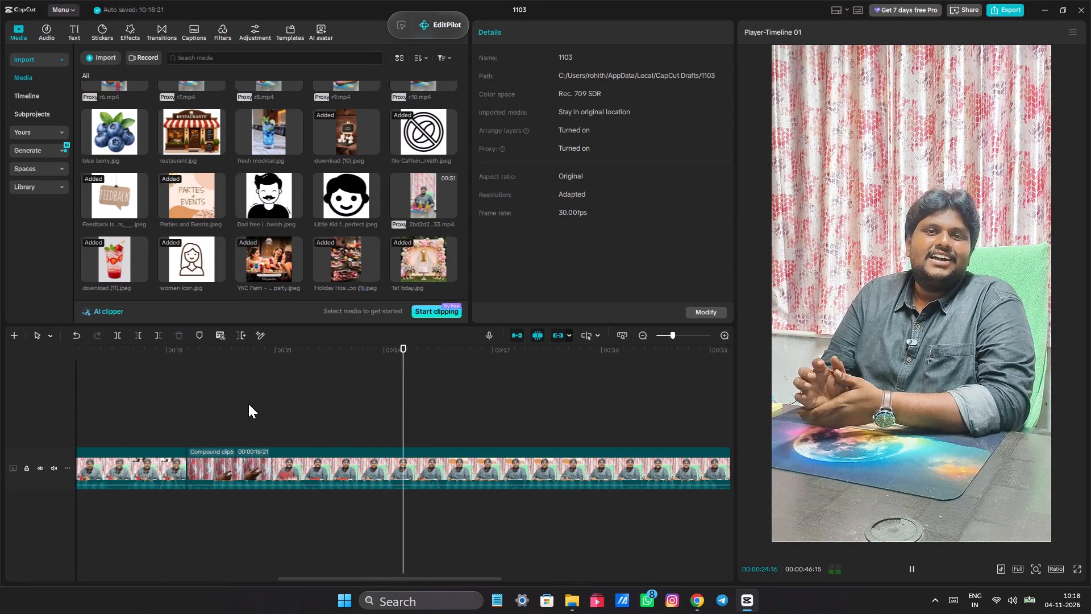
click(330, 408)
Apply the Mosaic Puzzle transition at the cut between the new 14:02 compound clip and Compound clip6.
click(270, 414)
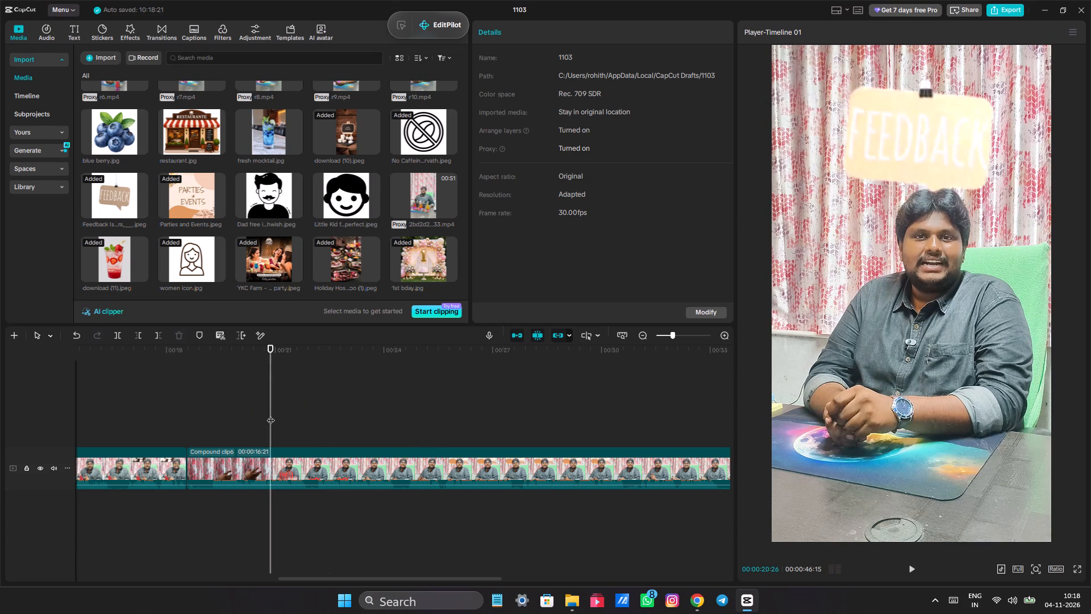
drag(270, 414, 189, 410)
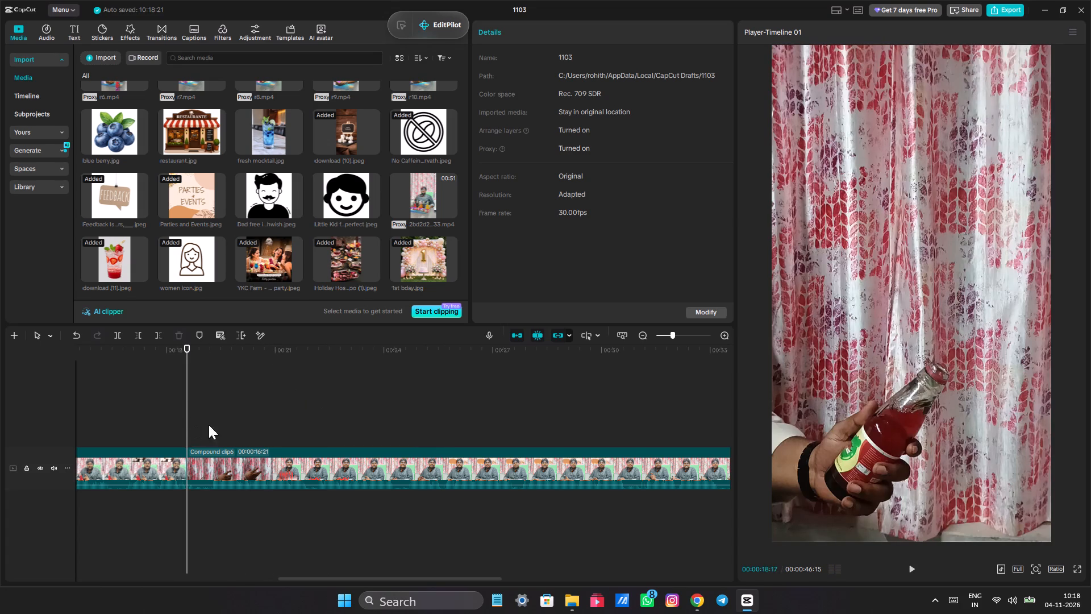
click(161, 33)
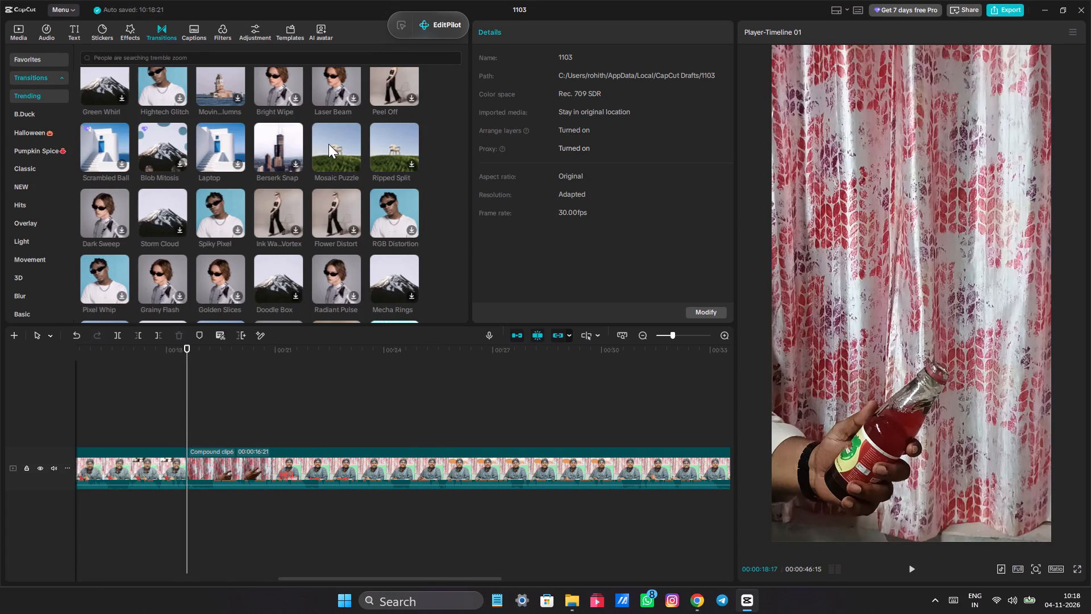
drag(328, 143, 325, 181)
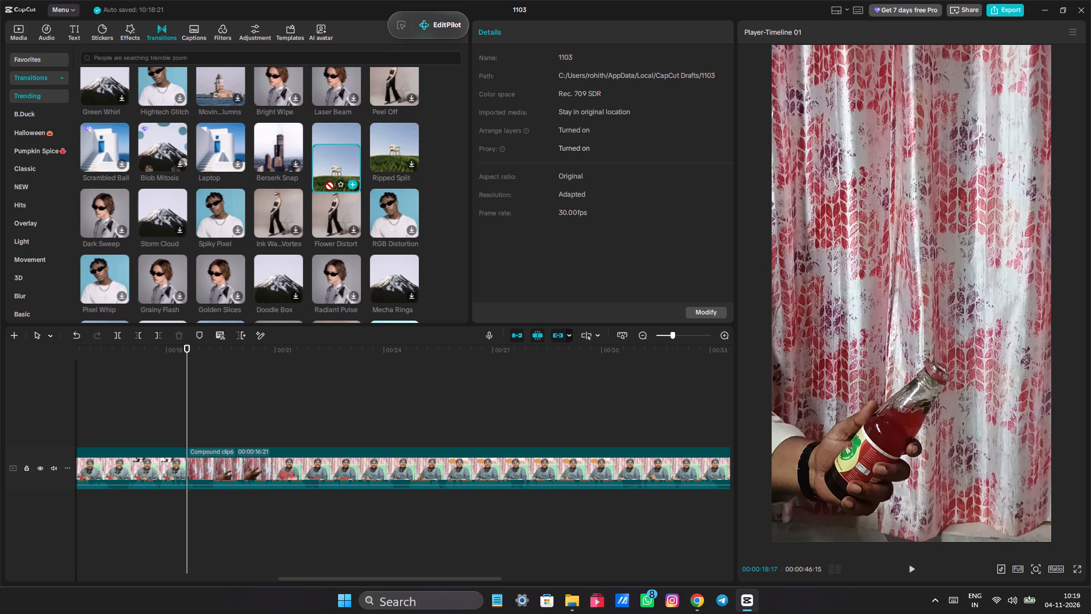
drag(325, 181, 160, 467)
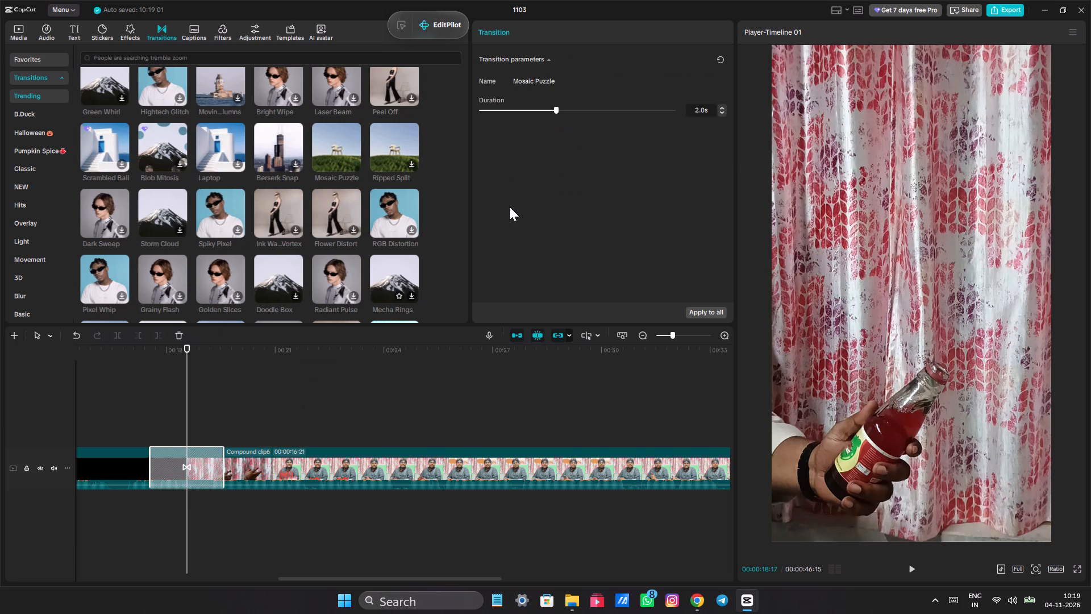
Shorten the Mosaic Puzzle transition to about 1 second and preview the playback across it.
drag(568, 102, 537, 110)
drag(537, 110, 511, 116)
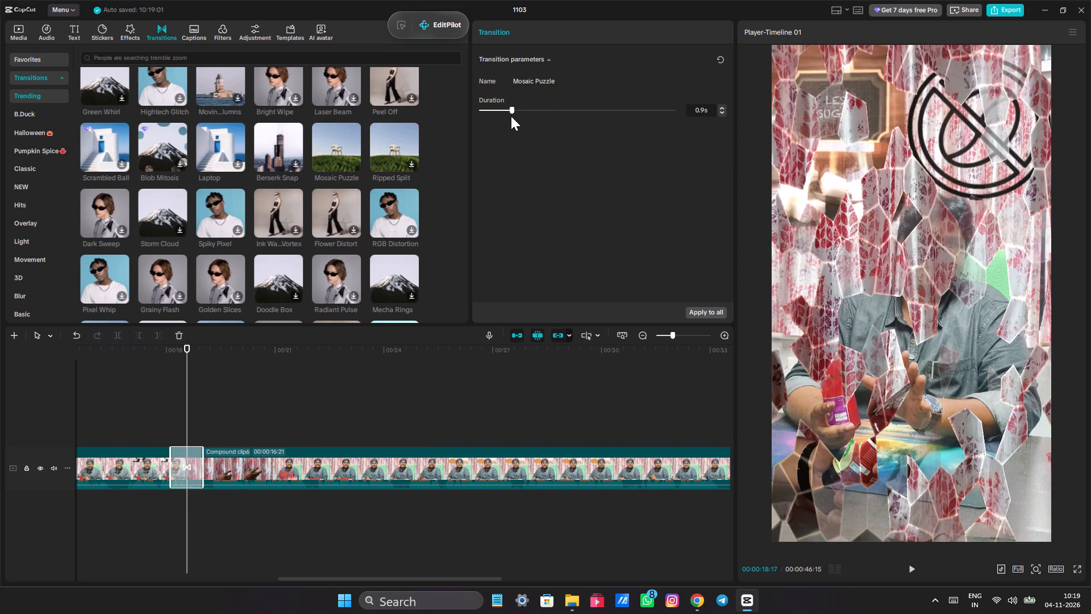
drag(511, 116, 522, 118)
click(134, 406)
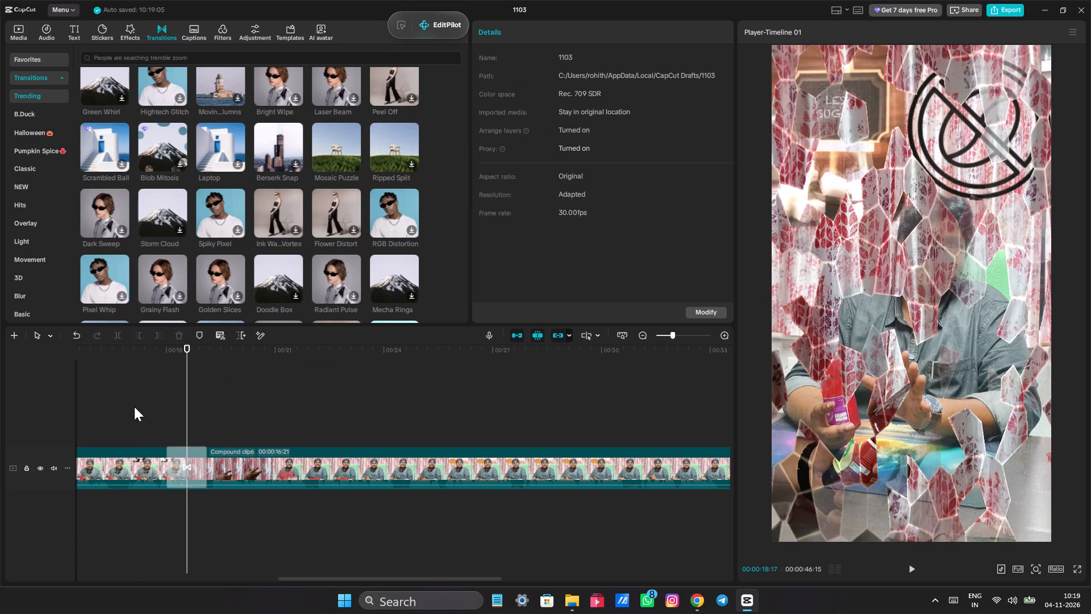
key(space)
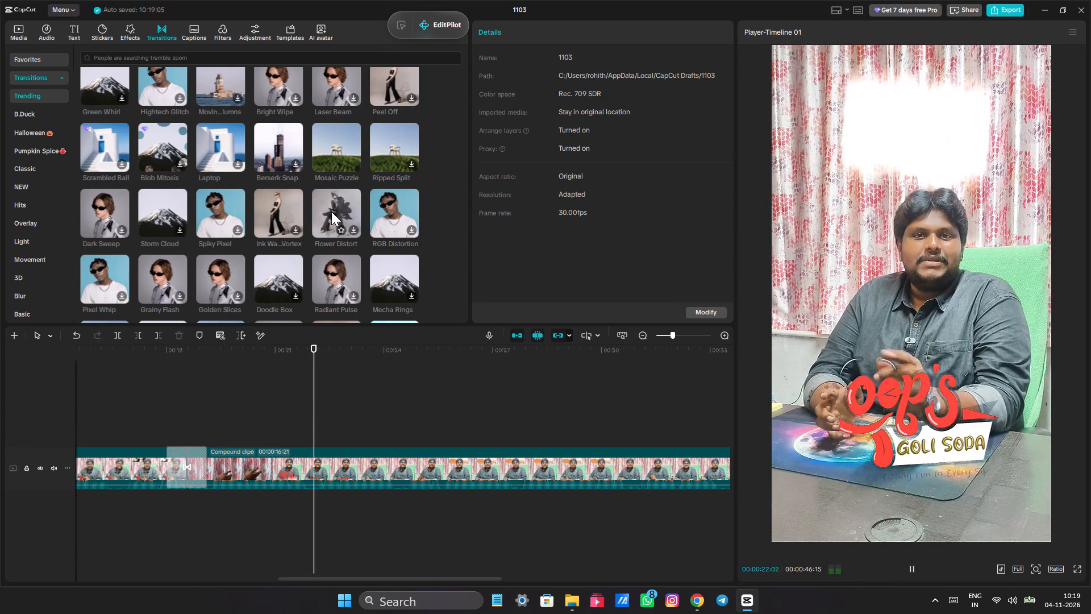
click(301, 404)
drag(301, 404, 294, 401)
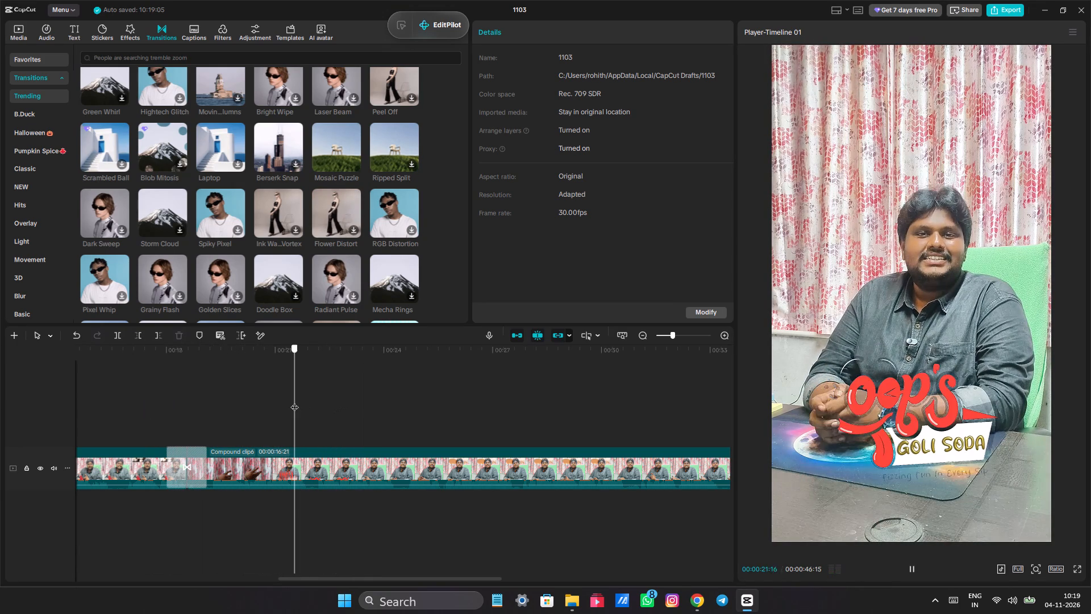
drag(294, 401, 297, 399)
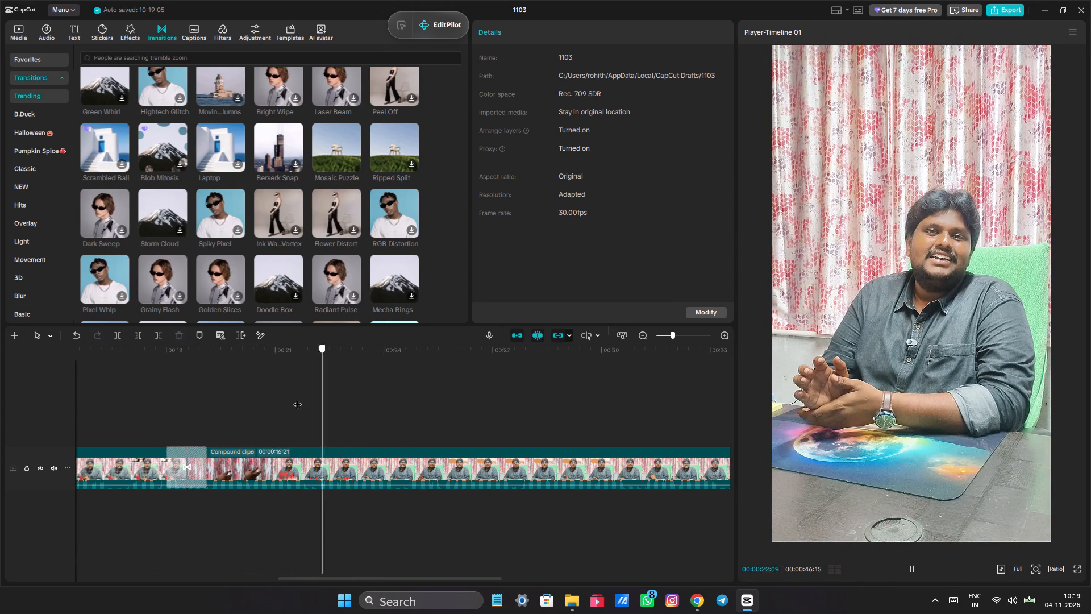
drag(297, 399, 420, 395)
Combine all the clips and transitions on the timeline into a single compound clip and return the playhead to the beginning.
ctrl+scroll(420, 395, down, 9)
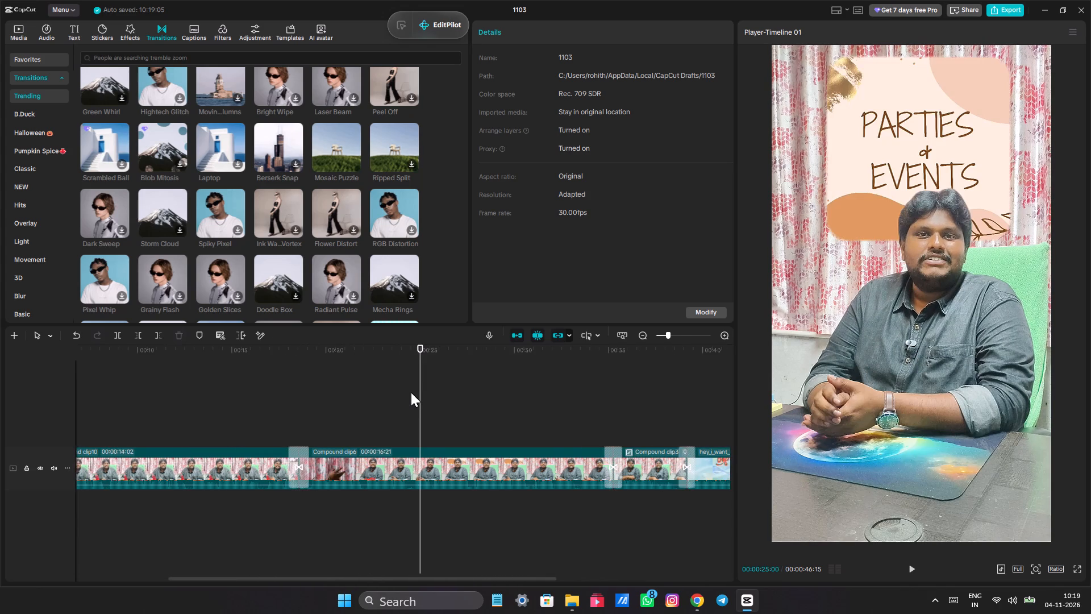
ctrl+scroll(411, 392, down, 7)
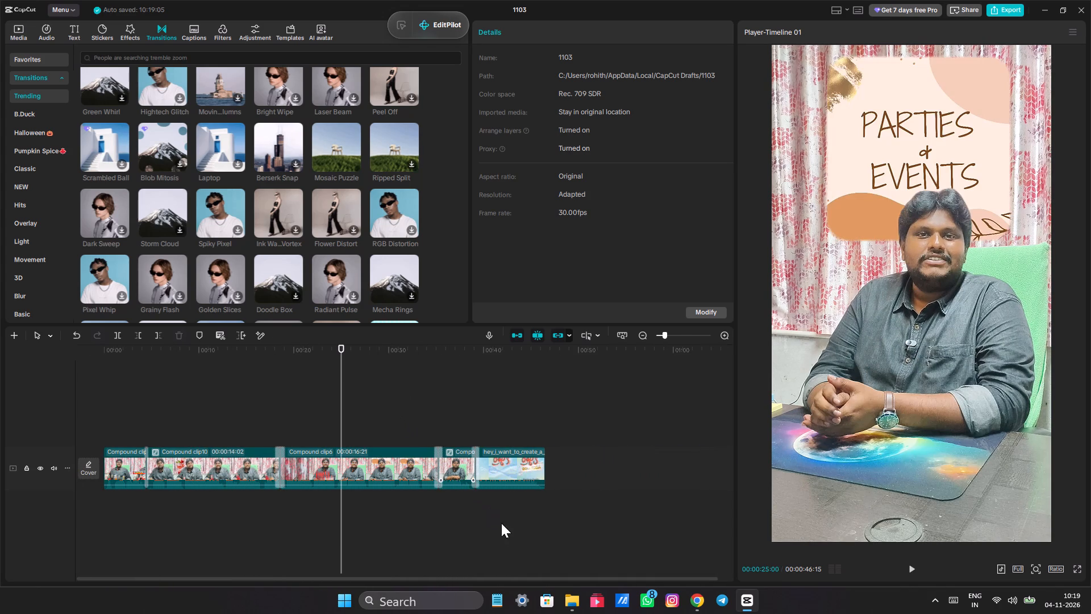
drag(508, 516, 109, 373)
right_click(181, 483)
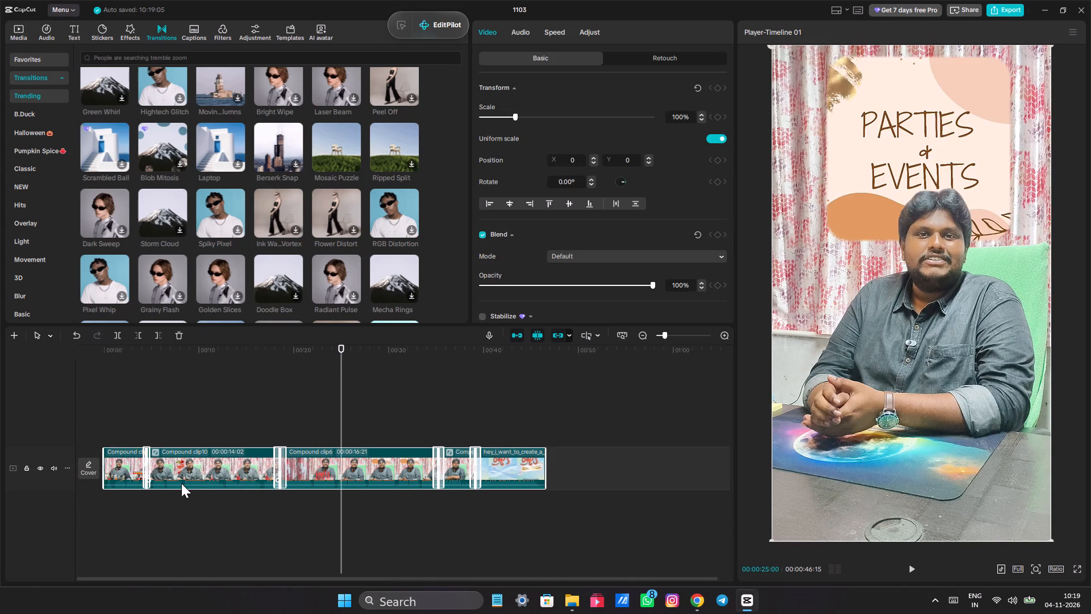
click(216, 417)
click(169, 410)
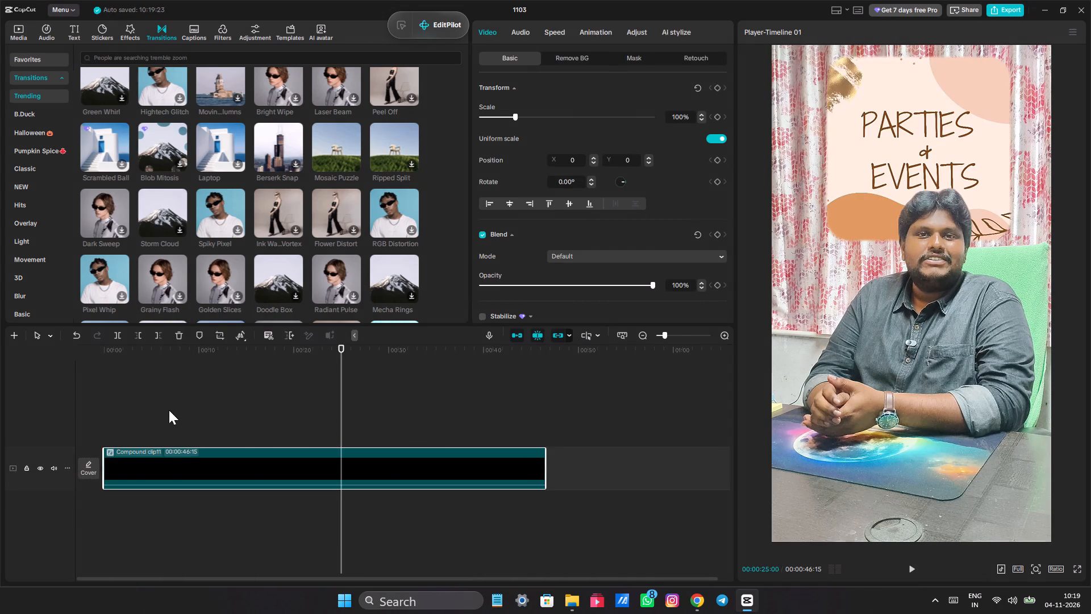
drag(169, 410, 87, 396)
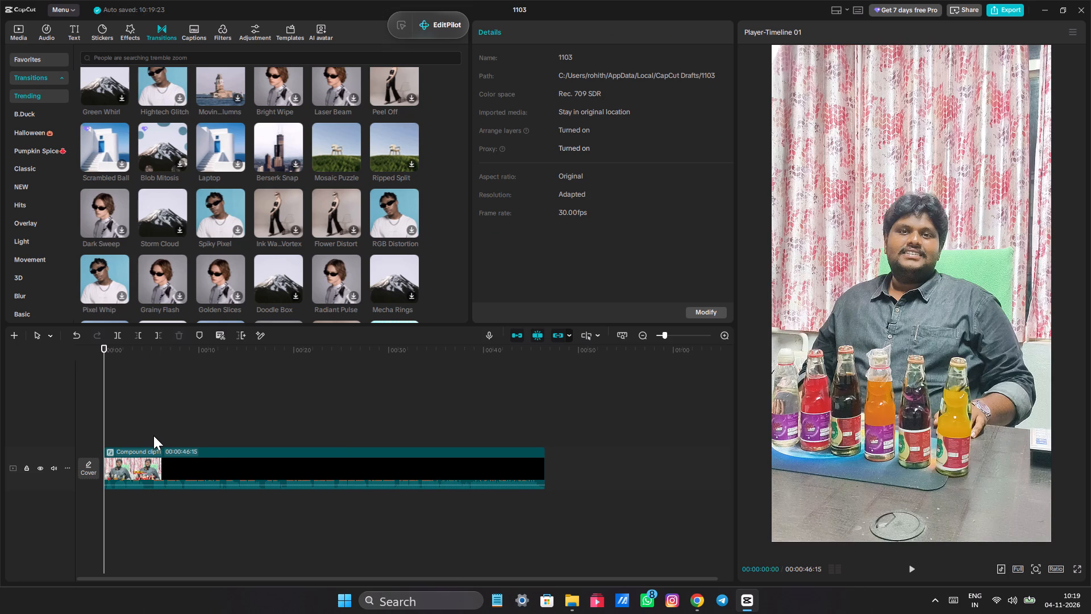
Enable Motion blur on the full-length compound clip and set its Blur to 30.
click(166, 455)
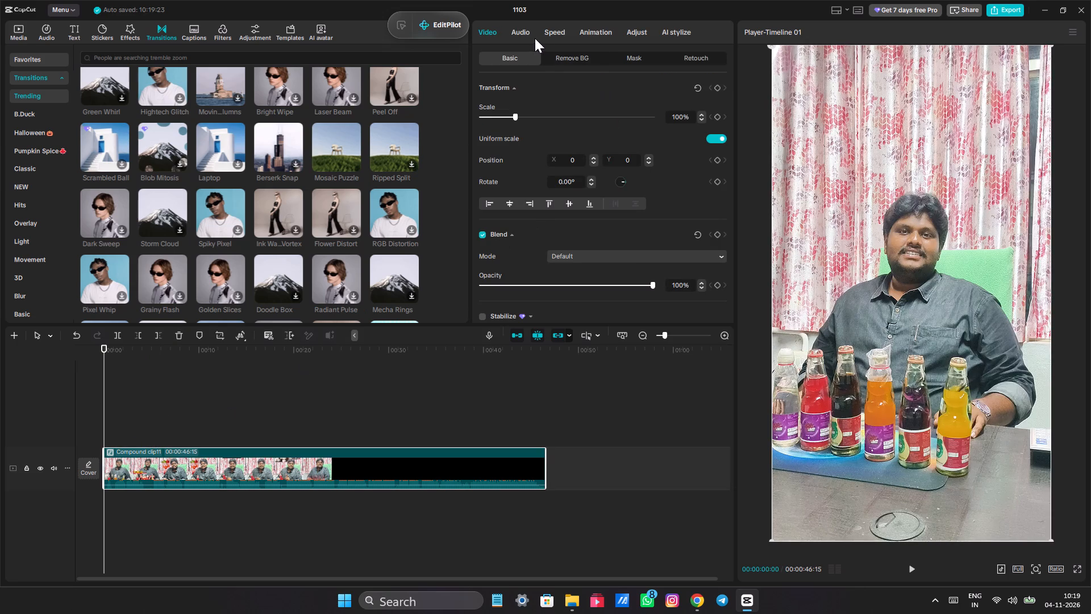
drag(453, 25, 472, 0)
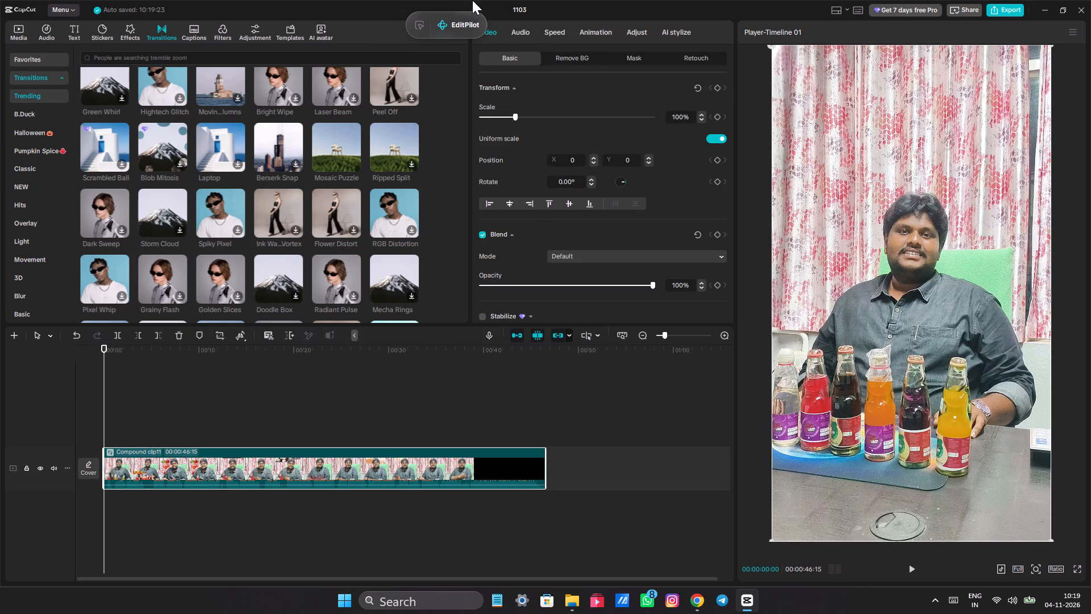
drag(472, 0, 455, 0)
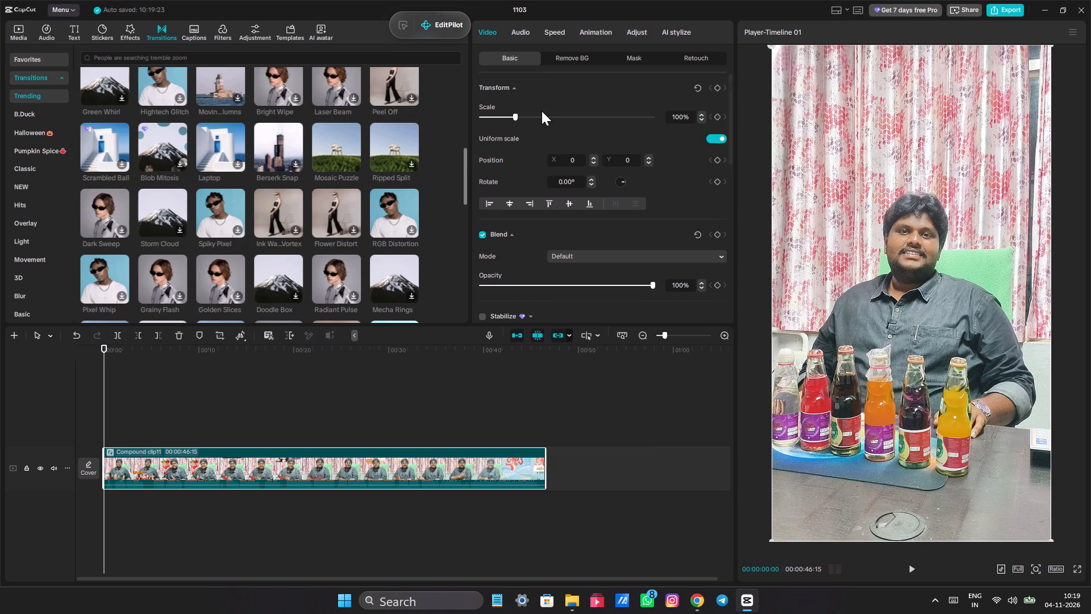
scroll(542, 112, down, 3)
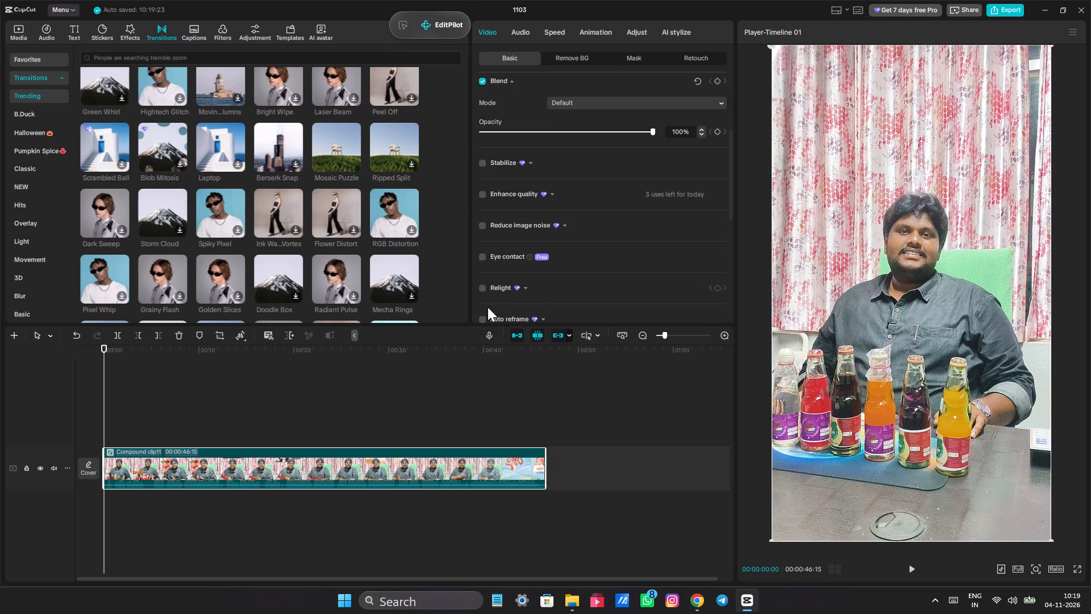
scroll(482, 297, down, 2)
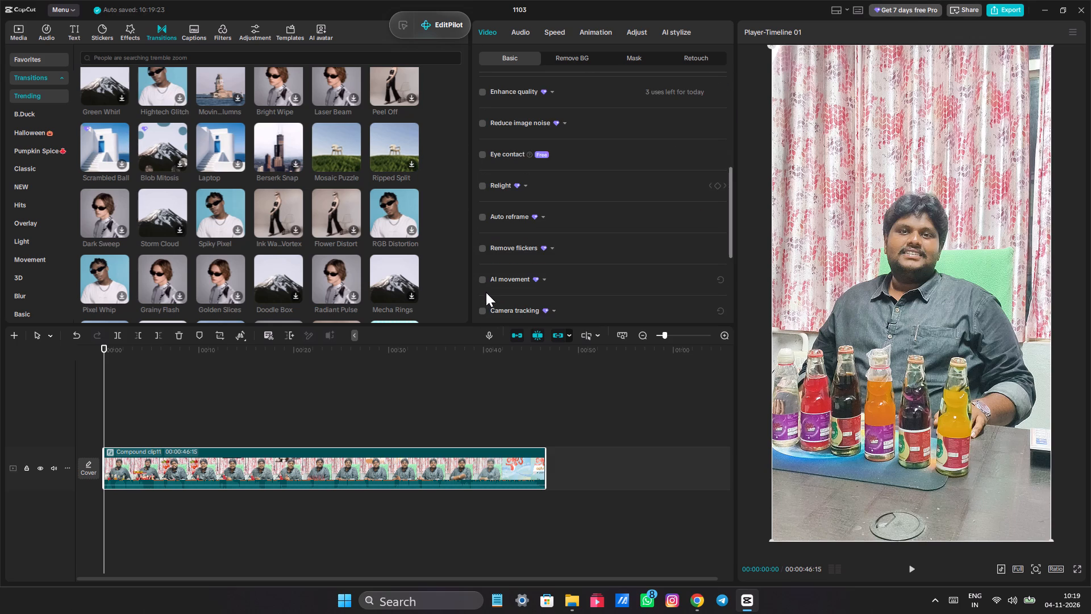
scroll(486, 290, down, 1)
click(481, 288)
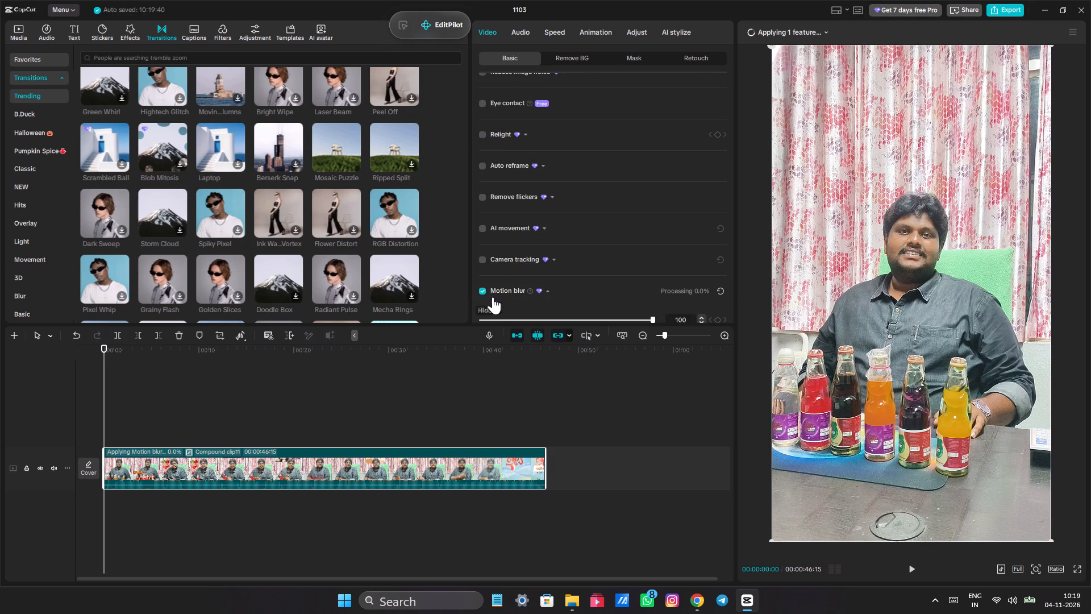
scroll(559, 251, down, 1)
click(535, 267)
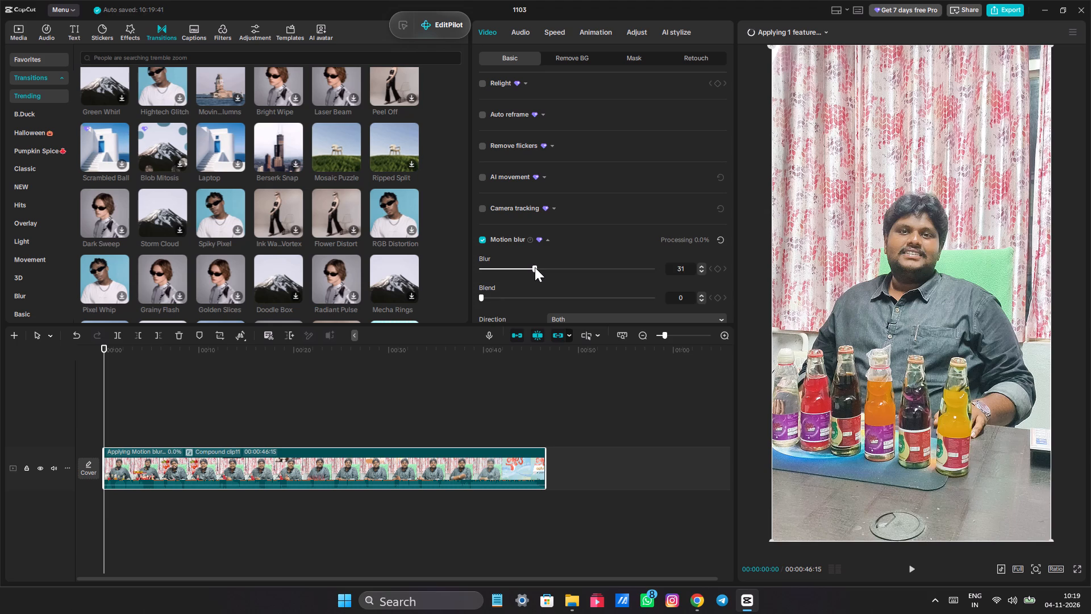
click(535, 267)
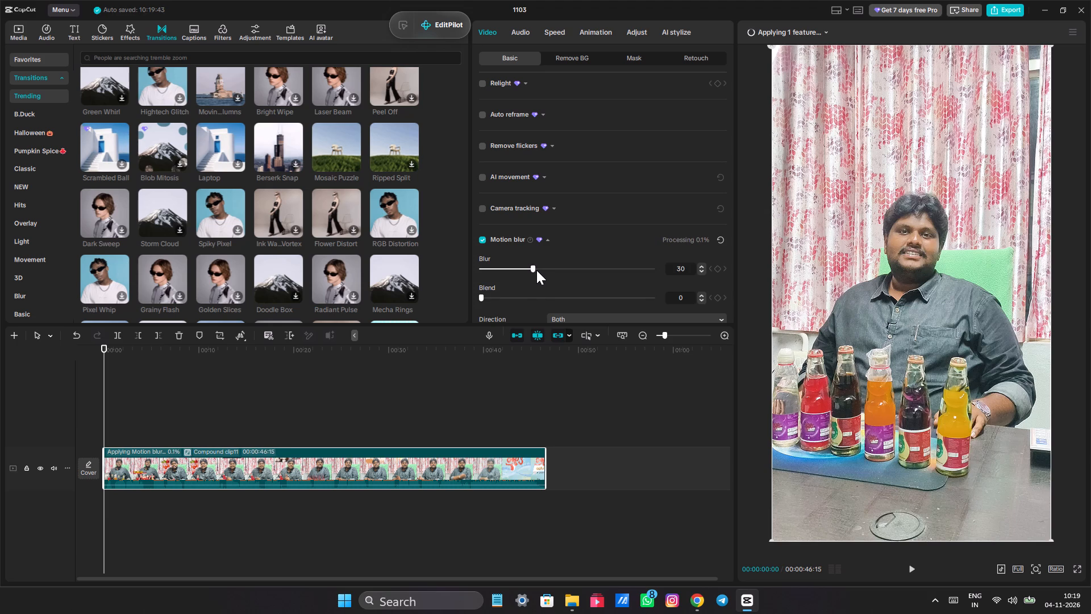
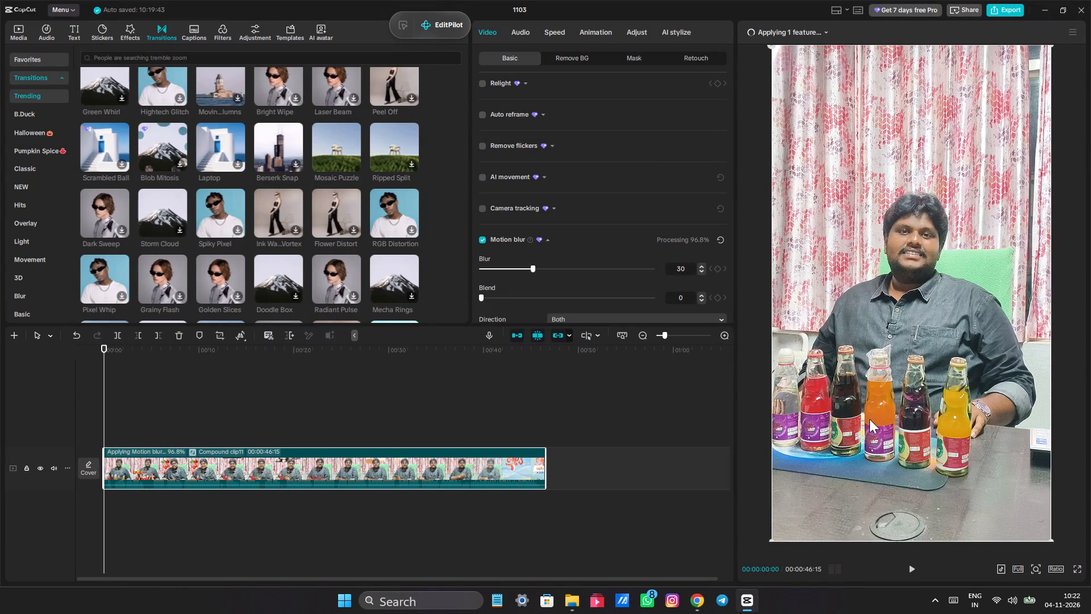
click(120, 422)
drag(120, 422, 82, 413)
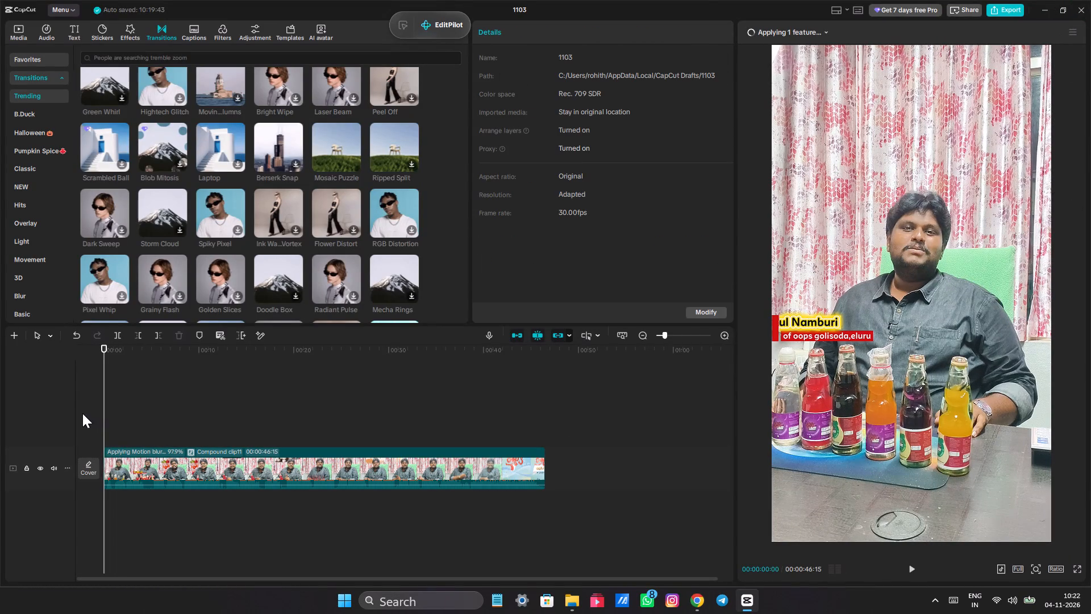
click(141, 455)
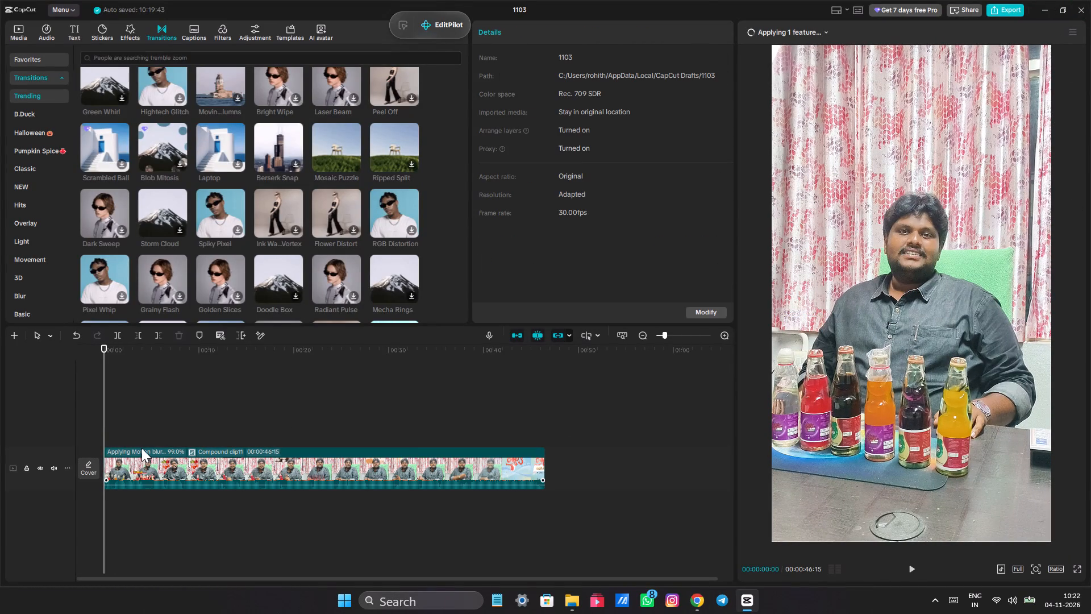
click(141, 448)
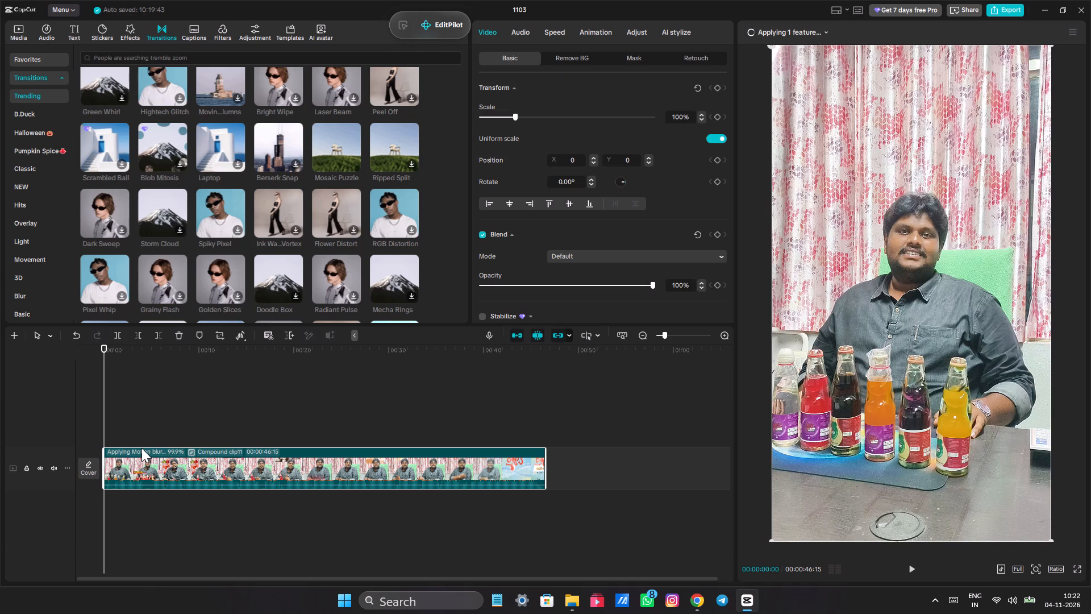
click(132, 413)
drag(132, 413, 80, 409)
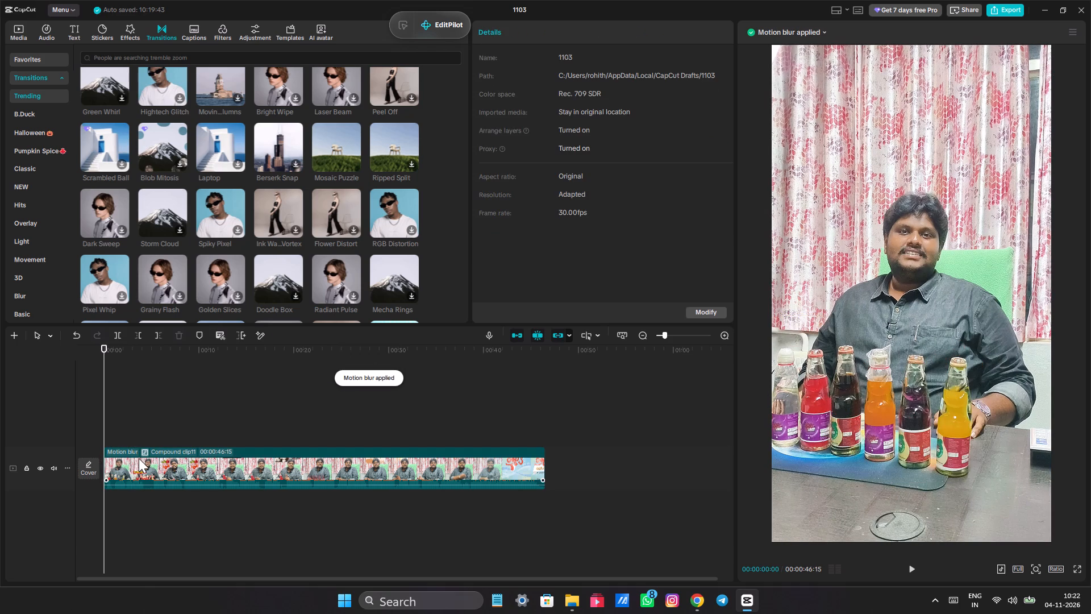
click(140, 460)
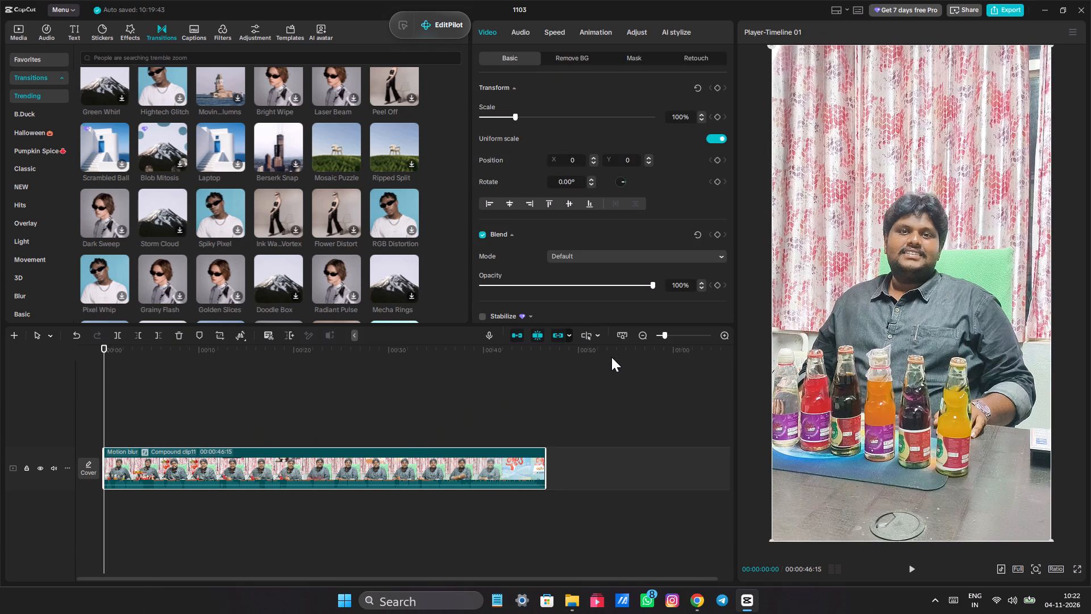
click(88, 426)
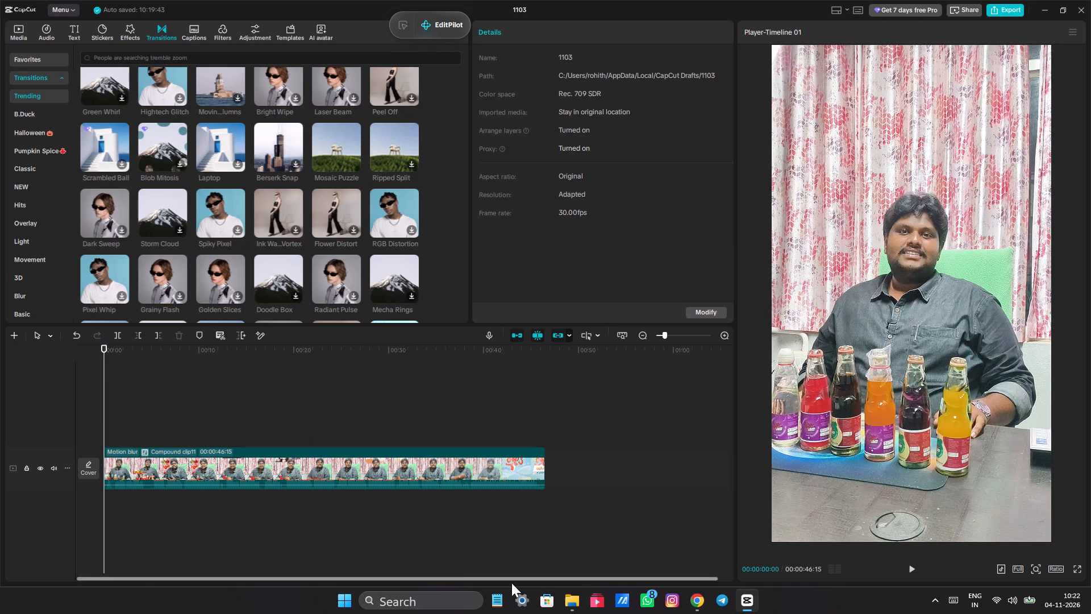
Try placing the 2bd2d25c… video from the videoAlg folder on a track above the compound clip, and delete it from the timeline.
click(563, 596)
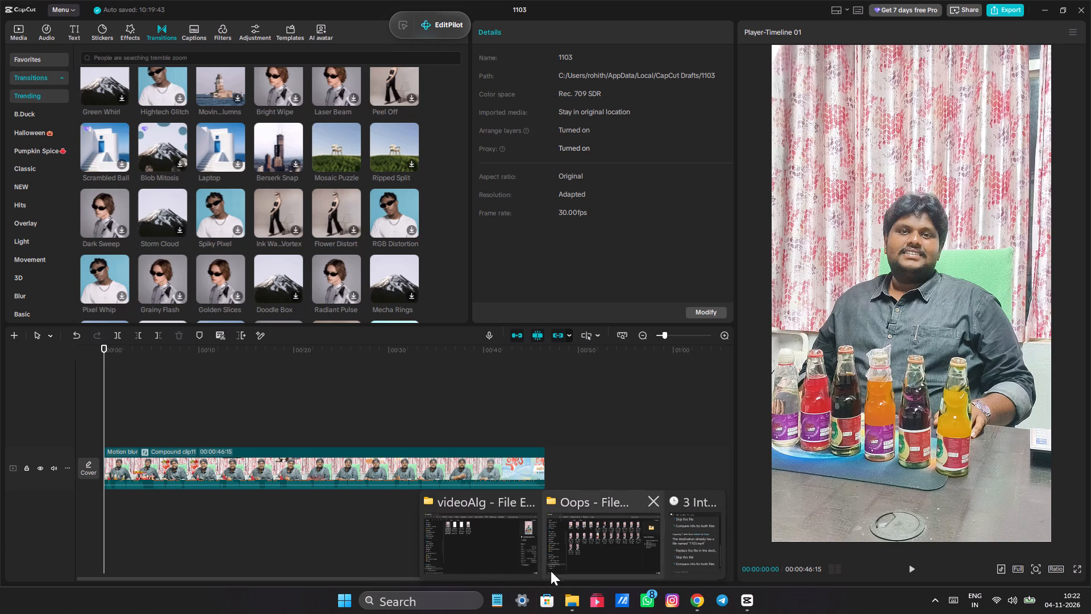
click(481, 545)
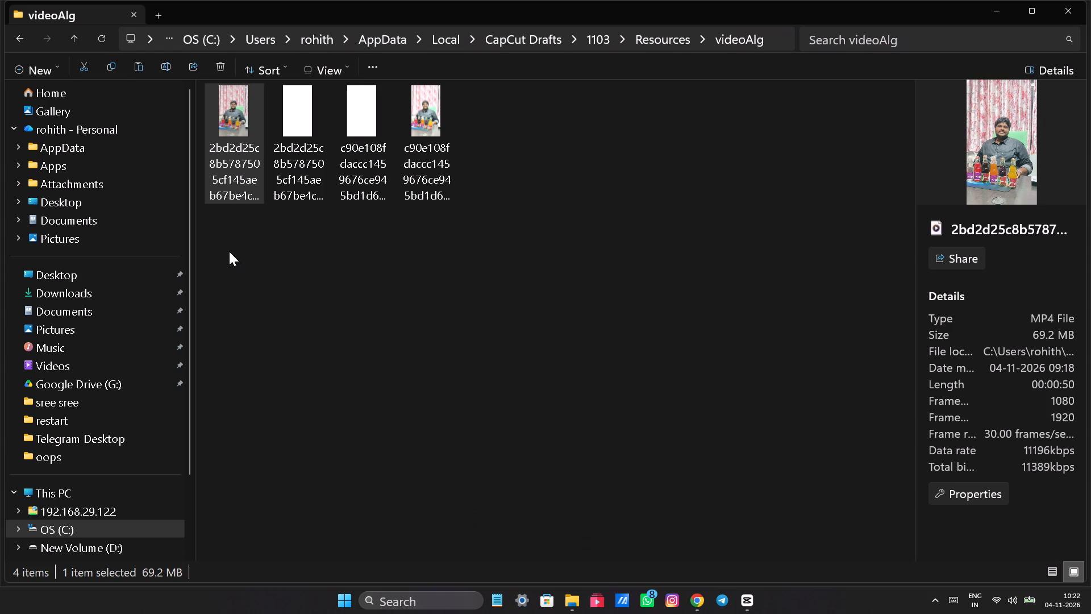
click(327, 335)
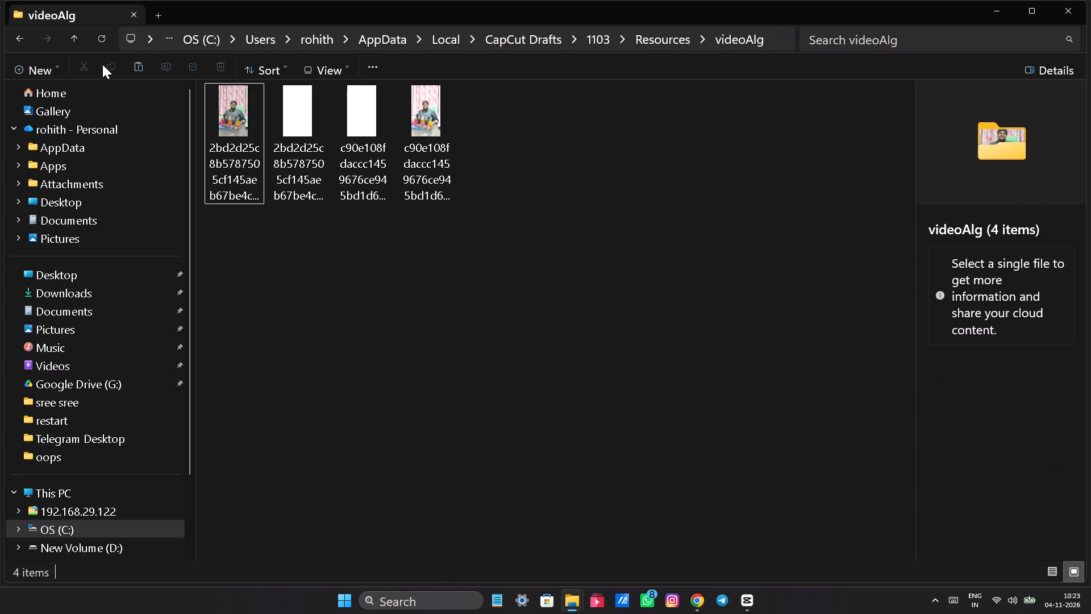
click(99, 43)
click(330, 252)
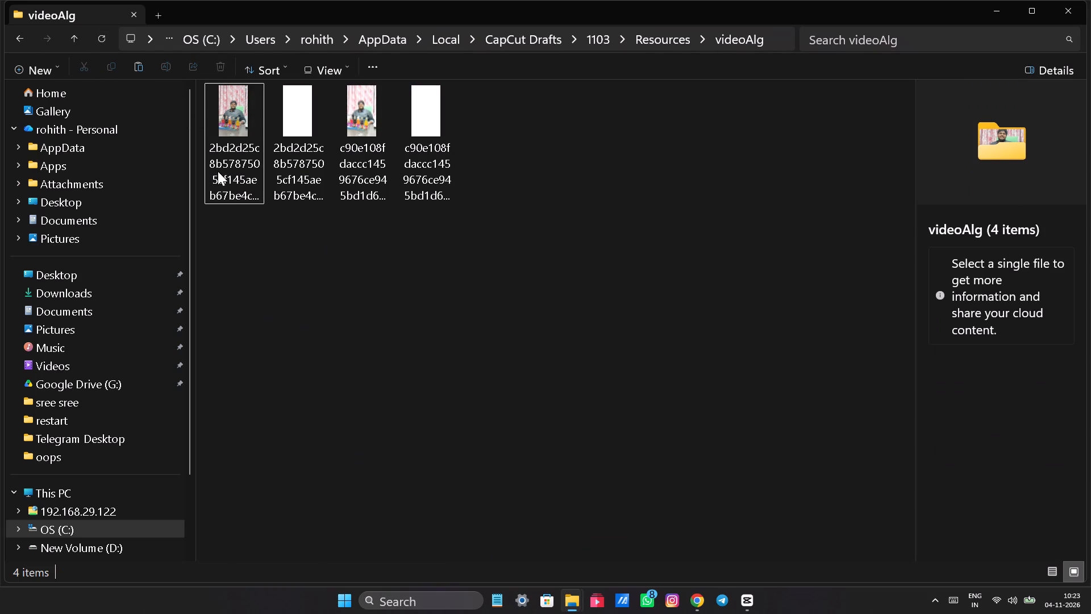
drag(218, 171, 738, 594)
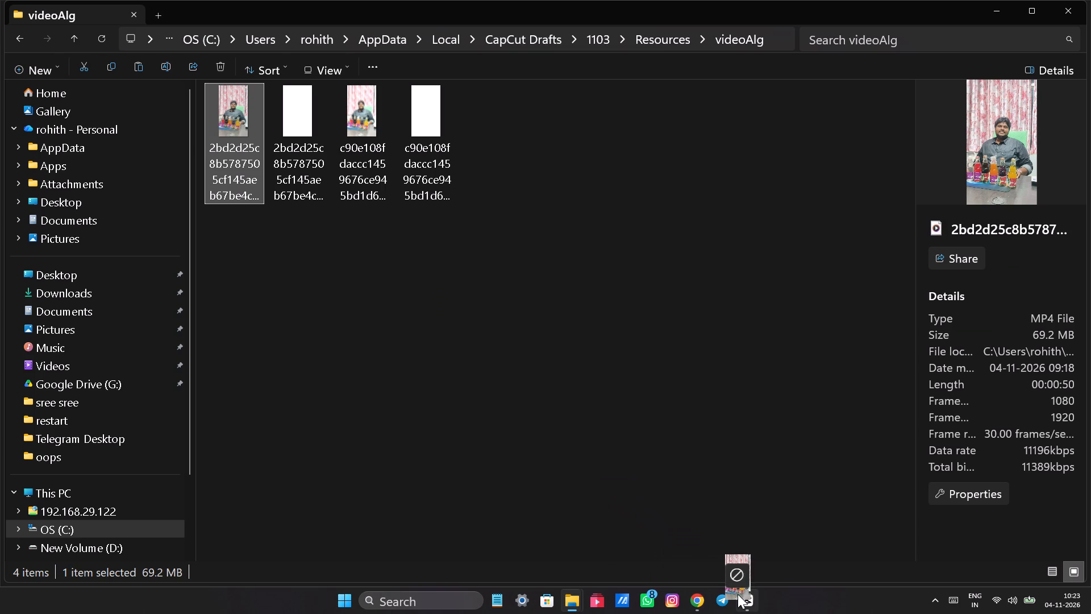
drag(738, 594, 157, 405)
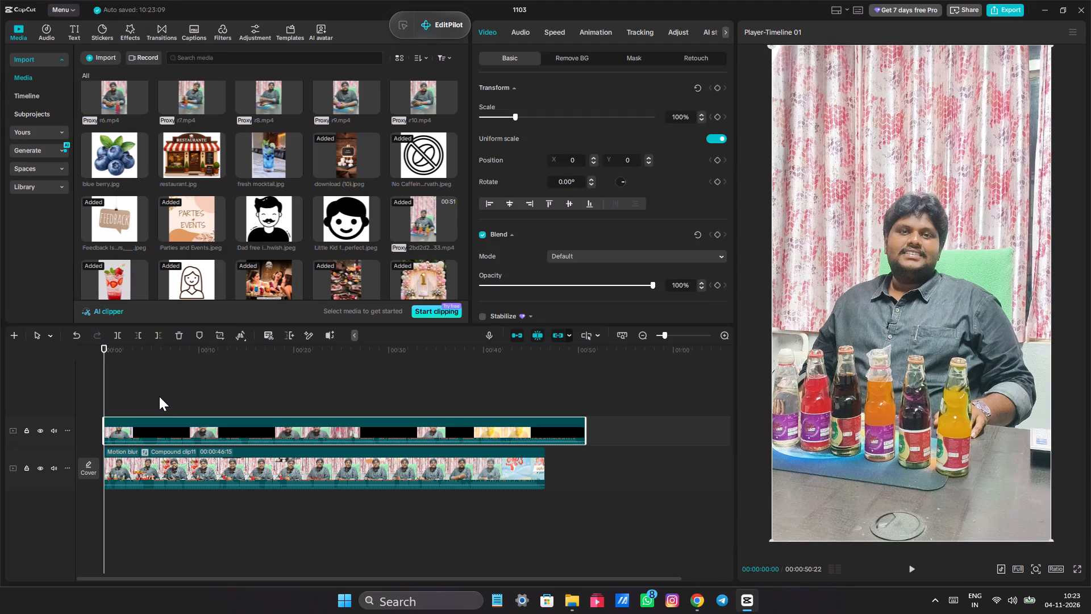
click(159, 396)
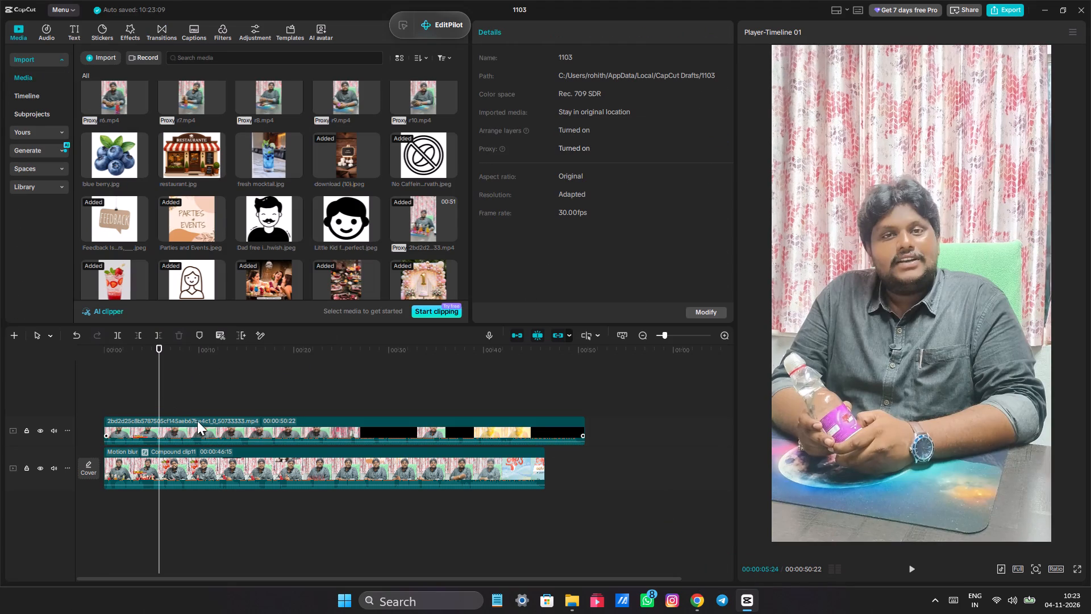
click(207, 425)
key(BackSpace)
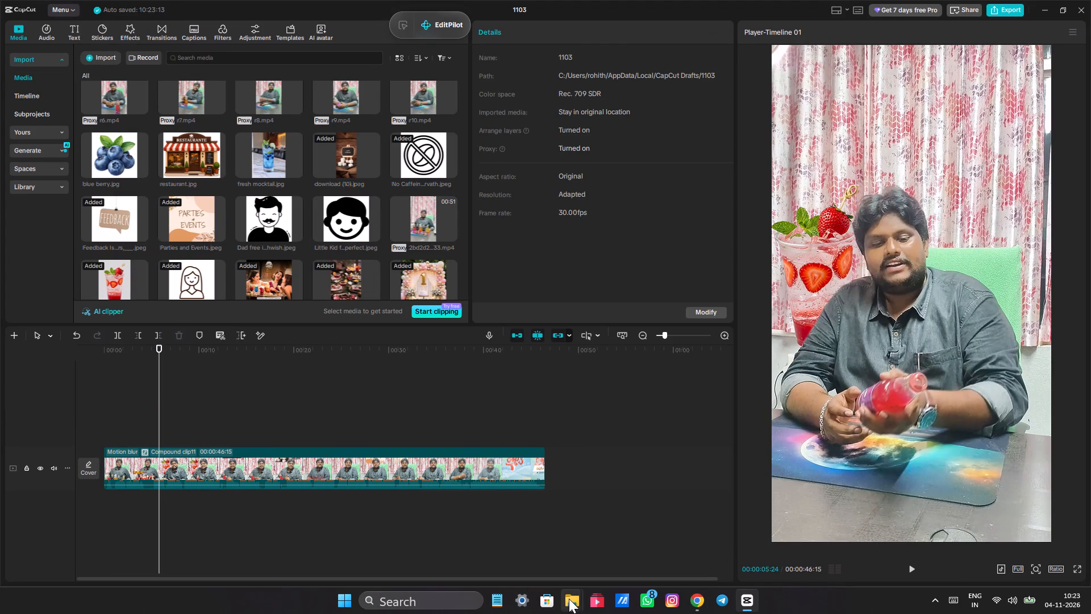
Add the c90e108f… video from the videoAlg folder above the compound clip, aligned to the timeline's beginning, and return the playhead to the start.
click(569, 599)
click(503, 534)
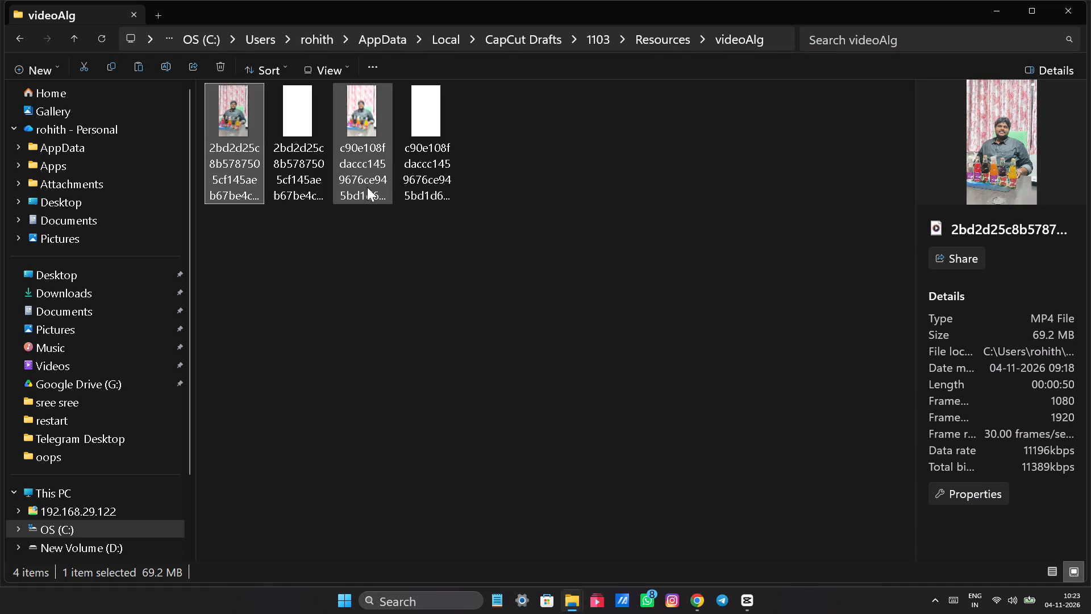
drag(359, 164, 742, 601)
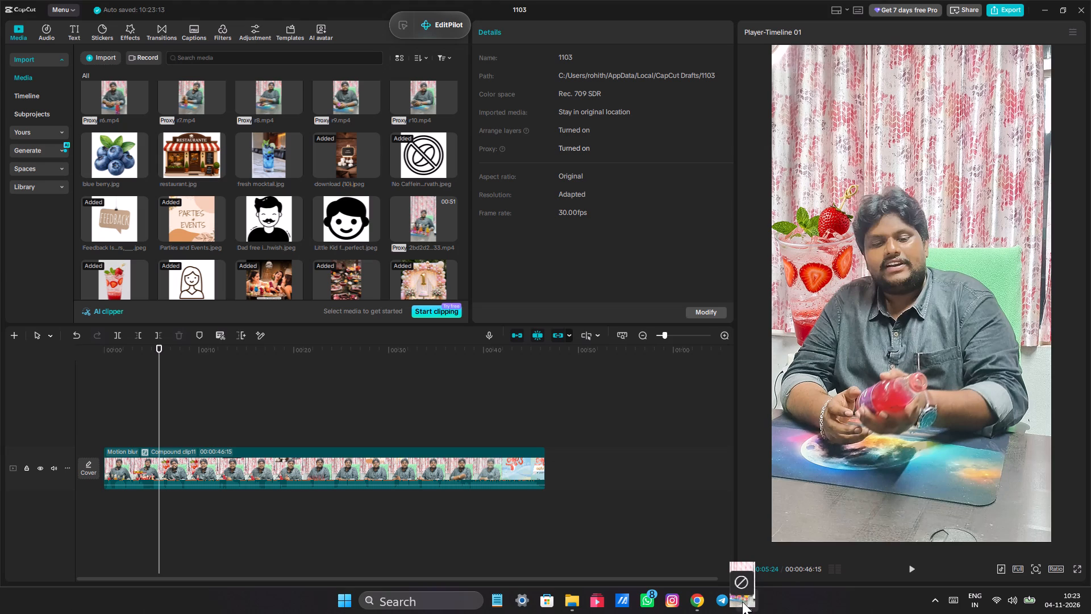
drag(742, 601, 143, 424)
drag(224, 432, 180, 432)
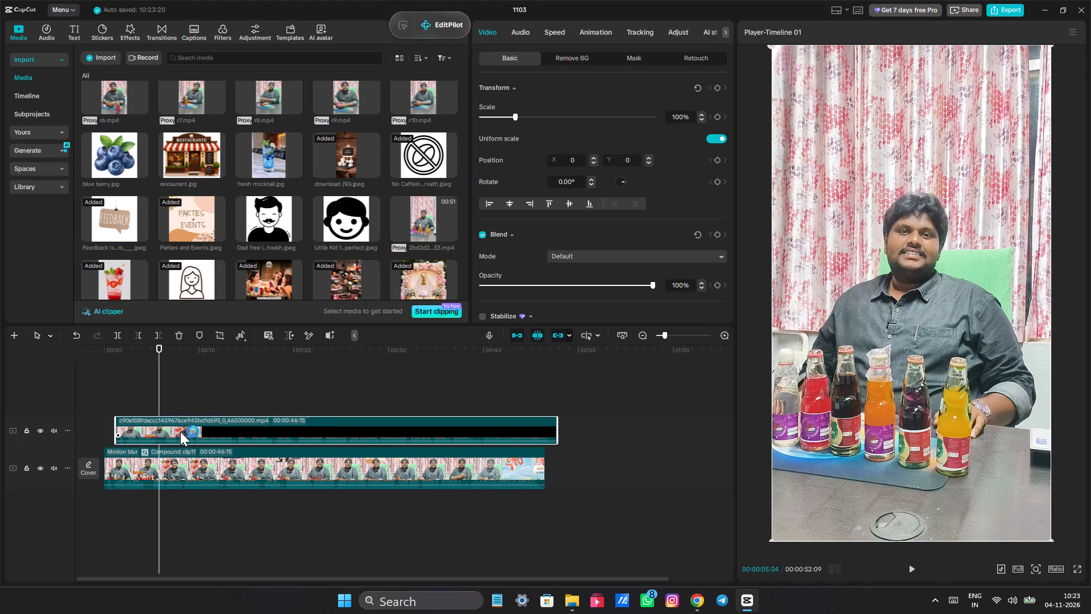
drag(180, 432, 168, 433)
click(136, 384)
drag(136, 384, 69, 379)
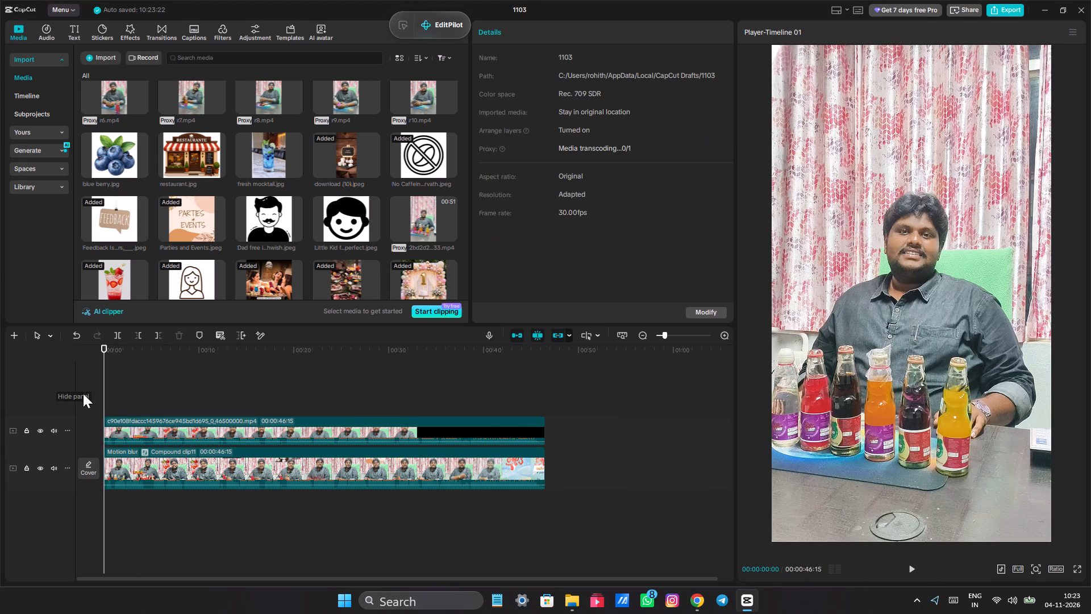
Hide the compound clip's track and scrub through the c90e108f… video above it to check the picture.
click(41, 466)
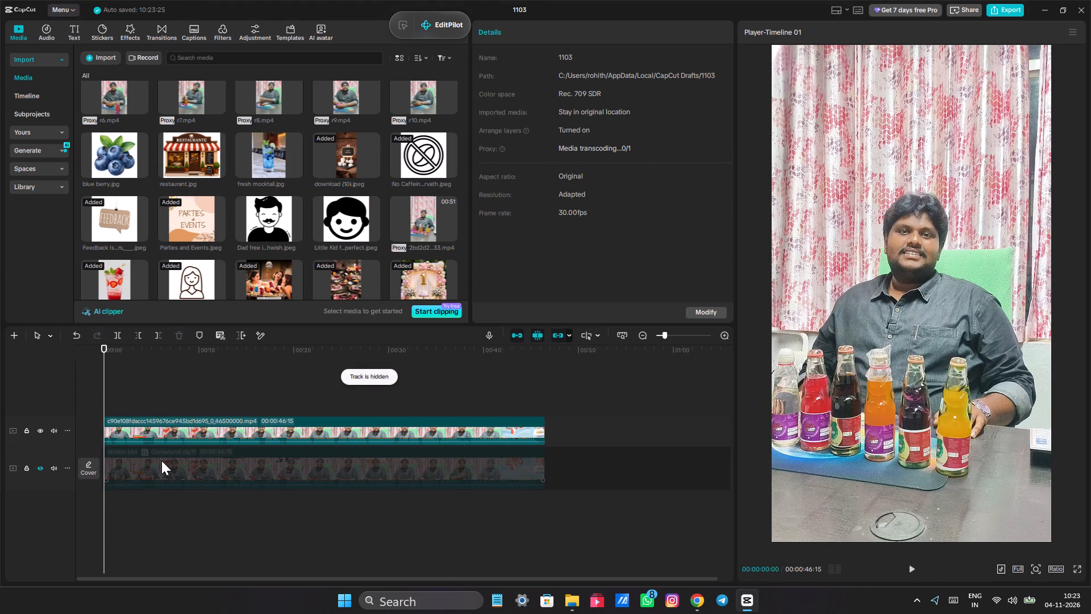
click(143, 430)
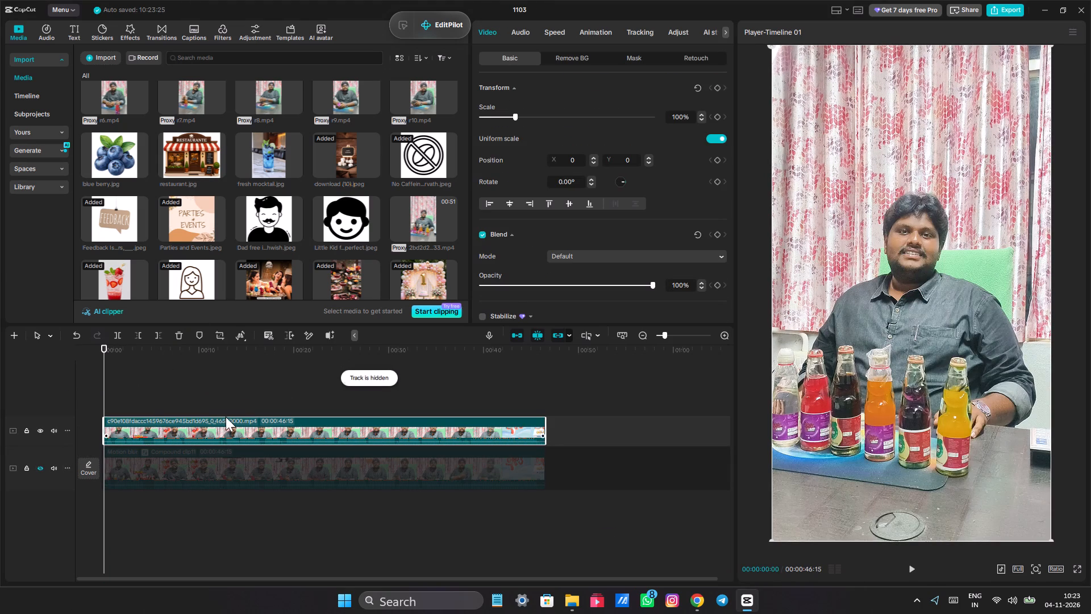
click(212, 389)
drag(212, 389, 330, 391)
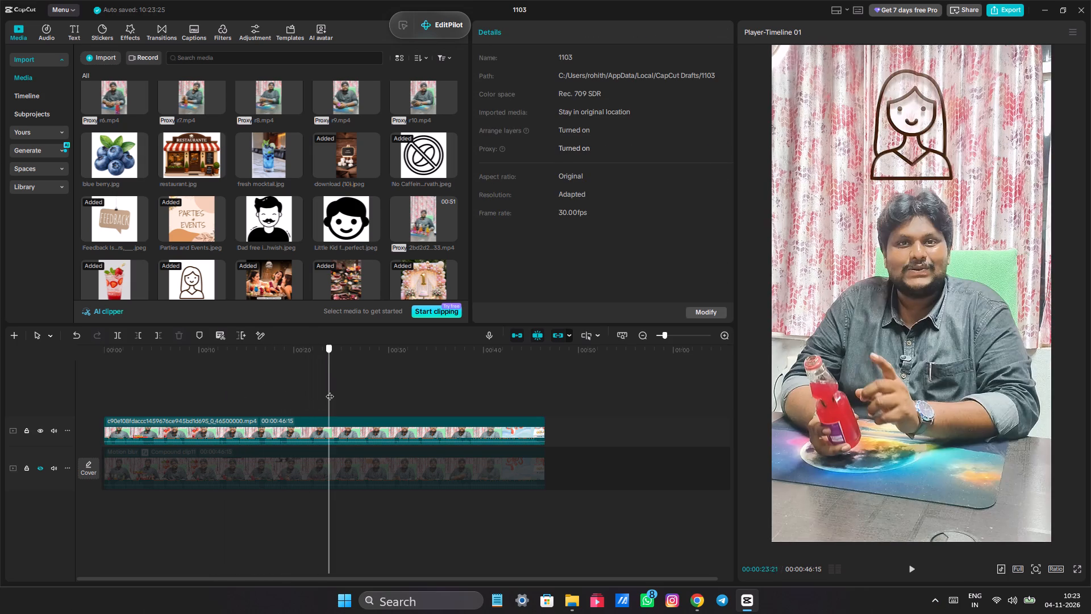
drag(330, 391, 440, 392)
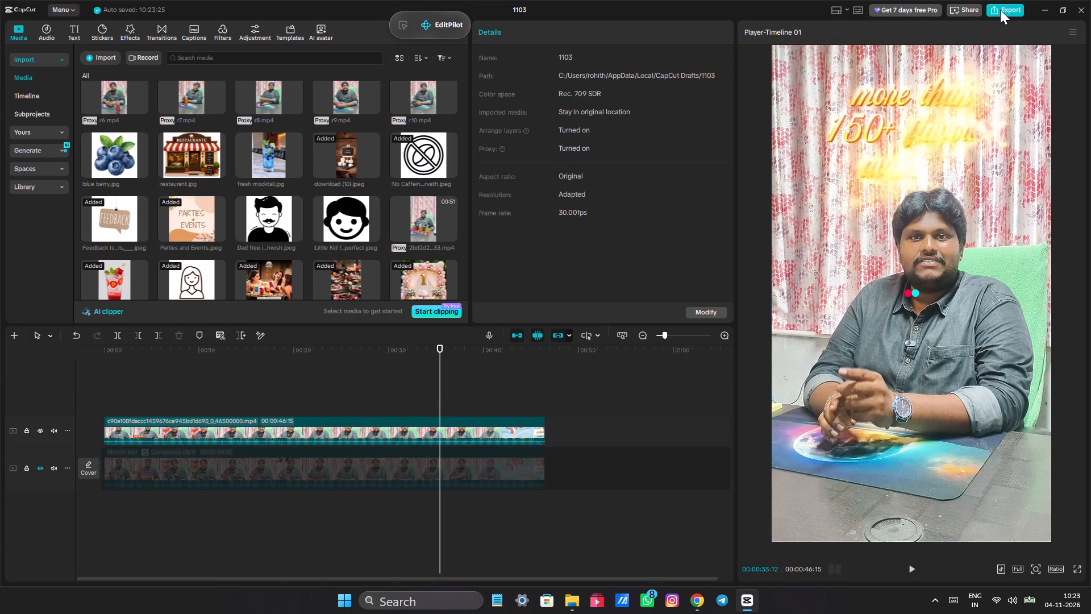
Export the timeline to E:/restart as 1103(2) in mp4 format at 1080P, 30fps, with HEVC codec and Higher bit rate.
click(1001, 9)
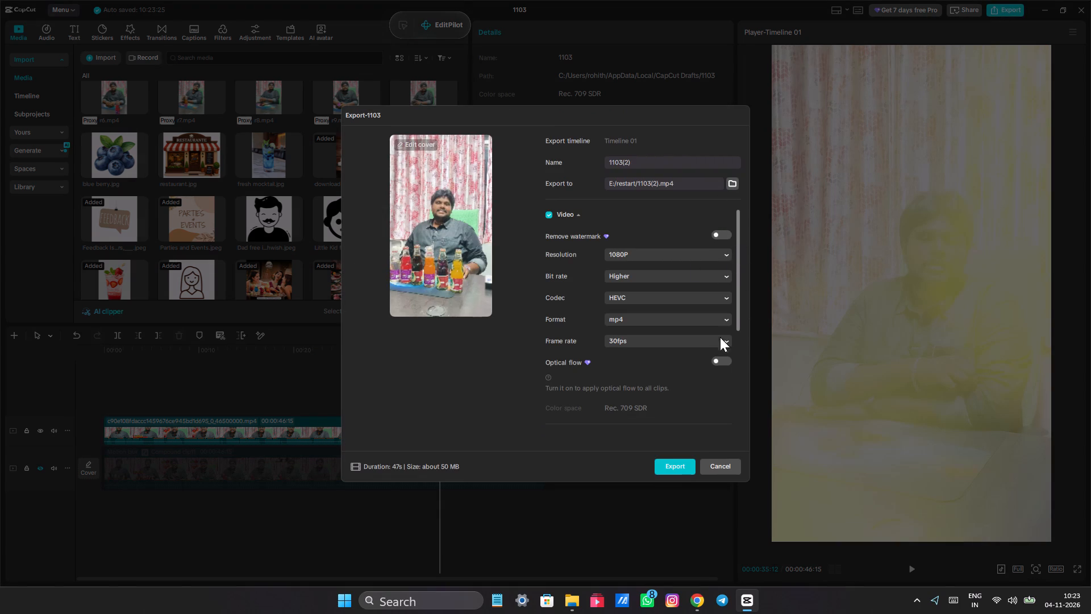
click(687, 462)
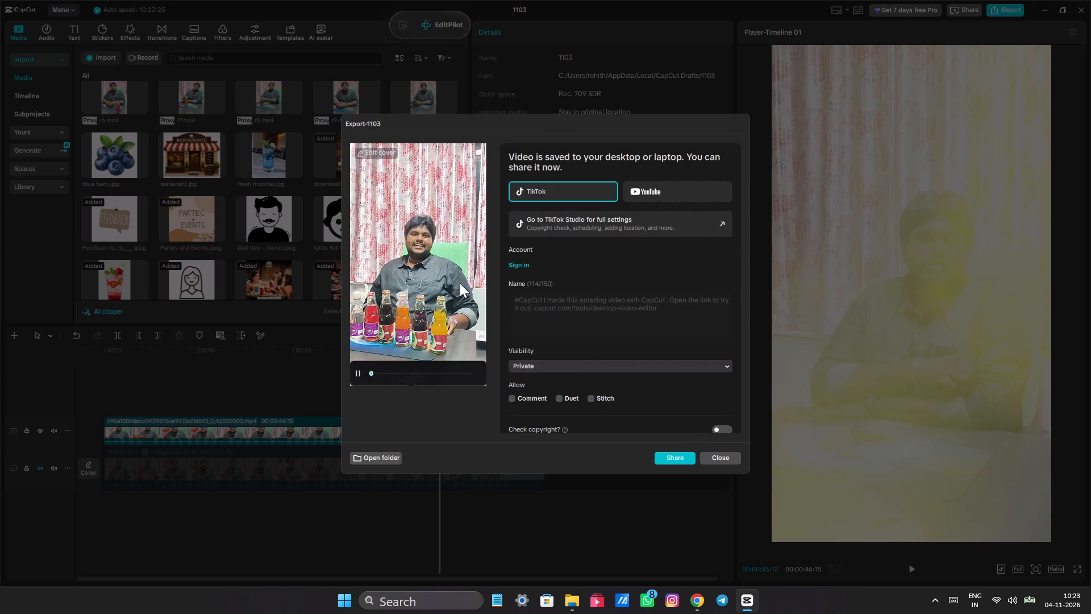
click(399, 238)
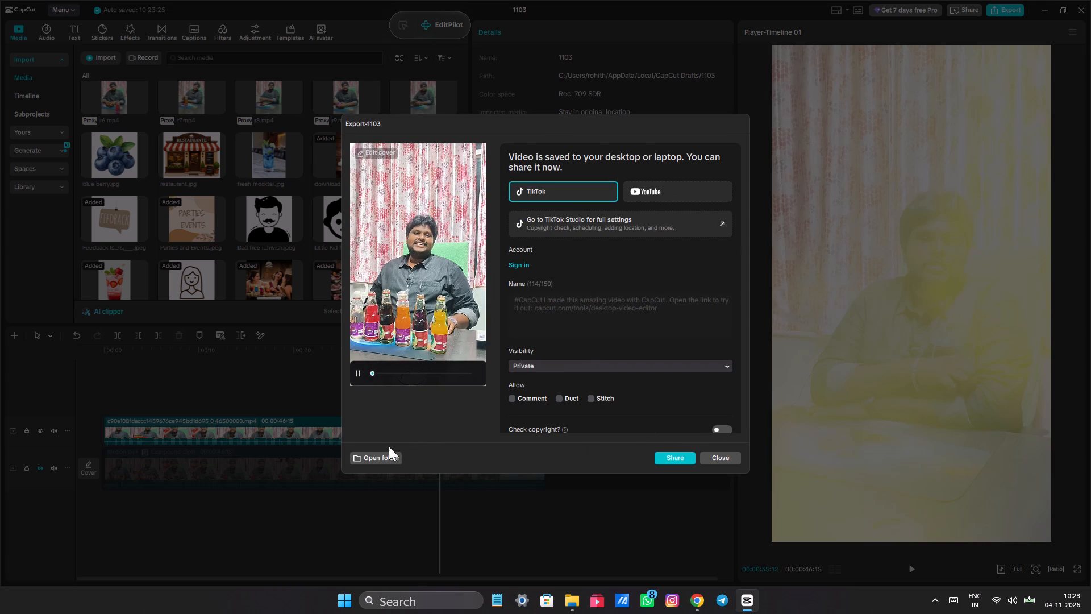
Copy the exported 1103(2) video from its export folder into the Oops folder in My Drive on Google Drive (G:).
click(387, 455)
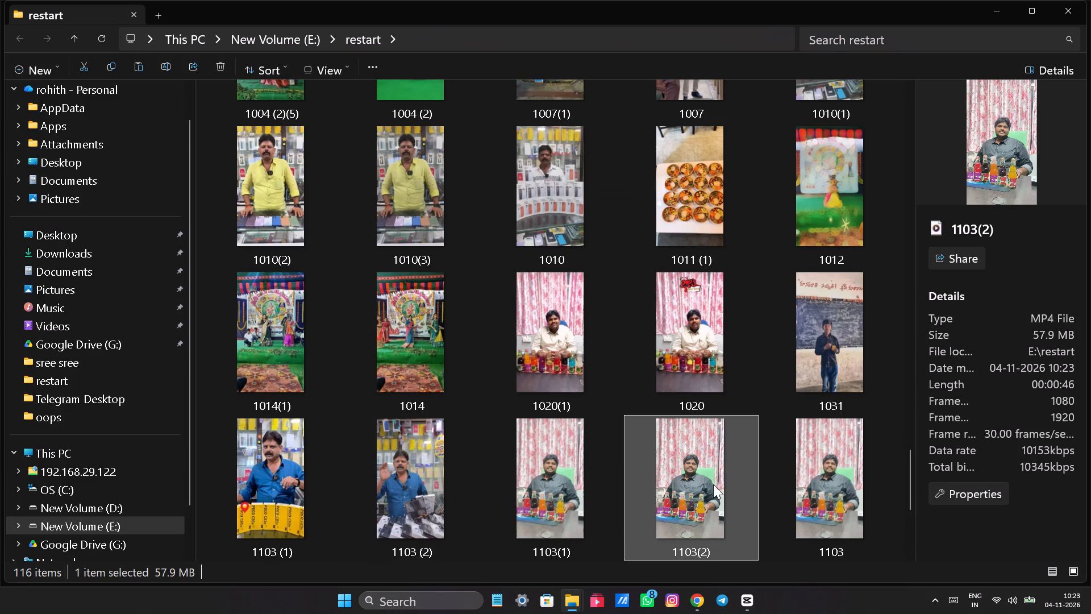
right_click(714, 484)
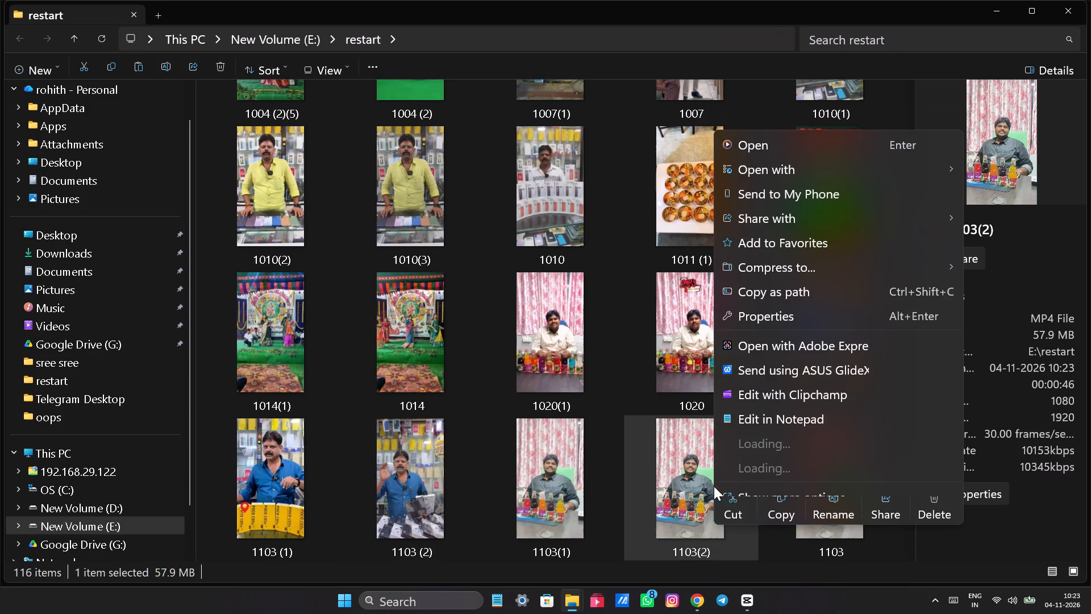
click(777, 500)
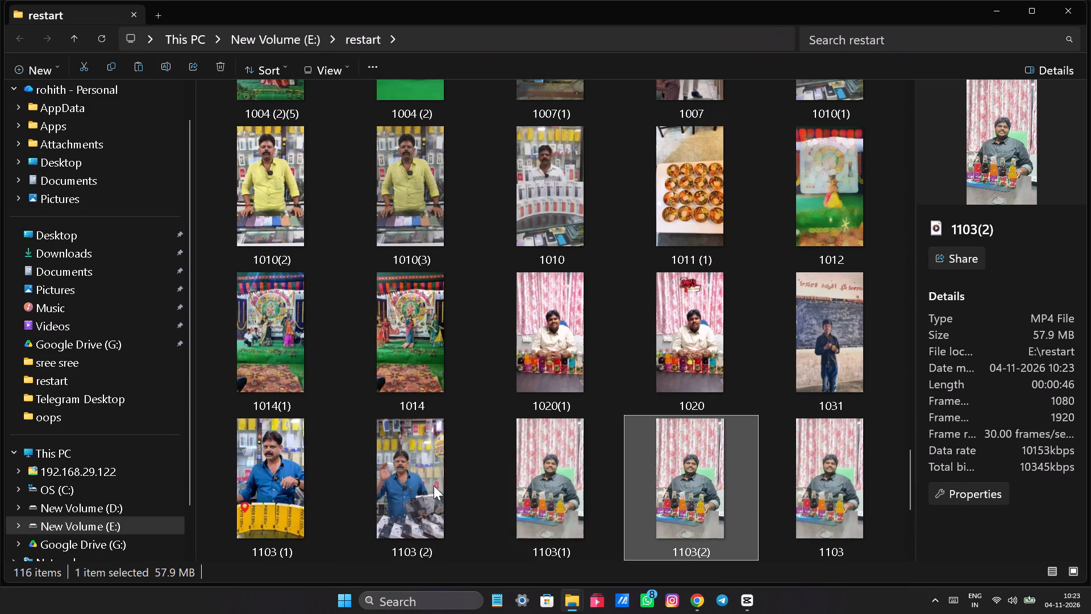
scroll(399, 464, down, 1)
scroll(93, 486, down, 1)
click(89, 484)
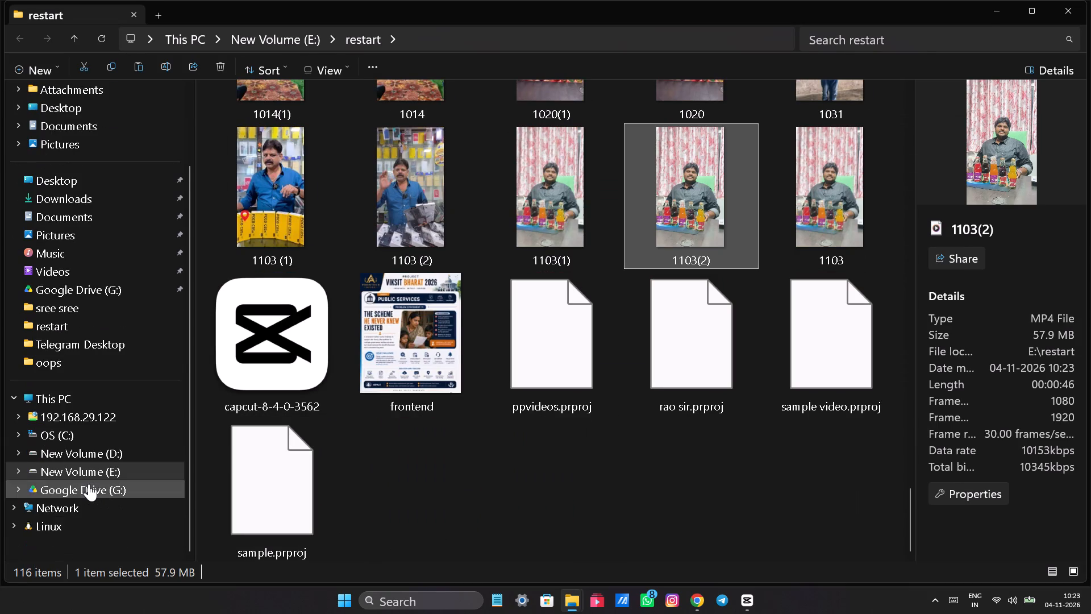
double_click(263, 115)
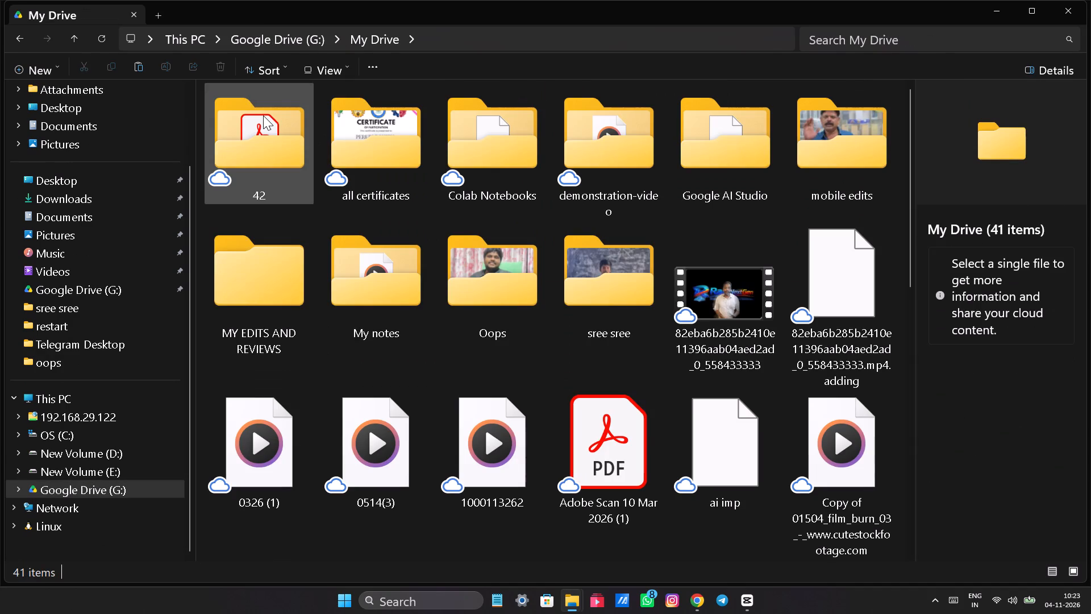
scroll(507, 322, down, 1)
scroll(509, 320, up, 1)
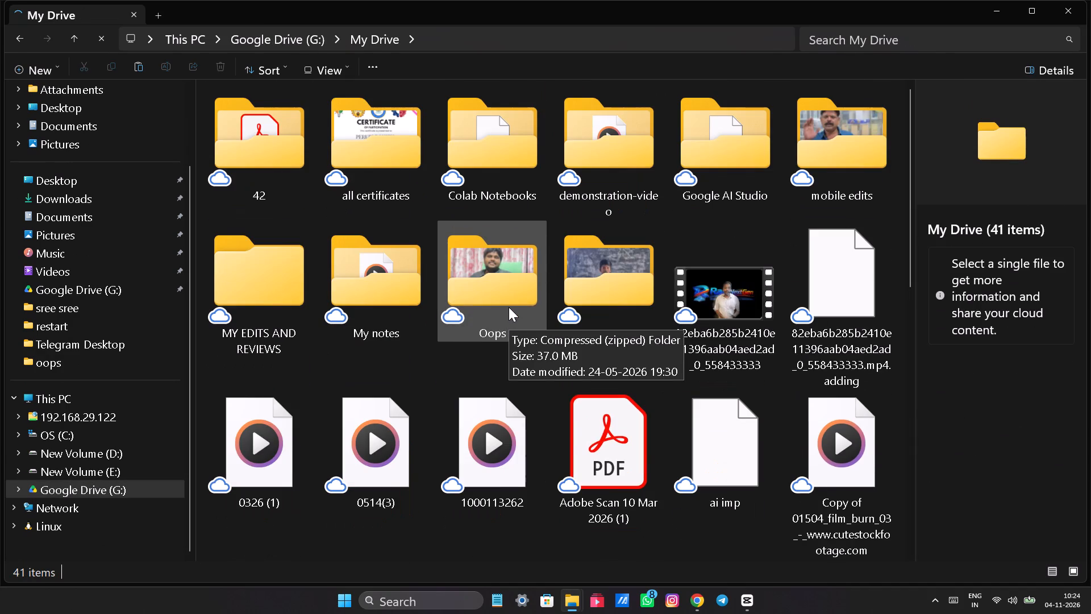
scroll(509, 307, down, 1)
scroll(509, 307, up, 1)
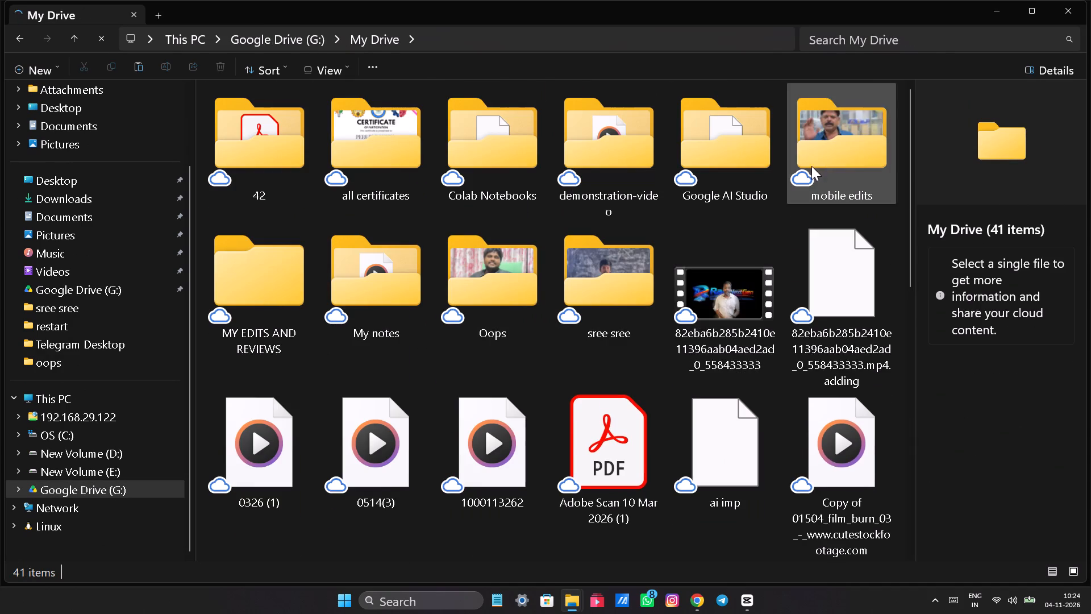
double_click(498, 308)
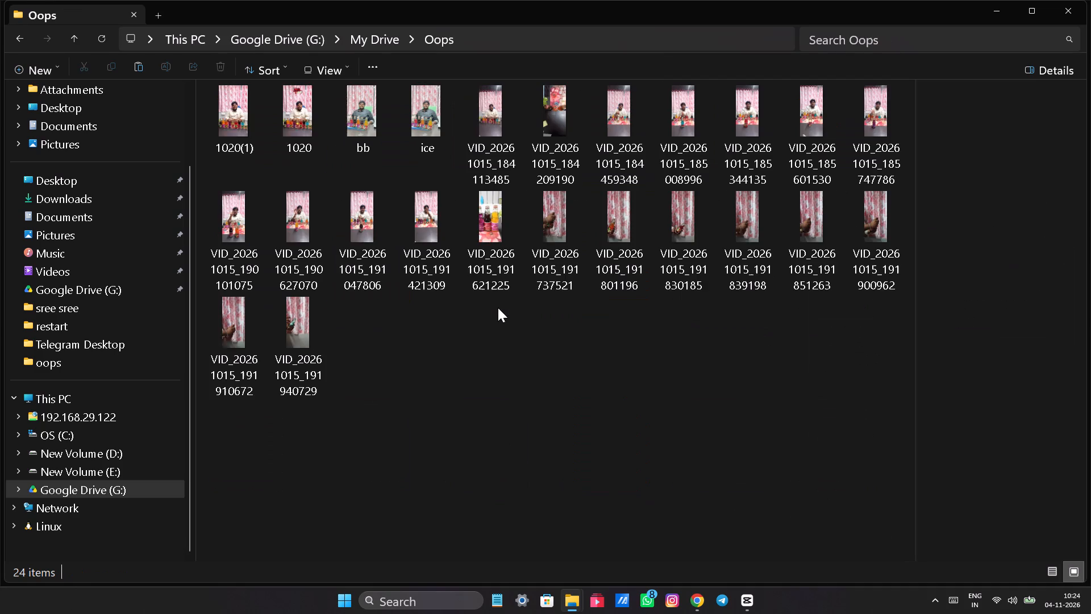
key(ctrl+v)
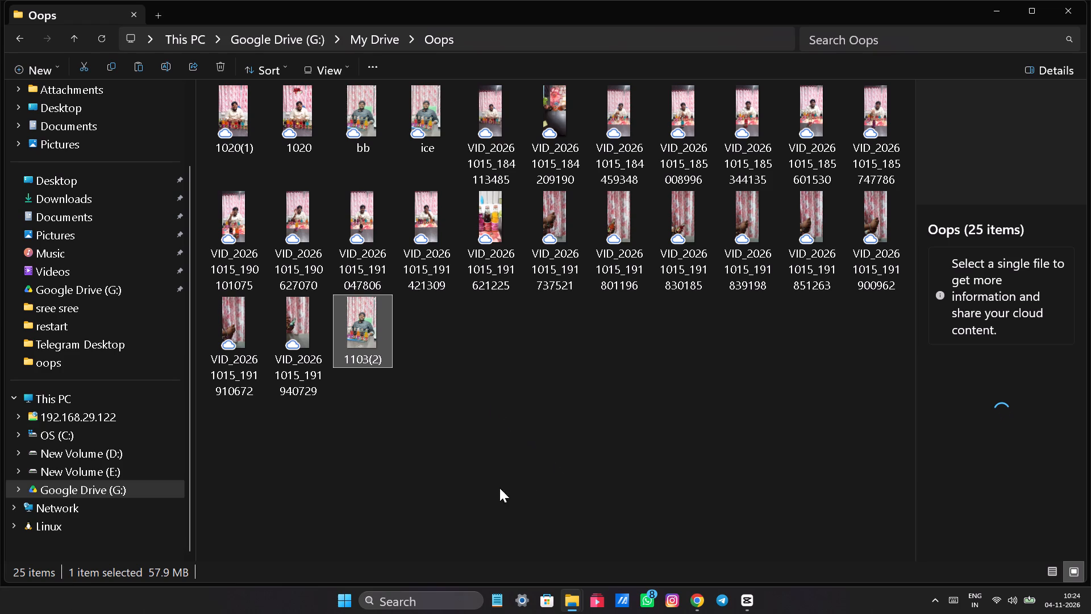
Rename the ice video in the Oops folder as 1103.
right_click(432, 140)
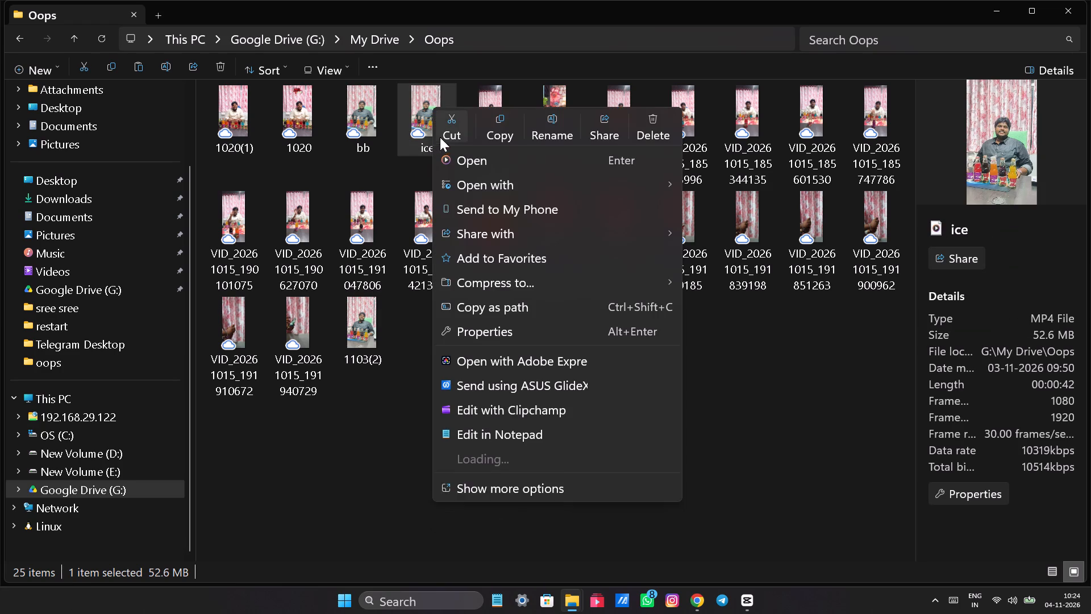
click(557, 138)
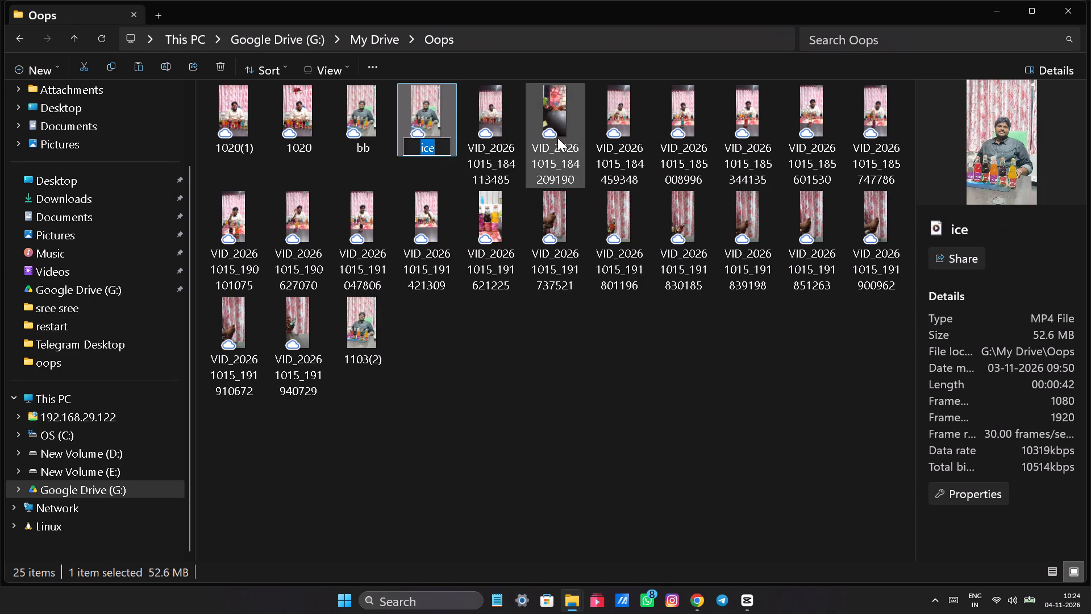
key(BackSpace)
text(1103)
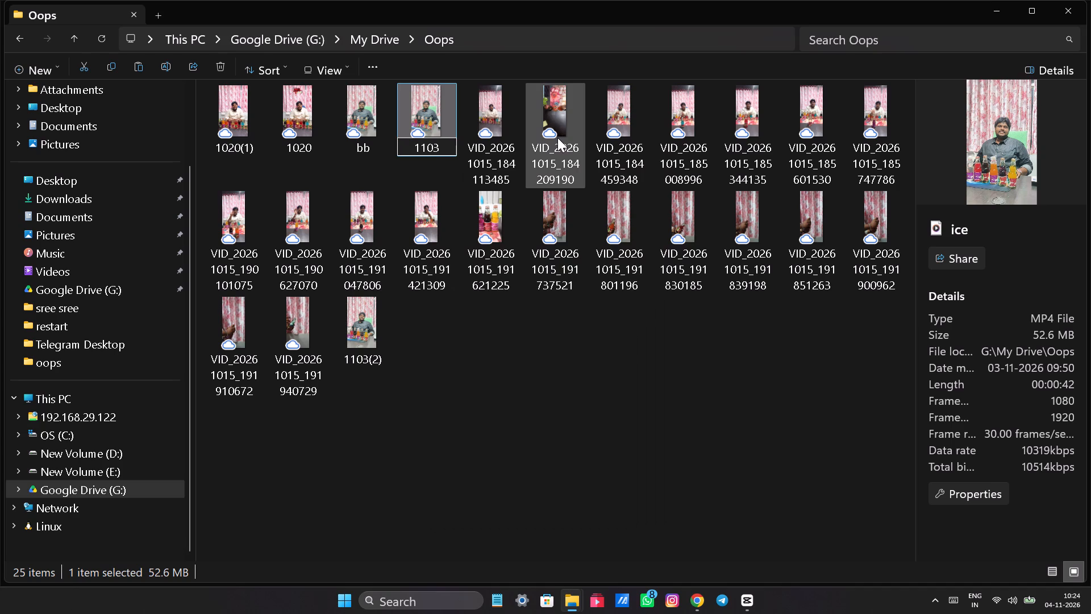
key(Return)
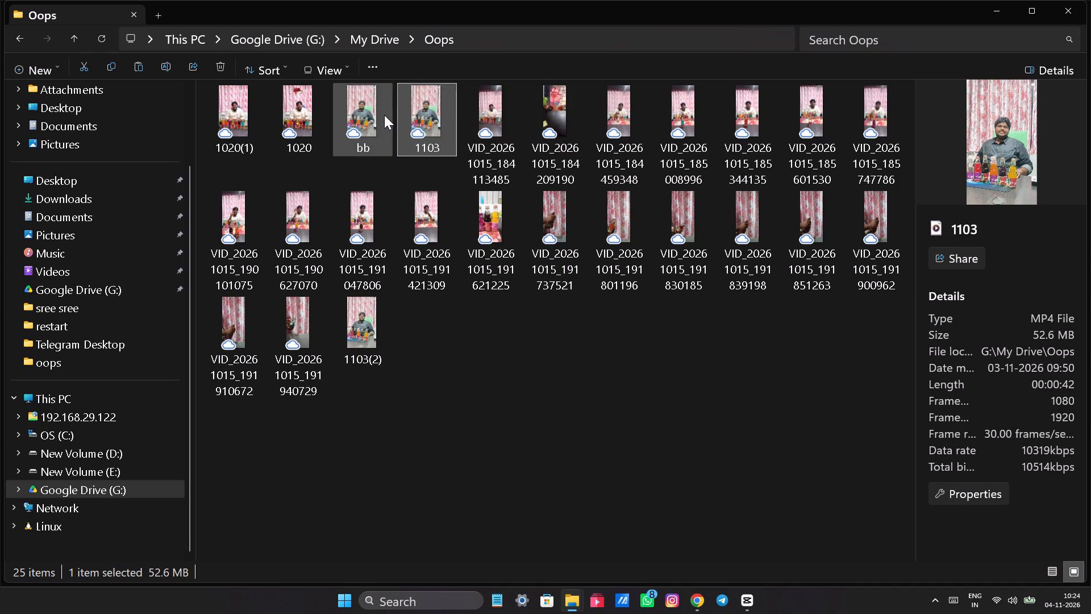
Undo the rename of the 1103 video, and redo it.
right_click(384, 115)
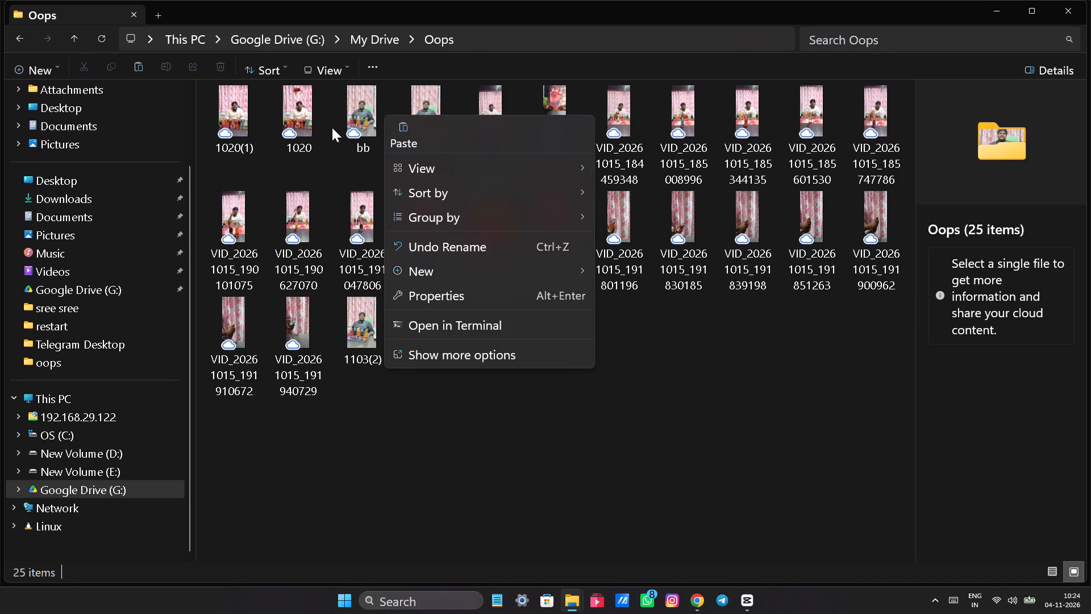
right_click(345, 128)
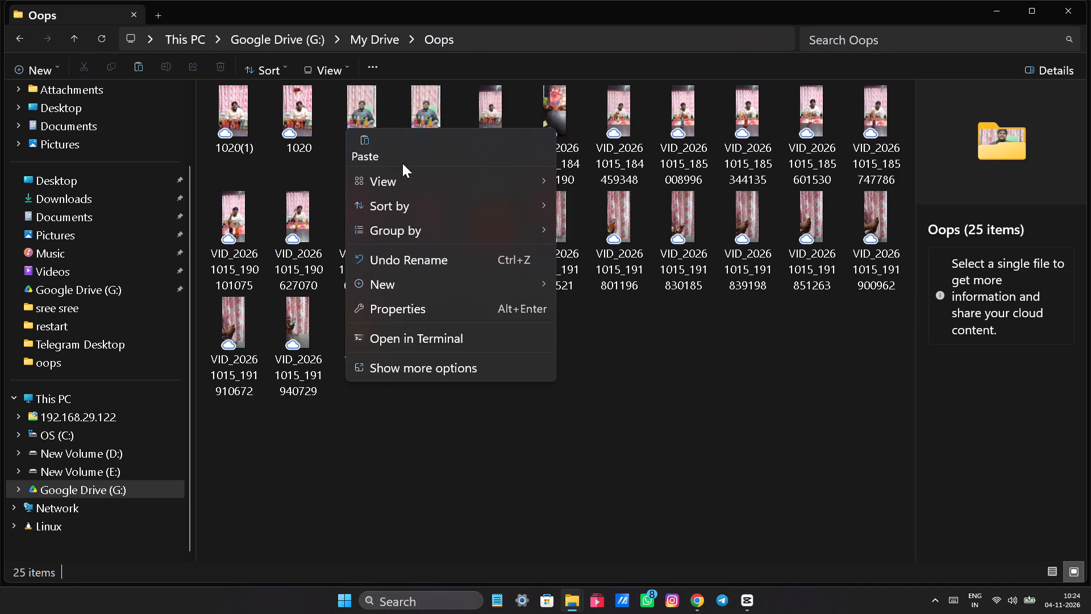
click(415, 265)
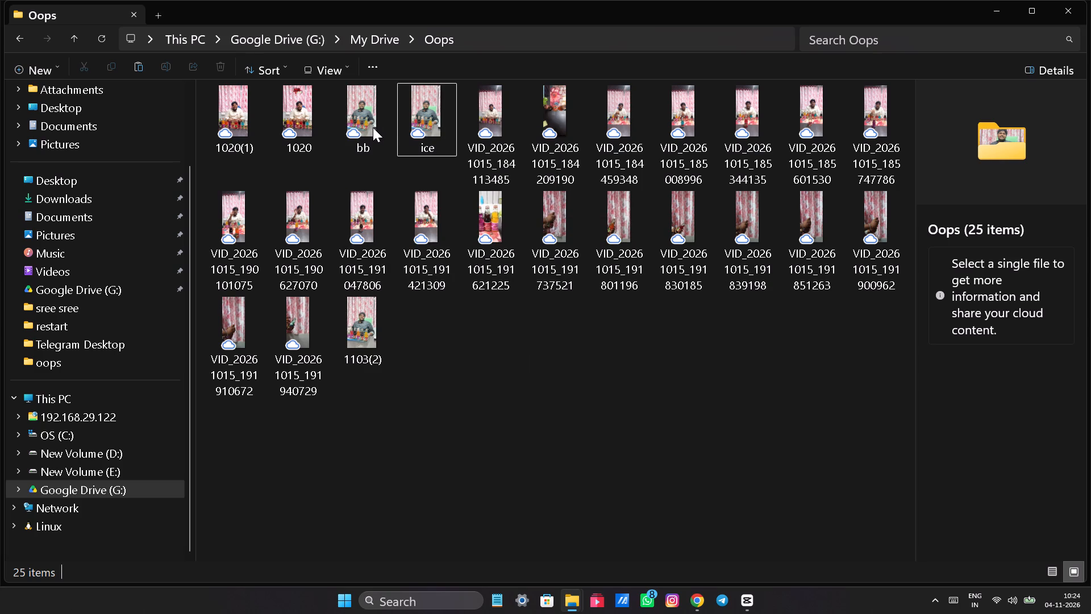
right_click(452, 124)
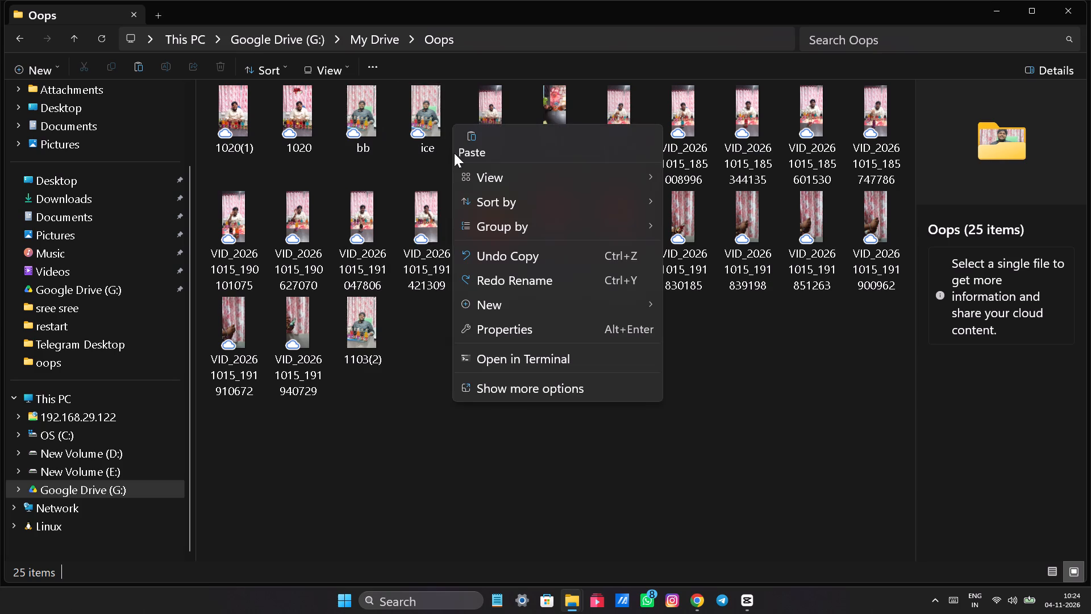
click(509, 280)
Rename the bb video in the Oops folder as 11013.
right_click(374, 121)
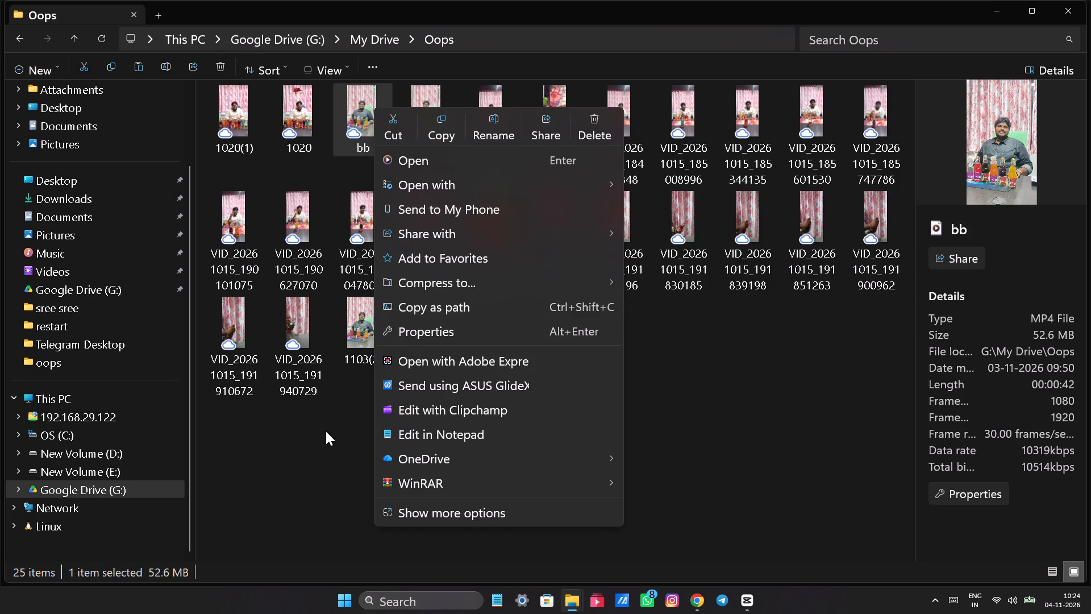
click(484, 125)
key(BackSpace)
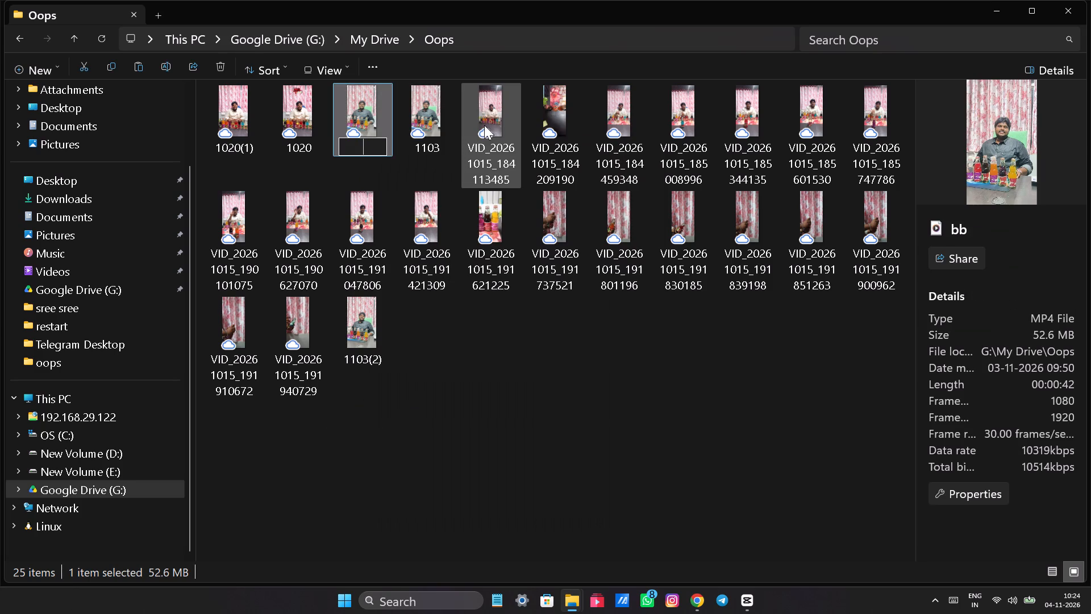
text(11)
text(013)
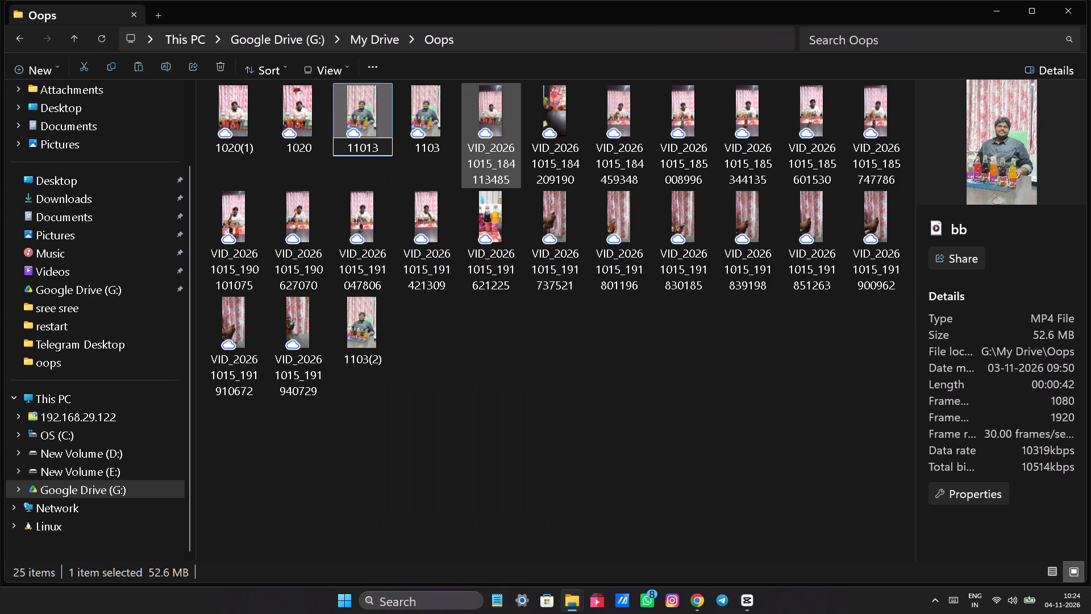
key(Return)
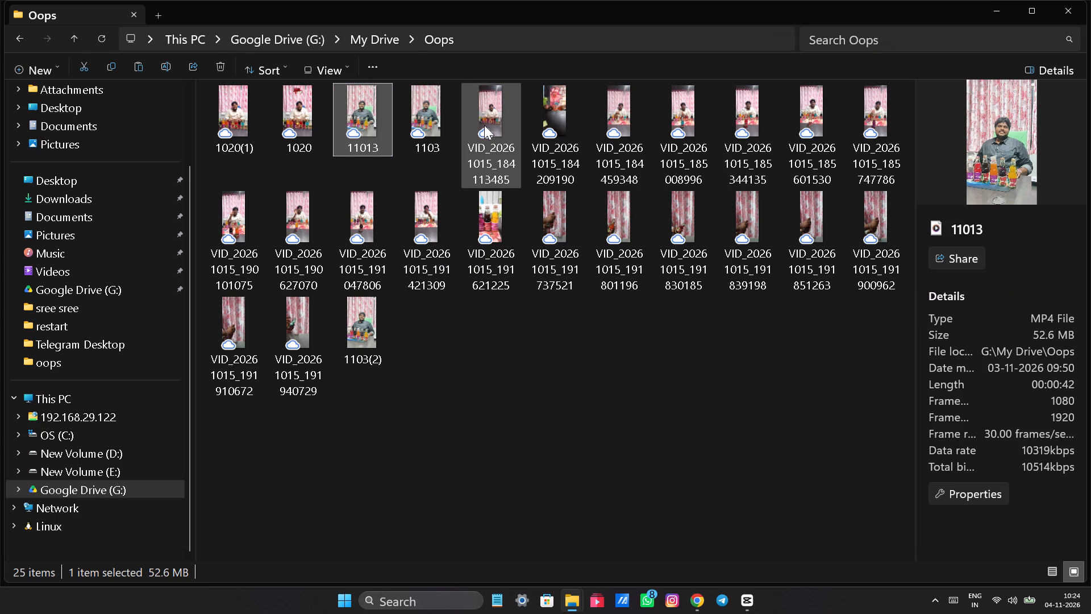
Refresh the Oops folder's file listing.
click(397, 488)
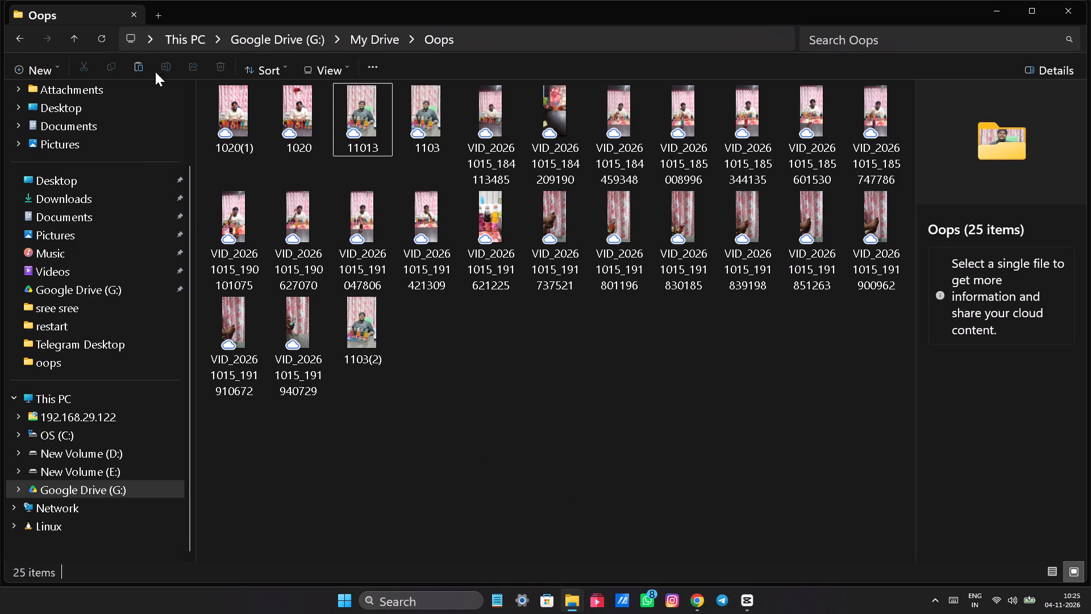
click(99, 33)
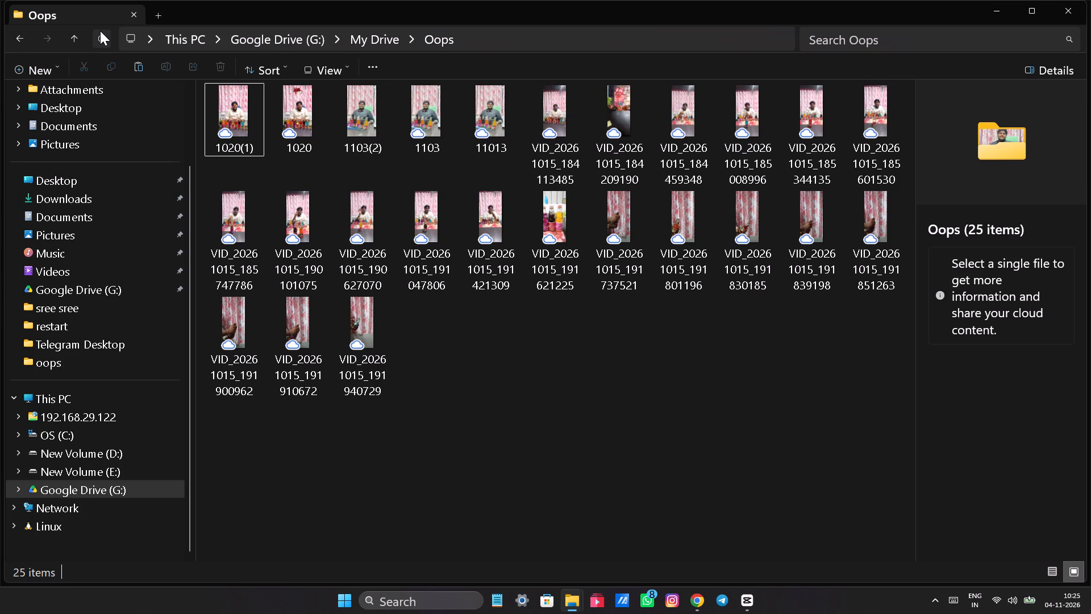
click(453, 431)
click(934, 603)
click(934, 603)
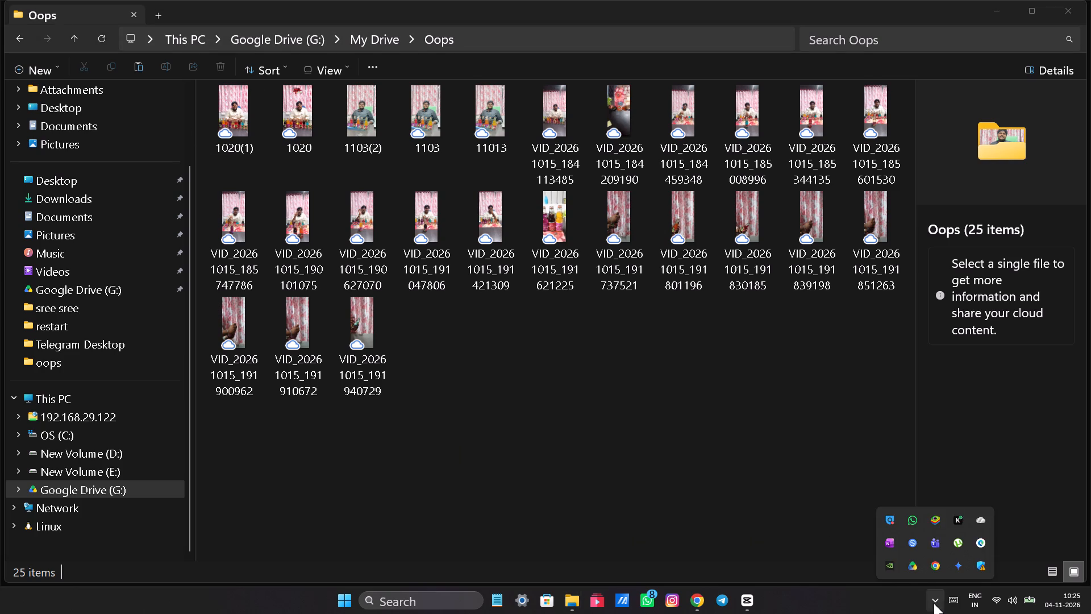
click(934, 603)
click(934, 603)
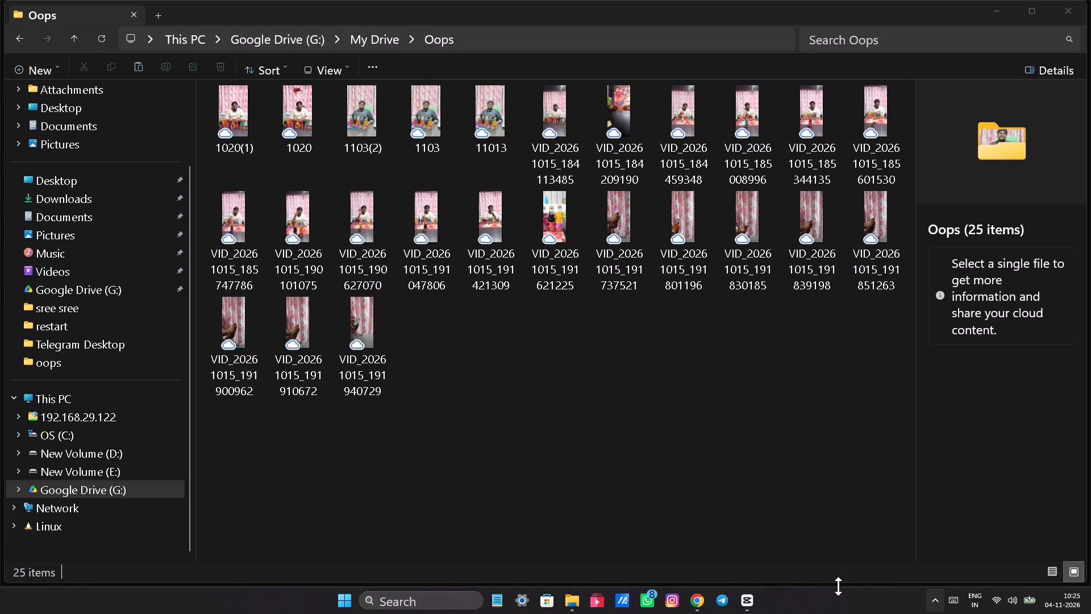
Switch to CapCut and close the completed Export-1103 dialog.
click(749, 601)
click(733, 459)
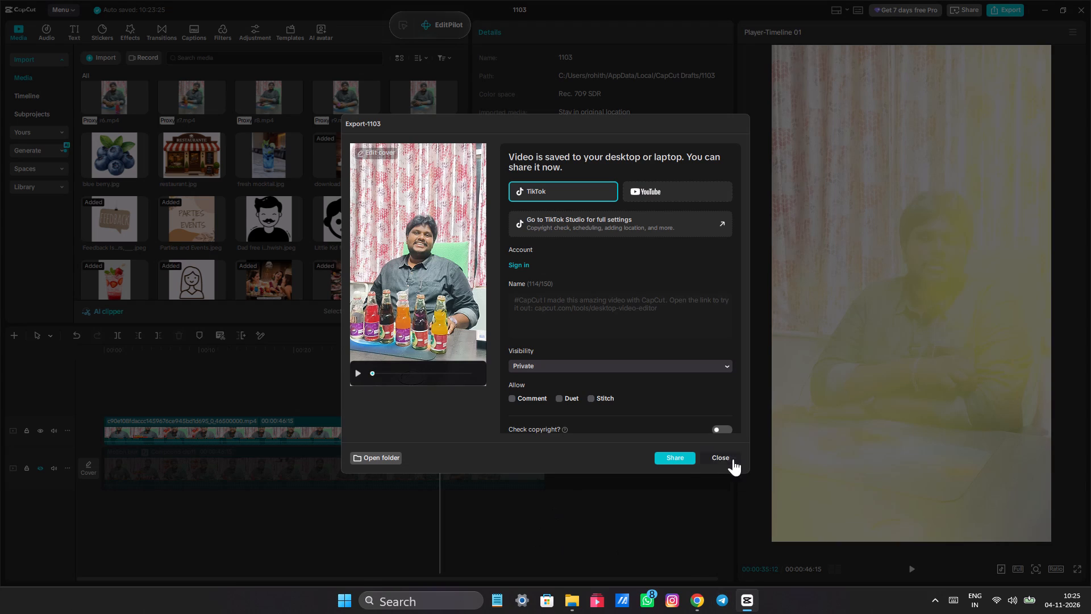
Preview the source clips r5.mp4 through r10.mp4 from the project media to review the footage.
scroll(197, 255, up, 2)
scroll(186, 203, up, 3)
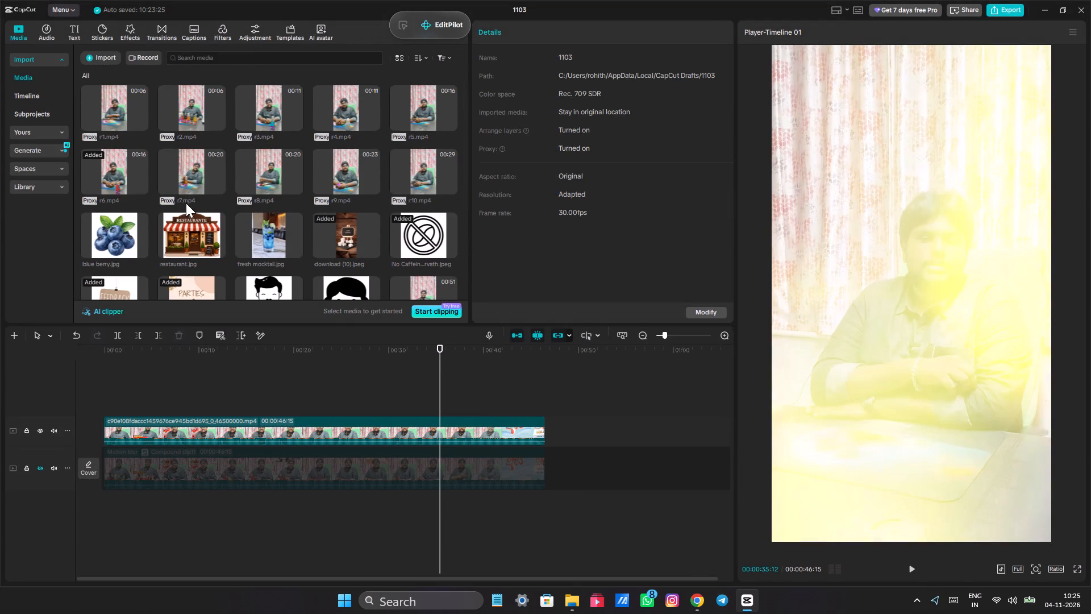
click(422, 106)
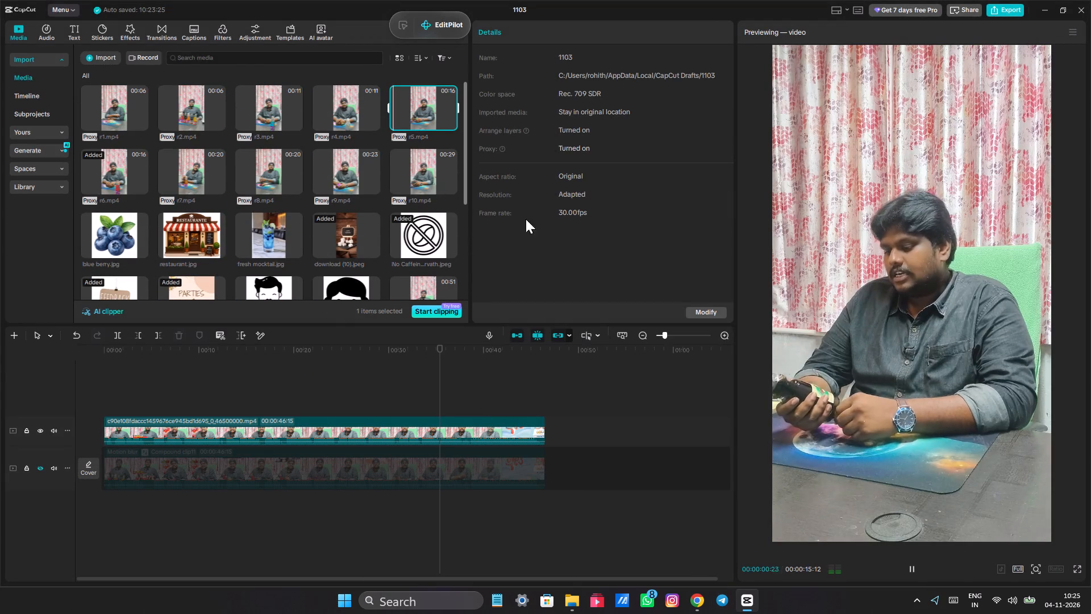
click(1019, 609)
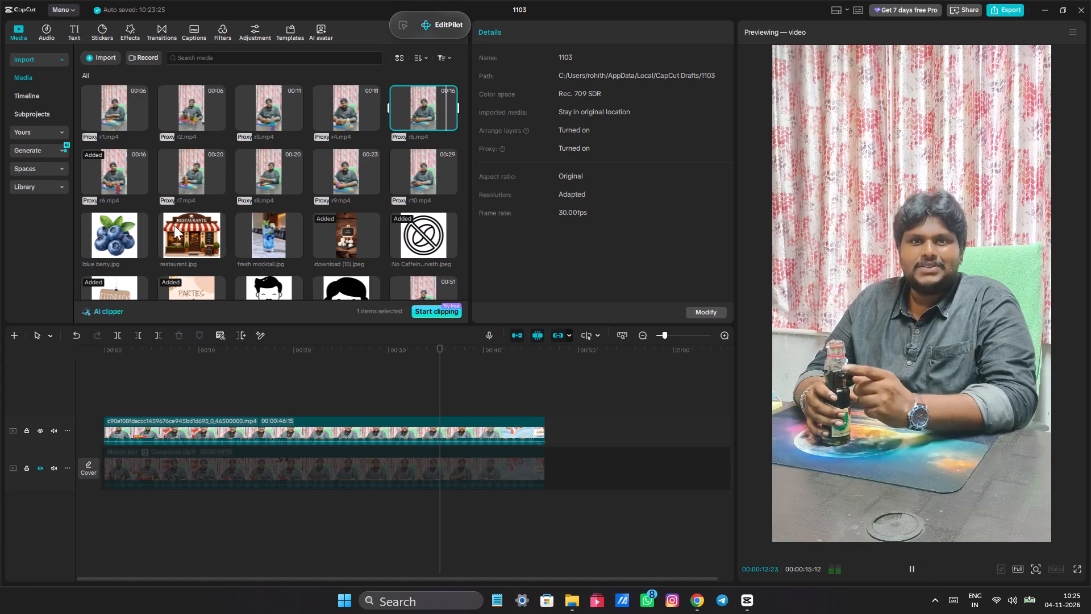
click(115, 172)
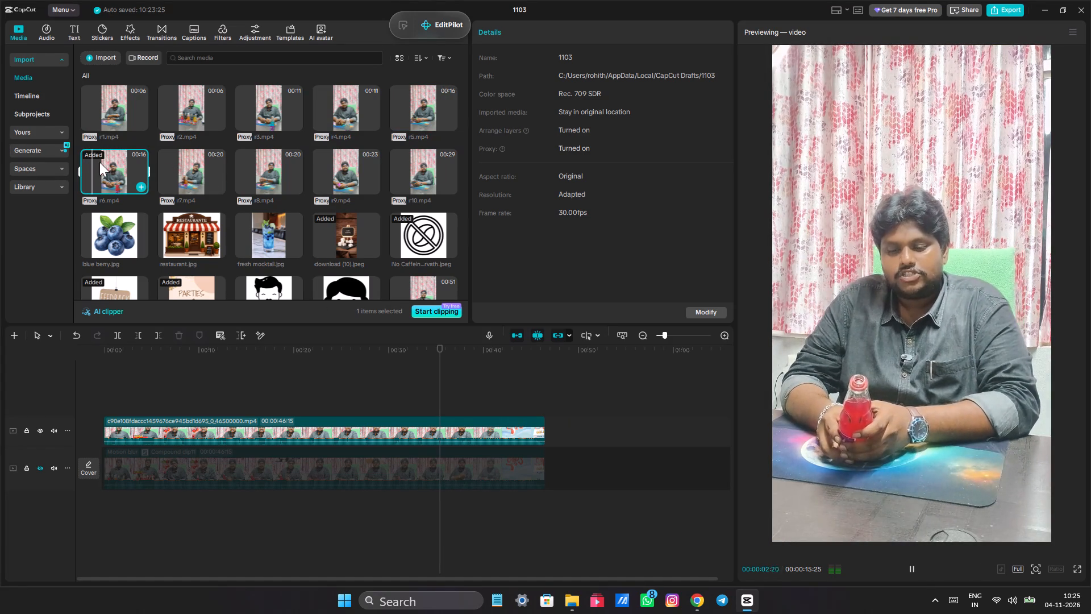
click(183, 175)
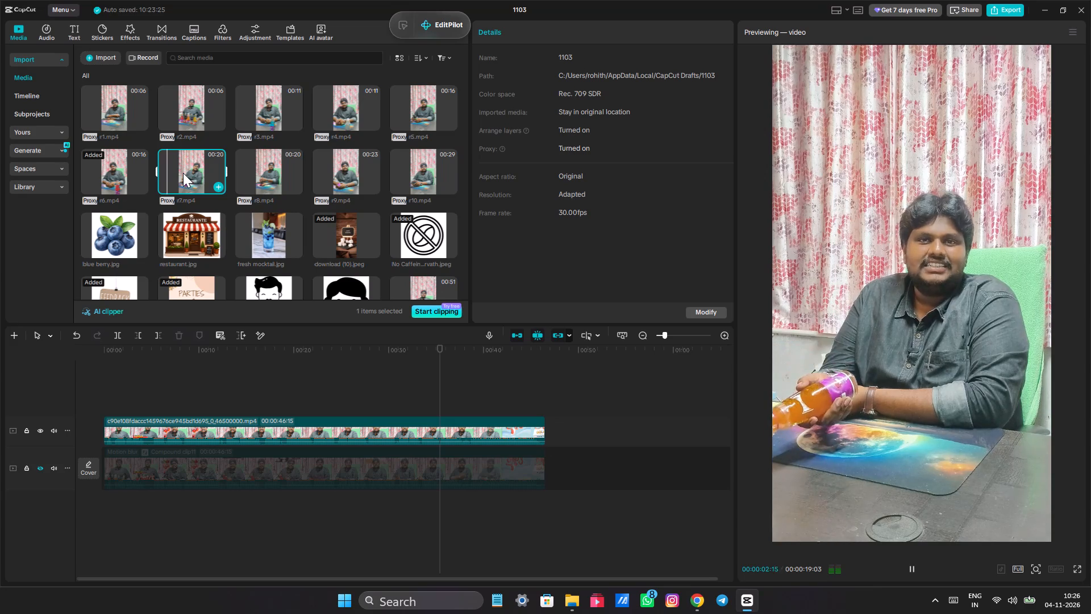
click(264, 175)
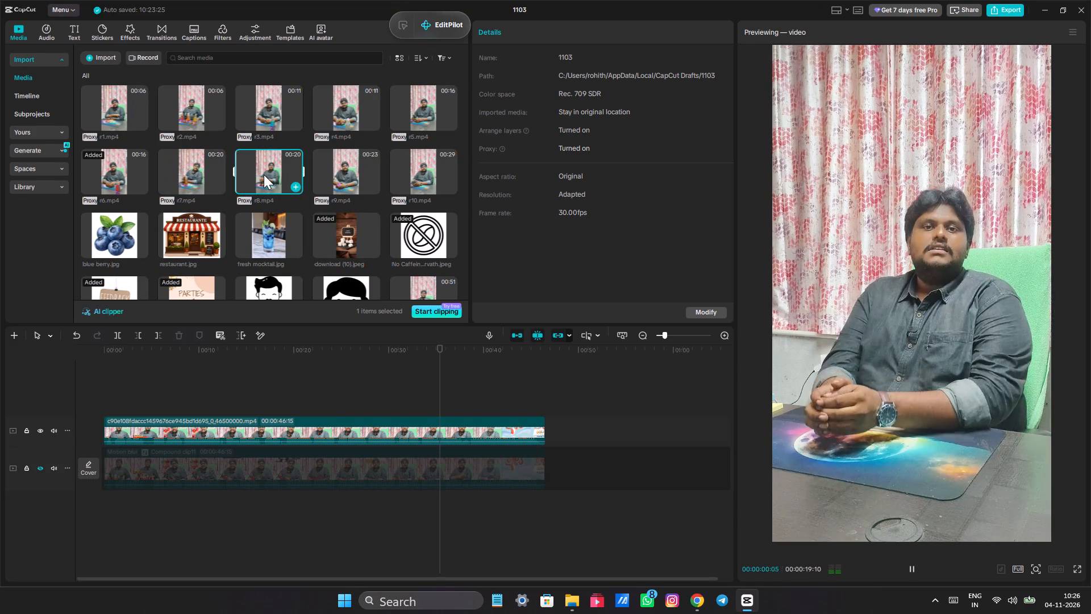
click(375, 167)
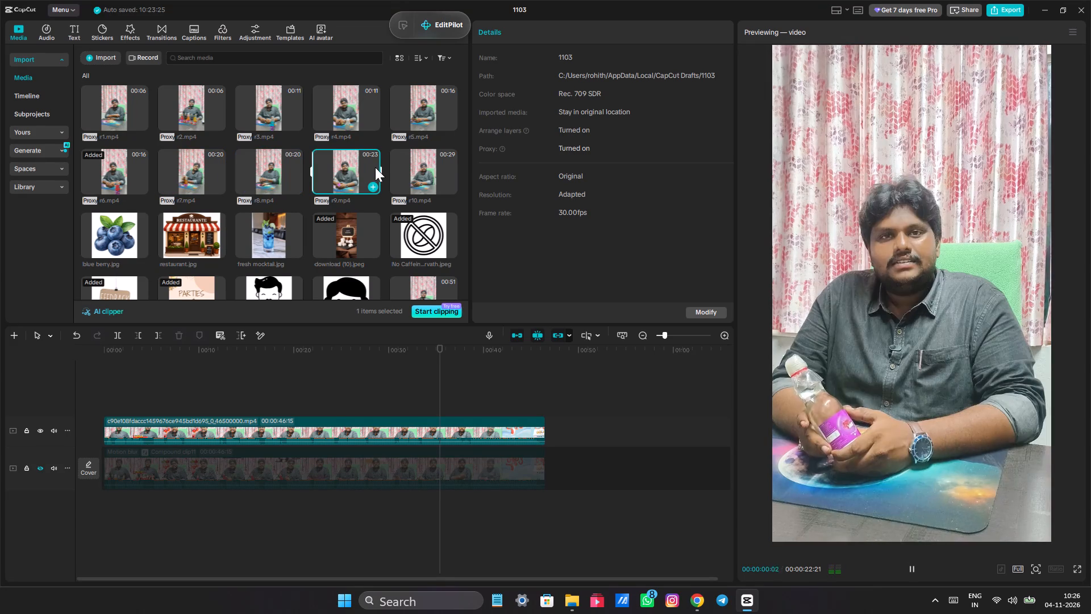
click(411, 167)
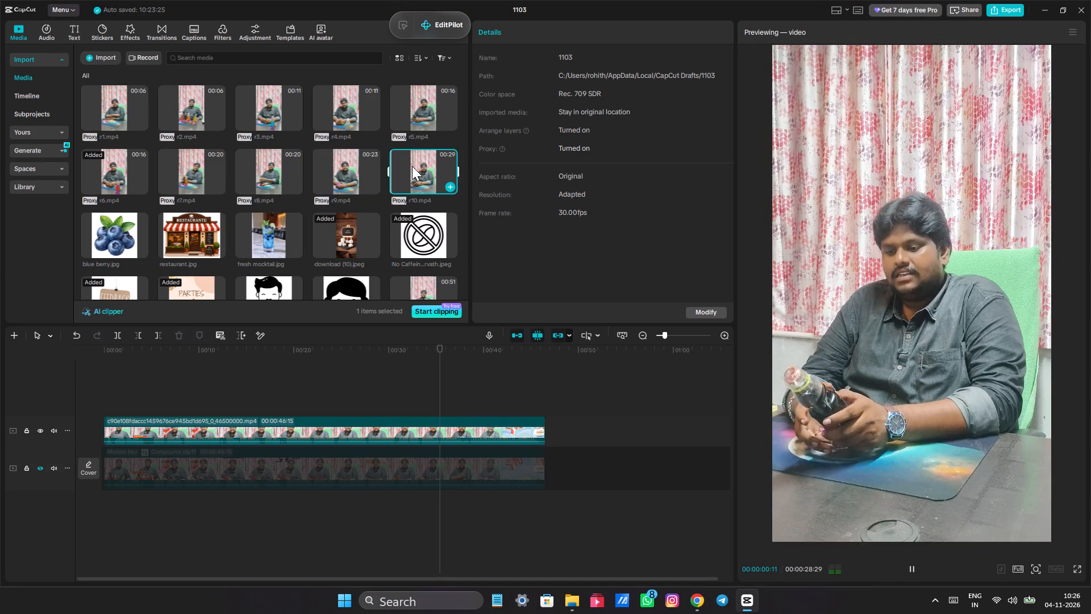
scroll(367, 164, down, 1)
scroll(367, 164, up, 1)
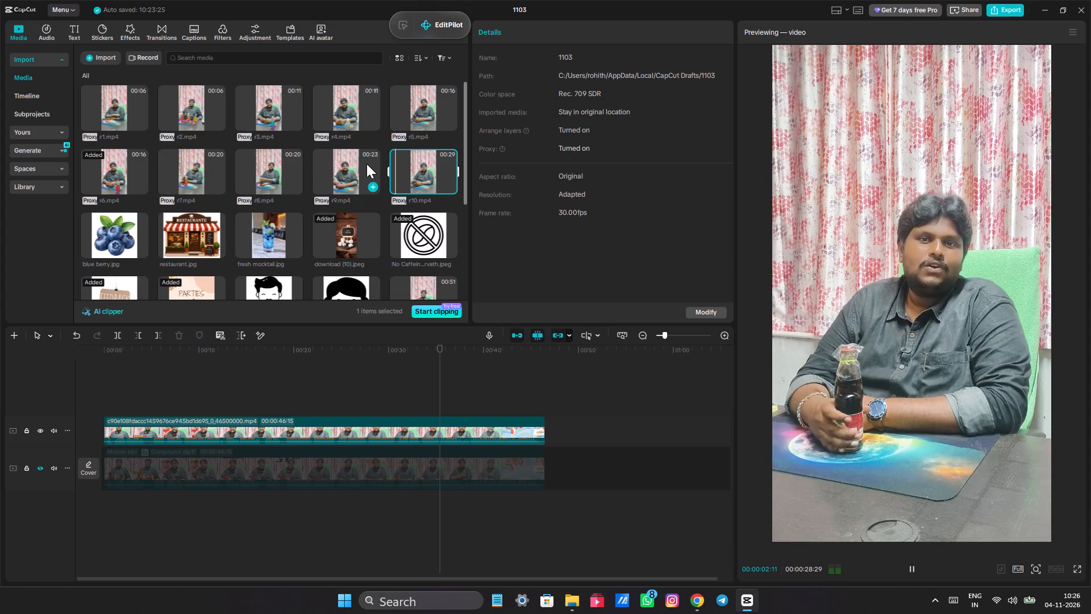
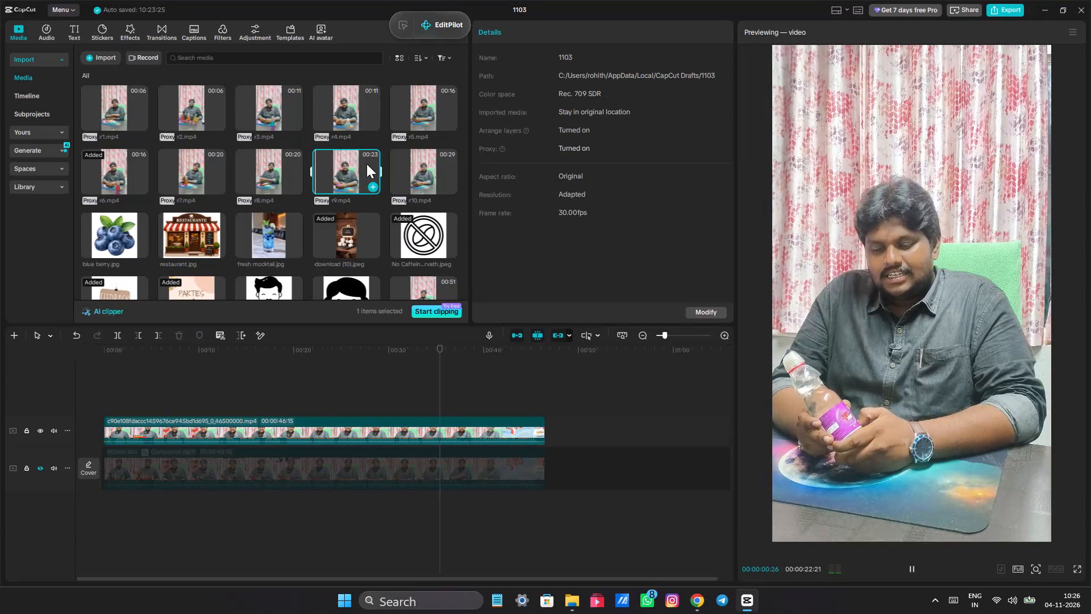
Delete the r9.mp4 clip from the project media.
key(BackSpace)
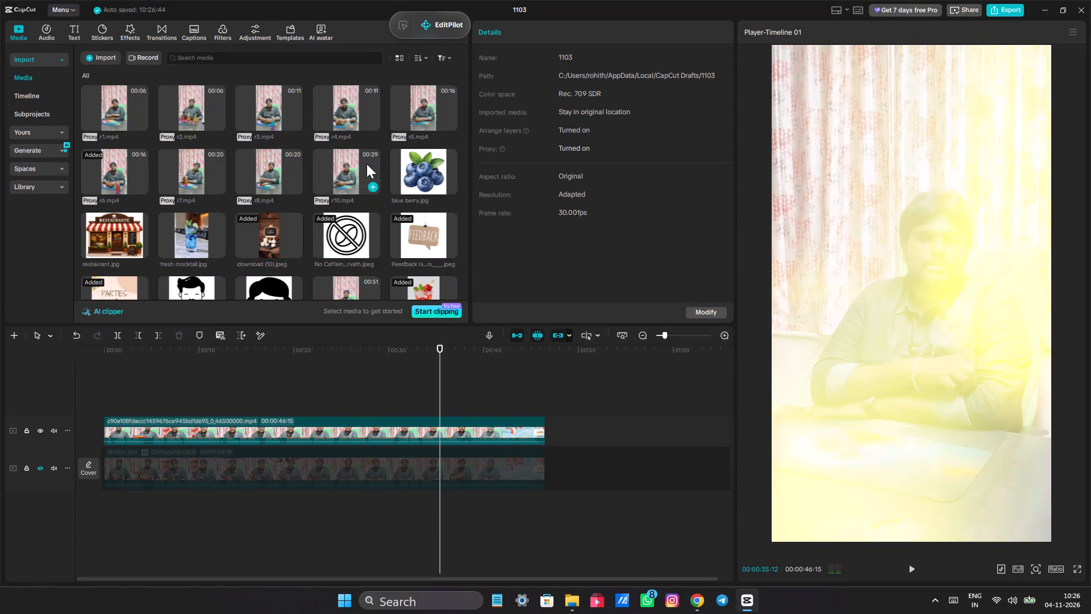
Preview the source clips r8.mp4, r7.mp4, r6.mp4 and r5.mp4 to check their footage.
click(270, 160)
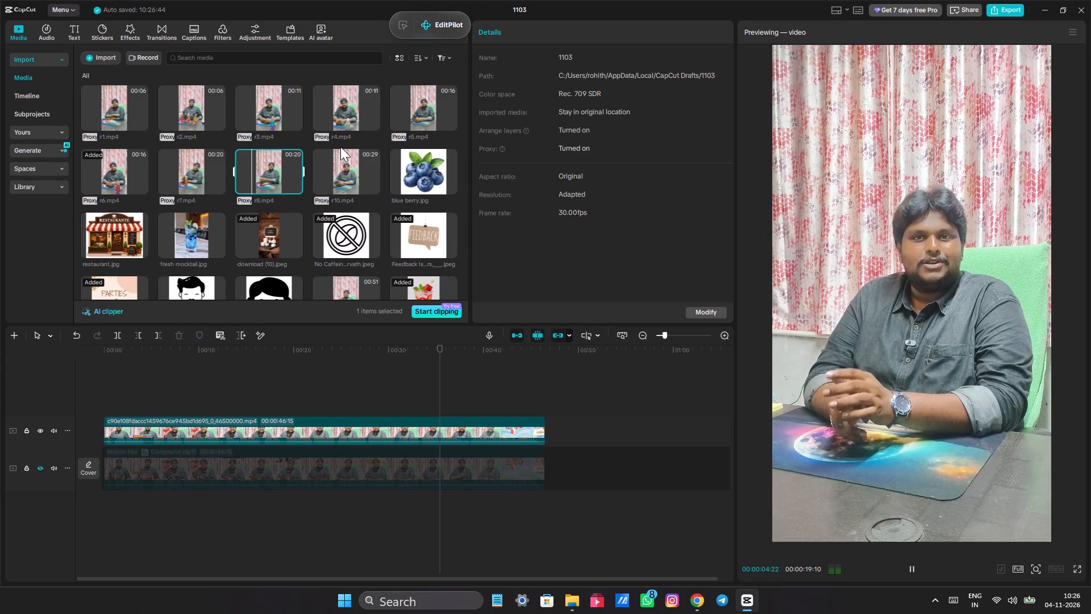
click(176, 167)
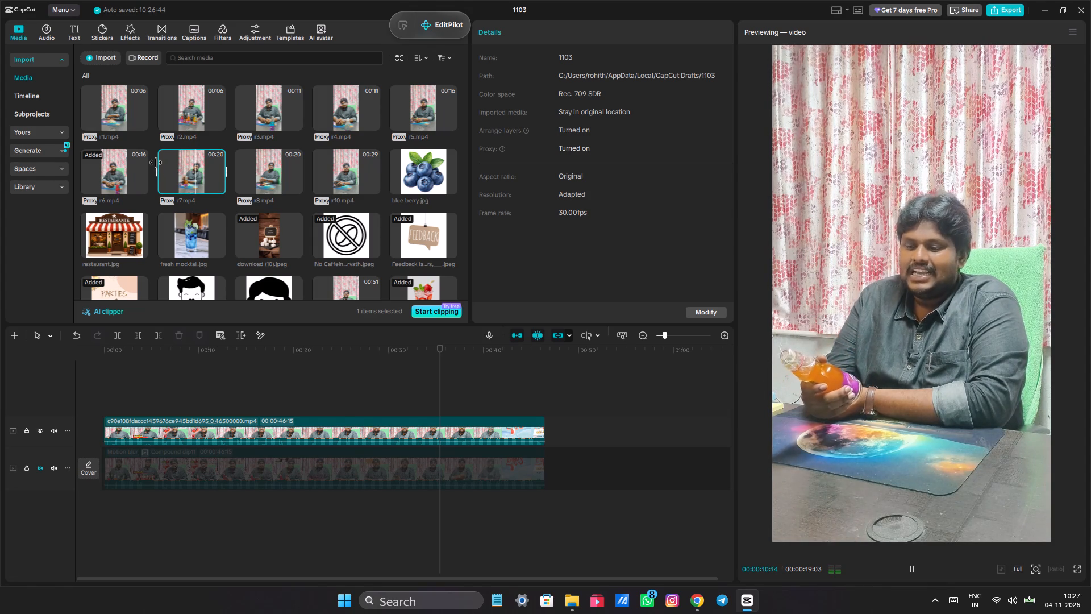
click(128, 163)
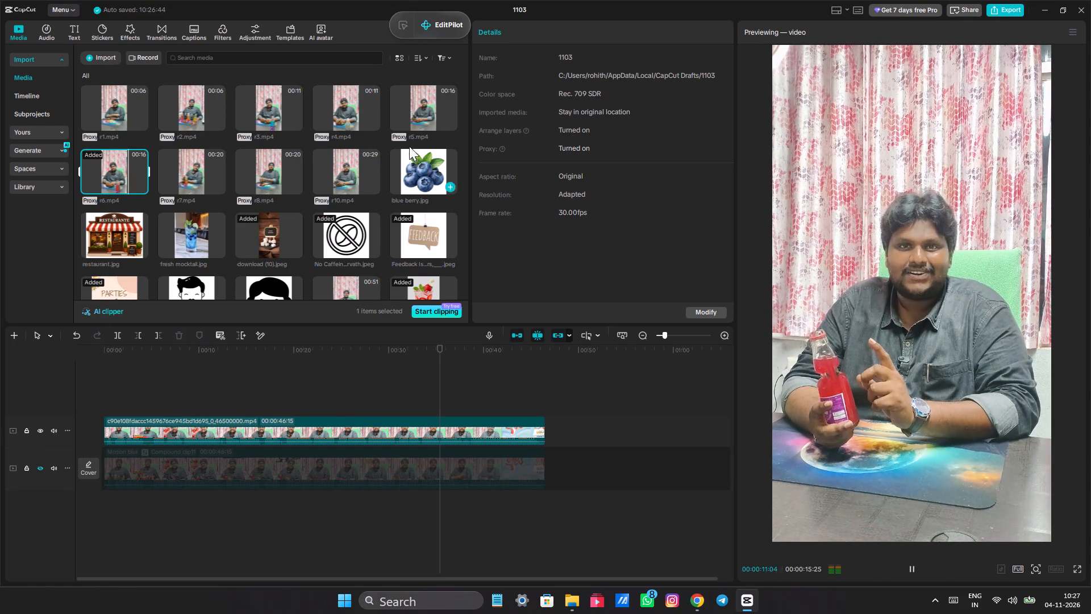
click(406, 113)
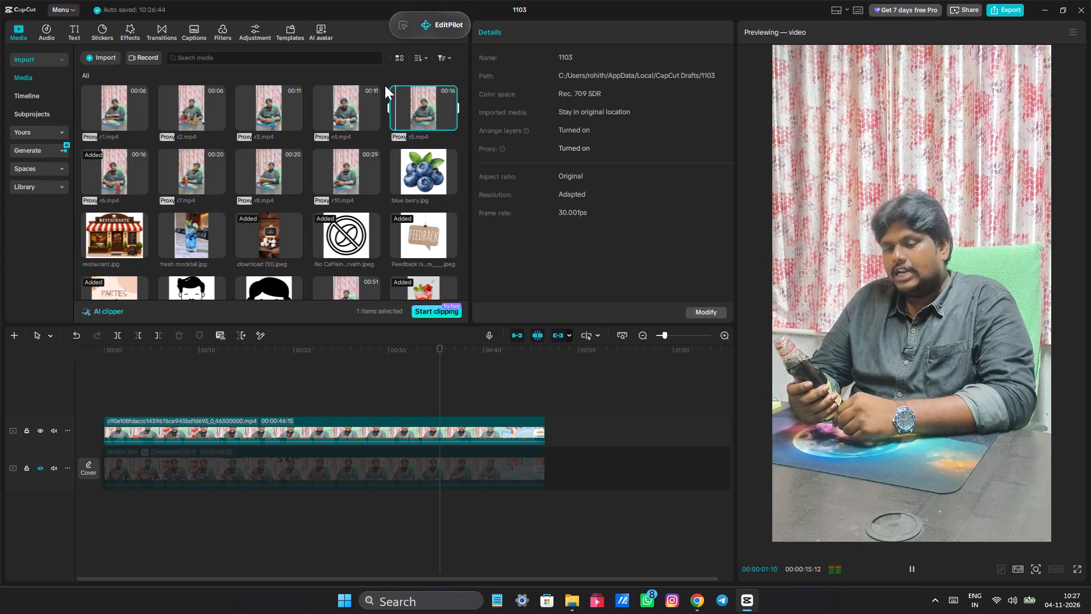
Delete the r4.mp4 and r3.mp4 clips from the project media.
click(352, 102)
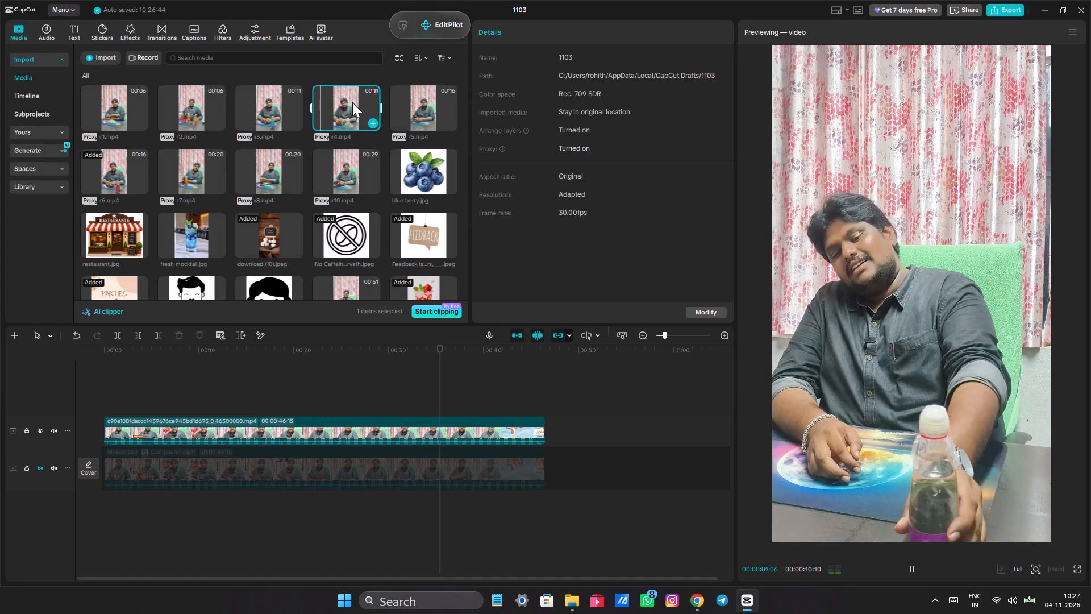
key(BackSpace)
click(274, 93)
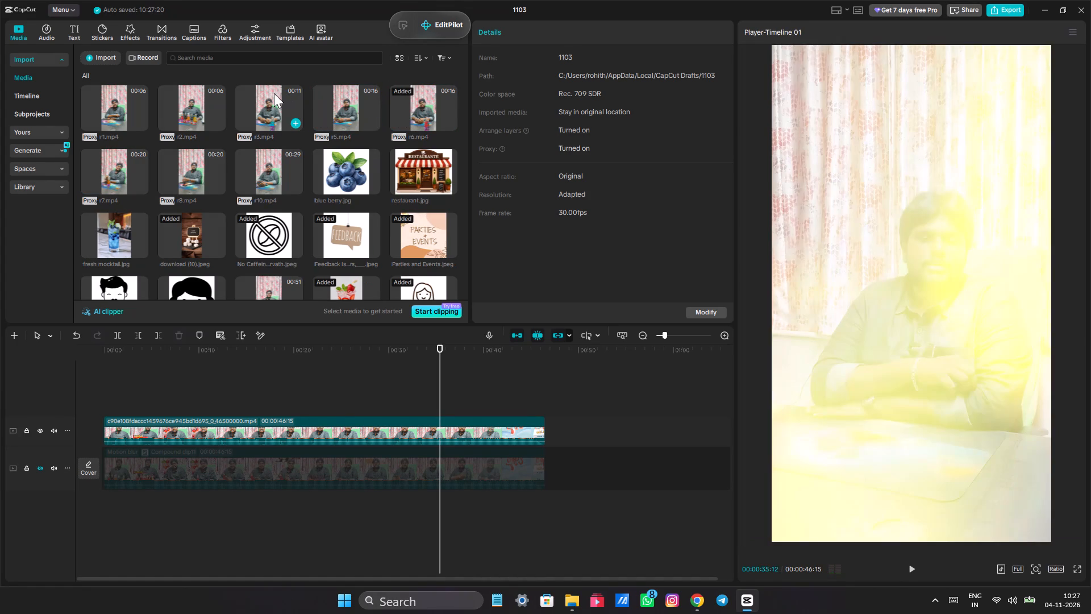
key(BackSpace)
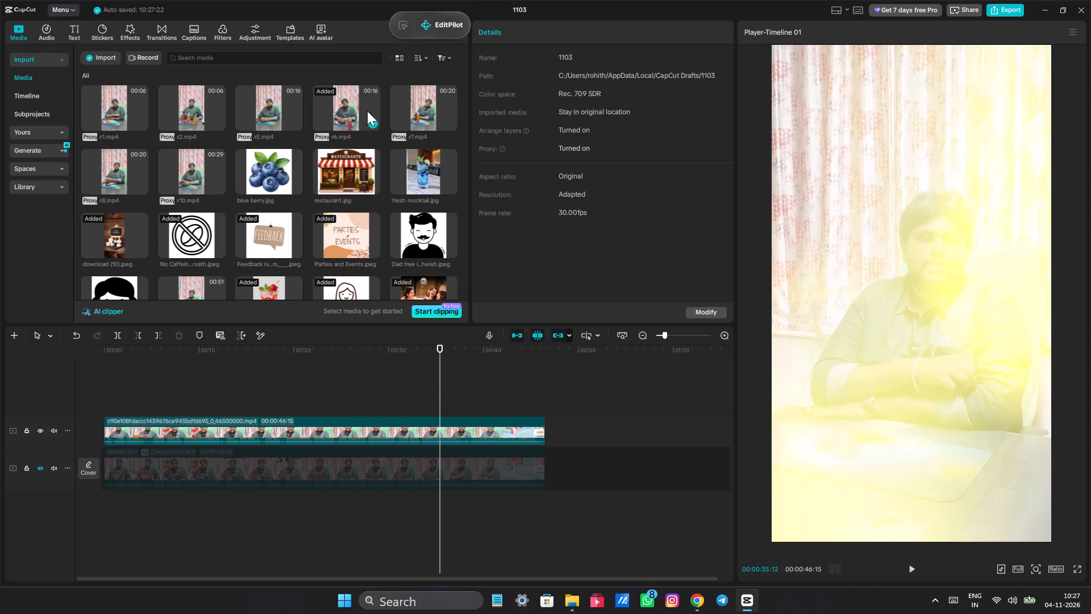
Preview r8.mp4 and r10.mp4 and look through the rest of the project media.
click(110, 172)
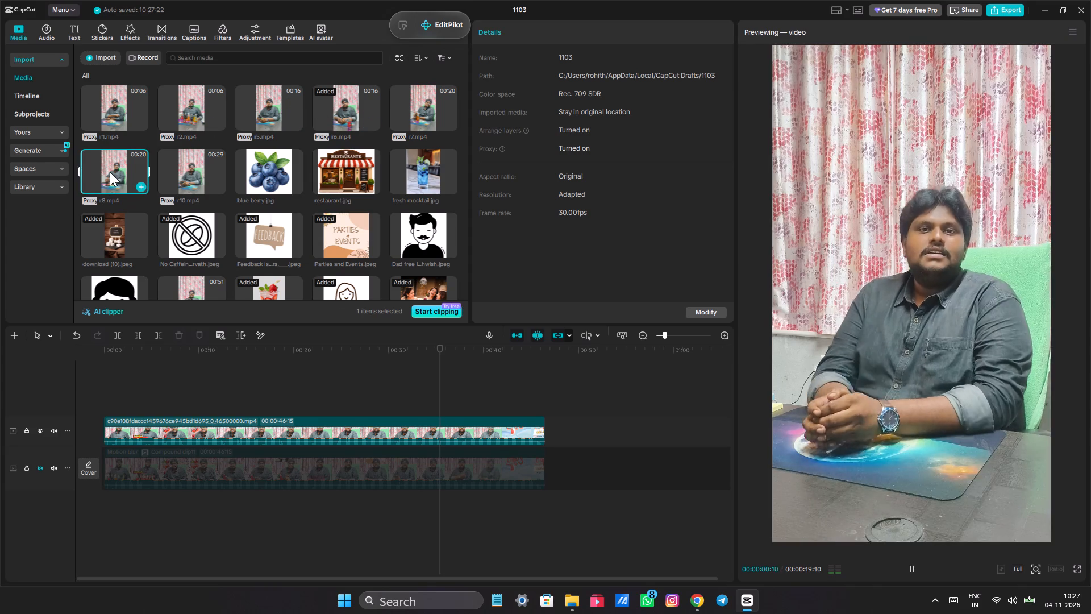
click(206, 151)
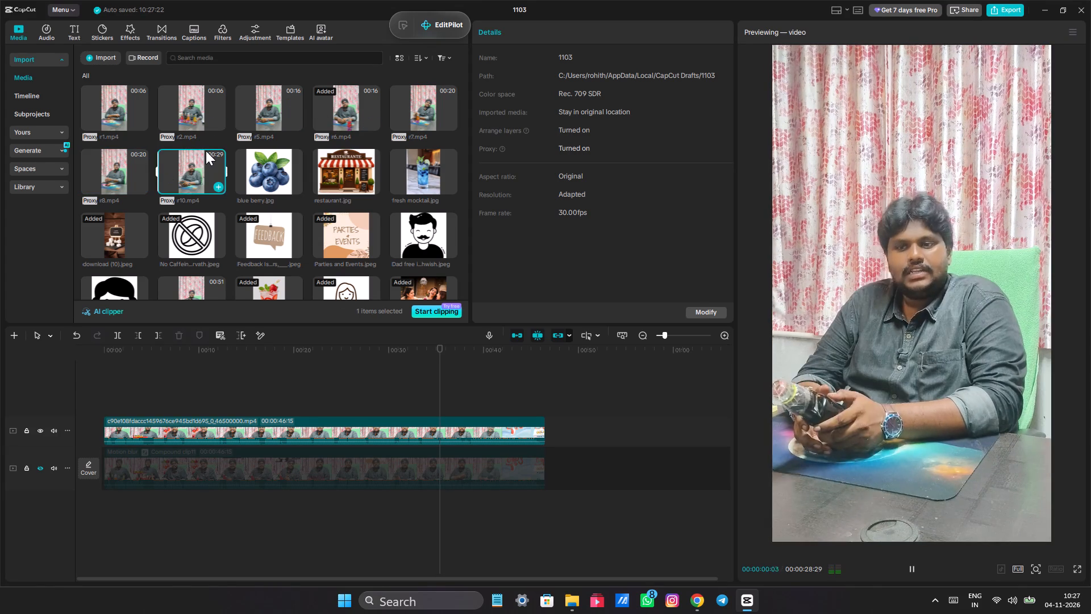
scroll(255, 263, down, 3)
scroll(305, 215, up, 4)
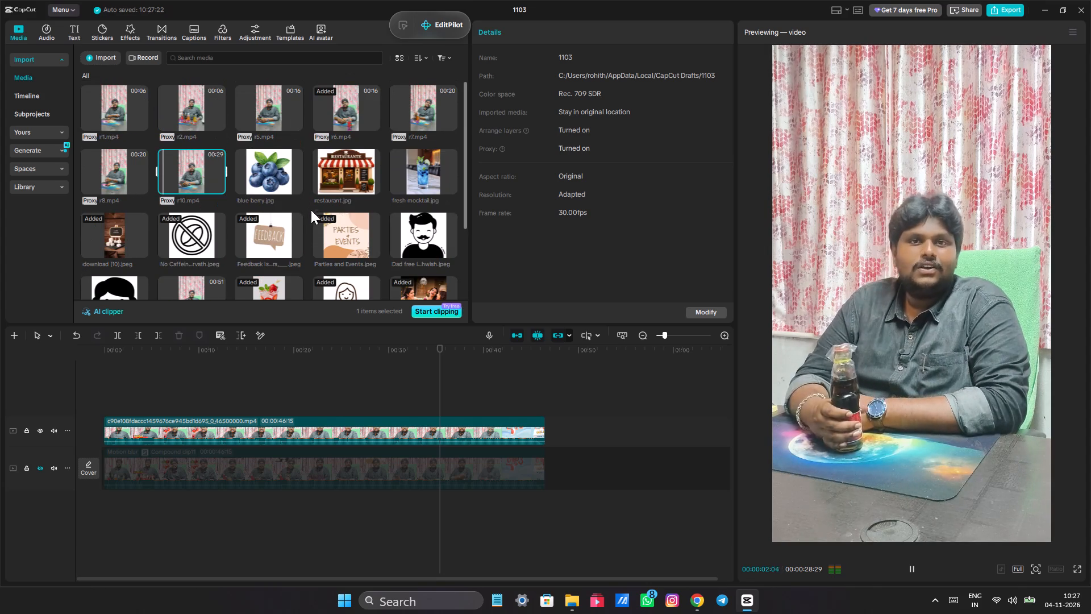
scroll(313, 204, down, 2)
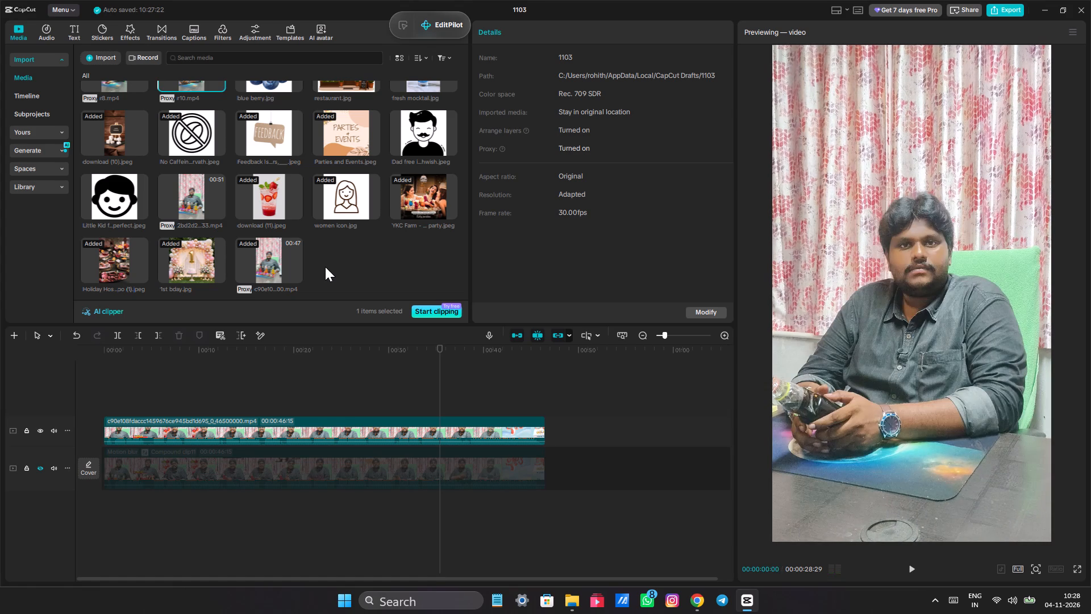
Check the timeline frame at 00:00:30:00 and compare it with source clips r10.mp4, r8.mp4, r7.mp4, r6.mp4 and r5.mp4.
click(389, 387)
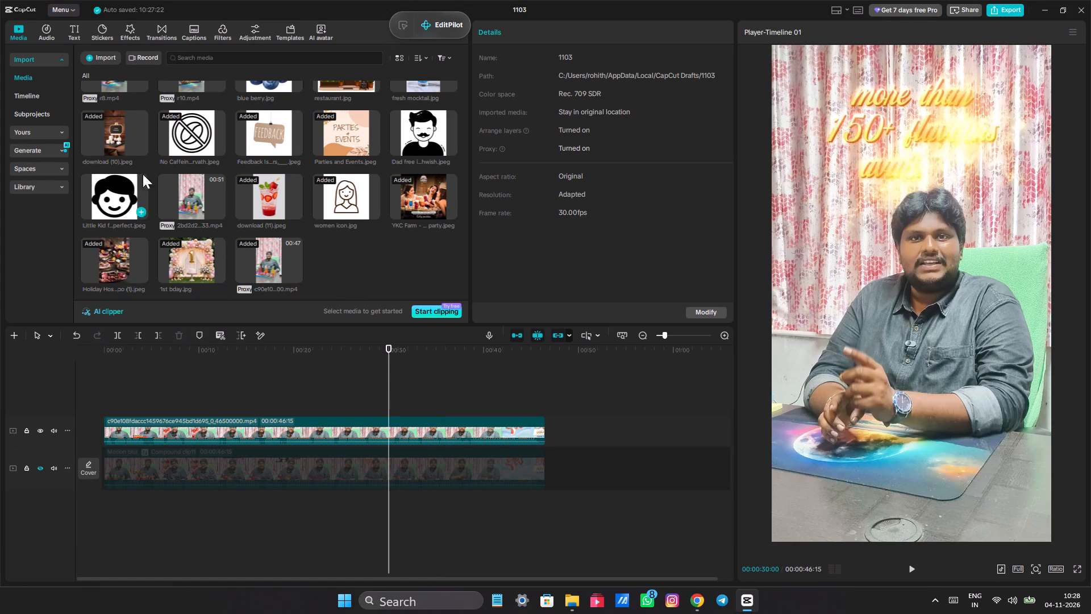
scroll(238, 197, up, 3)
scroll(190, 204, up, 1)
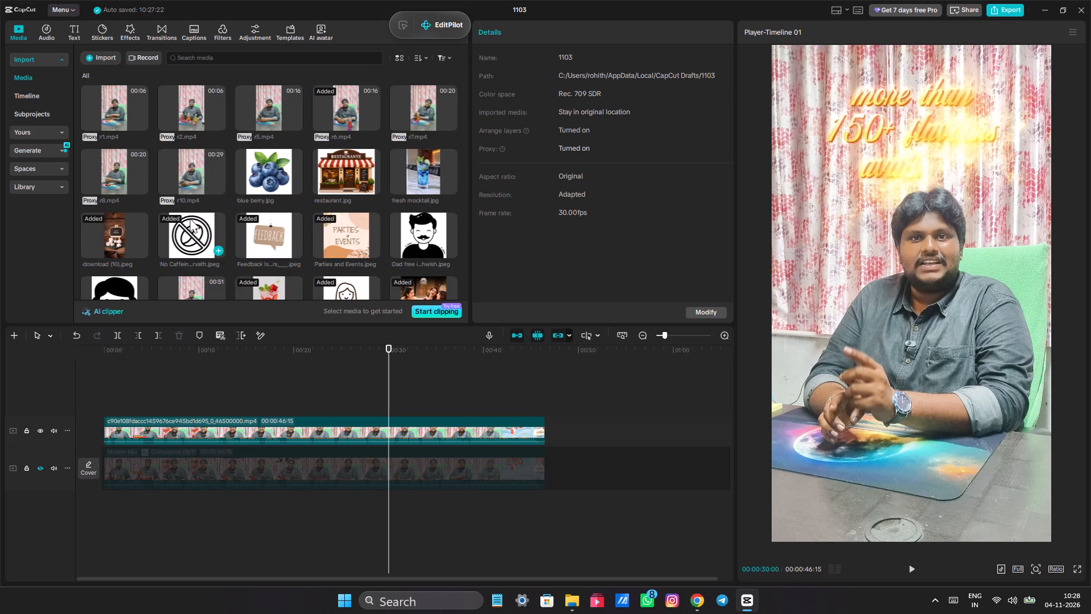
click(191, 177)
click(120, 177)
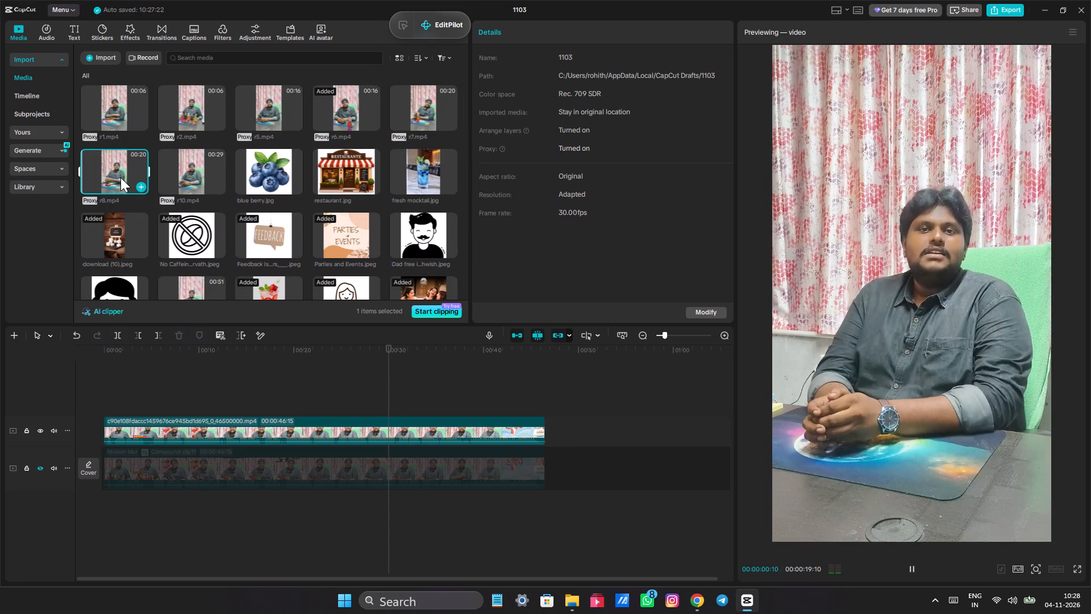
click(413, 99)
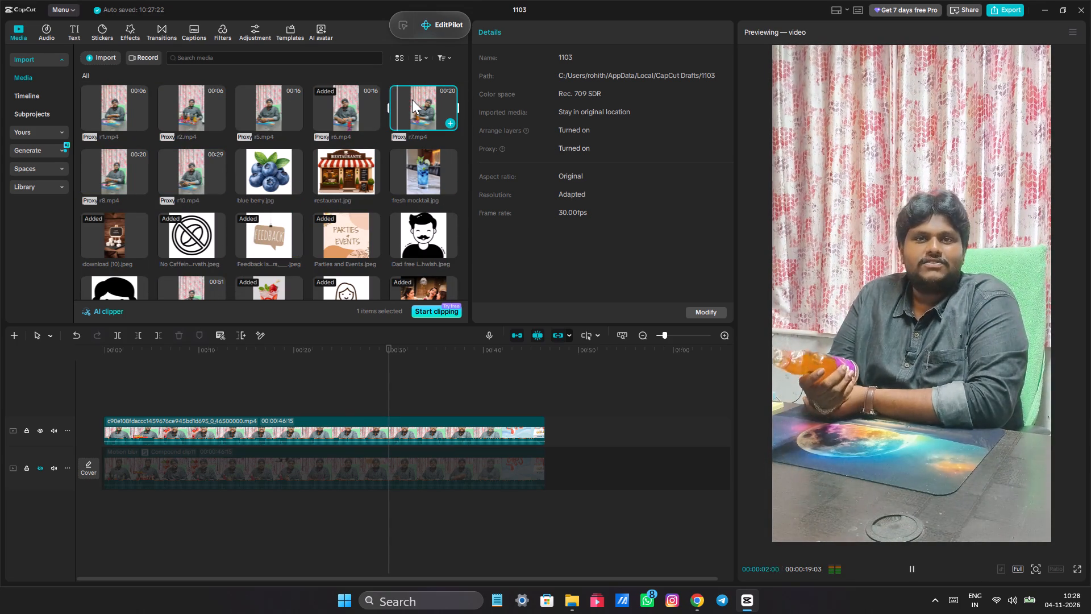
drag(412, 99, 113, 196)
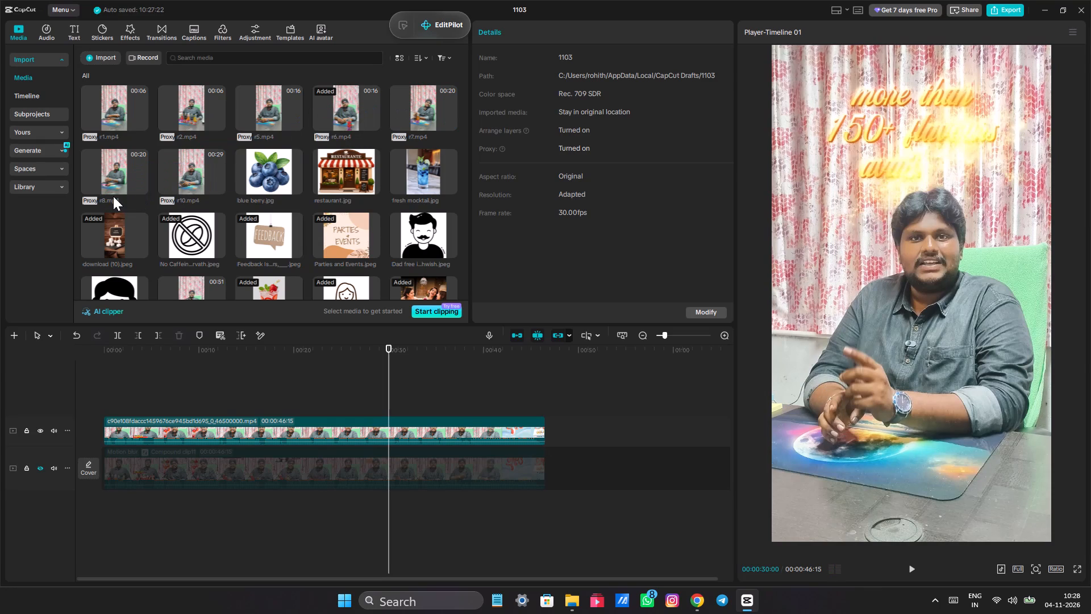
click(113, 195)
click(114, 172)
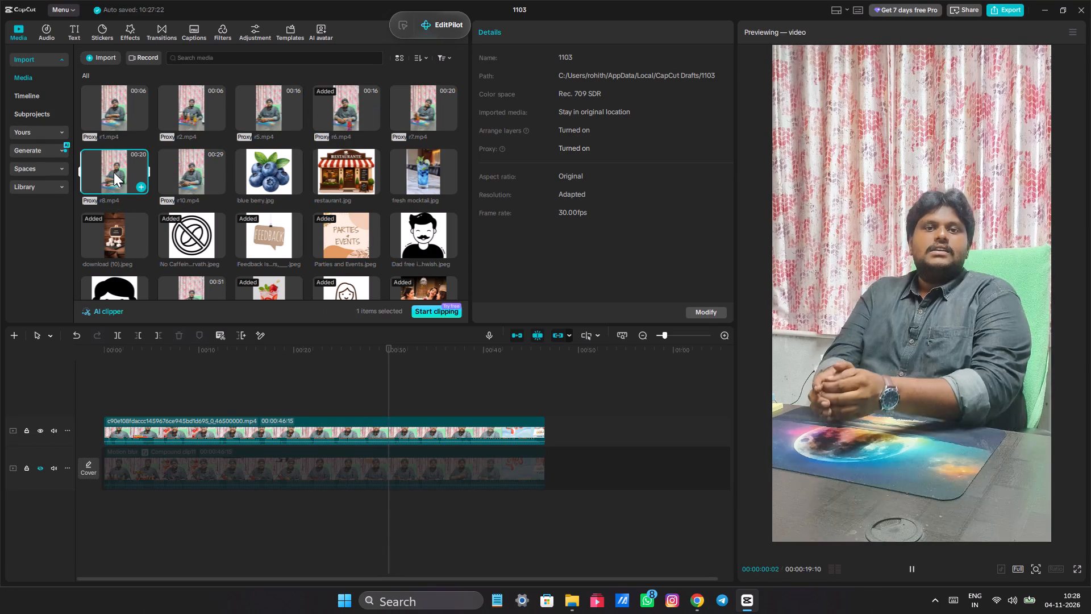
click(420, 108)
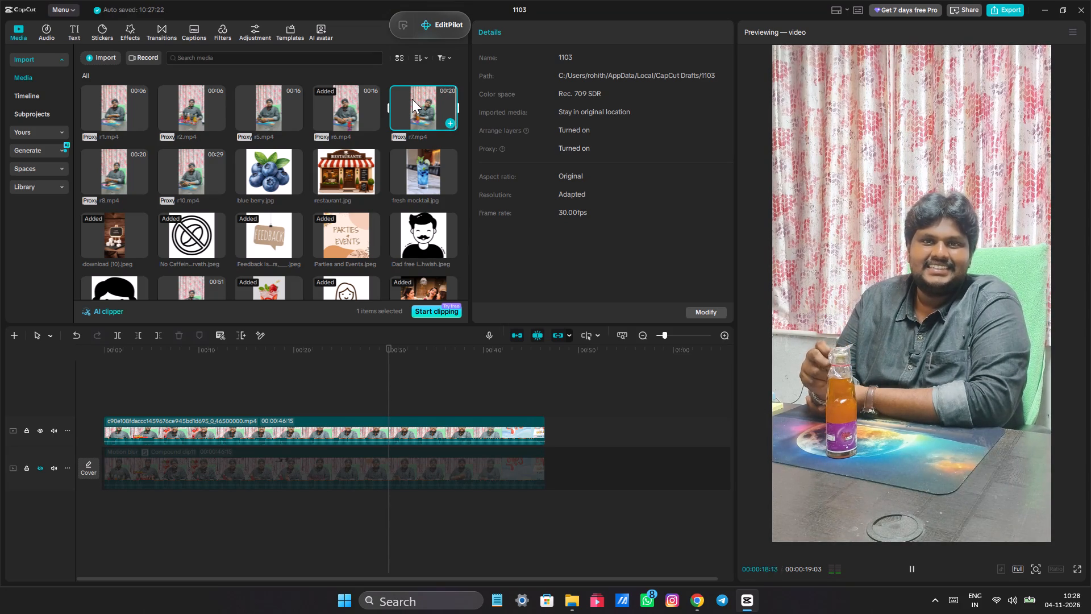
click(326, 103)
click(260, 106)
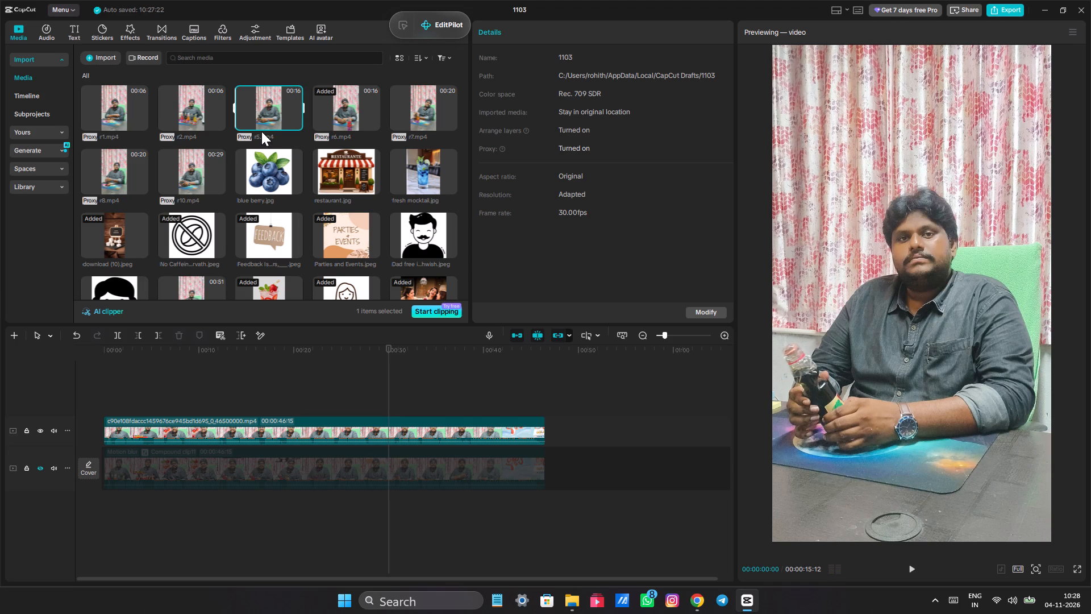
Move the playhead to the start of the timeline.
click(155, 374)
drag(155, 374, 64, 364)
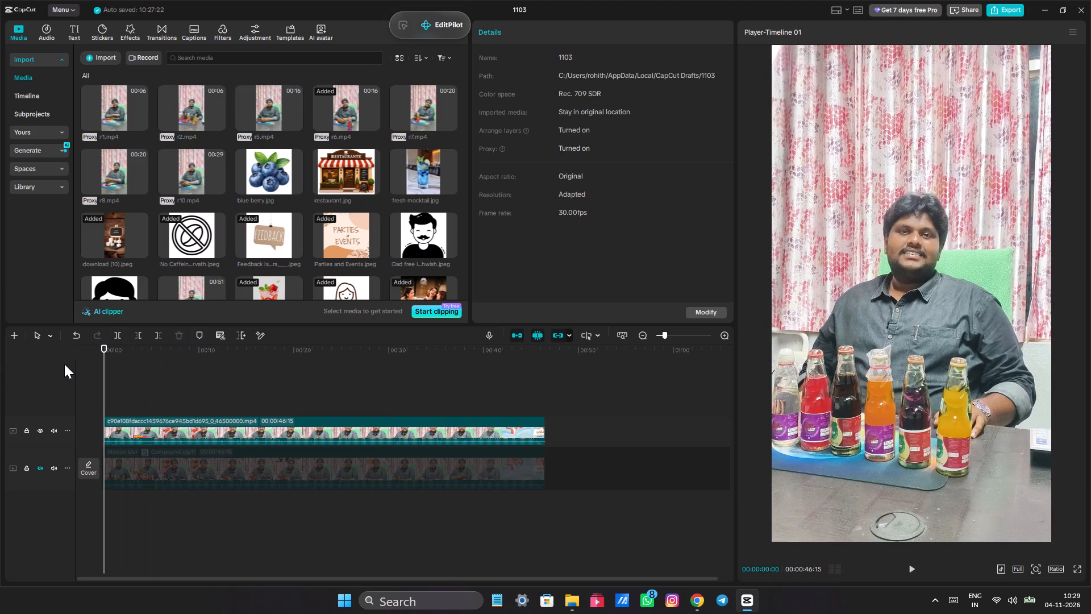
Cancel all the interrupted file transfers and close their window.
click(565, 594)
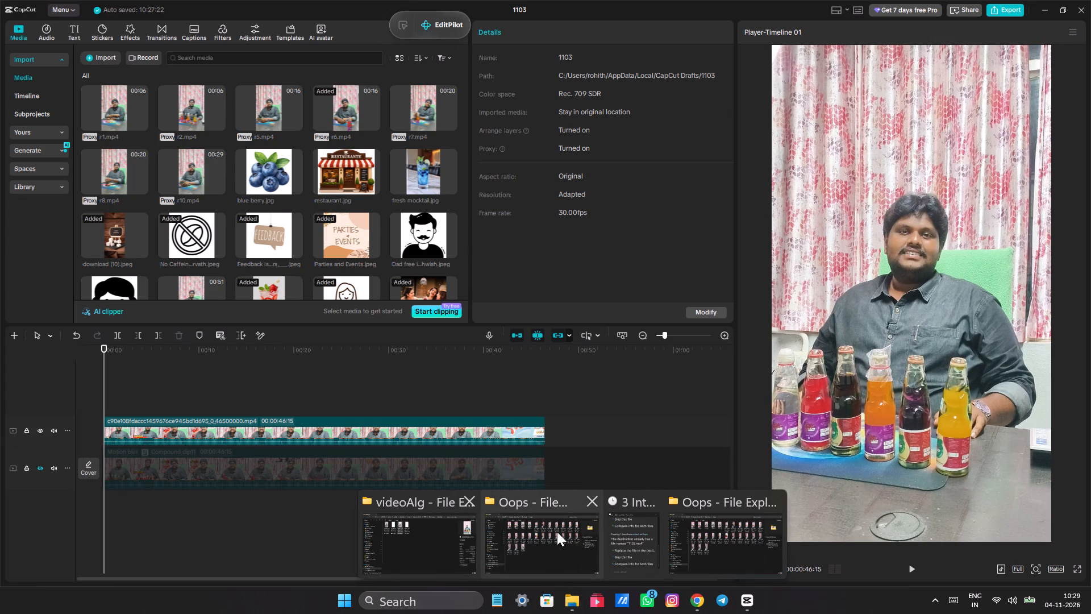
click(647, 504)
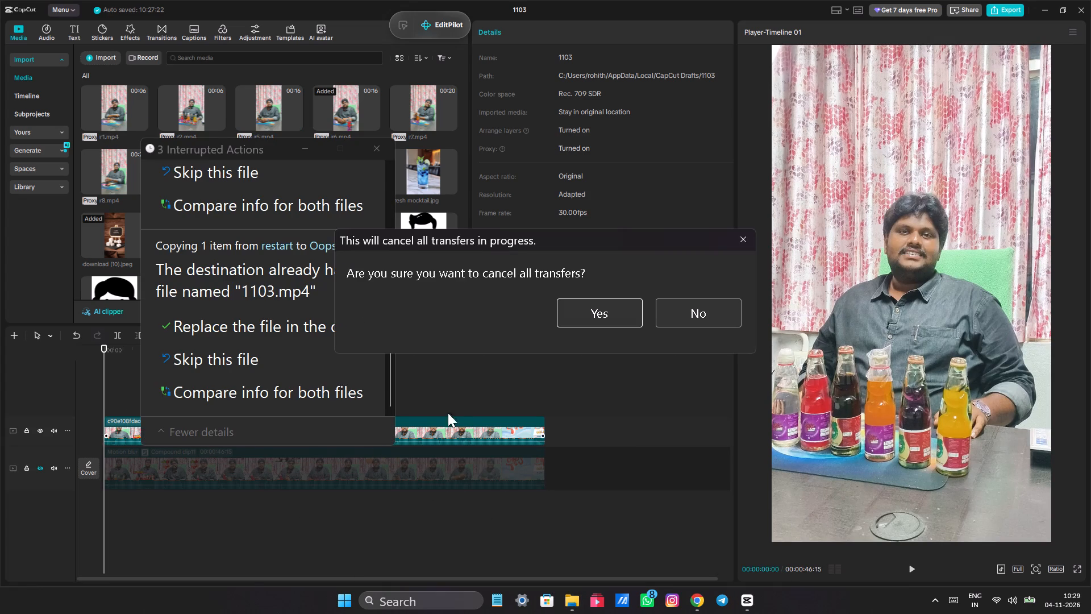
click(673, 314)
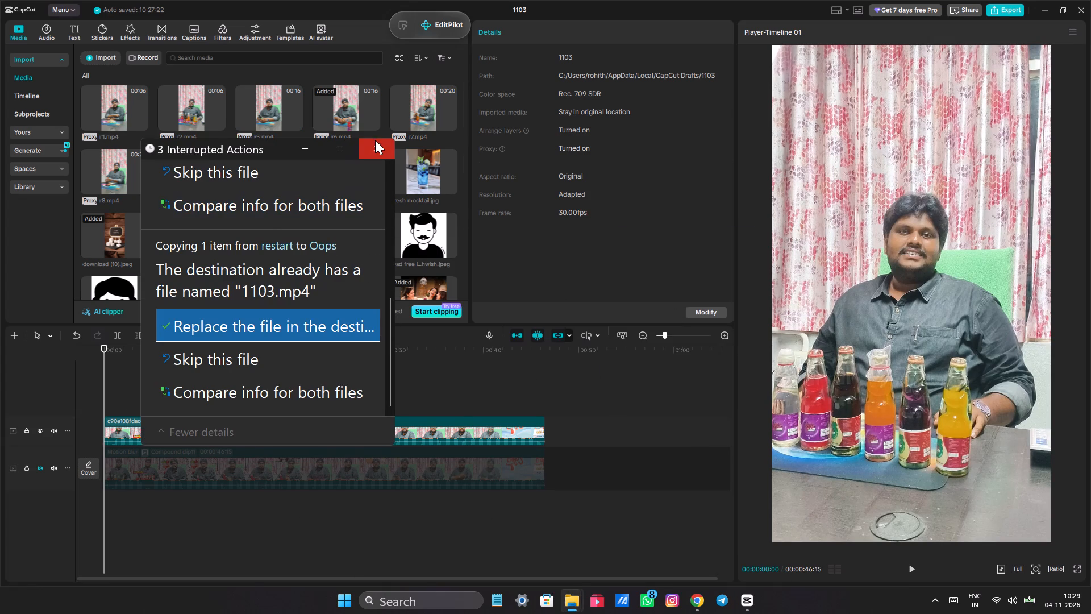
click(377, 142)
click(618, 308)
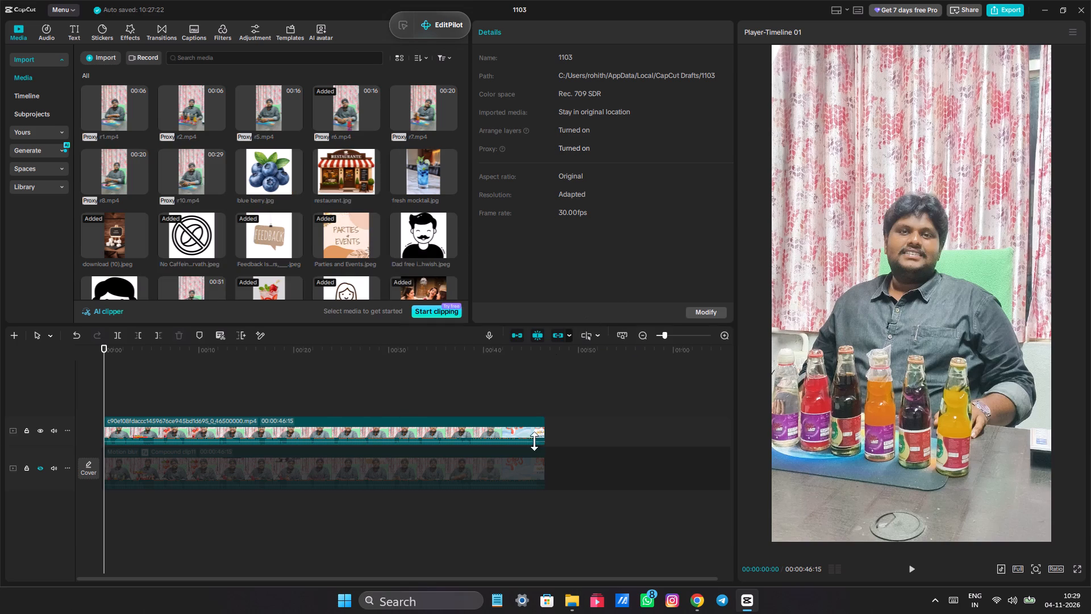
Switch to the Oops folder in File Explorer and refresh its file listing.
click(563, 607)
click(469, 528)
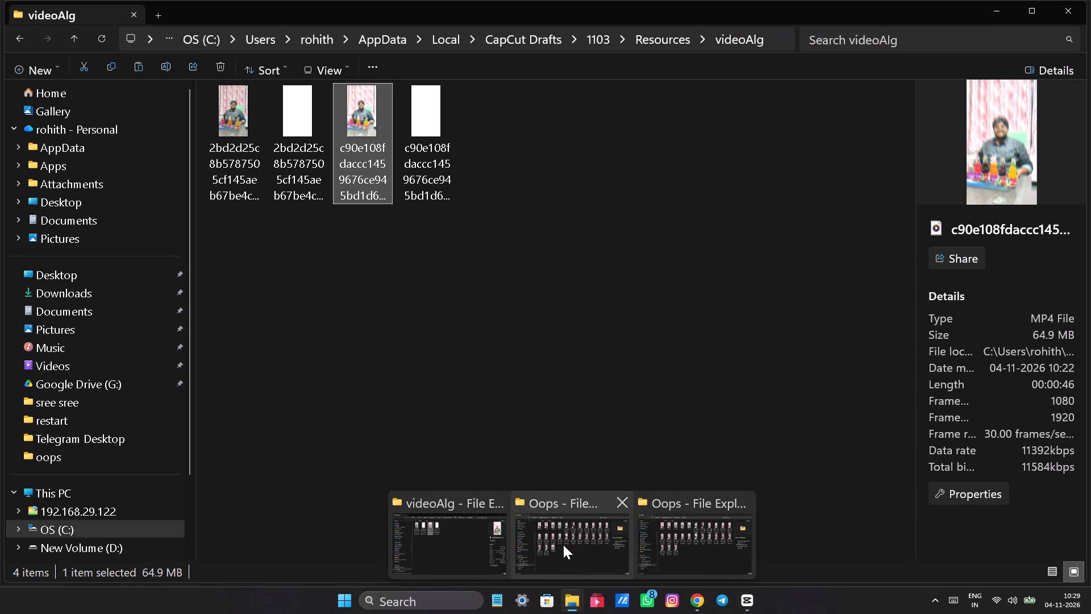
click(563, 545)
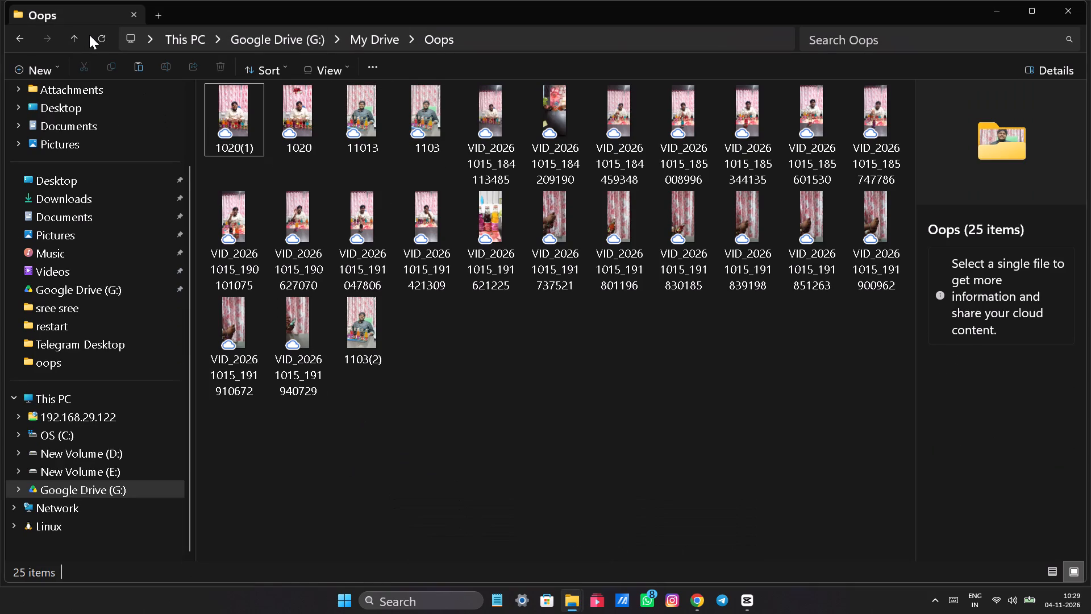
click(93, 35)
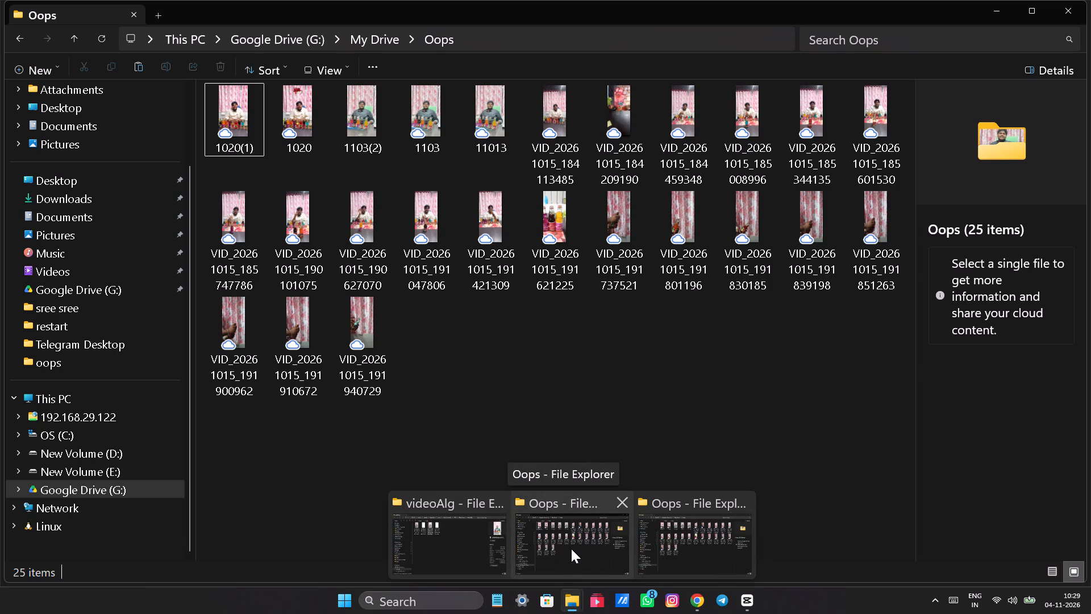
Close the duplicate Oops folder window, keeping the other one open.
click(748, 504)
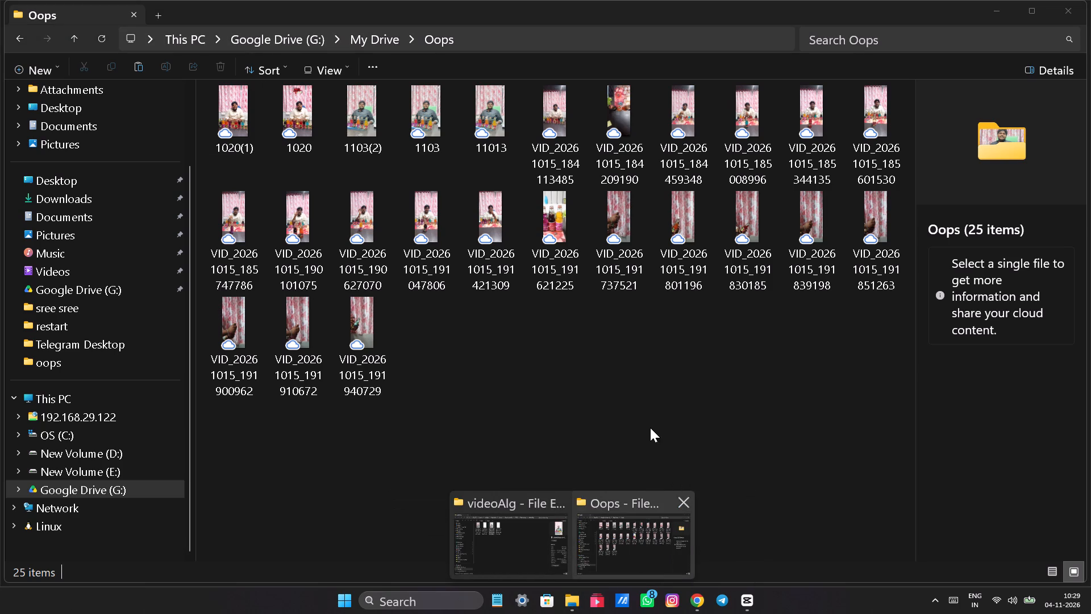
click(646, 413)
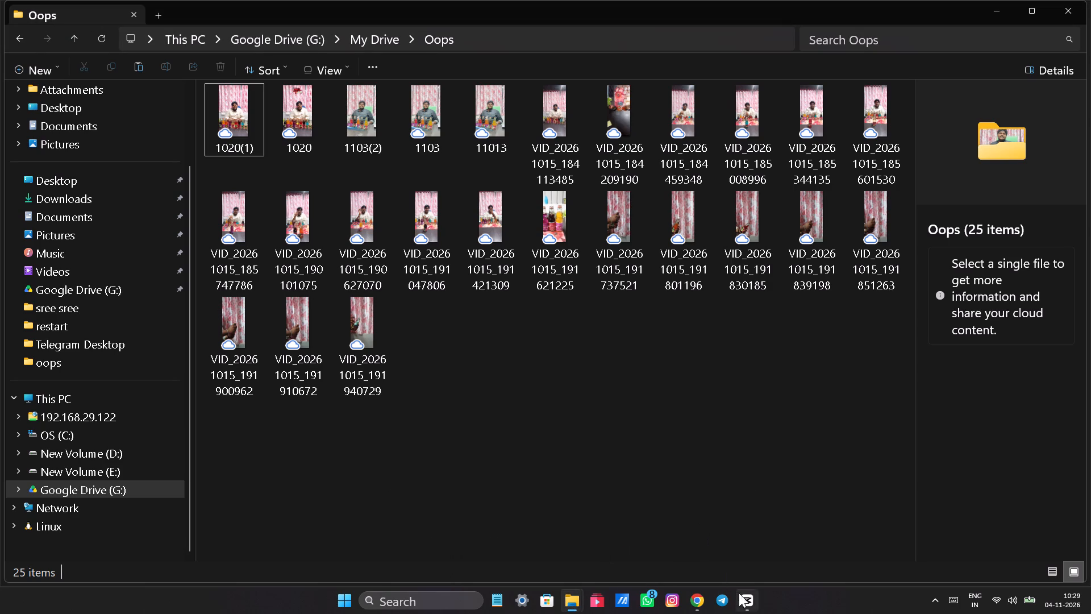
Switch to CapCut and delete the c90e108fdaccc…mp4 clip from the track above the compound clip.
click(746, 605)
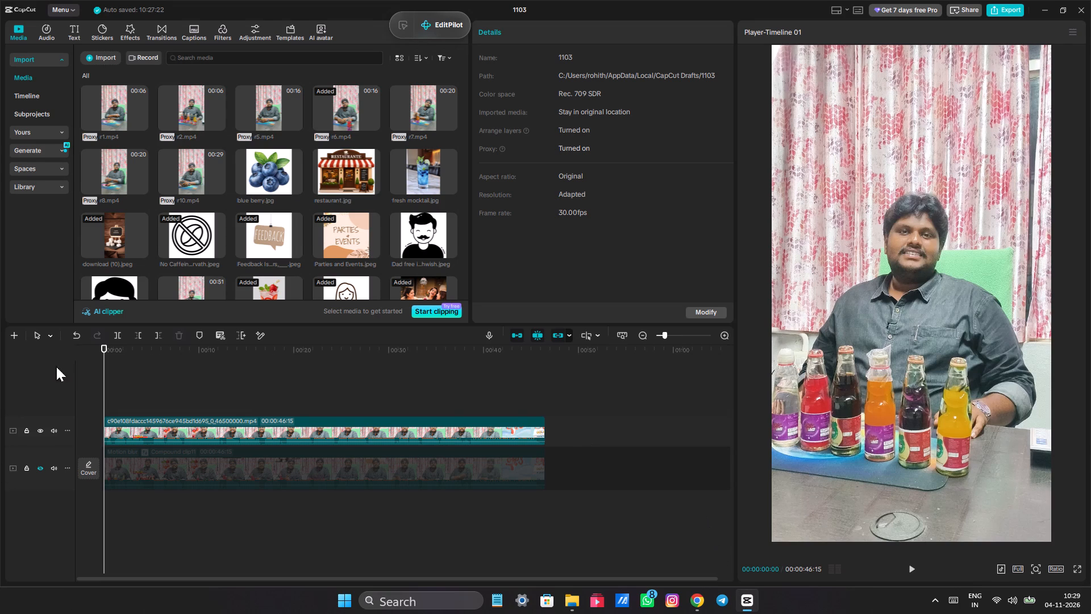
click(182, 438)
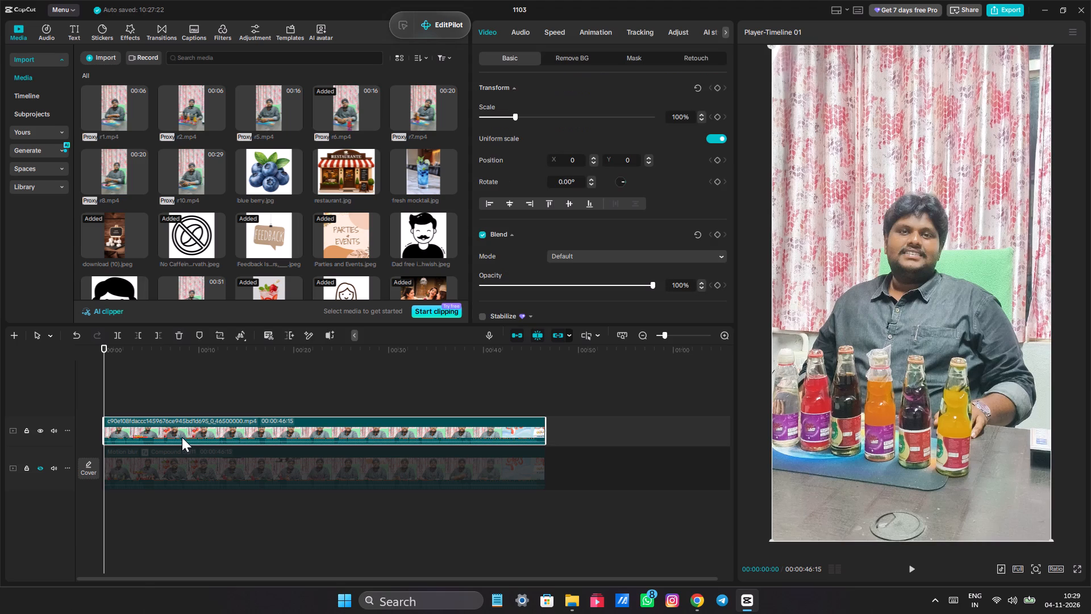
key(BackSpace)
Unhide the main track that holds Compound clip11.
click(162, 470)
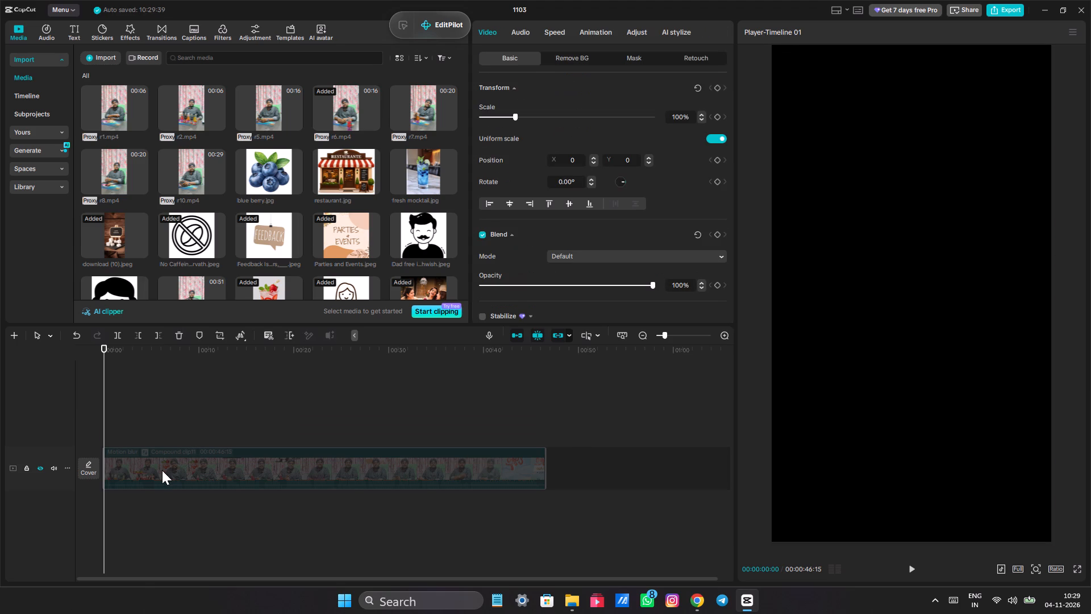
click(34, 466)
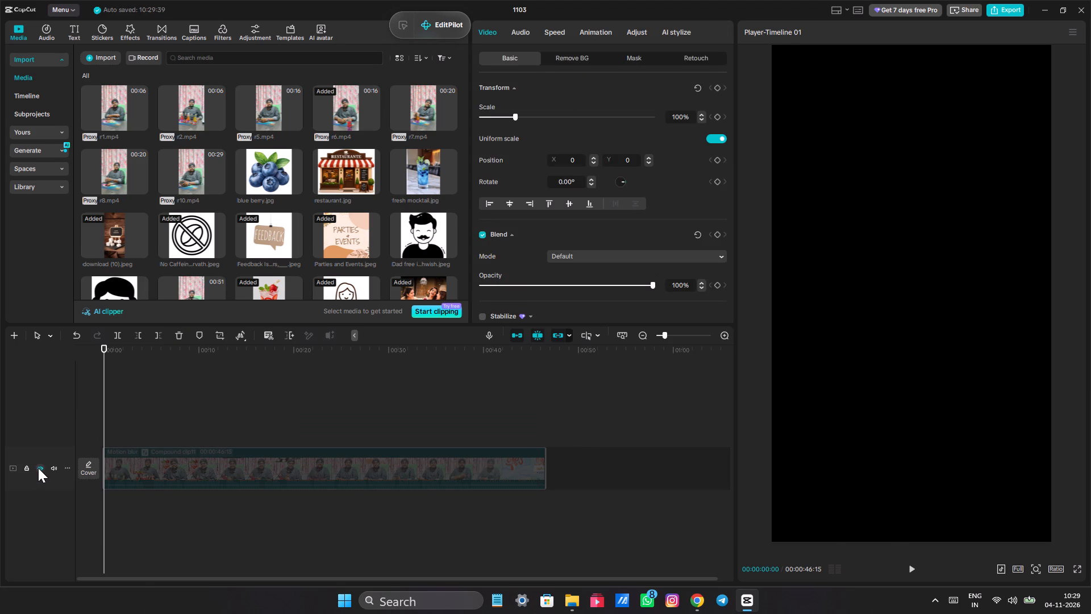
click(38, 468)
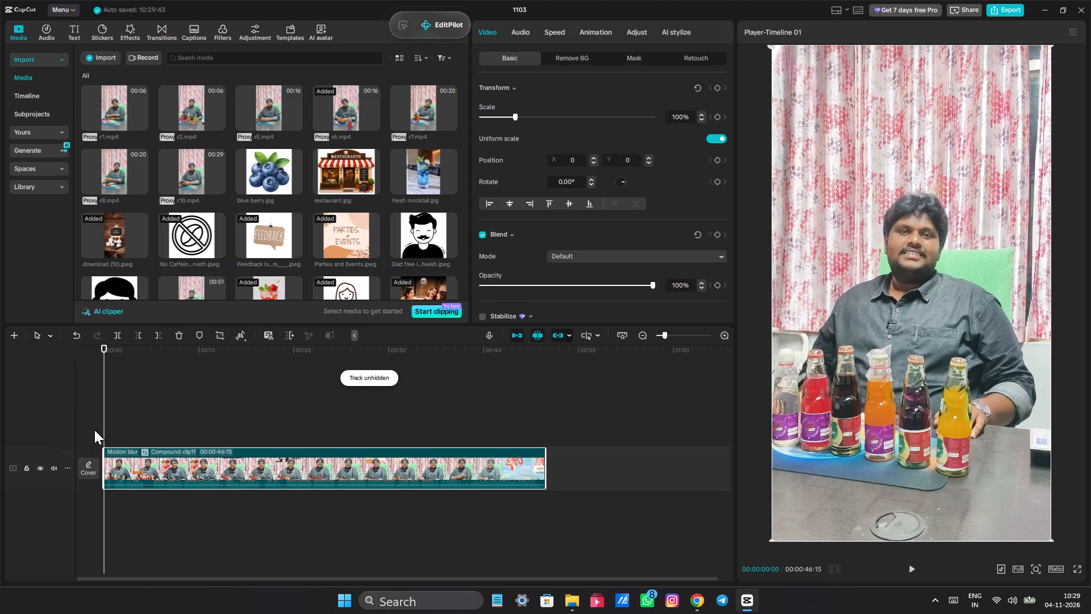
Undo the compound on Compound clip11 to break it back into its component clips.
ctrl+scroll(157, 452, up, 9)
right_click(158, 452)
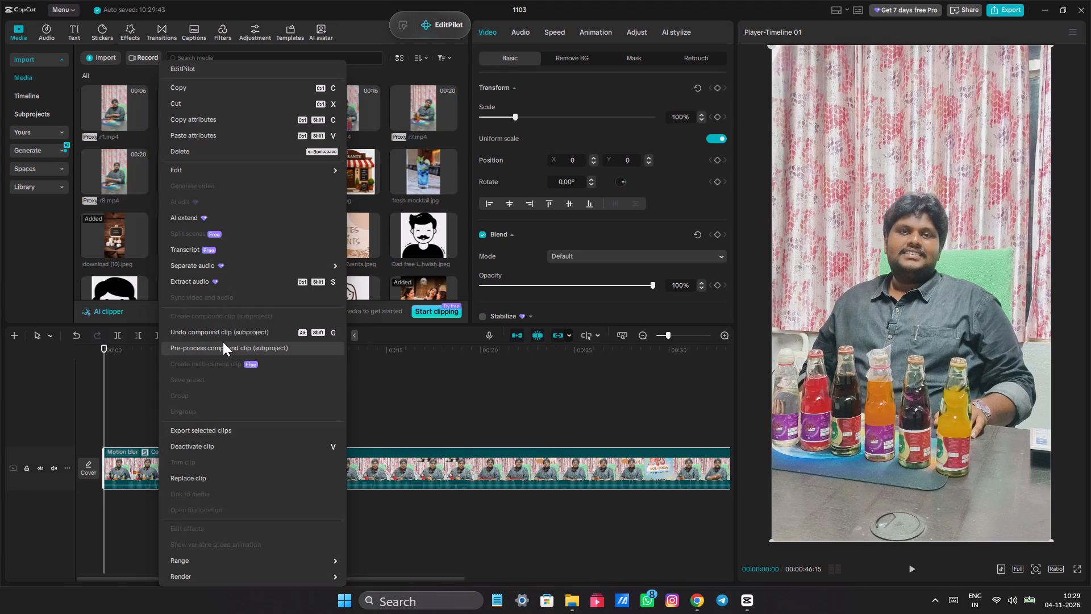
click(225, 330)
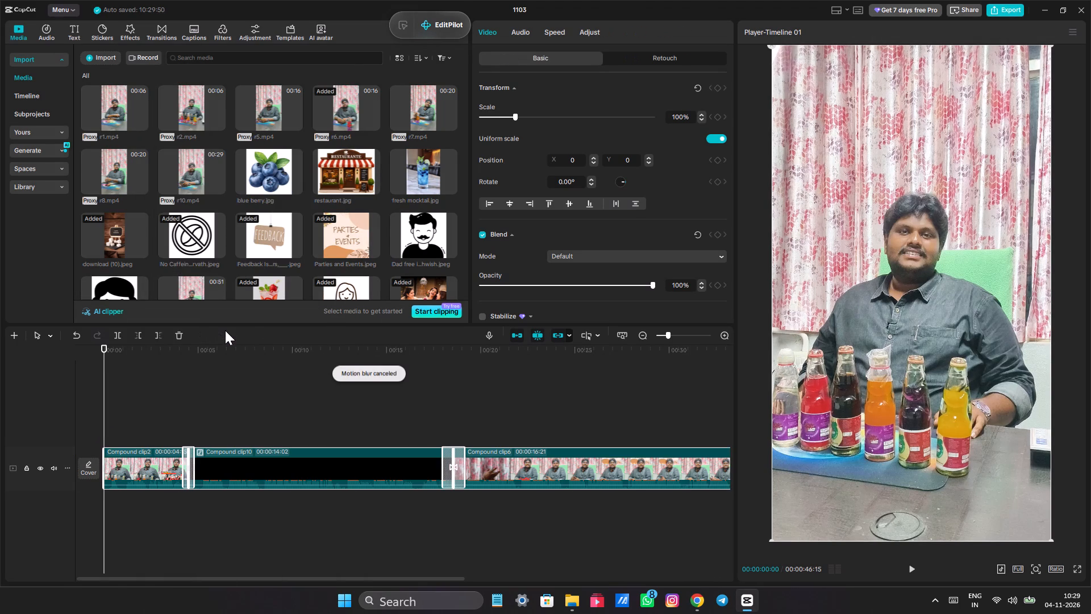
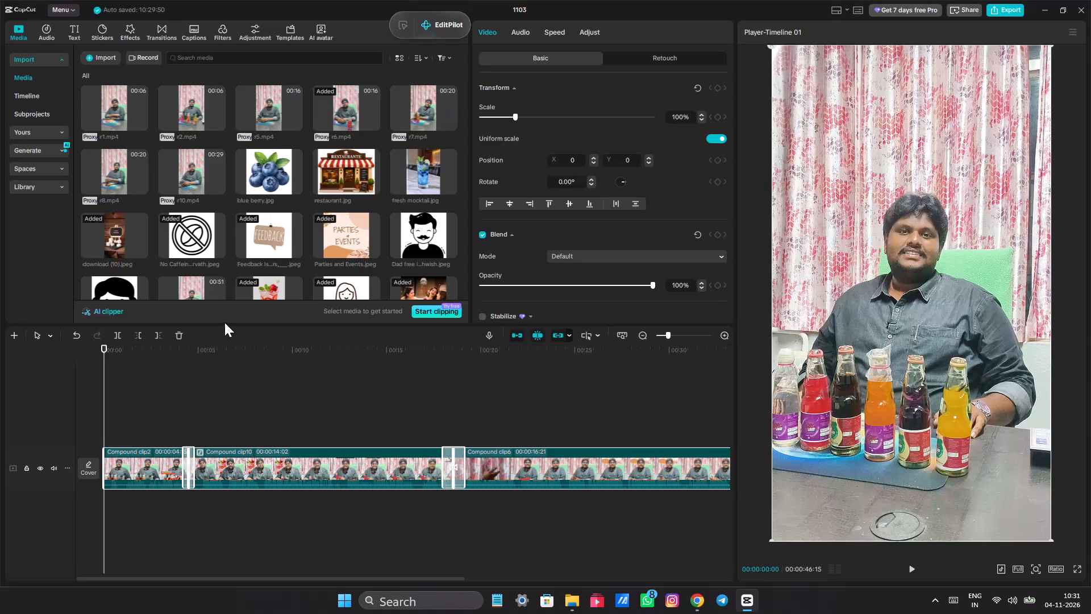
Clear the selection of the separated compound clips on the timeline.
click(220, 402)
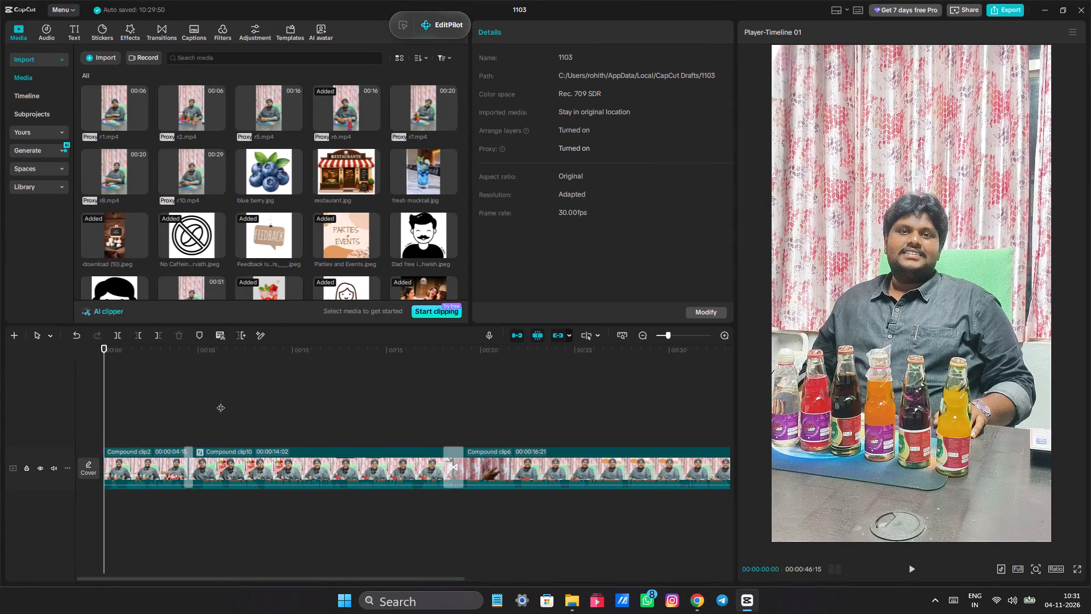
drag(220, 402, 93, 395)
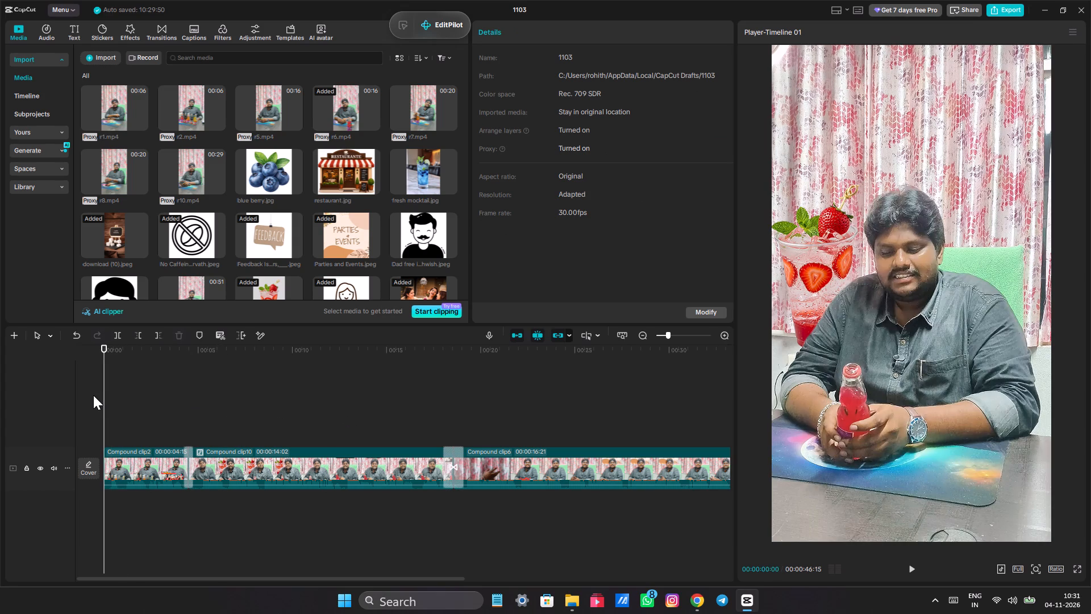
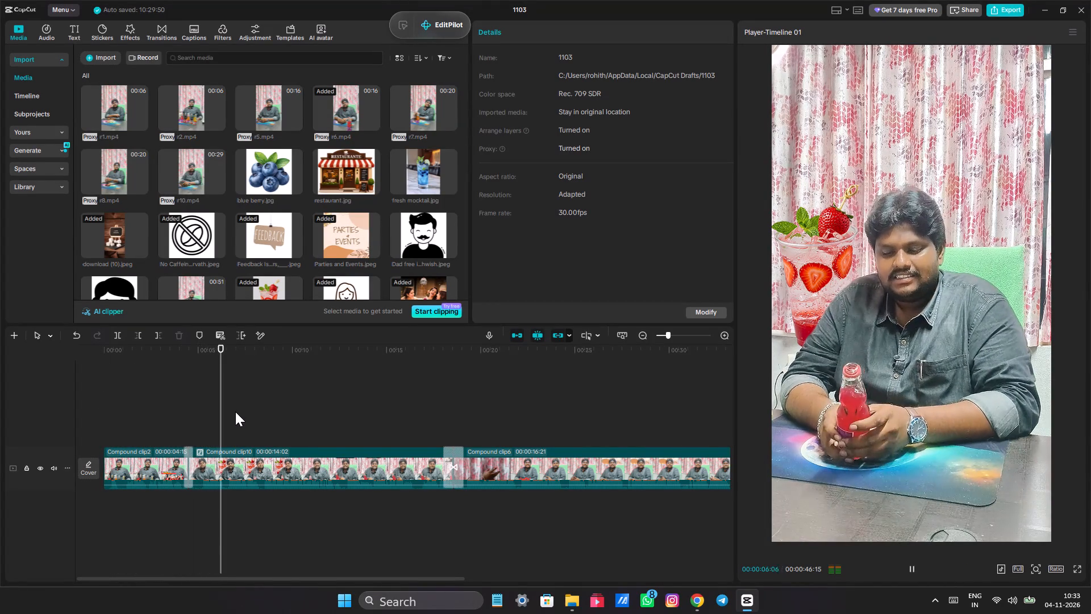
Empty Compound clip10 of all its inner clips and delete the compound clip from the main timeline.
click(224, 416)
click(245, 469)
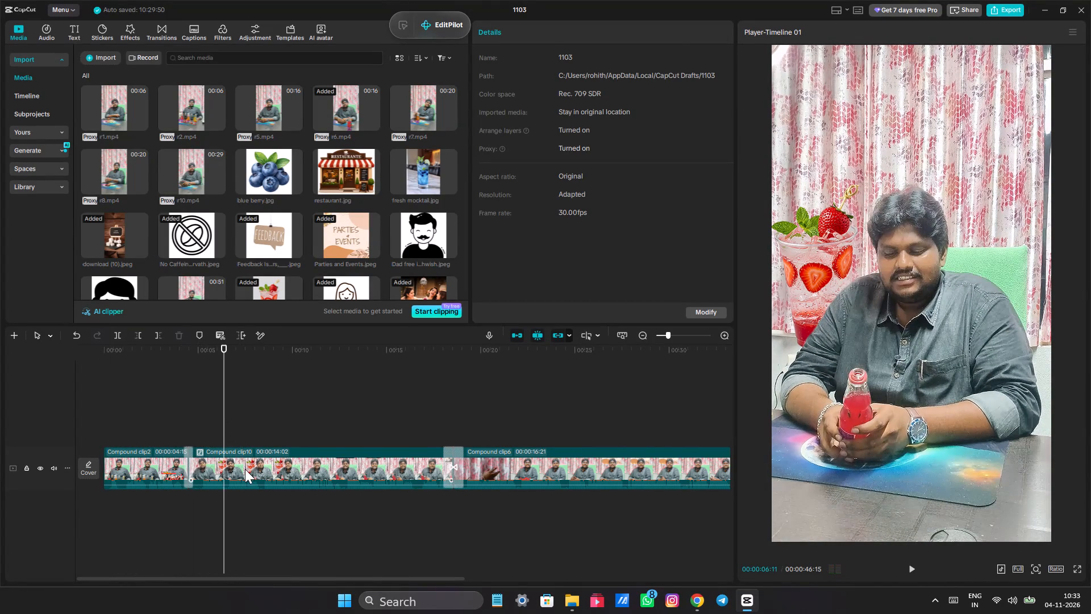
double_click(245, 469)
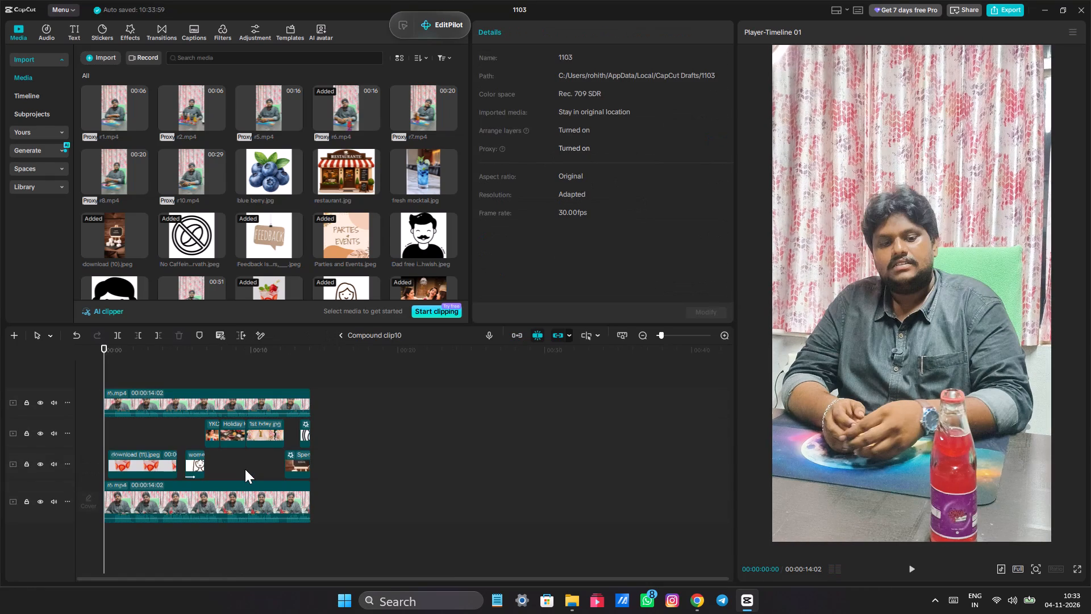
drag(311, 514, 311, 514)
drag(311, 514, 126, 402)
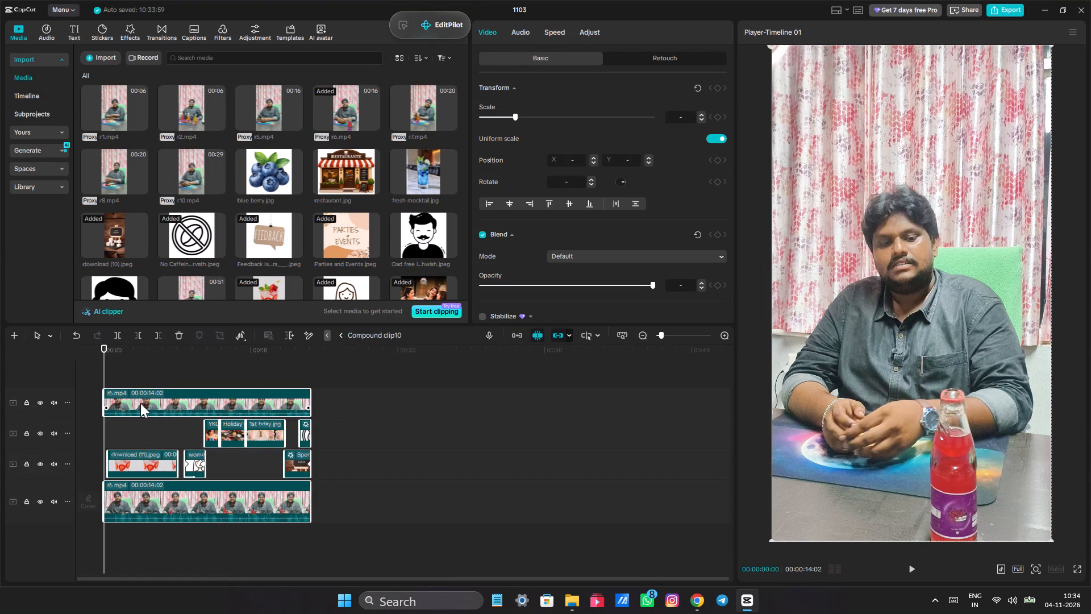
key(BackSpace)
click(157, 453)
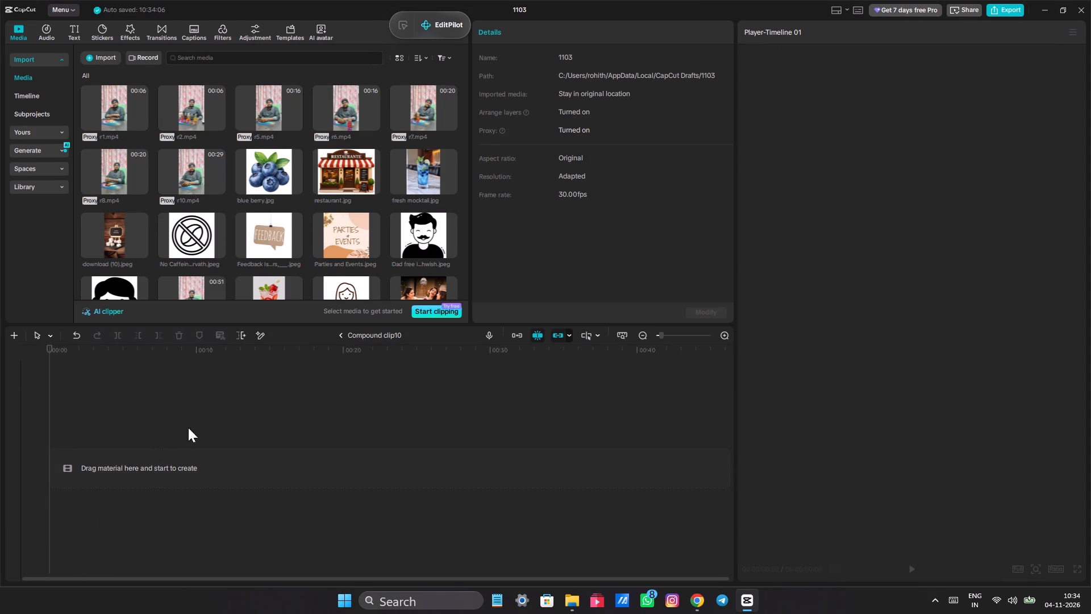
click(357, 337)
right_click(195, 462)
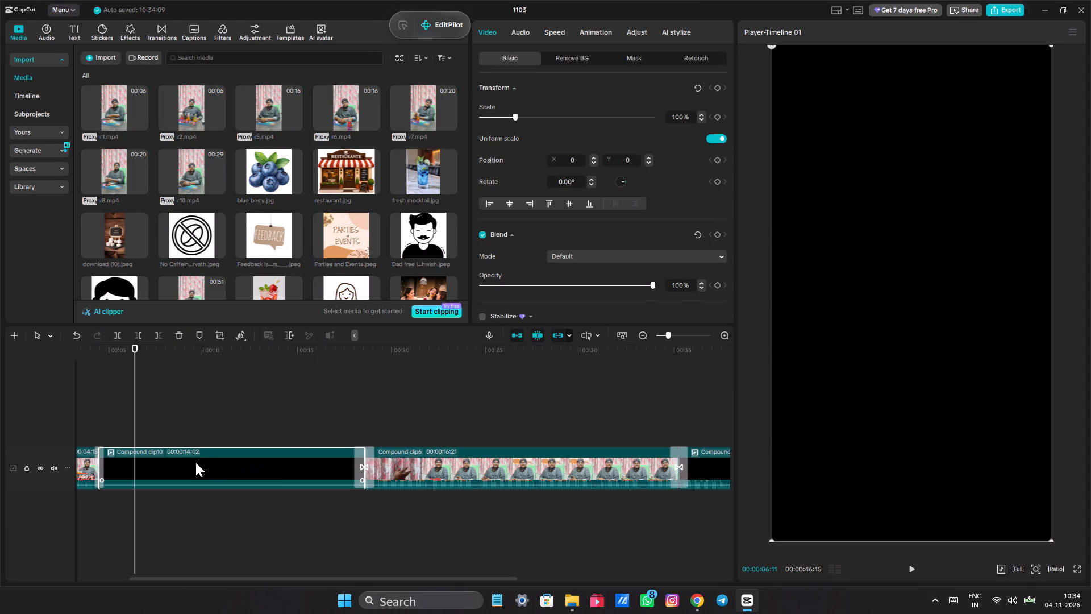
click(297, 329)
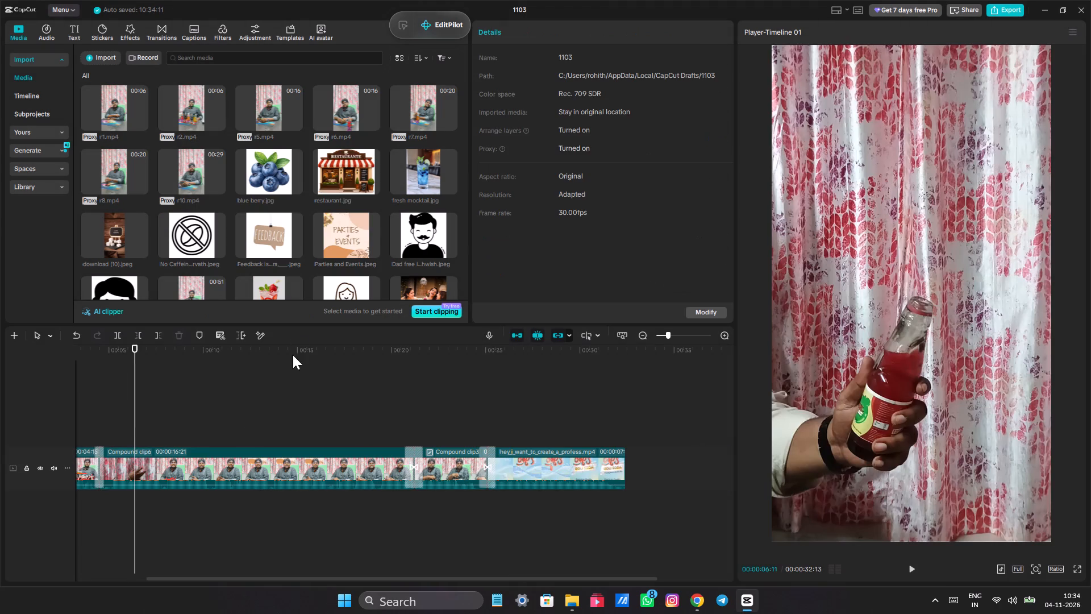
Inside Compound clip6, add the saved preset My presets24 on a new top track starting at the beginning.
click(117, 422)
drag(117, 422, 132, 424)
double_click(159, 468)
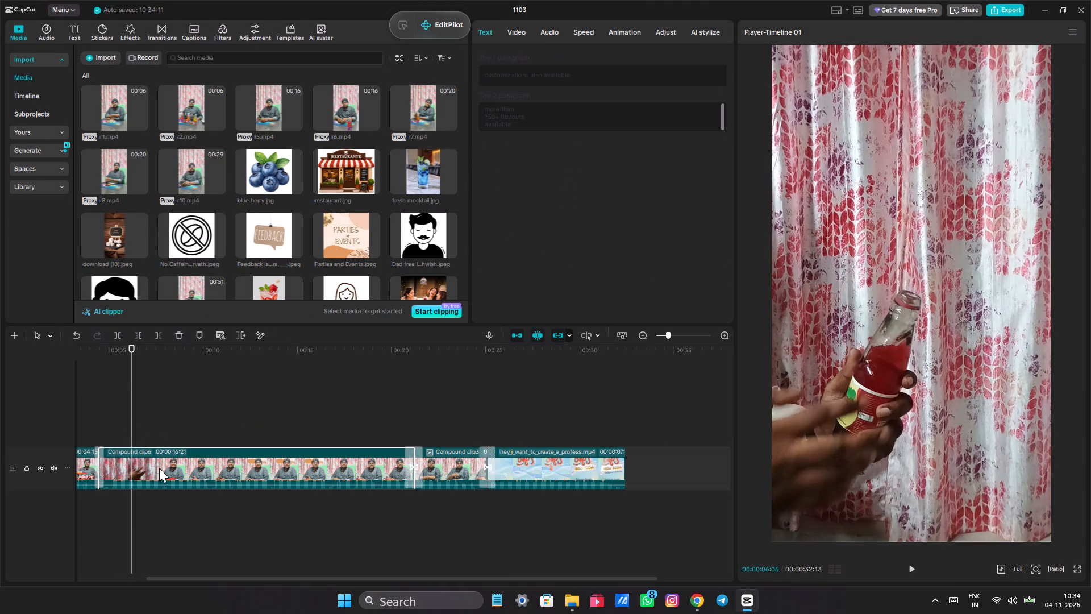
ctrl+scroll(104, 439, up, 13)
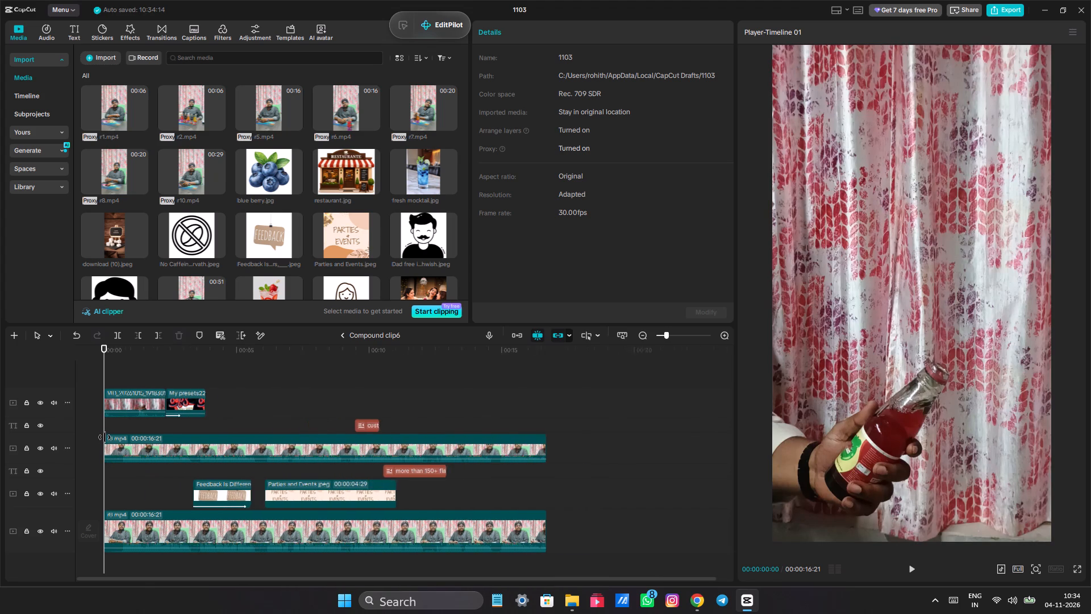
ctrl+scroll(105, 437, up, 6)
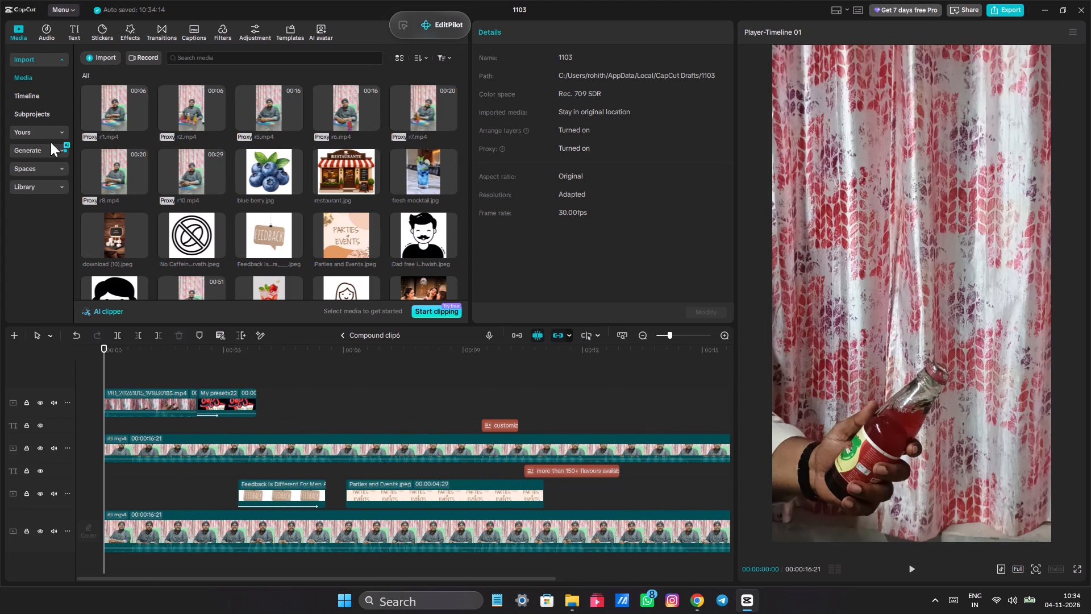
scroll(51, 142, down, 1)
click(49, 129)
scroll(235, 182, down, 3)
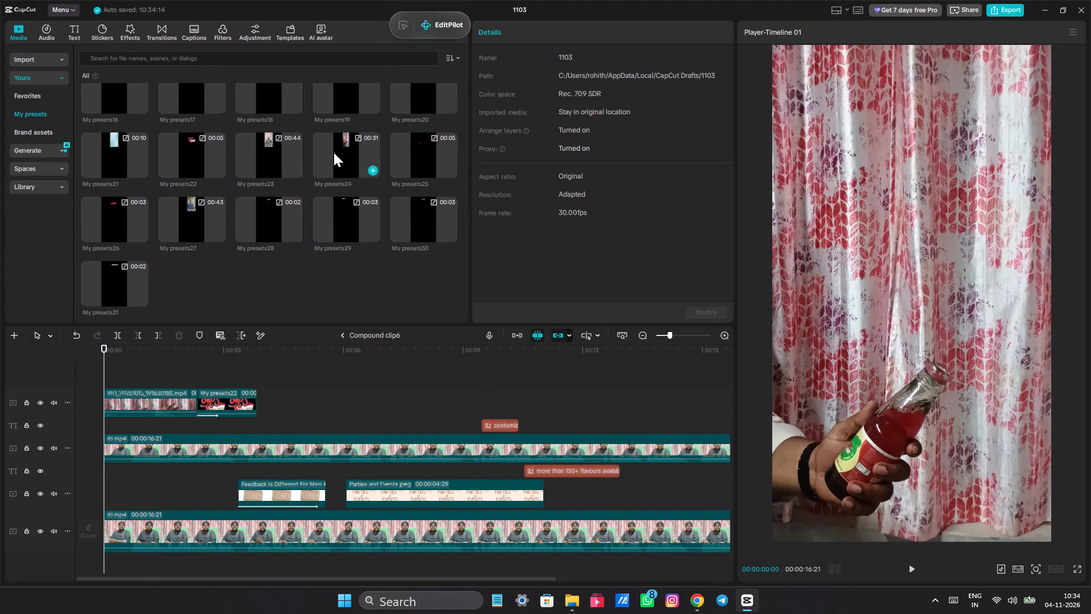
click(340, 147)
drag(342, 147, 88, 377)
Preview My presets24 on the top track and break it apart into its individual video clips.
click(145, 370)
drag(145, 370, 586, 379)
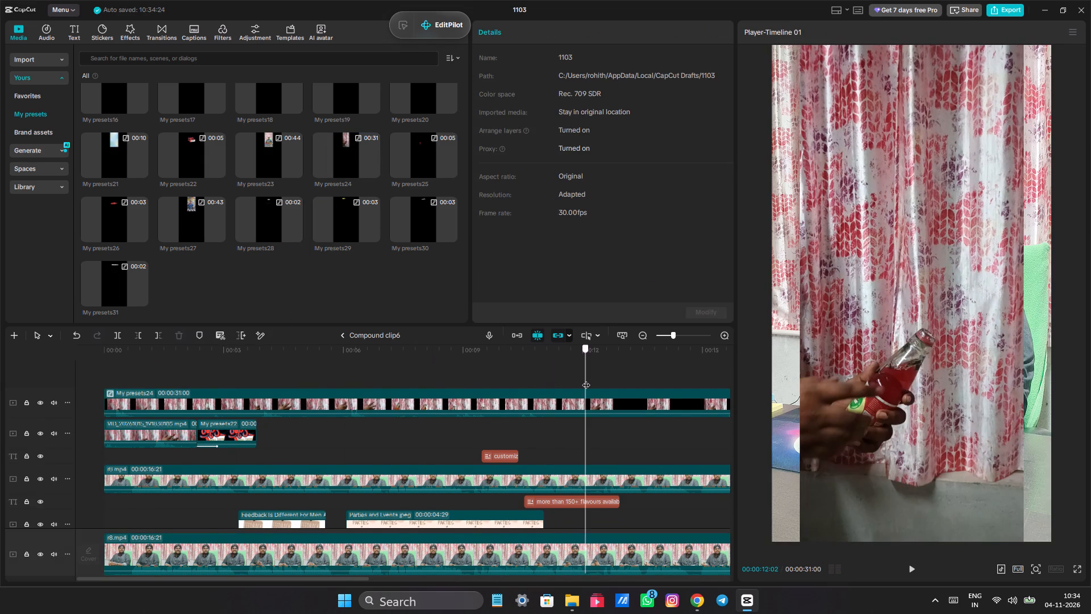
drag(586, 379, 84, 401)
key(space)
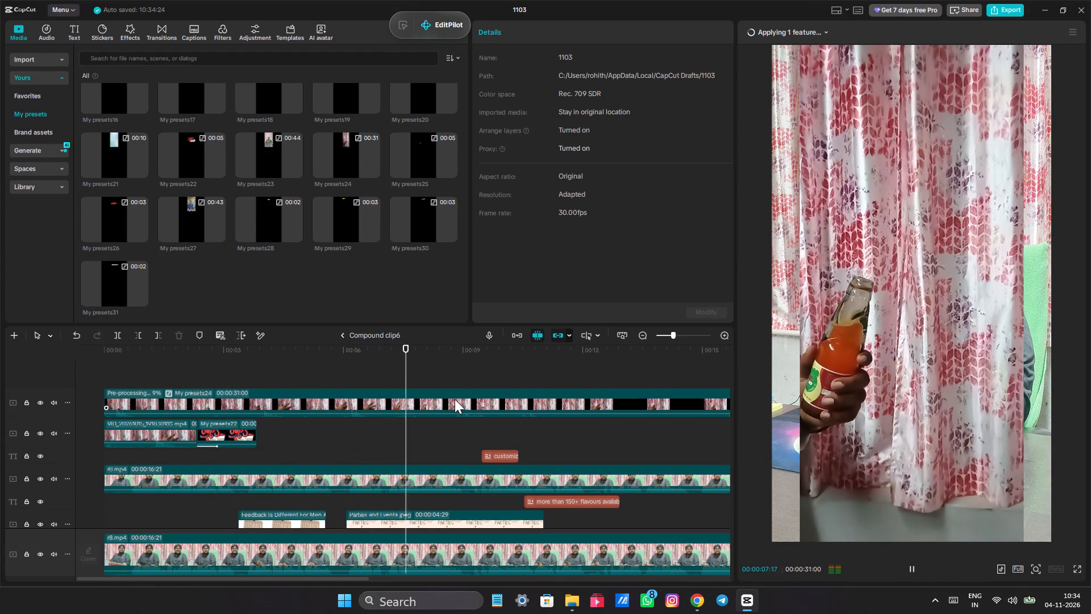
right_click(455, 399)
click(465, 363)
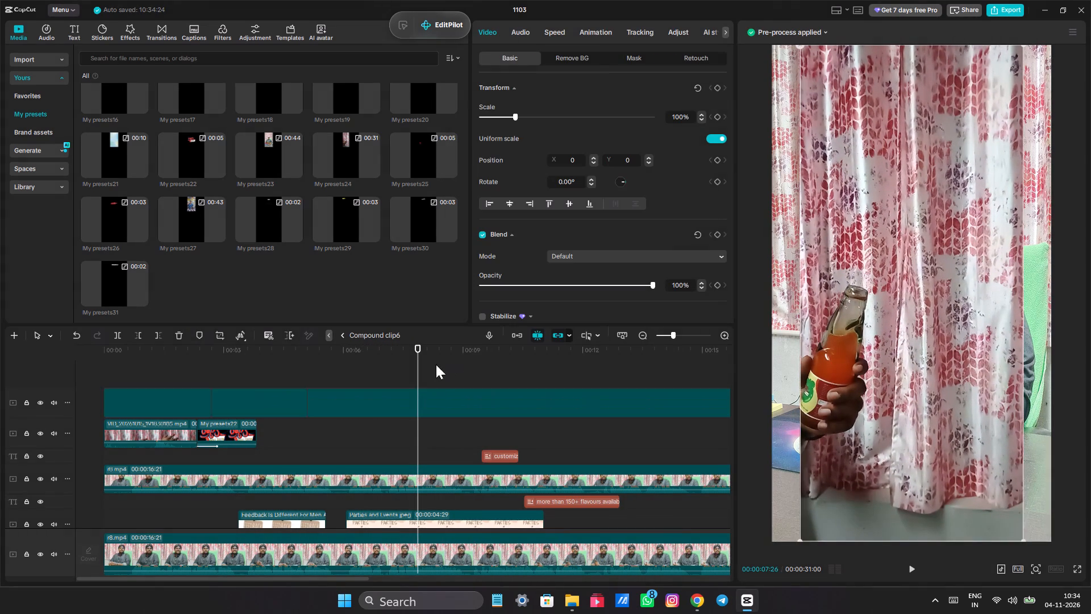
Review the separated bottle clips along the top track to judge which footage to use.
click(364, 376)
drag(364, 376, 482, 401)
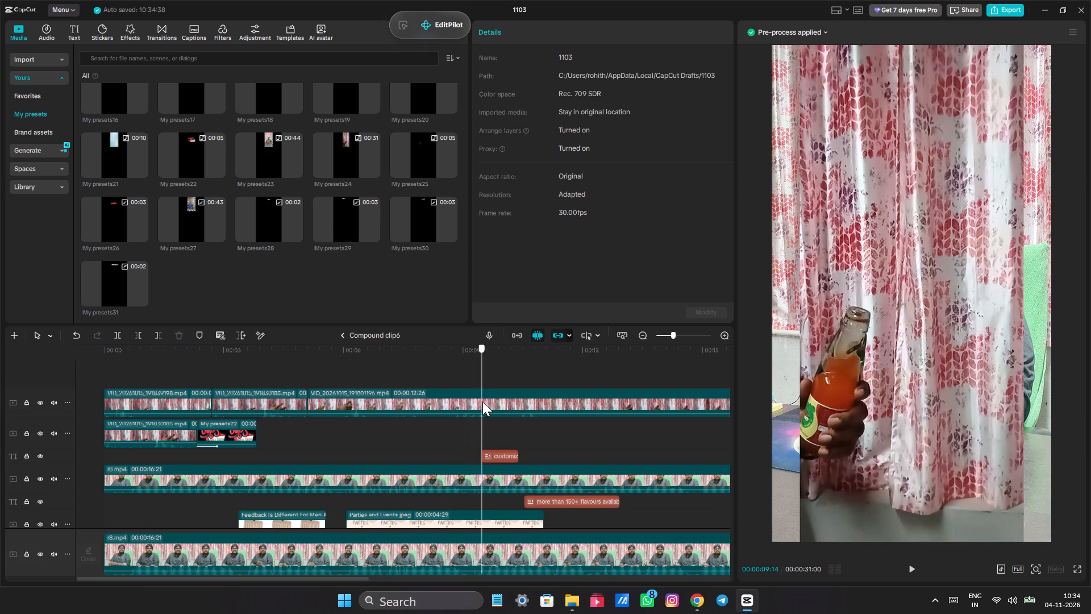
drag(482, 401, 606, 416)
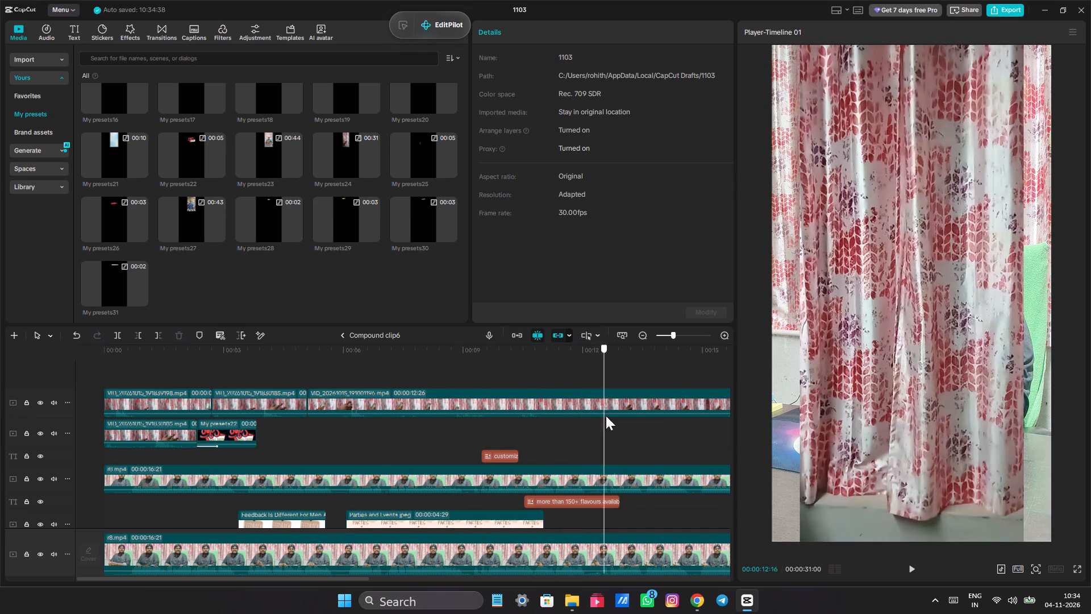
drag(606, 416, 660, 426)
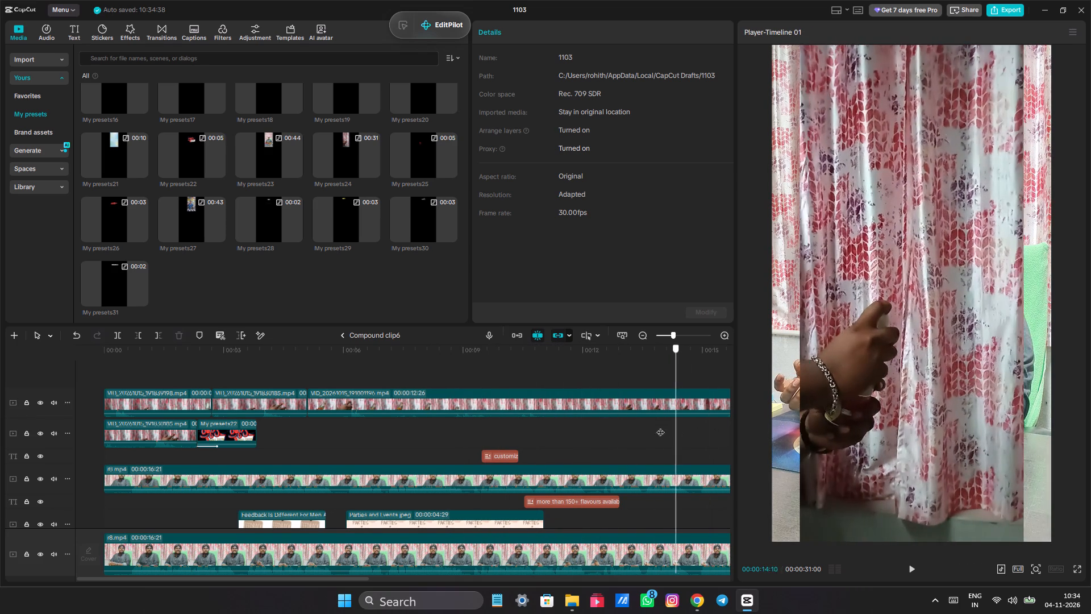
drag(660, 426, 609, 422)
key(space)
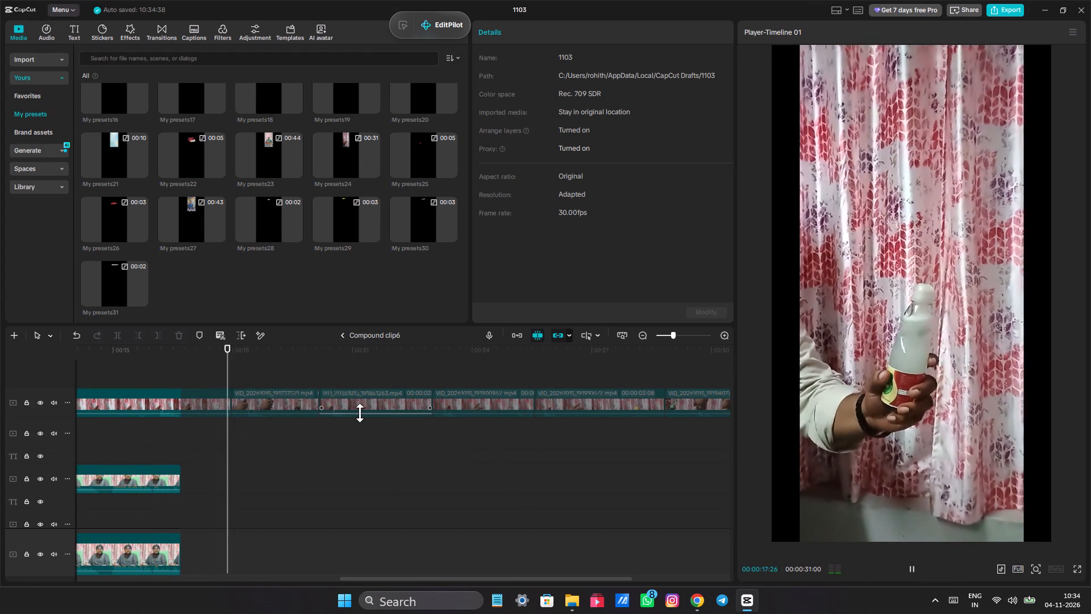
double_click(285, 364)
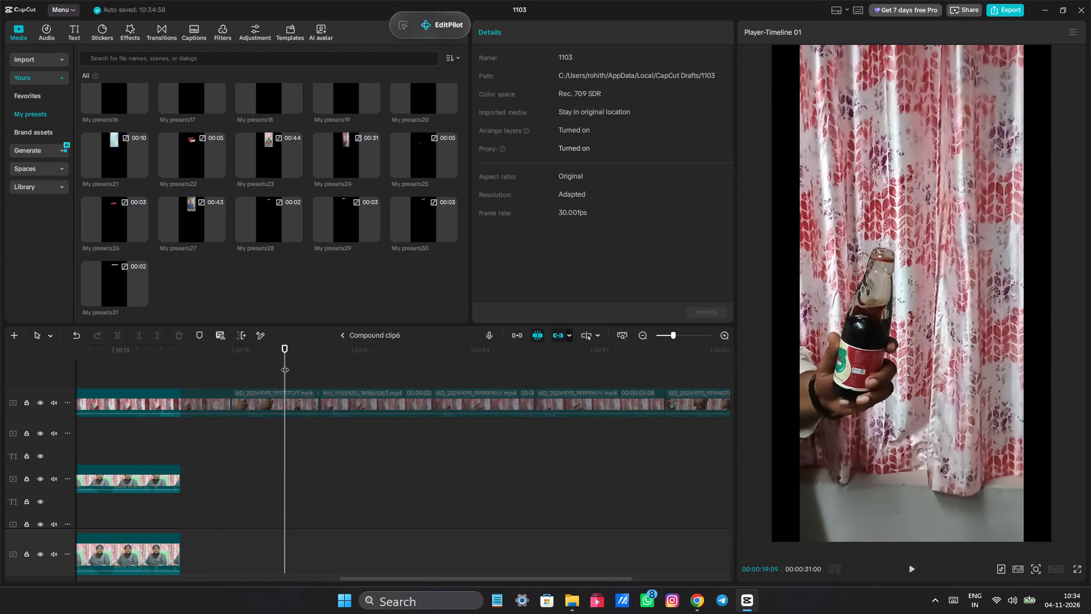
click(143, 404)
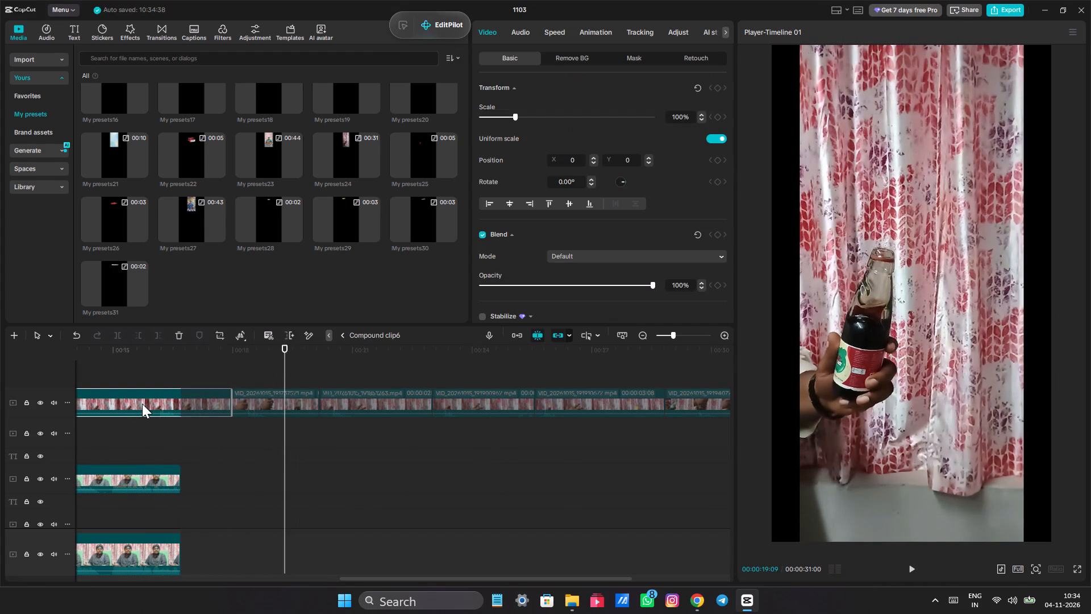
click(252, 367)
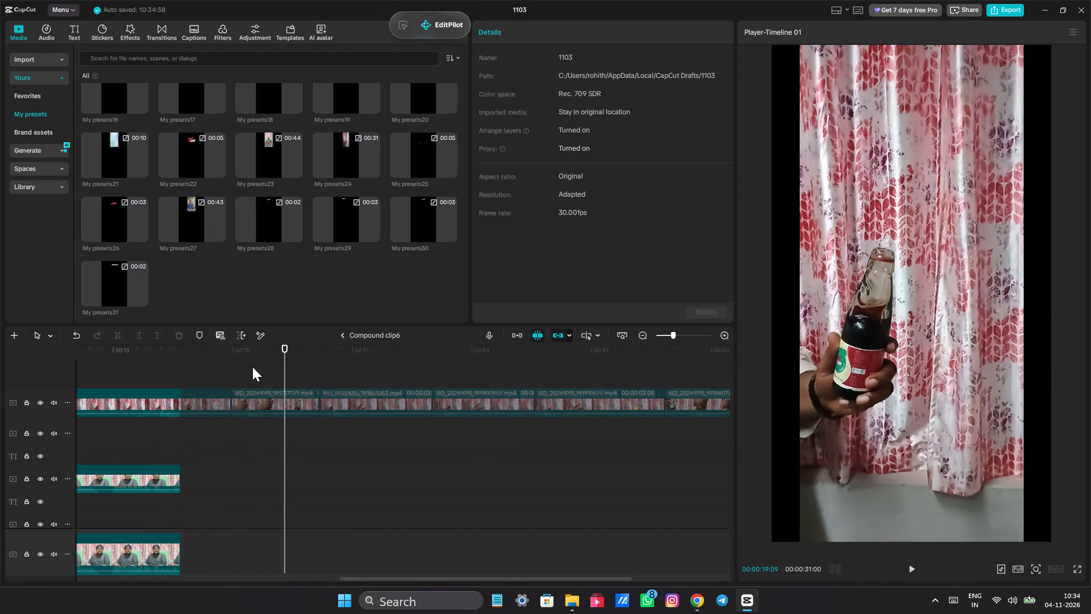
drag(252, 367, 425, 386)
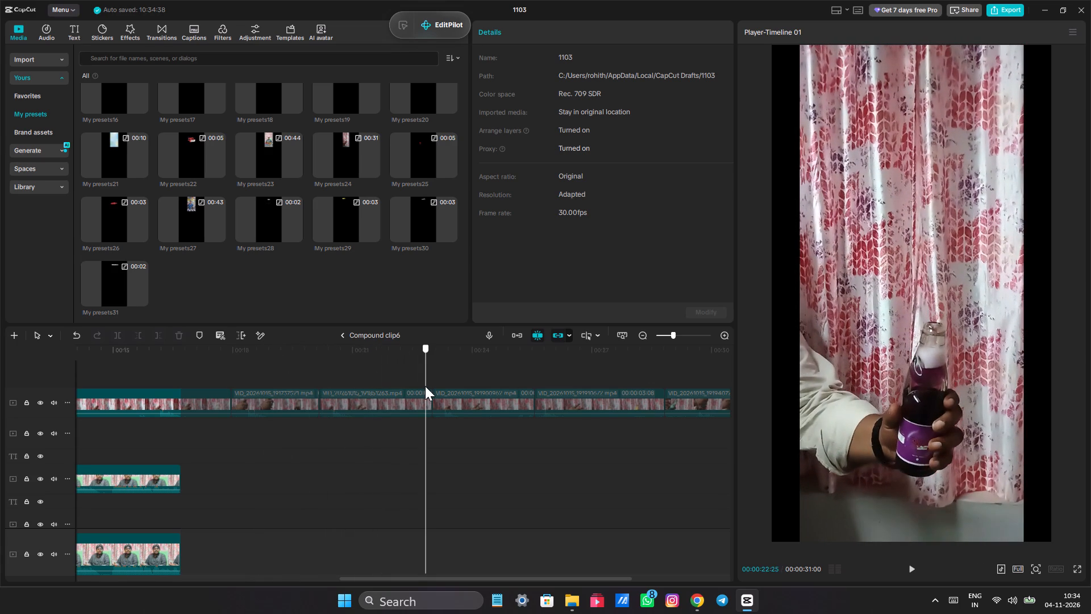
drag(425, 386, 483, 384)
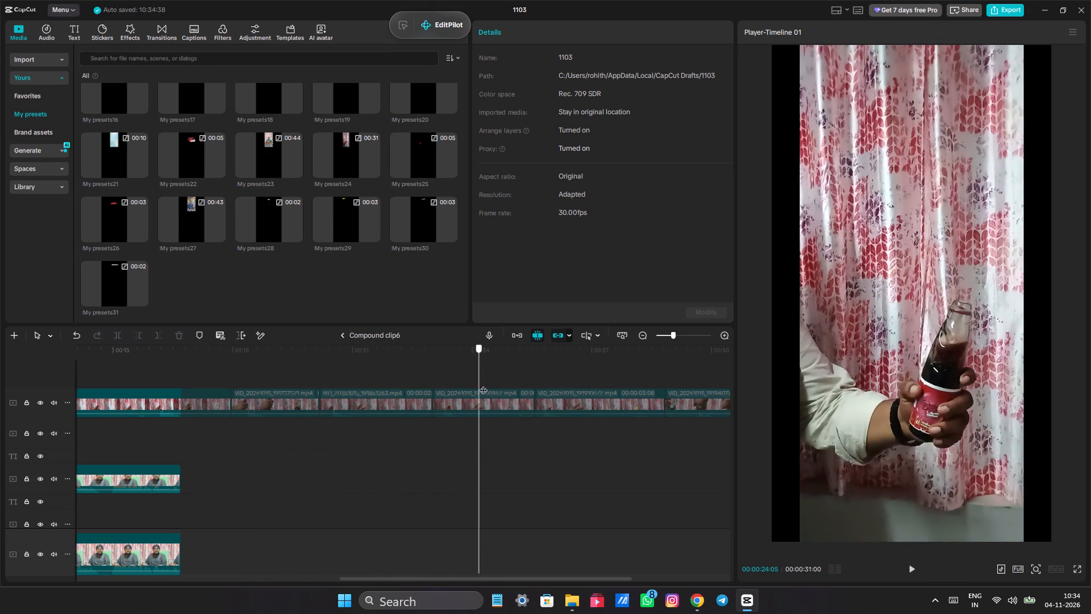
drag(483, 384, 577, 380)
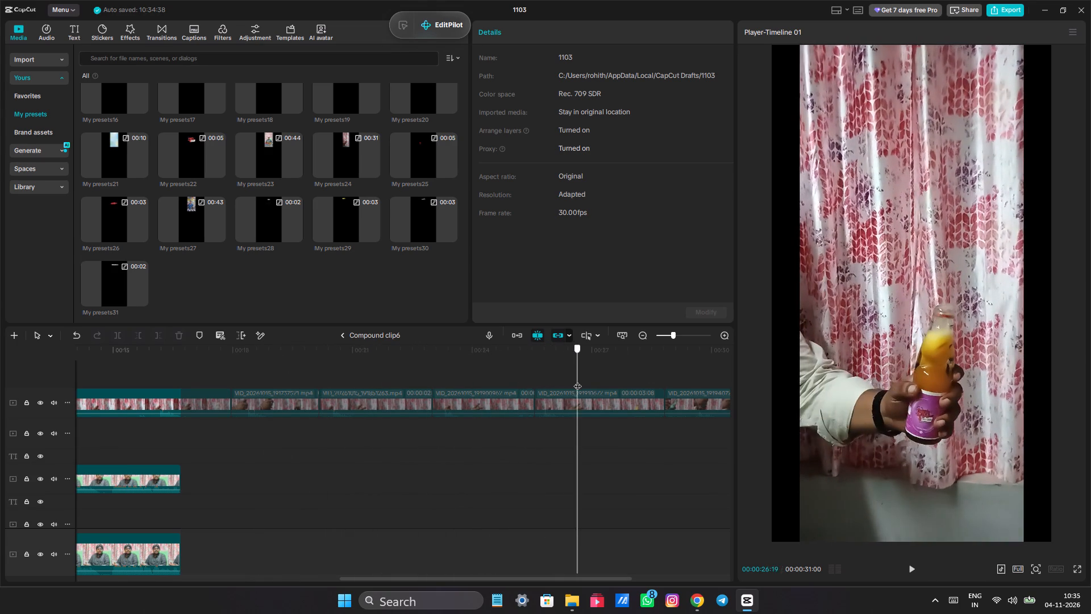
drag(577, 380, 485, 384)
click(484, 389)
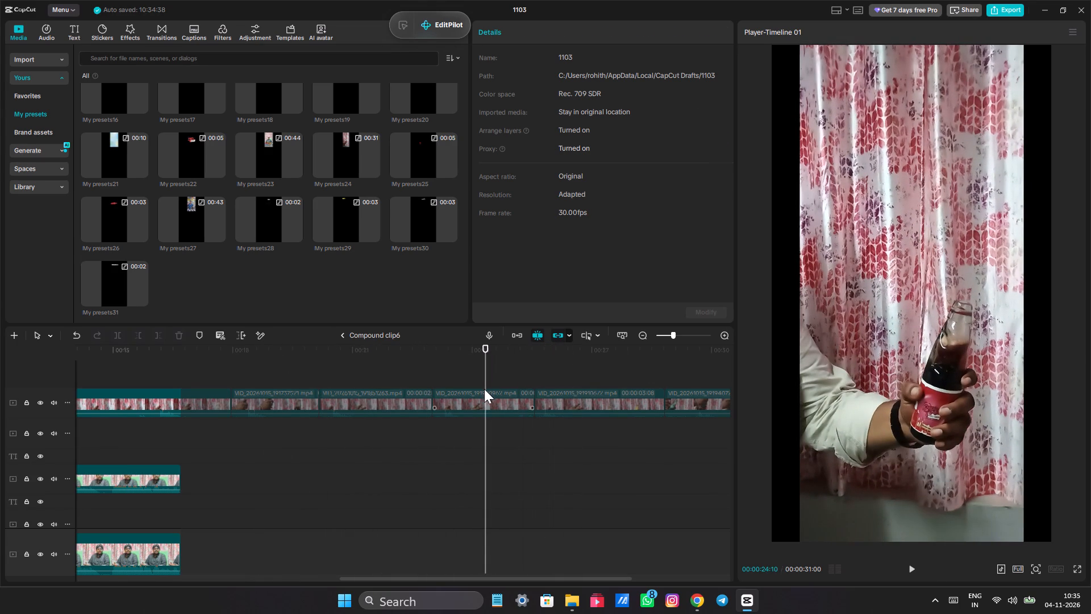
Delete the separated bottle clips from the top track, keeping only the last three.
click(405, 400)
click(405, 425)
drag(405, 425, 270, 422)
drag(365, 427, 0, 372)
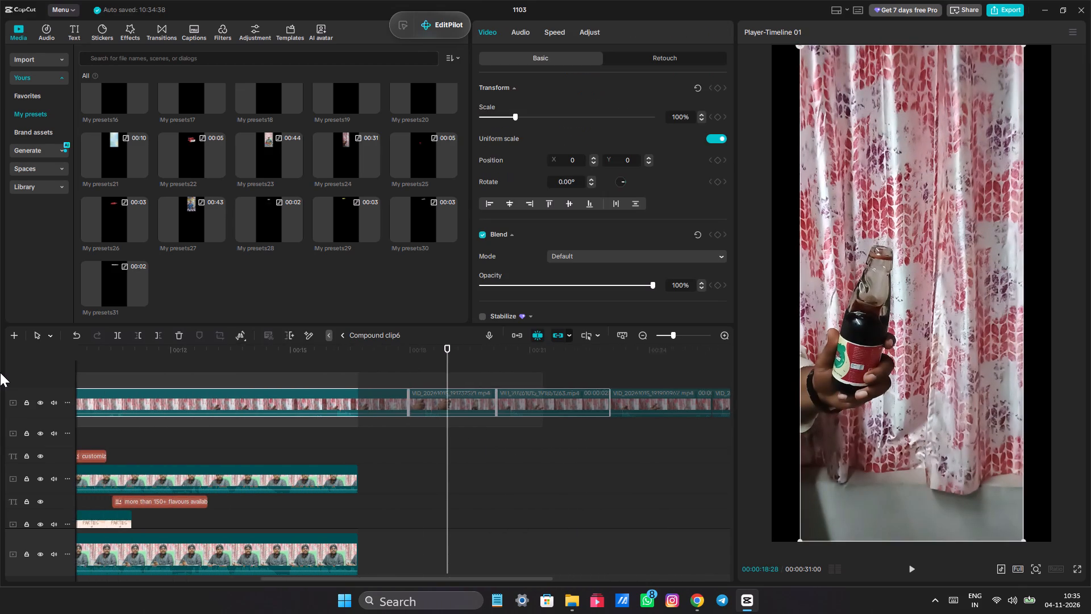
drag(0, 372, 138, 365)
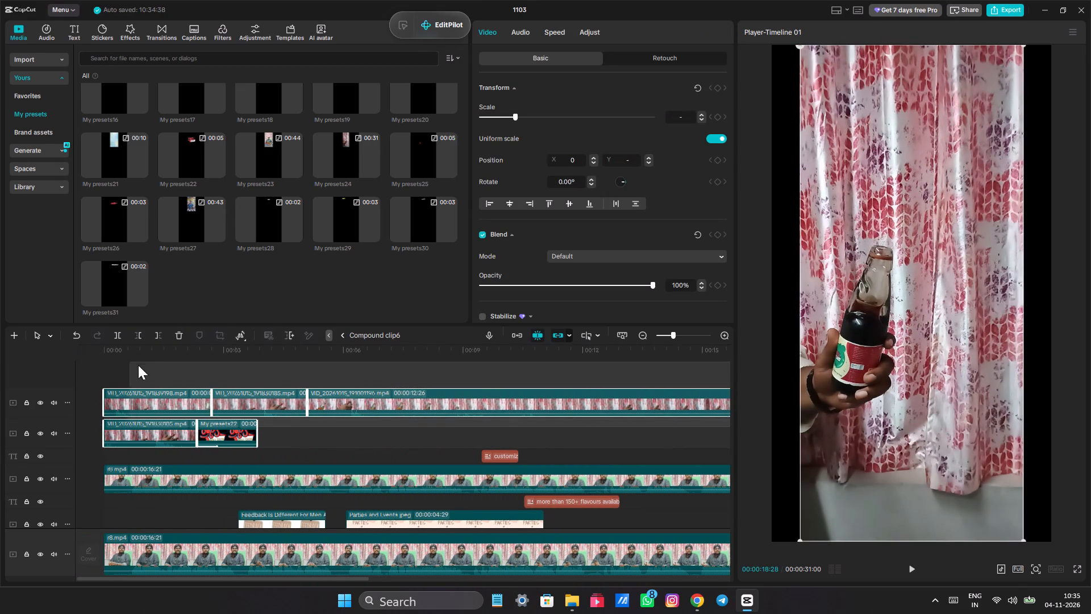
drag(138, 365, 286, 349)
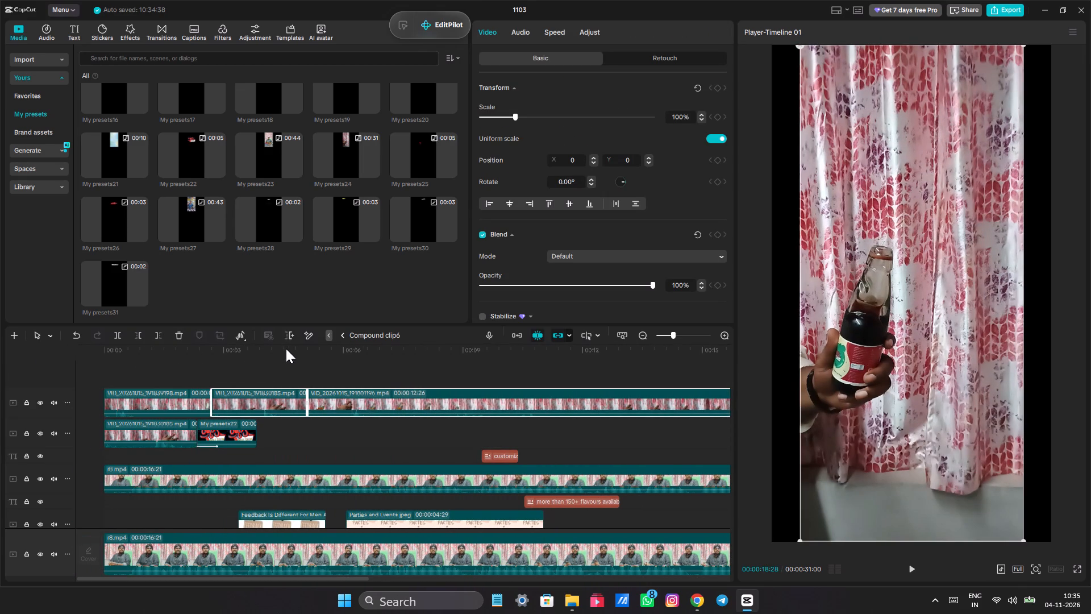
key(BackSpace)
click(194, 391)
key(BackSpace)
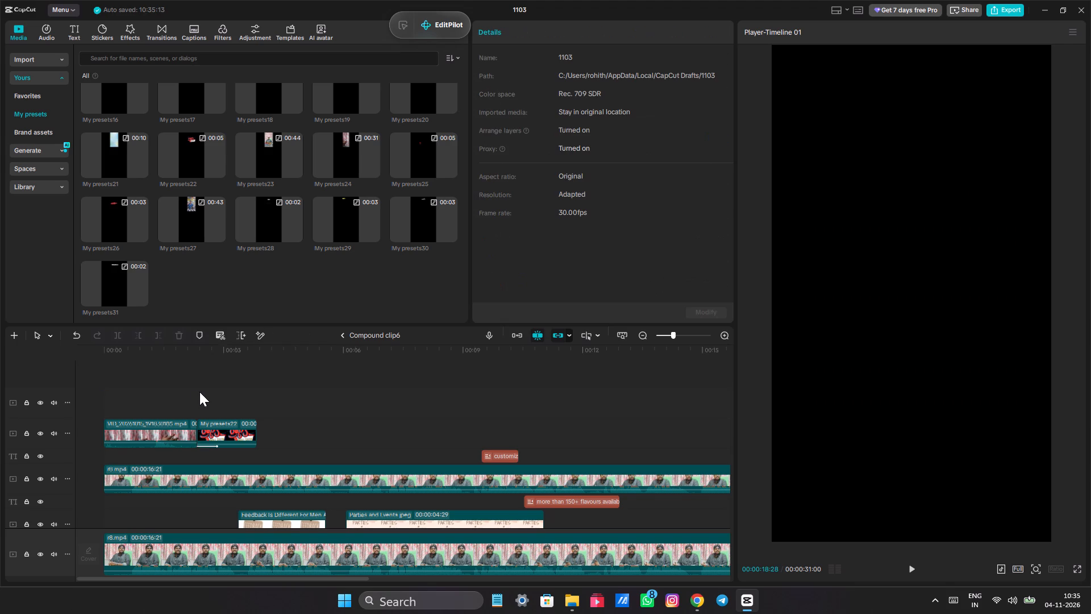
Move the three remaining bottle clips on the top track to the start of the timeline.
ctrl+scroll(199, 392, down, 15)
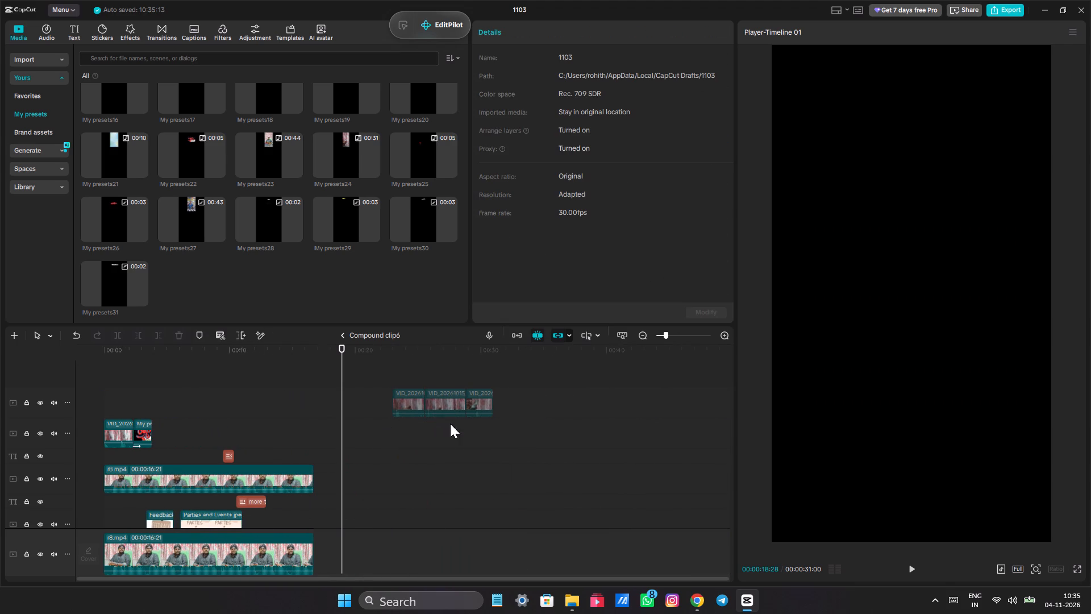
drag(498, 424, 413, 384)
drag(412, 396, 89, 403)
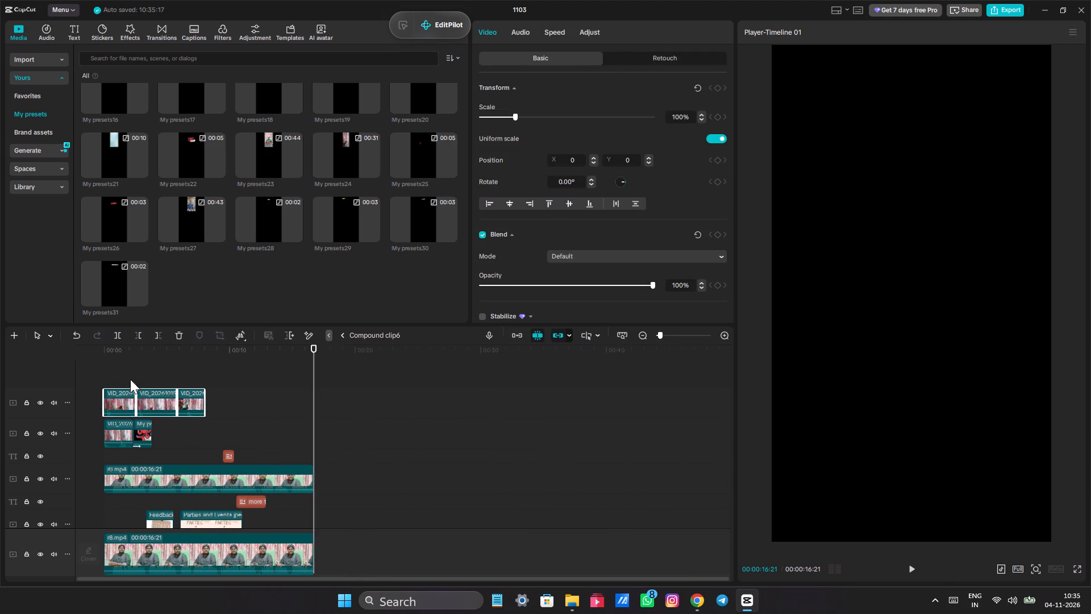
Play through the three bottle clips, delete the second and third, and return the playhead to the start.
click(135, 370)
drag(135, 370, 123, 374)
key(space)
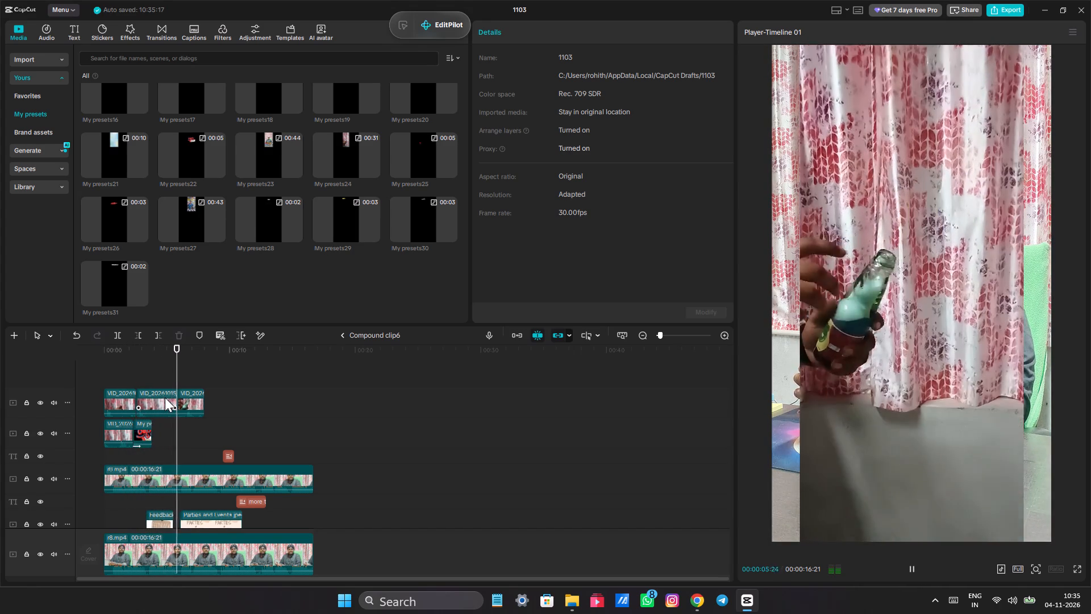
click(165, 397)
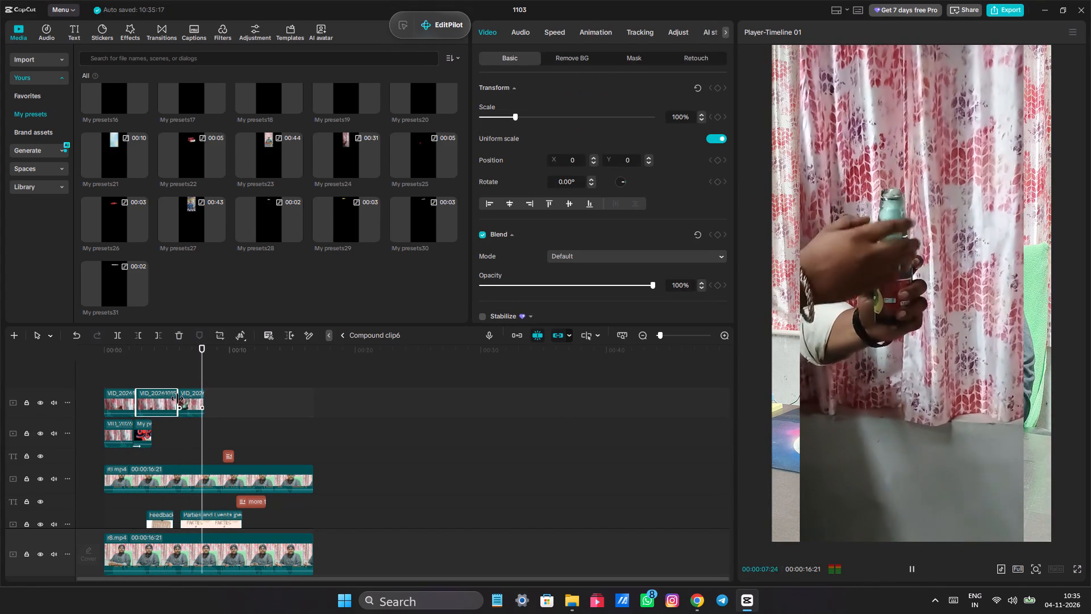
key(BackSpace)
click(190, 400)
key(BackSpace)
click(153, 380)
drag(153, 380, 83, 370)
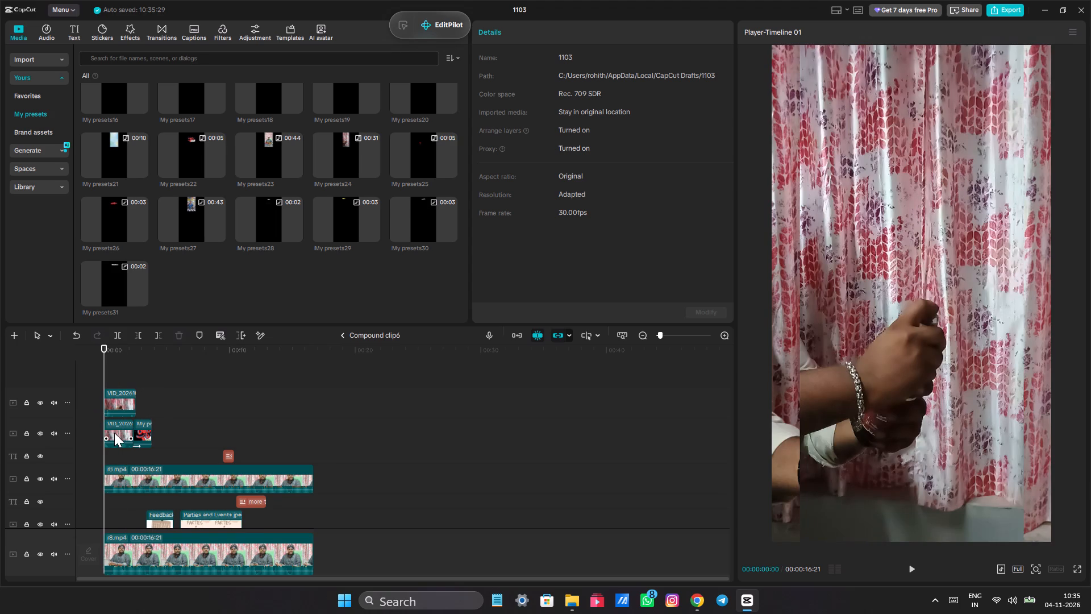
Delete the bottle clip on the second track directly beneath the top bottle clip in Compound clip6.
click(114, 433)
key(BackSpace)
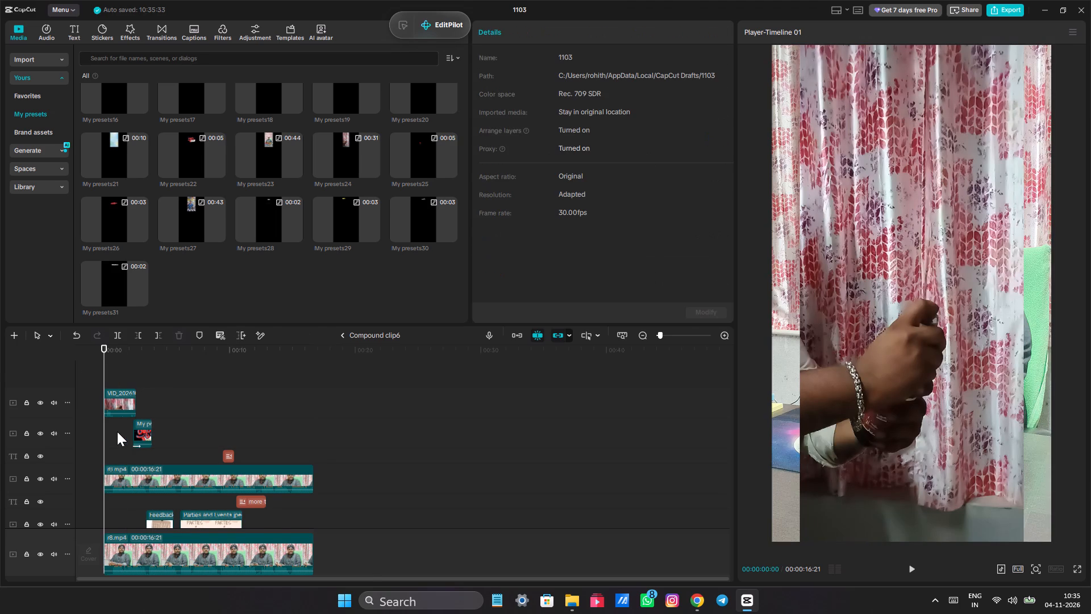
Trim the end of the top bottle clip to where My presets22 begins, and place it before that preset on the same track.
ctrl+scroll(117, 432, up, 20)
ctrl+scroll(117, 432, up, 1)
click(156, 371)
drag(156, 371, 165, 371)
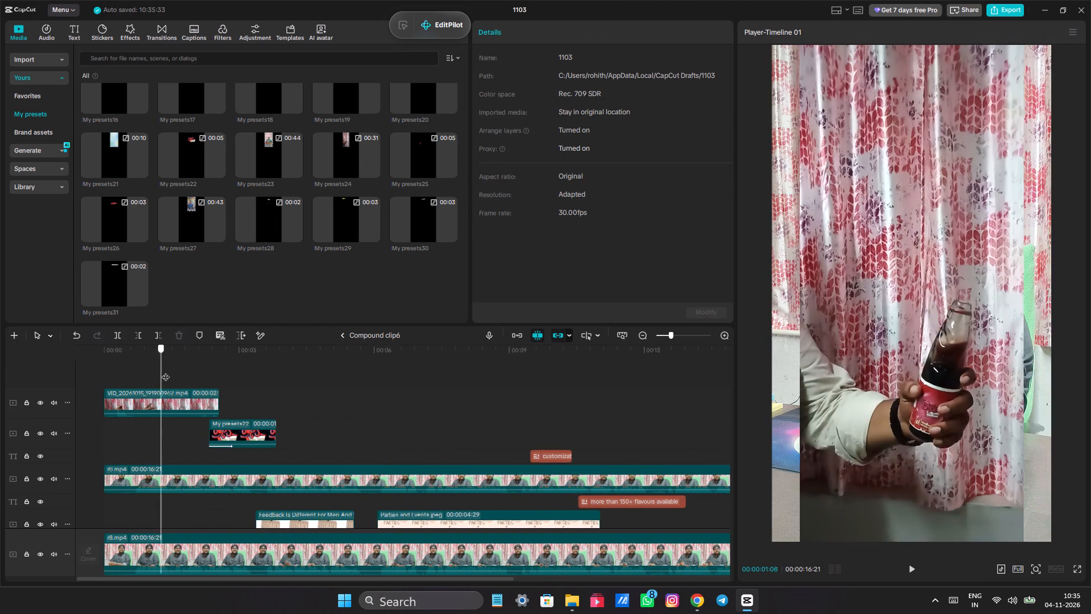
drag(165, 371, 208, 379)
click(211, 388)
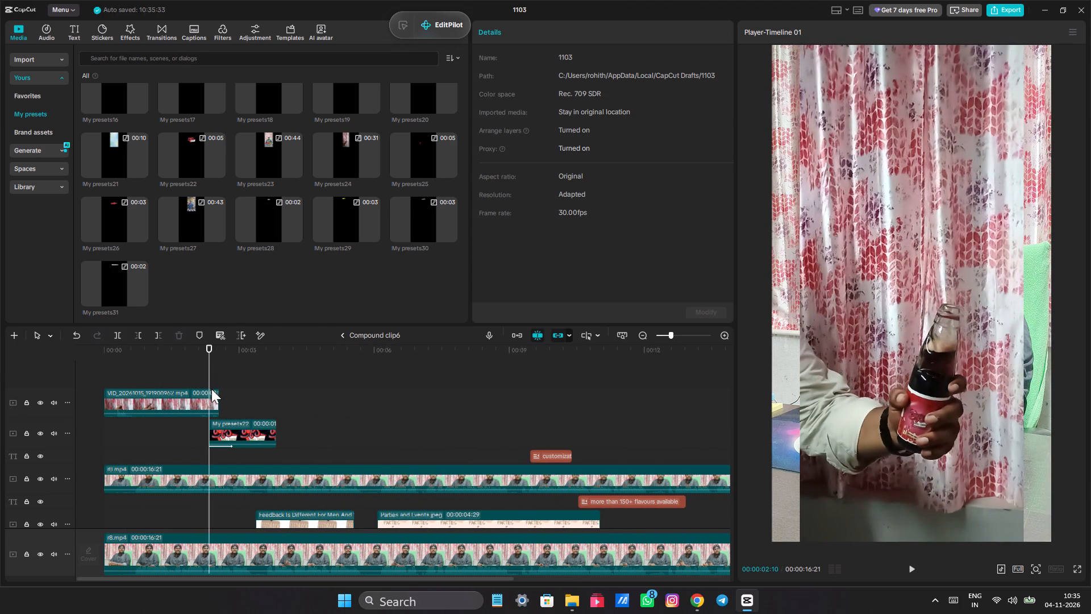
click(214, 399)
drag(220, 401, 205, 399)
drag(174, 402, 172, 433)
Go back to the main timeline and play the transition from Compound clip2 into Compound clip6.
click(151, 374)
drag(151, 374, 60, 368)
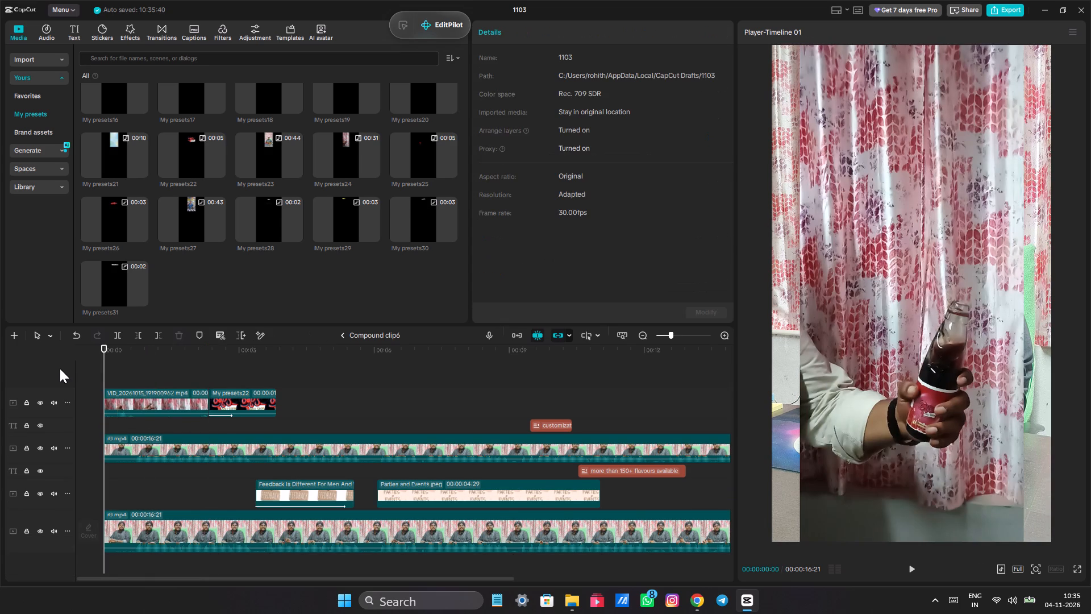
click(120, 366)
drag(120, 366, 92, 360)
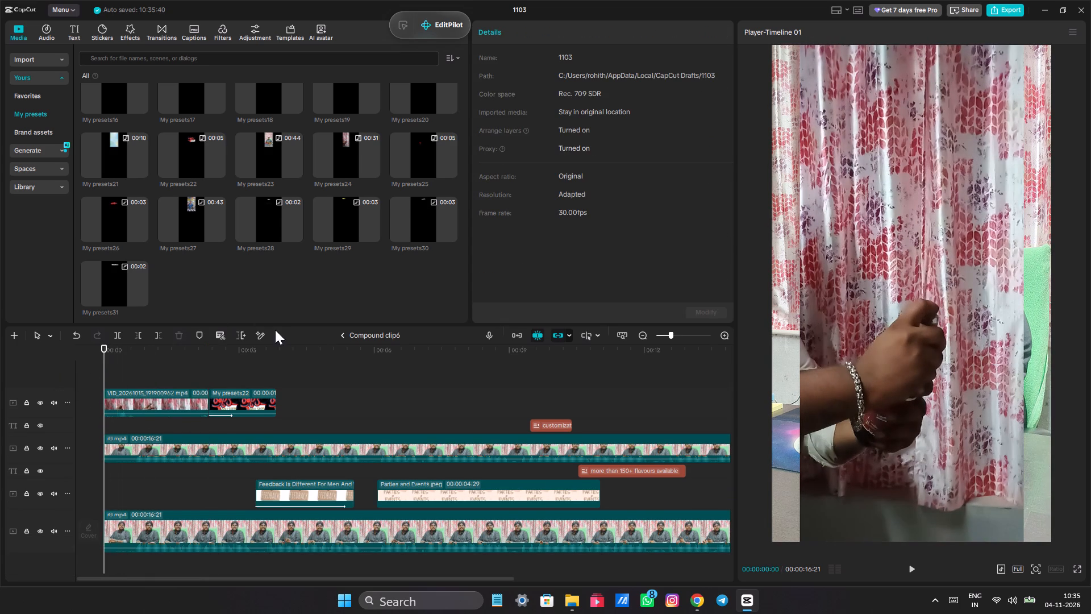
click(362, 332)
click(220, 421)
drag(220, 421, 12, 407)
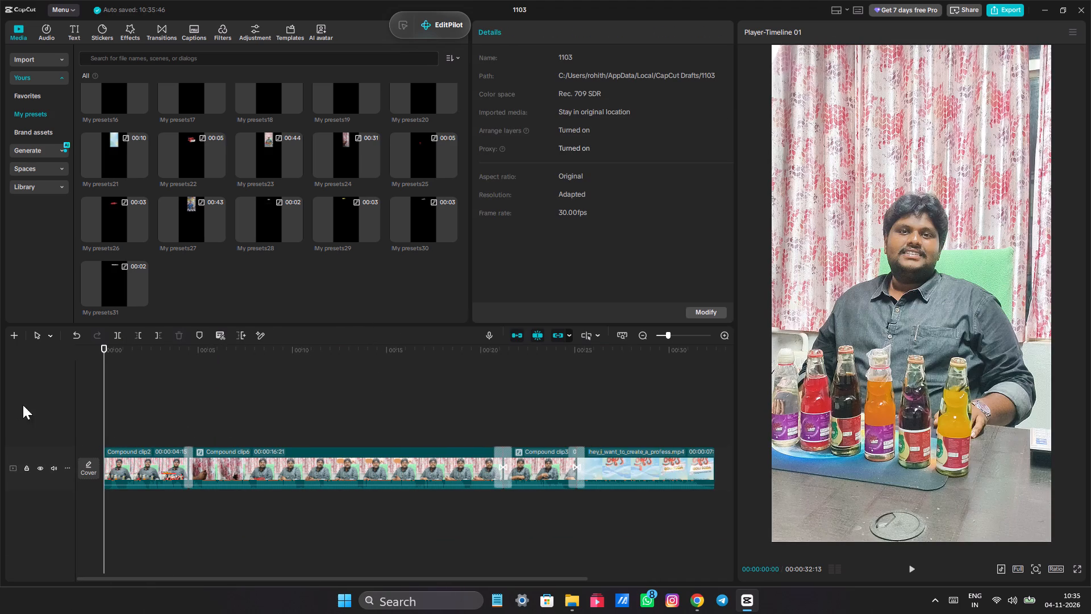
click(191, 391)
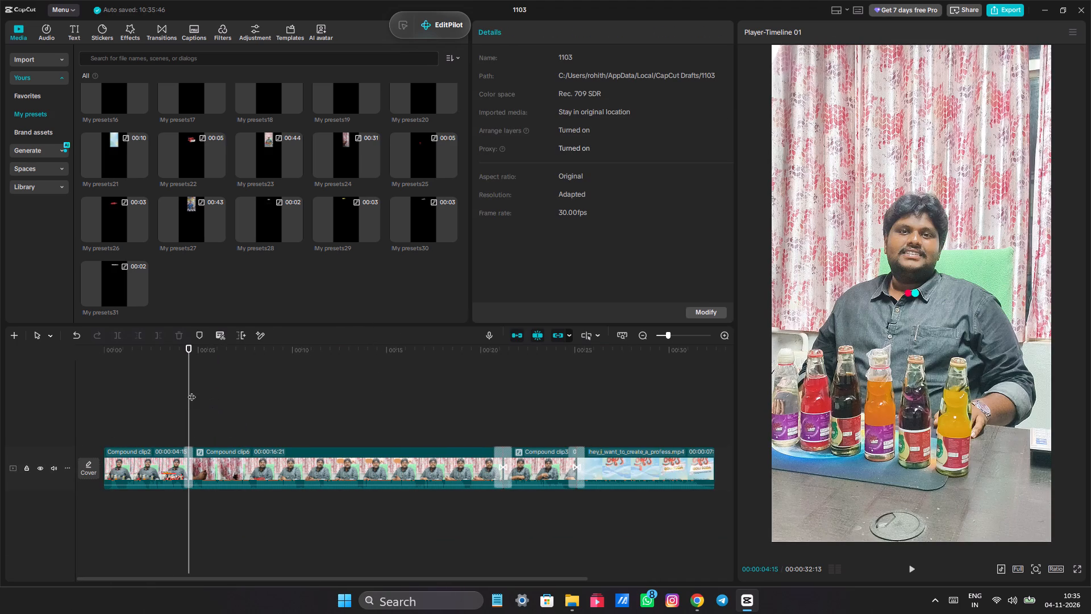
key(space)
key(space)
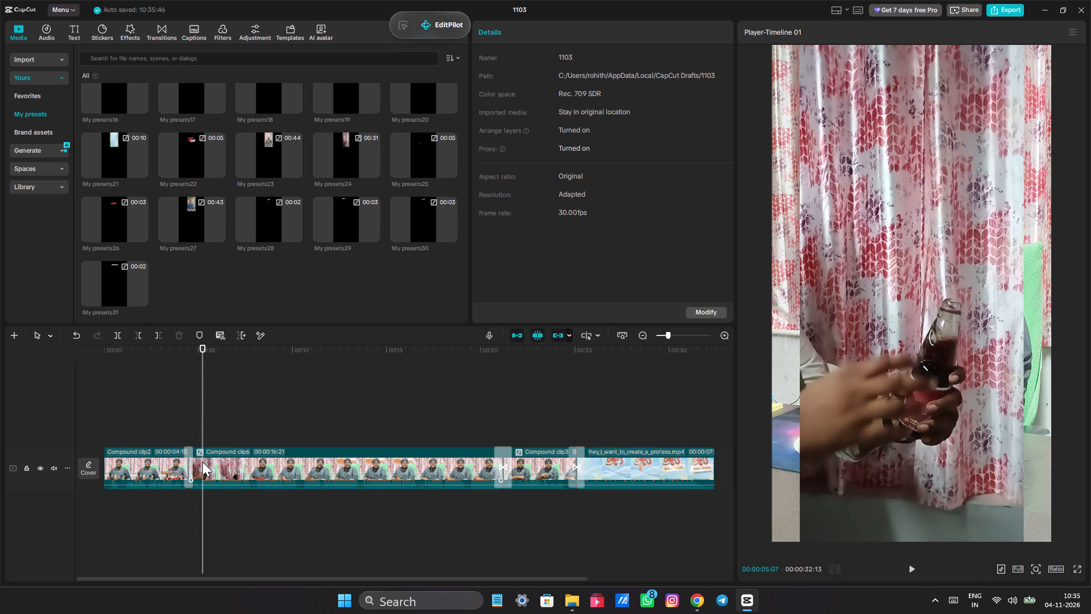
Scale the bottle clip inside Compound clip6 to 125%, play it back, and return to the start of the main timeline.
double_click(202, 462)
click(138, 392)
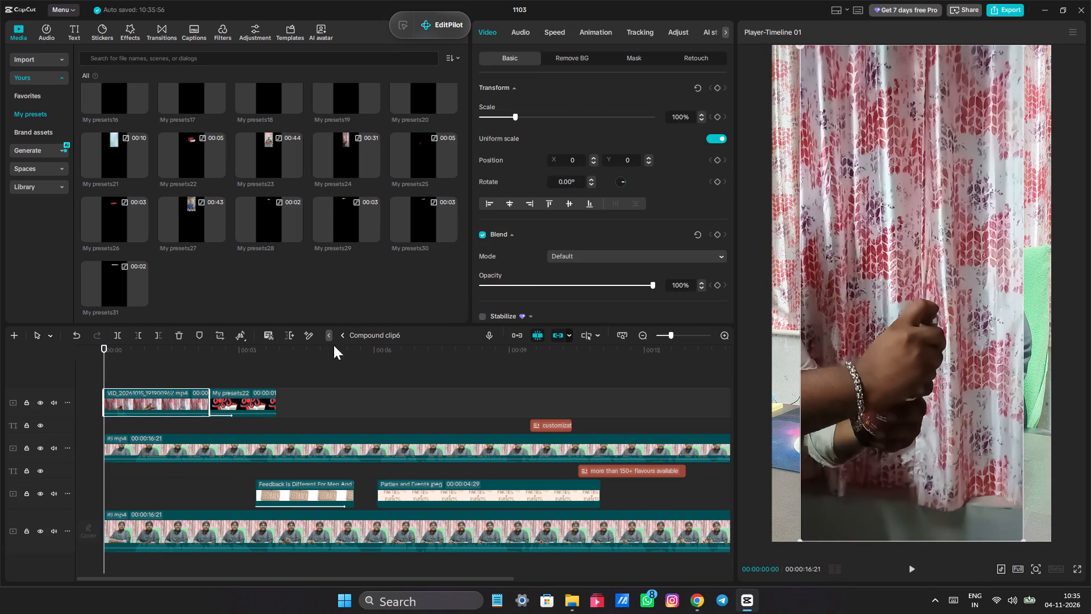
drag(518, 117, 524, 118)
click(128, 383)
drag(128, 383, 71, 375)
key(space)
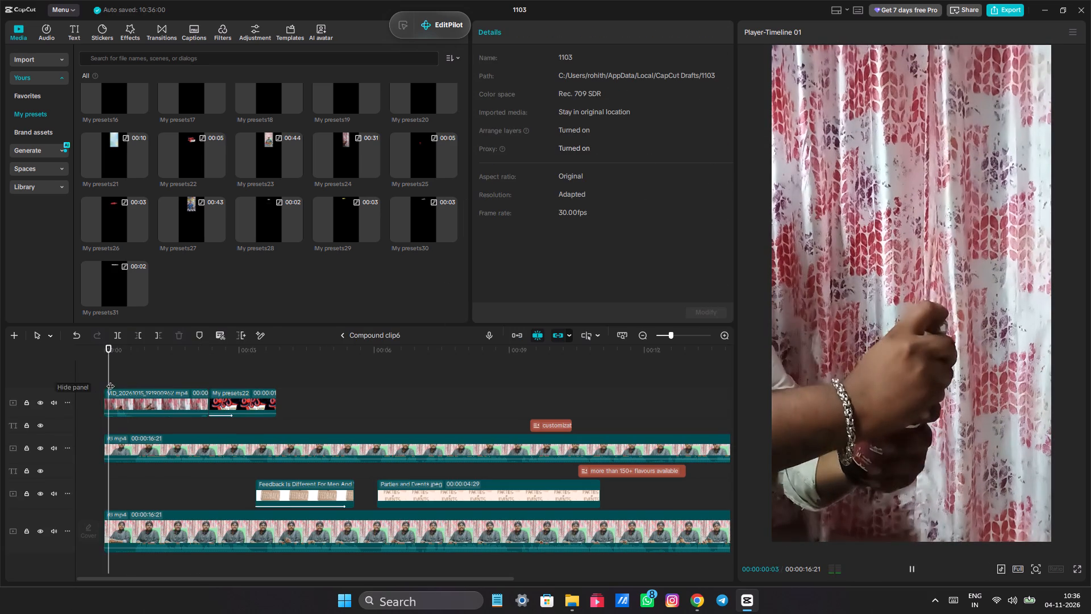
click(364, 332)
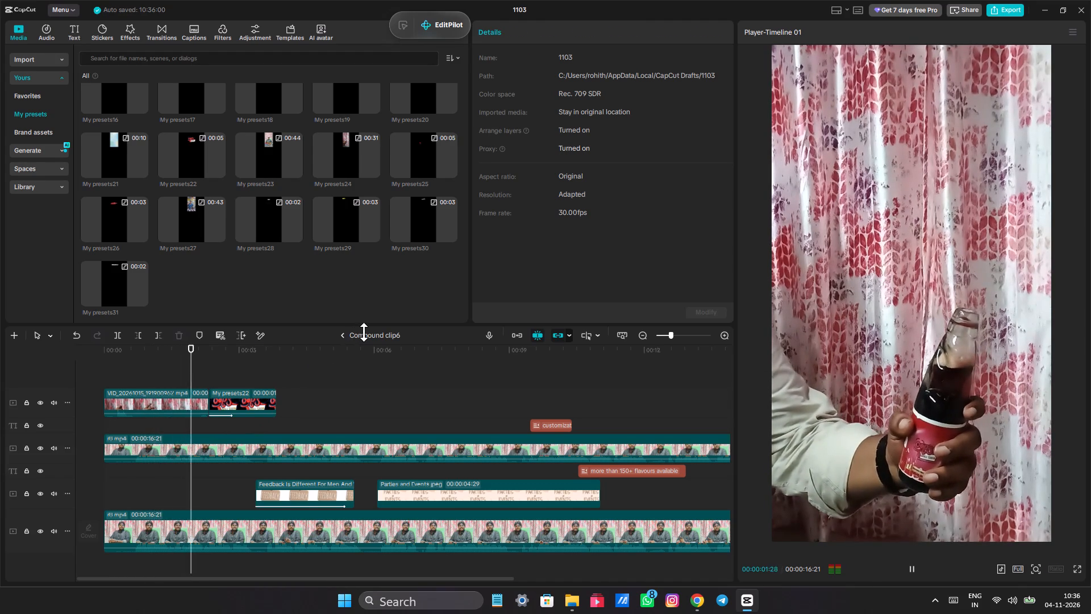
click(177, 398)
drag(177, 398, 0, 478)
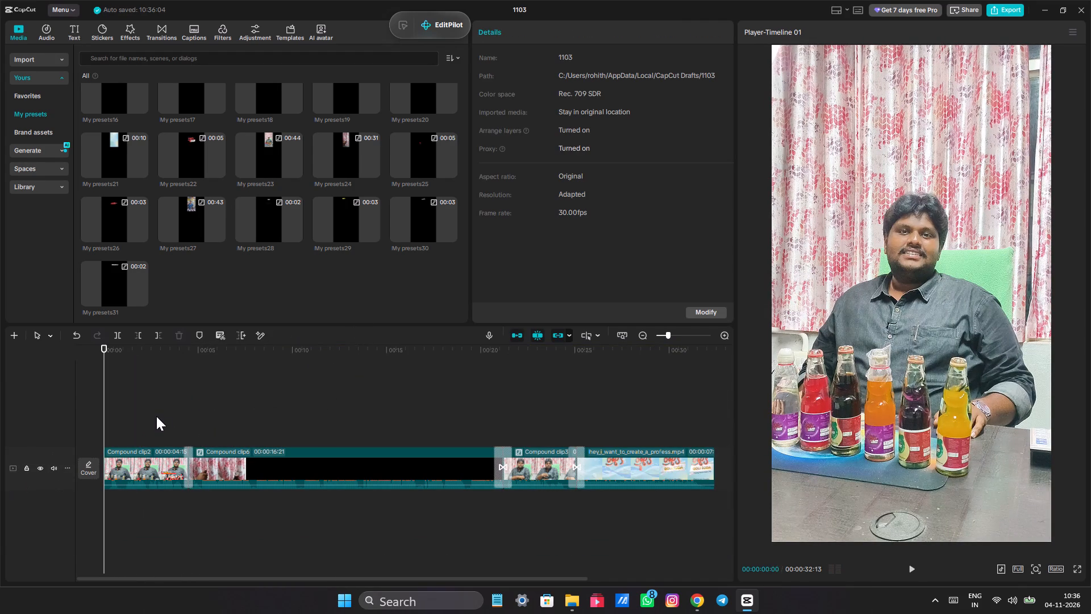
Look through the saved presets and scrub the opening of the main timeline into the start of Compound clip6.
scroll(227, 261, up, 10)
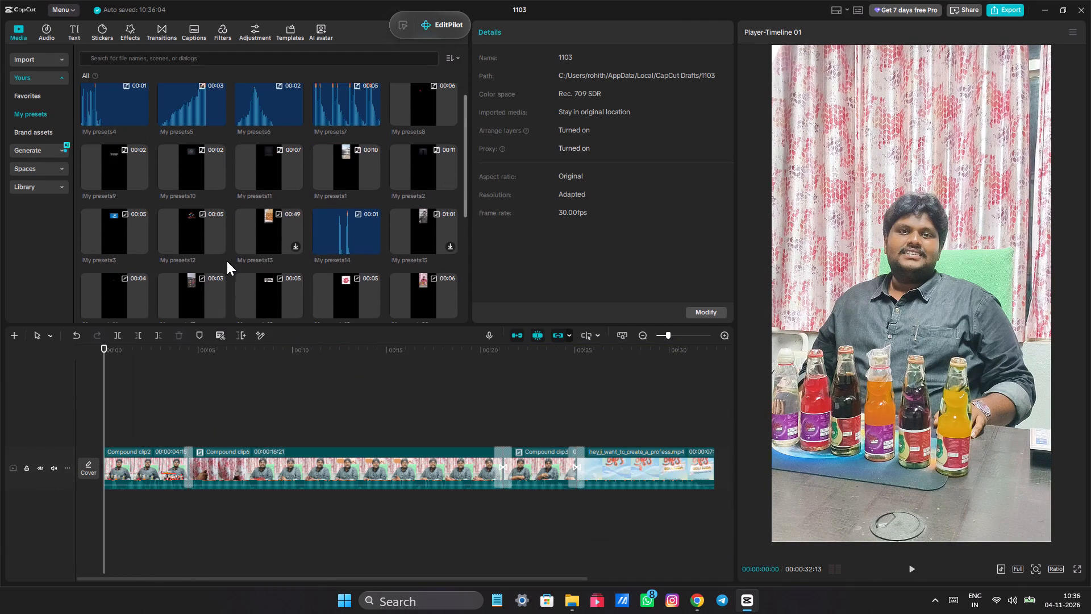
ctrl+scroll(191, 414, down, 4)
ctrl+scroll(191, 414, up, 4)
ctrl+scroll(191, 414, down, 3)
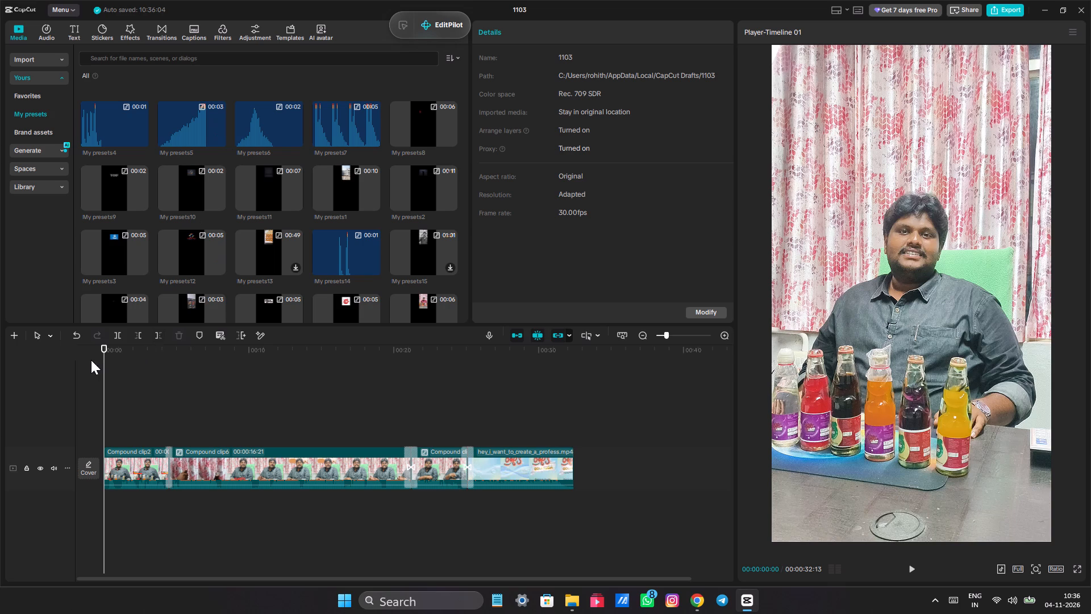
drag(105, 351, 182, 368)
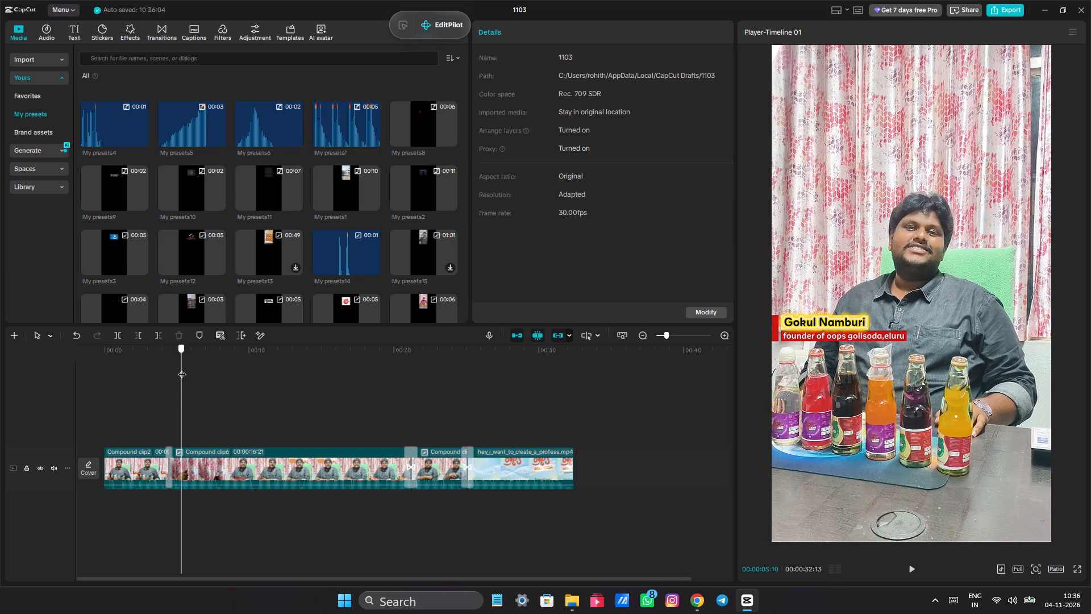
drag(182, 368, 43, 383)
ctrl+scroll(136, 409, up, 3)
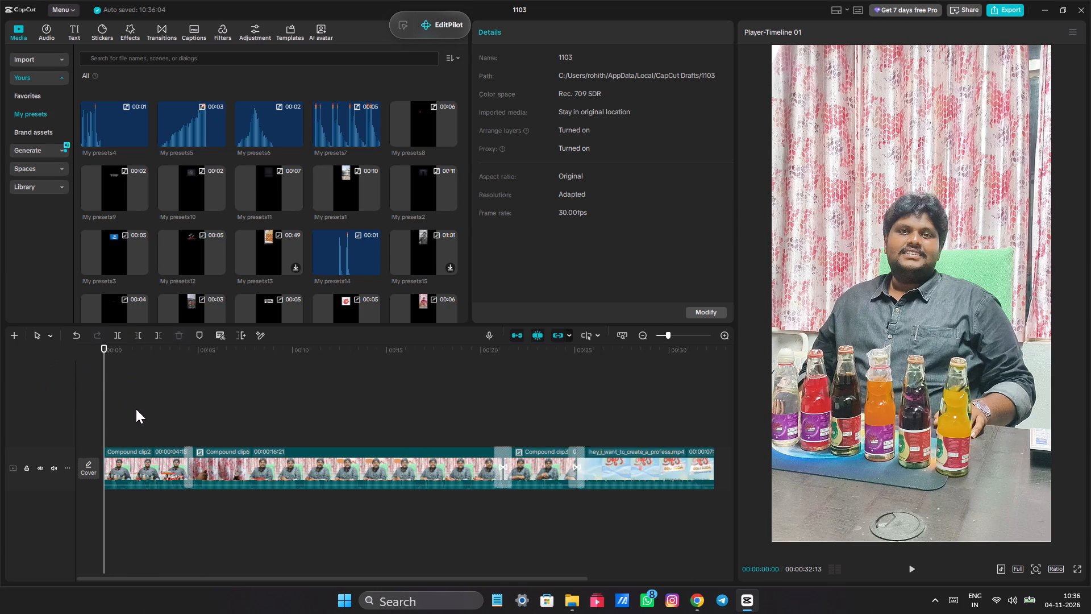
ctrl+scroll(136, 409, down, 4)
ctrl+scroll(136, 410, up, 3)
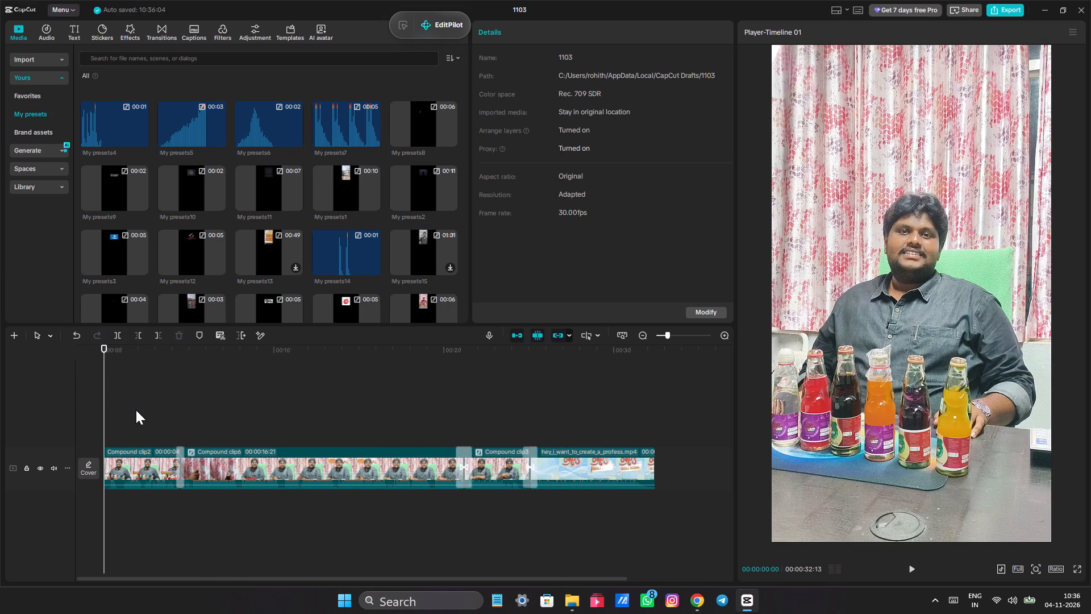
click(224, 420)
drag(224, 420, 191, 421)
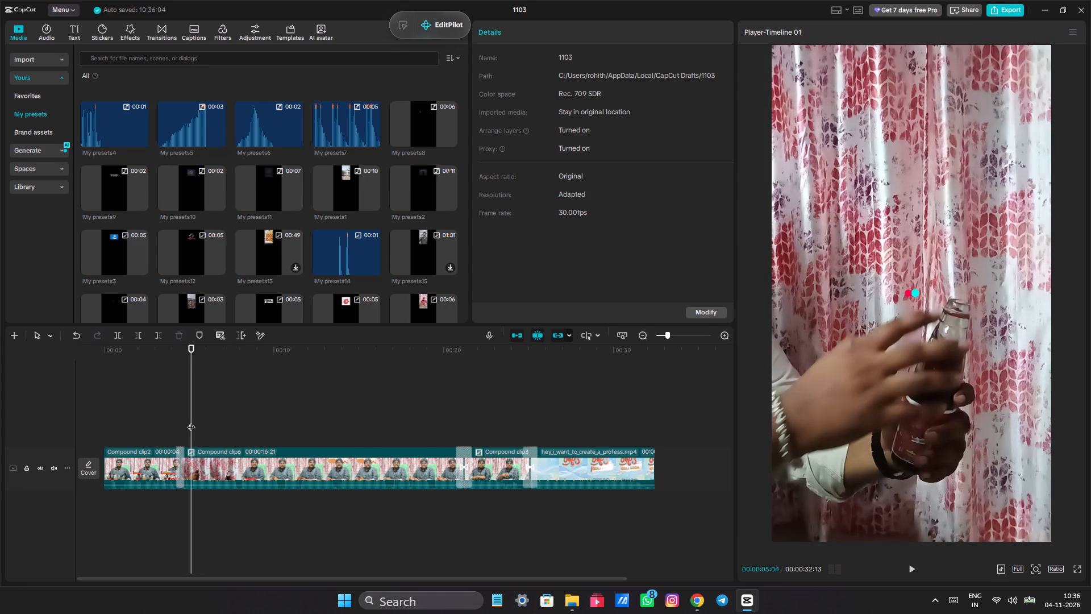
Turn on Auto adjust for the bottle clip inside Compound clip6, lower its intensity, and return to the start of the main timeline.
double_click(198, 468)
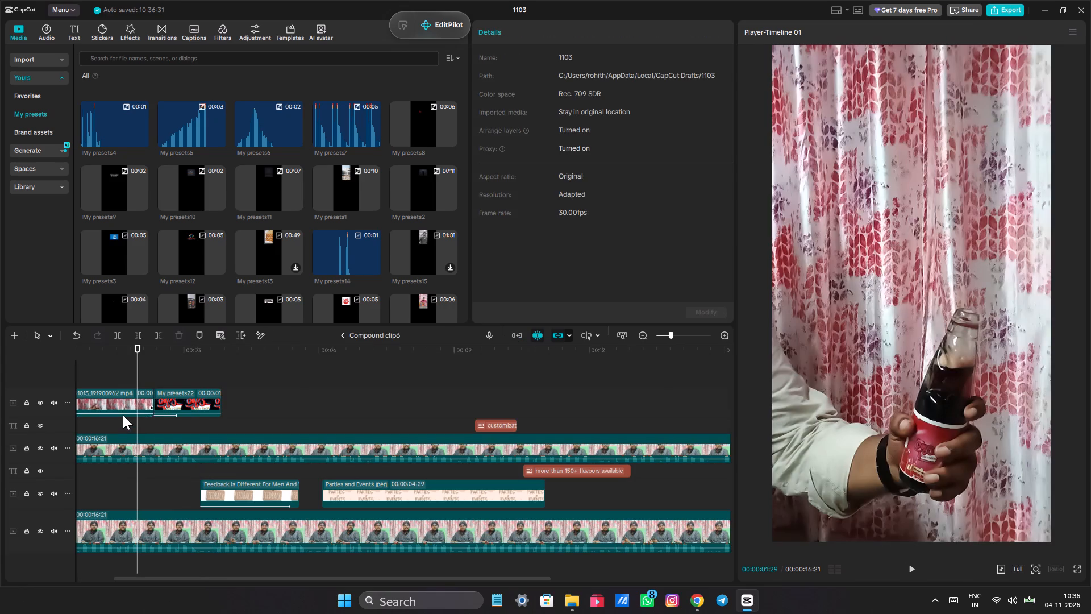
click(123, 415)
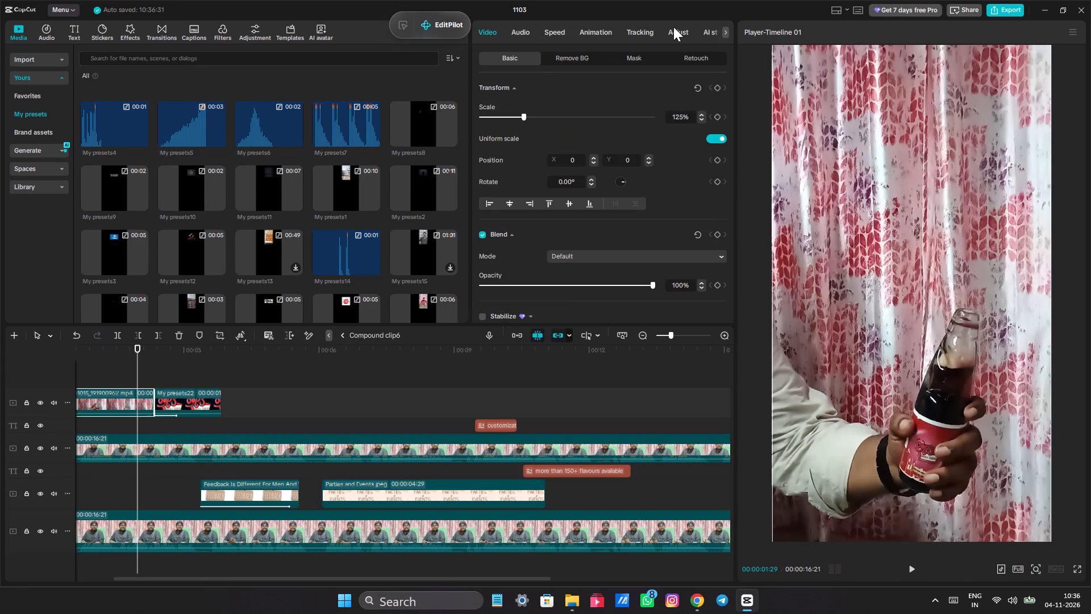
click(673, 27)
click(483, 88)
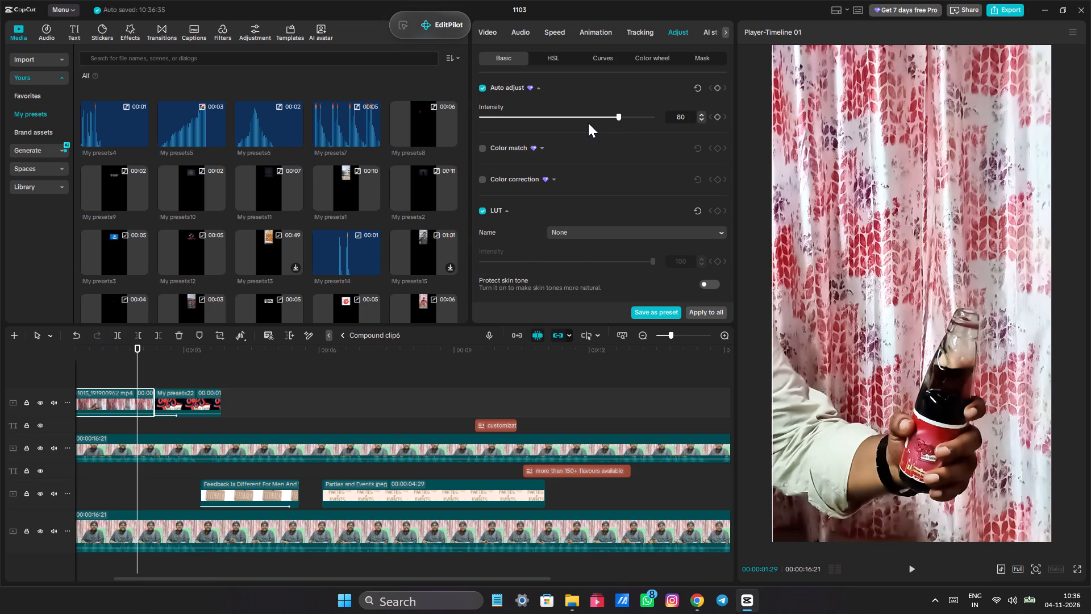
drag(588, 123, 583, 122)
click(369, 337)
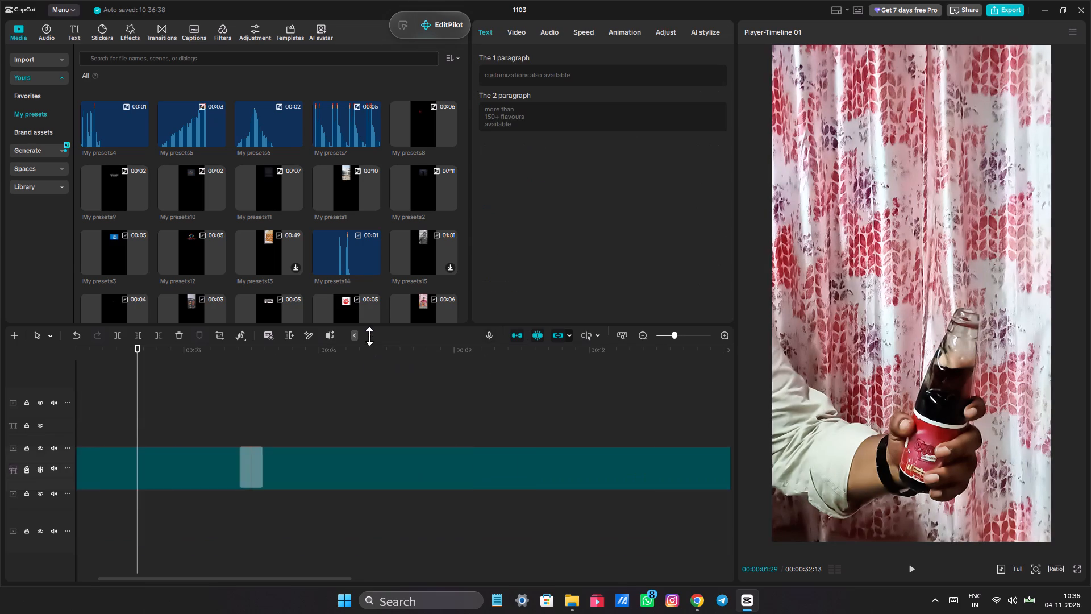
ctrl+scroll(223, 413, down, 4)
ctrl+scroll(165, 418, up, 4)
click(151, 409)
drag(149, 409, 76, 413)
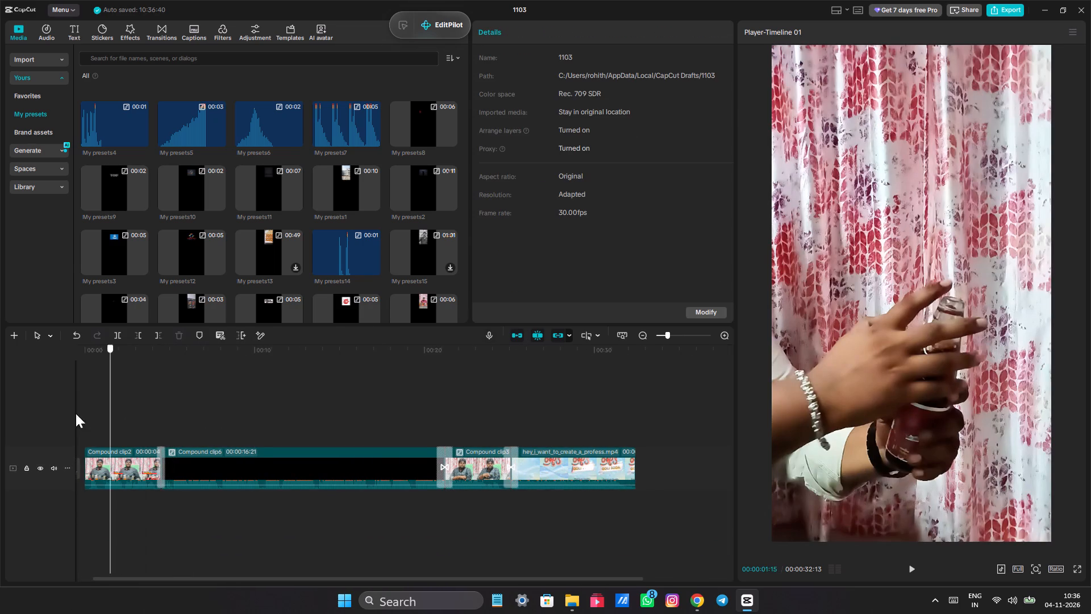
drag(76, 413, 34, 413)
Insert r10.mp4 from the imported media between Compound clip2 and Compound clip6 on the main track.
click(17, 27)
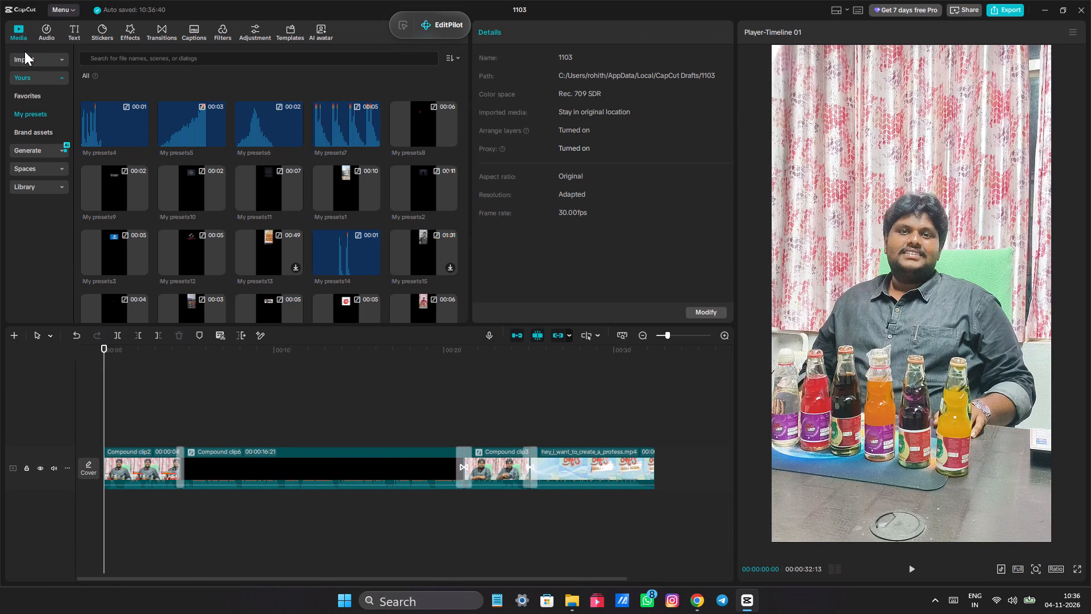
click(25, 53)
click(196, 167)
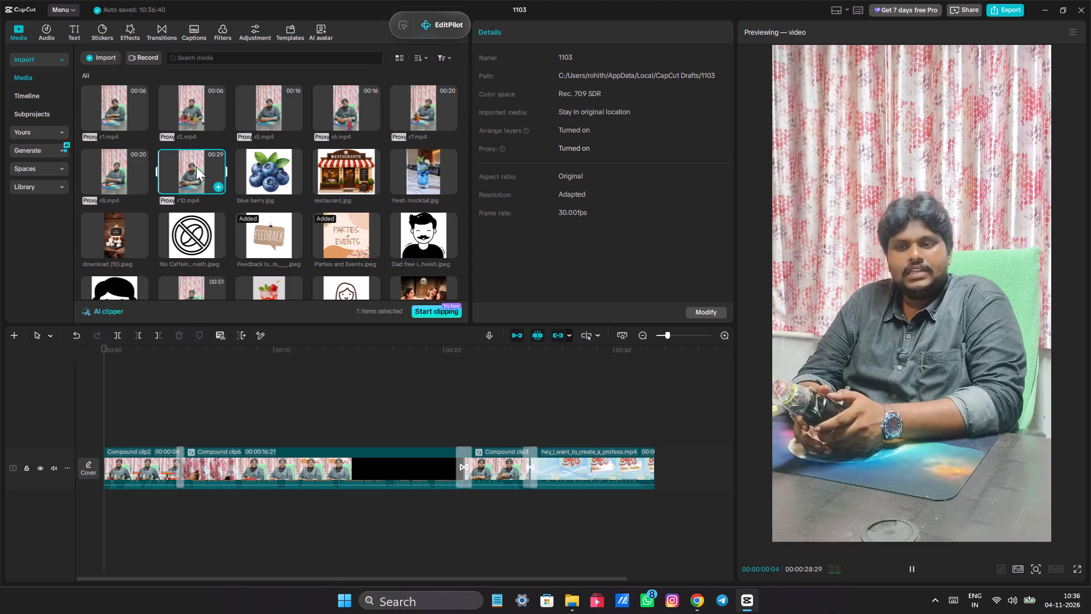
drag(196, 167, 203, 440)
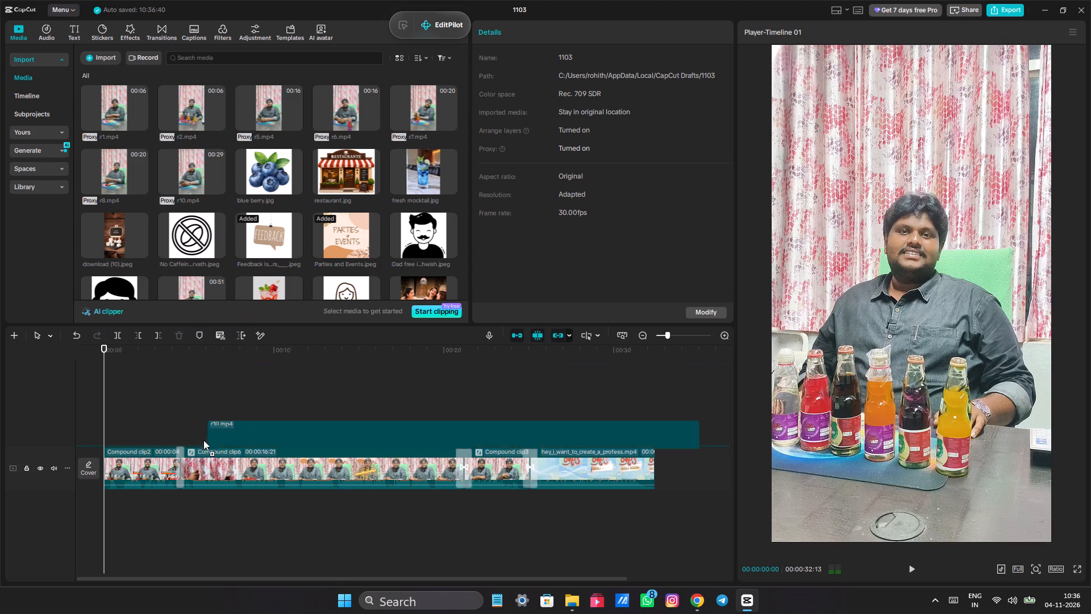
drag(203, 440, 180, 462)
Play the opening of r10.mp4 from the preceding transition twice to judge the footage, and look over the imported media.
click(181, 432)
drag(181, 432, 173, 430)
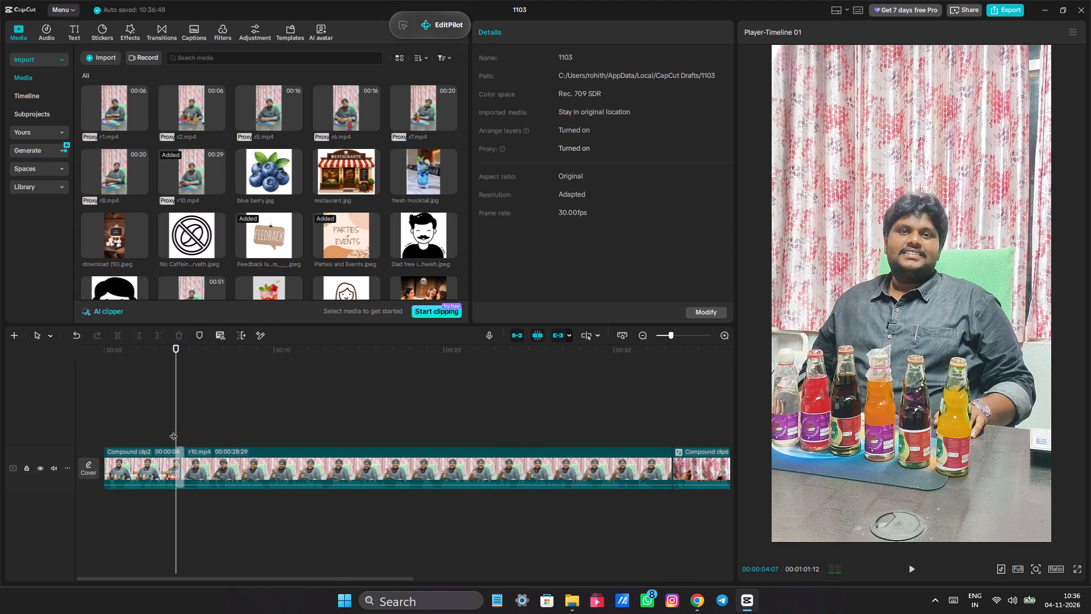
key(space)
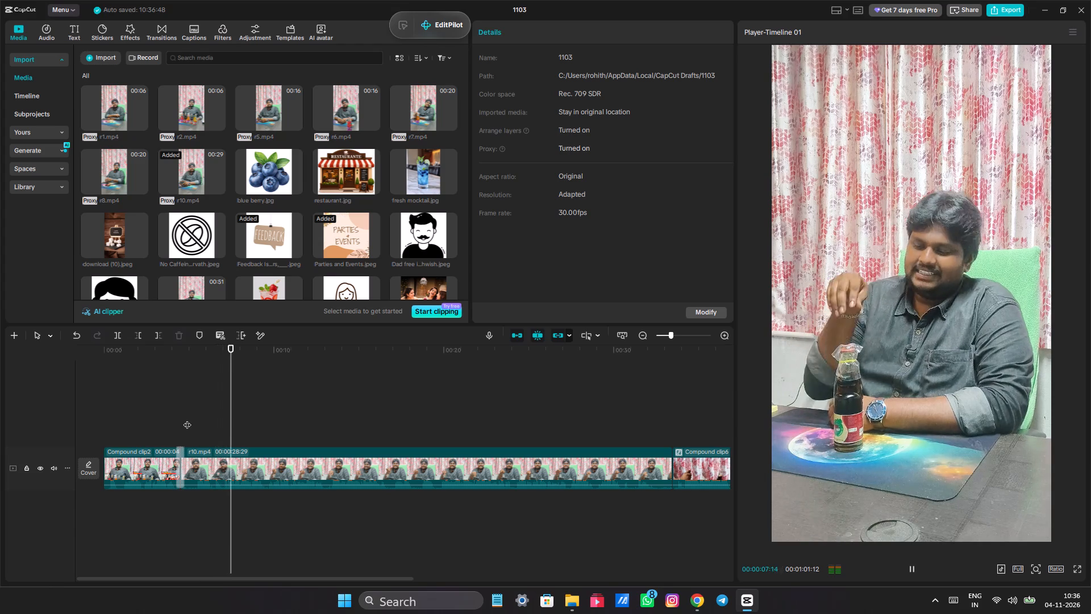
key(space)
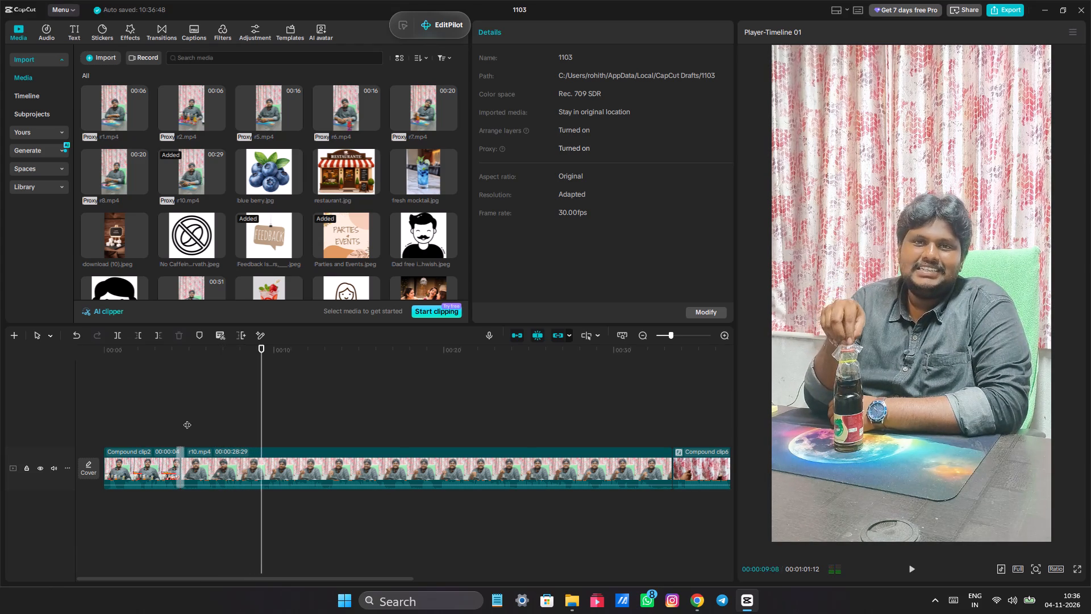
click(187, 418)
drag(187, 418, 181, 412)
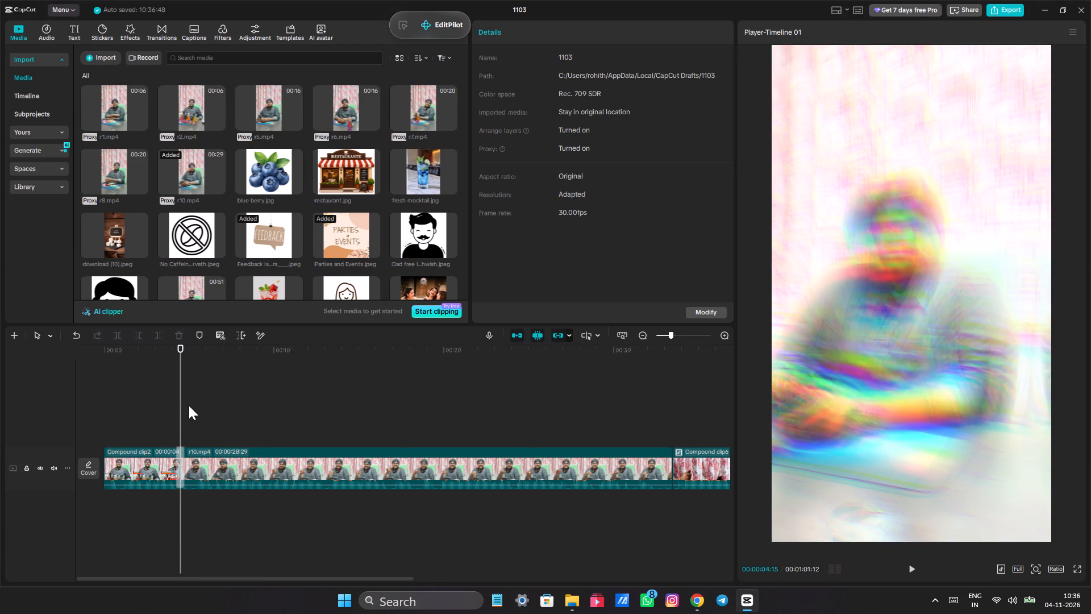
click(169, 385)
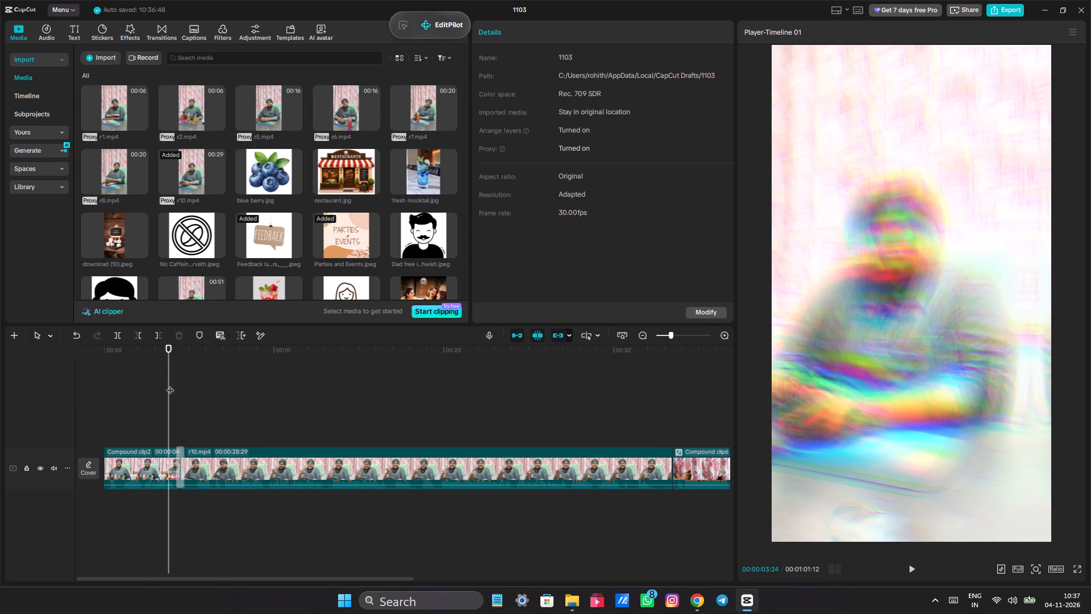
key(space)
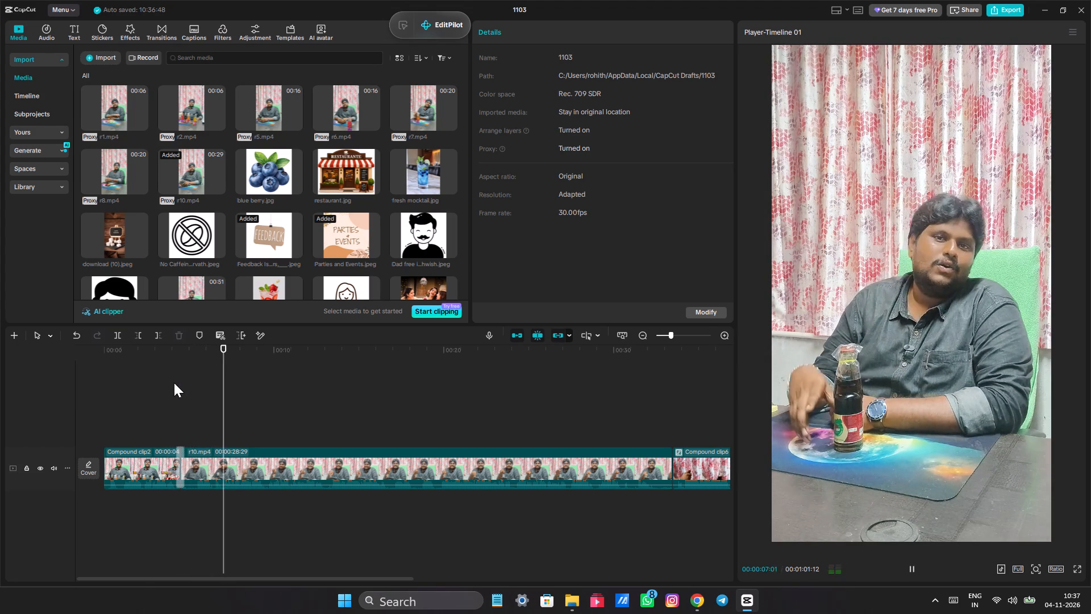
key(space)
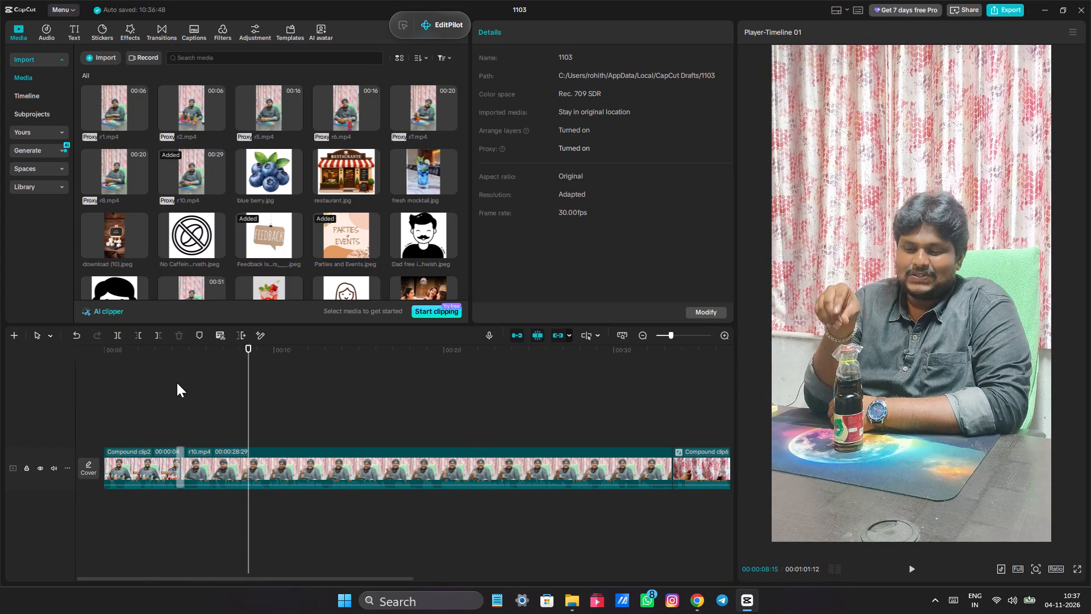
scroll(336, 281, down, 1)
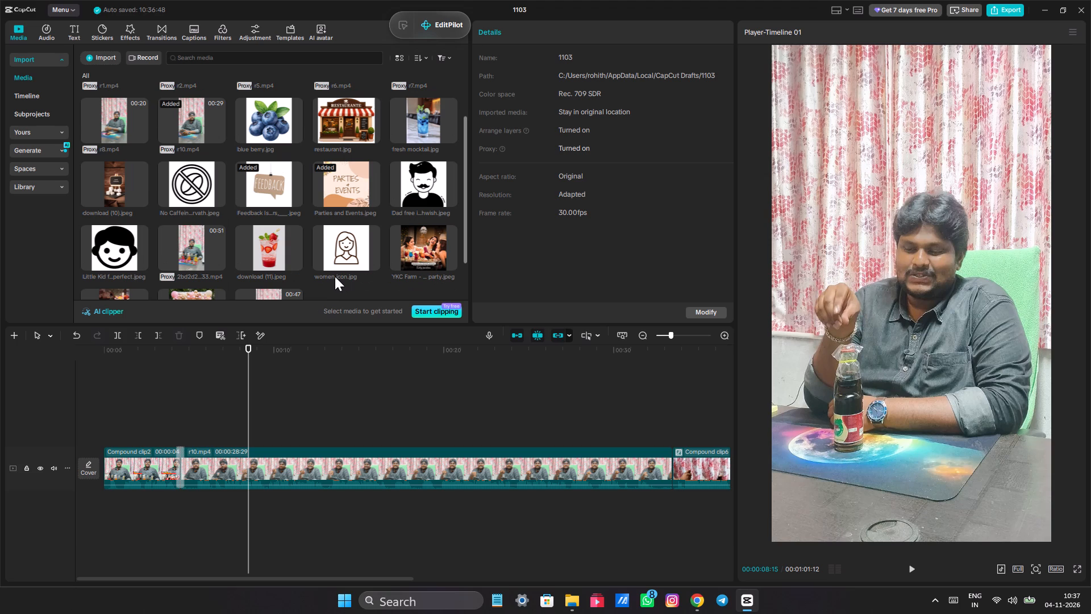
scroll(334, 275, up, 1)
Duplicate r10.mp4 onto the track above, aligned with the start of the original r10.mp4 at 00:00:04:15.
right_click(255, 474)
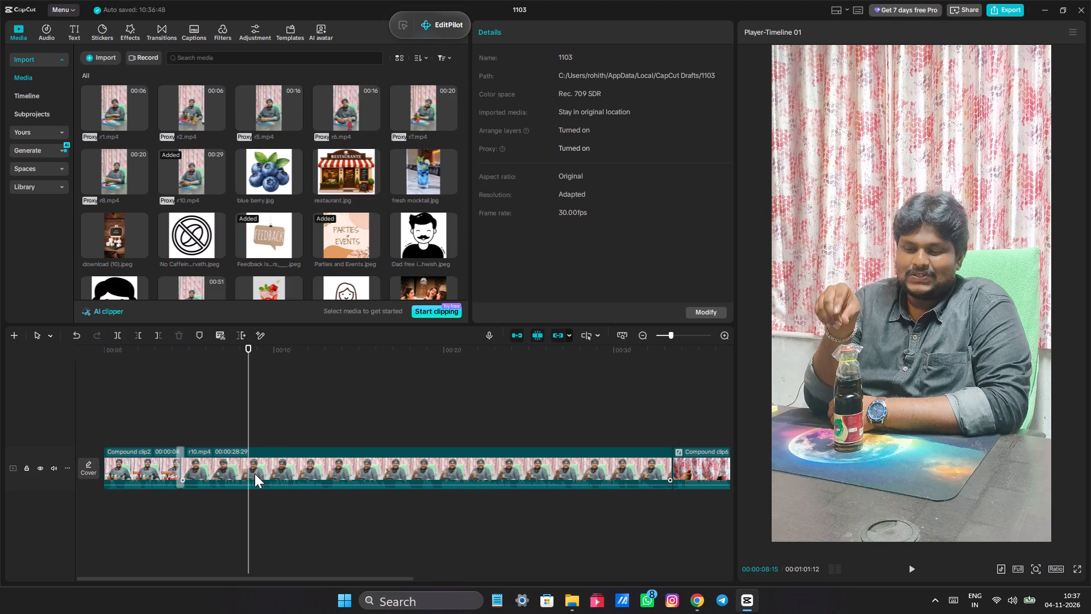
click(289, 121)
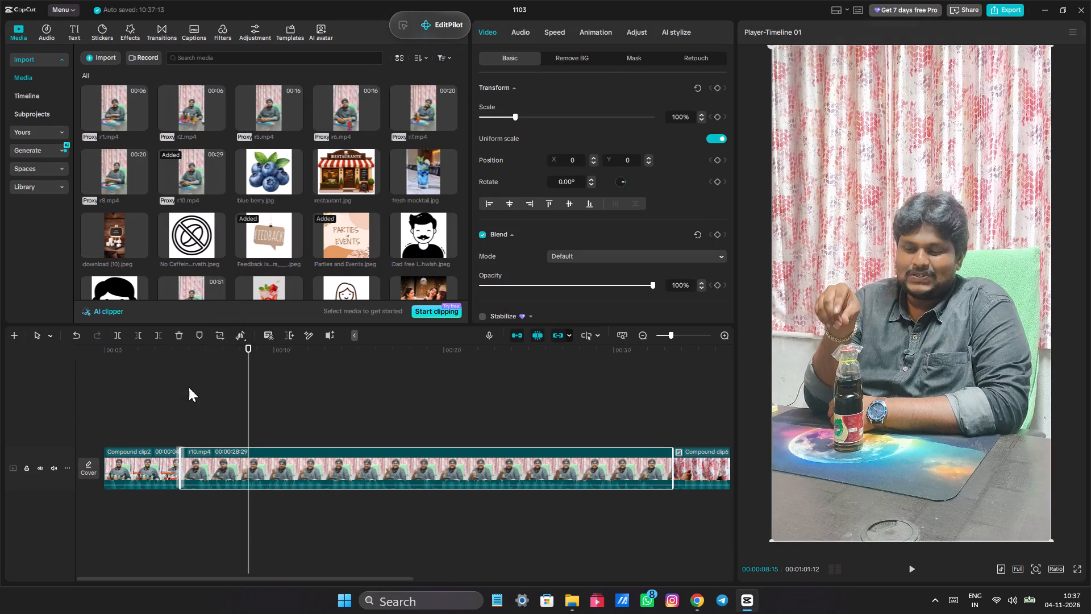
click(173, 413)
drag(173, 413, 179, 413)
right_click(179, 413)
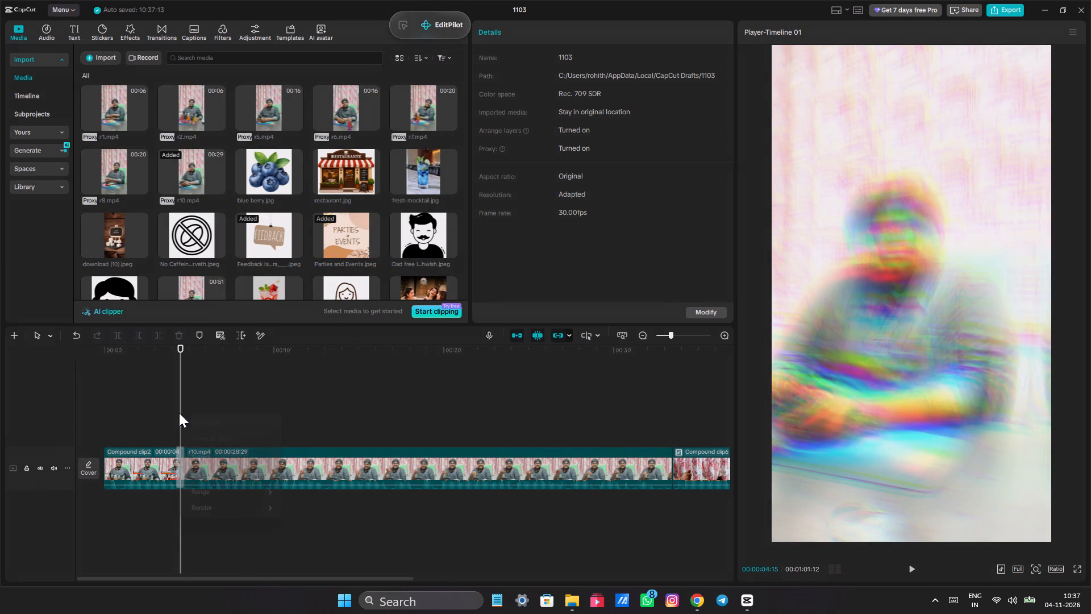
click(233, 470)
click(243, 380)
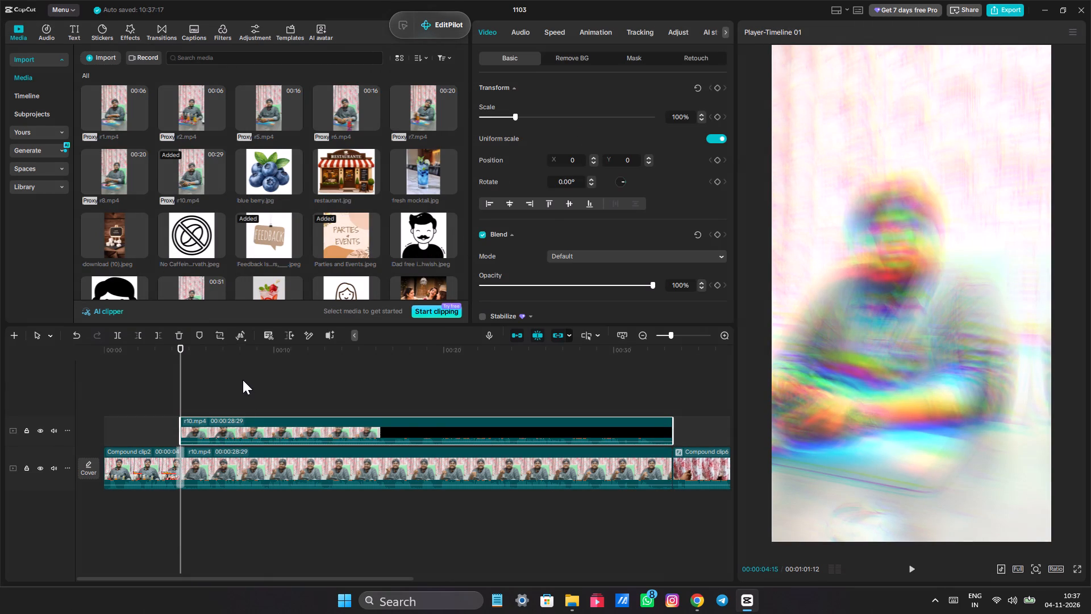
Play the stacked r10.mp4 footage from its start and turn on Auto removal of the background for the upper copy.
drag(216, 376, 178, 367)
click(178, 367)
key(space)
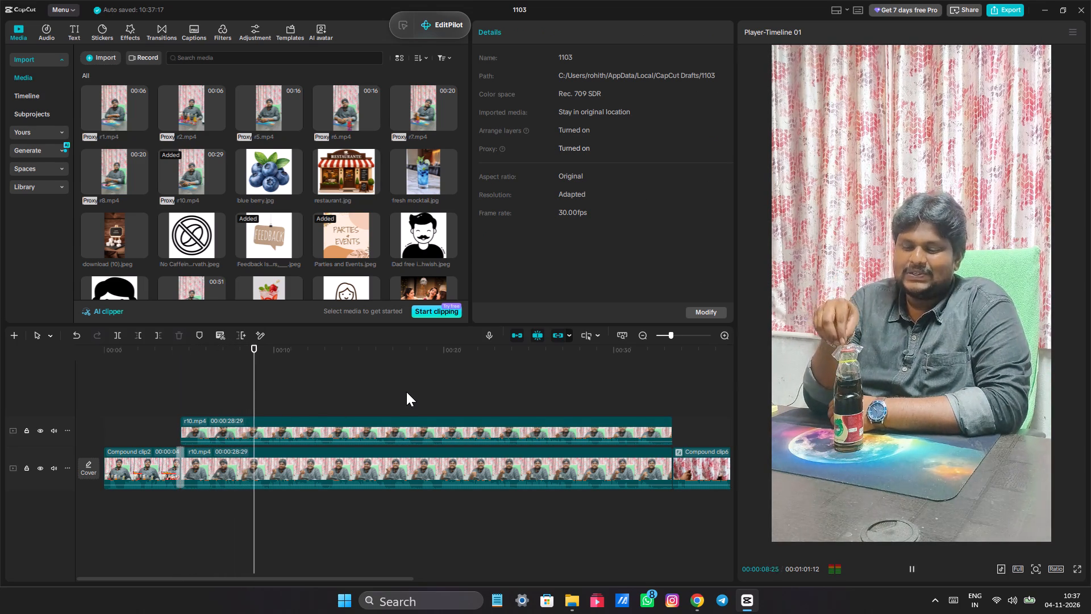
click(336, 427)
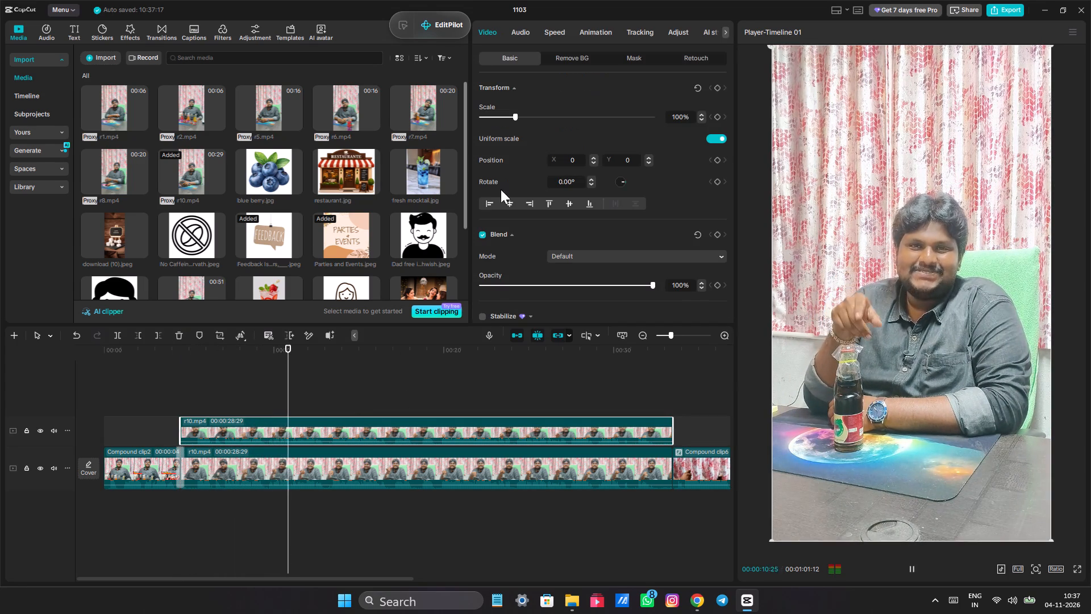
click(574, 60)
click(481, 90)
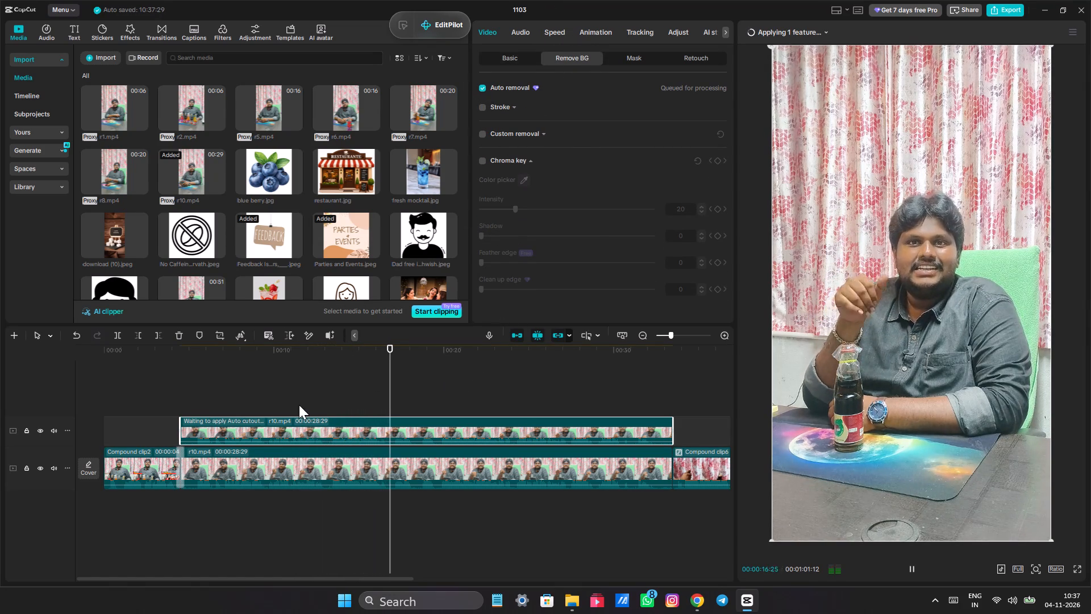
Check the Auto cutout progress and play the r10.mp4 footage through to the start of Compound clip6.
click(213, 388)
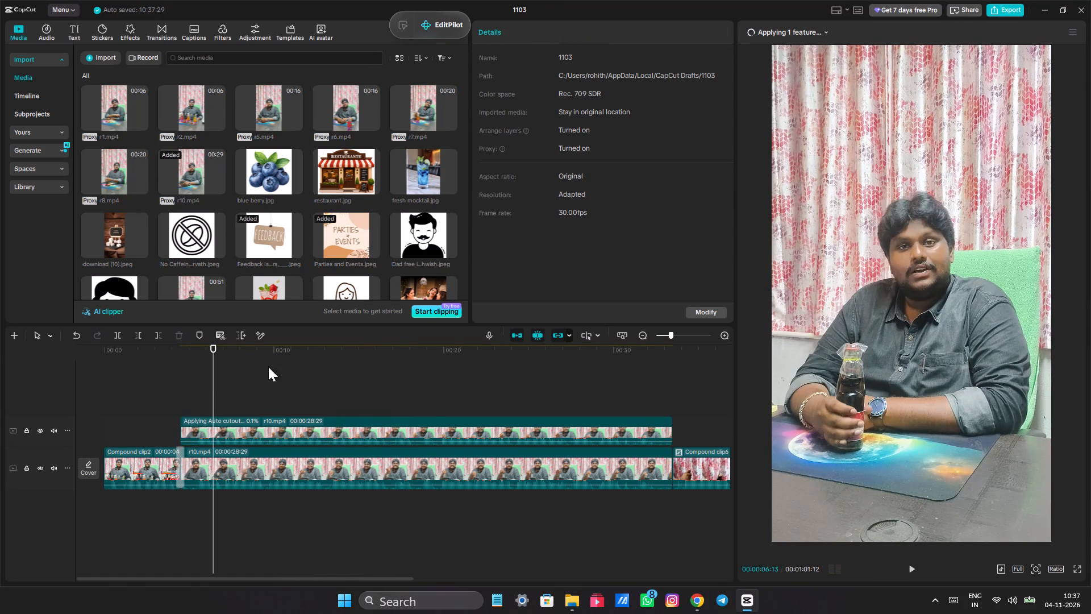
click(811, 36)
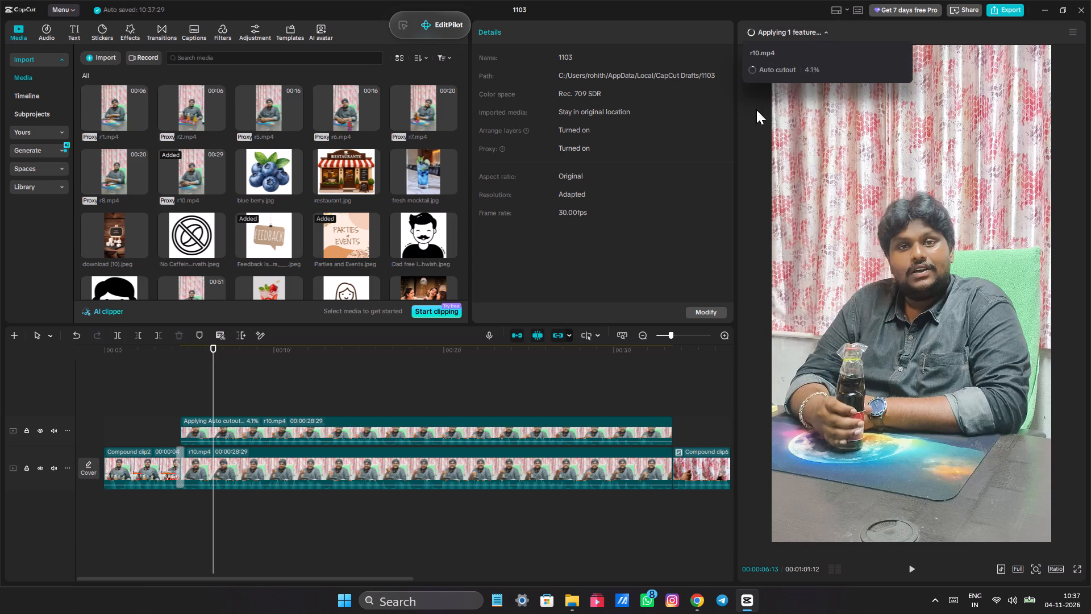
key(space)
click(238, 397)
key(space)
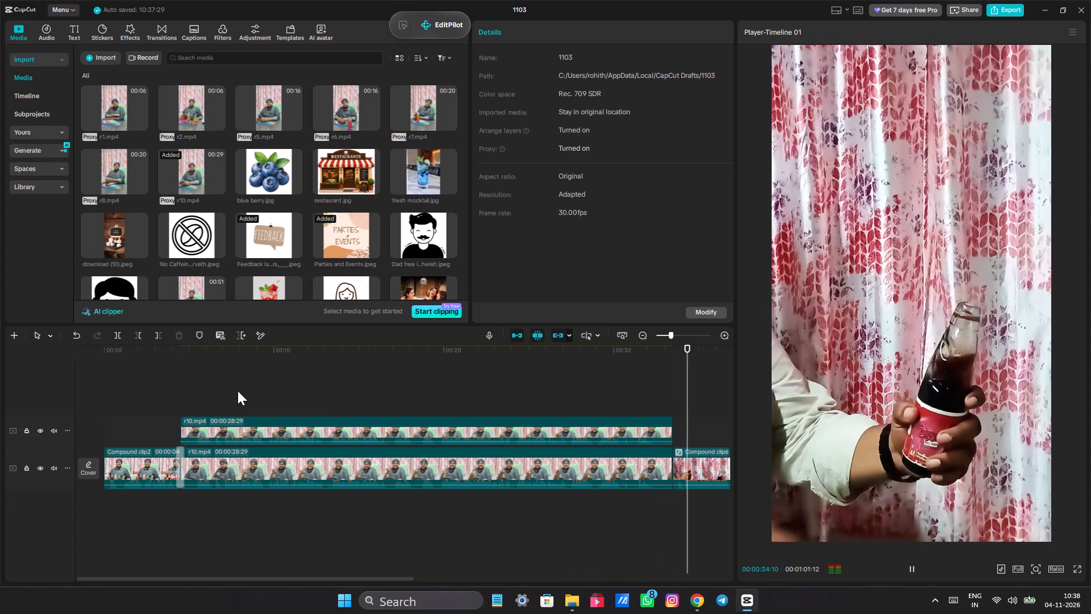
Trim the ends of both r10.mp4 clips to 00:00:32:12, making each 00:00:27:27 long.
click(621, 384)
drag(621, 384, 661, 384)
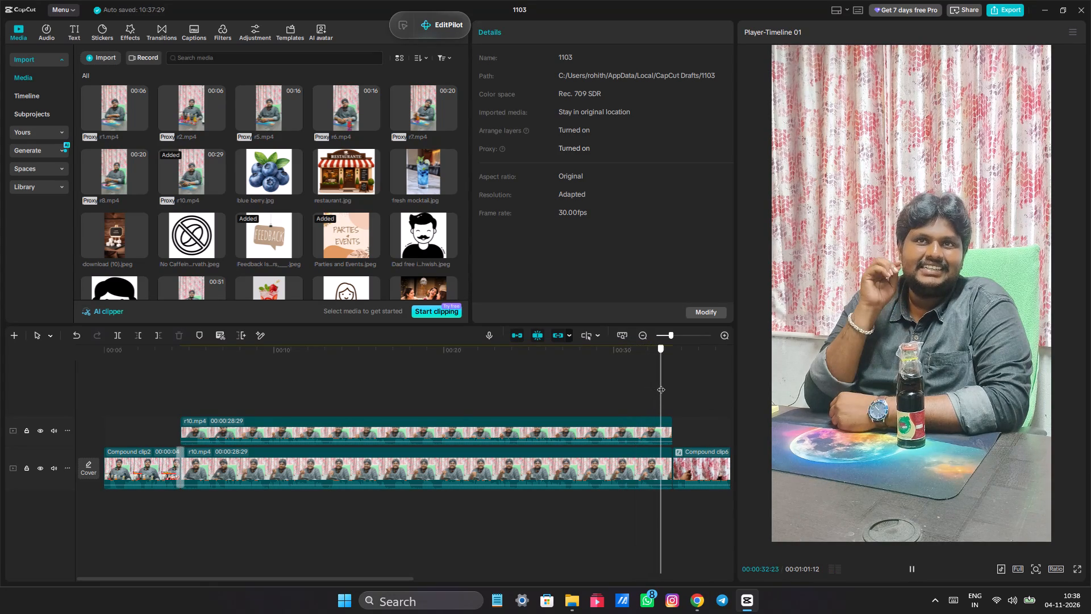
drag(661, 384, 655, 383)
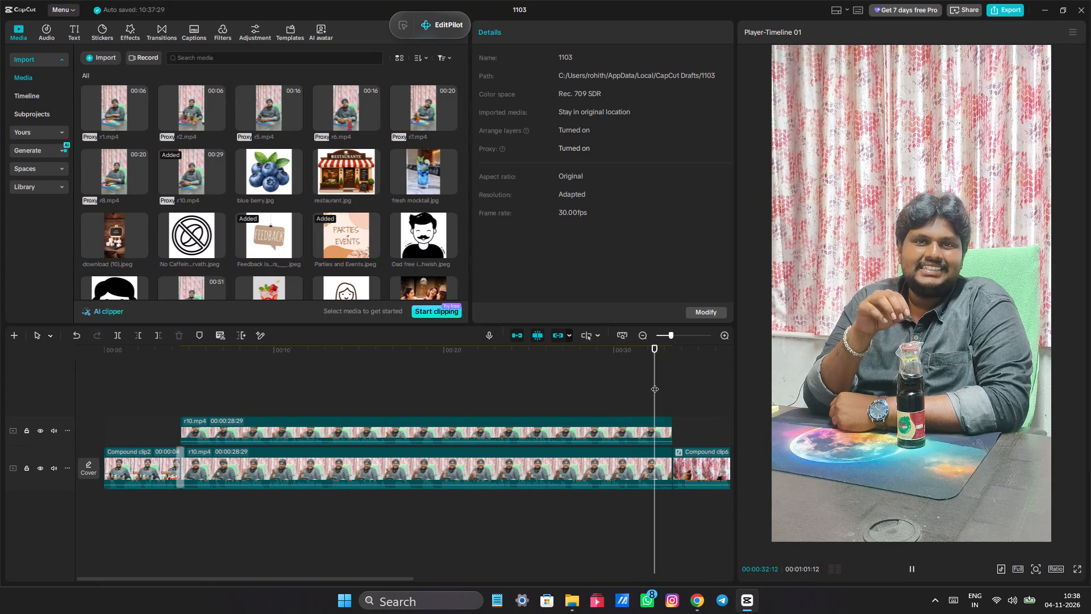
click(652, 430)
drag(673, 425, 656, 422)
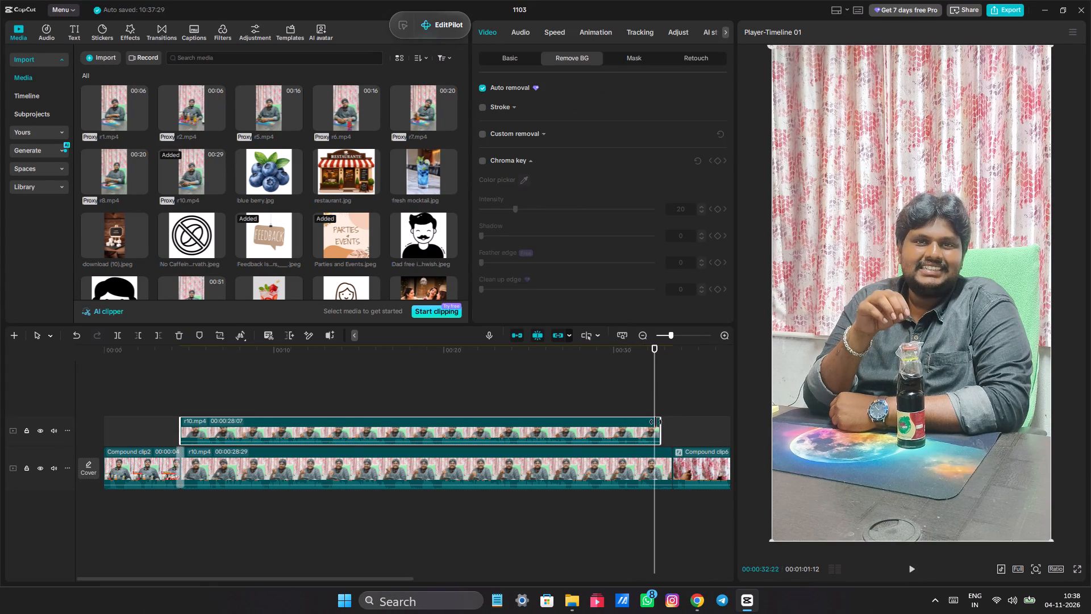
drag(656, 422, 653, 421)
click(660, 460)
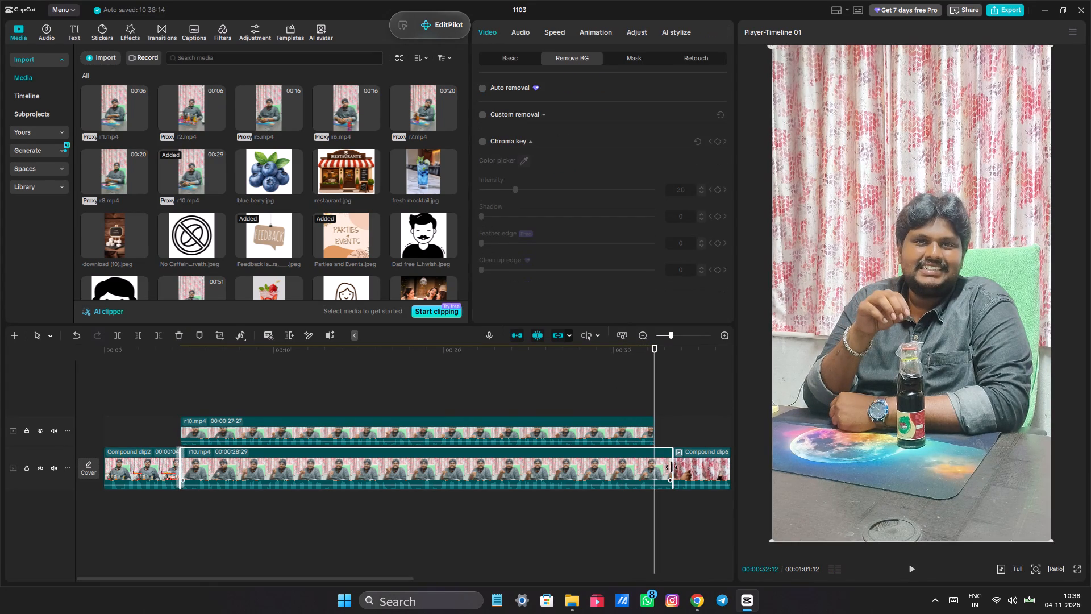
drag(672, 467, 655, 466)
Play the cut from r10.mp4 into Compound clip6, and review the timeline opening up to the start of r10.mp4.
click(628, 416)
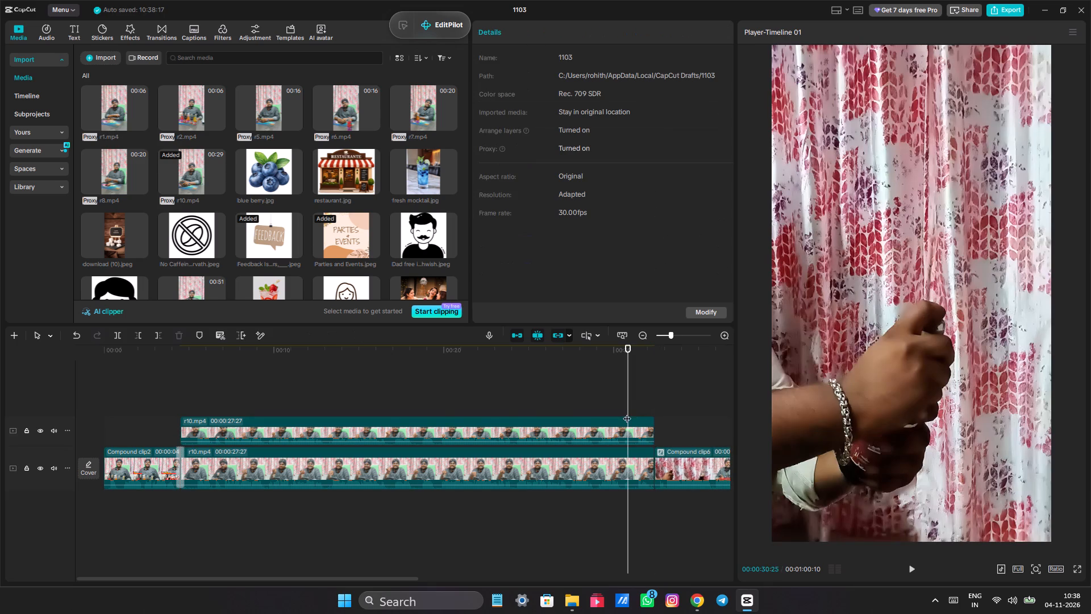
key(space)
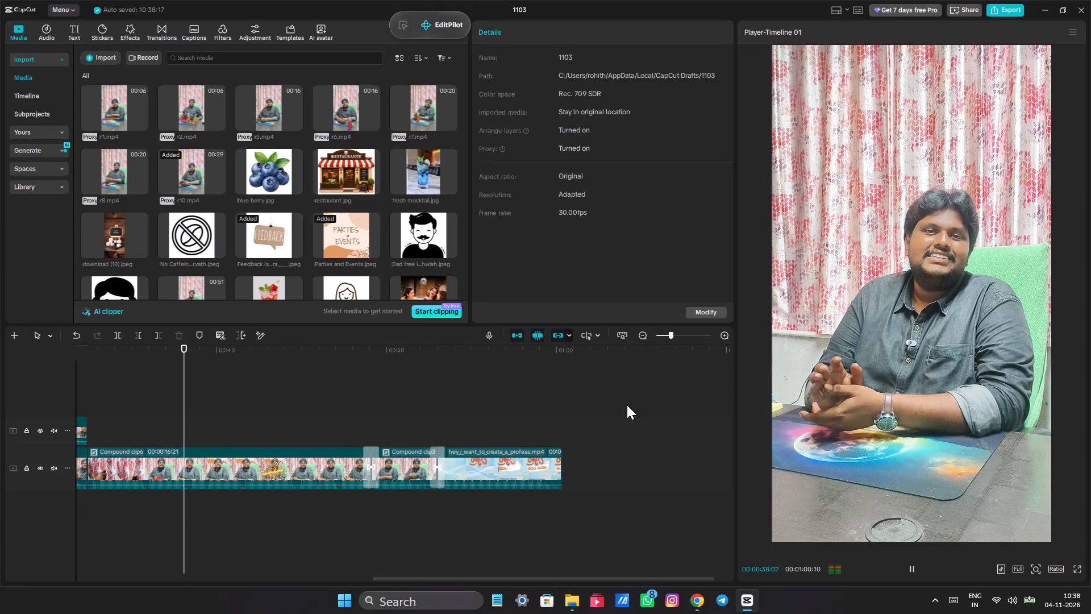
click(211, 389)
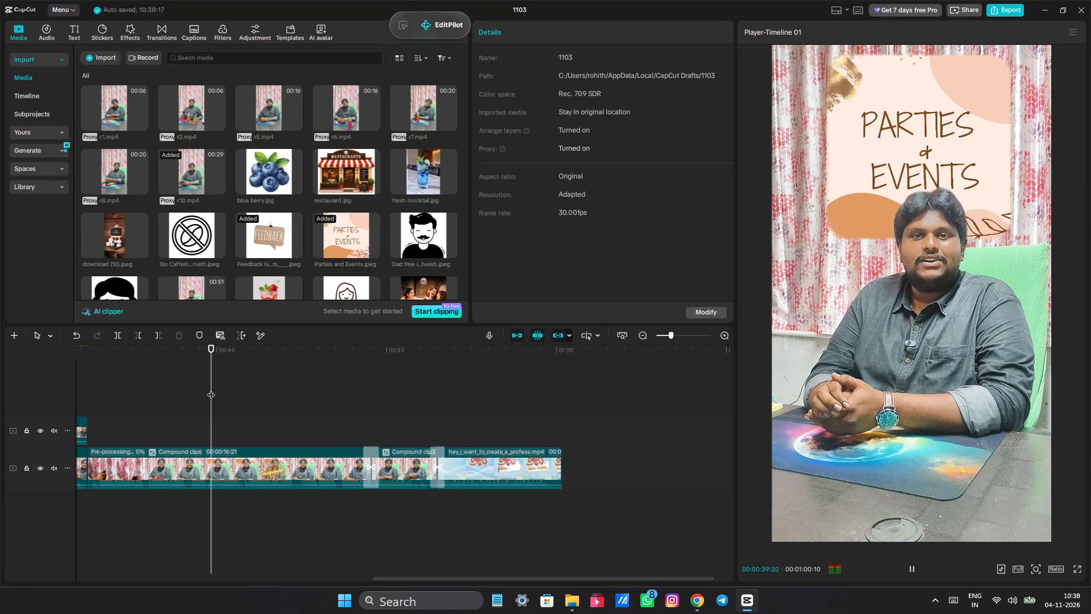
drag(210, 389, 110, 391)
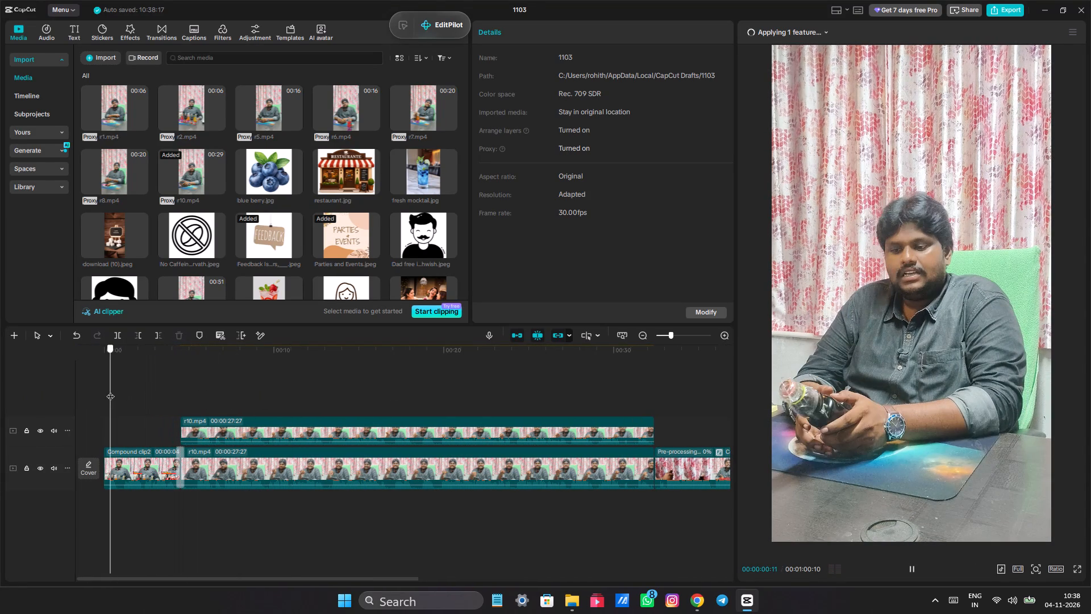
drag(110, 391, 77, 391)
key(space)
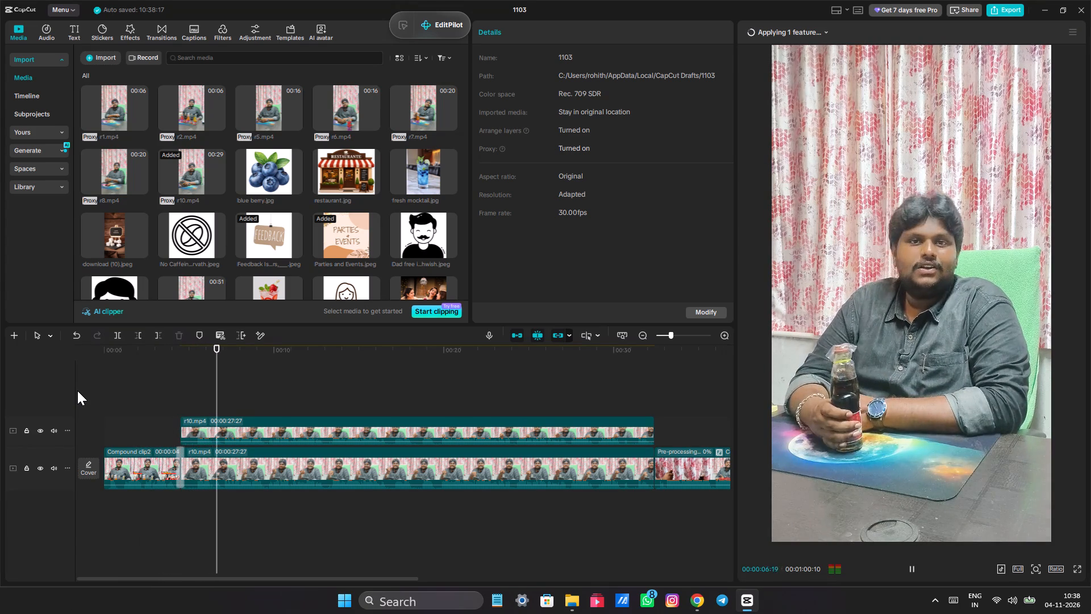
click(219, 394)
drag(219, 394, 213, 393)
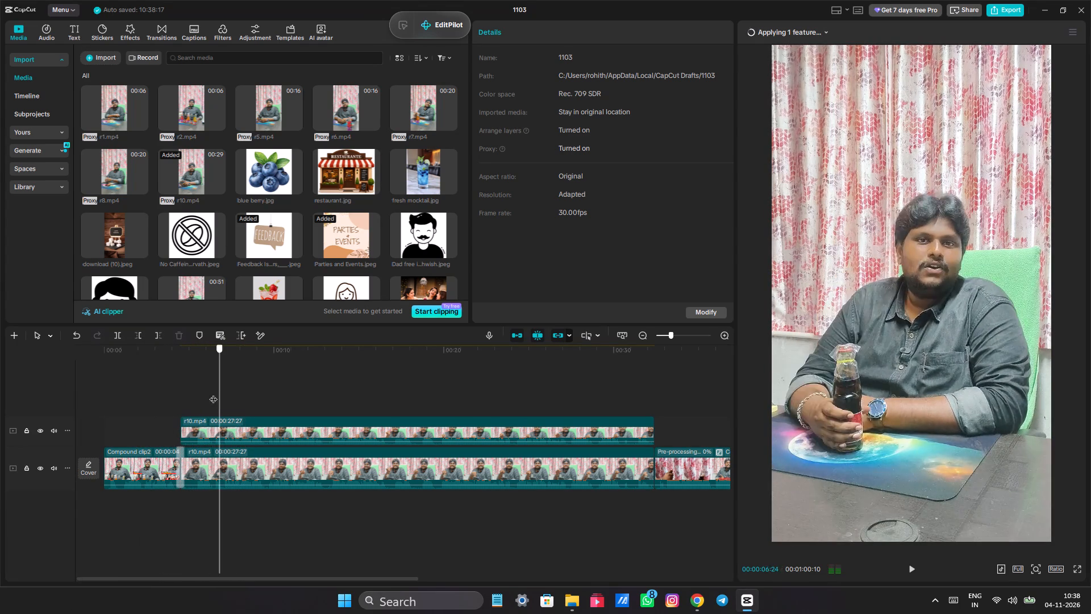
drag(213, 393, 179, 389)
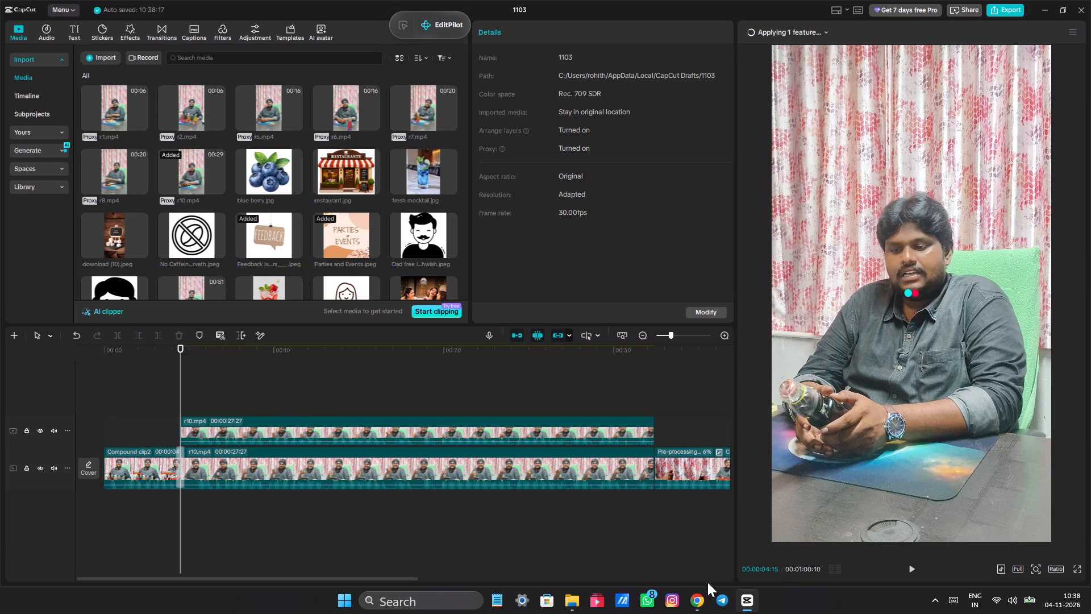
Switch to Pinterest in Chrome and search for "coke flavour".
click(698, 593)
click(161, 111)
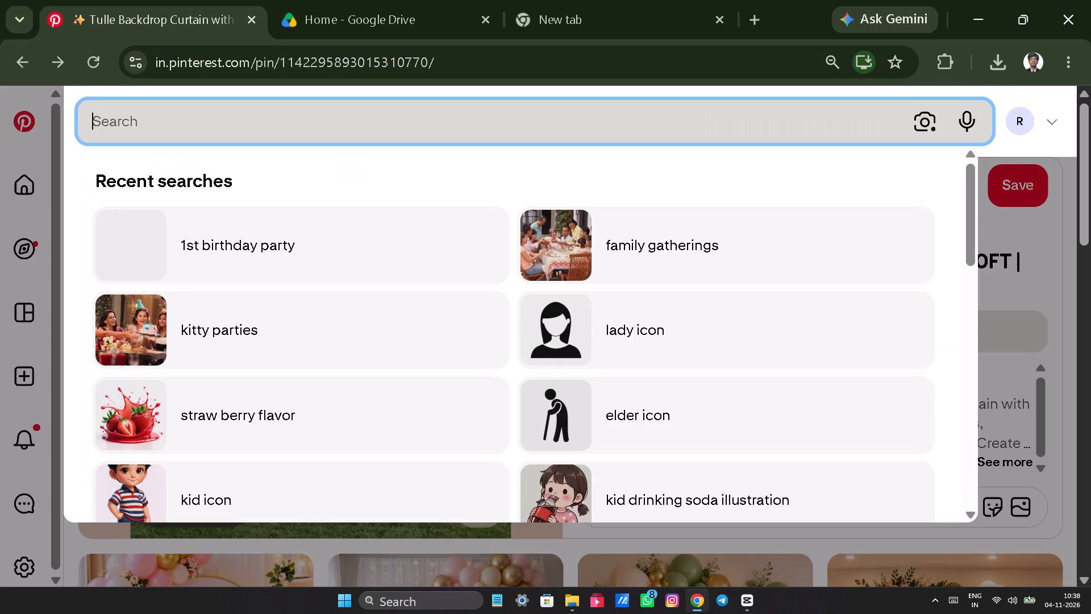
text(coke fa)
key(BackSpace)
text(lavour)
key(Return)
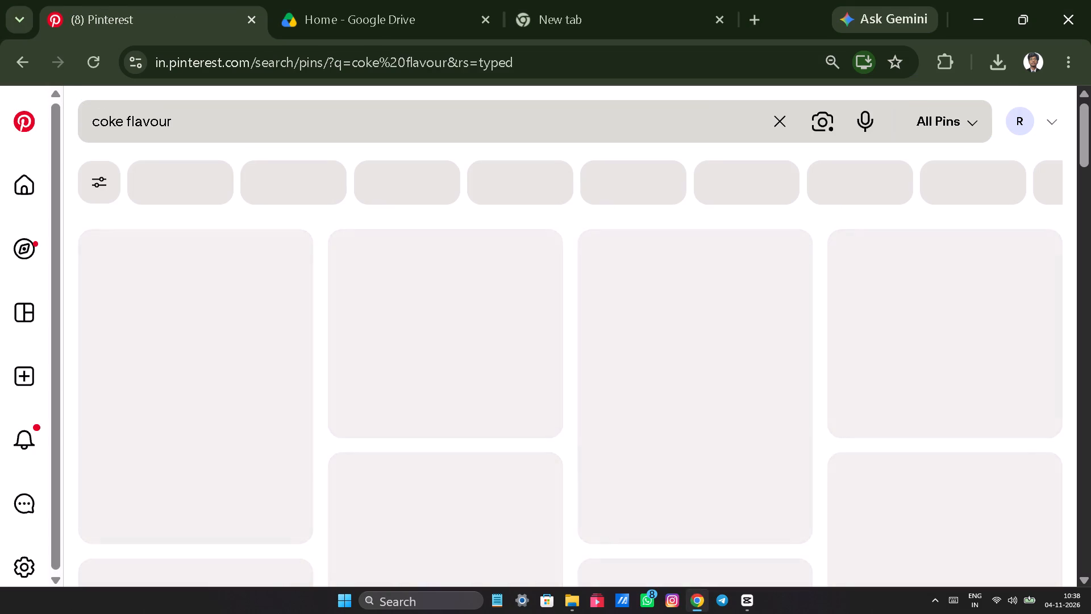
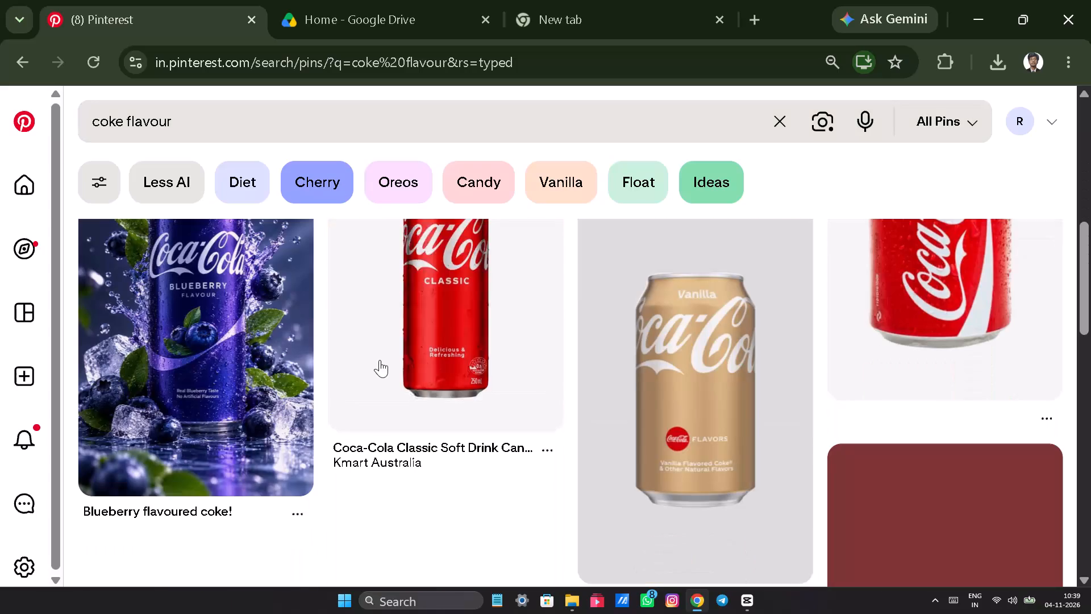
Browse the coke flavour pins for an image that suits the background behind the presenter.
scroll(405, 343, down, 1)
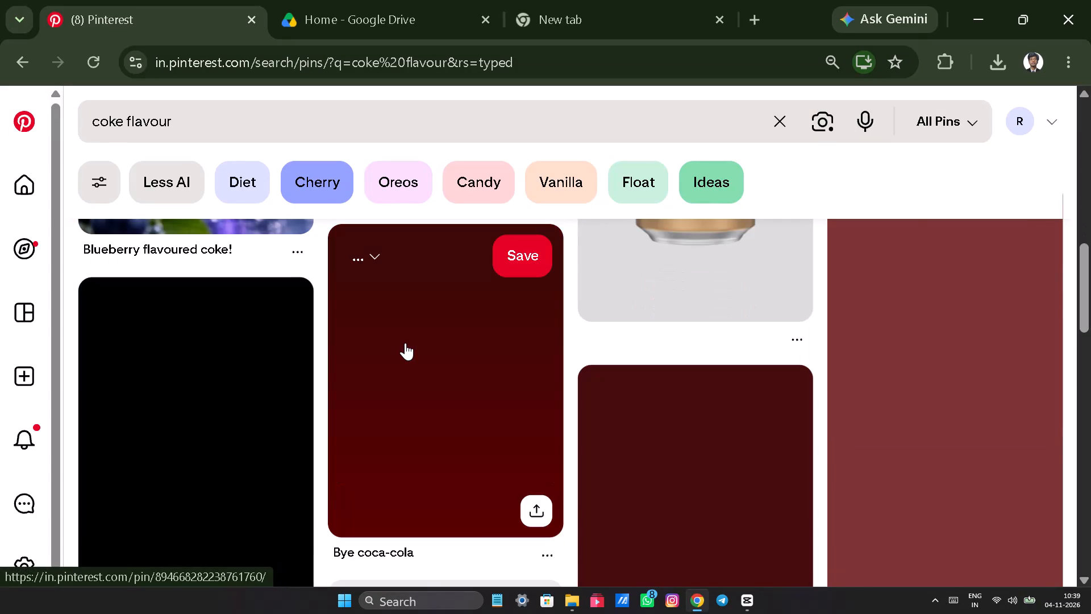
scroll(405, 343, up, 1)
scroll(406, 342, down, 2)
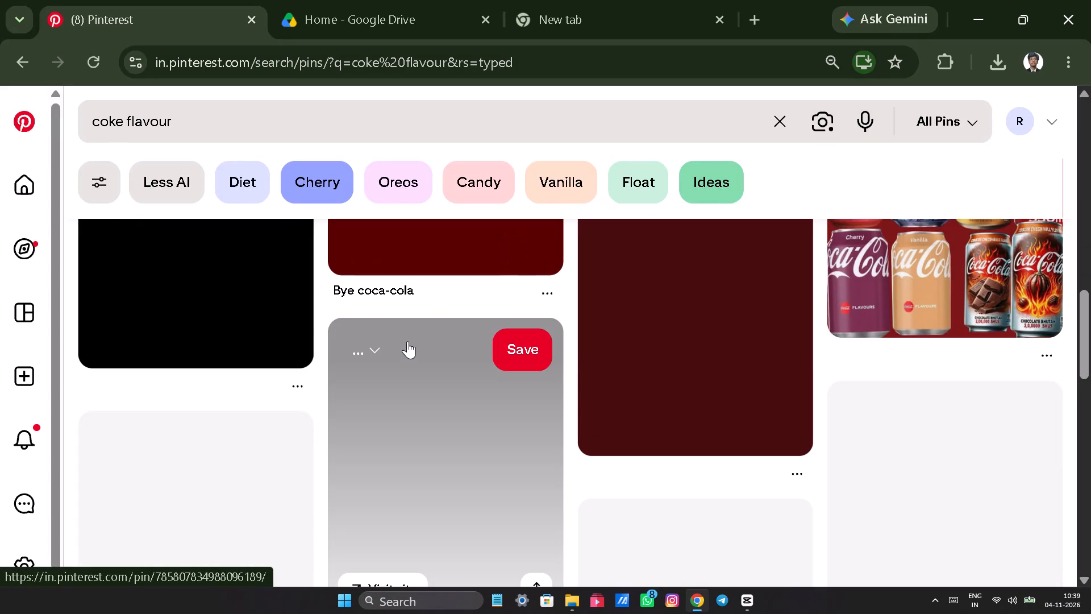
scroll(410, 337, down, 1)
scroll(410, 337, up, 2)
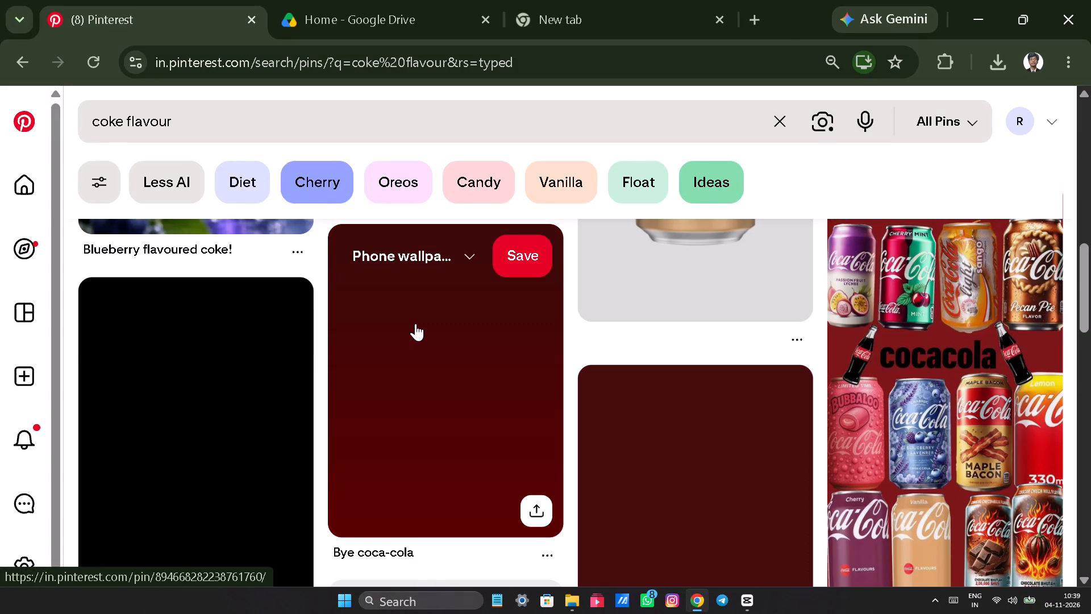
scroll(415, 323, down, 3)
scroll(420, 317, up, 1)
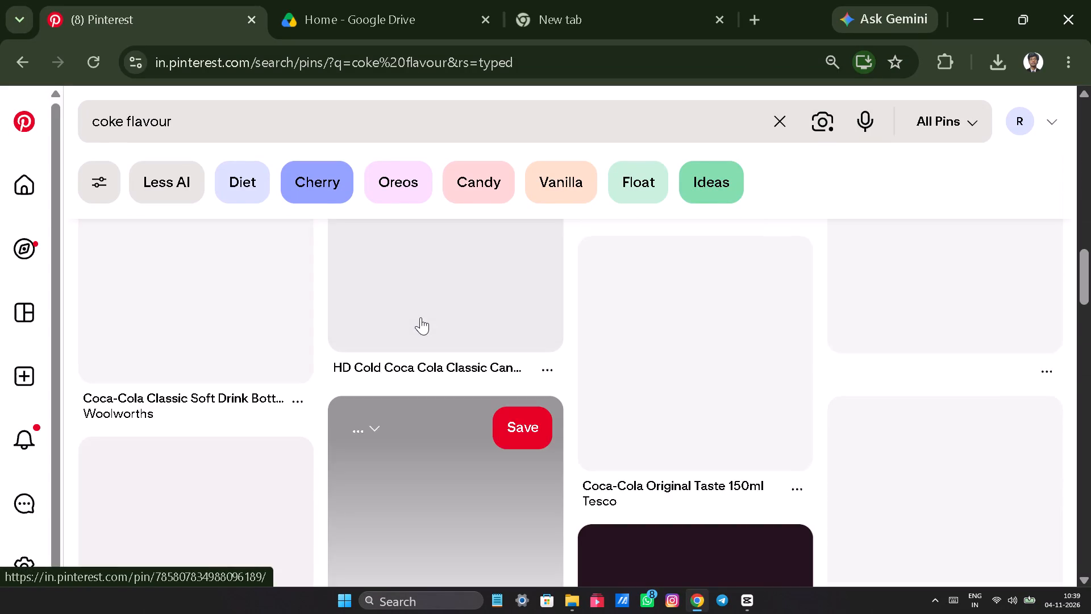
scroll(420, 317, up, 1)
scroll(421, 316, down, 1)
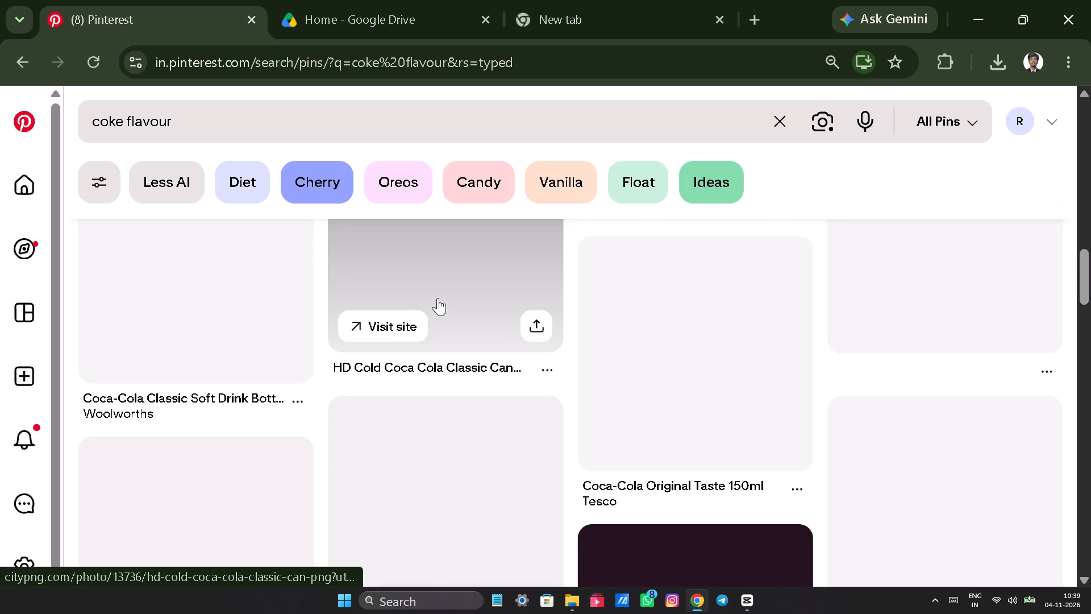
scroll(438, 298, down, 1)
scroll(438, 298, up, 5)
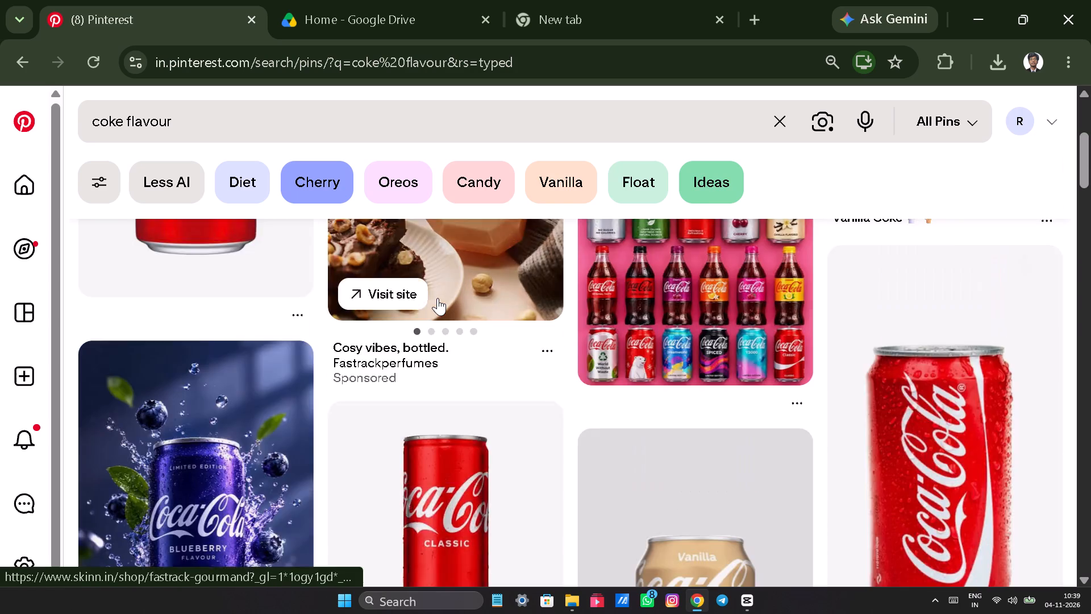
scroll(438, 298, up, 3)
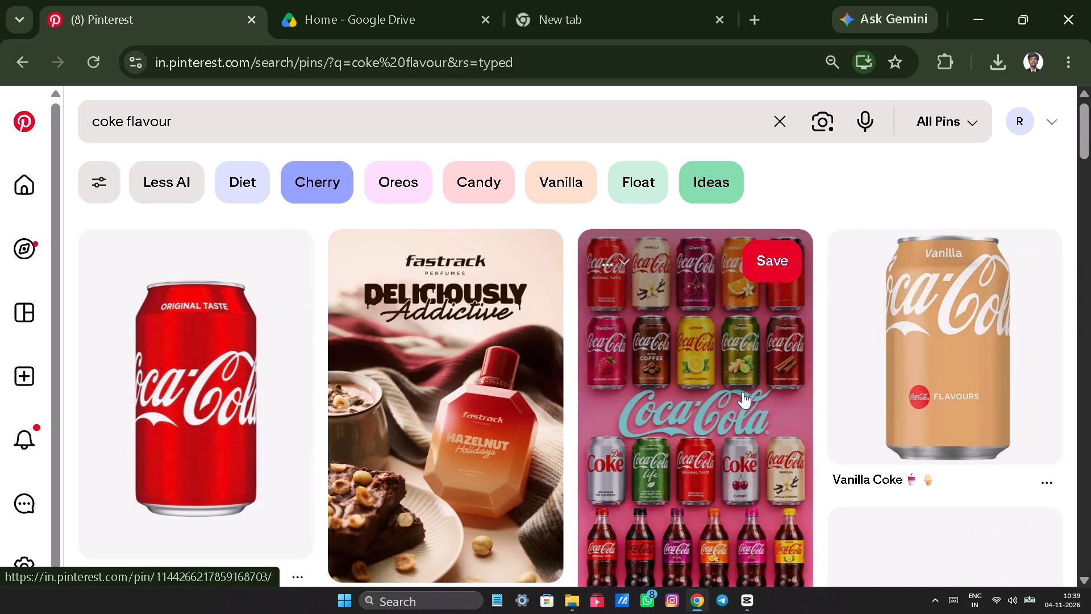
scroll(743, 392, down, 3)
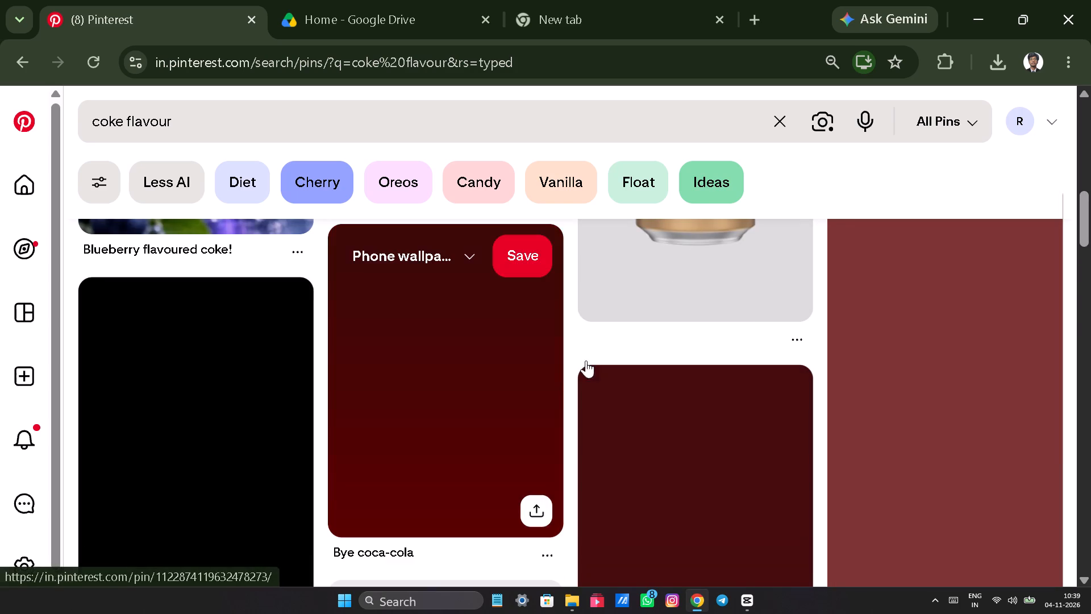
scroll(459, 363, down, 1)
scroll(457, 361, up, 2)
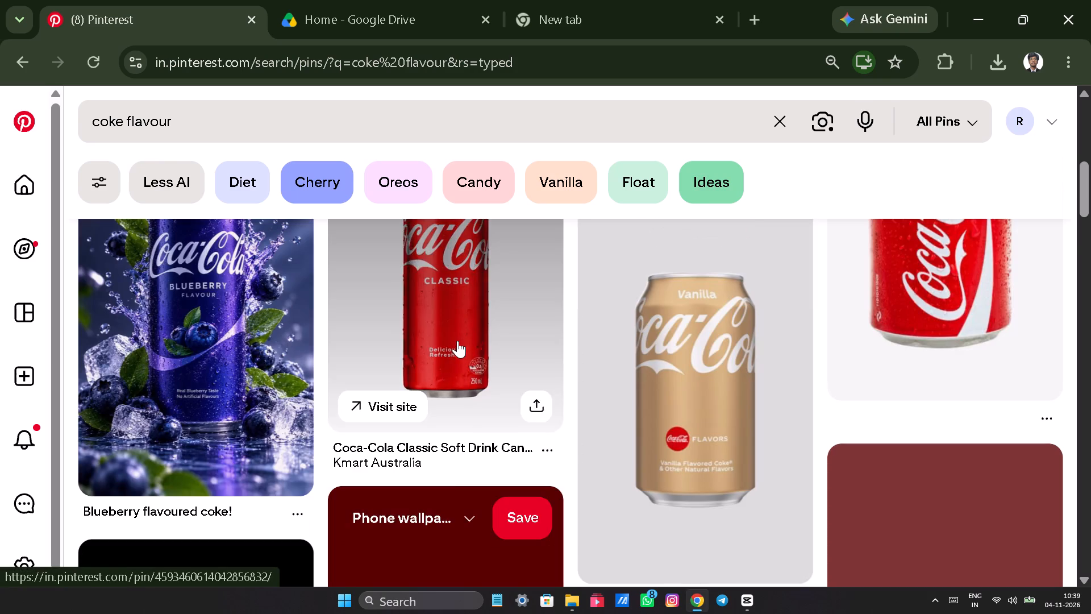
scroll(457, 341, down, 4)
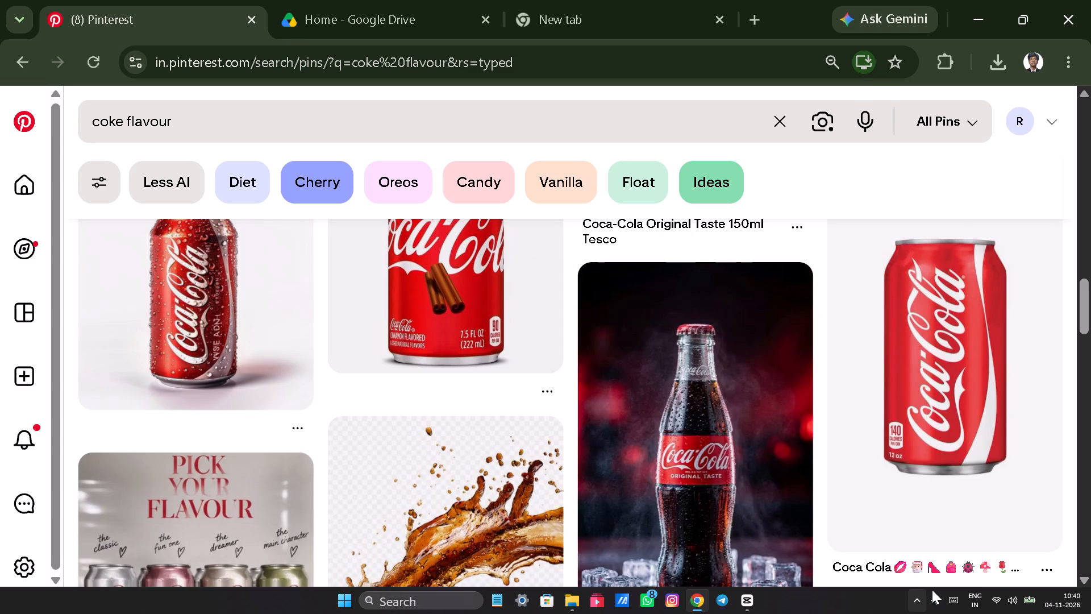
scroll(930, 588, down, 1)
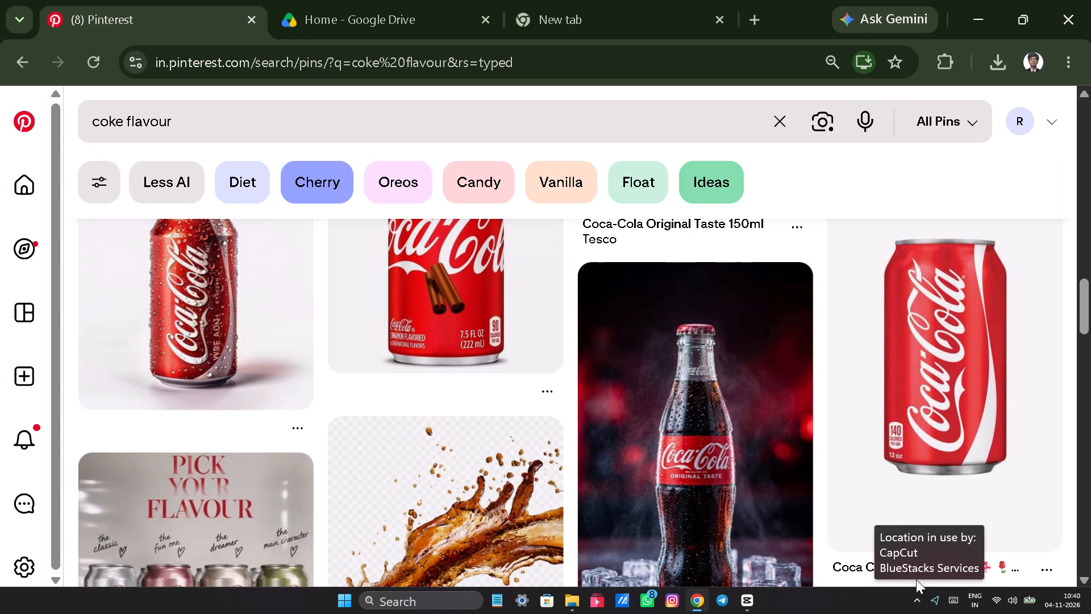
scroll(515, 514, down, 1)
scroll(547, 372, up, 1)
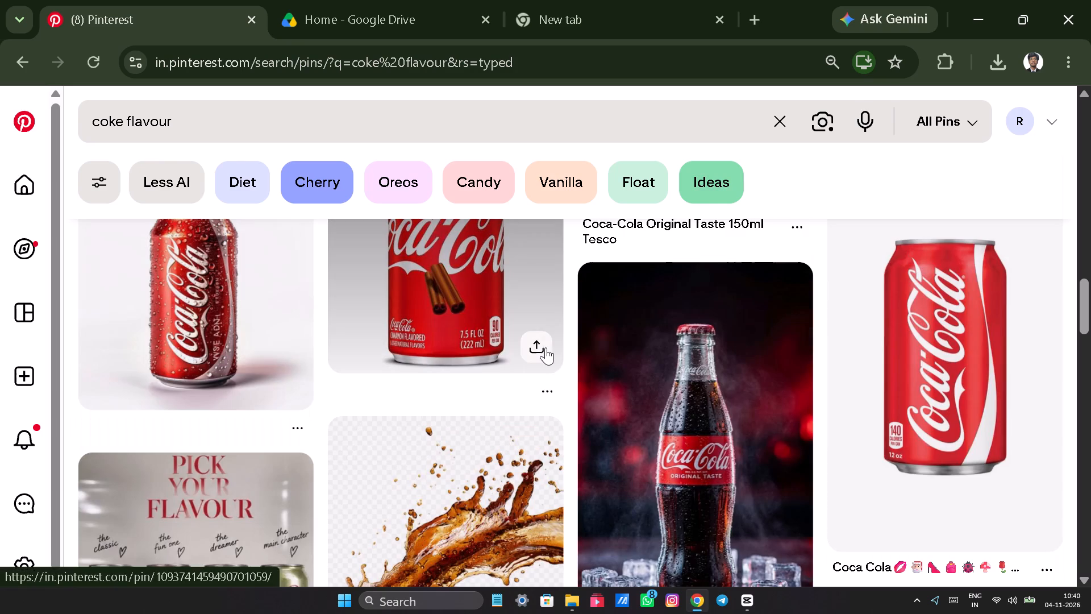
scroll(545, 332, down, 1)
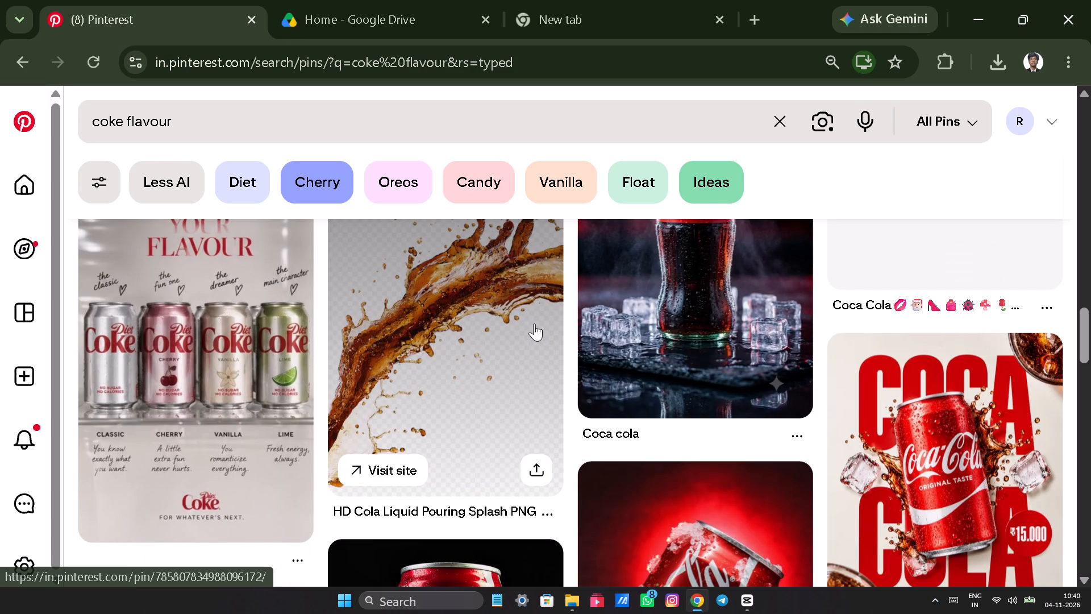
Open the "HD Cola Liquid Pouring Splash PNG" pin and download its image.
click(534, 323)
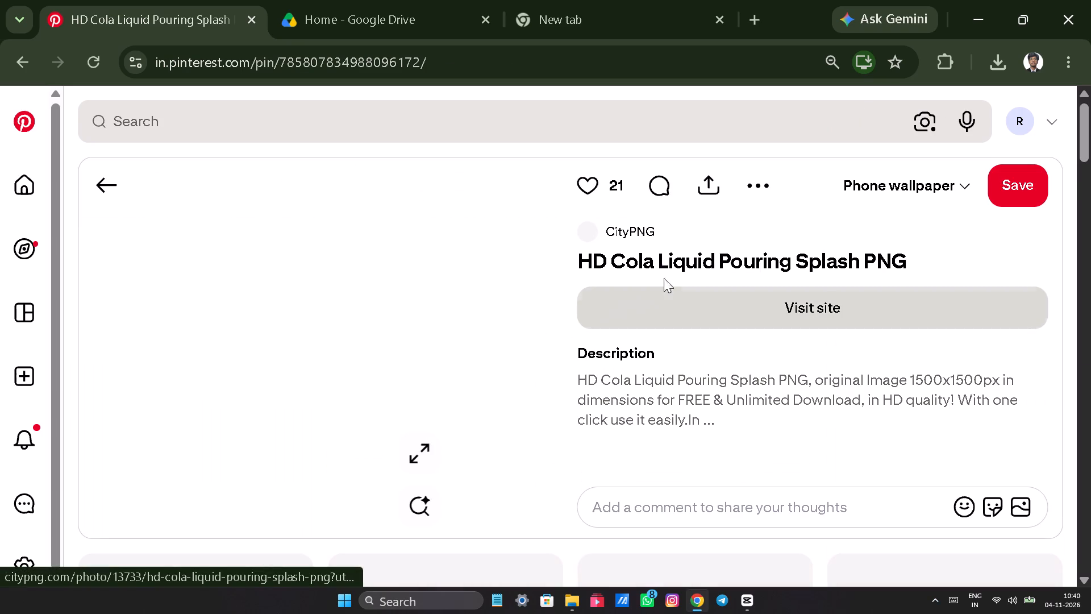
click(755, 176)
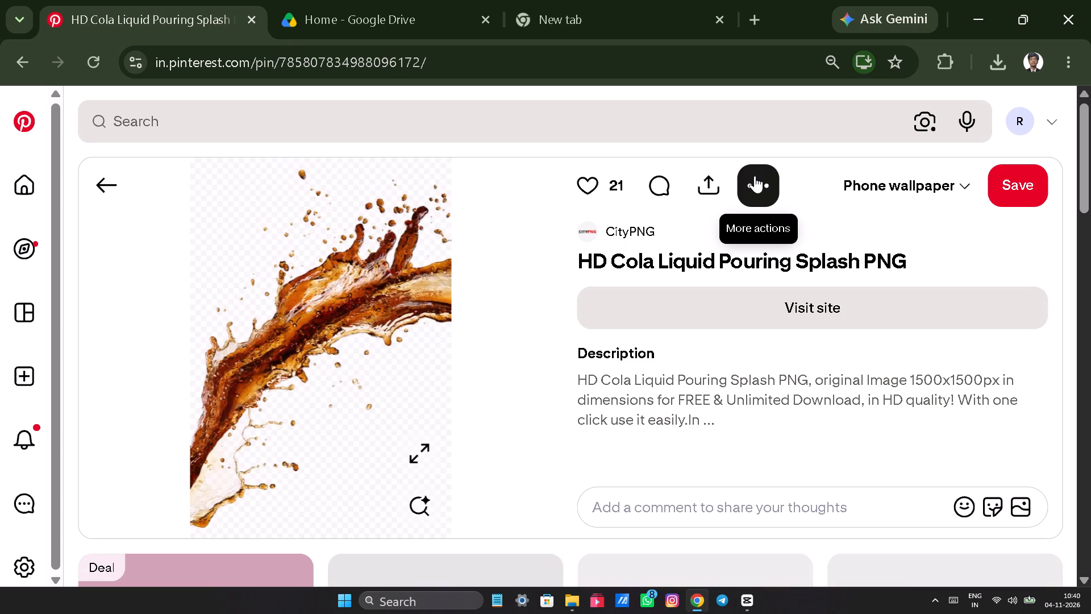
click(756, 183)
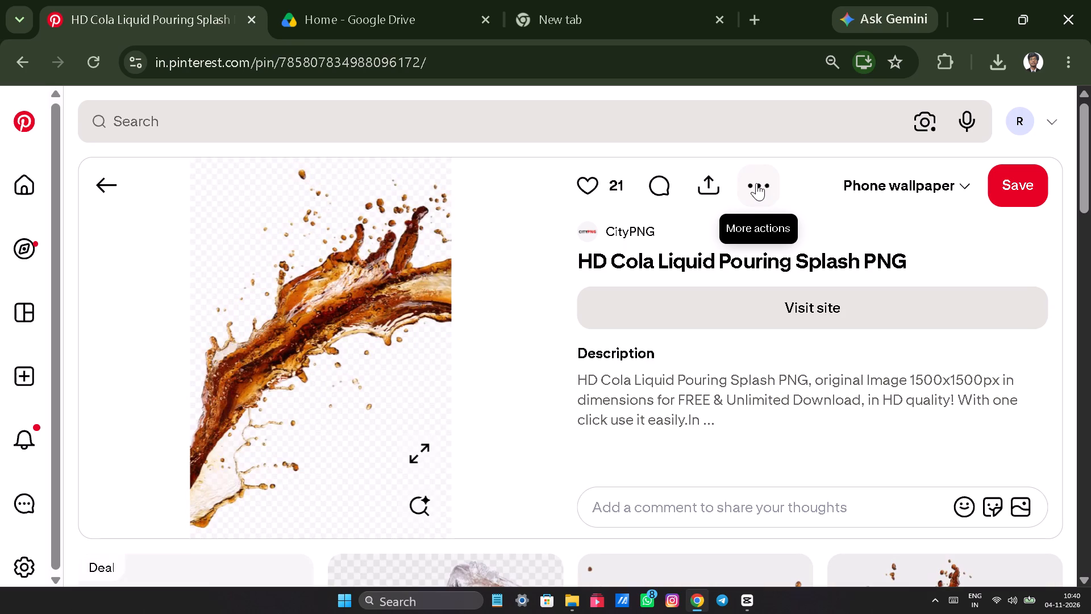
click(756, 183)
click(753, 235)
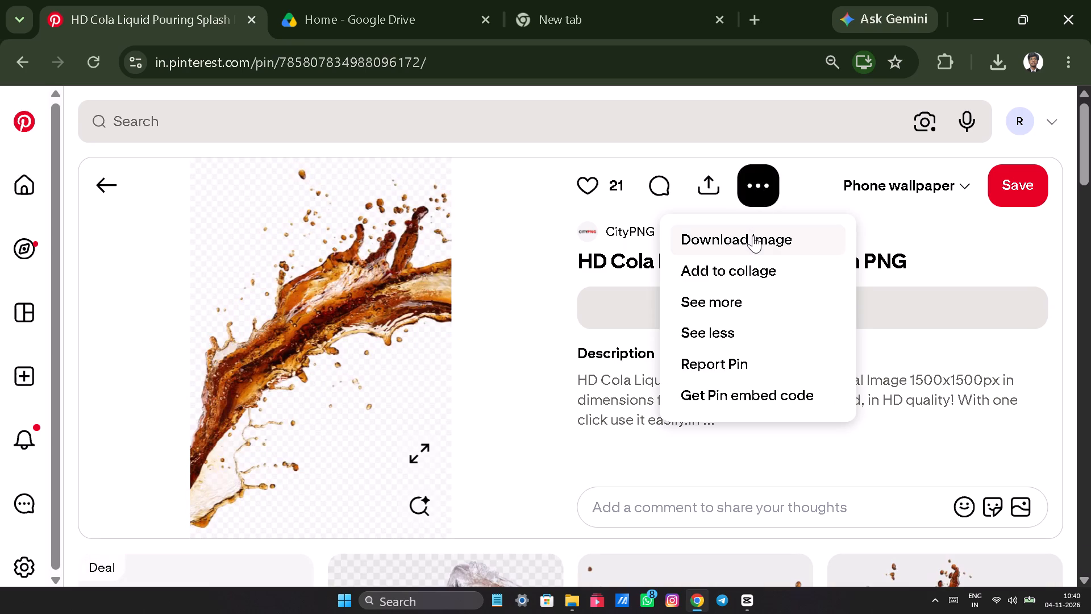
Bring the downloaded cola splash image into the CapCut timeline, layered between the two r10.mp4 clips and starting at 00:00:04:15.
drag(769, 117, 859, 498)
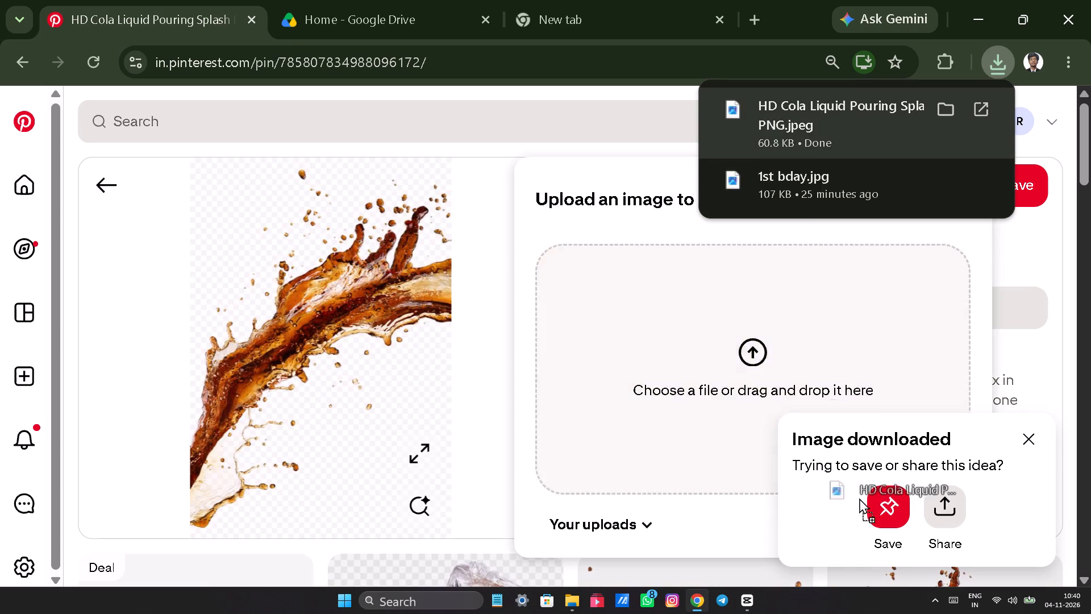
drag(859, 498, 202, 394)
drag(223, 403, 225, 453)
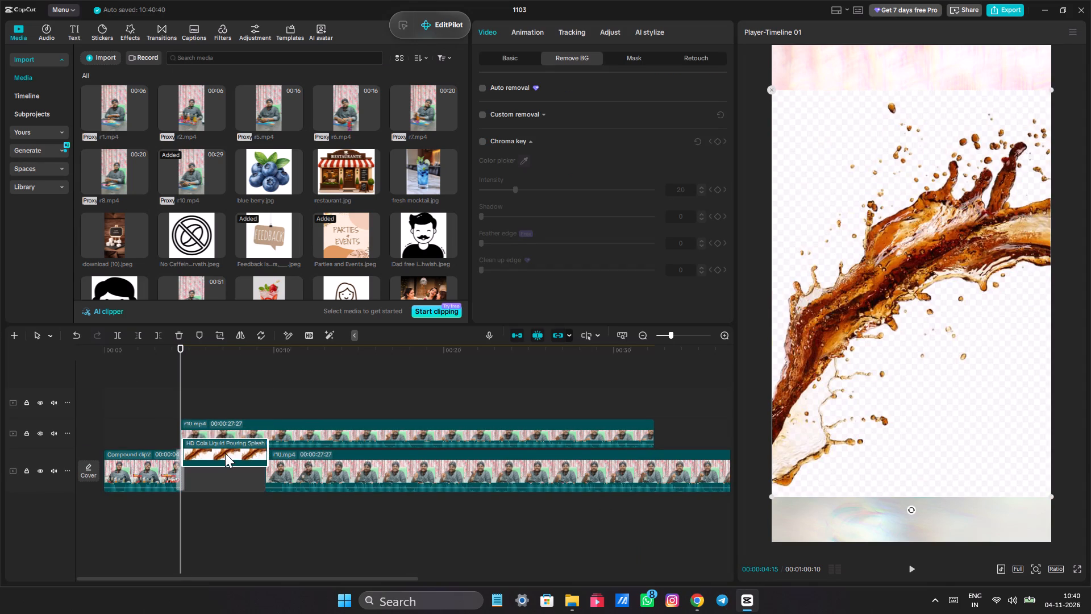
drag(225, 453, 229, 416)
drag(239, 434, 236, 401)
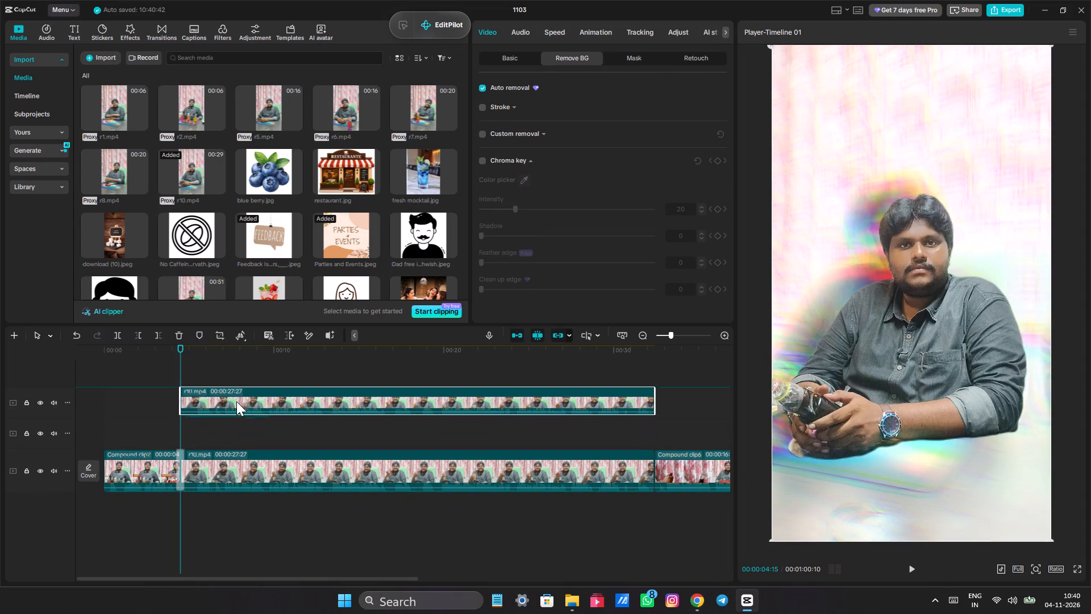
drag(236, 401, 240, 383)
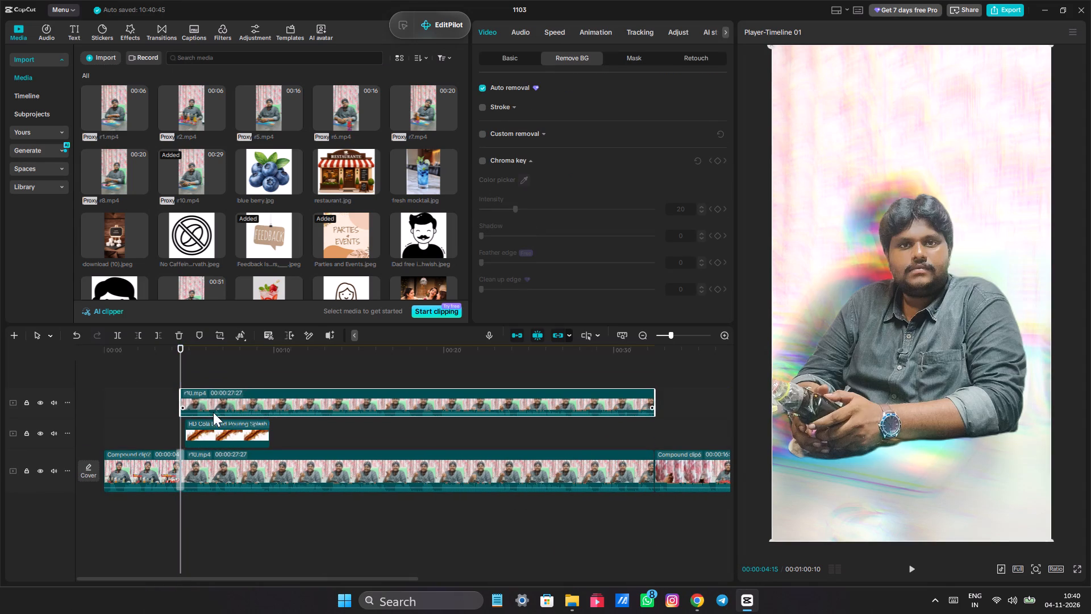
click(211, 429)
drag(212, 432, 203, 436)
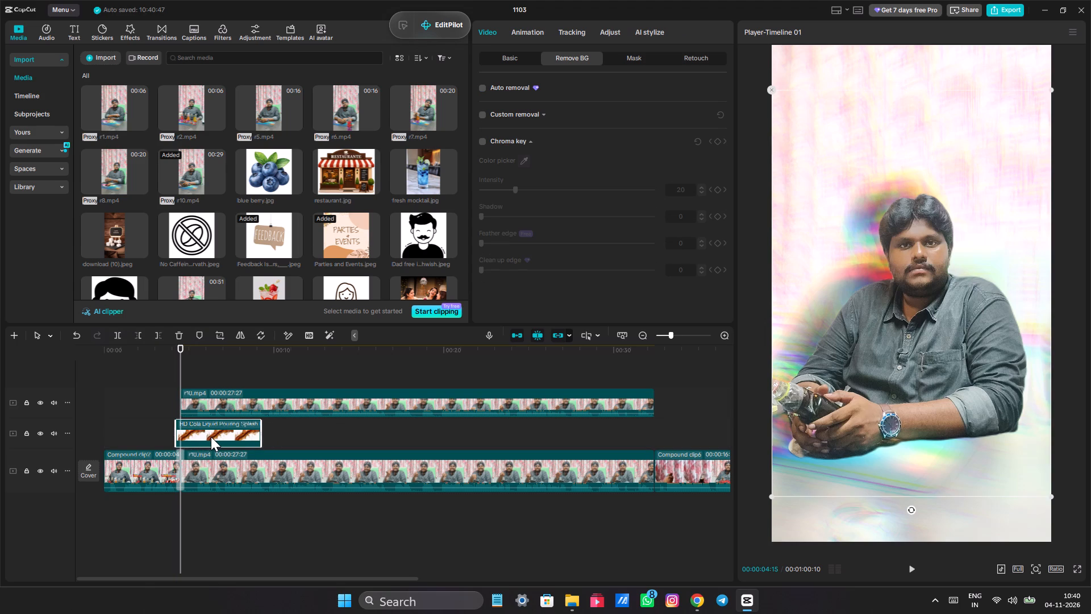
drag(211, 435, 216, 435)
Play the start of the cola splash section, and return to just before the r10.mp4 cutout begins.
double_click(160, 405)
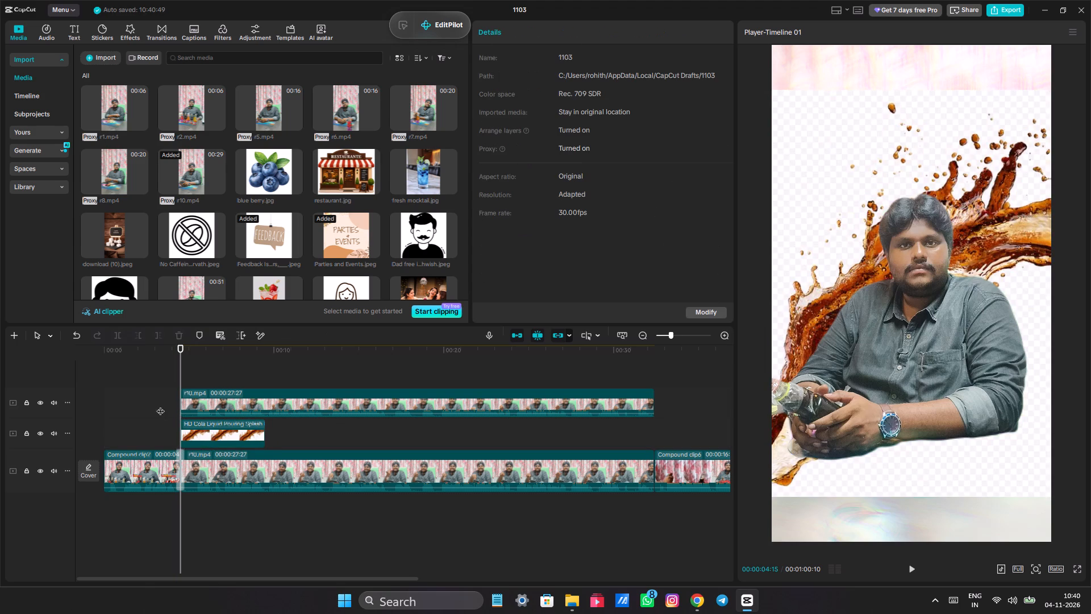
key(space)
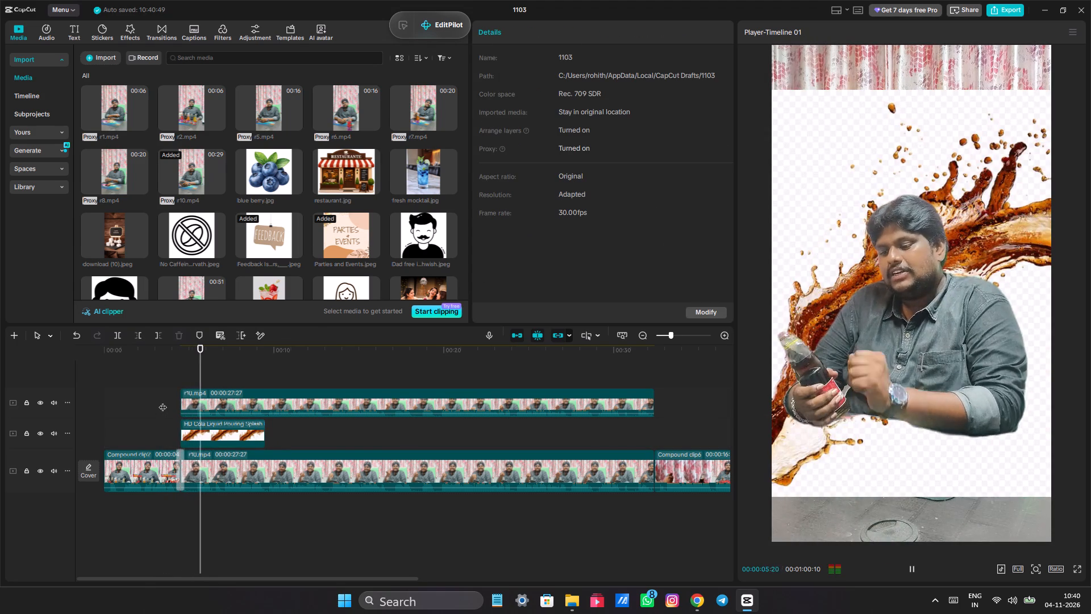
ctrl+scroll(182, 420, up, 8)
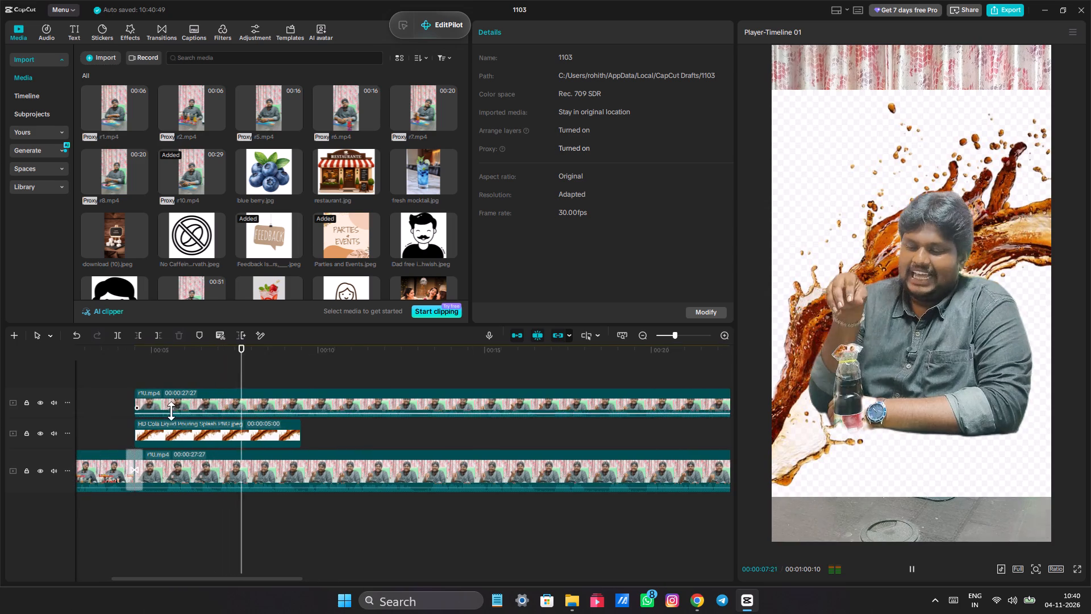
click(91, 372)
double_click(114, 377)
drag(120, 377, 127, 377)
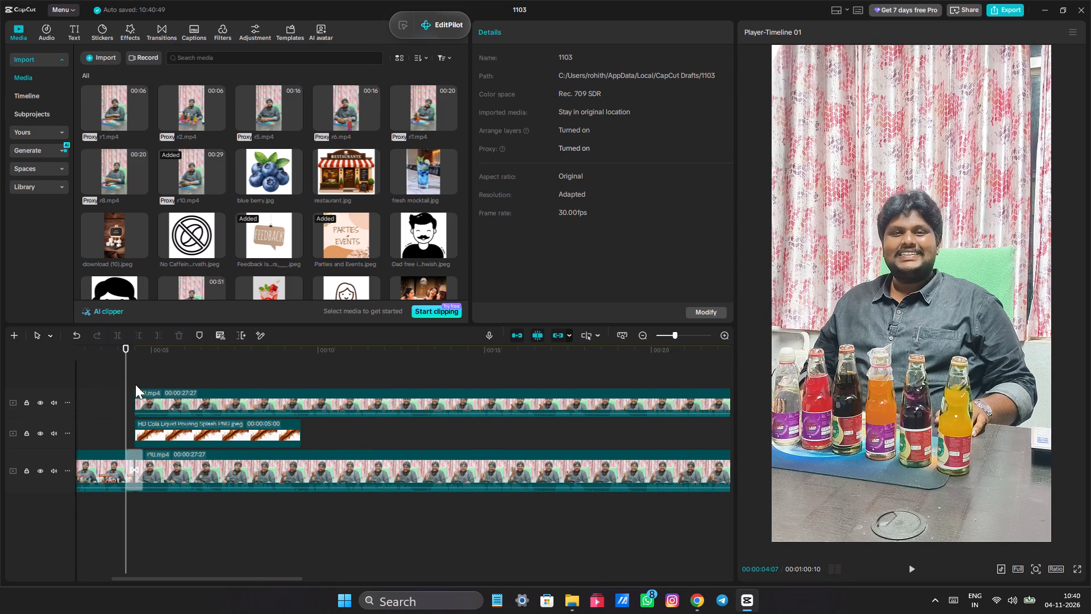
Shift the cola splash image slightly later so it starts at 00:00:04:20, and check its offset from the r10.mp4 cutout's start.
click(142, 393)
click(152, 422)
drag(163, 434, 168, 435)
ctrl+scroll(129, 426, up, 12)
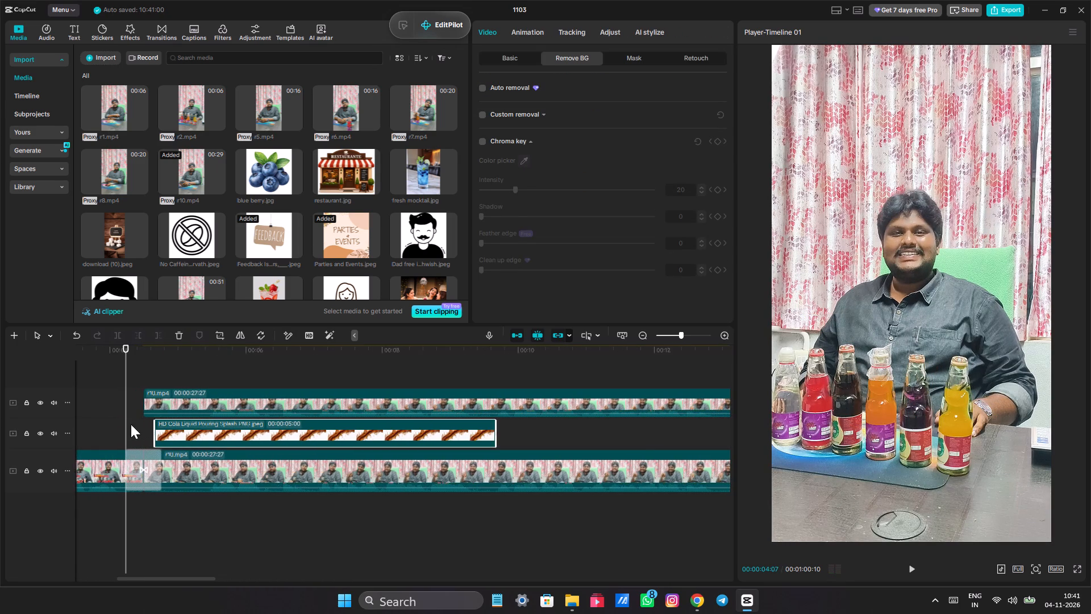
ctrl+scroll(131, 424, up, 20)
ctrl+scroll(131, 424, up, 2)
click(158, 410)
drag(158, 410, 172, 410)
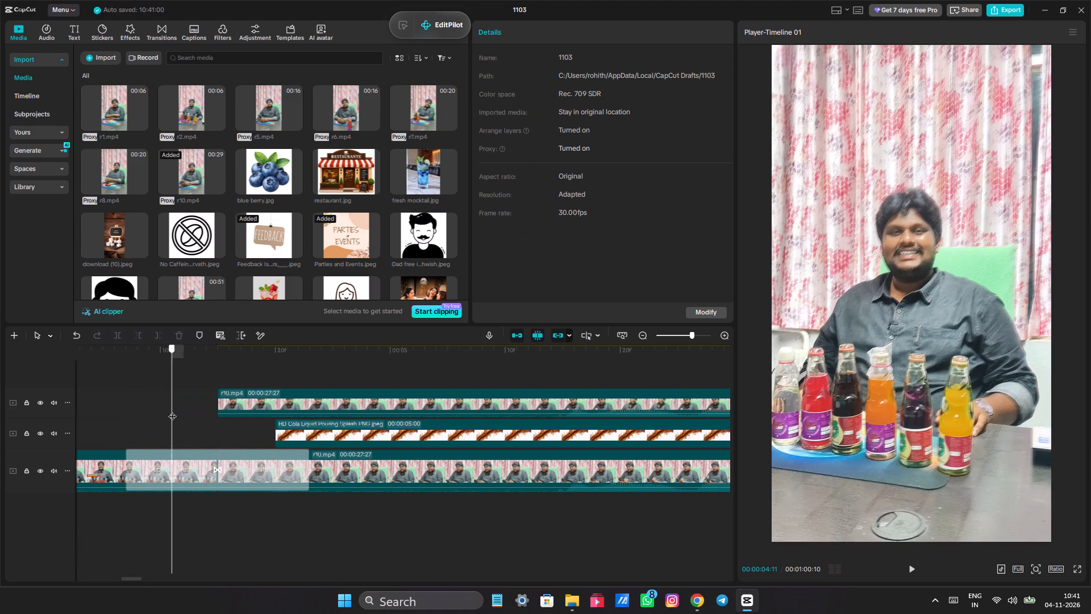
drag(172, 410, 214, 421)
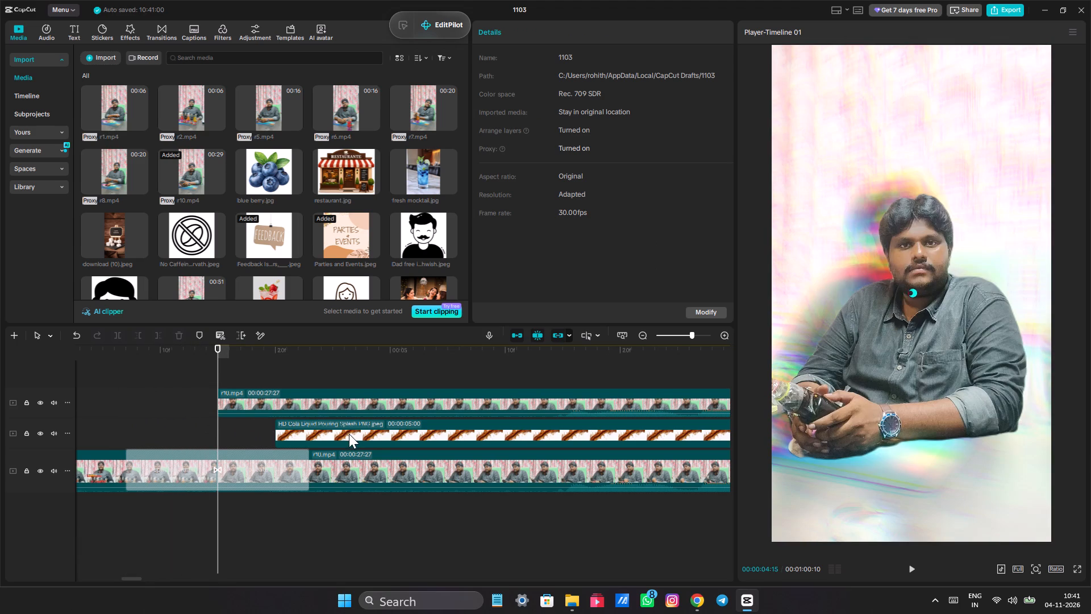
click(349, 434)
click(374, 430)
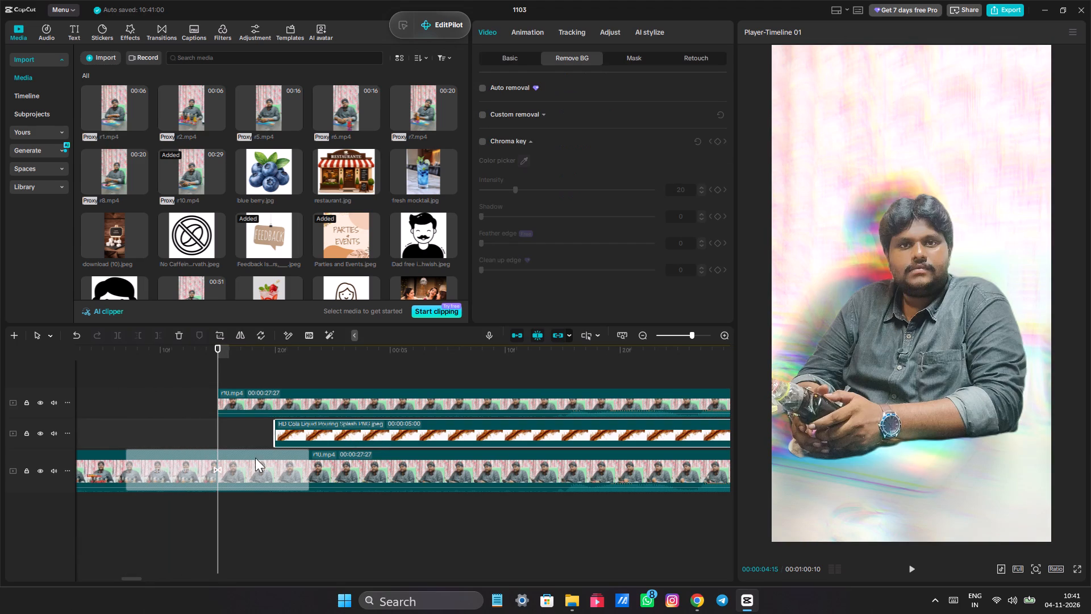
Shorten the Shake & Flash transition leading into r10.mp4 to about 0.5 s.
click(251, 465)
drag(310, 460, 295, 459)
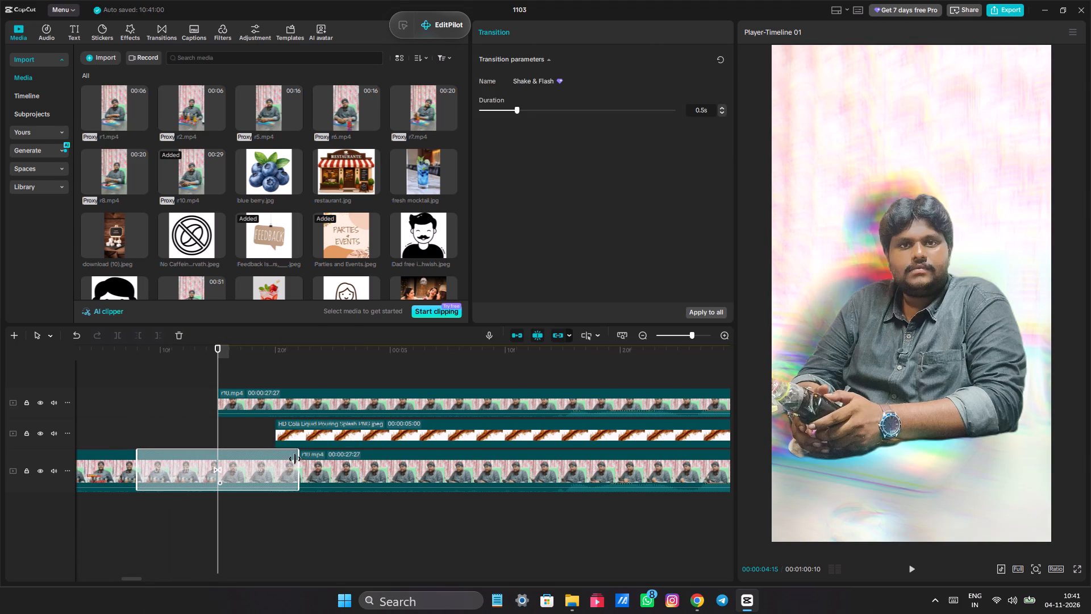
drag(295, 459, 264, 456)
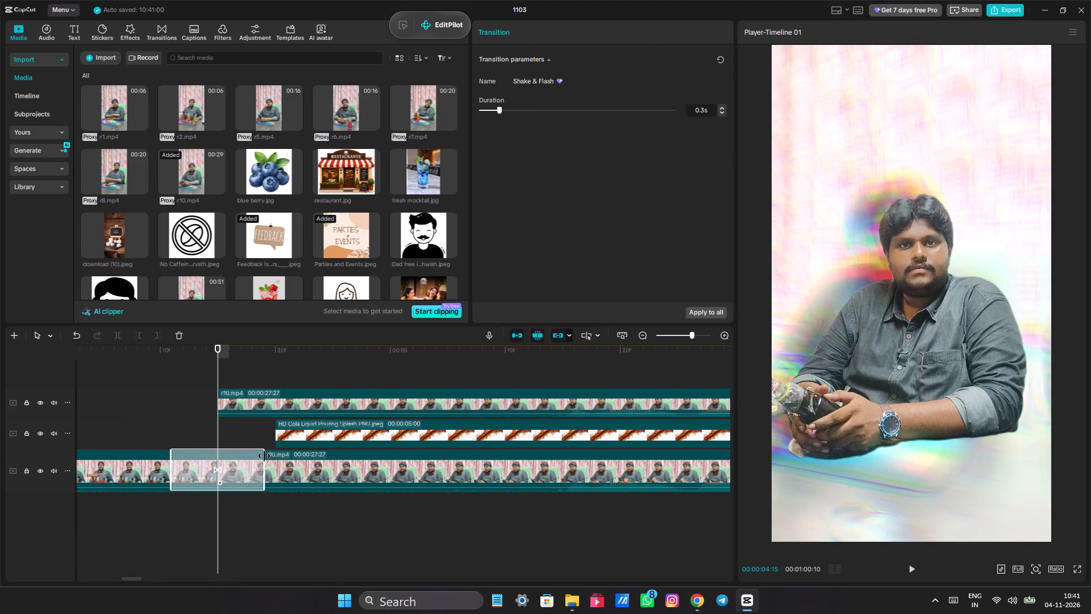
drag(264, 456, 276, 456)
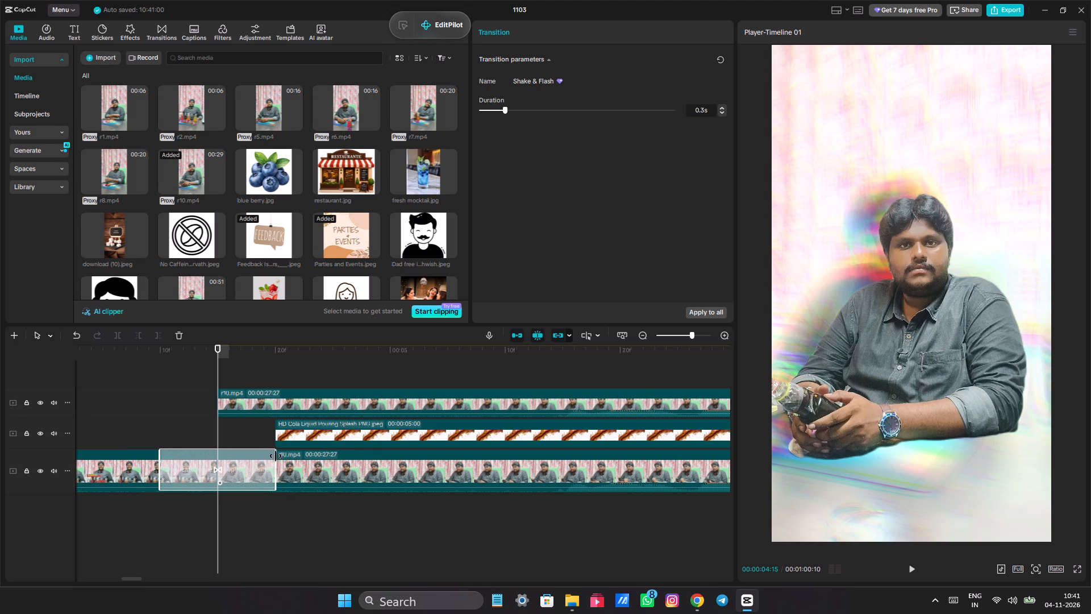
drag(276, 456, 292, 454)
Play the cola splash section from 00:00:04:15 and check how the image sits behind the r10.mp4 cutout.
click(180, 428)
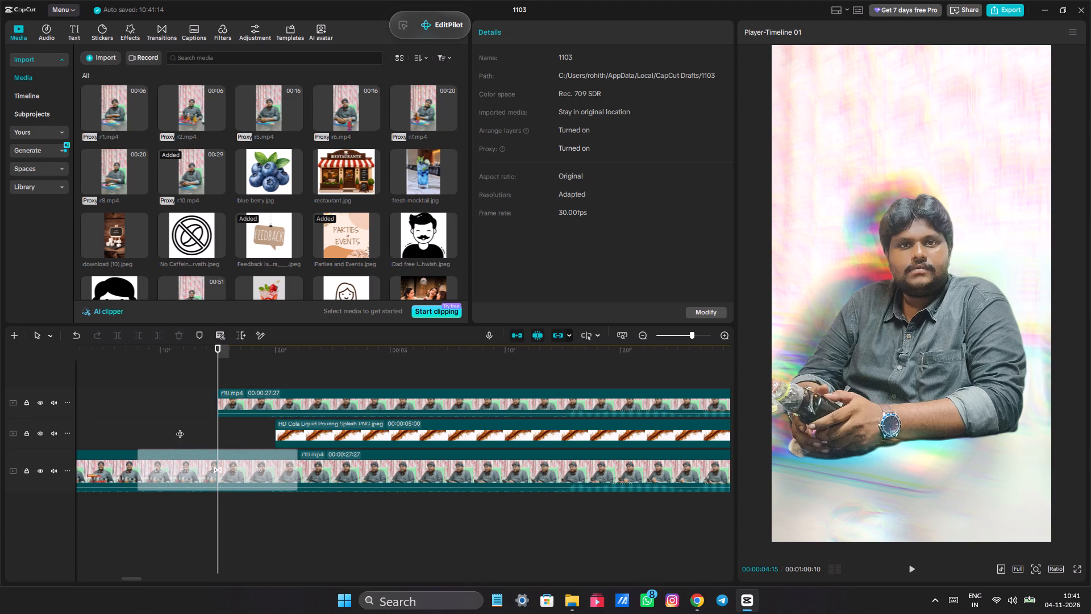
drag(180, 428, 137, 419)
key(space)
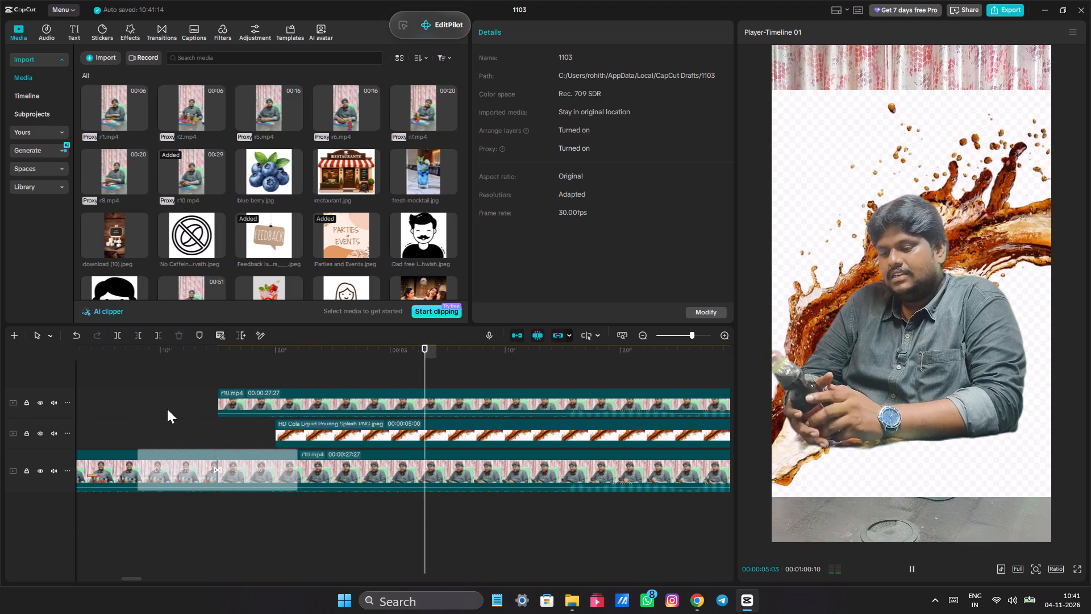
ctrl+scroll(168, 409, down, 9)
click(440, 380)
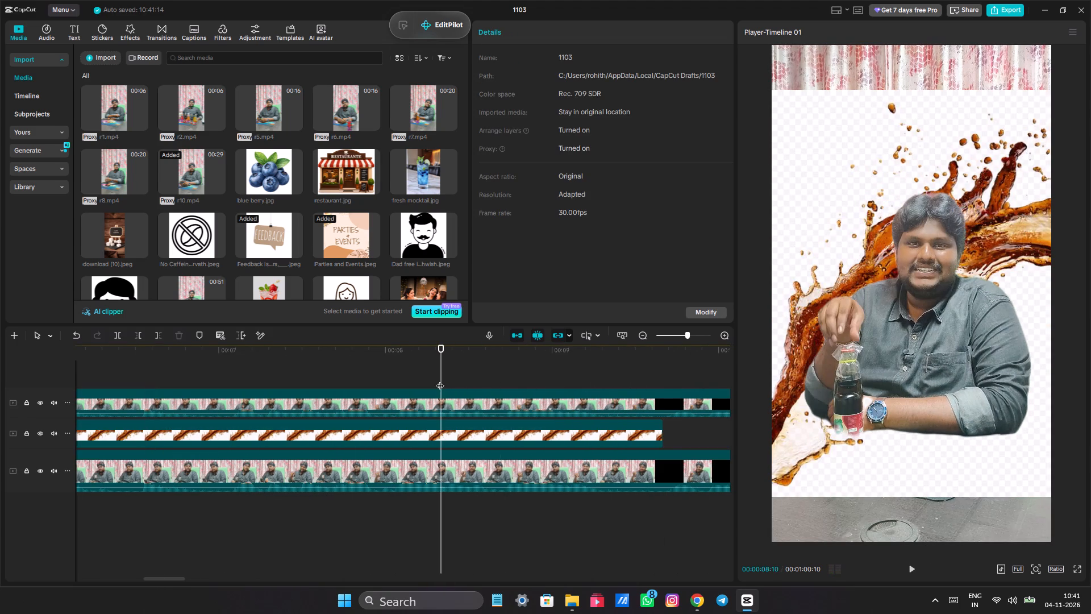
click(342, 371)
drag(342, 371, 123, 376)
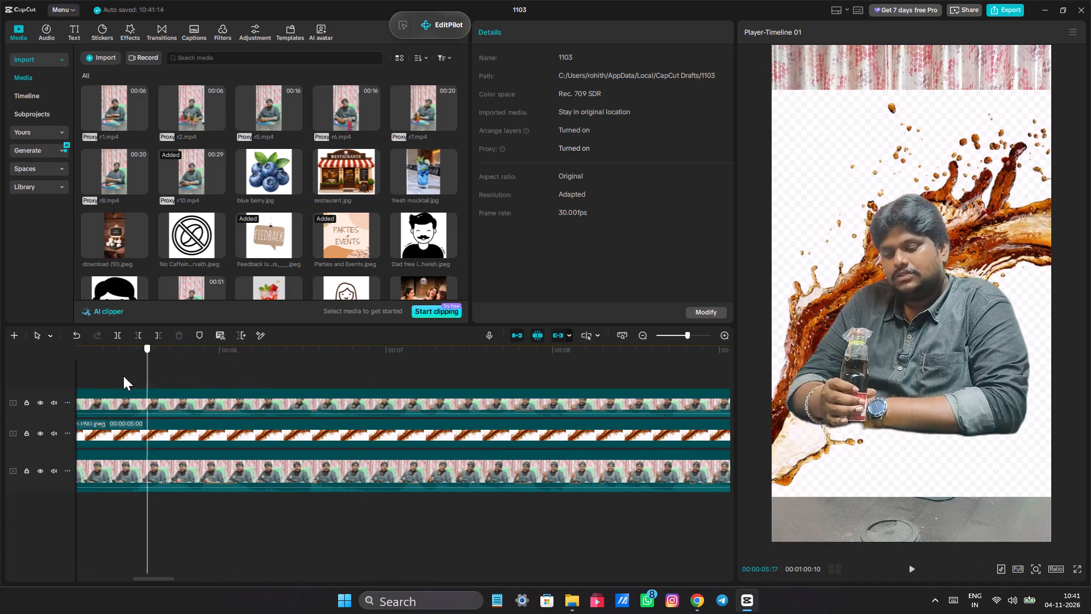
drag(123, 376, 235, 387)
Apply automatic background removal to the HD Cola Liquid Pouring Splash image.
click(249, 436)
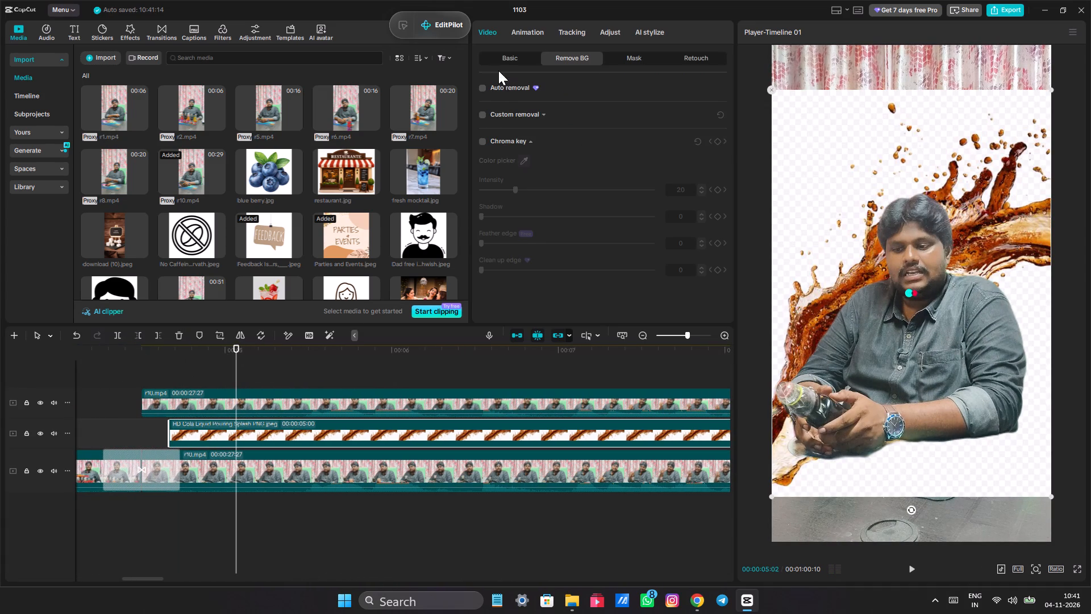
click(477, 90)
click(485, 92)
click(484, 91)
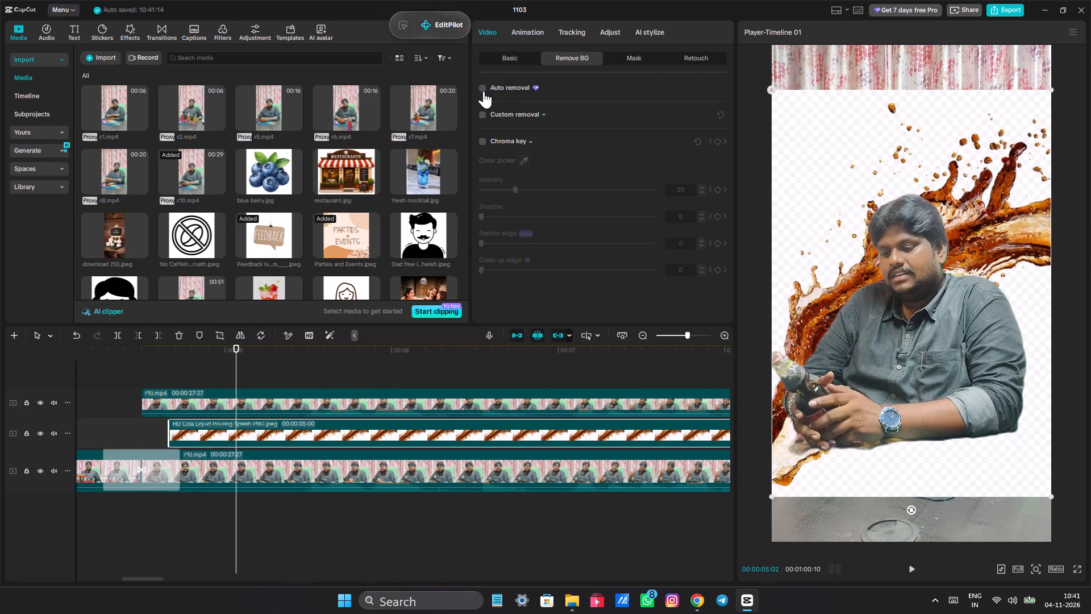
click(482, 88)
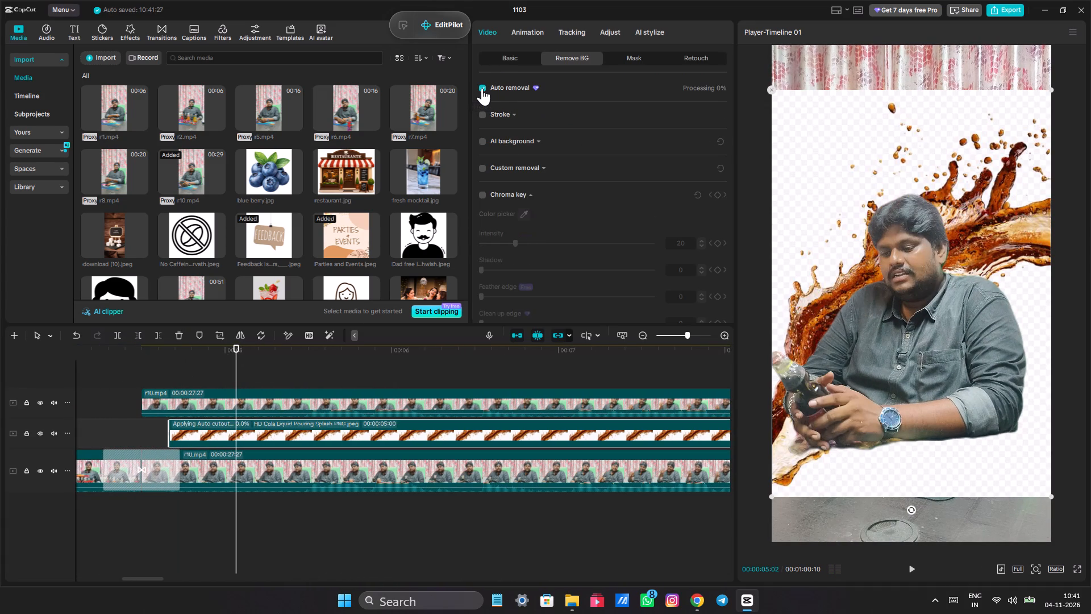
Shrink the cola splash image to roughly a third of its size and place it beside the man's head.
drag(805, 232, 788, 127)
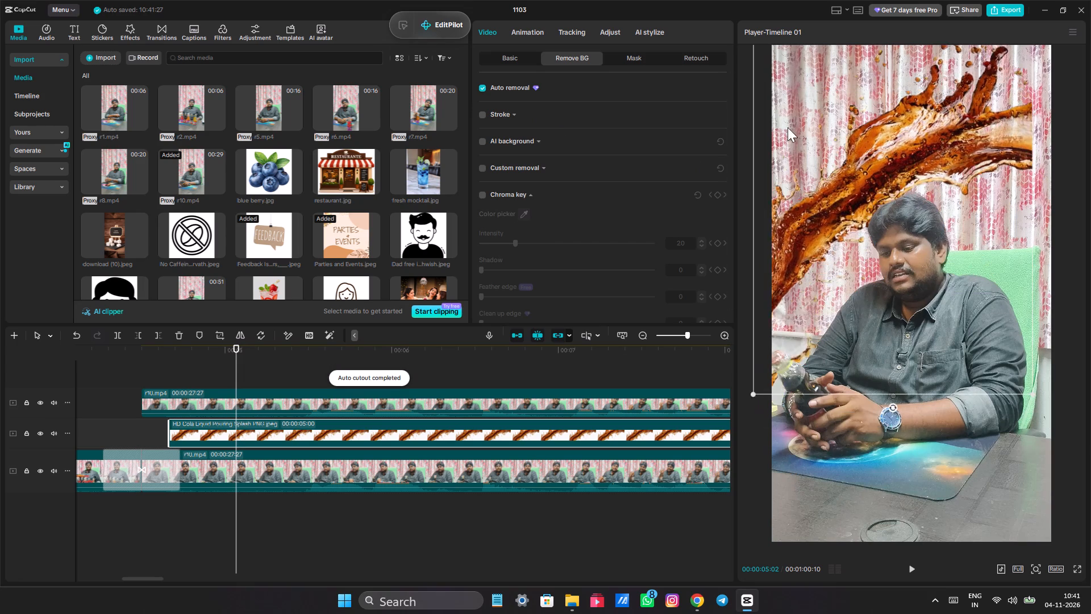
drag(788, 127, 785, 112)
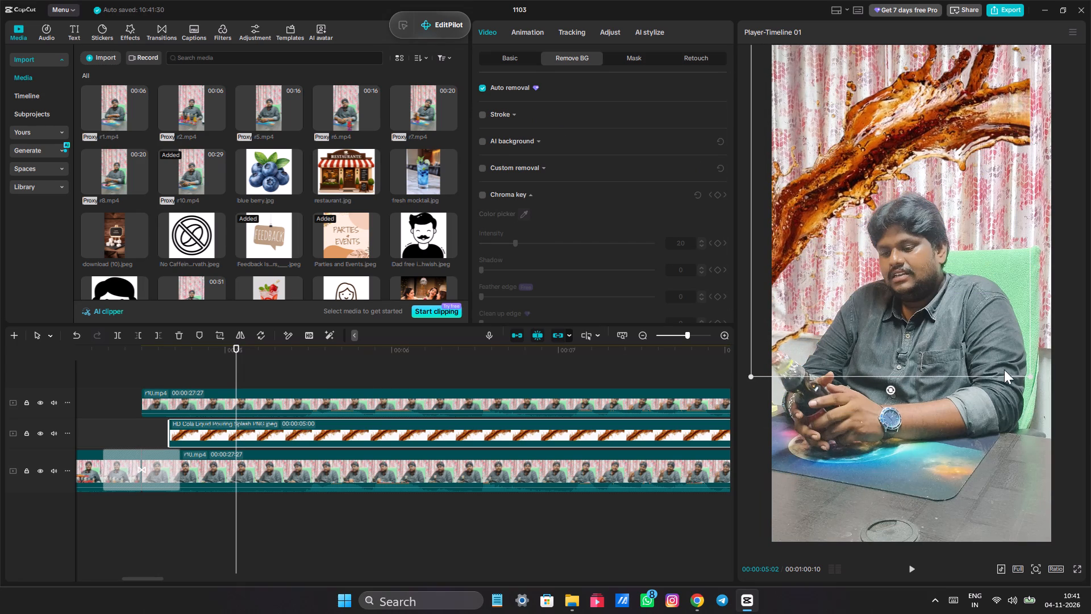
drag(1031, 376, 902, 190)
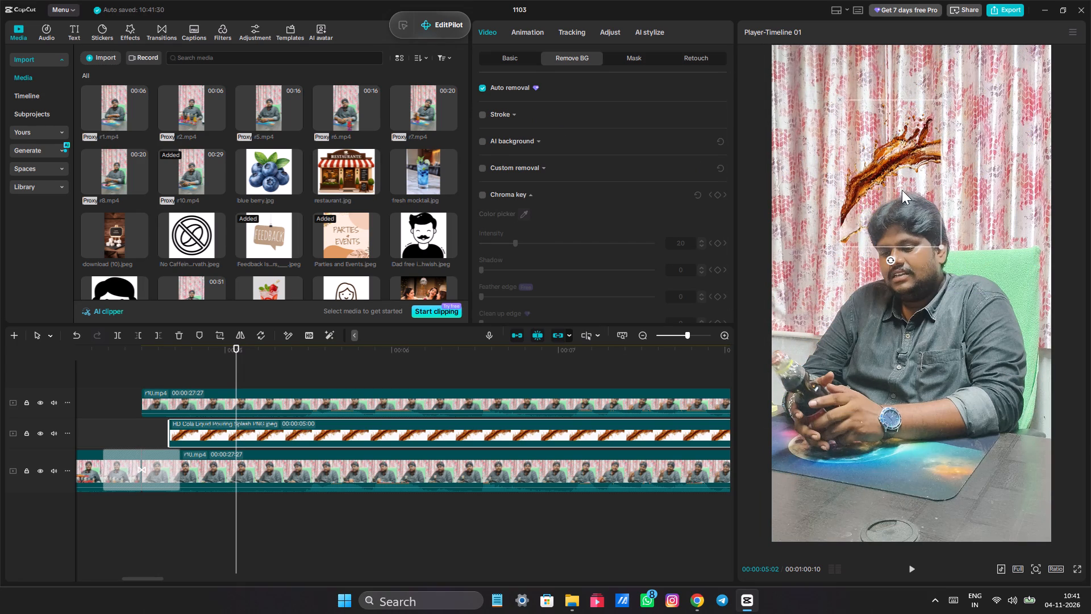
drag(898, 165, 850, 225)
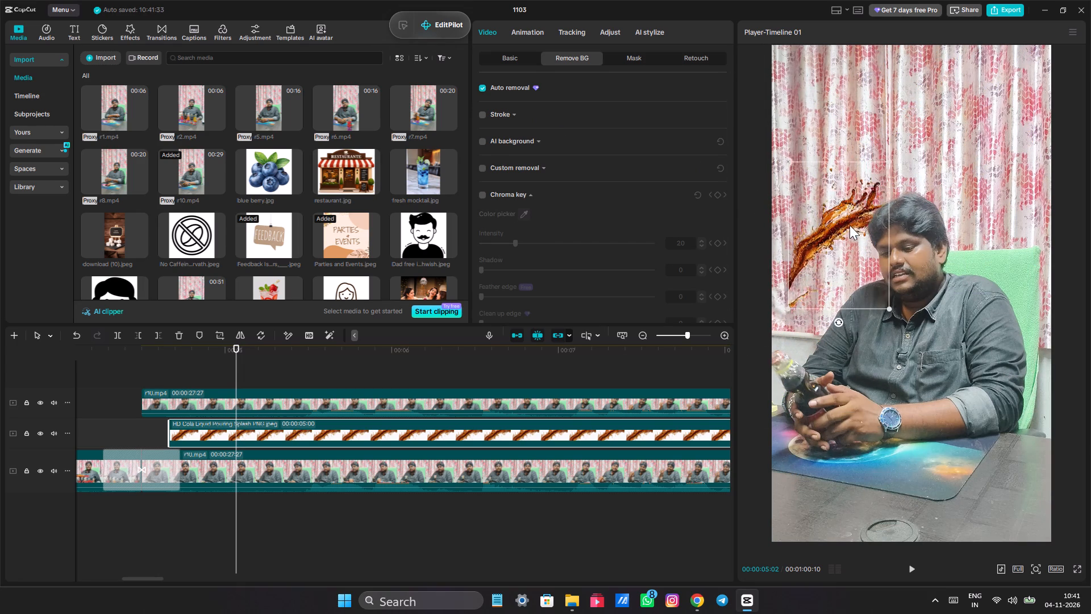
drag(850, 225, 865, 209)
Delete the cola splash image from the timeline.
click(858, 213)
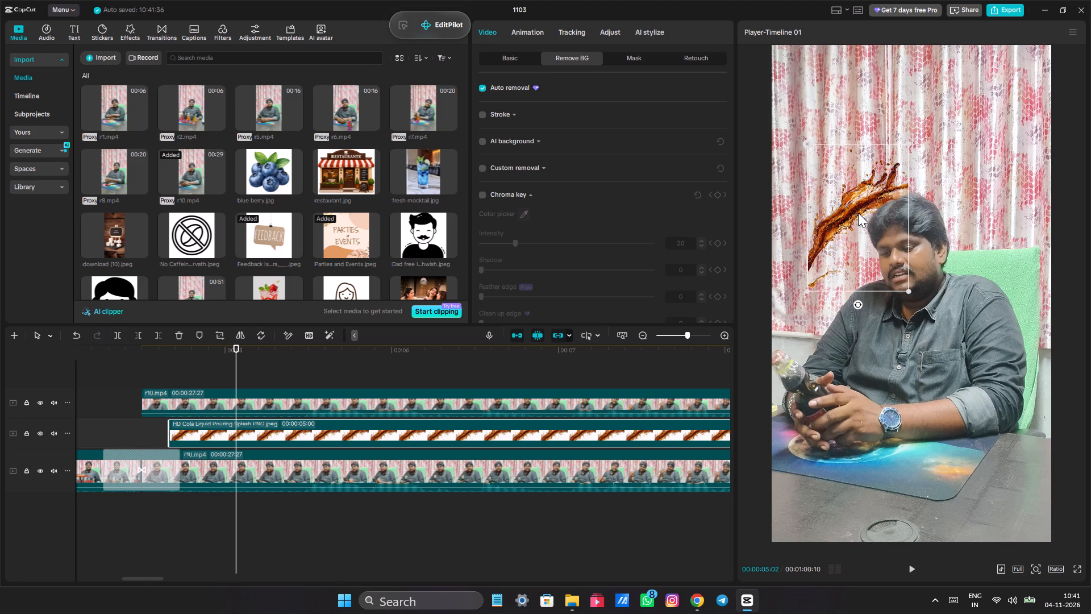
key(BackSpace)
Switch to Chrome and look through the related pins below the HD Cola Liquid Pouring Splash PNG pin for another image.
click(709, 592)
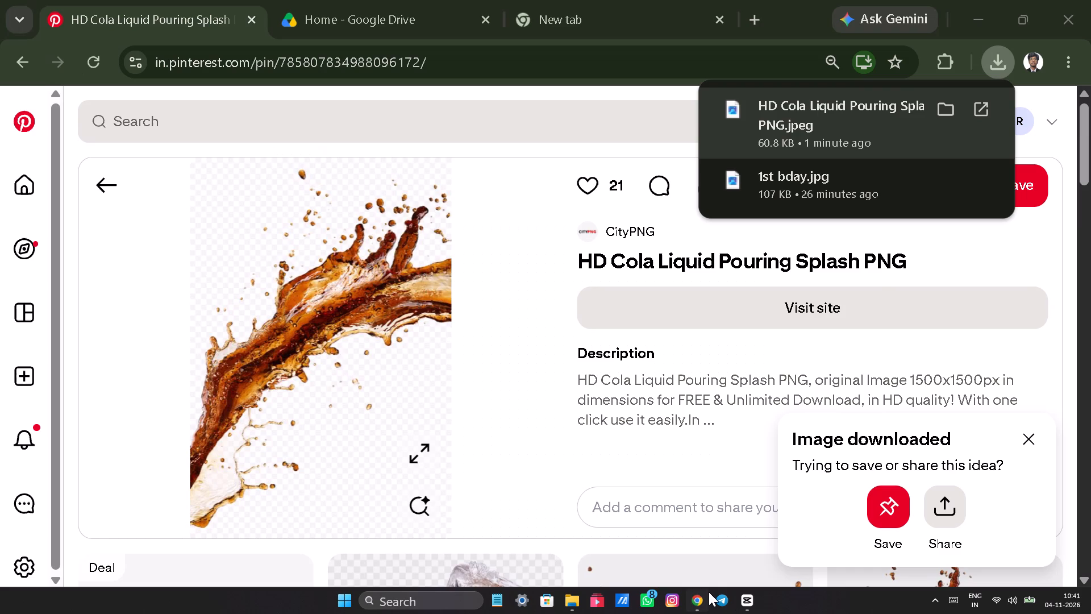
scroll(653, 445, down, 1)
scroll(506, 402, down, 1)
scroll(503, 399, up, 1)
scroll(503, 399, down, 1)
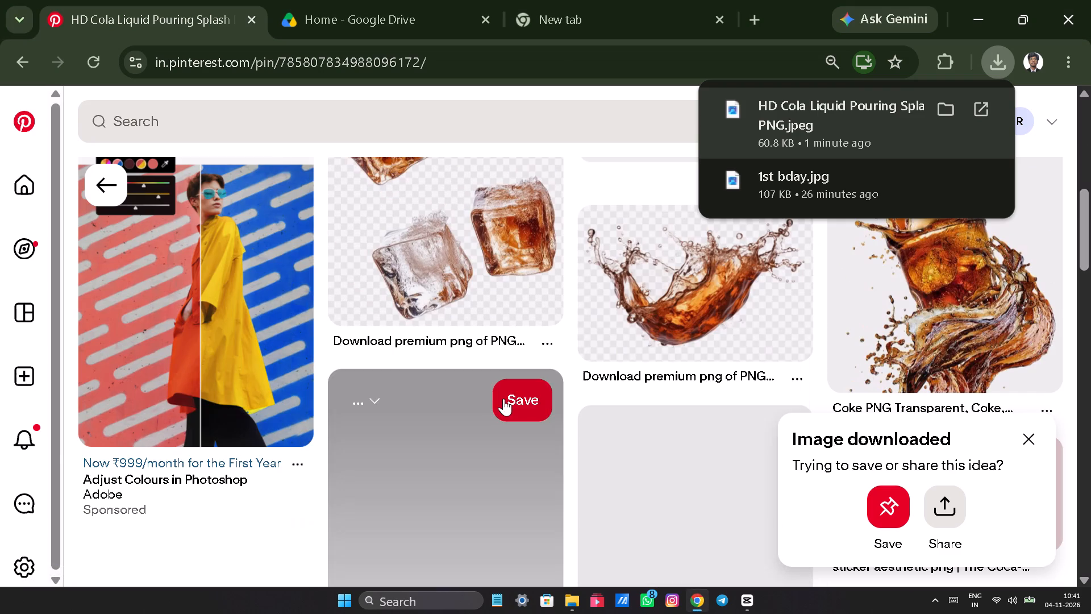
click(1023, 440)
scroll(851, 420, down, 1)
scroll(542, 410, up, 3)
Return to Pinterest's "coke flavour" results and examine the Coca-Cola pins for a suitable replacement image.
click(110, 180)
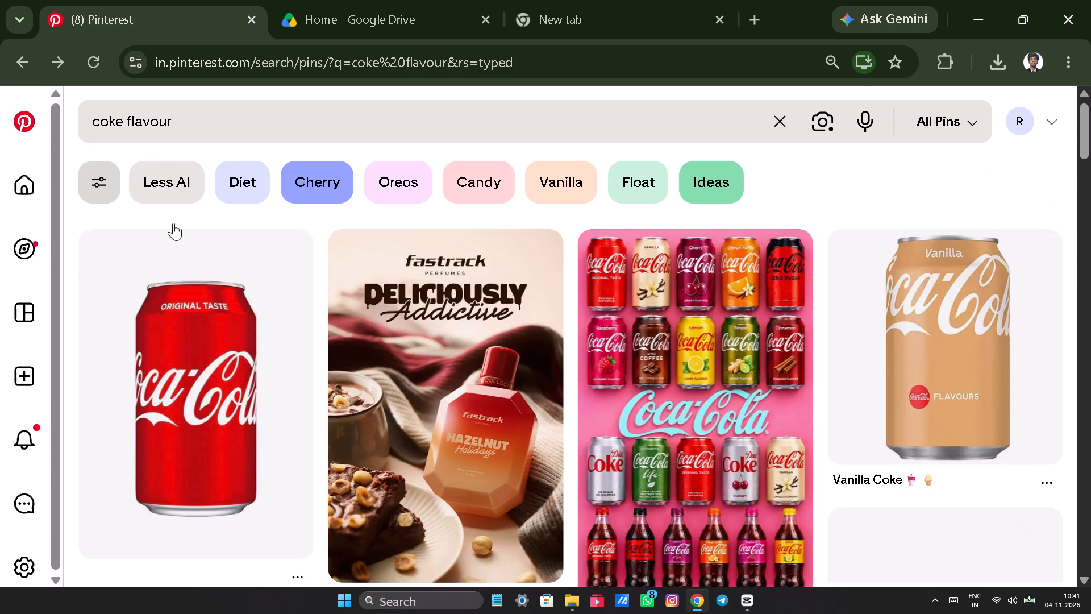
scroll(486, 354, down, 2)
scroll(486, 354, up, 1)
scroll(486, 354, down, 2)
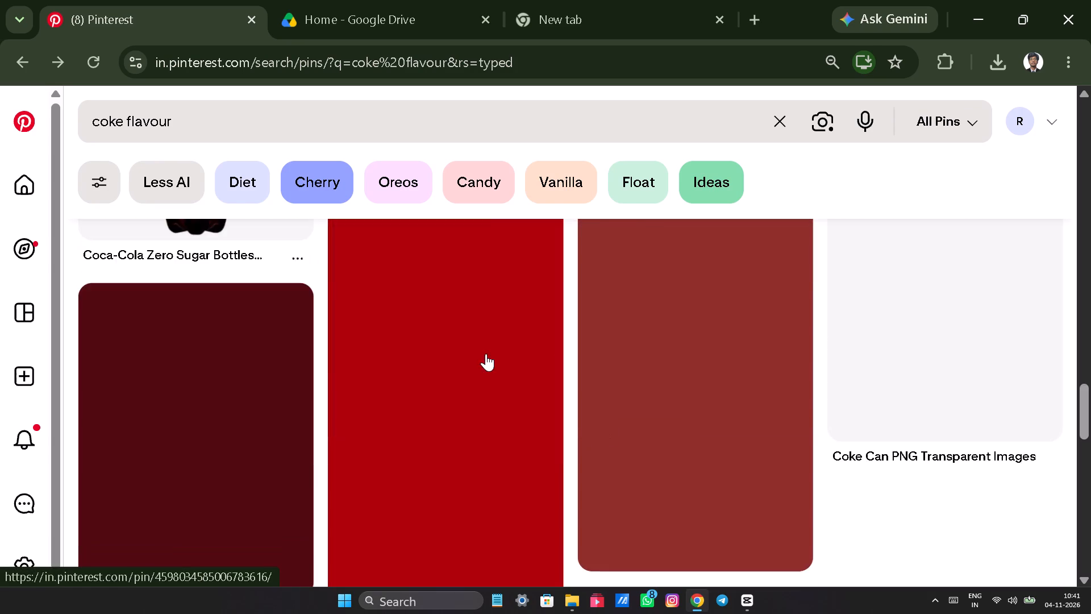
scroll(486, 352, up, 1)
scroll(485, 347, down, 1)
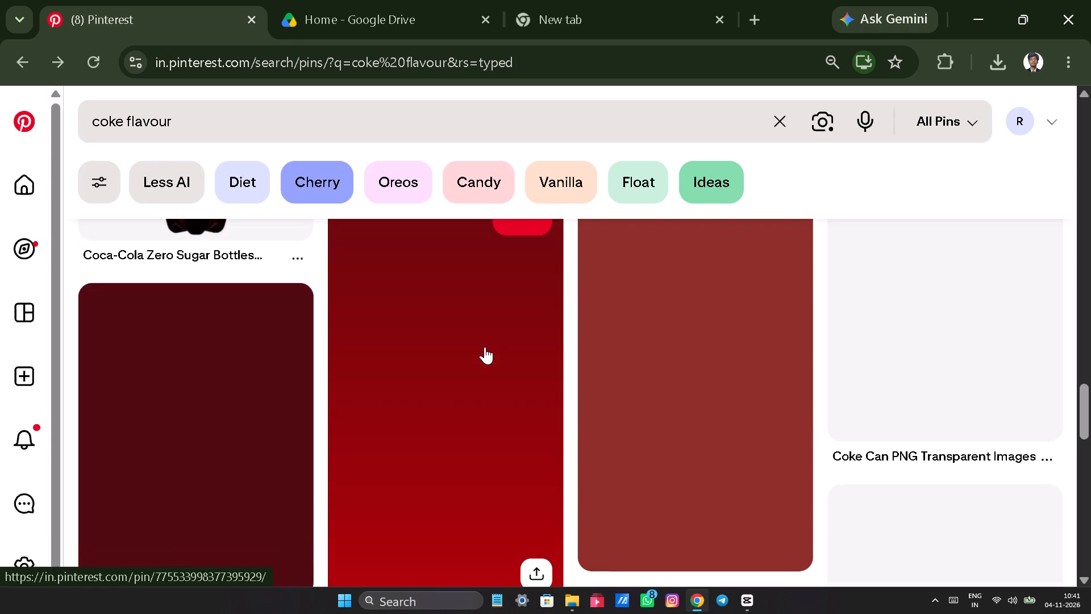
scroll(485, 347, up, 4)
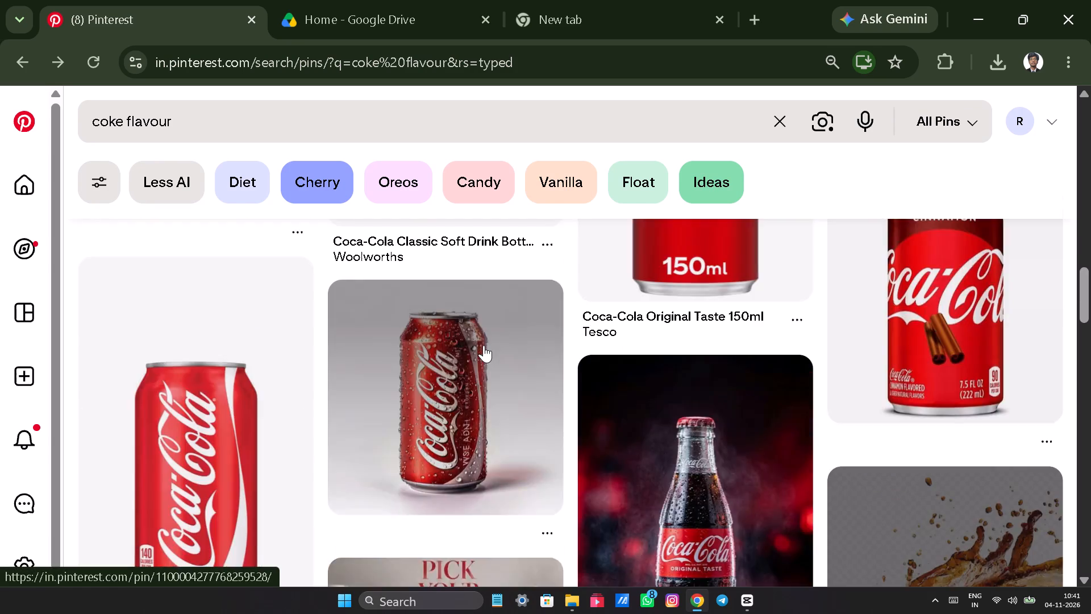
scroll(484, 345, down, 3)
scroll(484, 345, up, 1)
scroll(484, 345, down, 1)
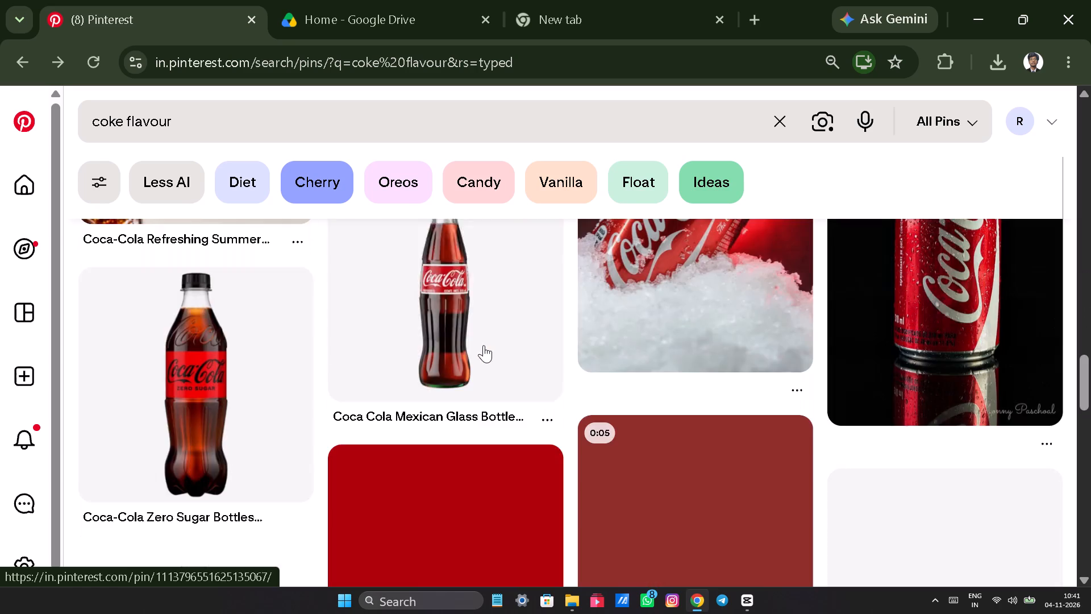
scroll(484, 345, down, 1)
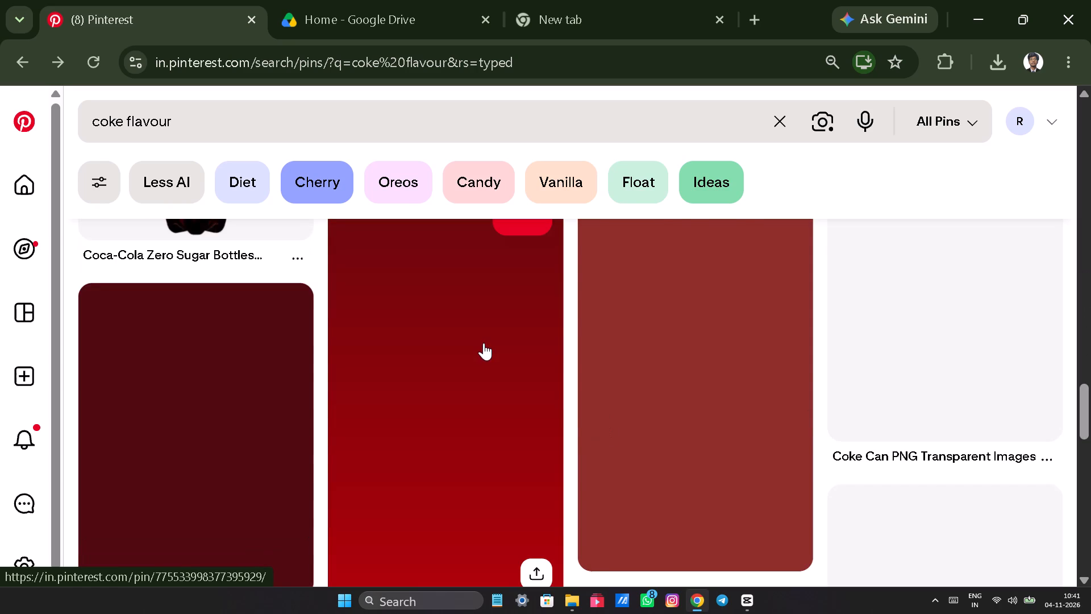
scroll(484, 343, up, 6)
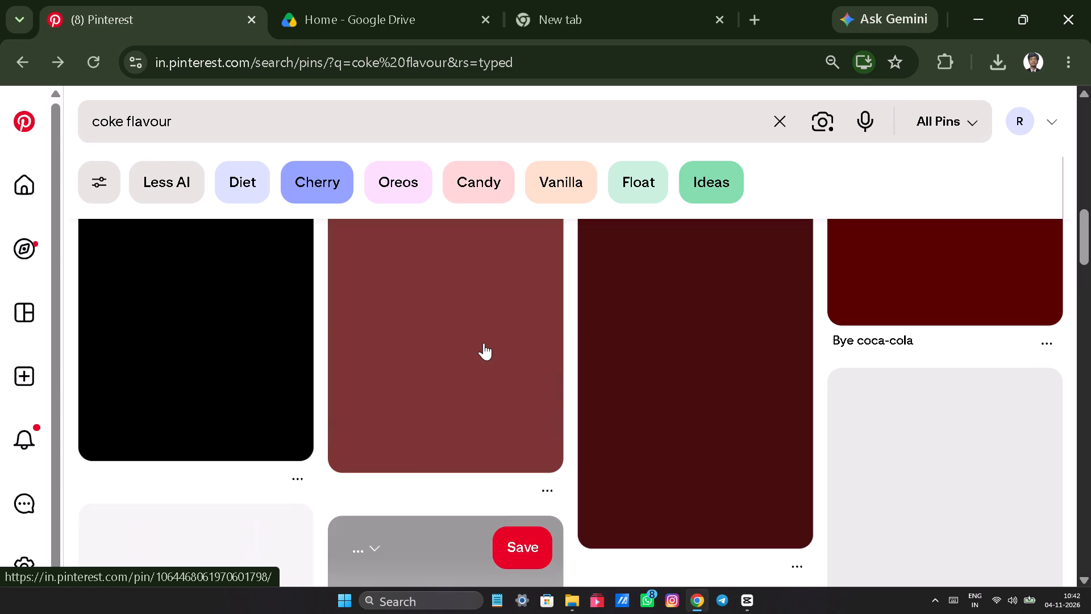
scroll(484, 343, down, 1)
scroll(484, 343, up, 3)
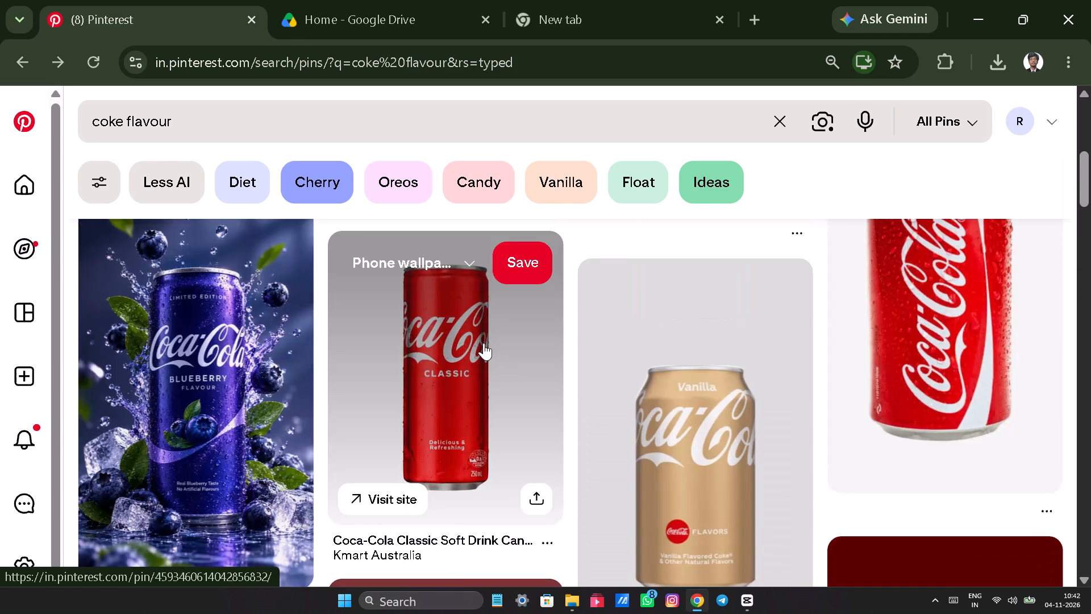
scroll(484, 343, up, 5)
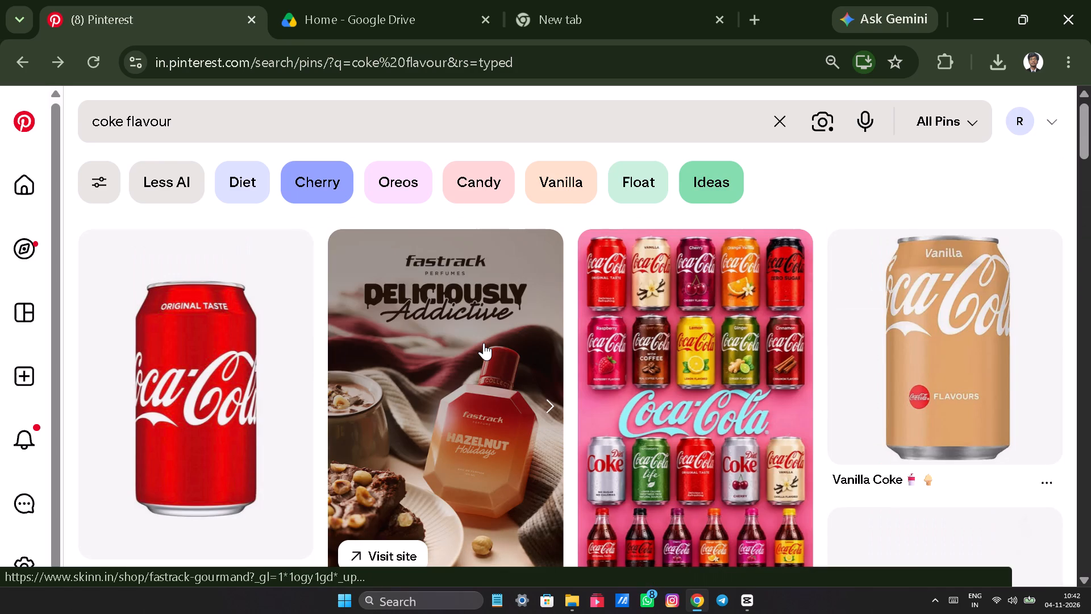
scroll(484, 343, up, 1)
scroll(484, 343, down, 1)
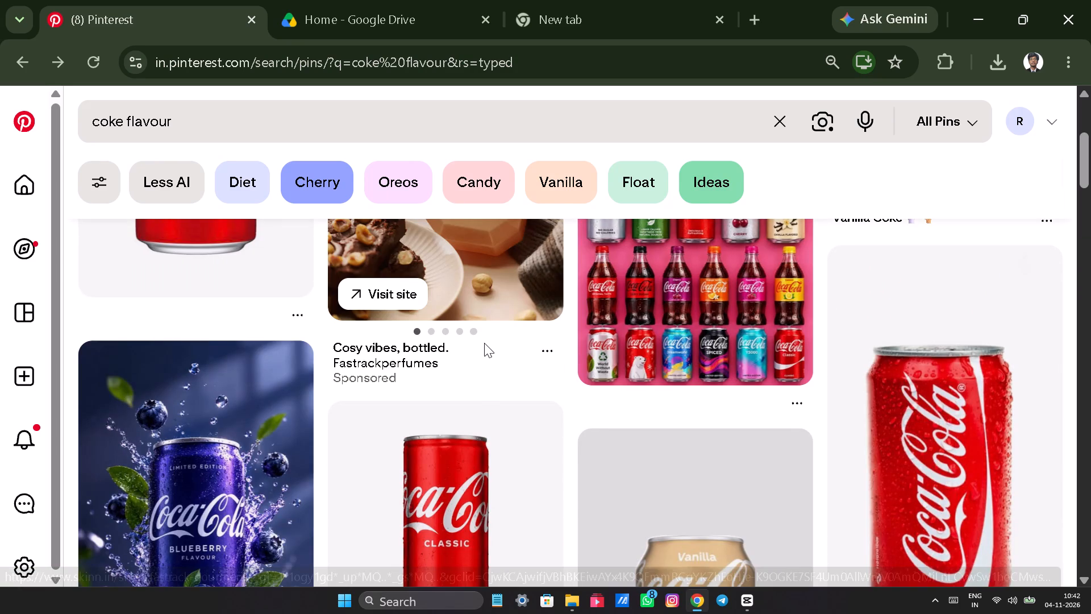
scroll(484, 343, down, 3)
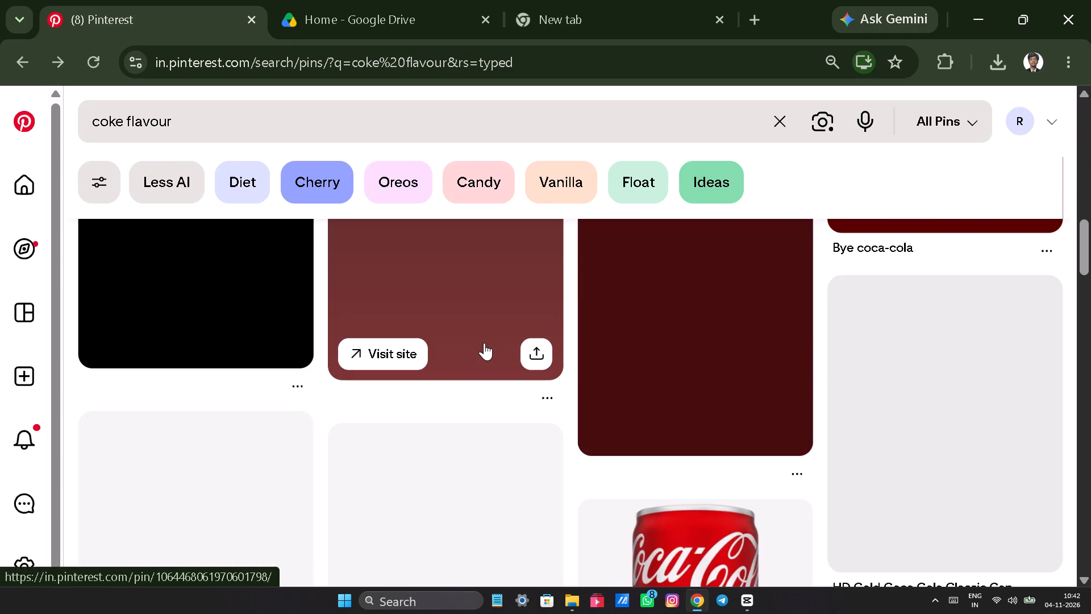
scroll(484, 343, down, 4)
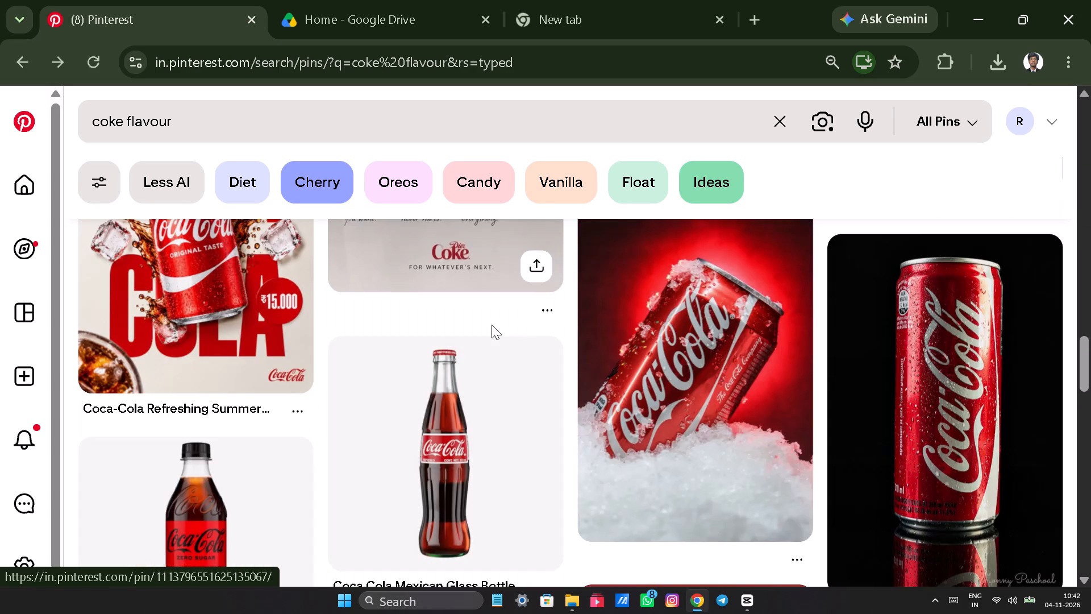
scroll(493, 325, down, 1)
scroll(493, 325, up, 1)
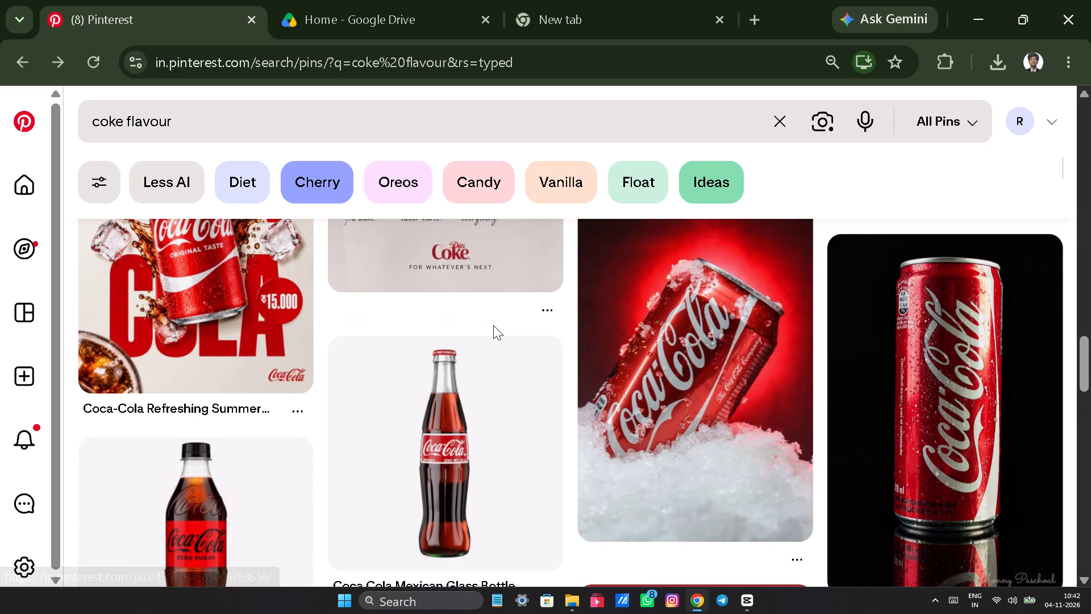
scroll(493, 325, down, 1)
scroll(493, 325, up, 1)
scroll(493, 325, down, 1)
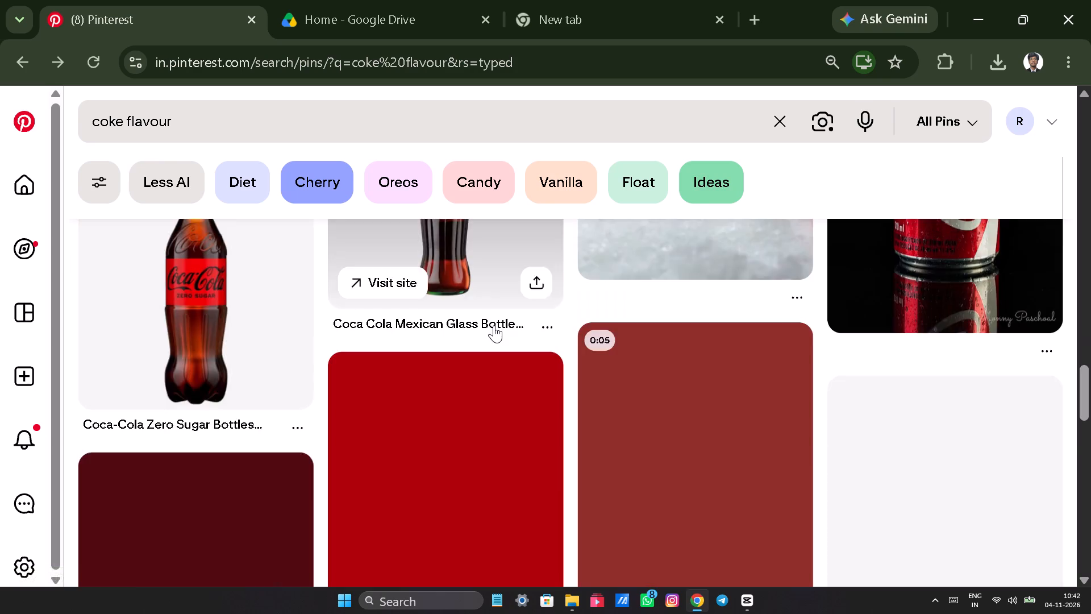
scroll(494, 325, down, 1)
scroll(497, 326, up, 1)
scroll(497, 326, down, 1)
scroll(497, 326, up, 2)
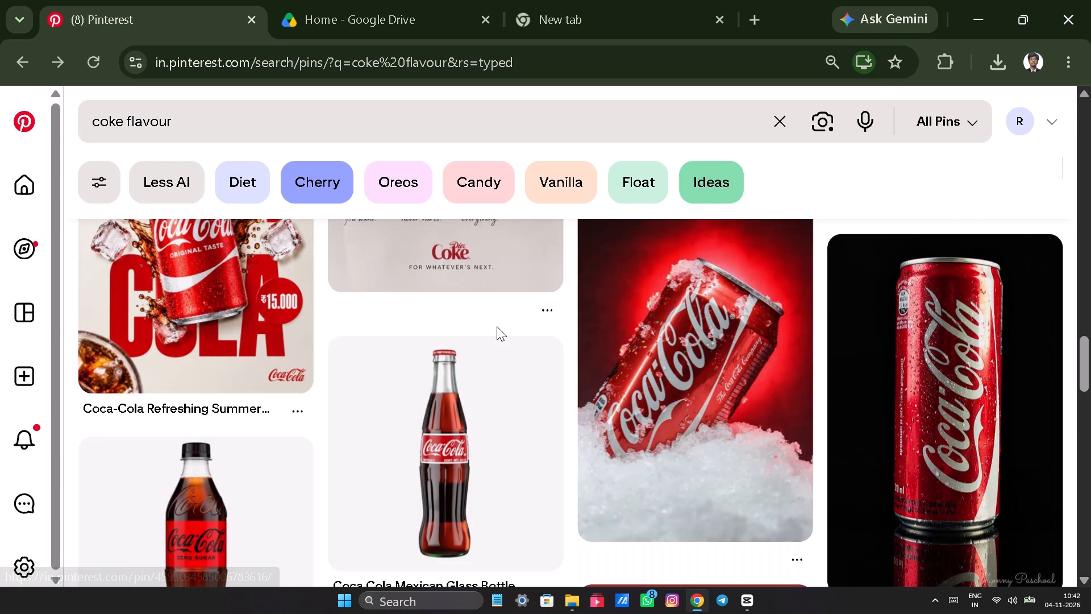
scroll(497, 326, down, 1)
scroll(498, 327, up, 3)
scroll(498, 327, down, 4)
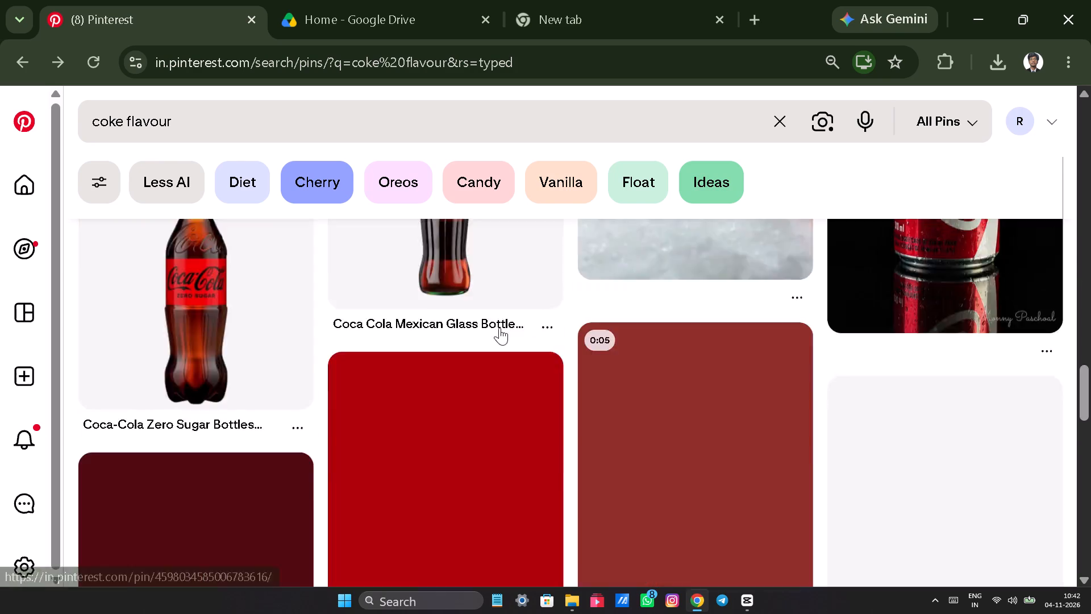
scroll(499, 327, down, 5)
scroll(503, 339, up, 9)
scroll(493, 334, down, 7)
scroll(493, 334, up, 7)
scroll(493, 334, down, 19)
scroll(492, 334, up, 3)
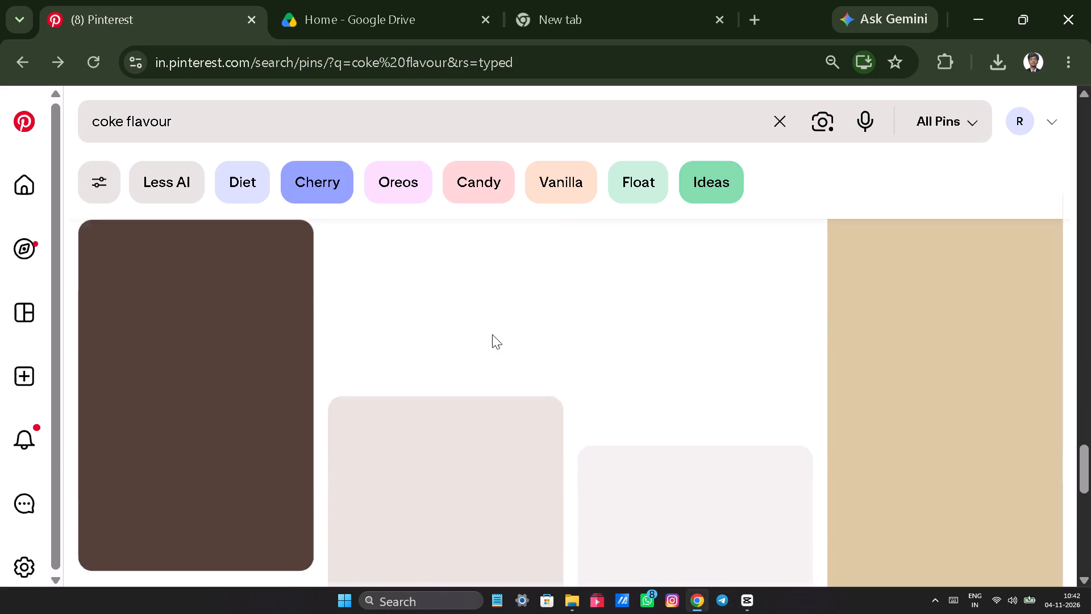
scroll(492, 334, up, 4)
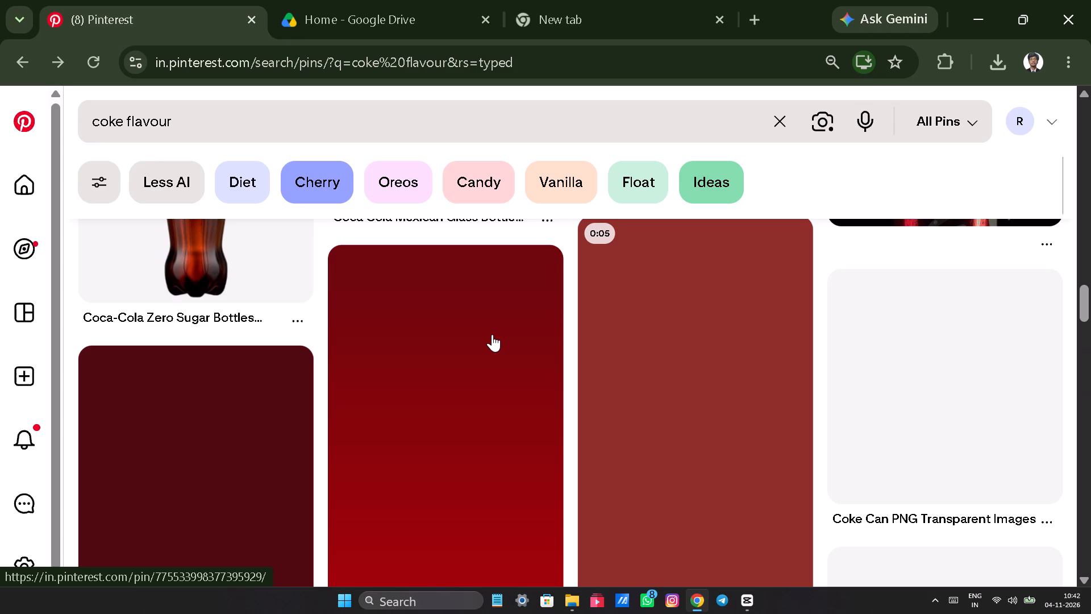
scroll(492, 333, up, 2)
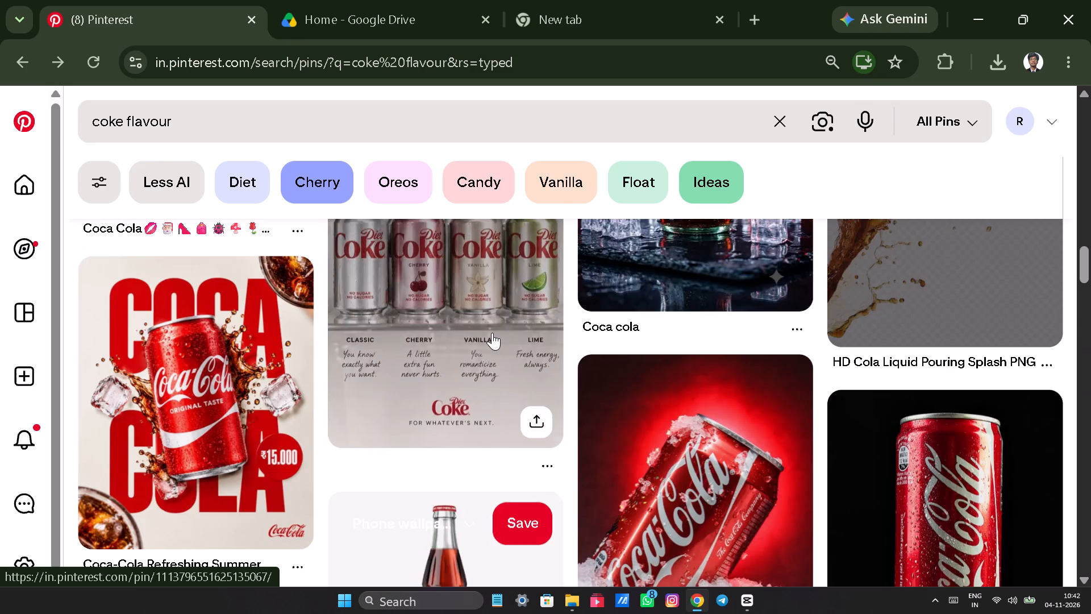
scroll(492, 333, down, 1)
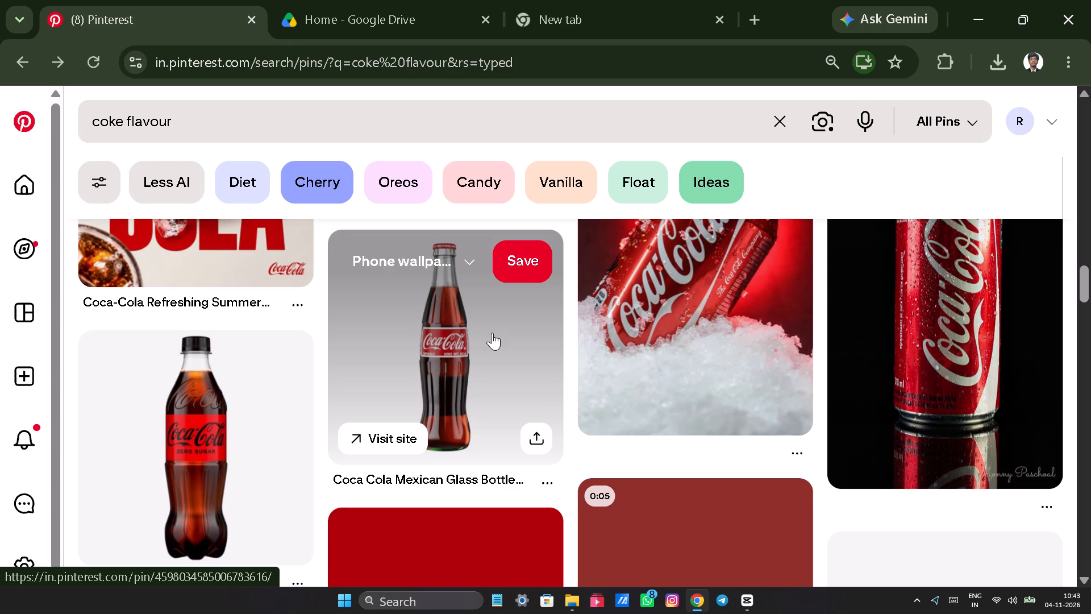
Examine the Coca-Cola can, bottle and splash pins in the "coke flavour" results for an image suited to the drink video.
scroll(525, 418, down, 2)
scroll(530, 416, up, 1)
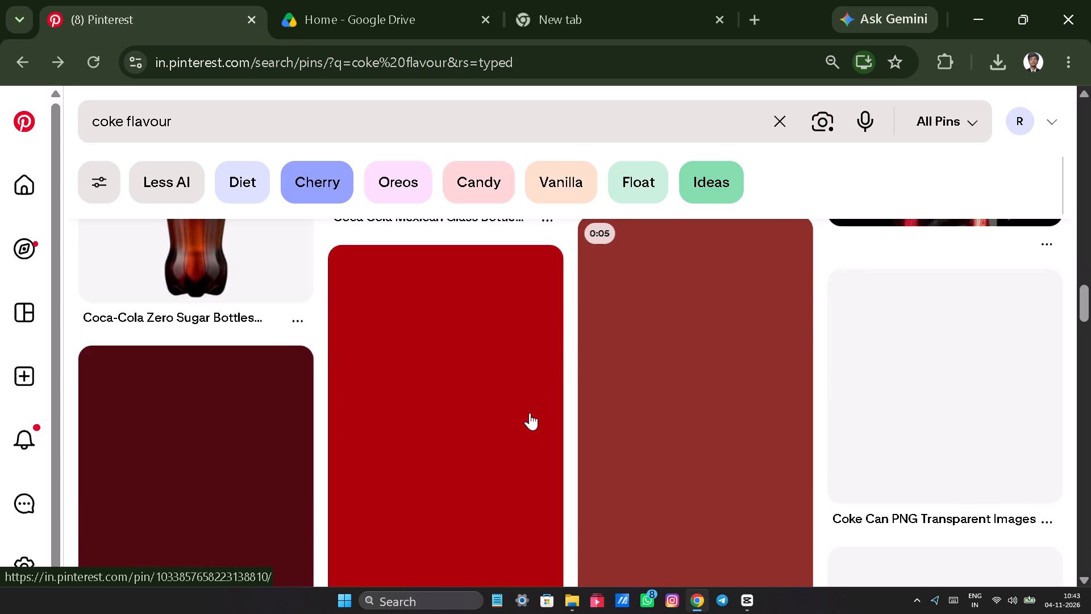
scroll(530, 413, up, 2)
scroll(530, 413, down, 1)
scroll(530, 413, up, 1)
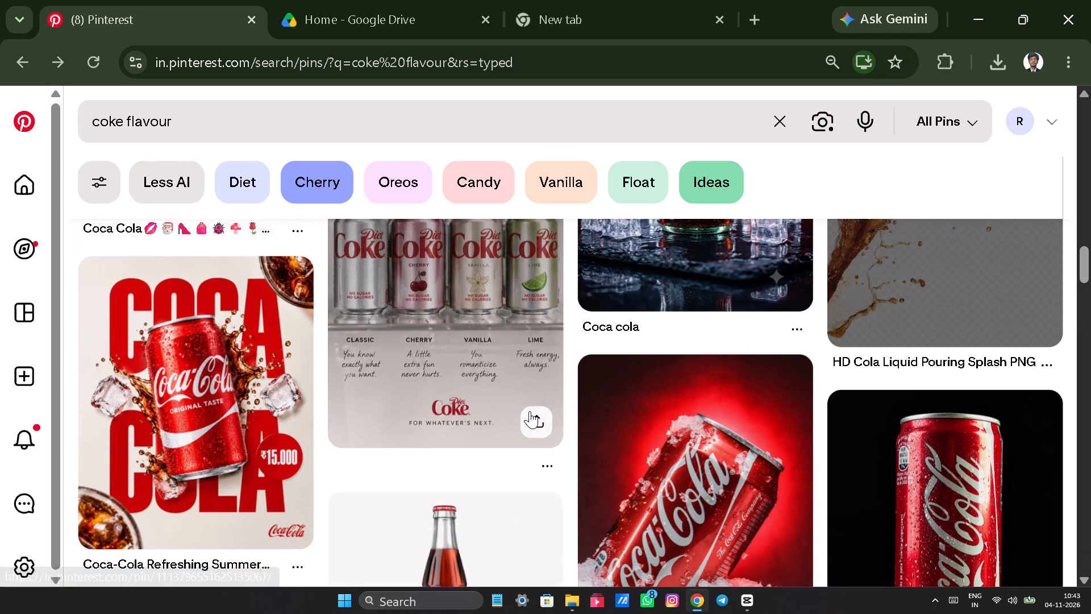
scroll(530, 411, down, 2)
scroll(528, 406, up, 1)
scroll(528, 406, down, 2)
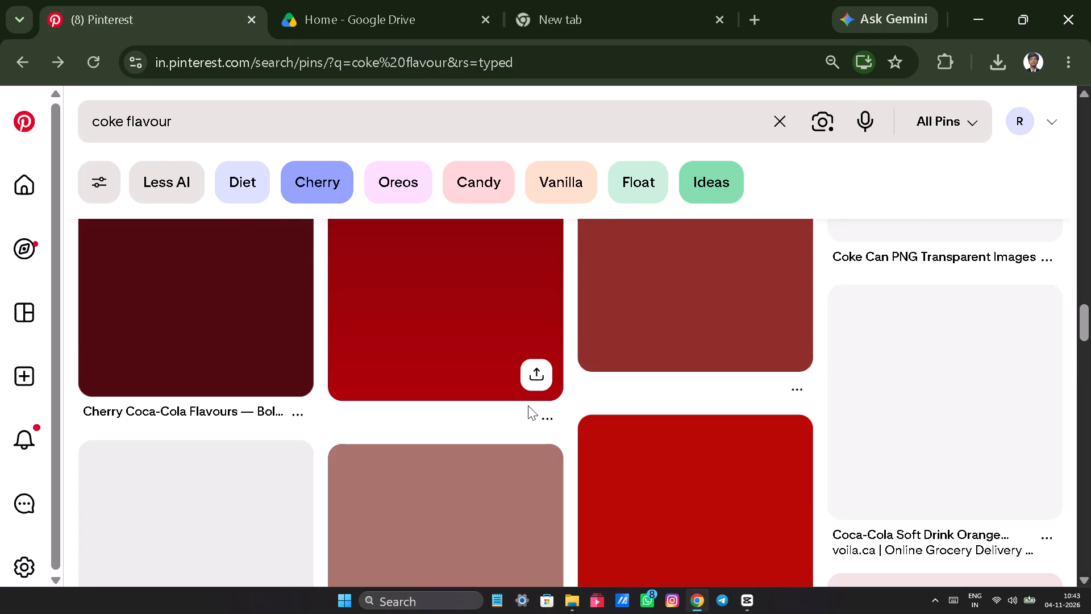
scroll(528, 405, up, 6)
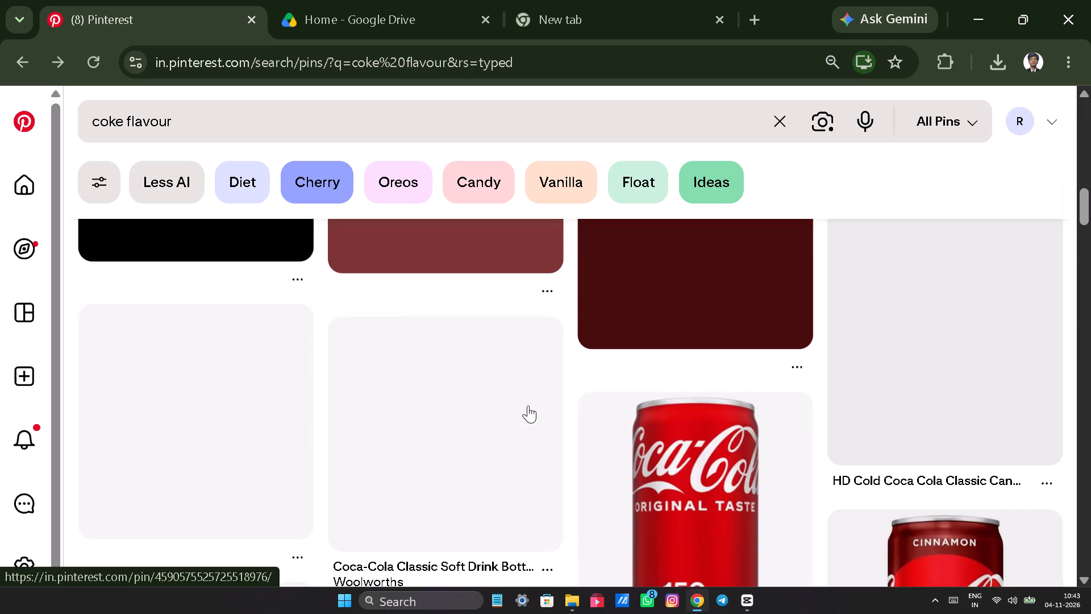
scroll(528, 405, up, 1)
scroll(528, 404, down, 2)
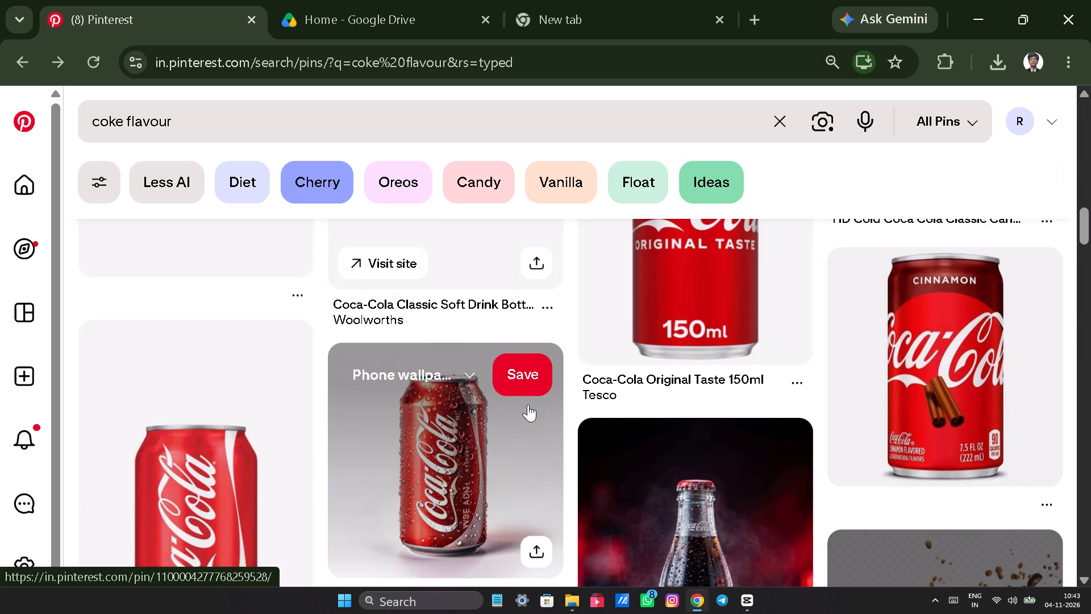
scroll(530, 389, down, 1)
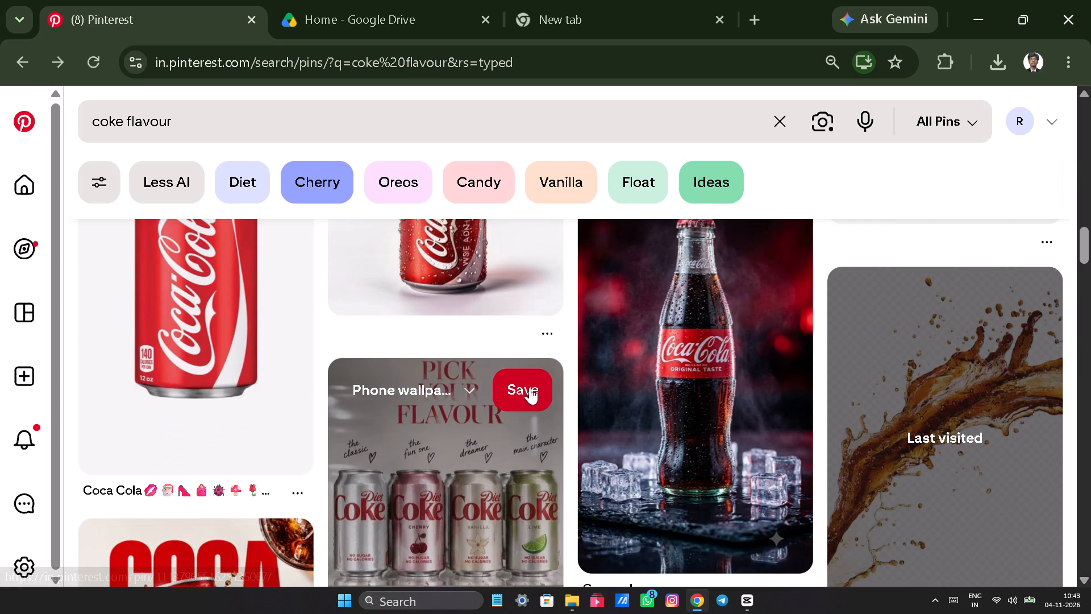
scroll(530, 374, down, 2)
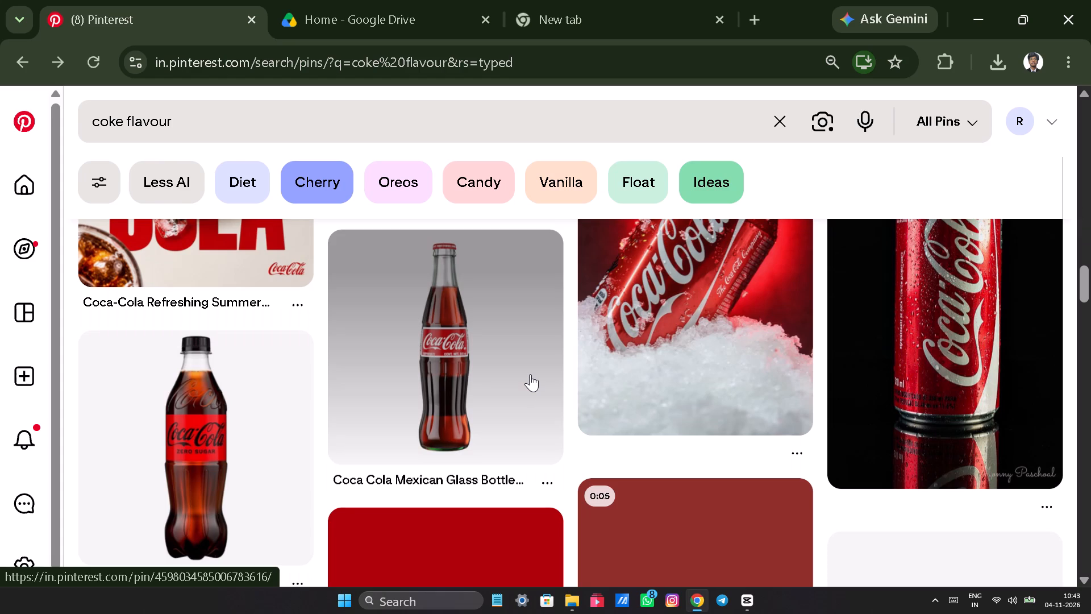
scroll(530, 374, down, 1)
scroll(530, 374, up, 1)
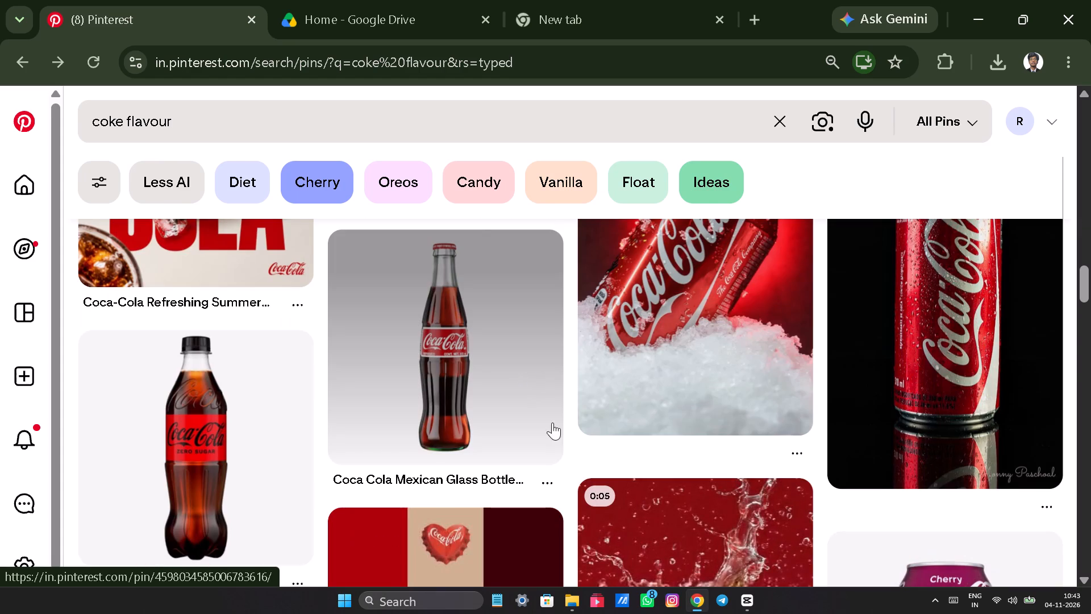
scroll(560, 424, down, 1)
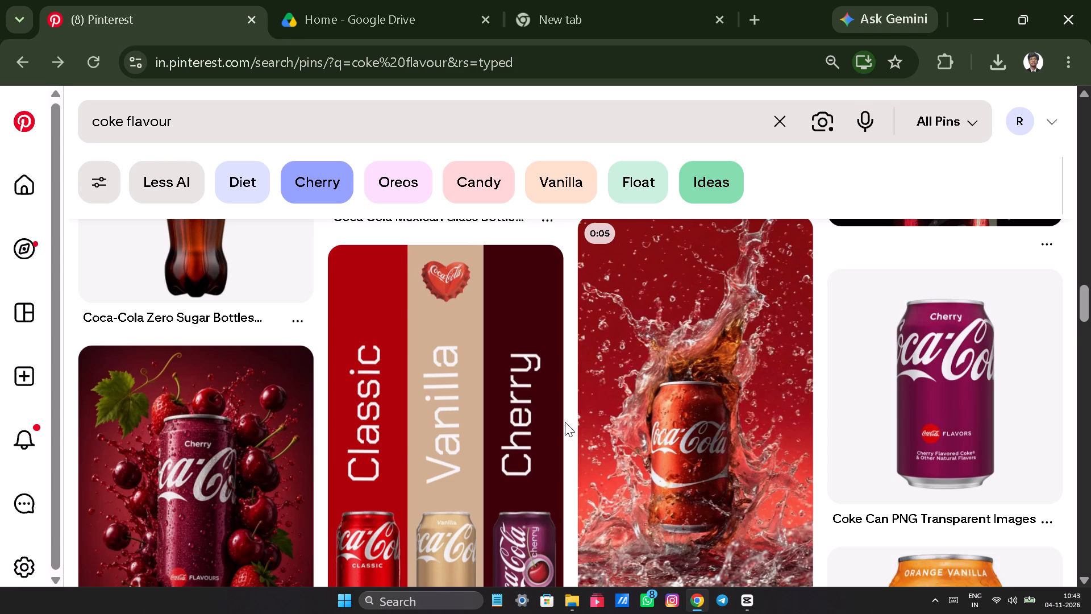
scroll(567, 420, down, 1)
scroll(640, 396, down, 2)
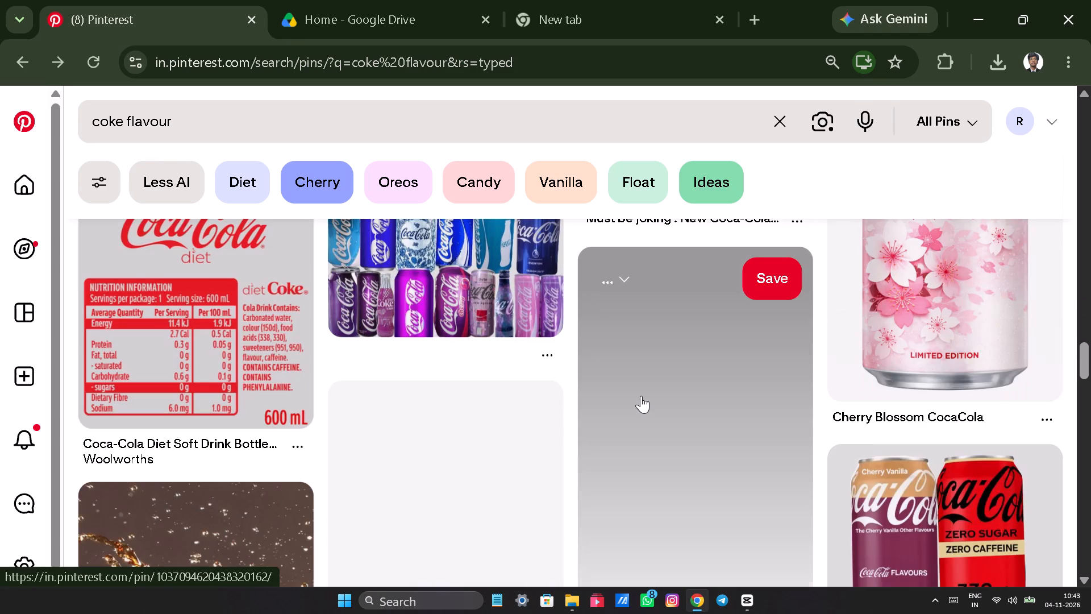
scroll(641, 396, up, 1)
scroll(642, 395, down, 2)
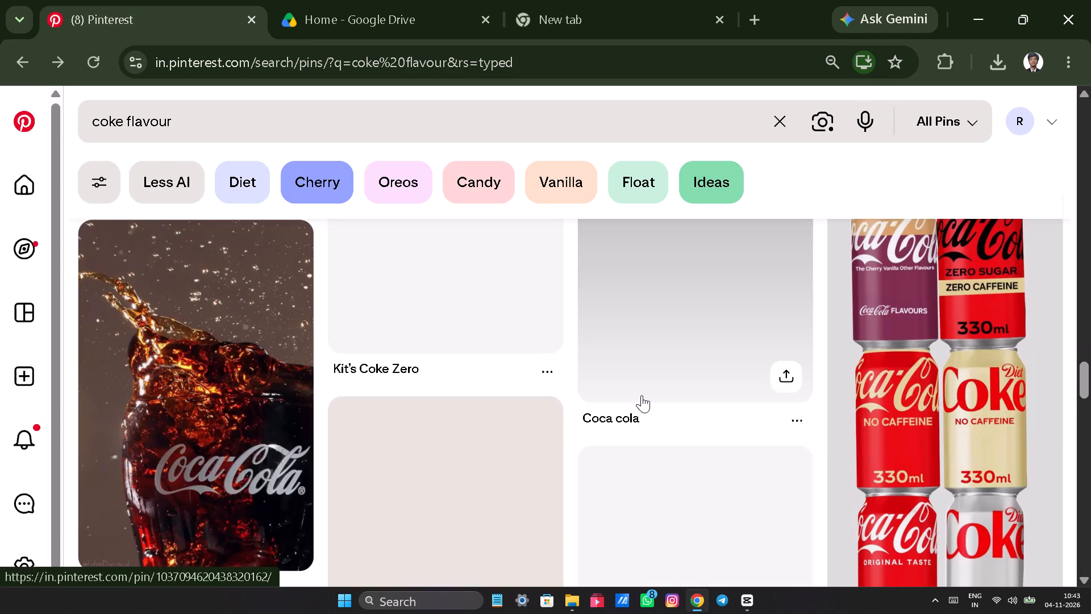
scroll(642, 395, down, 1)
scroll(642, 395, up, 1)
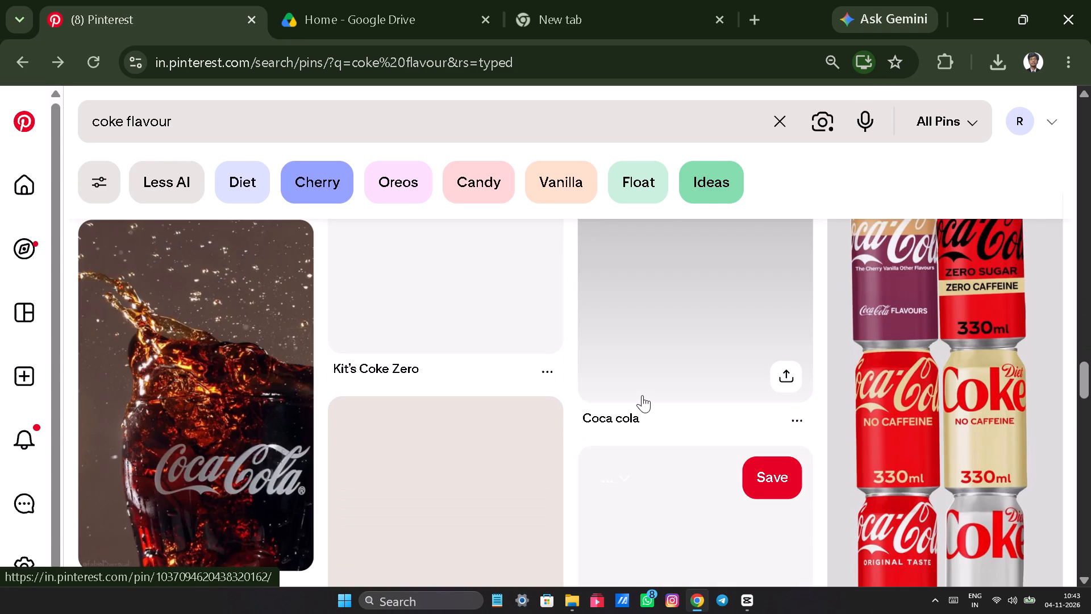
scroll(642, 395, up, 6)
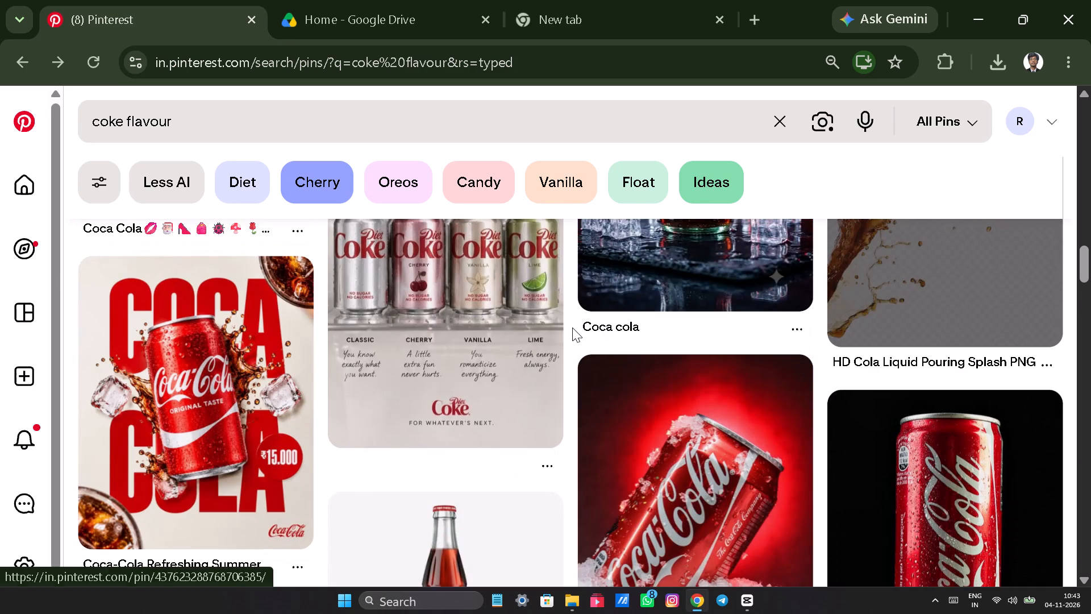
scroll(568, 326, down, 2)
scroll(568, 326, up, 1)
scroll(566, 332, down, 2)
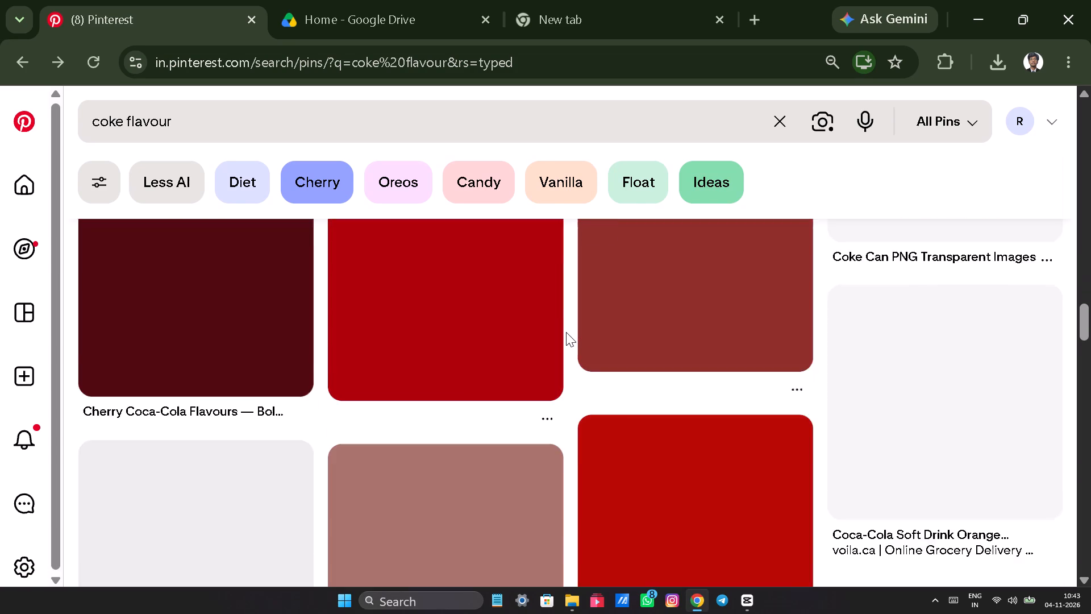
scroll(566, 332, down, 14)
scroll(566, 332, down, 8)
scroll(566, 332, up, 8)
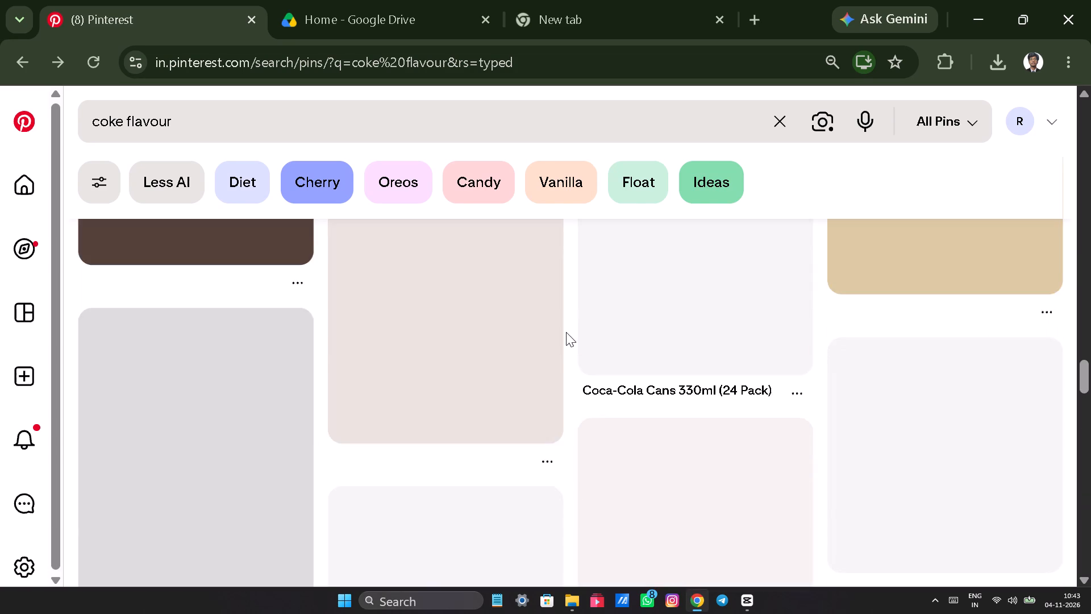
scroll(566, 332, up, 10)
scroll(566, 332, down, 2)
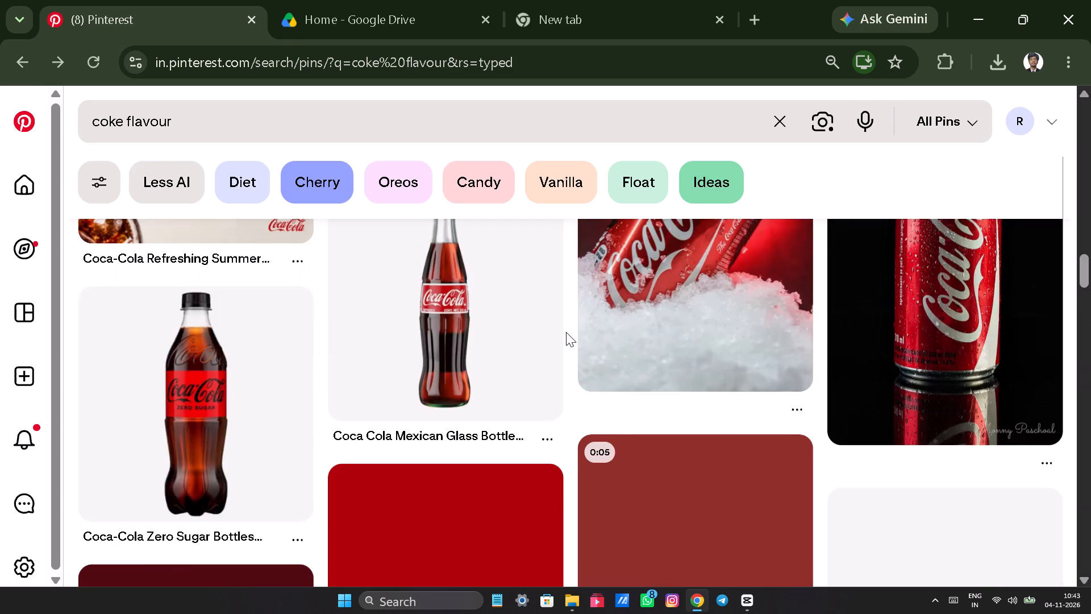
scroll(566, 332, up, 4)
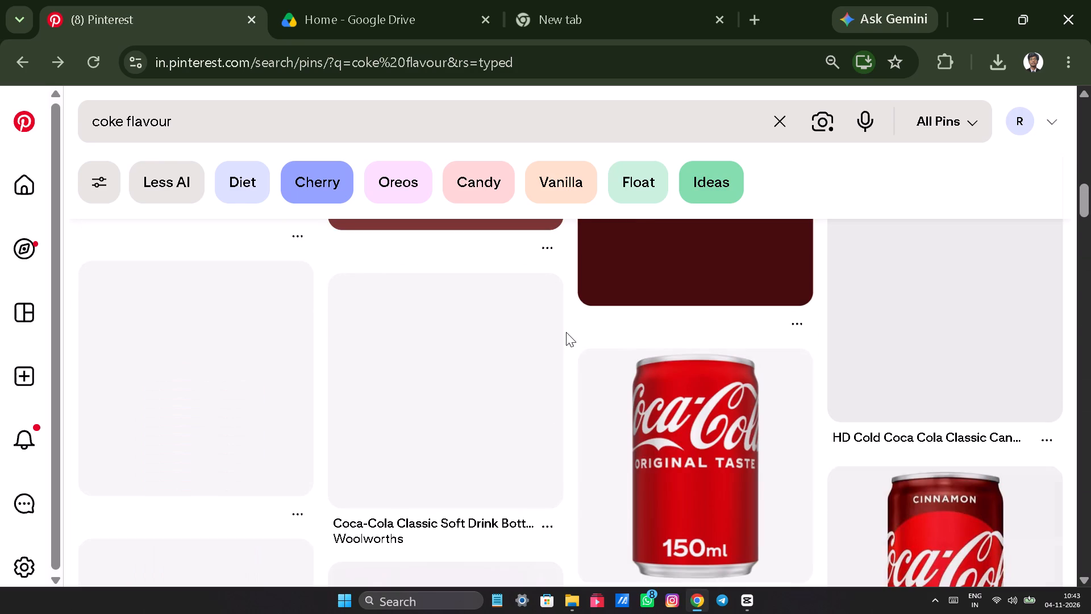
scroll(566, 332, up, 1)
scroll(566, 332, down, 6)
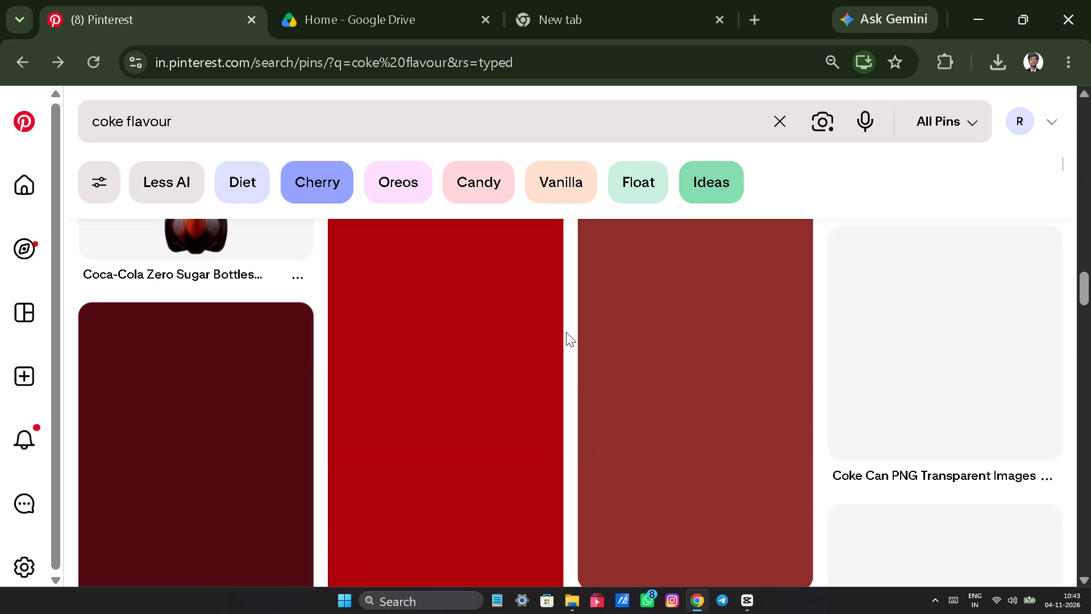
scroll(566, 332, down, 1)
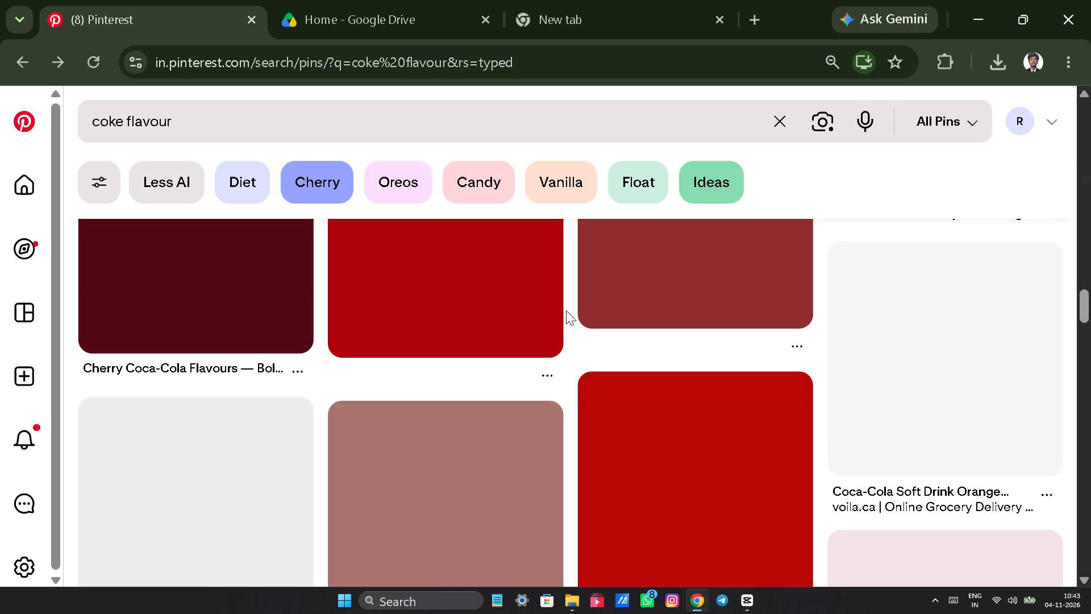
scroll(756, 398, up, 2)
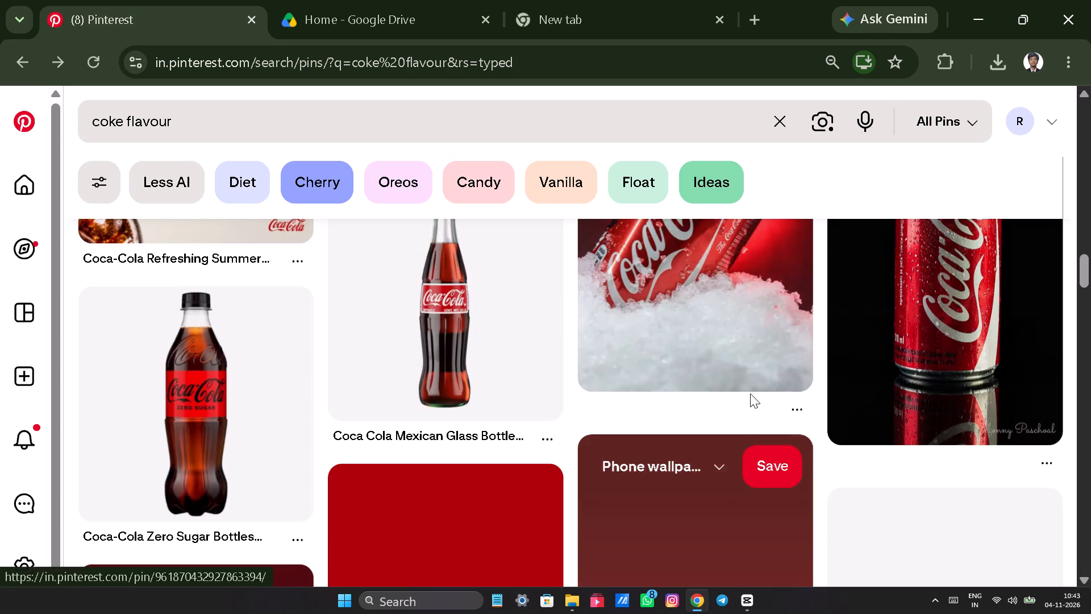
scroll(747, 391, up, 1)
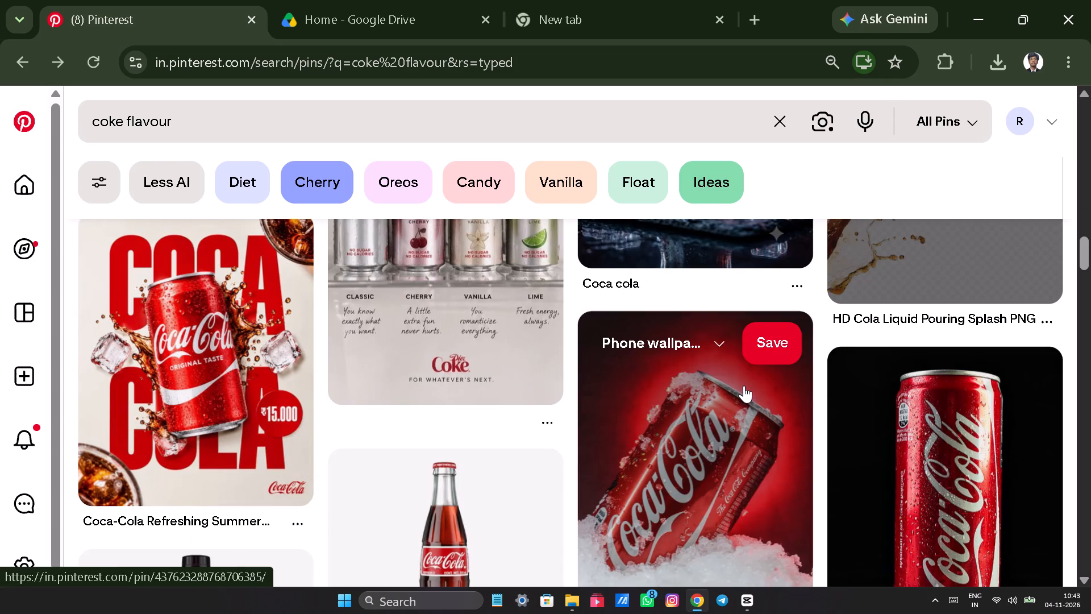
scroll(744, 385, up, 2)
scroll(723, 325, down, 1)
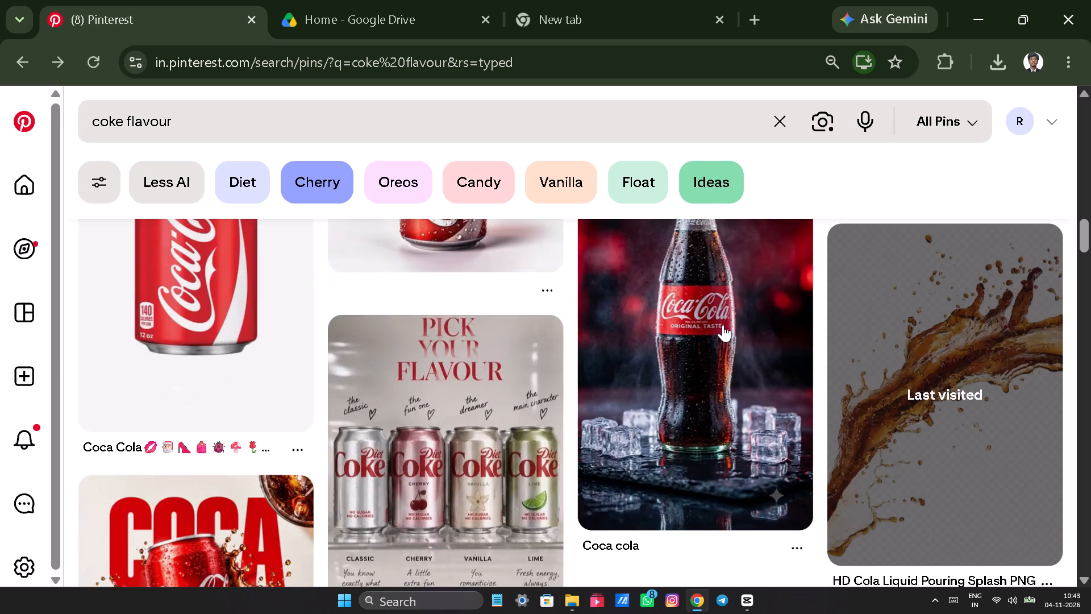
scroll(702, 326, down, 1)
scroll(613, 333, down, 3)
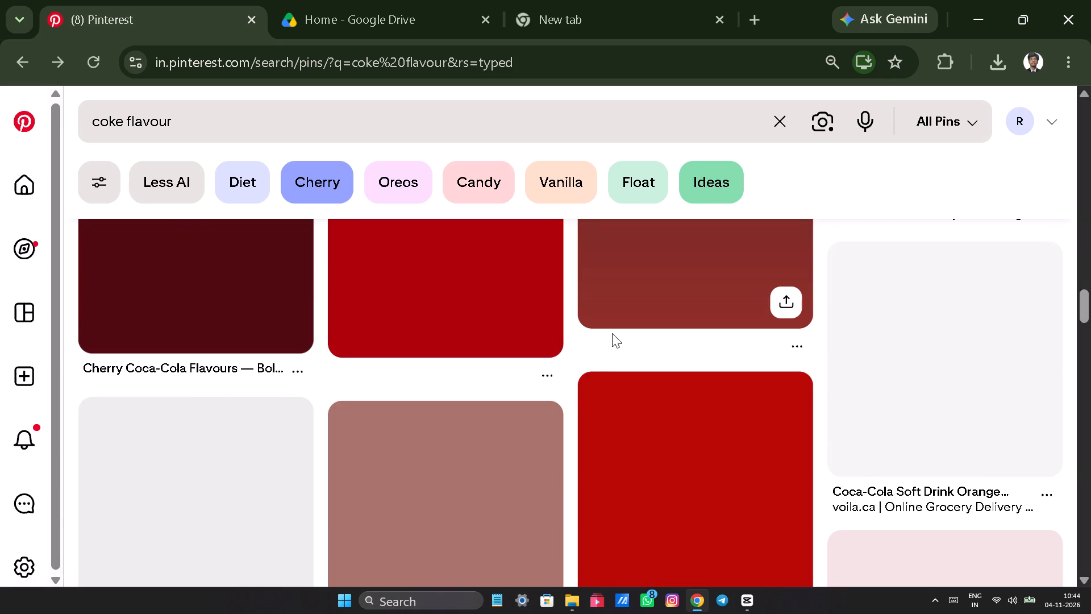
scroll(586, 389, up, 10)
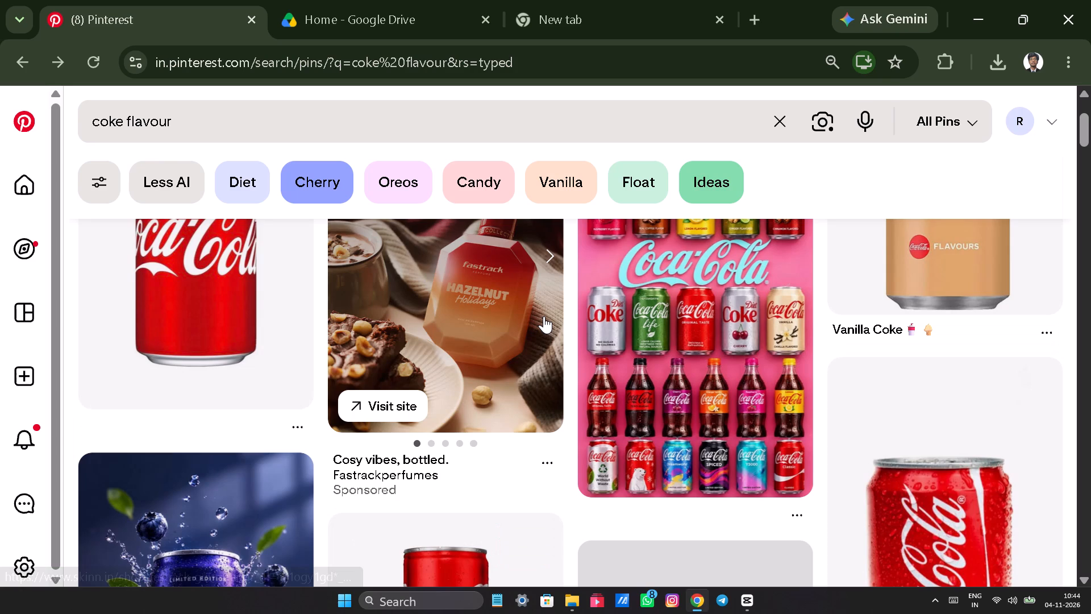
scroll(716, 330, down, 1)
scroll(617, 407, down, 3)
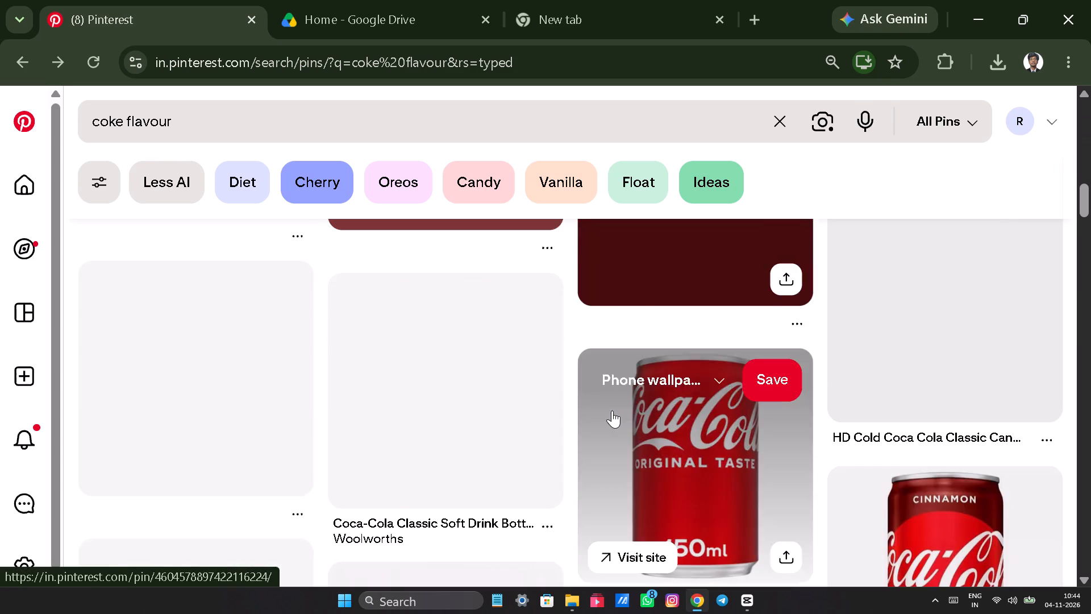
scroll(612, 410, down, 5)
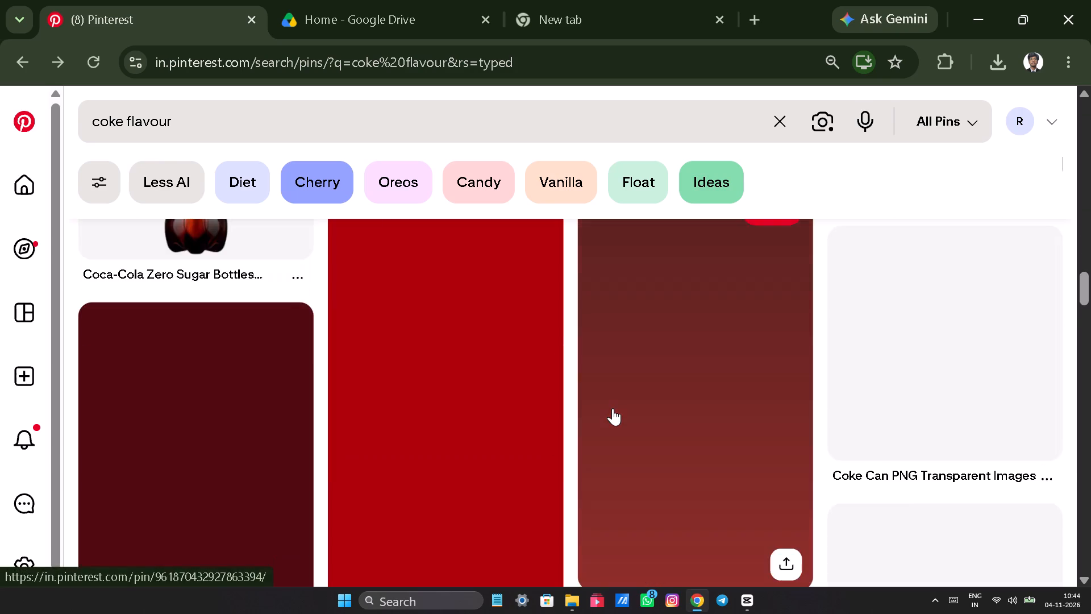
scroll(613, 408, down, 2)
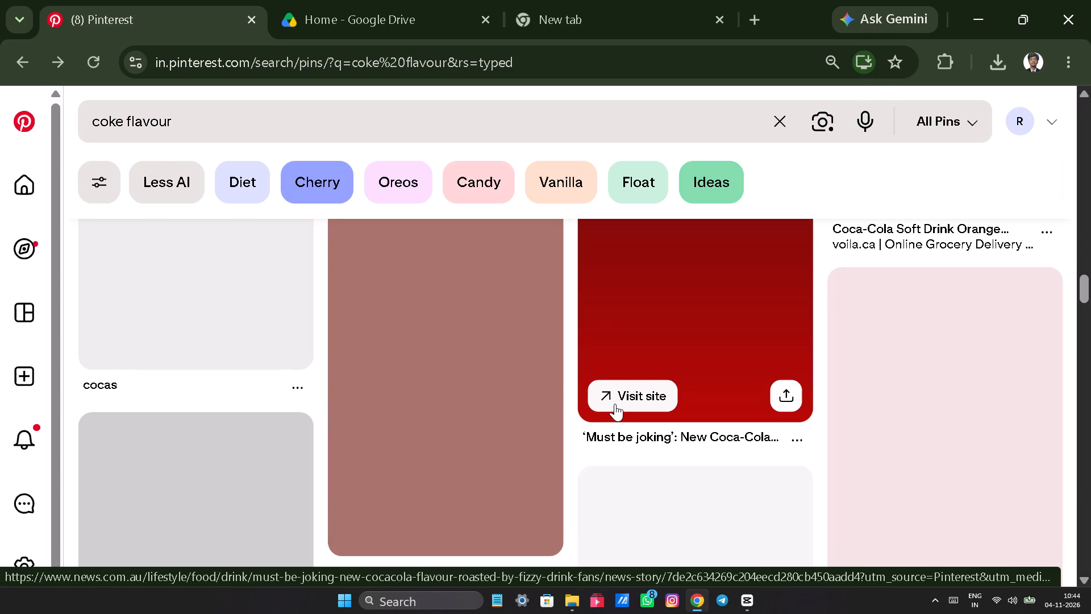
scroll(615, 404, up, 2)
scroll(615, 403, down, 4)
scroll(615, 403, up, 3)
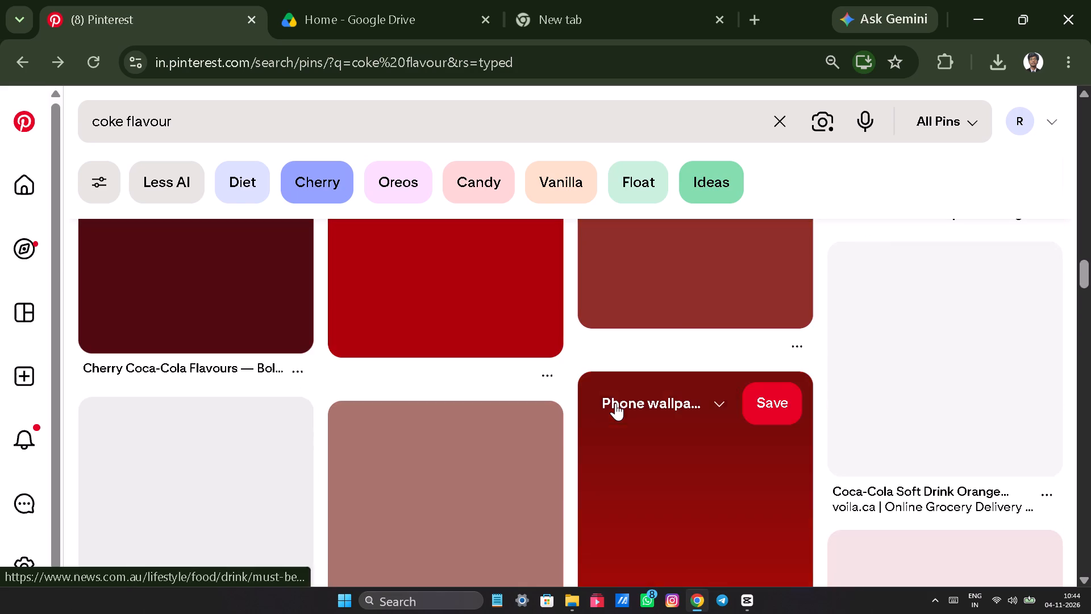
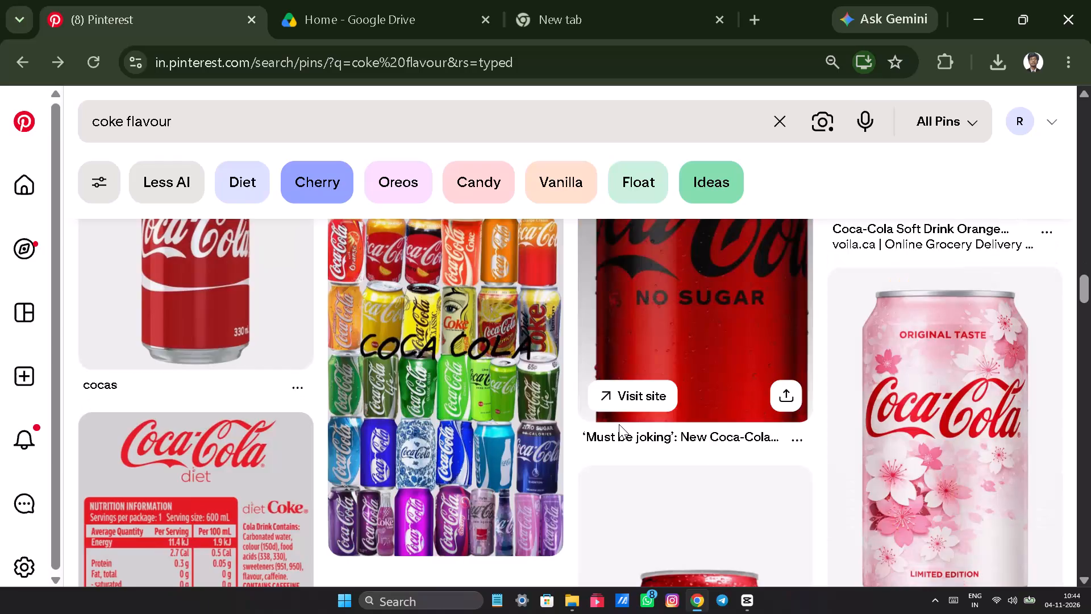
Examine more Coca-Cola can and glass pins in the "coke flavour" results for a replacement image.
scroll(619, 424, down, 2)
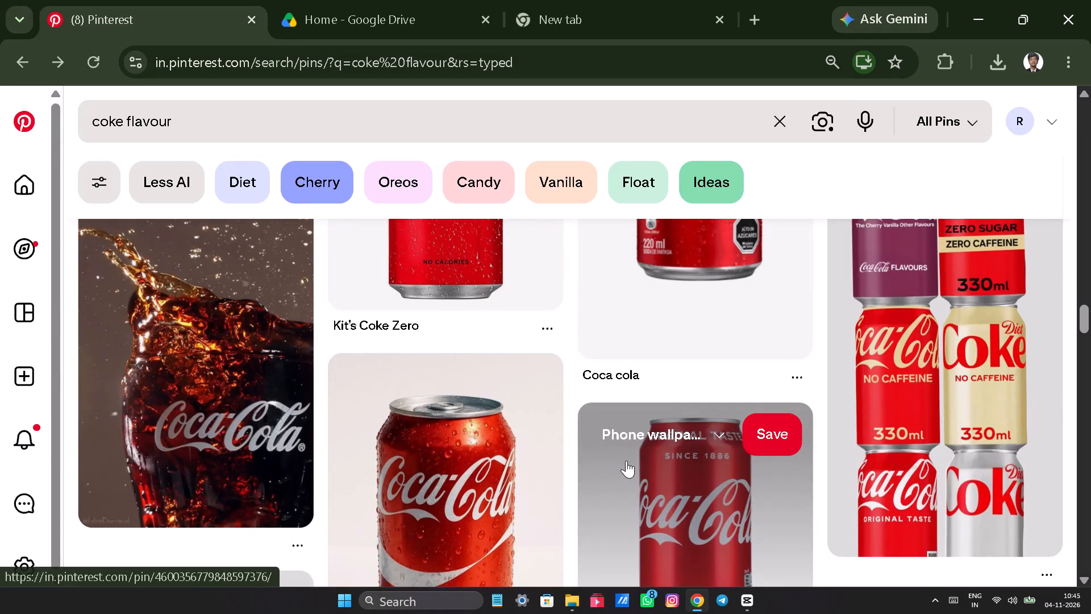
scroll(626, 460, up, 1)
scroll(625, 460, down, 3)
scroll(626, 445, up, 1)
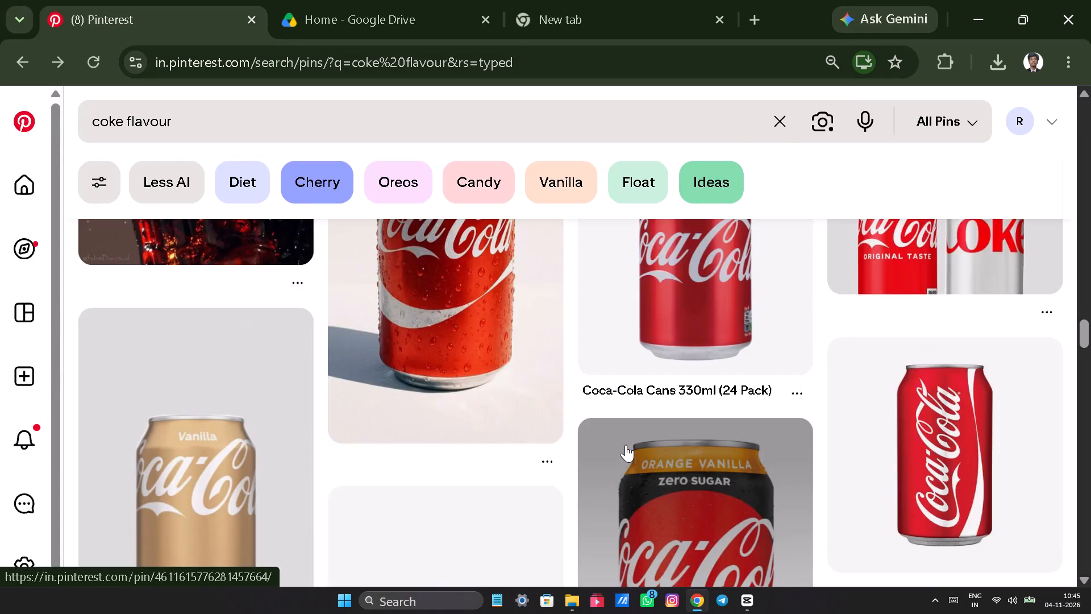
scroll(626, 445, up, 3)
scroll(626, 444, down, 1)
Open the pin of the Coca-Cola glass with splashing cola and check its additional options.
right_click(206, 520)
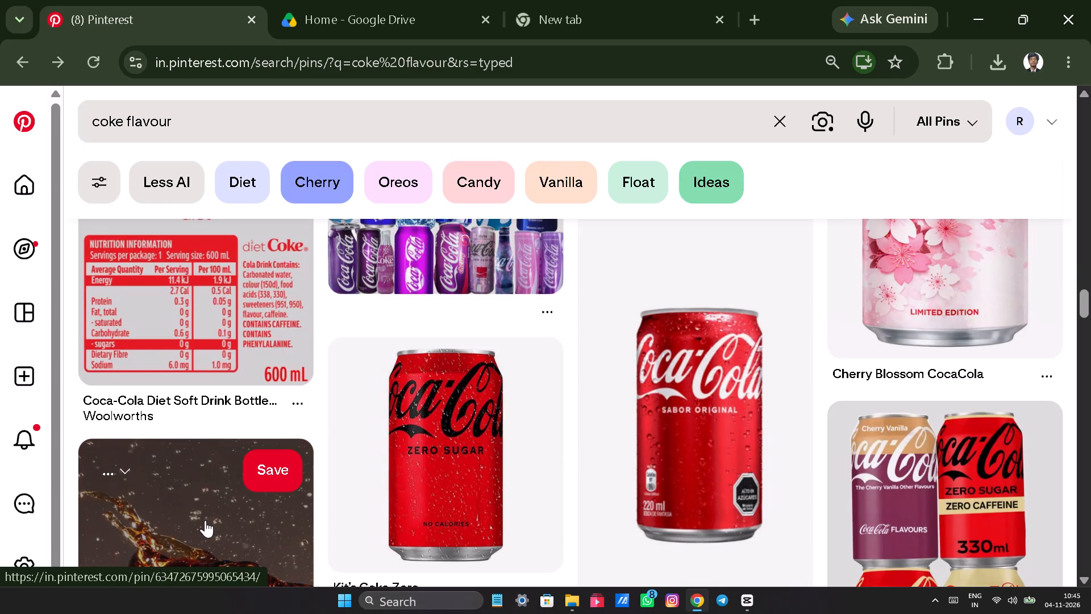
click(186, 521)
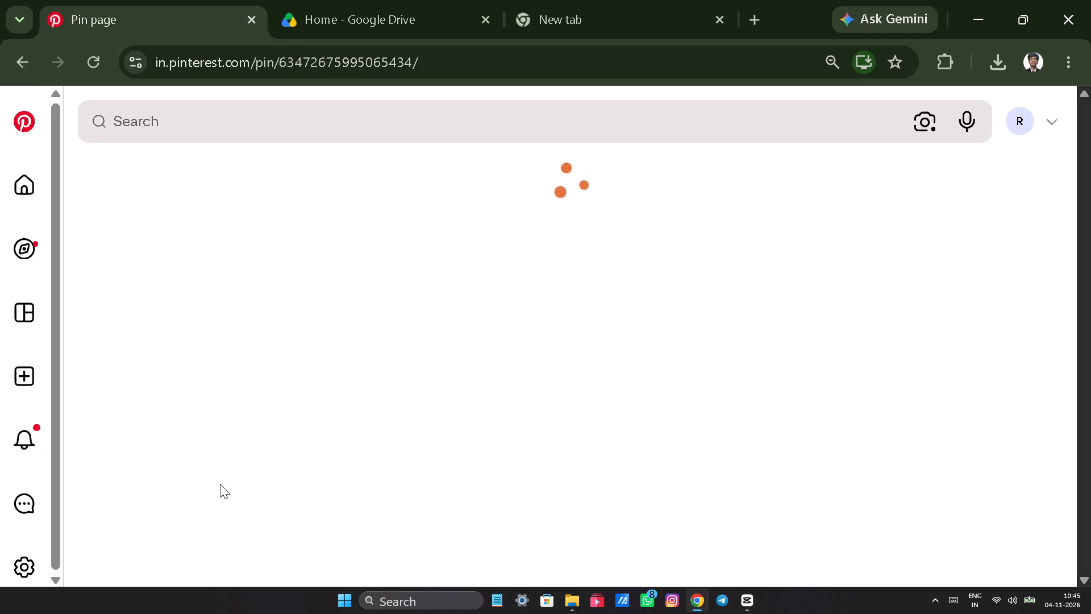
scroll(276, 65, down, 1)
scroll(331, 400, down, 2)
scroll(796, 422, up, 3)
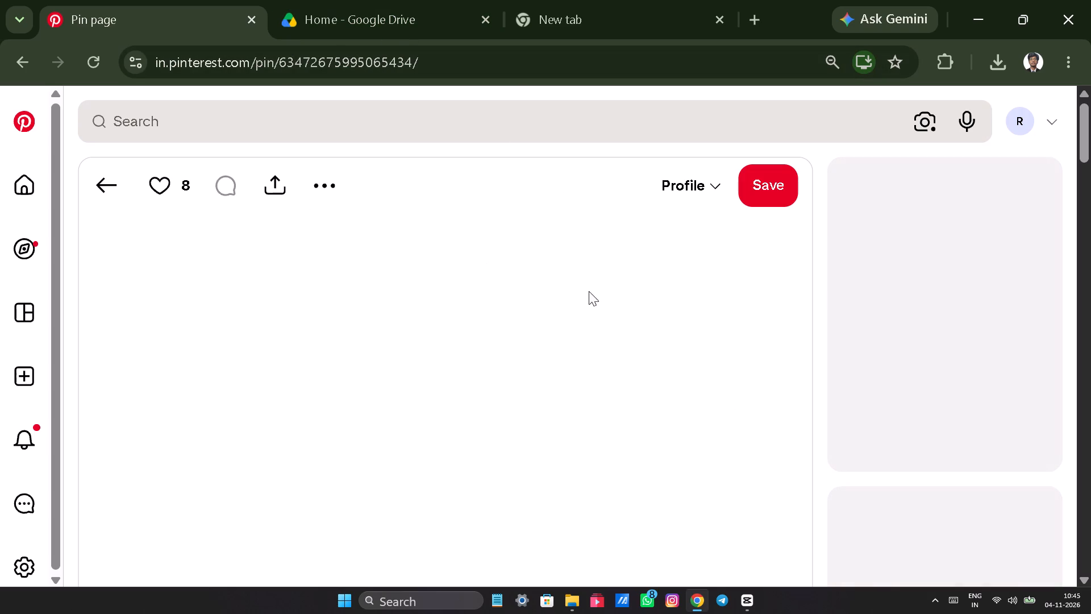
click(334, 201)
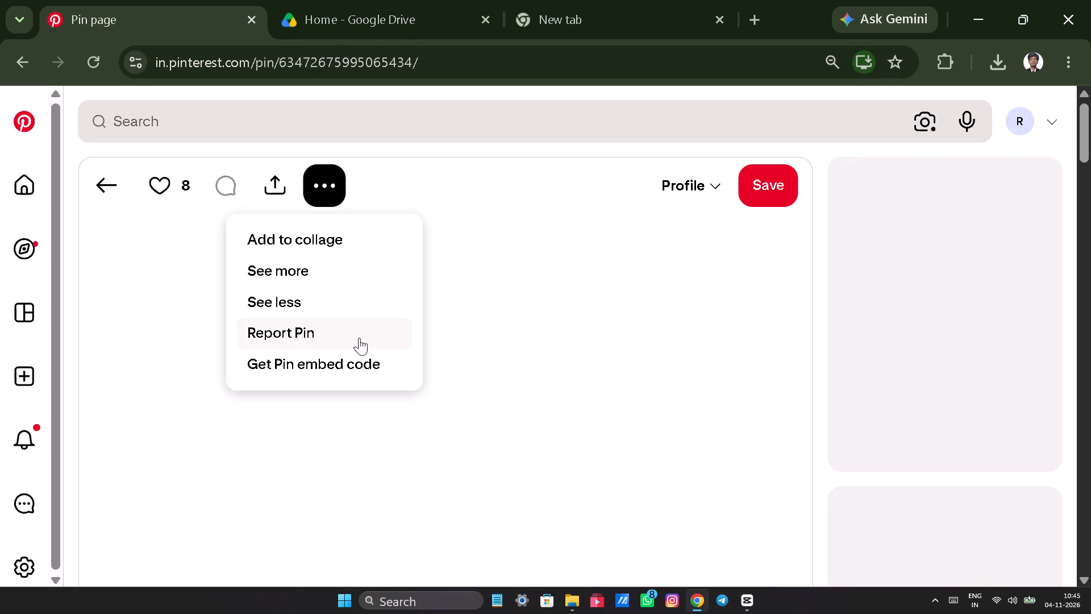
click(680, 249)
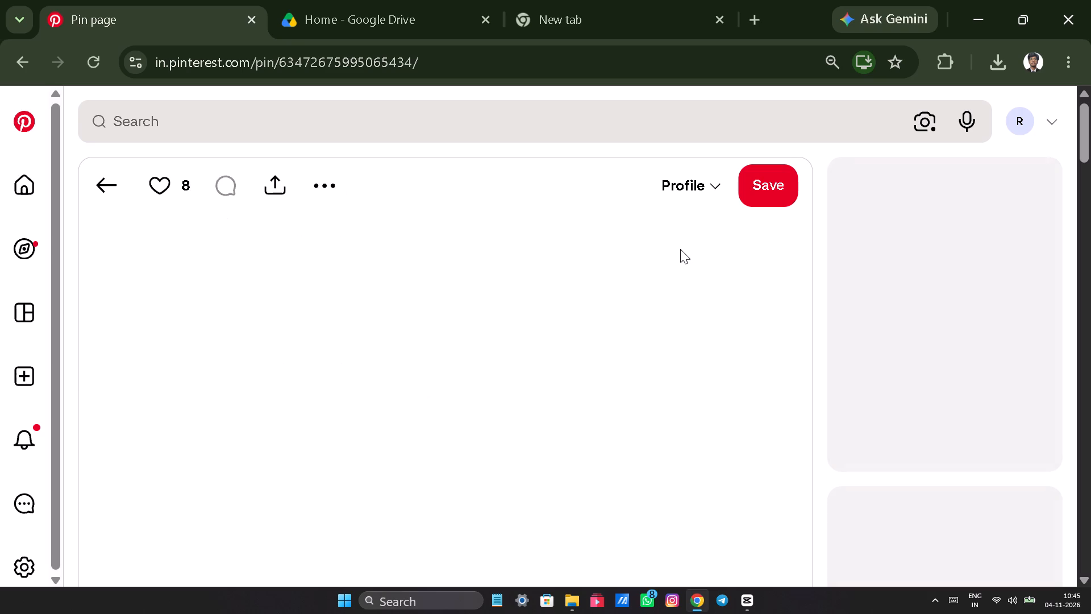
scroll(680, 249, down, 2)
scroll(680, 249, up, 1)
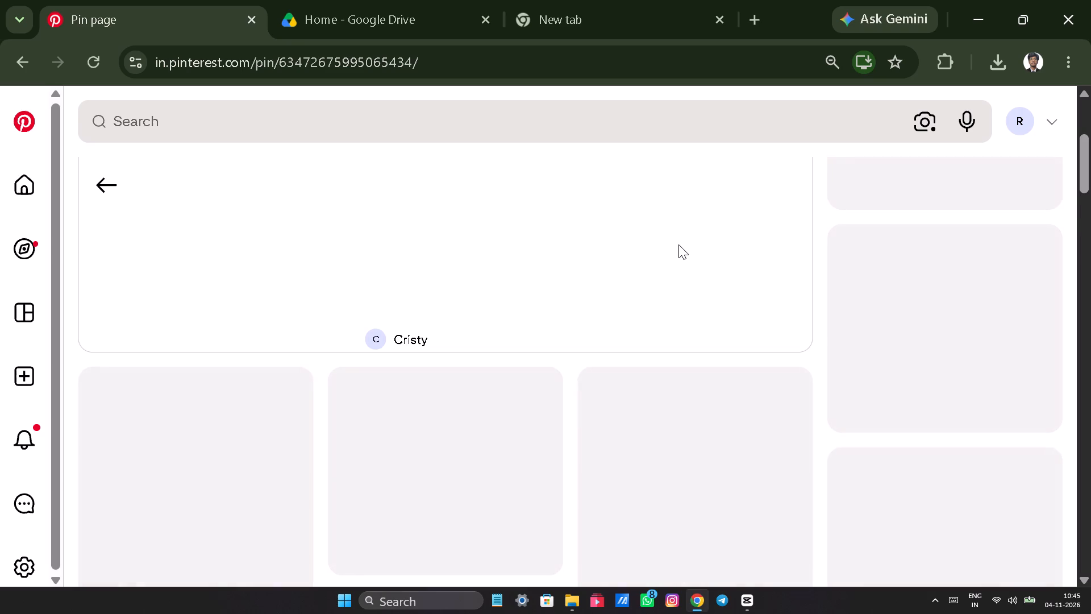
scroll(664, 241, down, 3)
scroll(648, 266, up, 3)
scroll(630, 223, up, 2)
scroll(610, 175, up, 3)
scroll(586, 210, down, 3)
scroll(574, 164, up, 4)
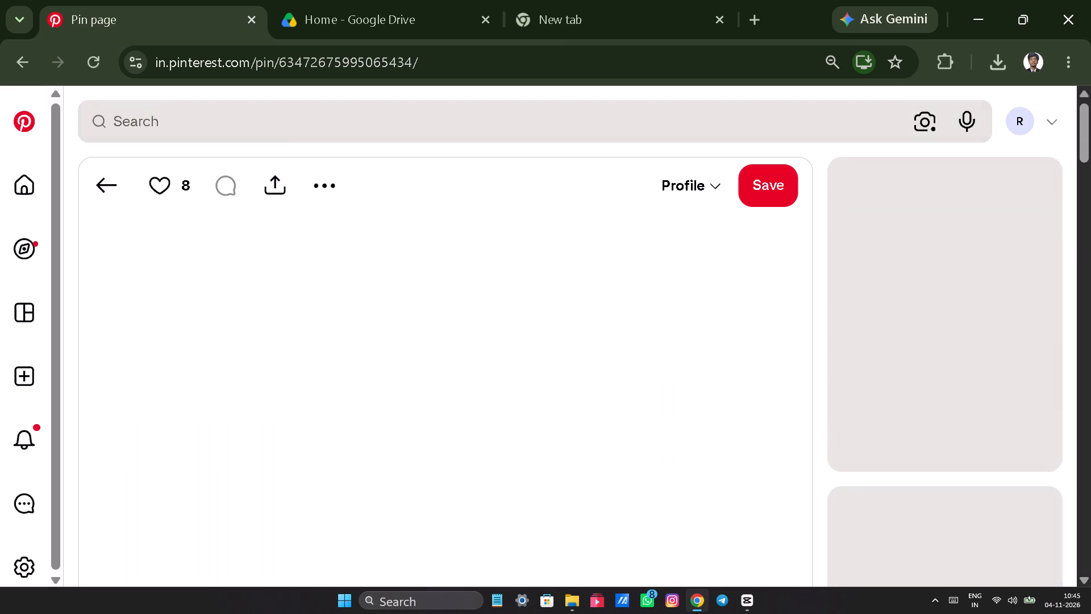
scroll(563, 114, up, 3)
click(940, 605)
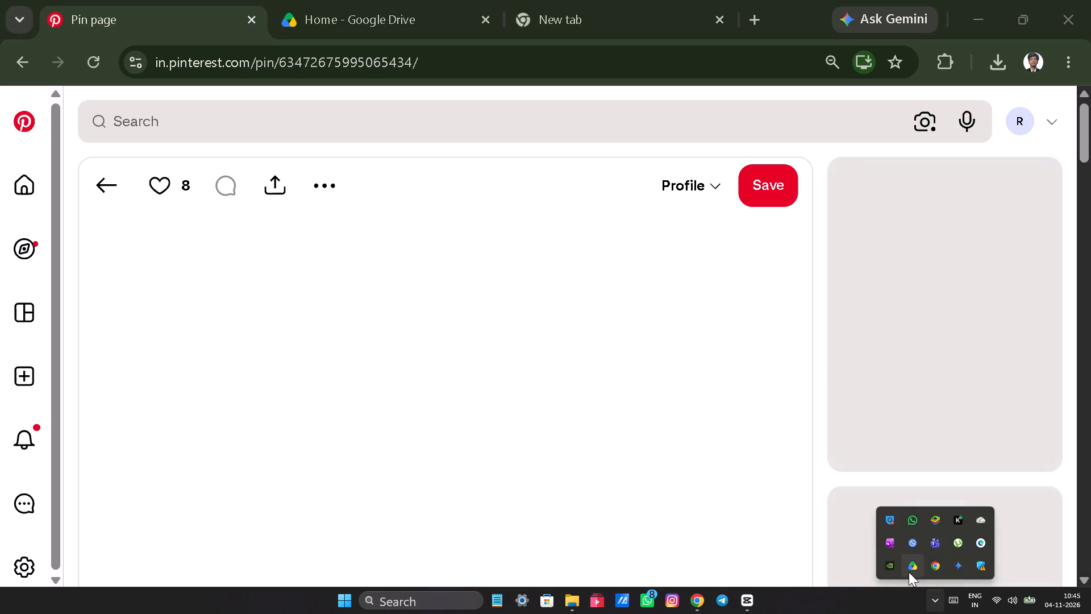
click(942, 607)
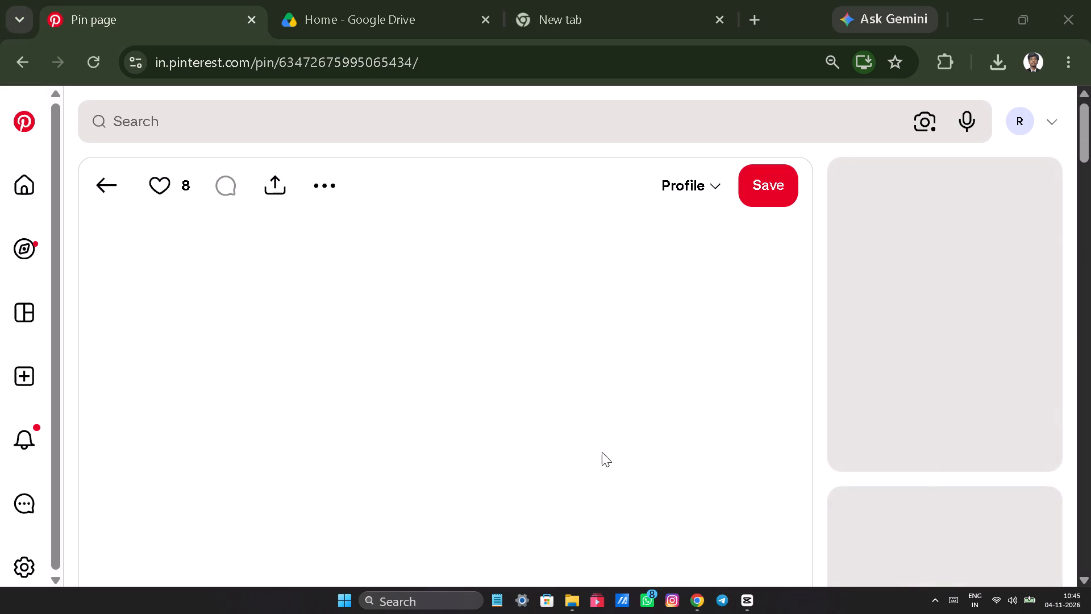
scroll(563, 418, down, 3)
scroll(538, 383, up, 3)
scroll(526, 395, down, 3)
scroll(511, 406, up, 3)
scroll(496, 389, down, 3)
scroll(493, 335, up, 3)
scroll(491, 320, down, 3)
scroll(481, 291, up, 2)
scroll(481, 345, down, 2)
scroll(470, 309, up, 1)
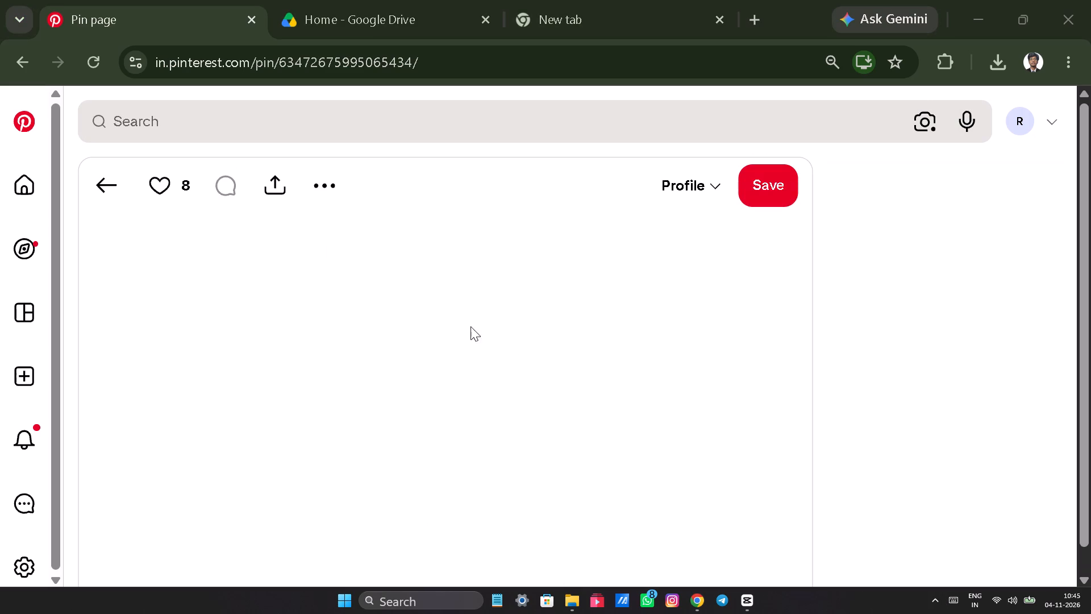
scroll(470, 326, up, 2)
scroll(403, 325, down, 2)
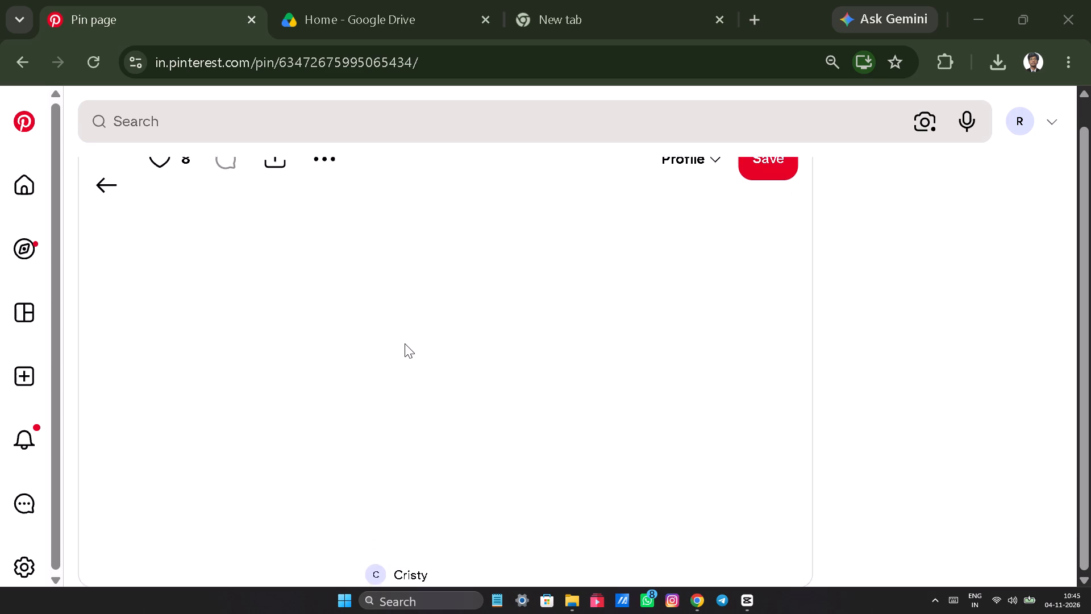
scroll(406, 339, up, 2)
Switch to CapCut and turn on Auto adjust for both stacked r10.mp4 clips.
click(747, 608)
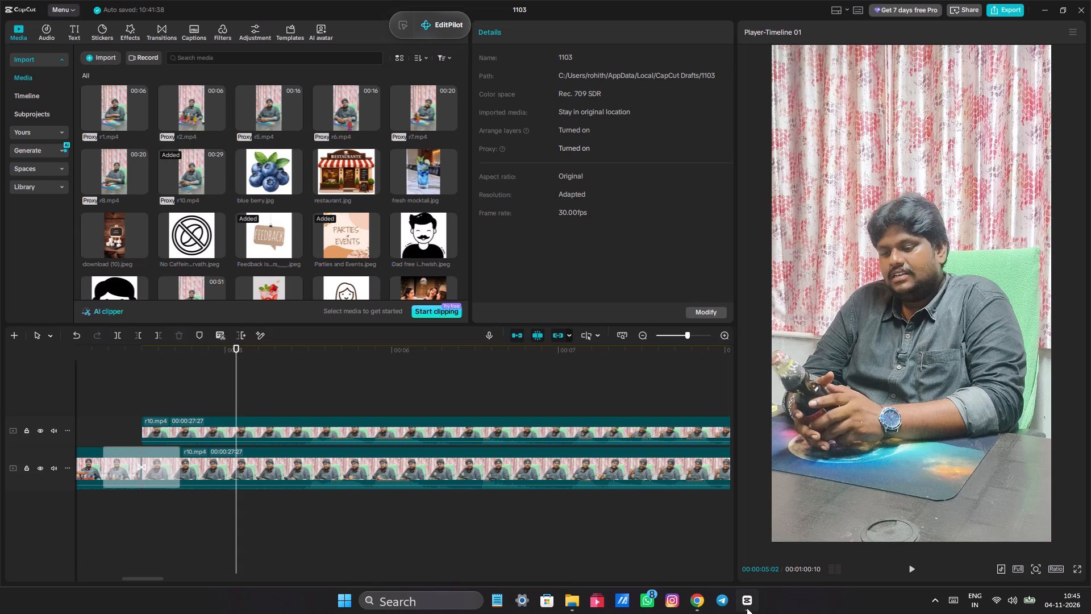
click(199, 383)
drag(199, 385, 145, 399)
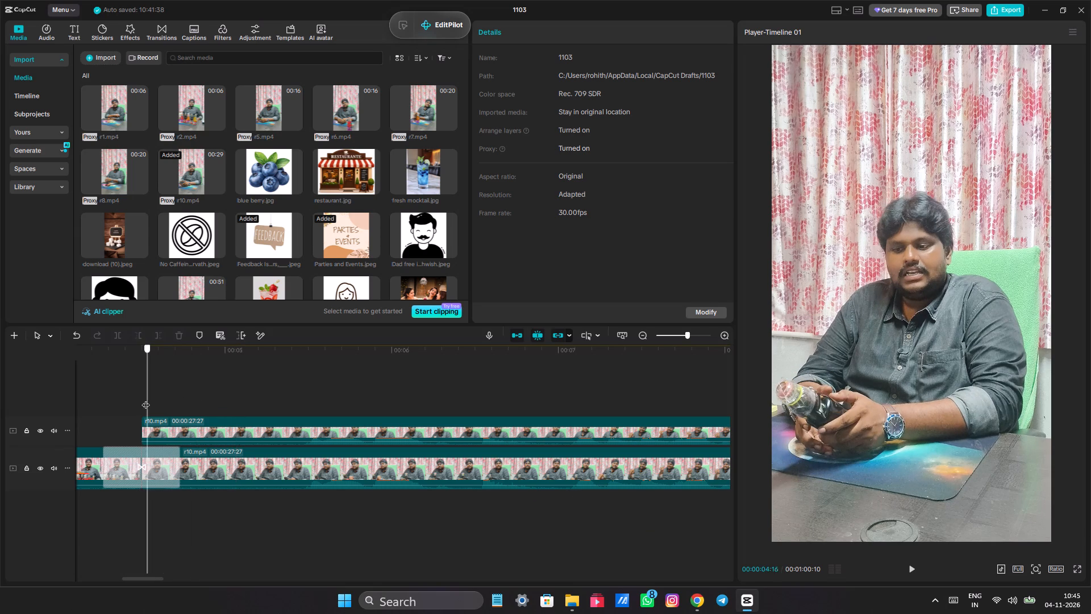
drag(145, 399, 173, 397)
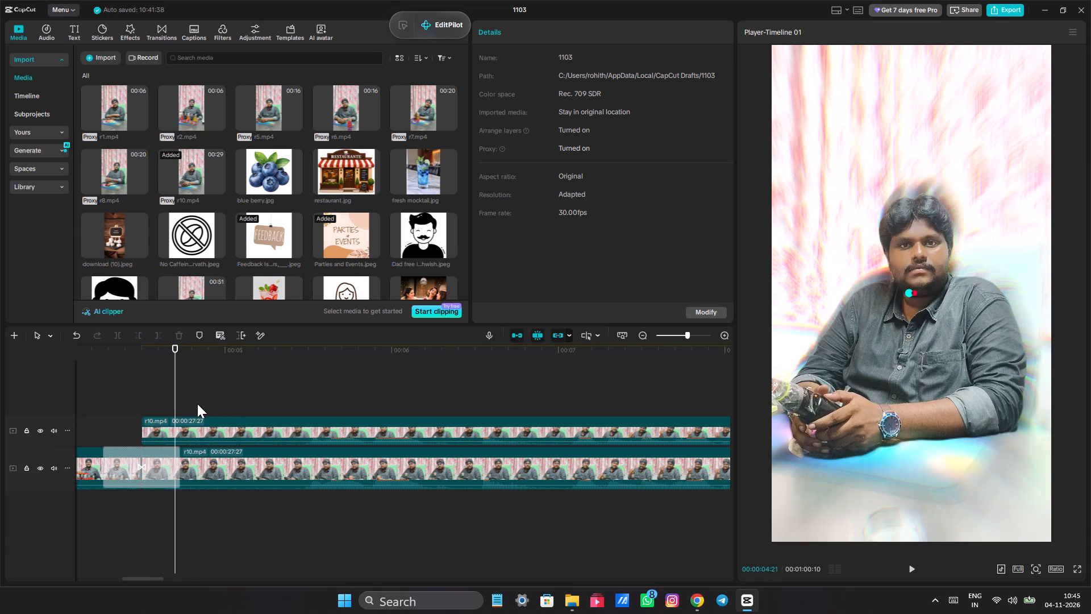
drag(272, 396, 280, 470)
click(599, 32)
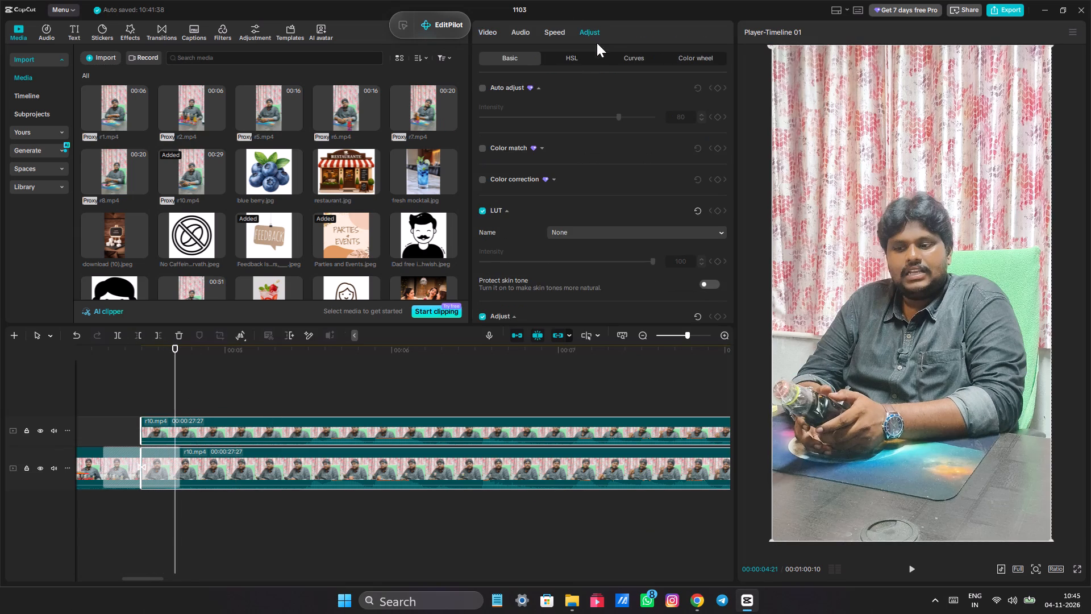
click(486, 88)
click(482, 88)
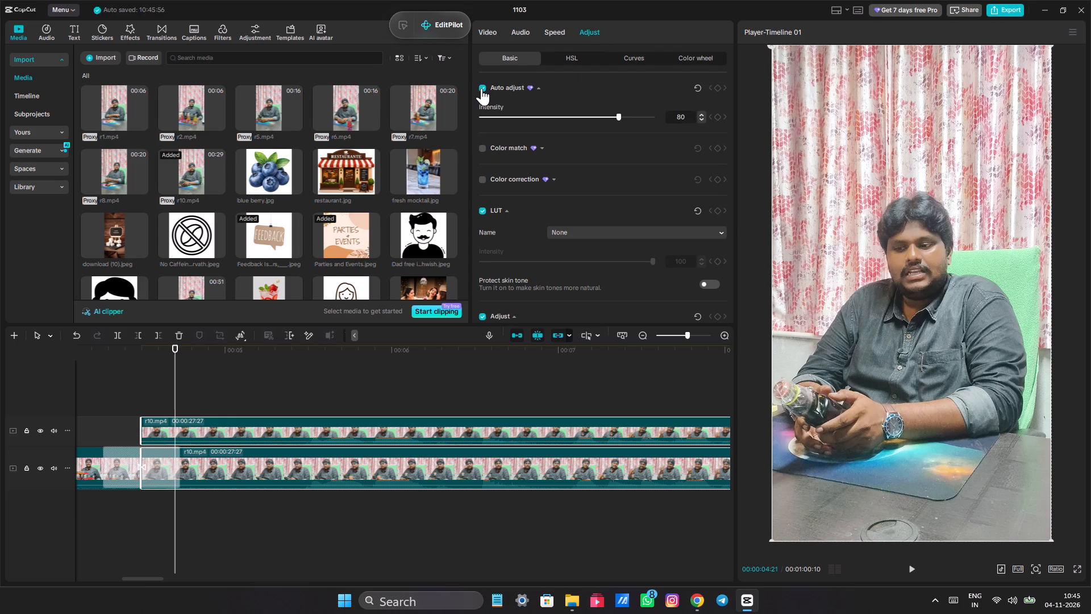
click(481, 88)
click(481, 88)
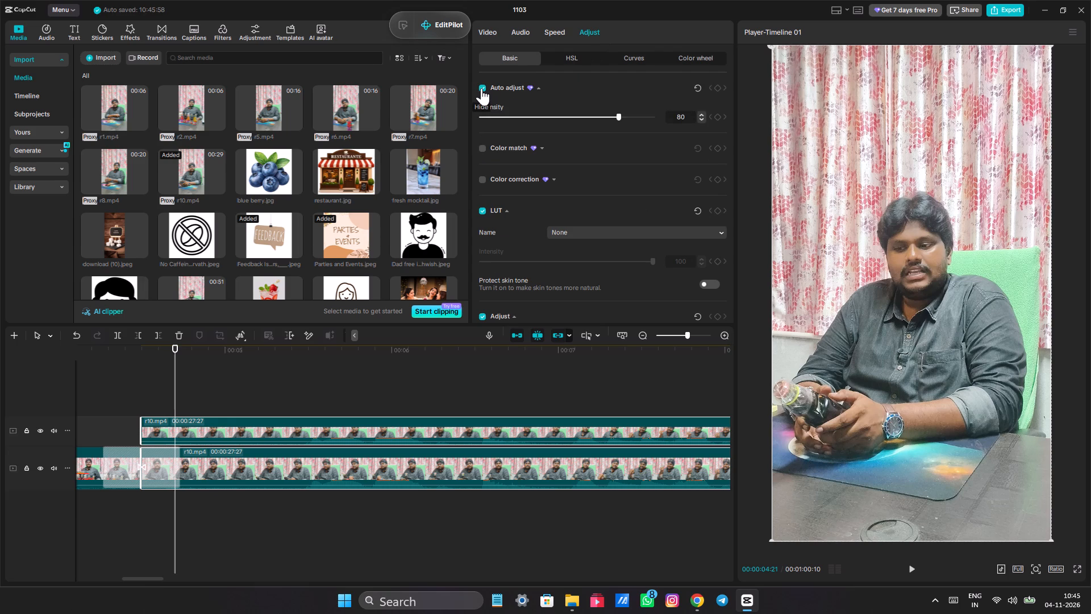
click(481, 88)
click(481, 88)
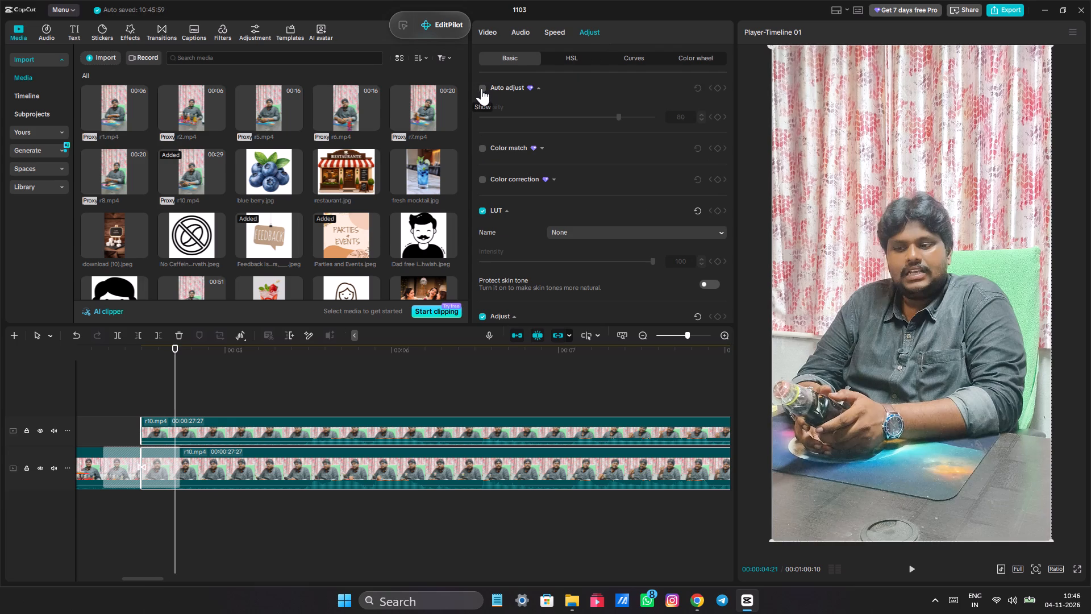
click(481, 88)
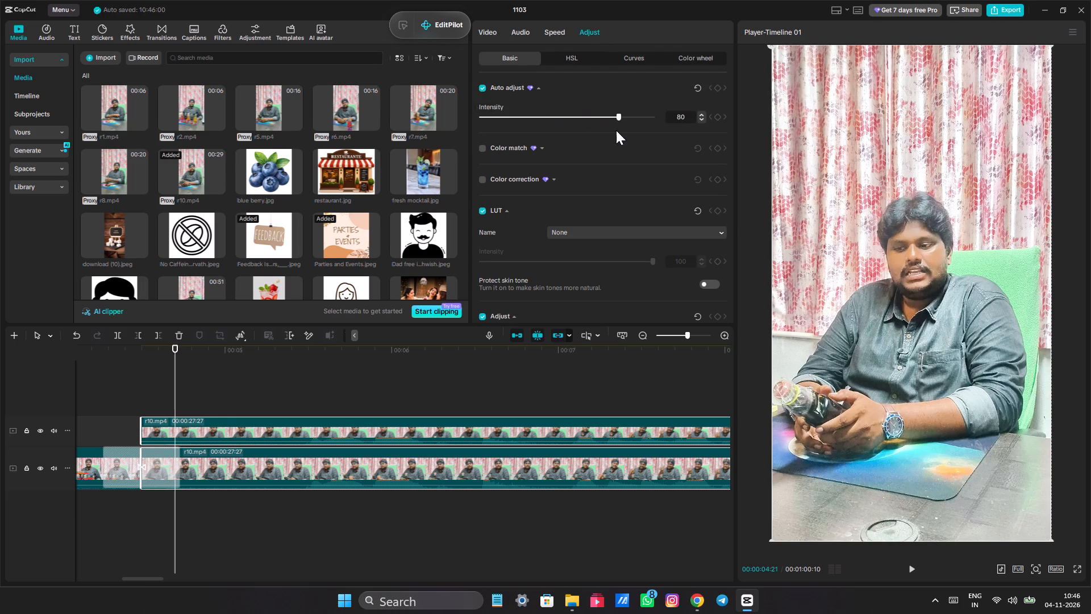
Set the Auto adjust intensity of both r10.mp4 clips to 50.
drag(617, 119, 555, 111)
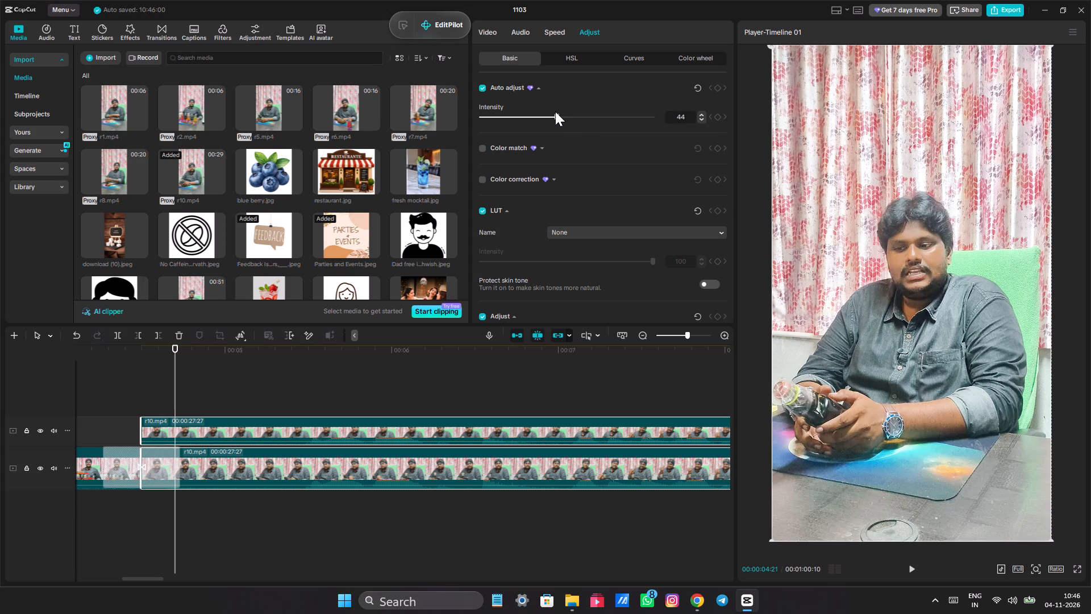
drag(555, 111, 565, 115)
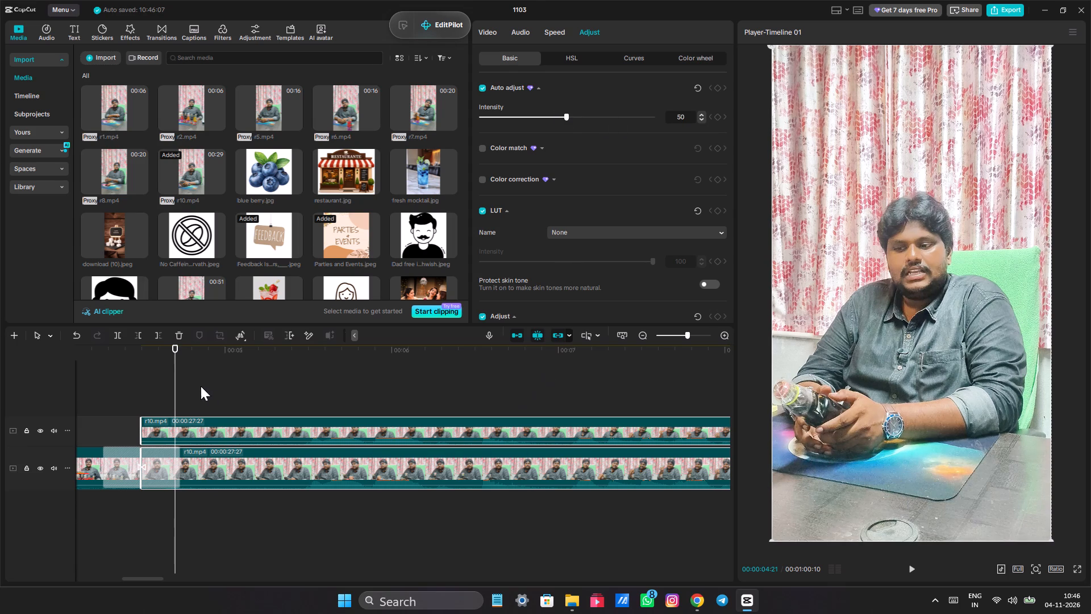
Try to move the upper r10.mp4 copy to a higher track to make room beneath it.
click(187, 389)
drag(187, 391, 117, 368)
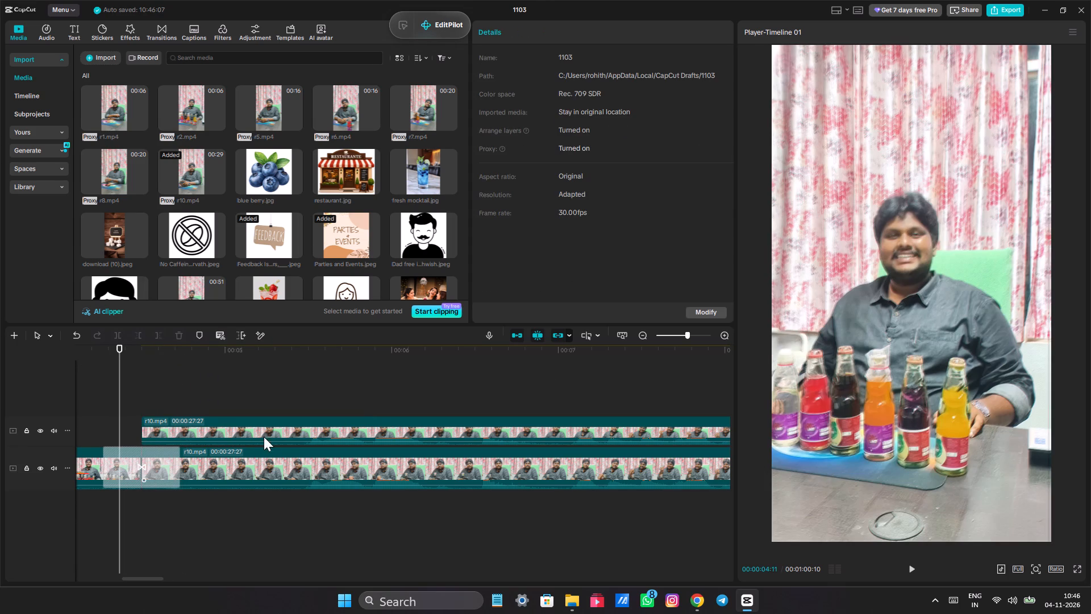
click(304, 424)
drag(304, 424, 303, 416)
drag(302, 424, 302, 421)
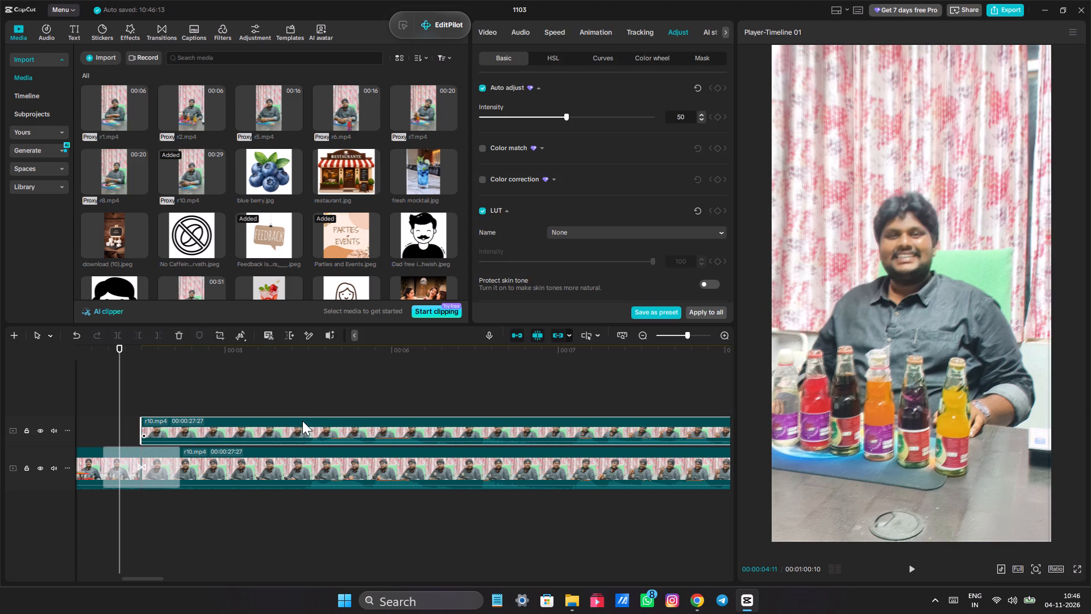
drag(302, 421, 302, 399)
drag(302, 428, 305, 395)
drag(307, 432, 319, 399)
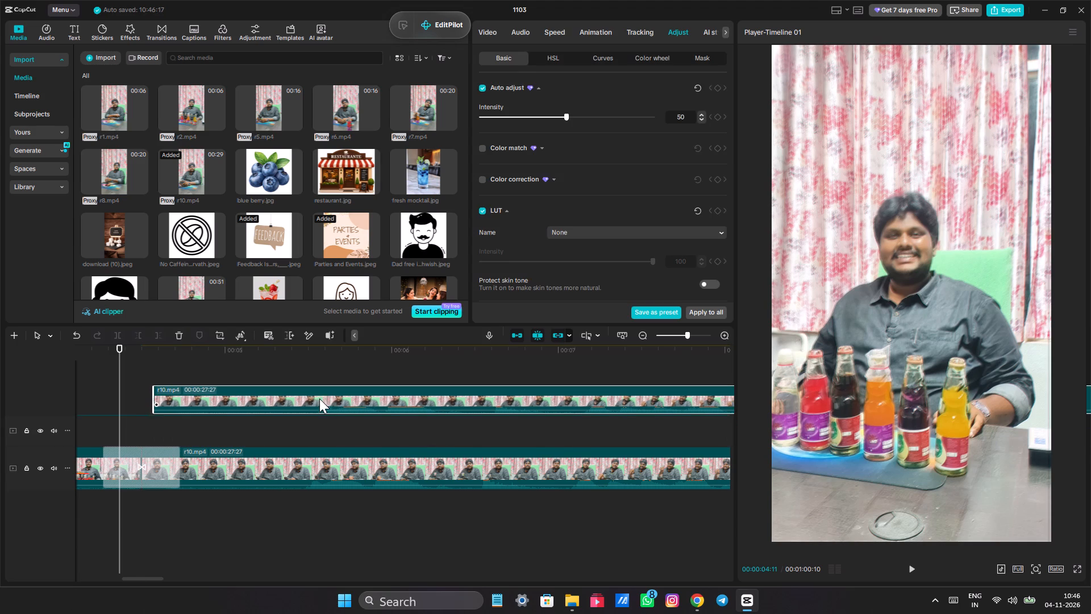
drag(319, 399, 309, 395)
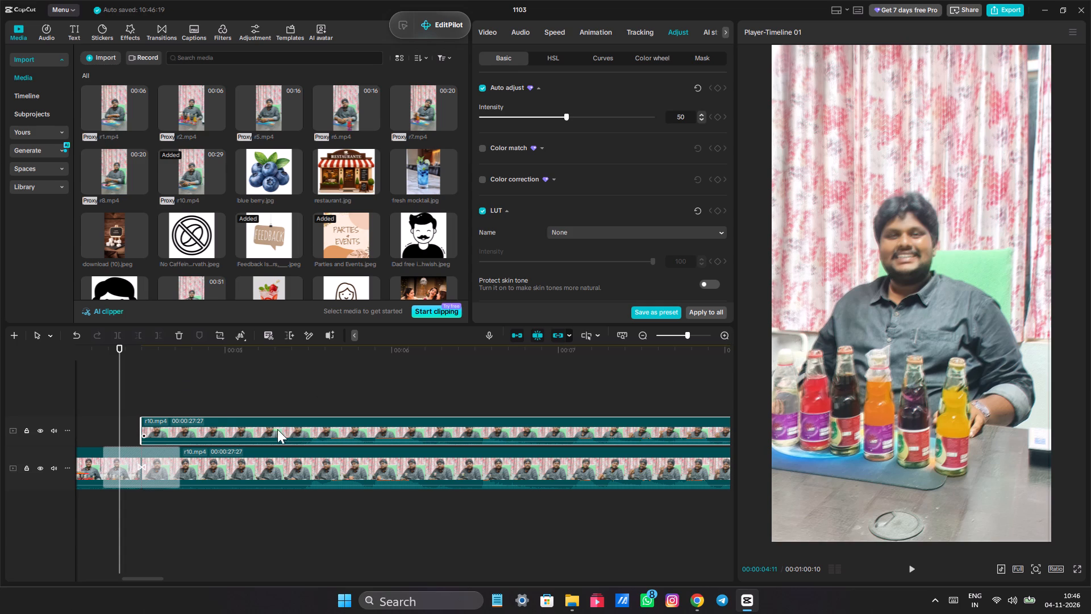
Place the playhead at 00:00:04:15, at the start of the upper r10.mp4 copy.
click(169, 387)
drag(169, 387, 140, 388)
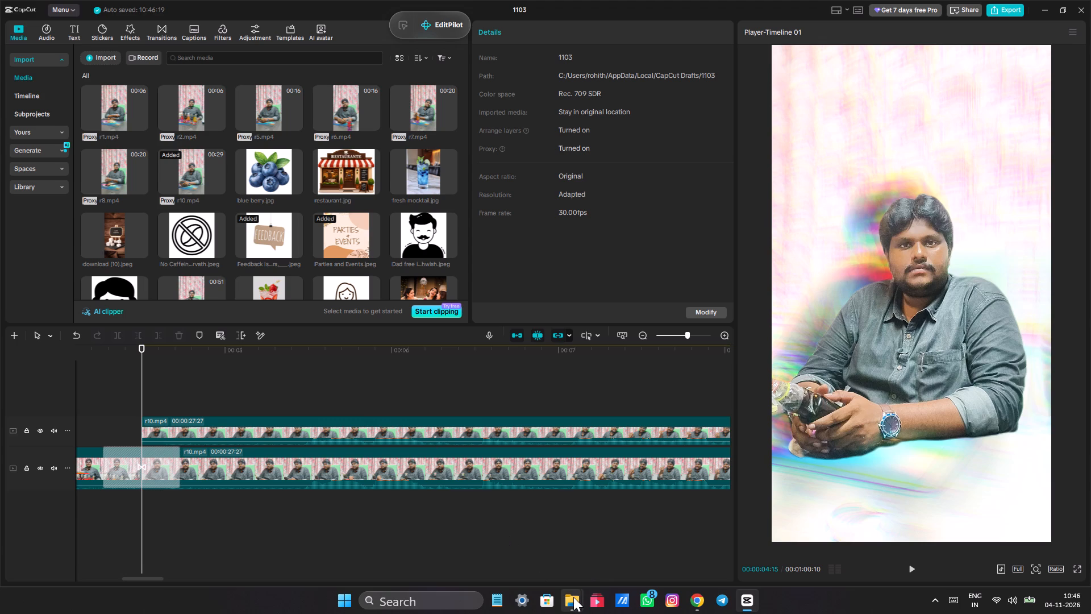
Switch to Chrome and check the additional options of the open Coca-Cola glass pin.
click(687, 601)
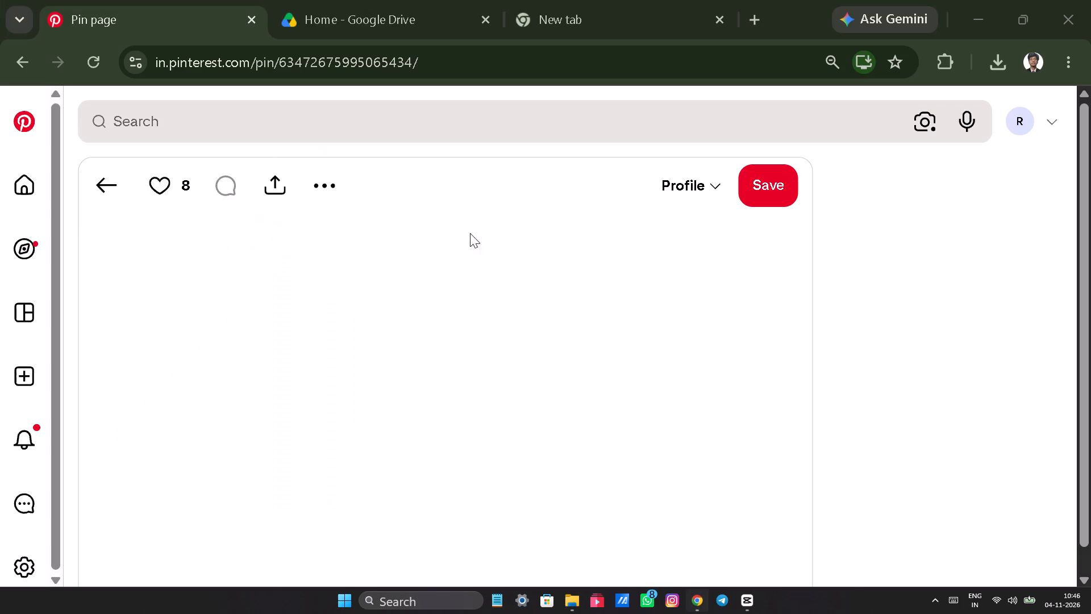
click(315, 177)
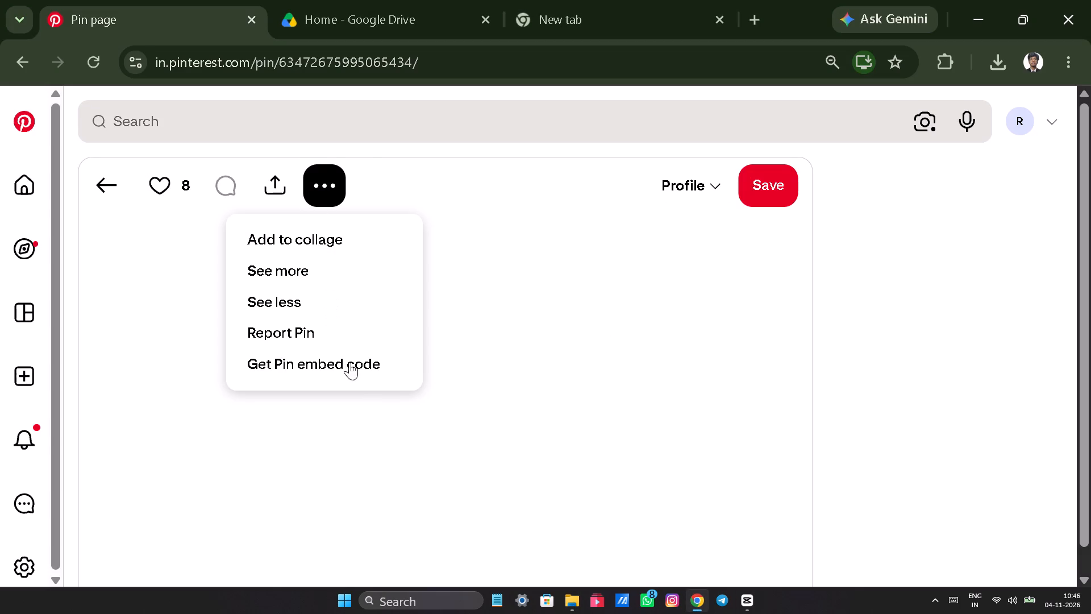
click(495, 392)
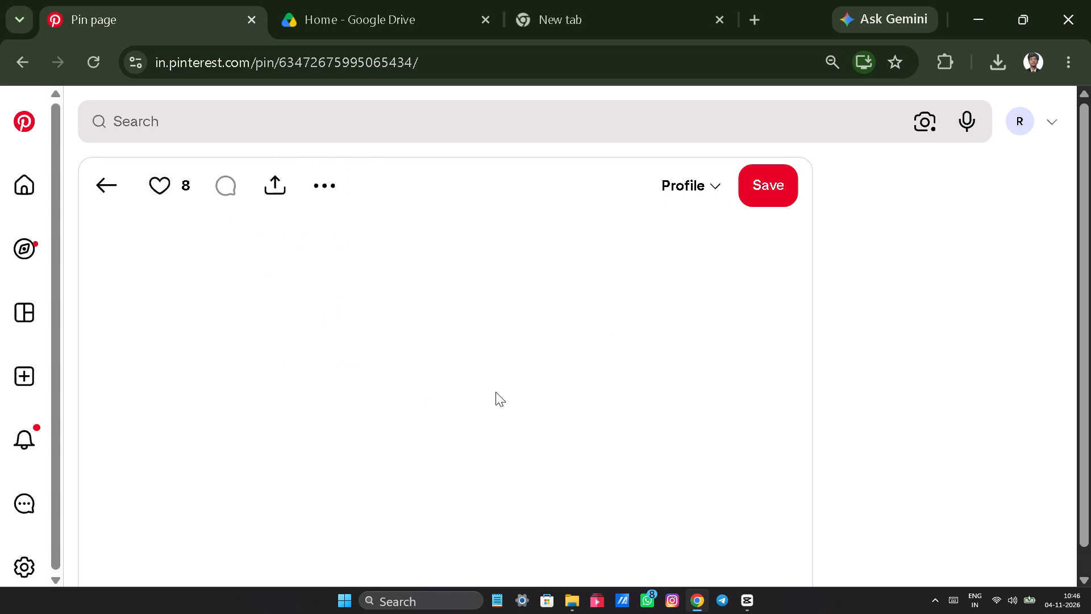
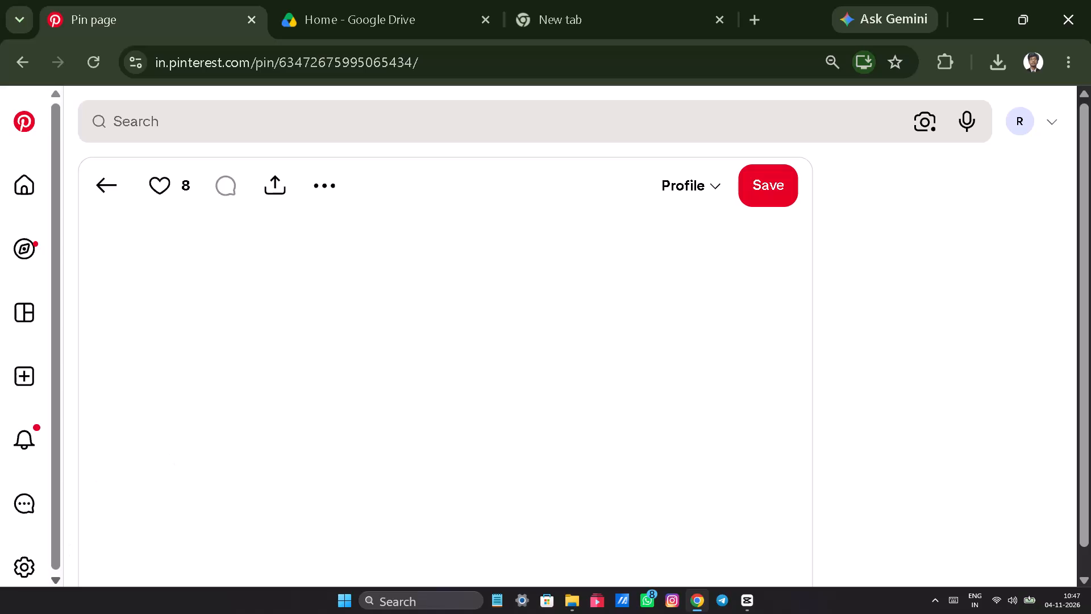
Reload the blank Pinterest pin page.
click(420, 0)
click(172, 0)
click(102, 66)
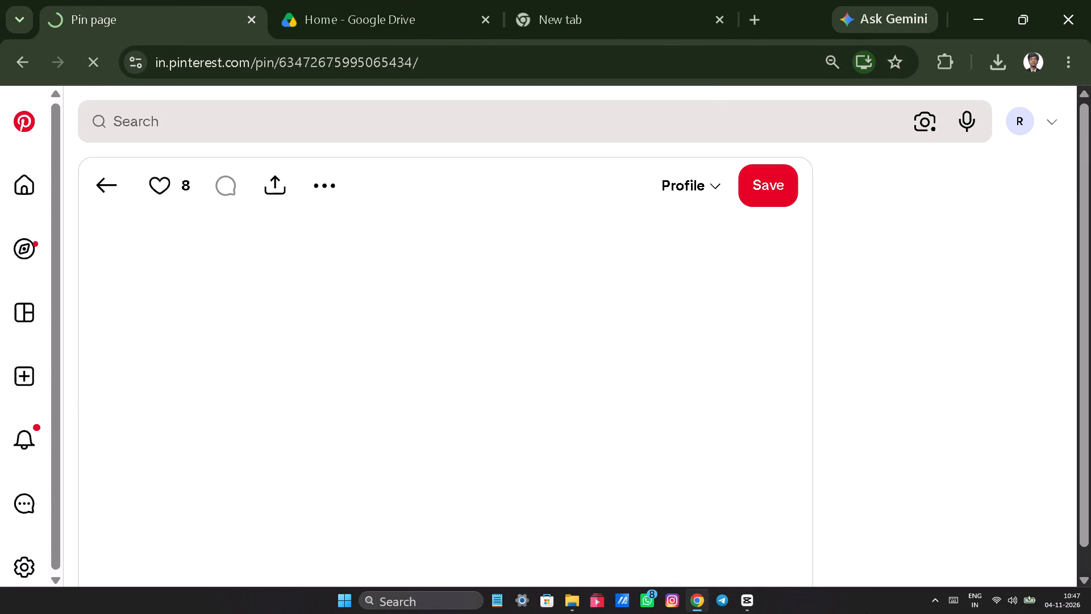
Check the computer's Wi-Fi connection in the list of available networks.
click(1044, 611)
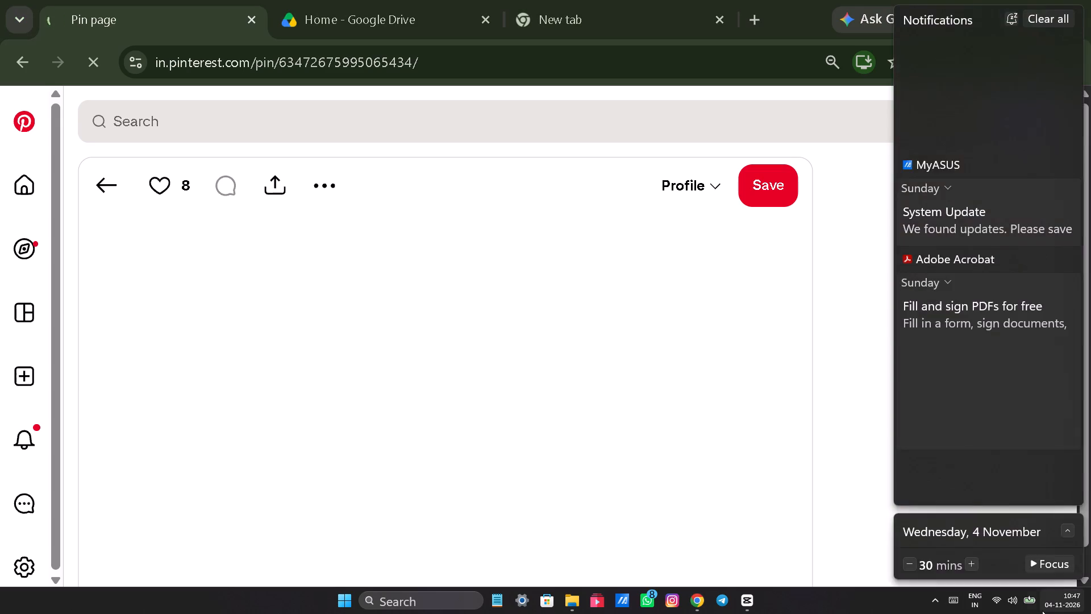
click(1025, 610)
click(944, 387)
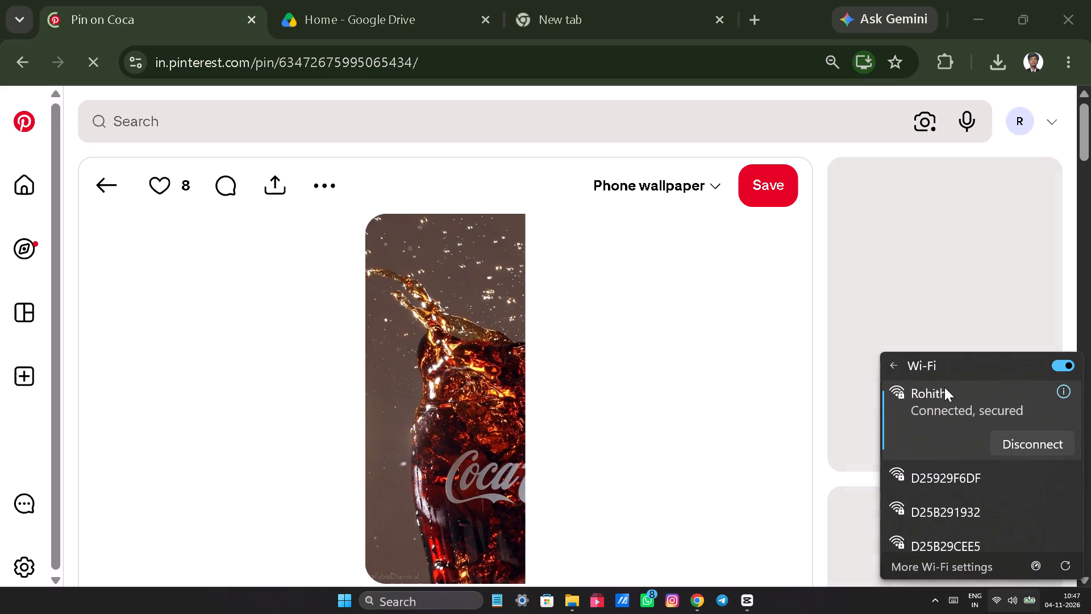
Try to view the additional actions for the open Coca-Cola glass pin.
click(334, 181)
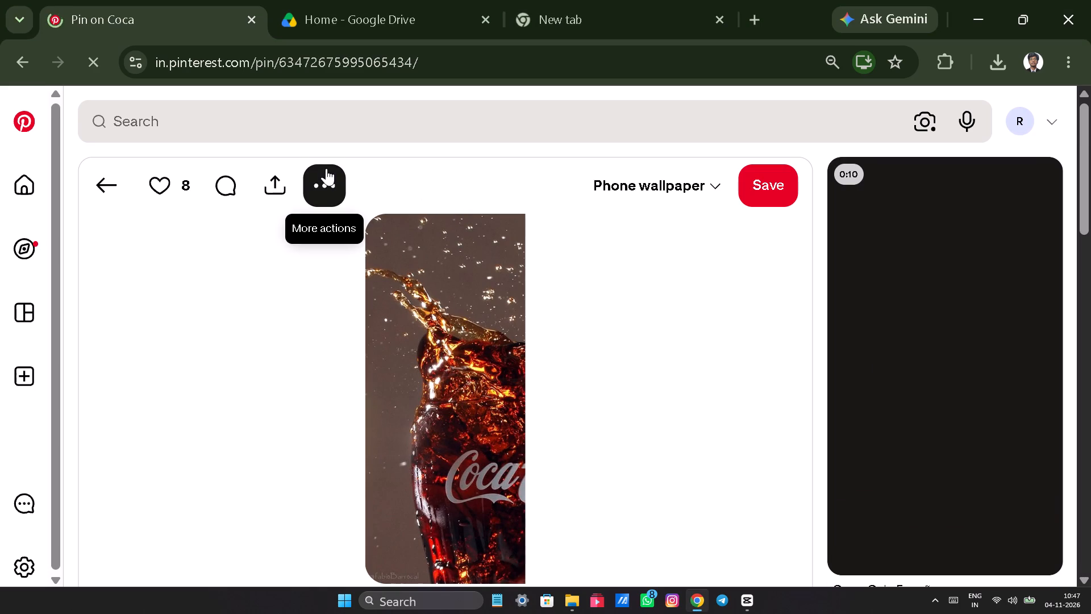
click(326, 168)
click(326, 181)
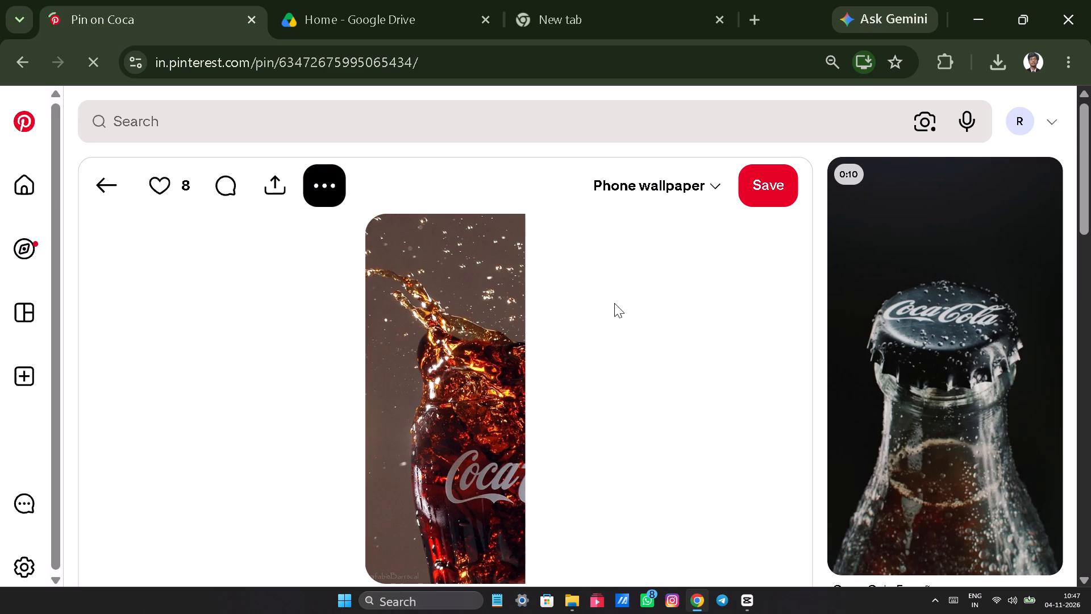
Examine the related Coca-Cola pins below the open pin for suitable drink footage.
scroll(640, 304, down, 2)
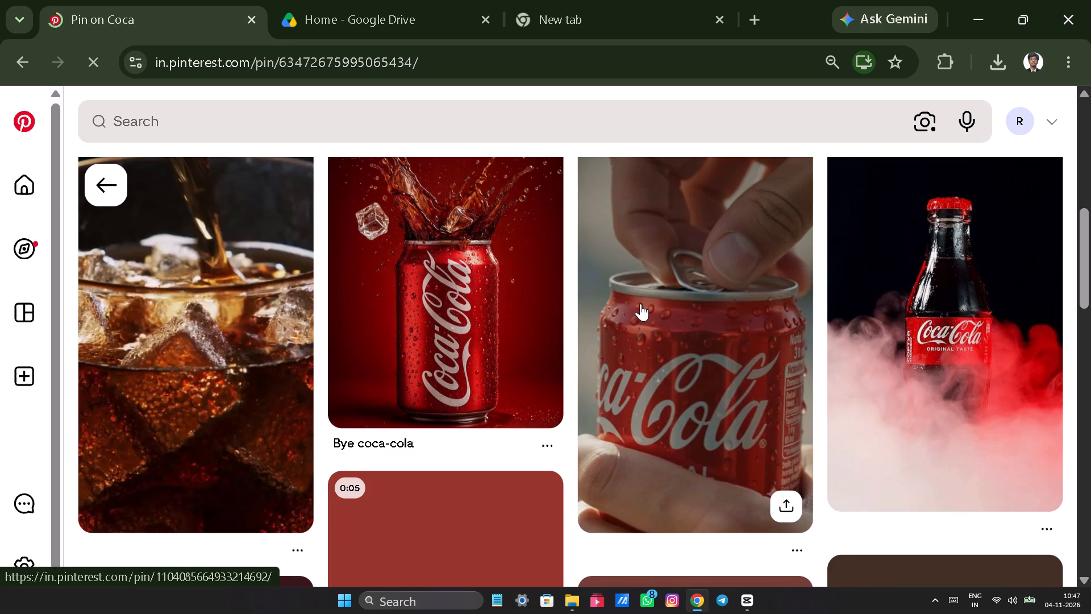
scroll(287, 335, up, 1)
scroll(224, 410, down, 1)
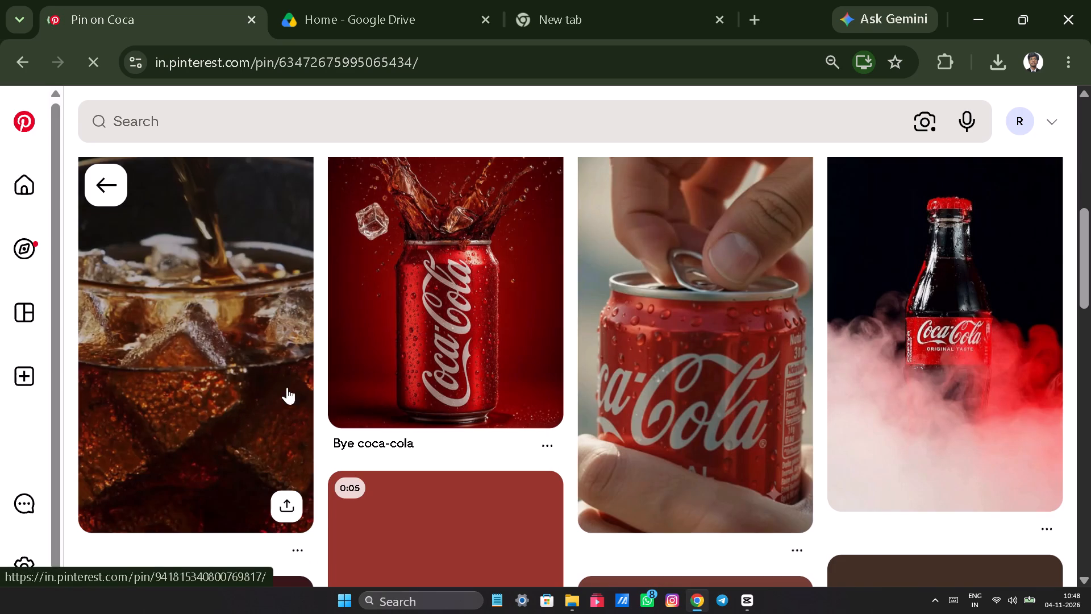
scroll(245, 345, down, 1)
scroll(224, 343, up, 2)
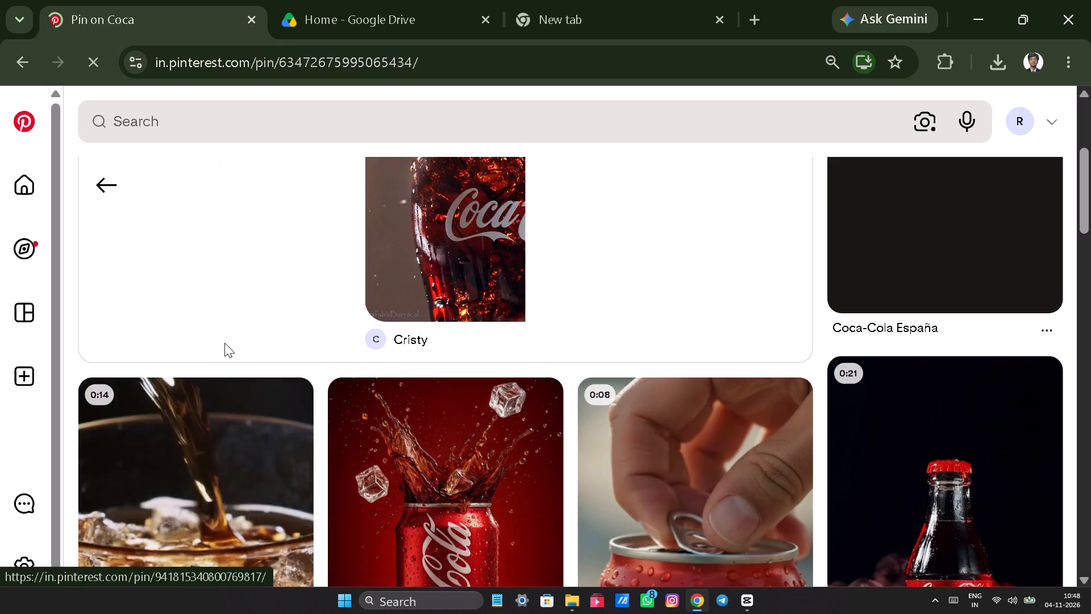
Browse the related Coca-Cola pins and open the 14-second video pin of cola being poured over ice.
scroll(224, 343, down, 2)
scroll(224, 342, up, 3)
scroll(224, 342, down, 3)
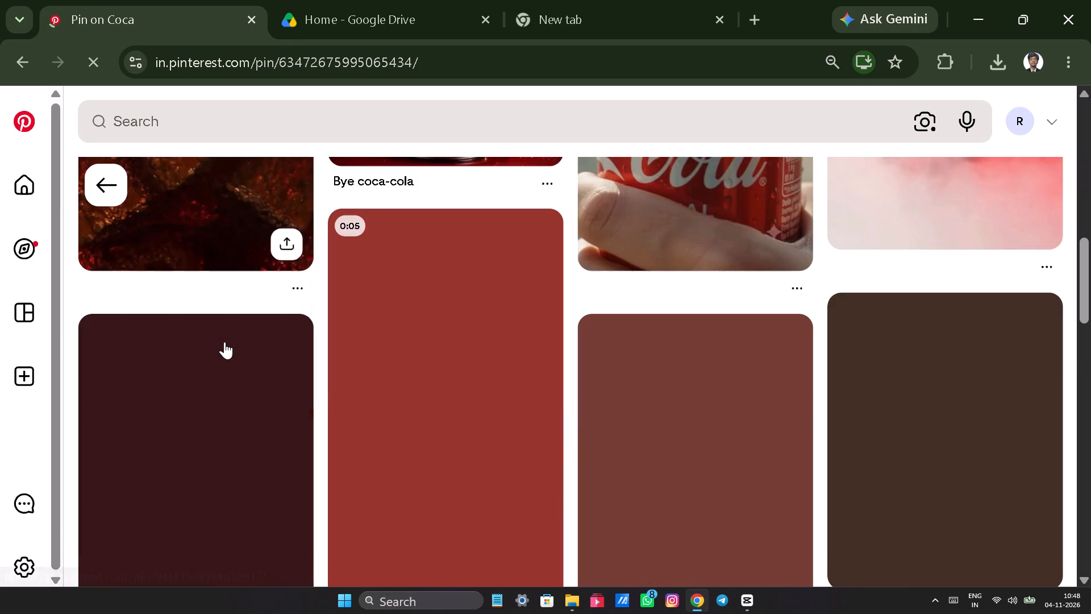
scroll(224, 342, up, 2)
scroll(224, 342, down, 3)
scroll(224, 342, up, 2)
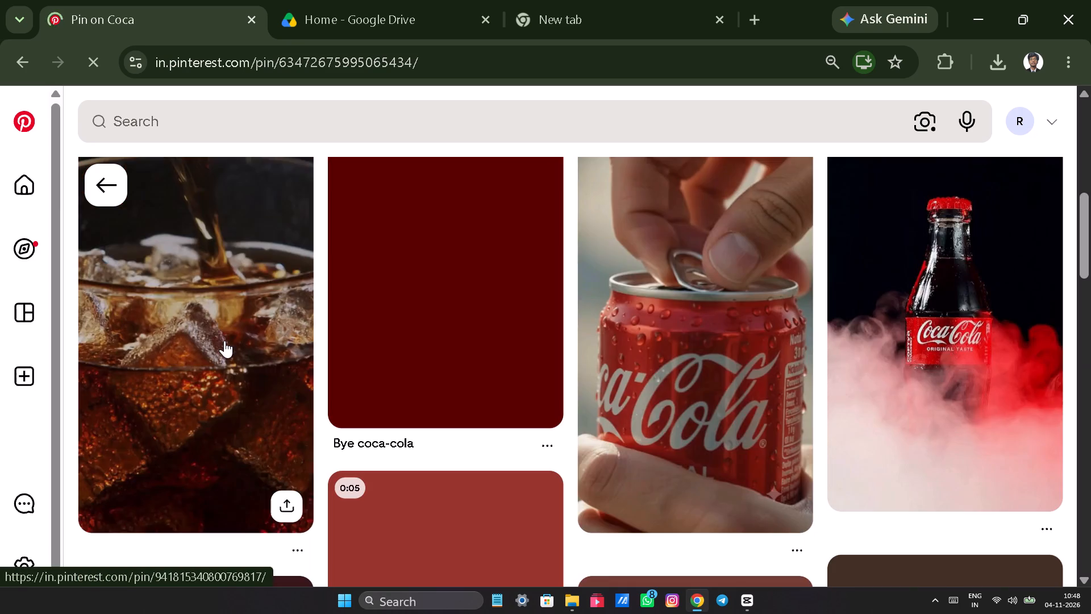
scroll(225, 338, down, 2)
scroll(229, 337, up, 3)
scroll(230, 333, down, 1)
scroll(231, 333, up, 1)
scroll(231, 333, down, 3)
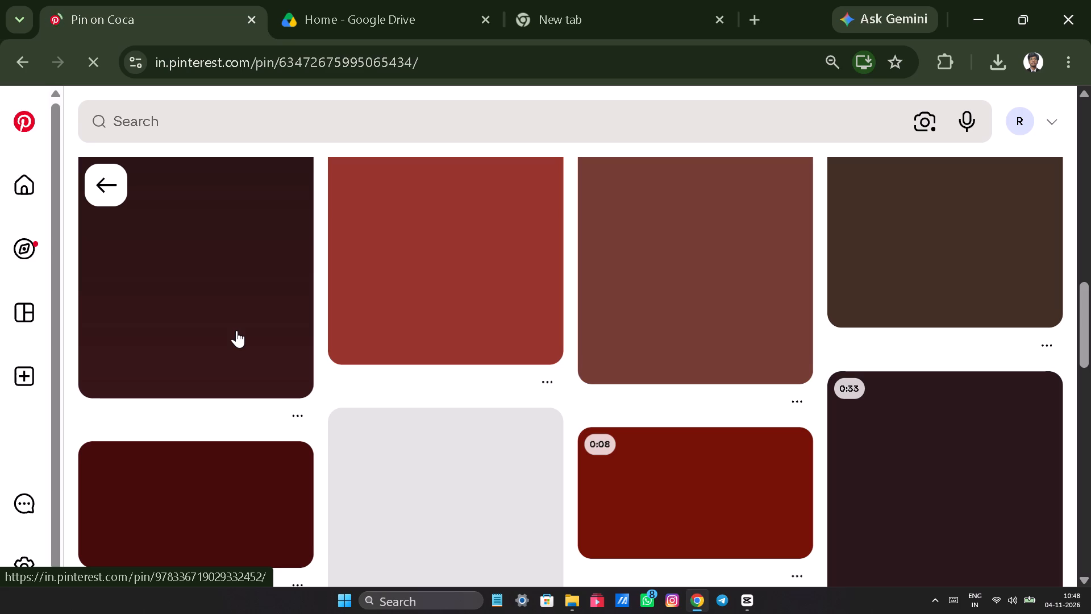
scroll(240, 330, up, 1)
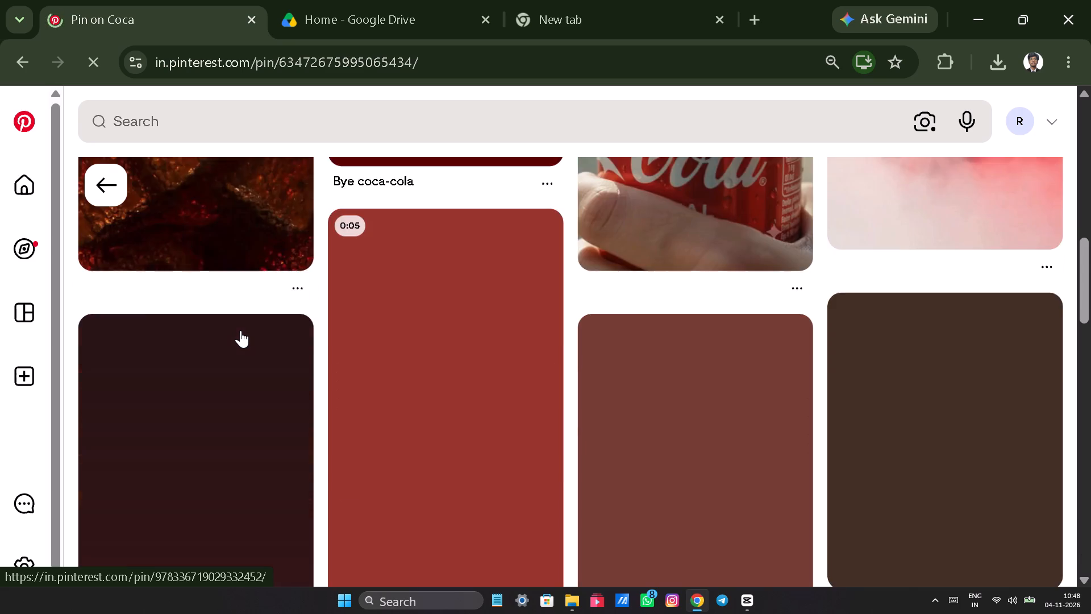
scroll(240, 330, up, 3)
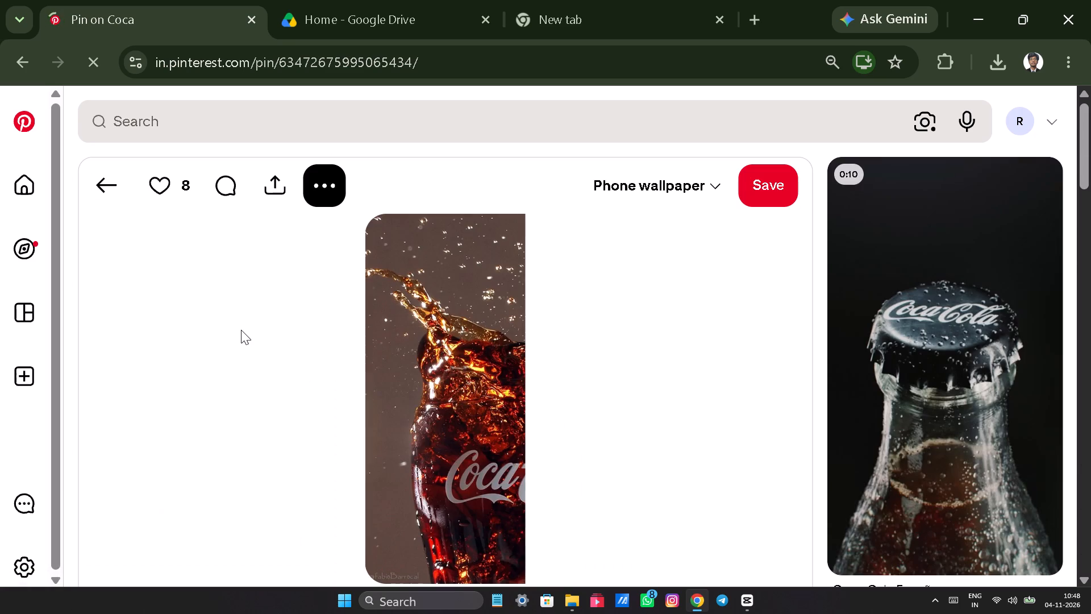
scroll(241, 330, down, 1)
click(234, 416)
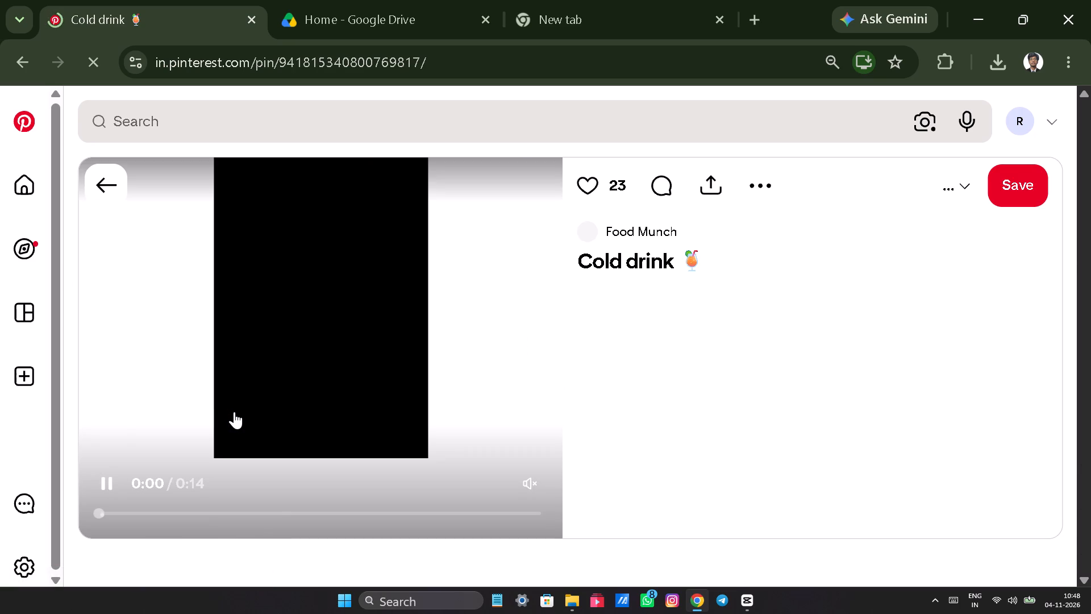
Look through the pins related to the Cold drink pin for other cola visuals.
scroll(234, 412, down, 2)
scroll(236, 409, up, 2)
scroll(236, 409, down, 1)
scroll(236, 409, up, 1)
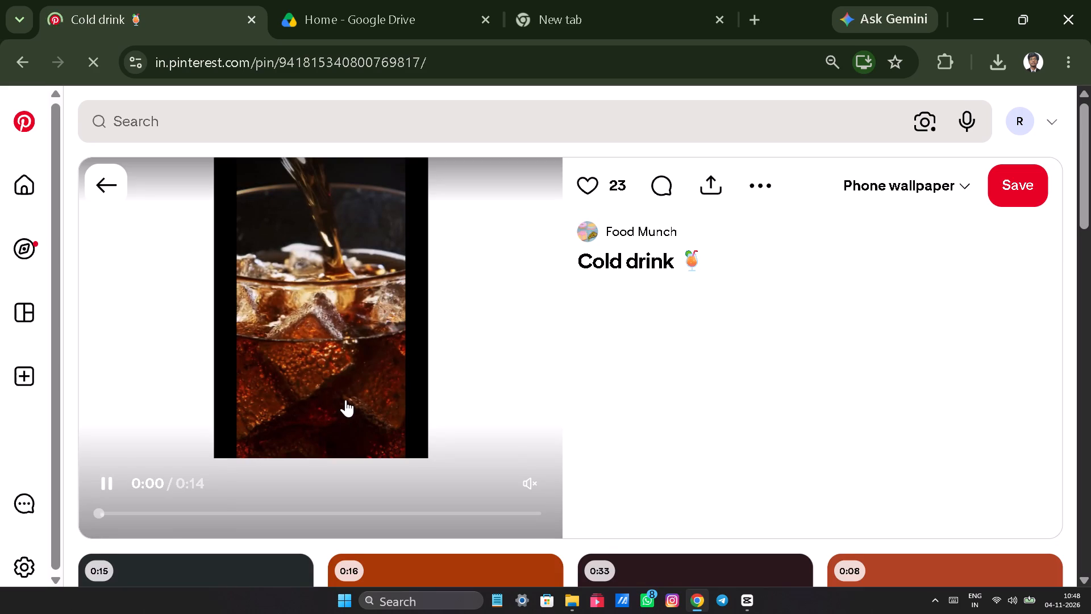
scroll(346, 399, down, 3)
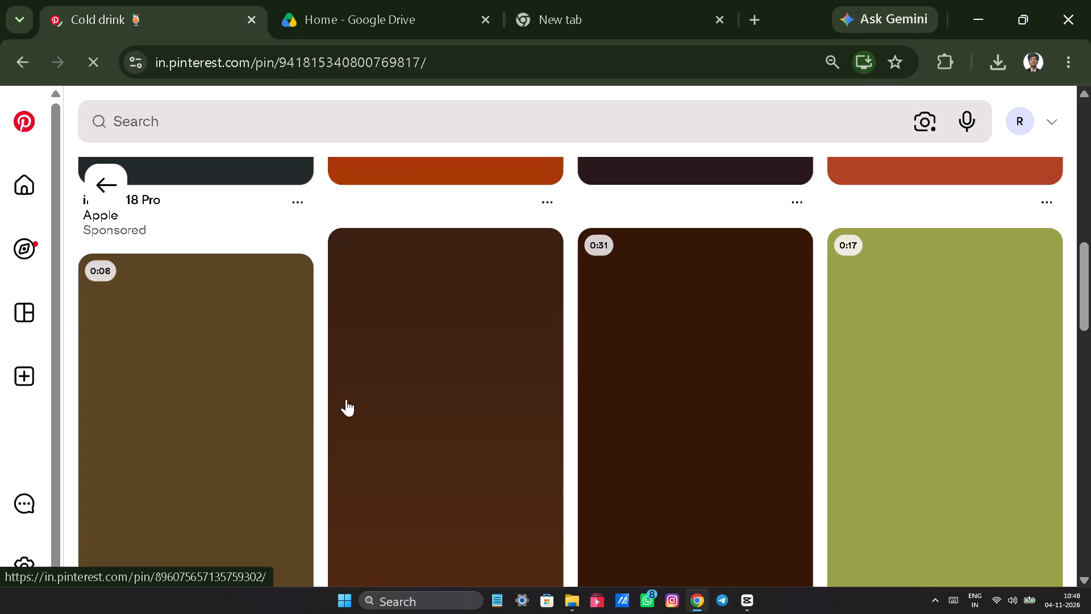
scroll(346, 399, down, 2)
scroll(346, 399, up, 6)
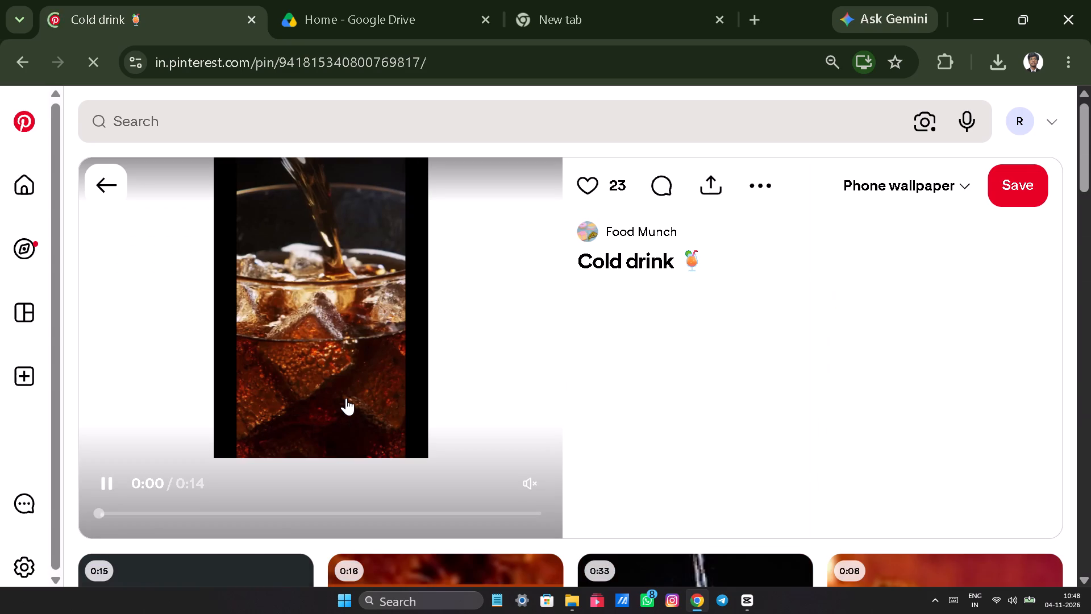
scroll(346, 398, up, 2)
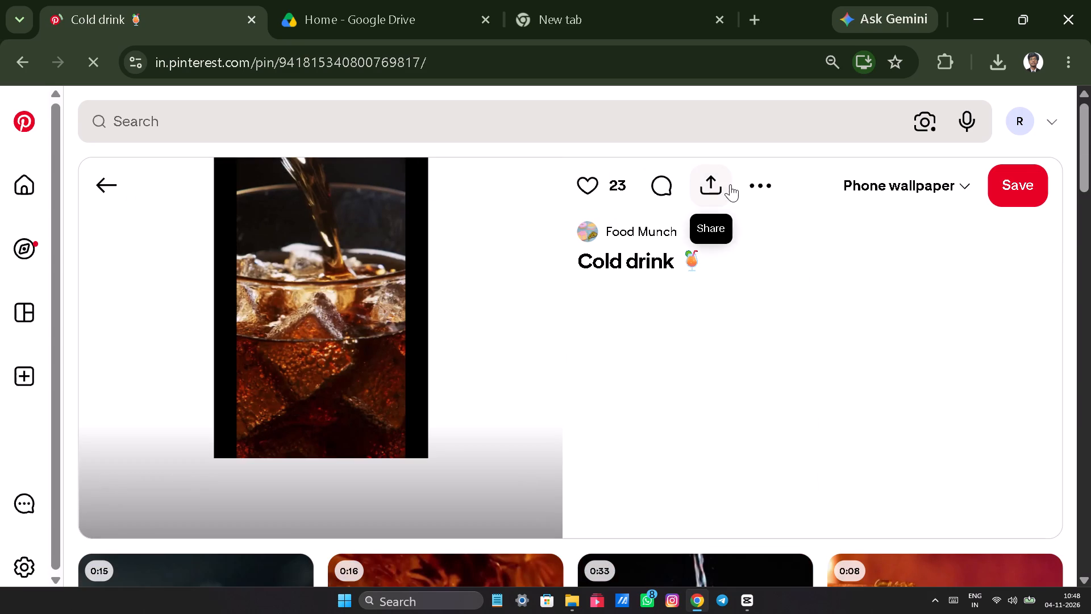
Copy the share link of the Cold drink pin.
click(730, 184)
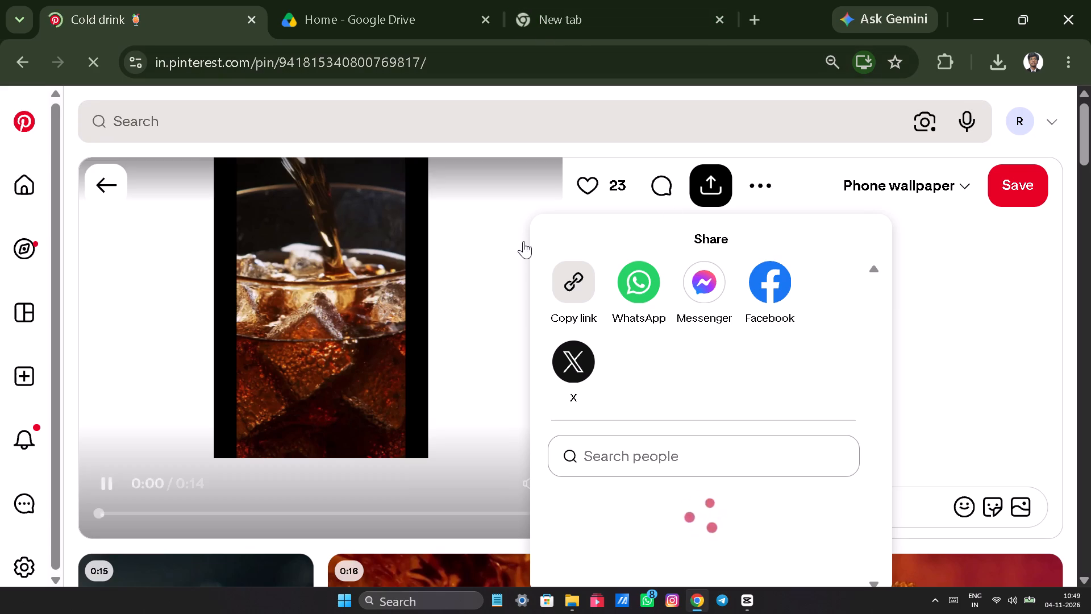
click(571, 283)
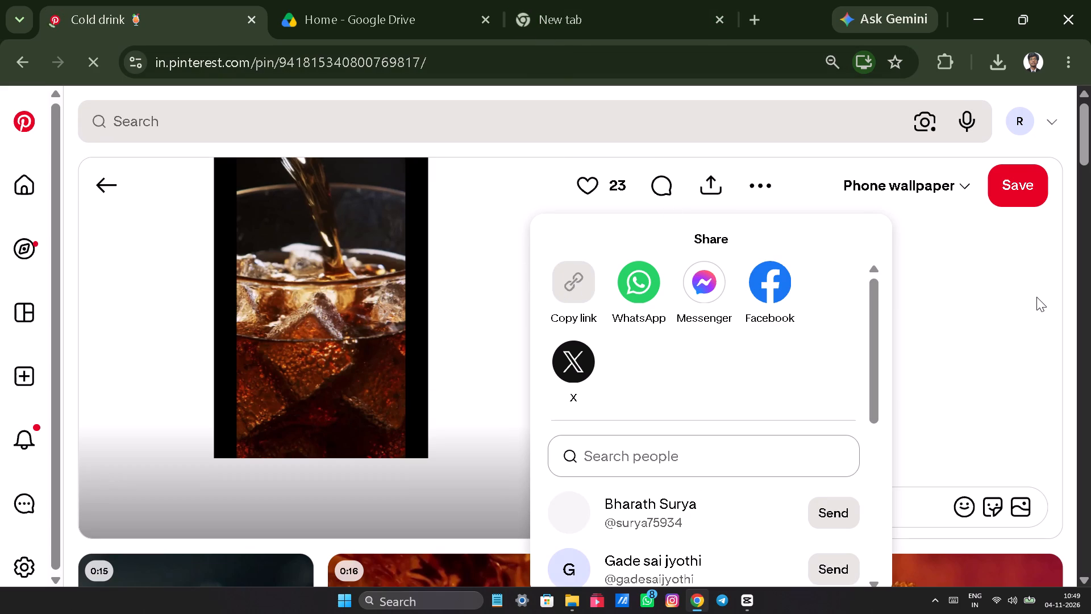
click(1036, 297)
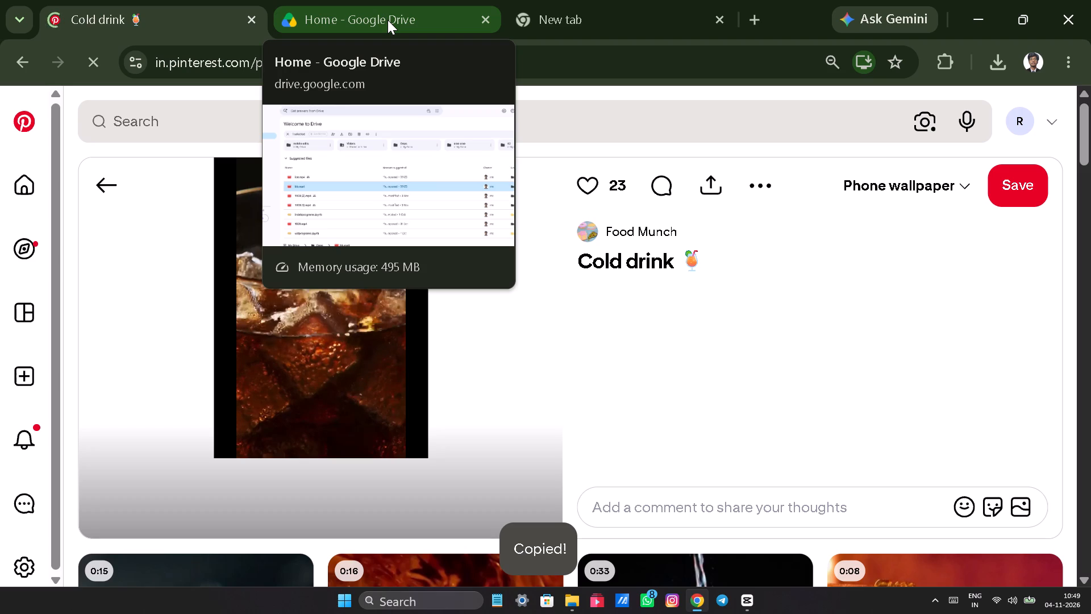
Download the Cold drink pin's image.
click(749, 187)
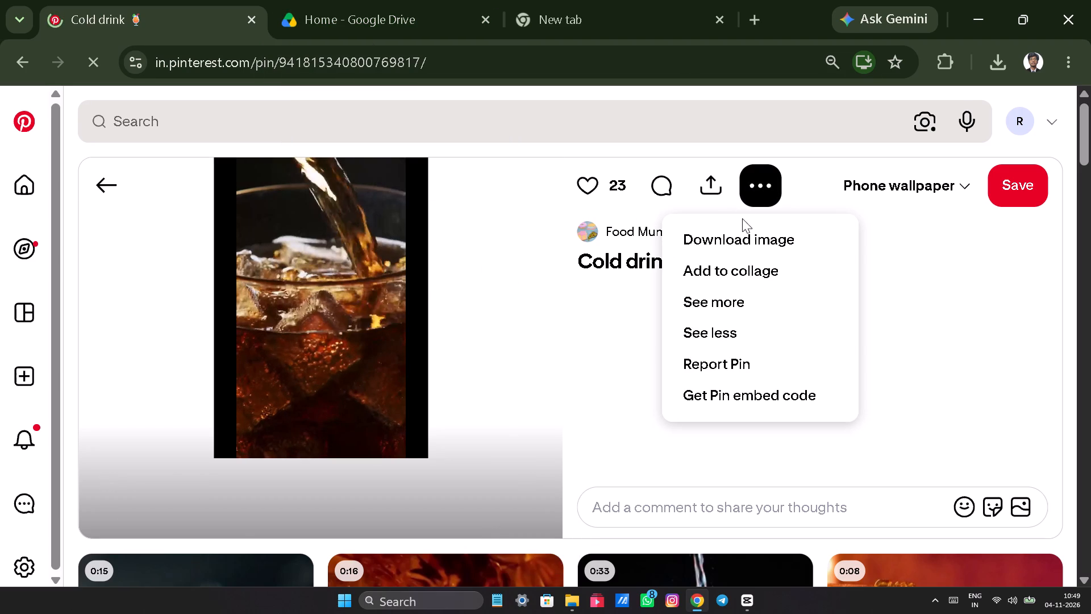
click(746, 232)
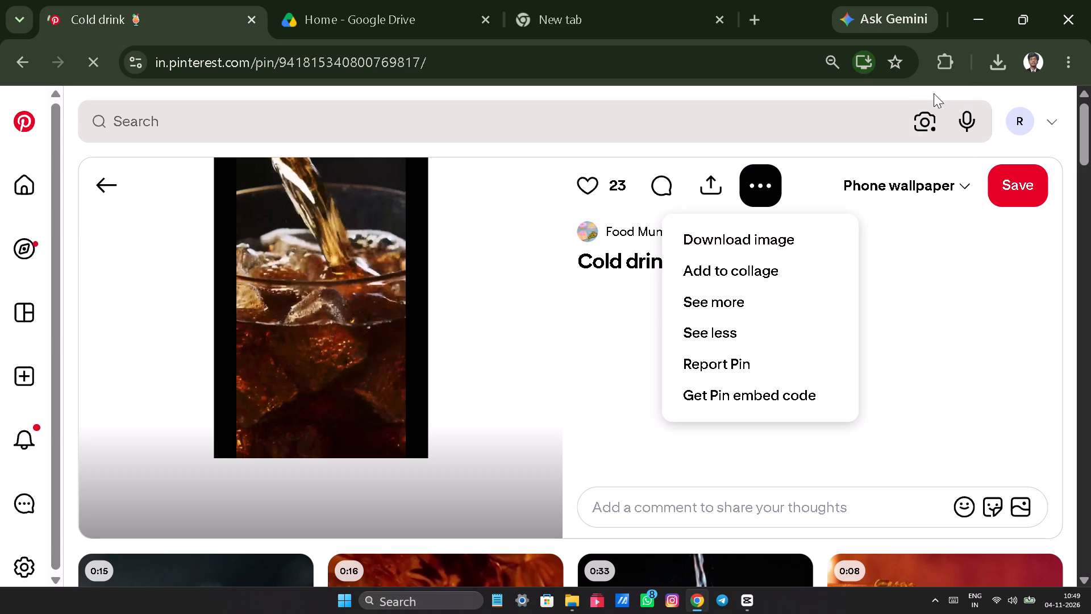
Open HD Cola Liquid Pouring Splash PNG.jpeg from the recent downloads to view it.
click(990, 68)
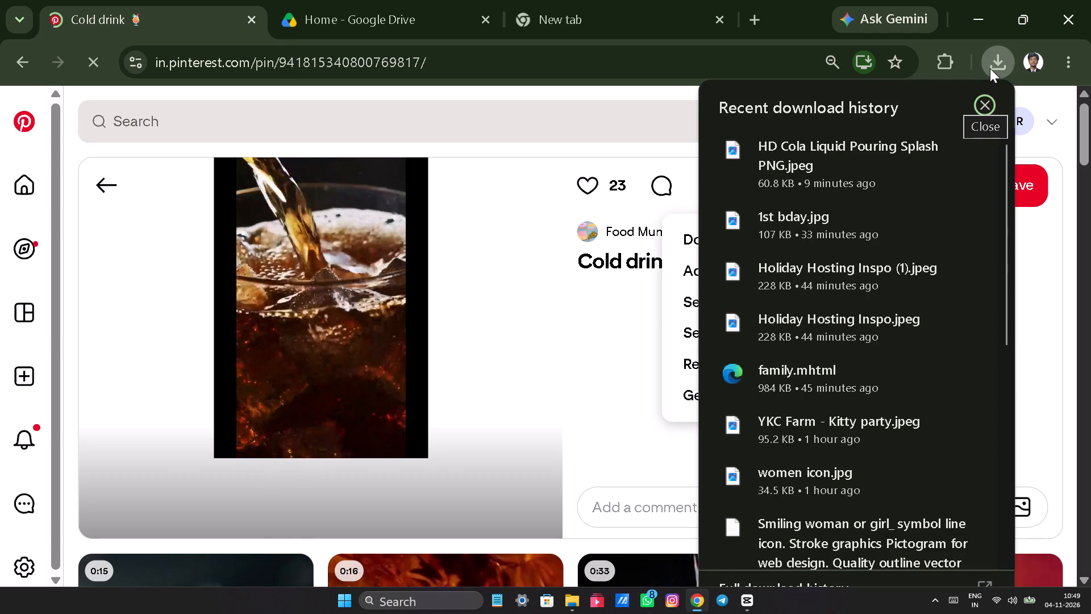
double_click(805, 148)
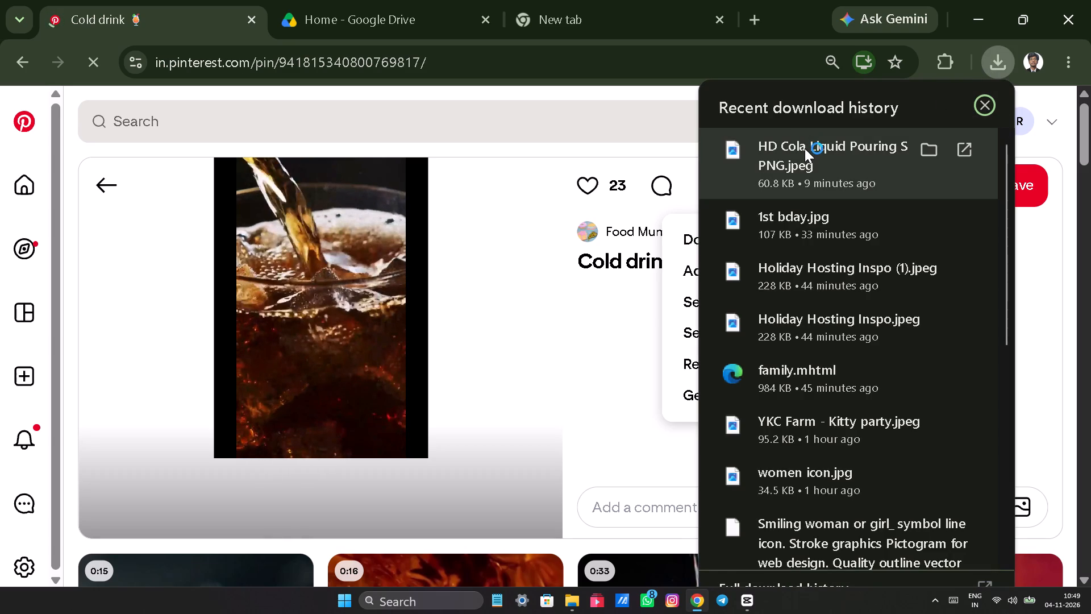
click(826, 63)
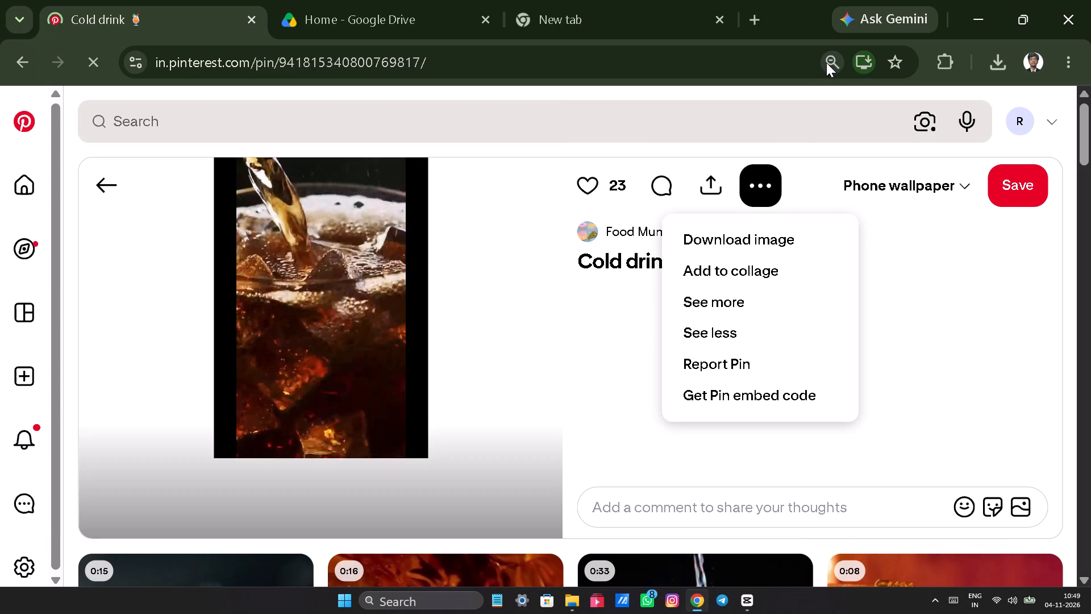
Check the recent download history again for the Cold drink image.
right_click(873, 203)
click(884, 252)
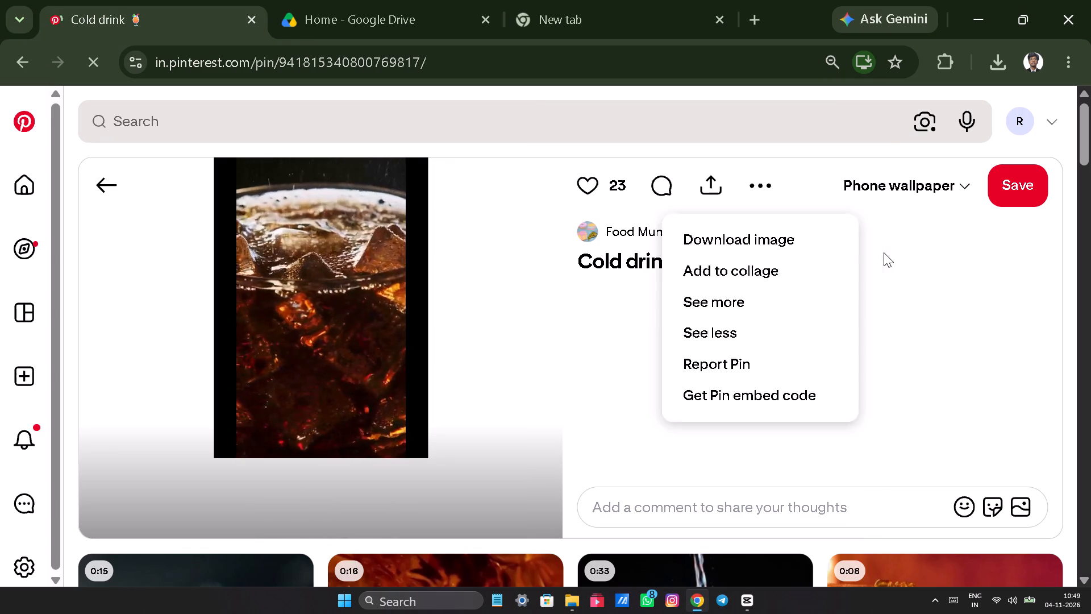
click(756, 180)
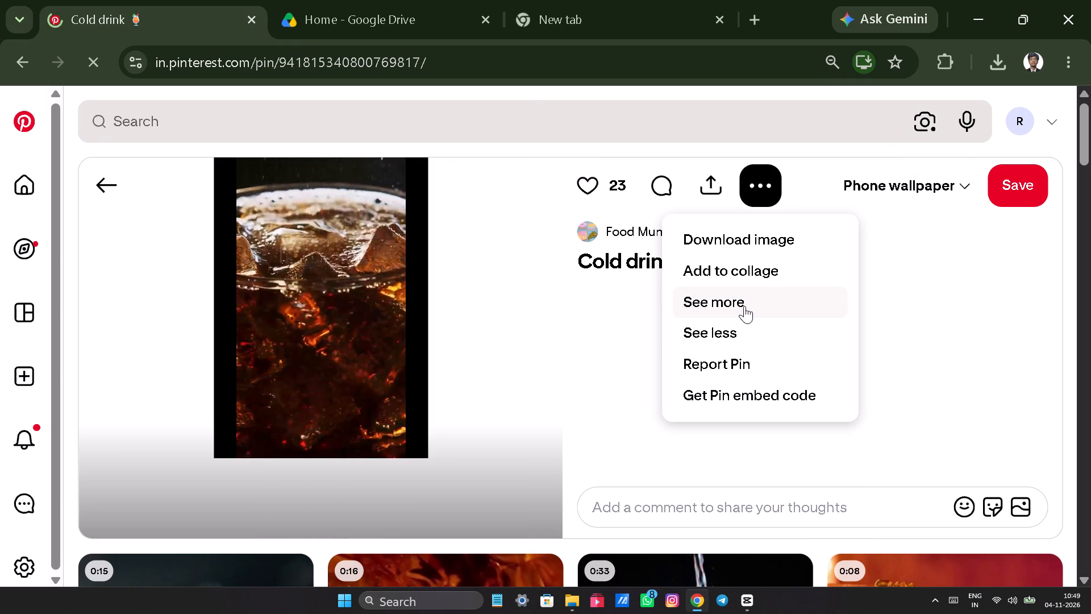
click(879, 307)
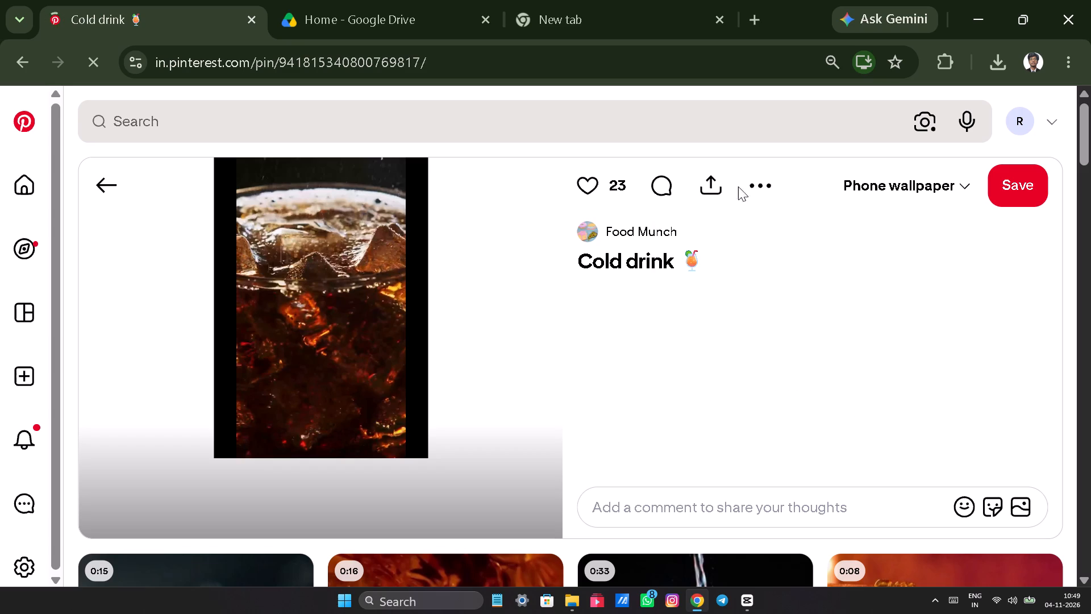
click(989, 65)
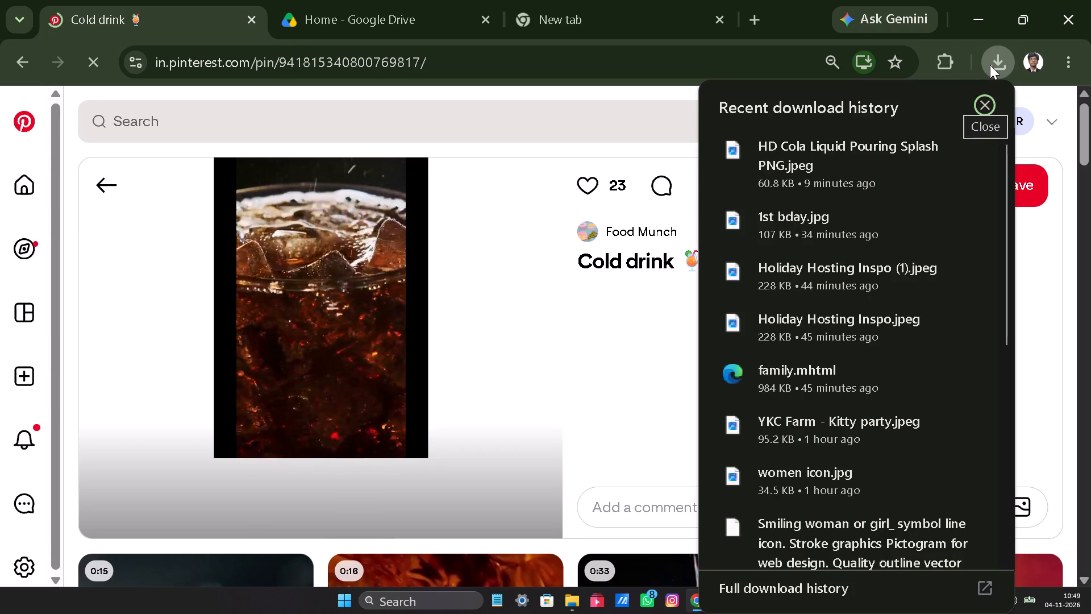
click(665, 344)
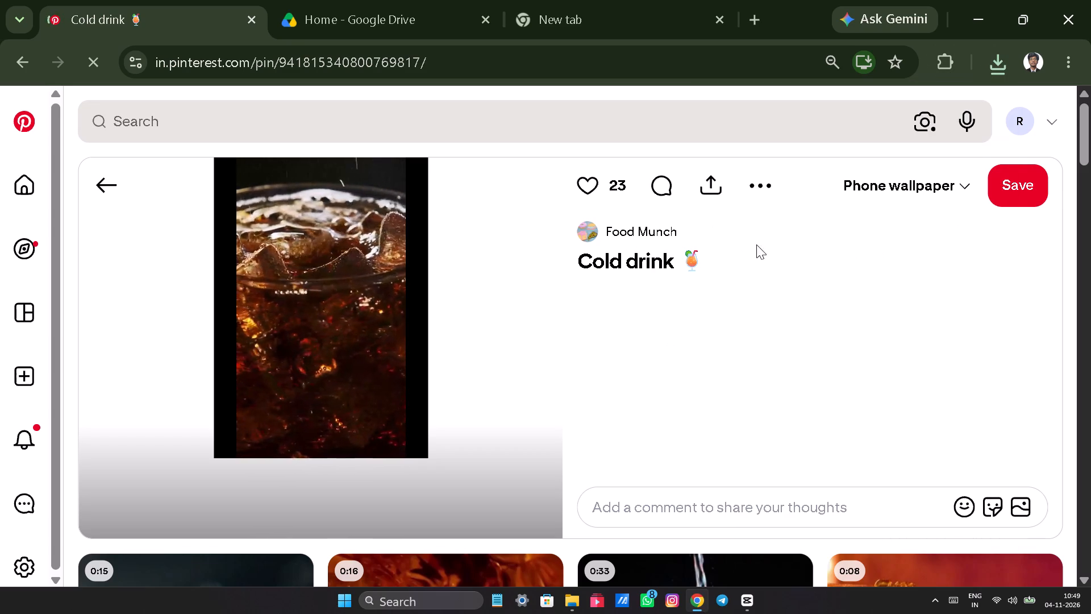
Download the Cold drink pin's image once more.
click(778, 175)
click(724, 235)
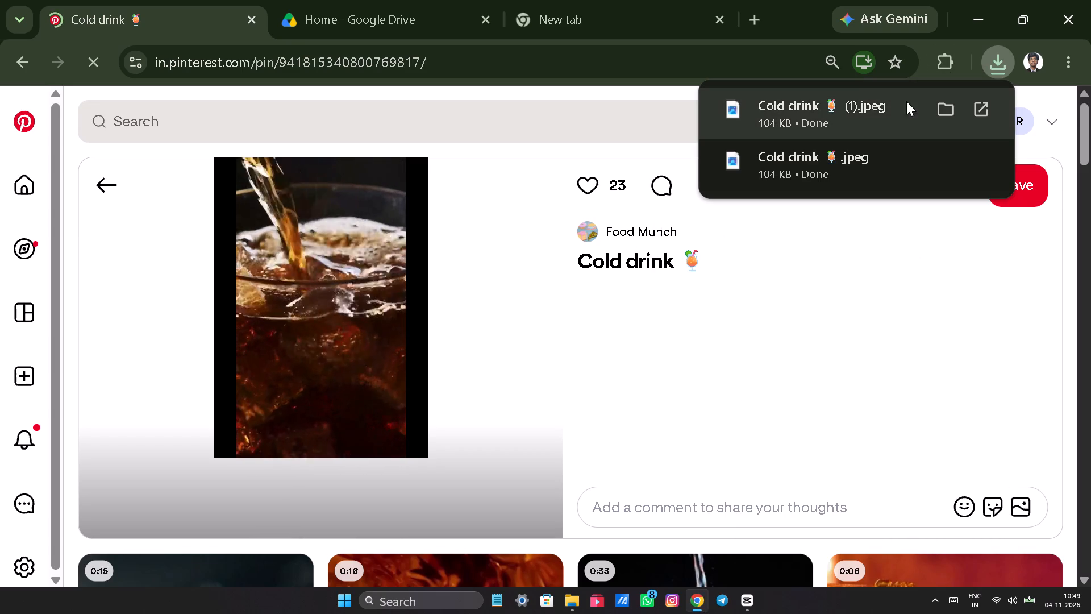
Place the downloaded Cold drink (1).jpeg in CapCut on a track above both r10.mp4 clips, starting at the playhead at 00:00:04:15.
drag(773, 114, 753, 604)
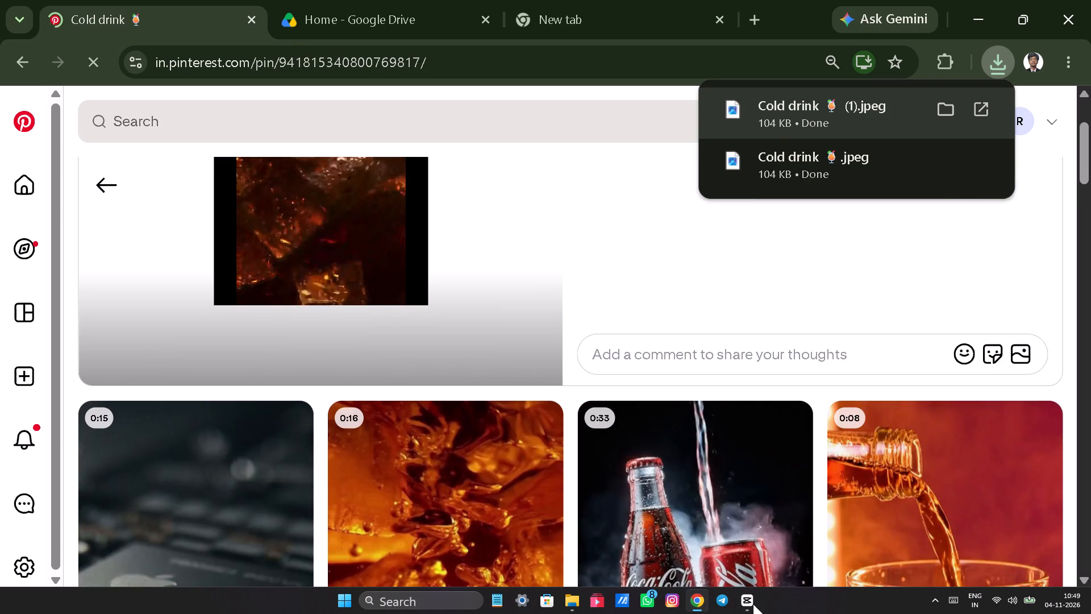
drag(753, 604, 211, 399)
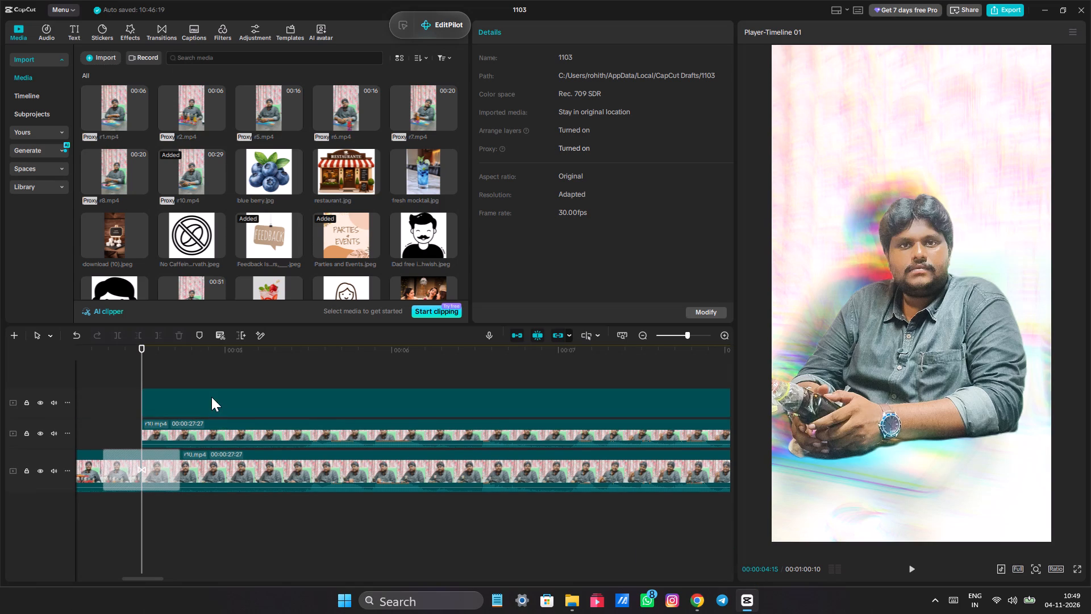
Trim the start of the Cold drink image clip to leave a duration of 00:00:04:02.
ctrl+scroll(173, 372, down, 8)
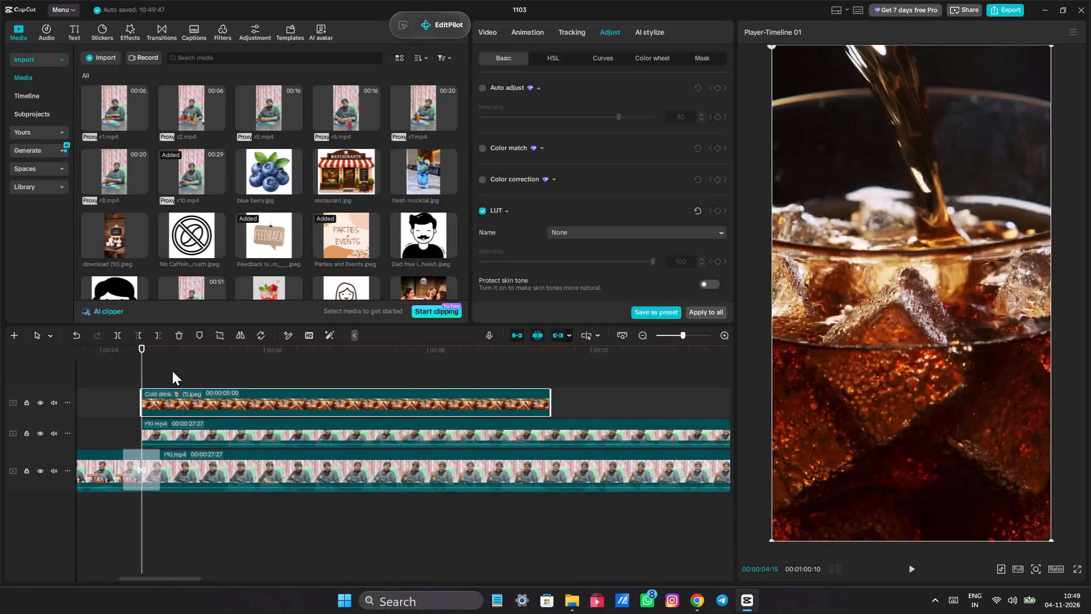
ctrl+scroll(172, 371, down, 9)
drag(144, 391, 155, 392)
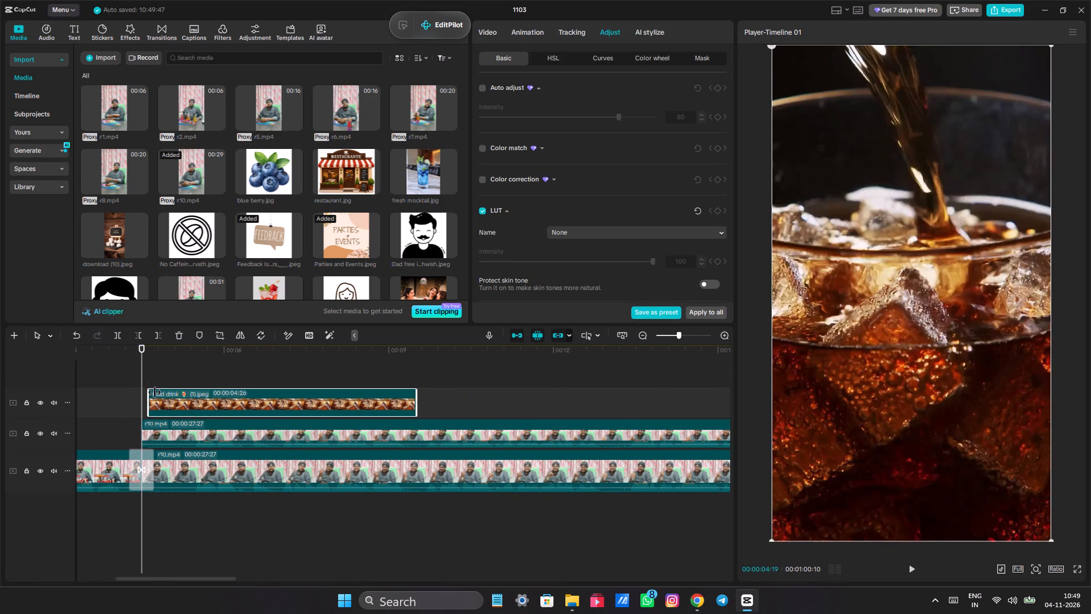
drag(155, 392, 195, 397)
Play back the section from the start of the upper r10.mp4 clip to check the Cold drink image's timing.
key(space)
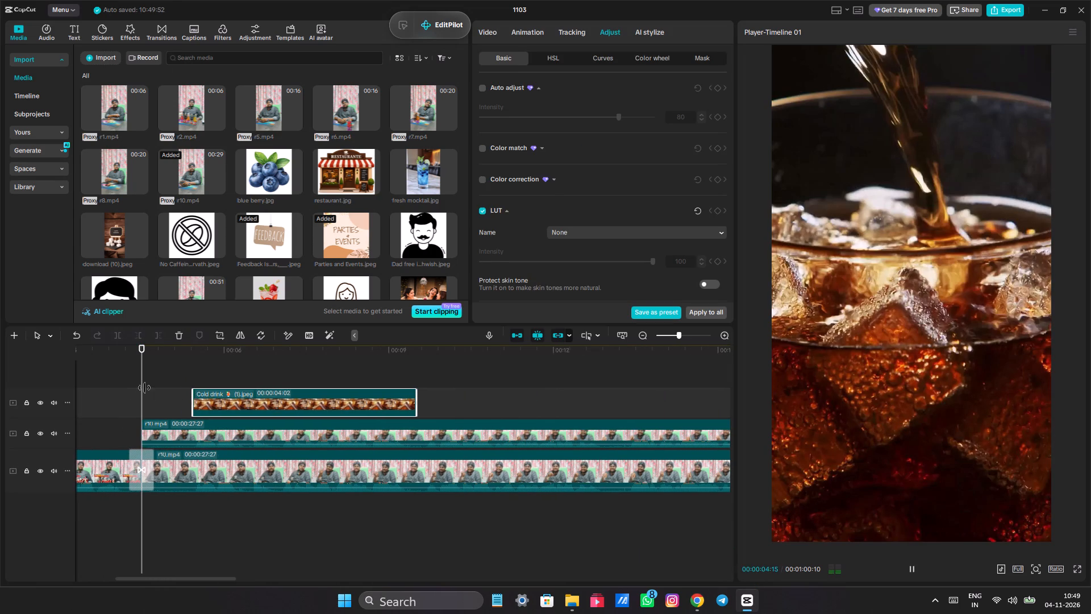
click(140, 386)
key(space)
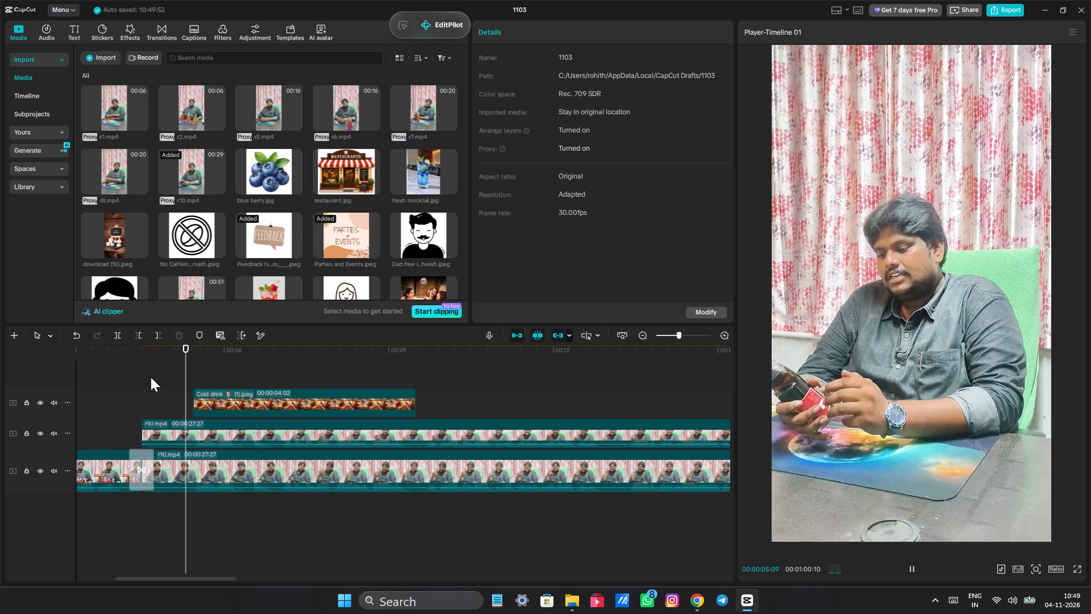
click(248, 403)
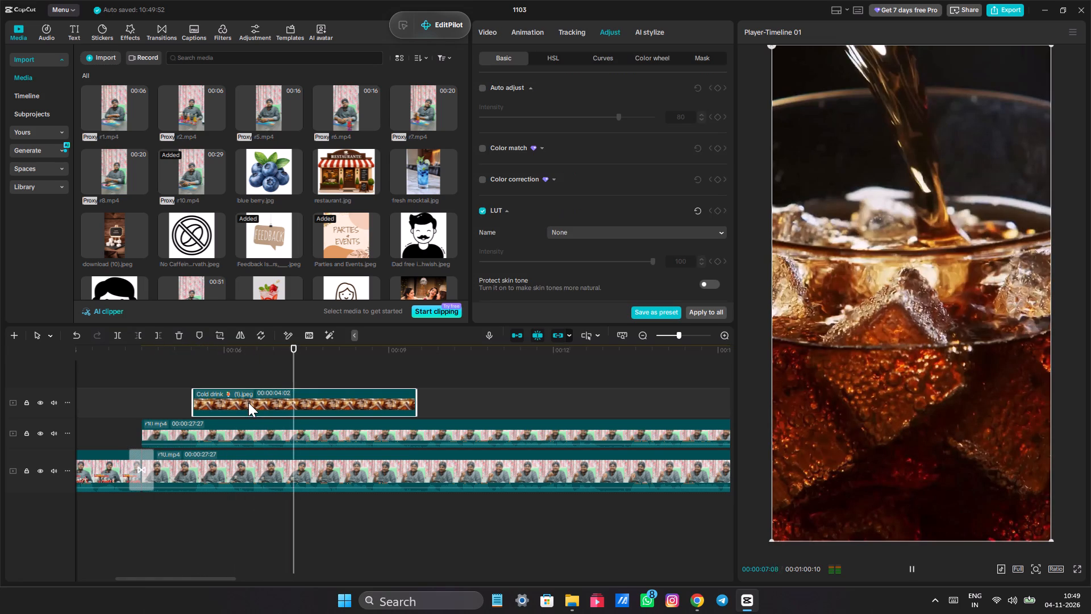
click(248, 377)
Reorder the tracks so the Cold drink image lies between the two r10.mp4 clips, behind the speaker cutout.
drag(260, 396, 269, 417)
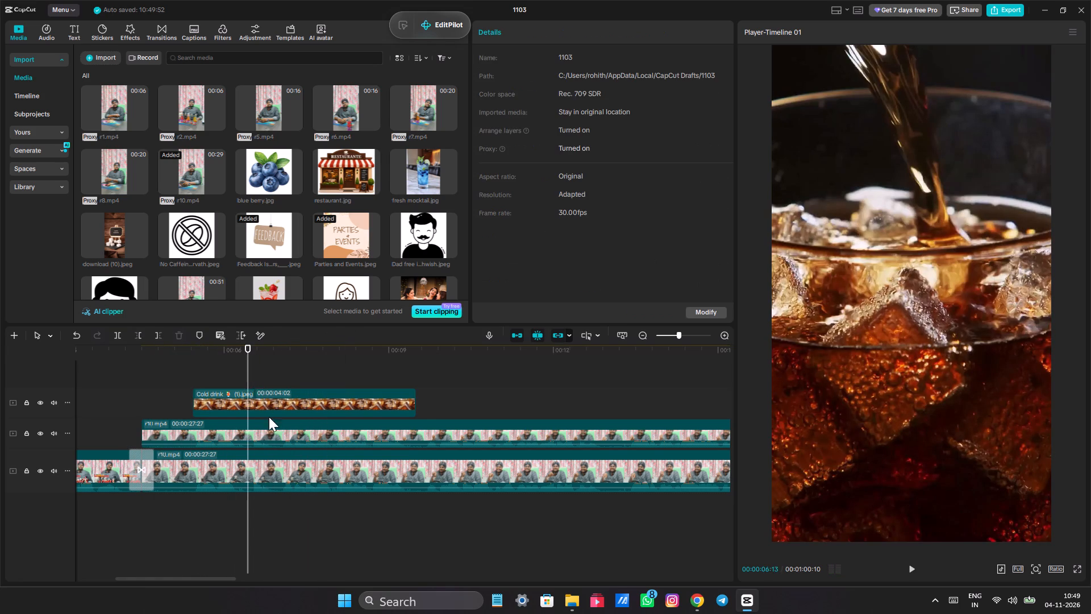
drag(269, 417, 274, 438)
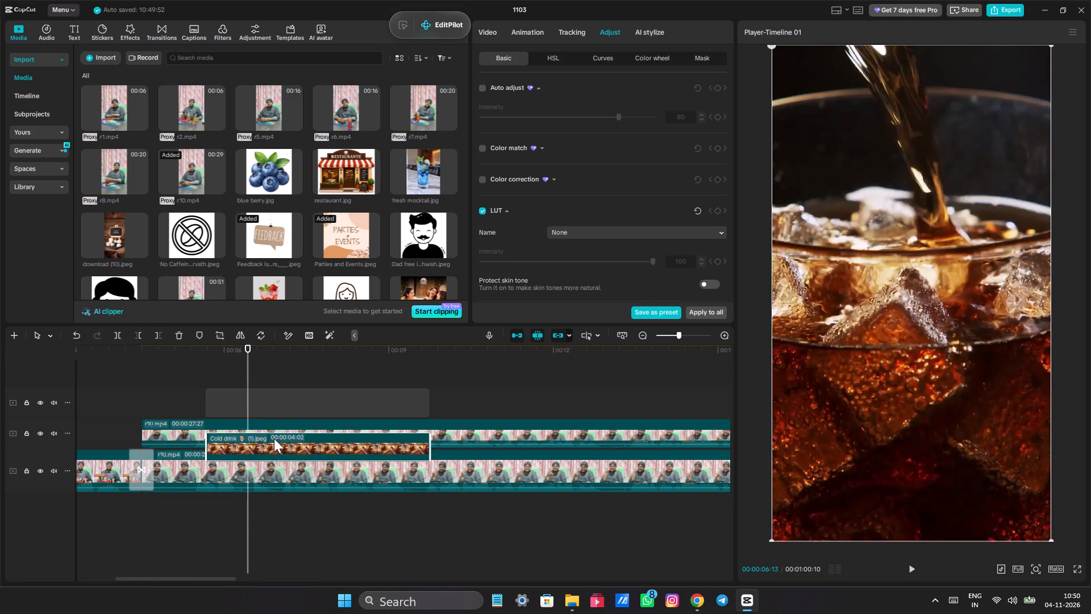
drag(274, 438, 274, 441)
drag(273, 435, 273, 405)
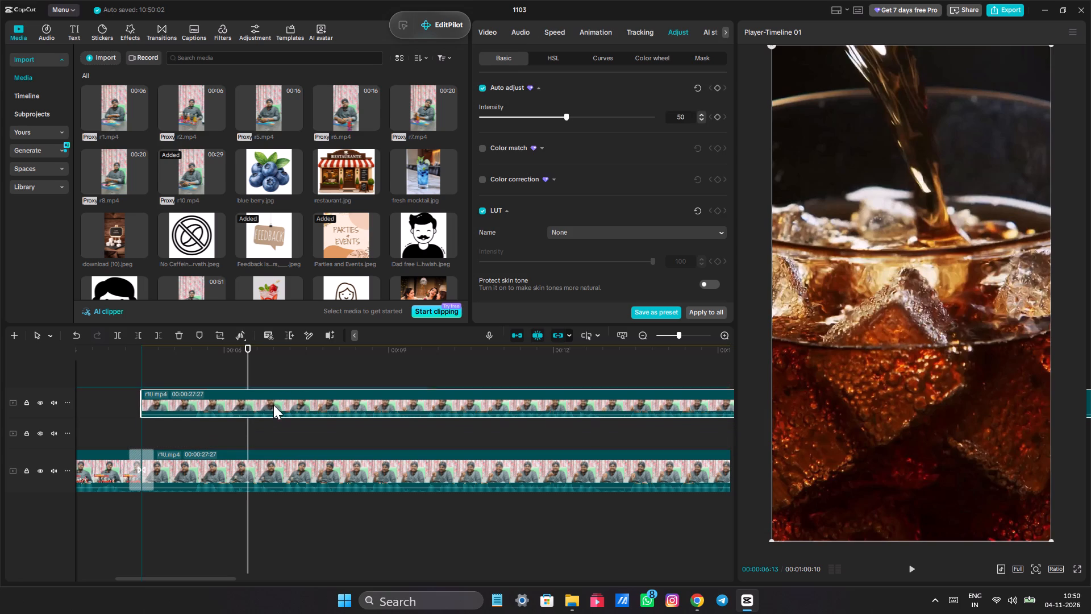
drag(273, 405, 274, 387)
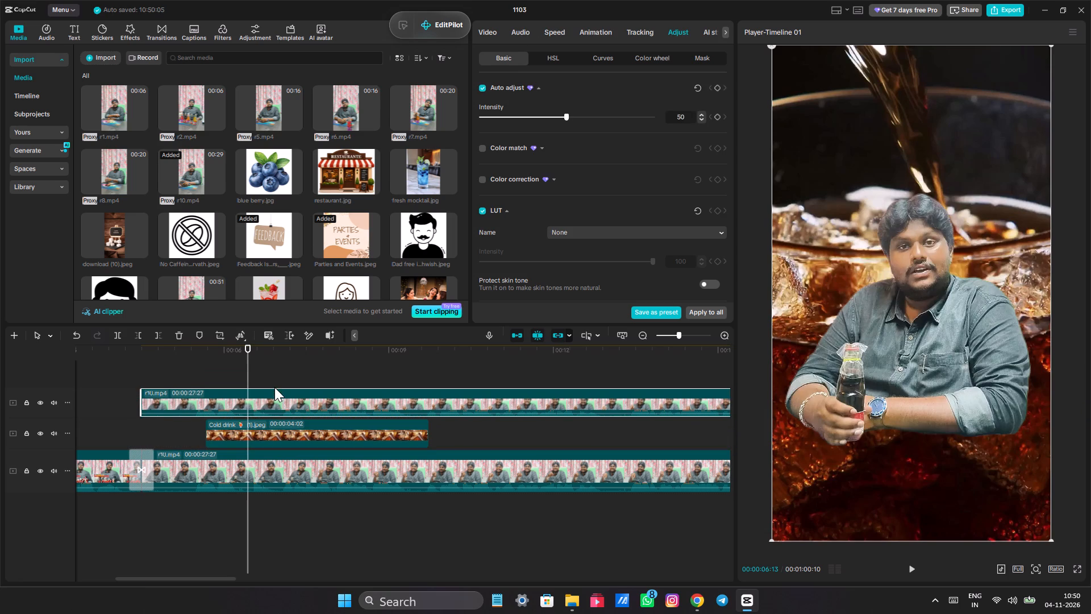
Crop a thin strip off the bottom of the Cold drink image, keeping its full width.
click(273, 430)
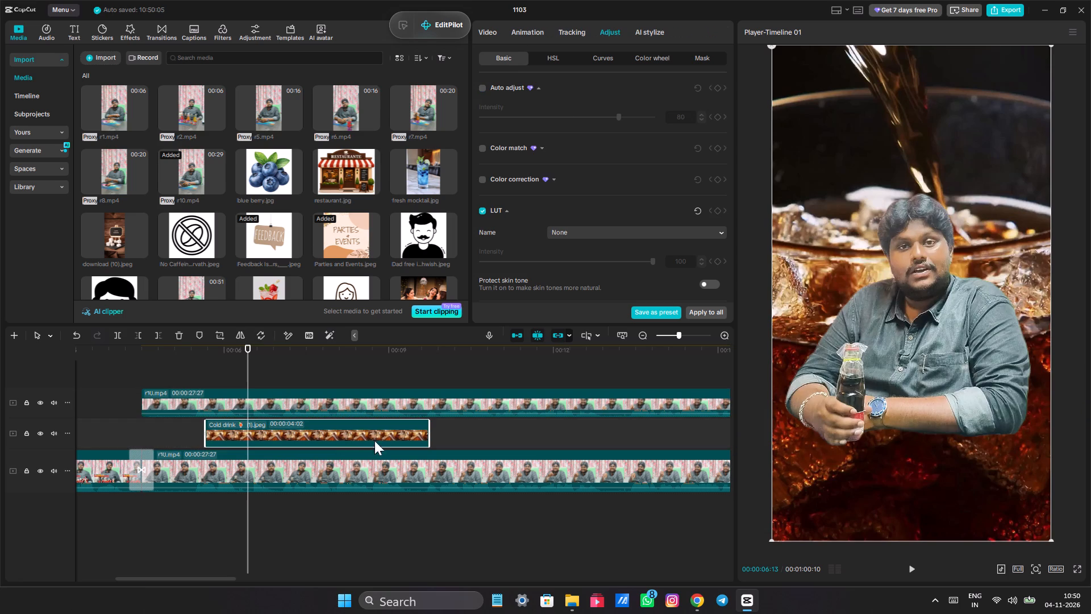
click(218, 338)
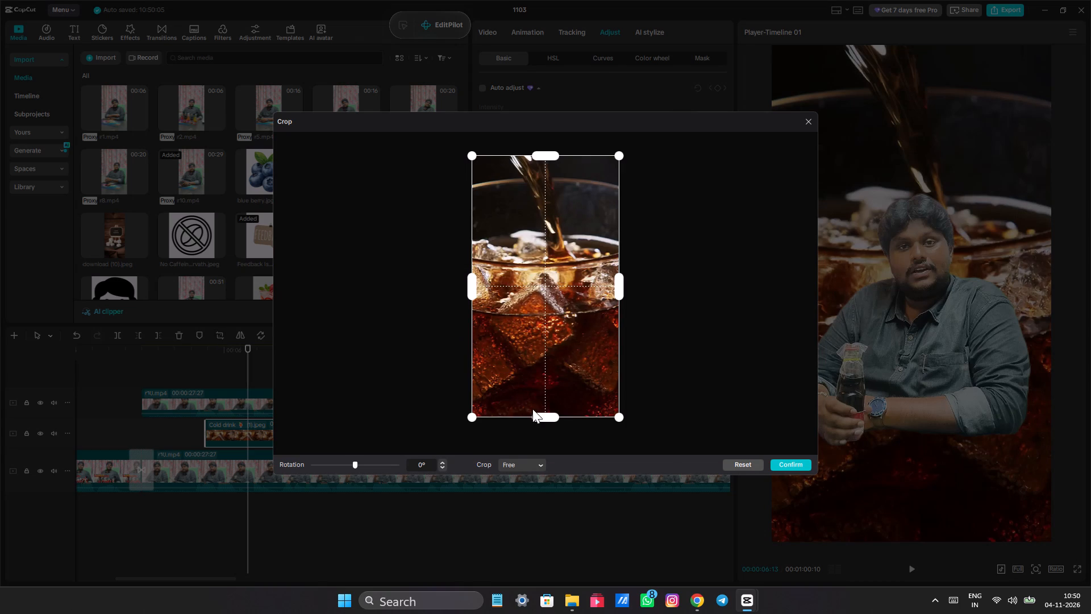
drag(536, 414, 564, 403)
drag(553, 155, 553, 167)
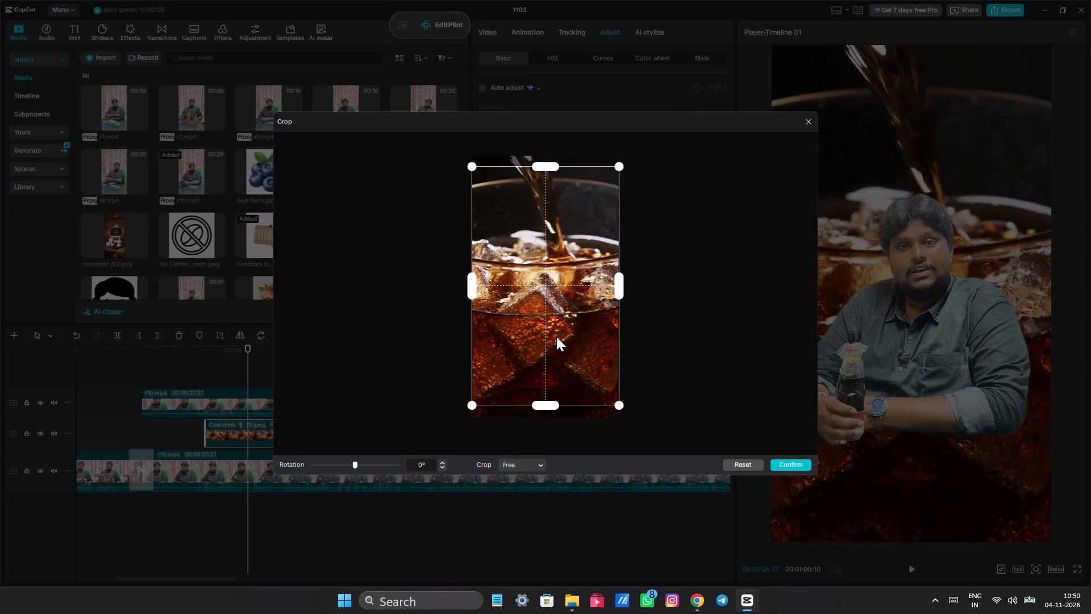
drag(548, 399, 557, 370)
click(791, 471)
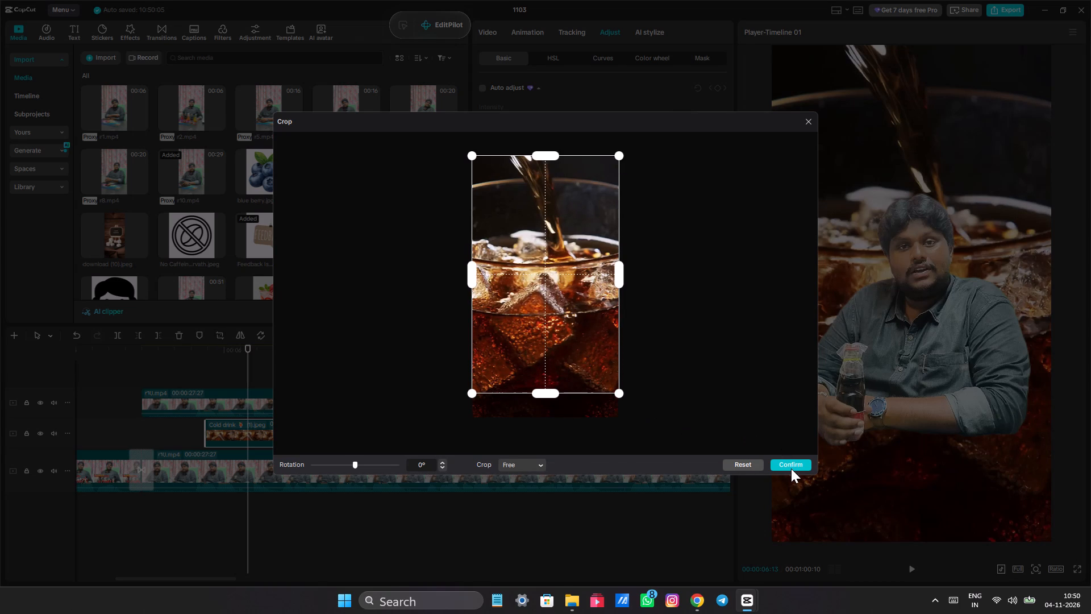
click(791, 467)
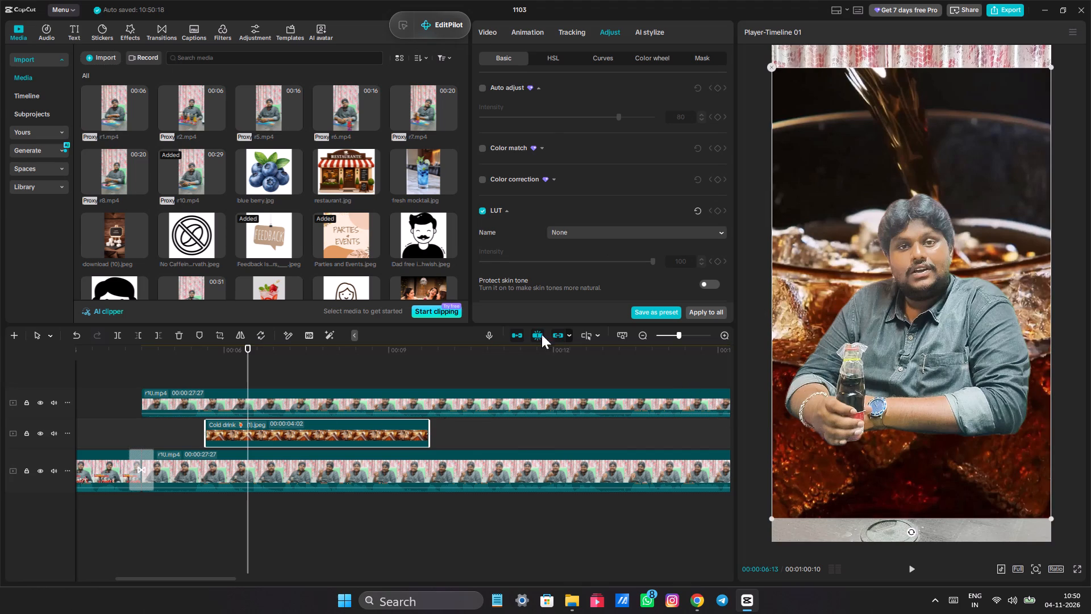
Scale the Cold drink image to 37% and centre it horizontally at the top of the frame, just behind the speaker's head.
click(502, 37)
drag(511, 122, 502, 119)
drag(852, 243, 832, 137)
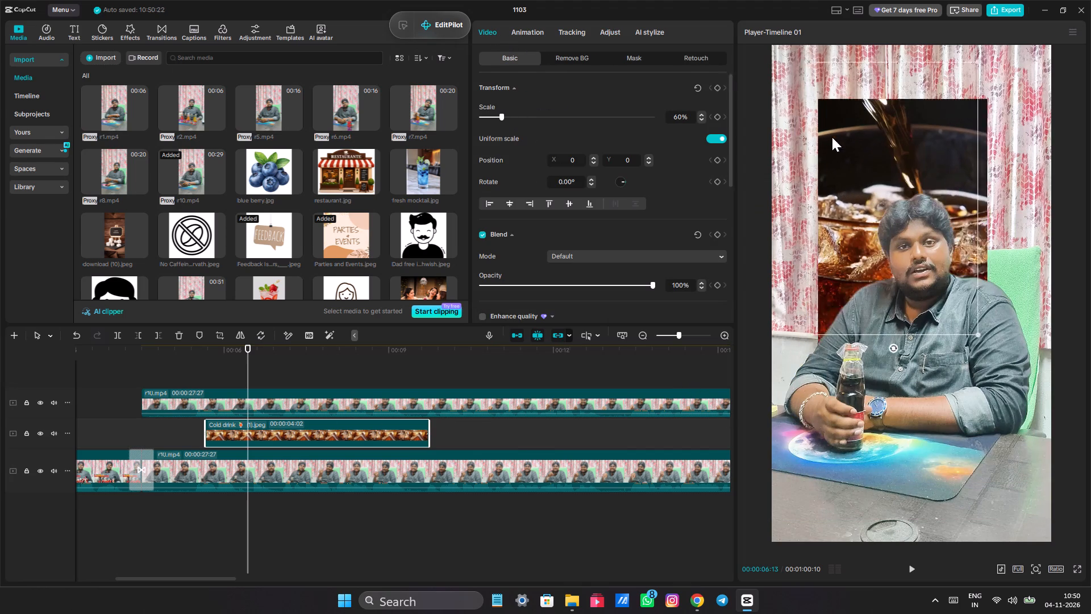
drag(832, 137, 848, 132)
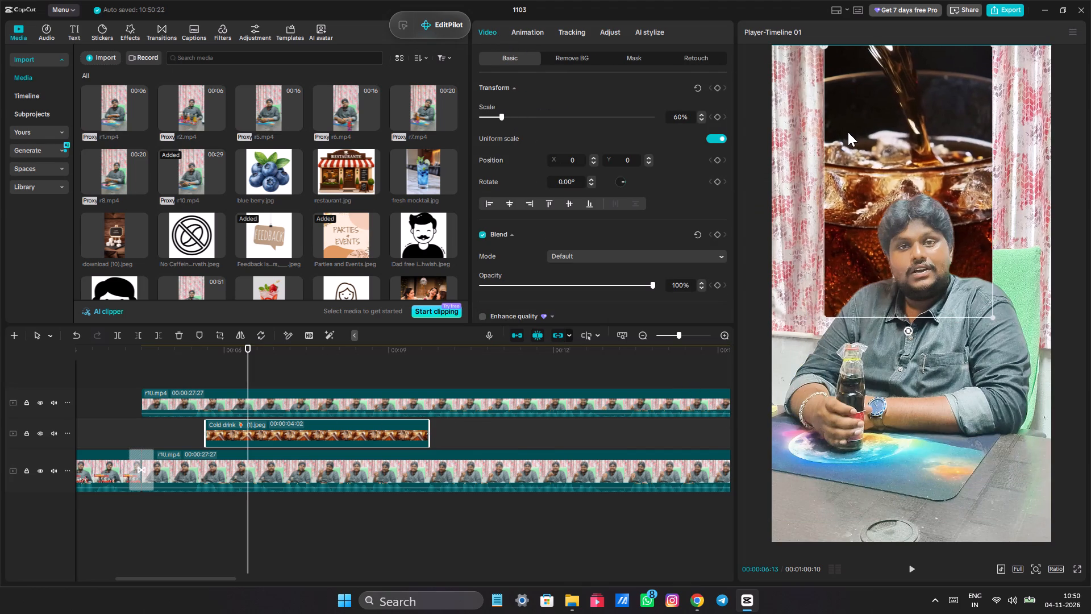
drag(848, 132, 848, 130)
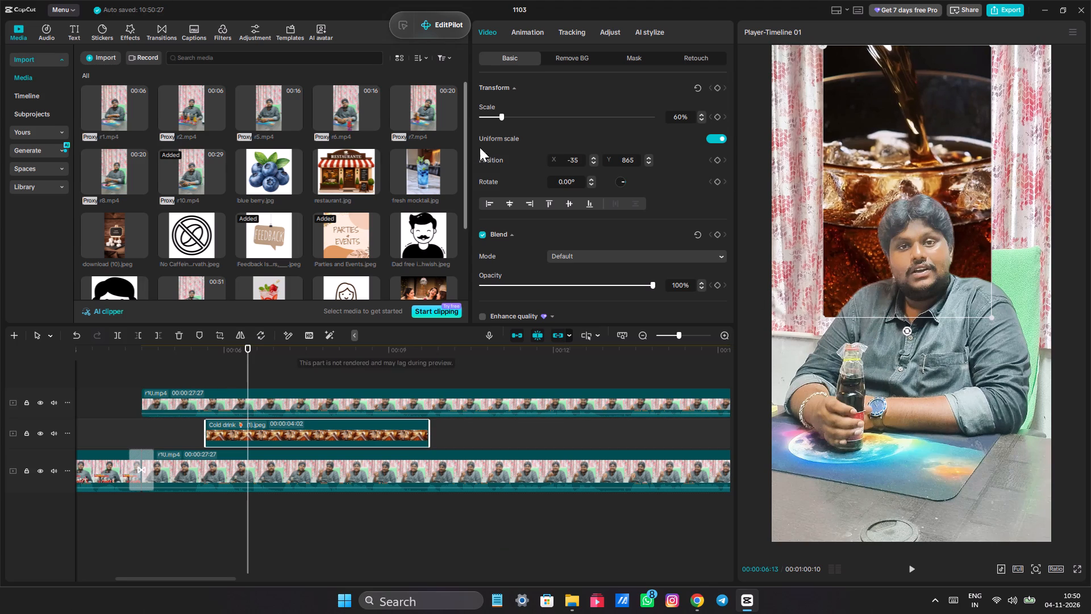
drag(498, 119, 497, 114)
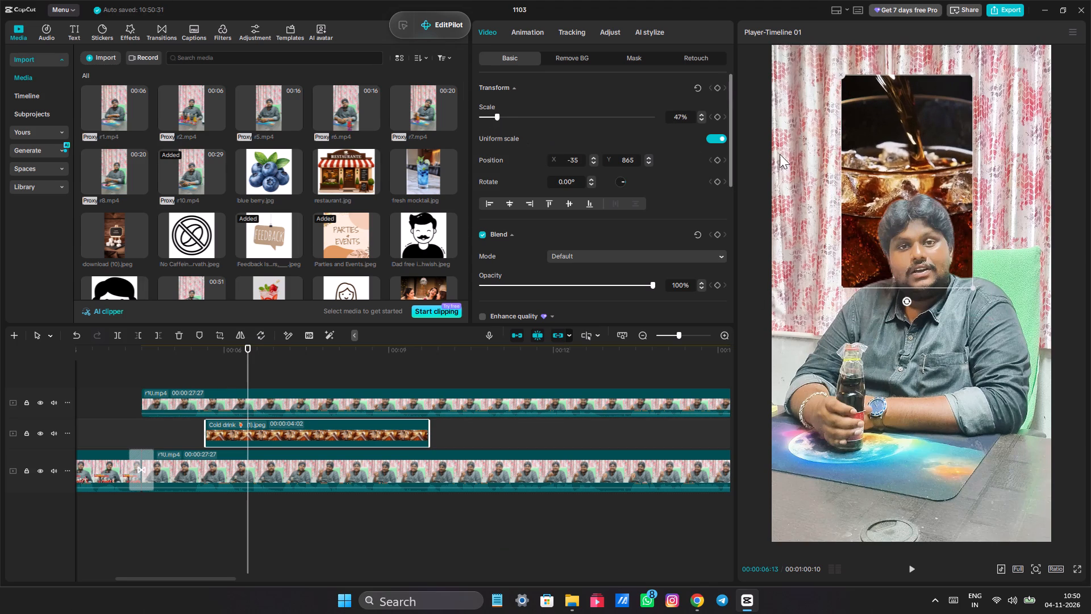
drag(842, 179, 847, 148)
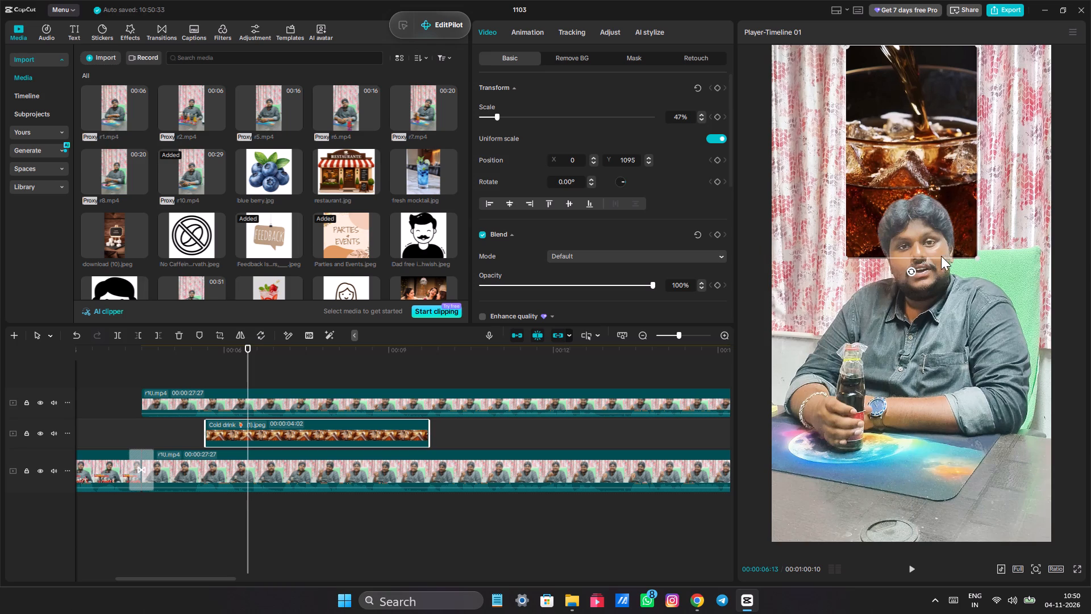
drag(974, 260, 959, 178)
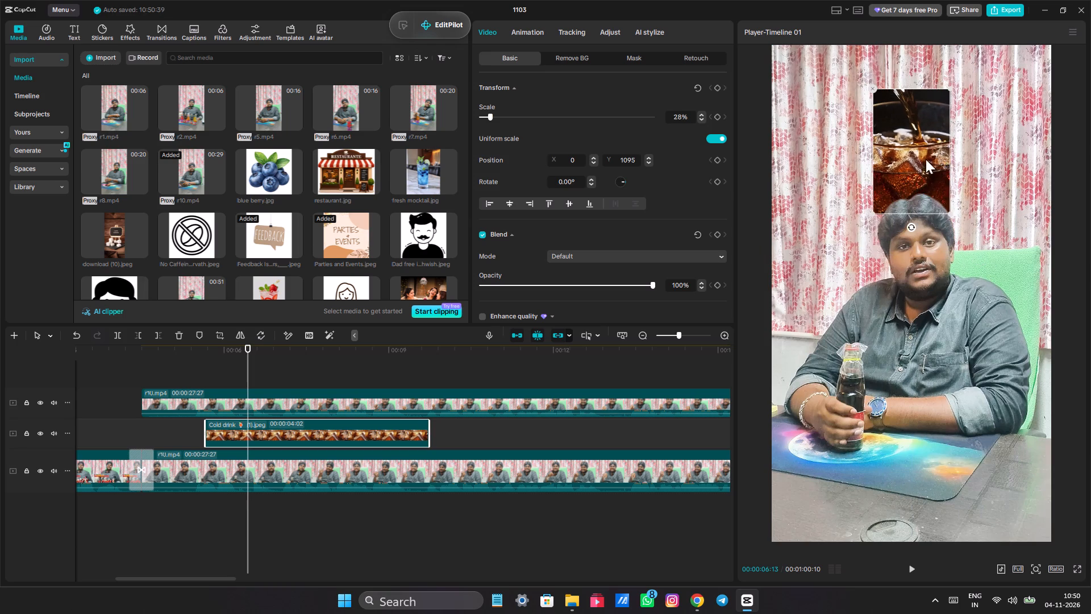
drag(914, 171, 914, 134)
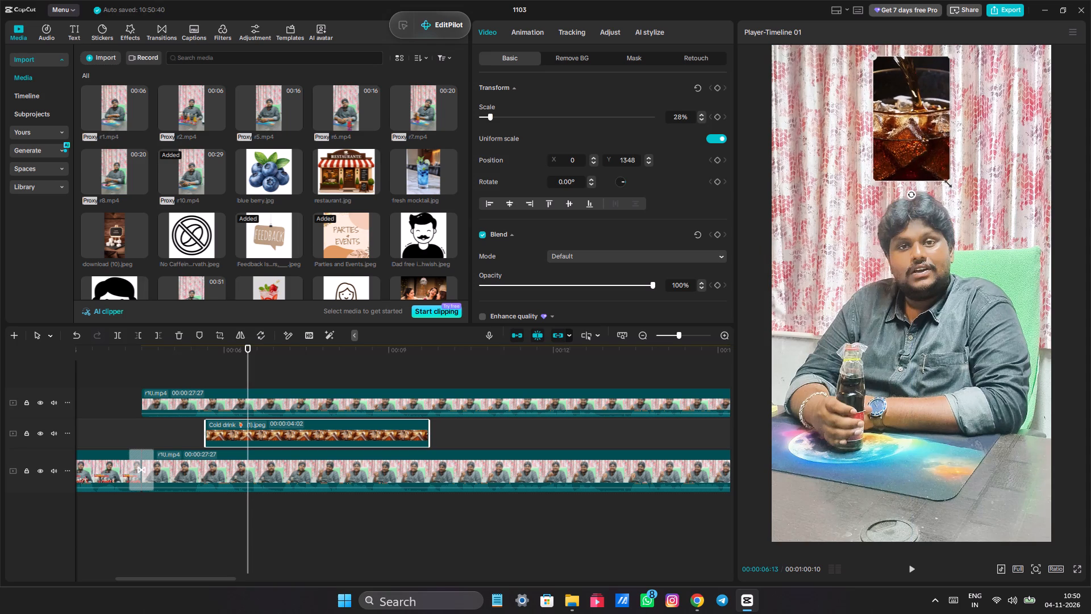
drag(946, 182, 968, 211)
drag(937, 174, 936, 185)
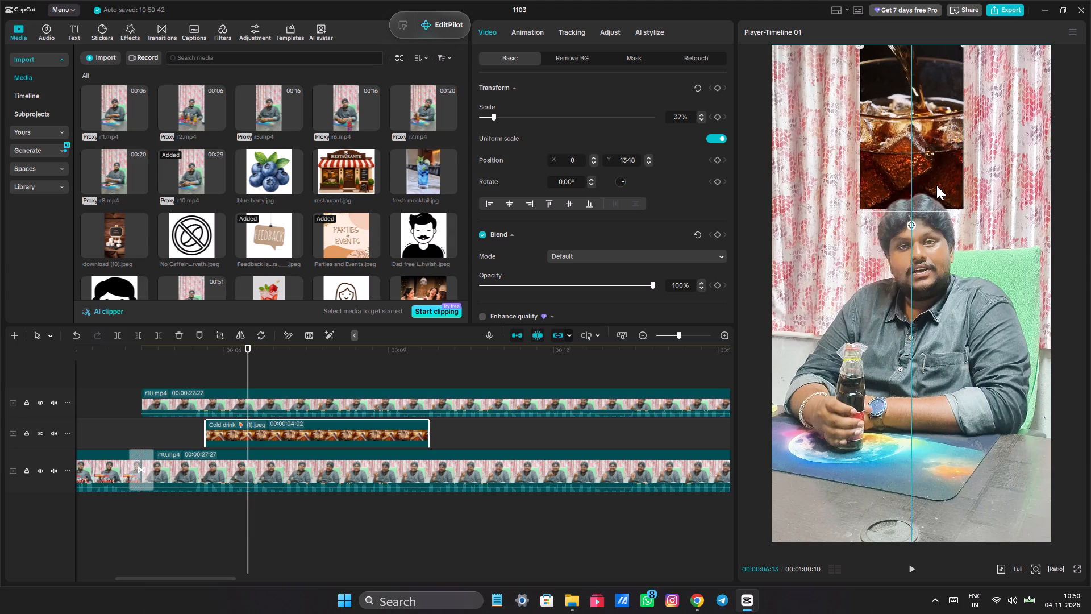
drag(936, 185, 936, 188)
Move the playhead to 00:00:05:04, just before the Cold drink image clip, to review its appearance.
click(177, 372)
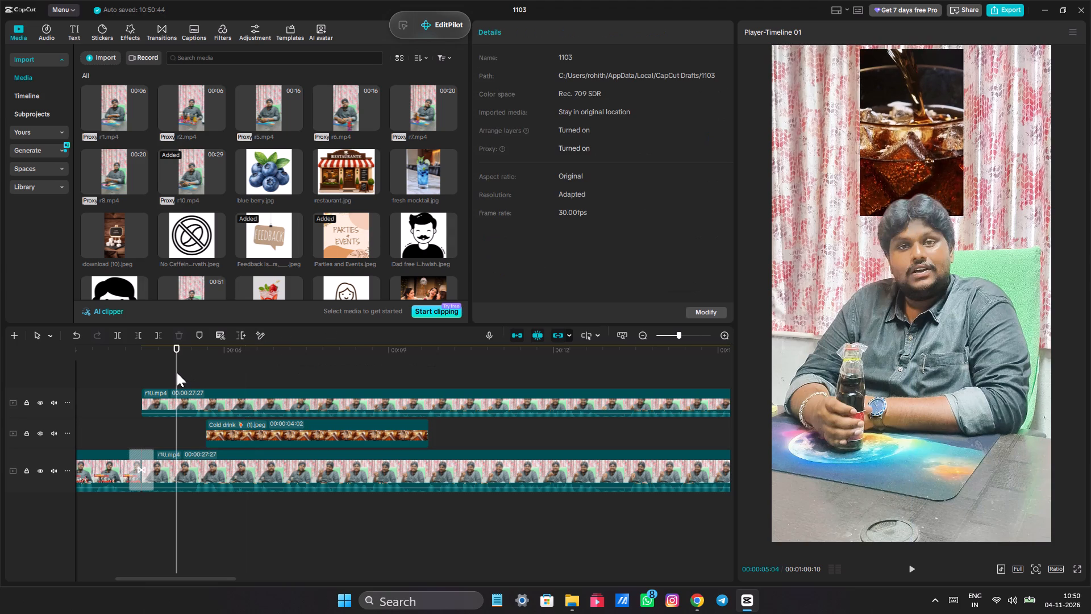
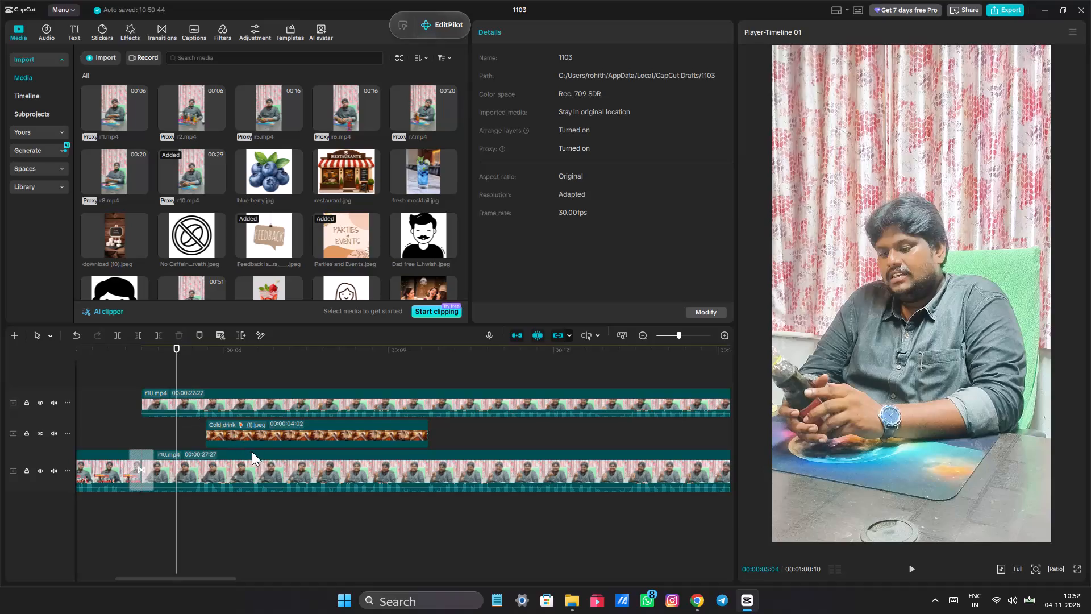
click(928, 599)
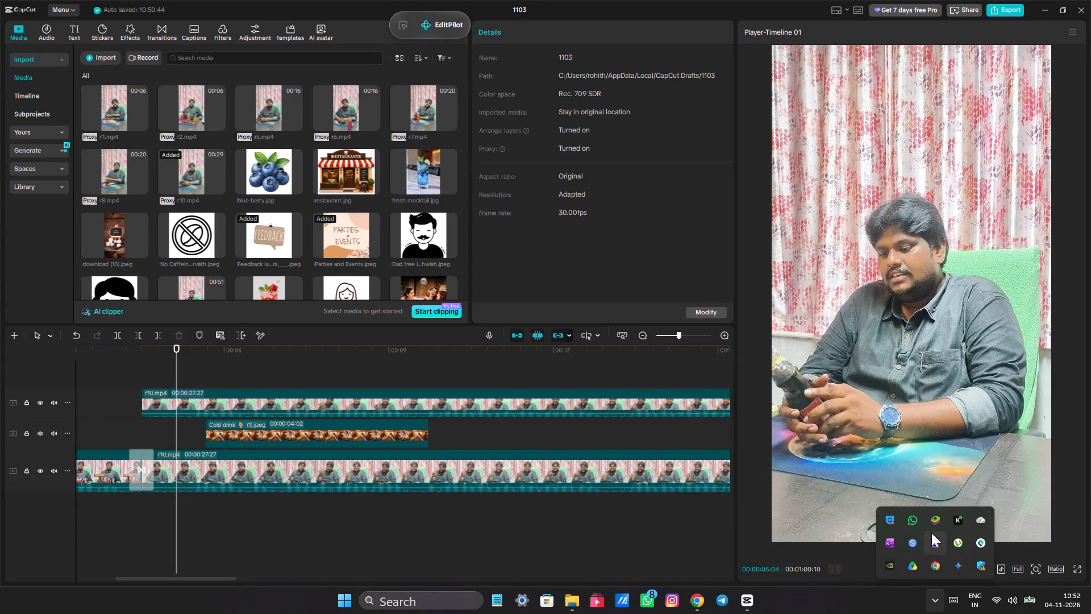
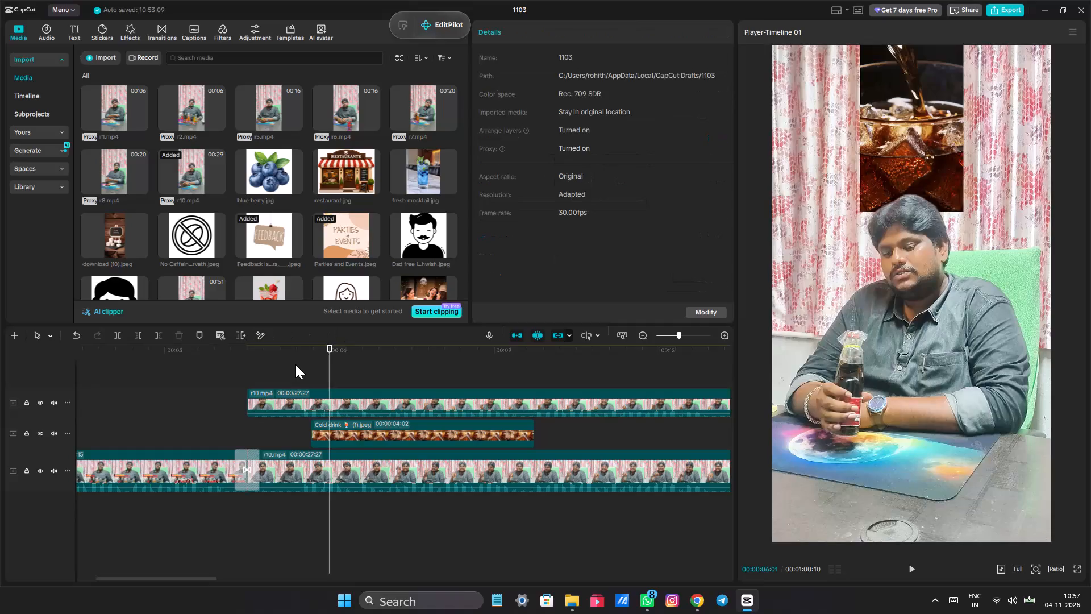
Add a rectangle mask to the Cold drink image clip and feather its edges to 36.
drag(295, 364, 363, 376)
click(404, 428)
click(629, 52)
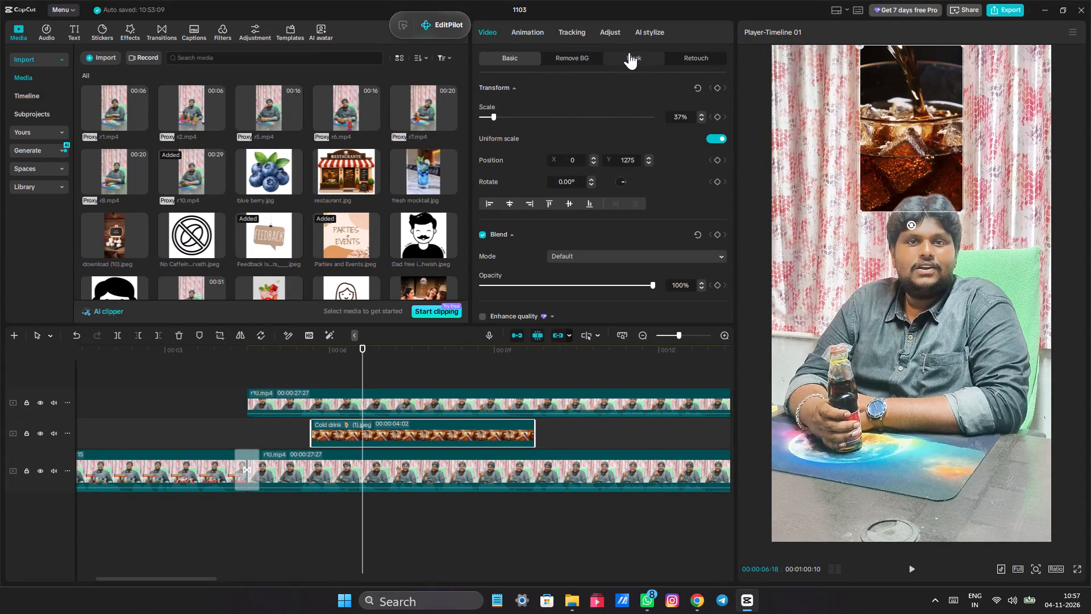
click(508, 105)
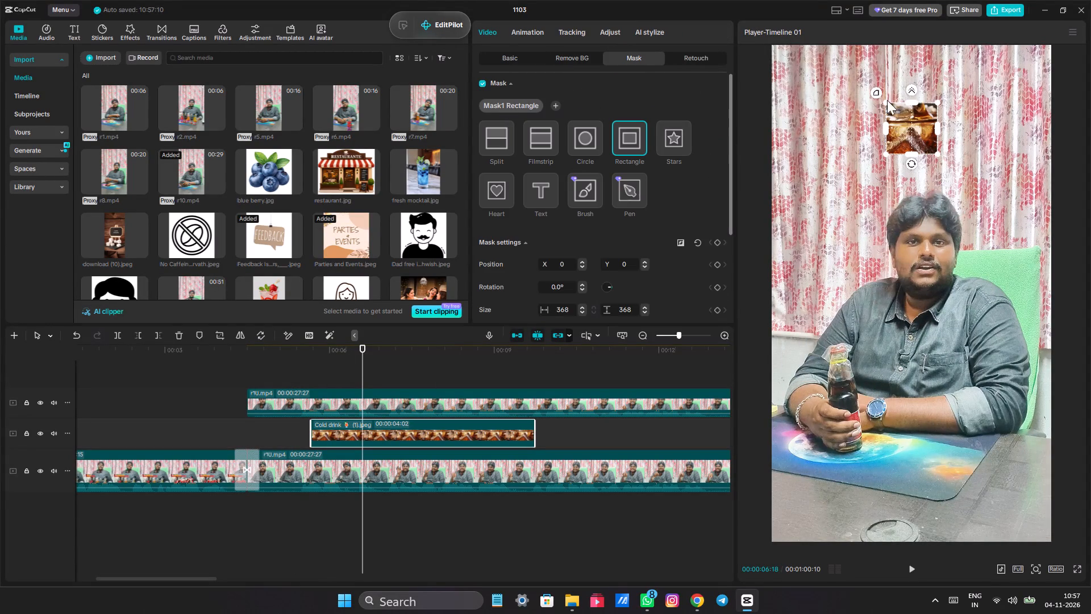
drag(910, 98, 917, 90)
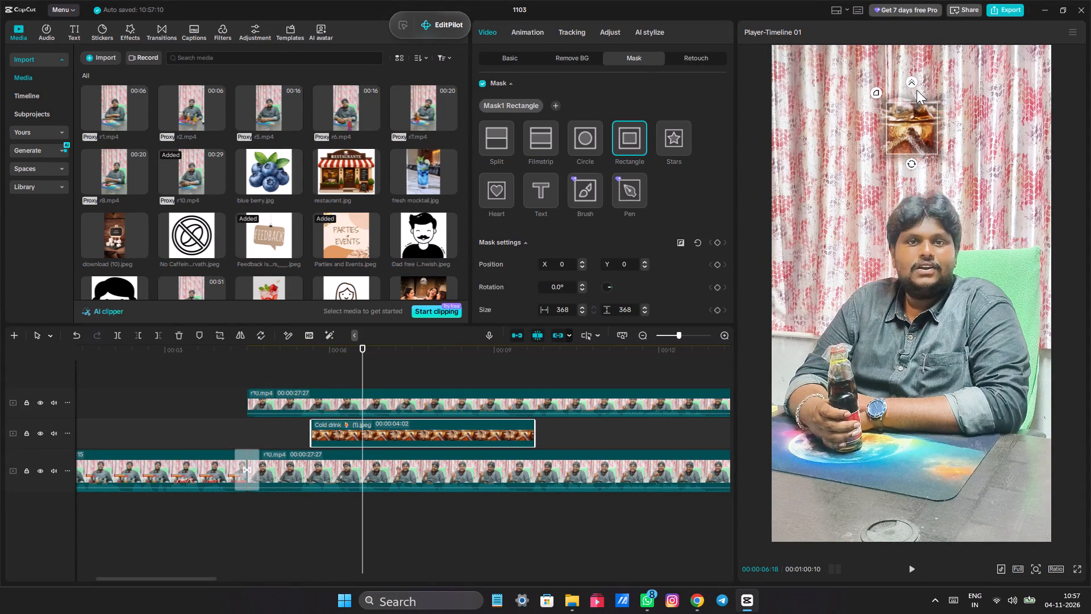
drag(917, 90, 916, 88)
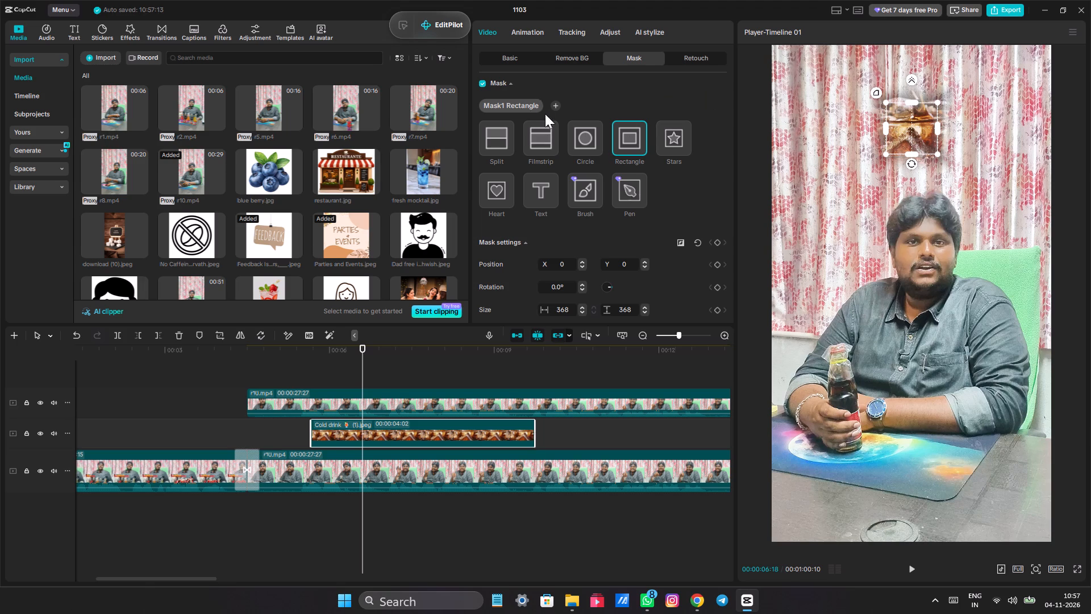
Enlarge the rectangle mask over the cola image to about 1165 by 1166.
scroll(565, 123, down, 2)
drag(886, 153, 887, 182)
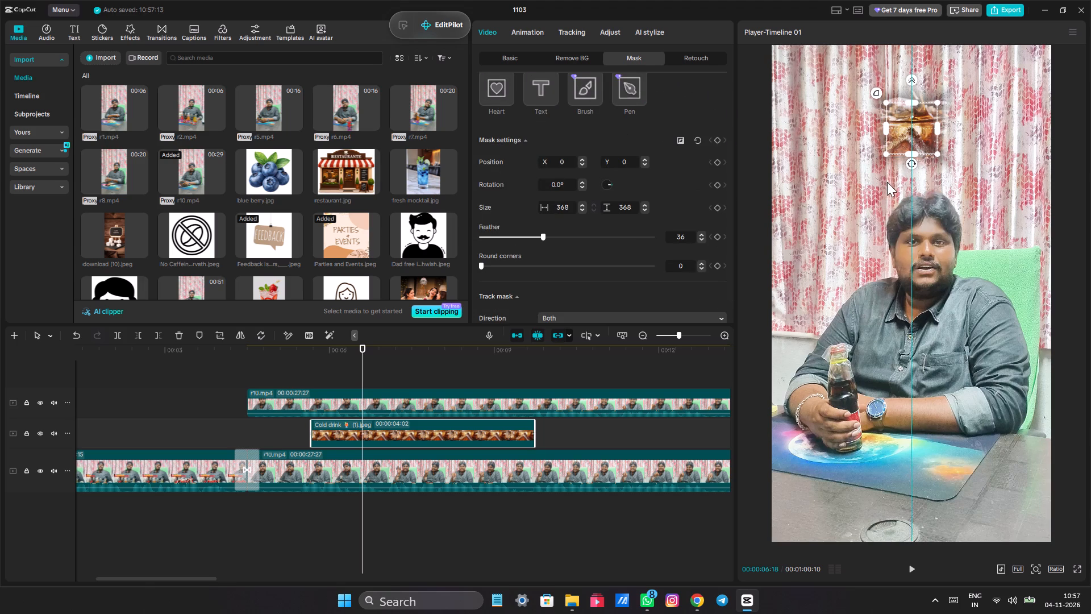
drag(887, 182, 743, 241)
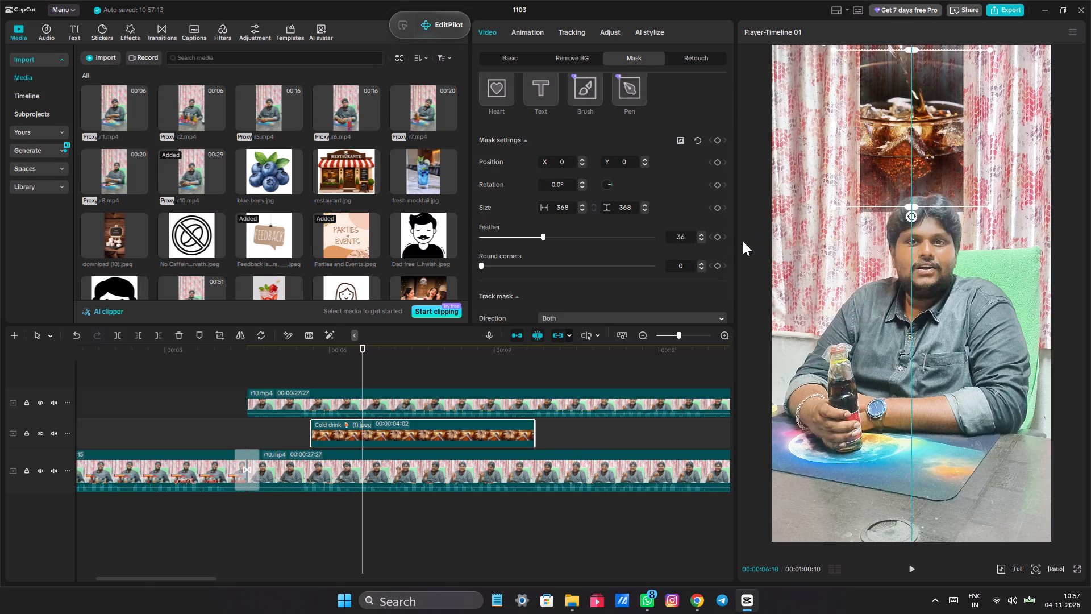
drag(743, 241, 738, 233)
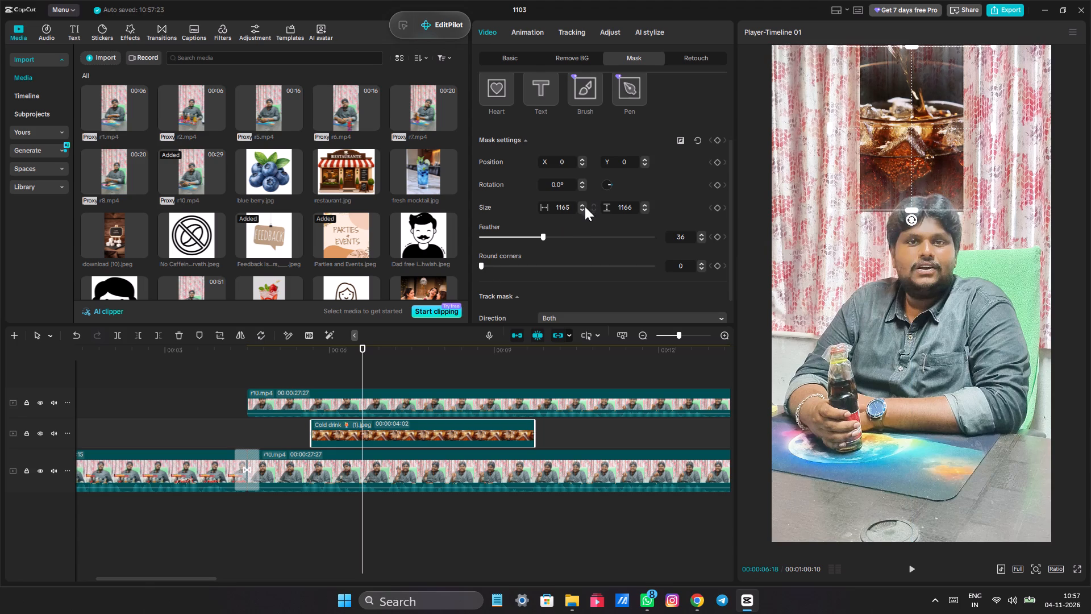
Set the mask's round corners to 72 and keyframe all mask settings at 00:00:06:18.
drag(486, 266, 568, 271)
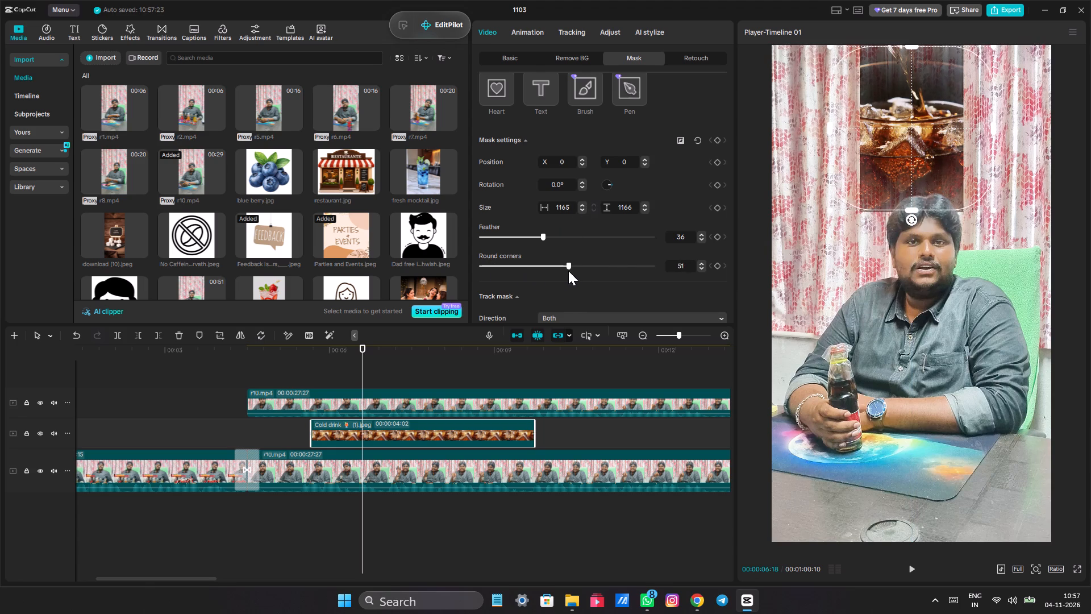
drag(568, 271, 578, 264)
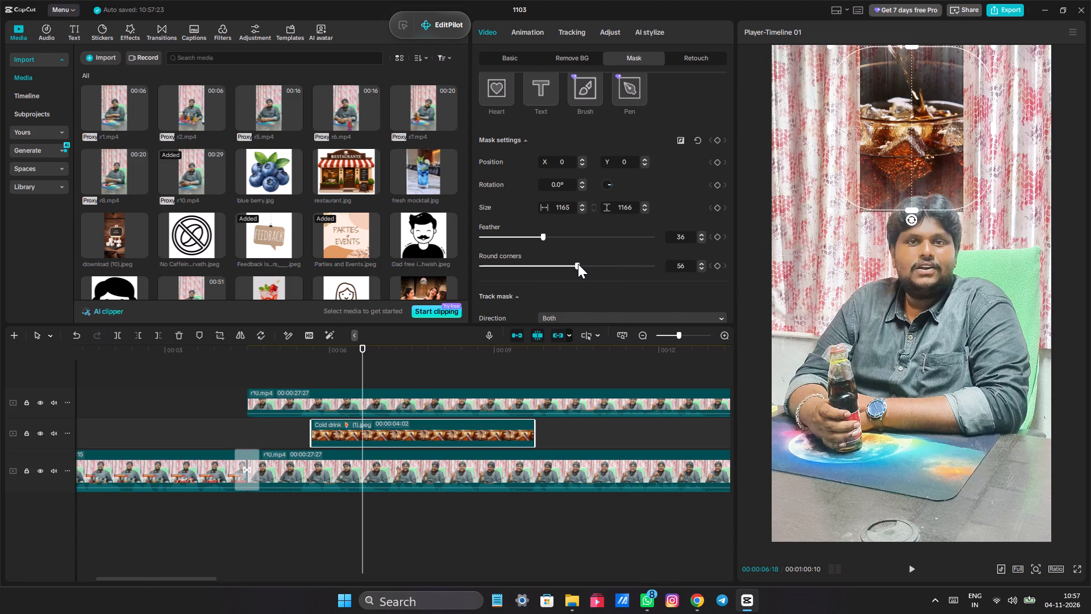
drag(578, 264, 588, 265)
click(713, 267)
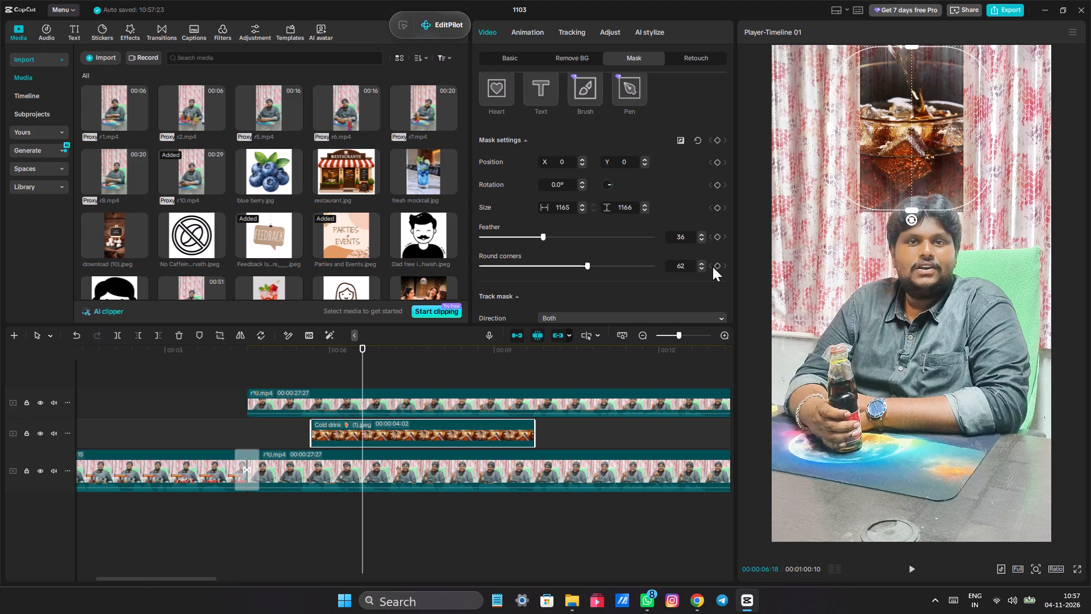
click(715, 265)
drag(592, 267, 605, 267)
click(713, 140)
click(717, 140)
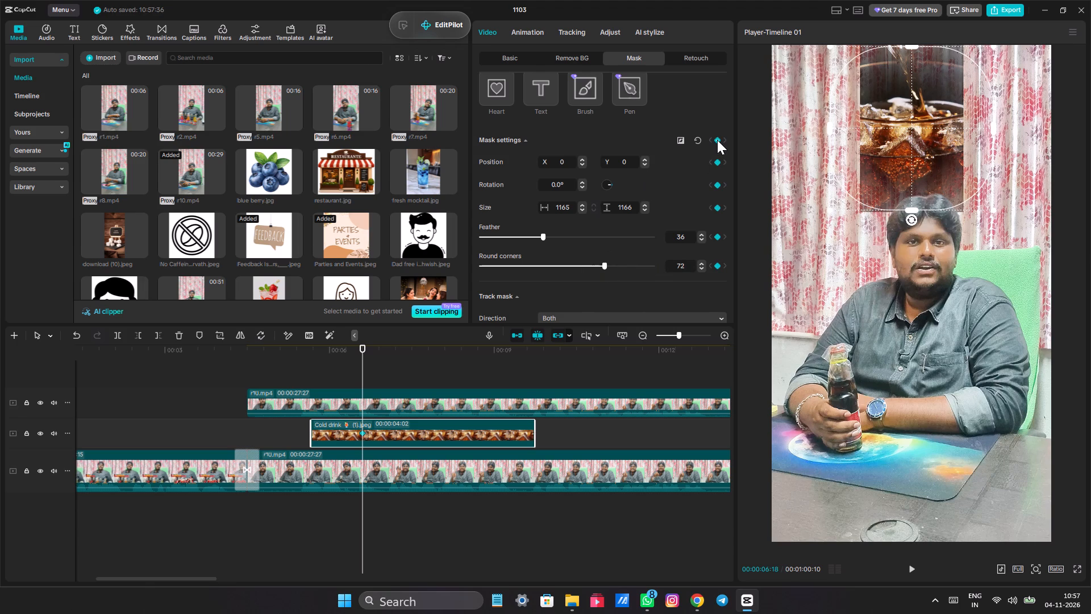
Play the timeline from the start of the upper r10.mp4 overlay to review the masked cola image behind the speaker.
click(358, 365)
drag(358, 365, 329, 365)
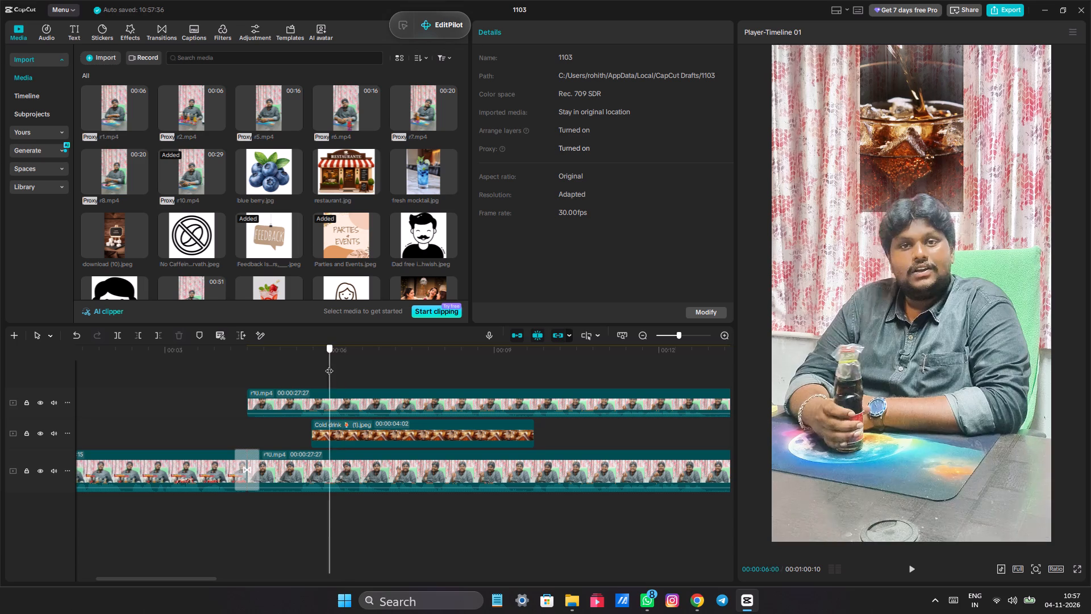
drag(329, 365, 434, 359)
double_click(372, 368)
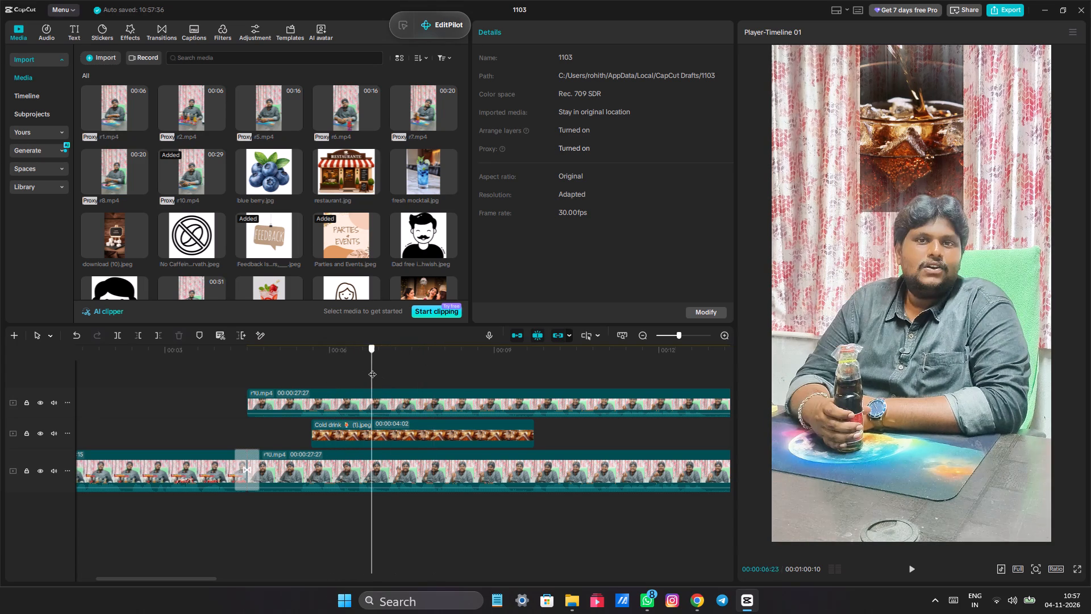
drag(372, 368, 246, 362)
key(space)
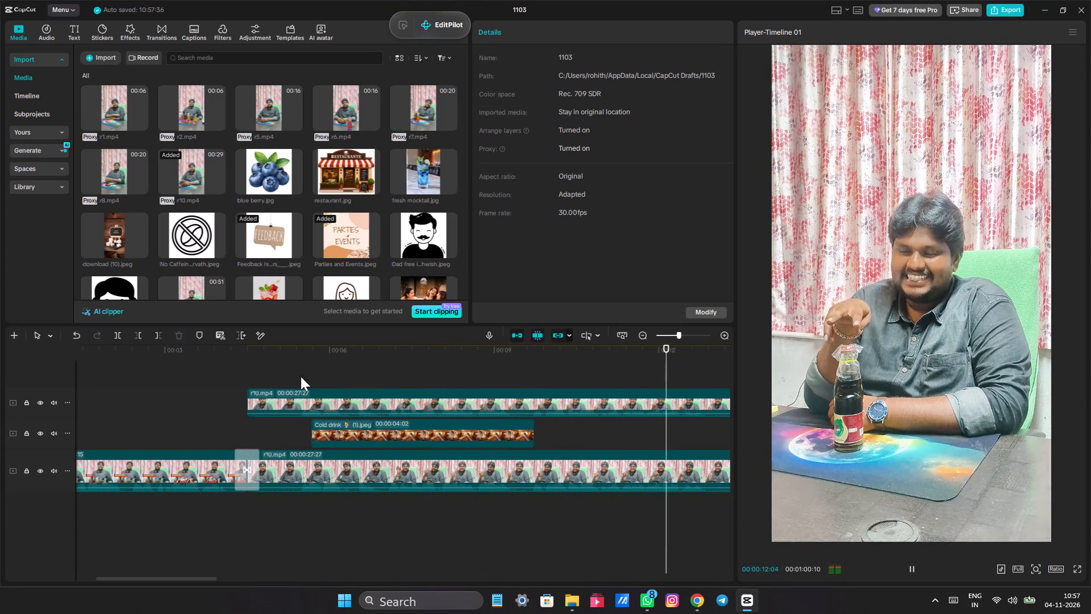
Play the section following the Cold drink clip to find the next spot for an image, stopping at about 00:00:10:13.
click(540, 376)
drag(540, 376, 243, 335)
scroll(236, 363, down, 13)
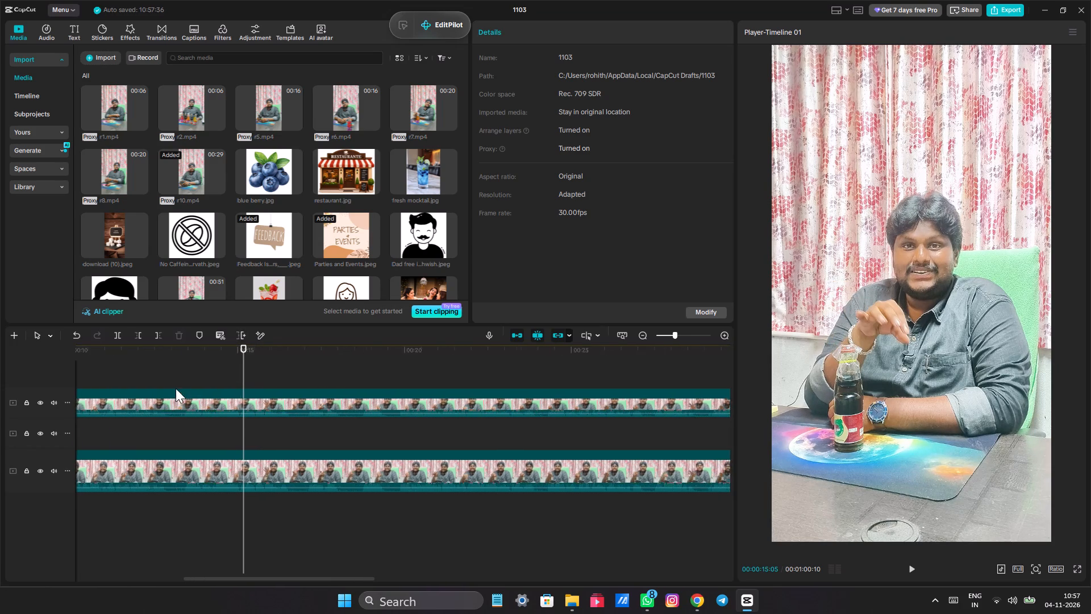
scroll(176, 388, down, 7)
click(149, 384)
key(space)
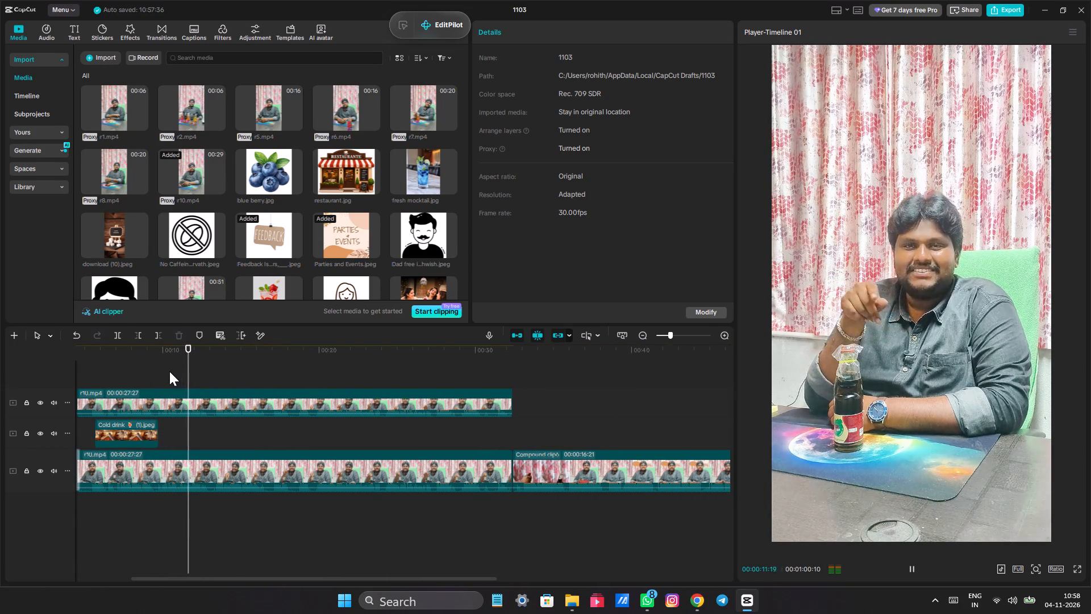
click(169, 371)
click(169, 371)
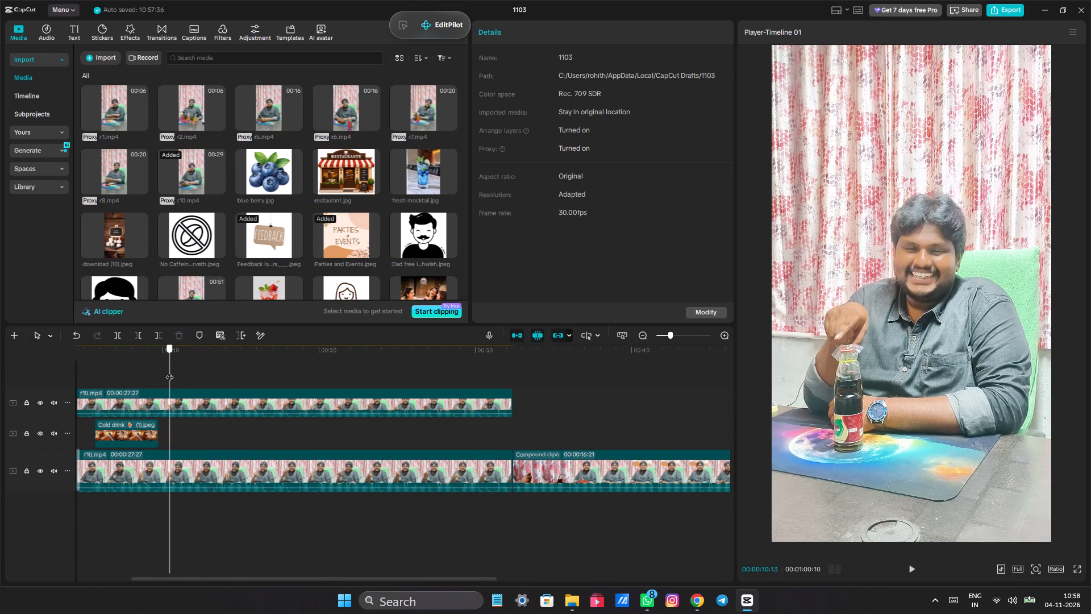
Switch to Pinterest in Chrome and examine the feedback search results for a suitable image.
click(697, 599)
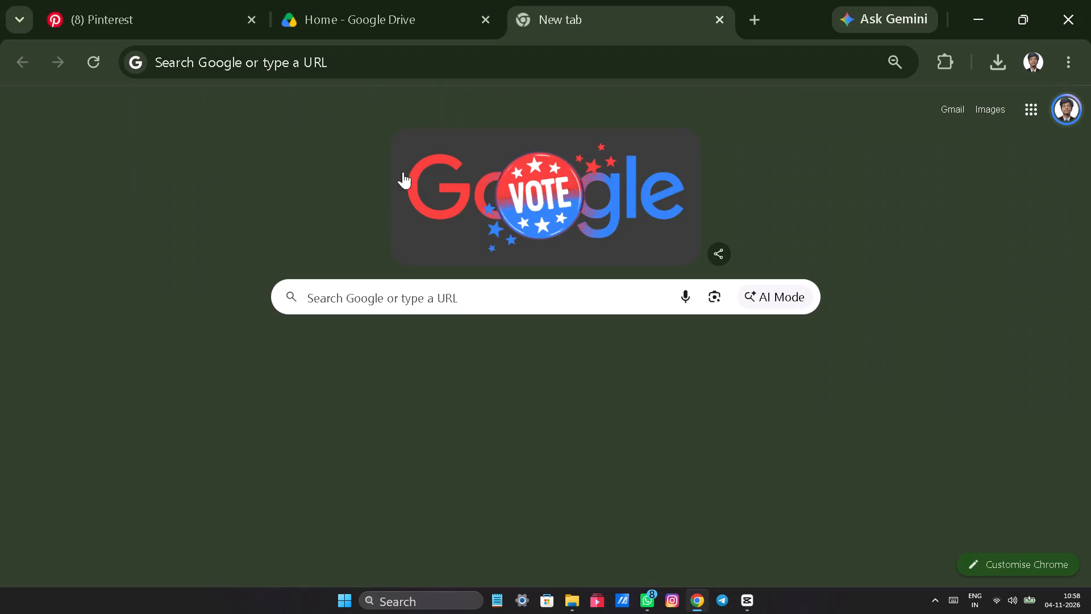
click(124, 13)
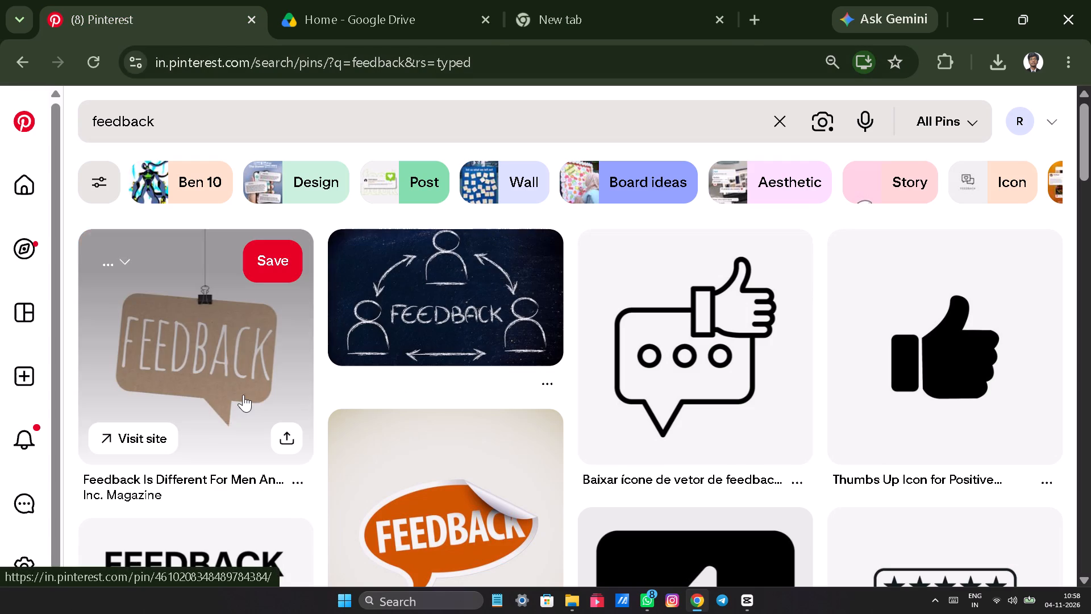
scroll(605, 407, down, 1)
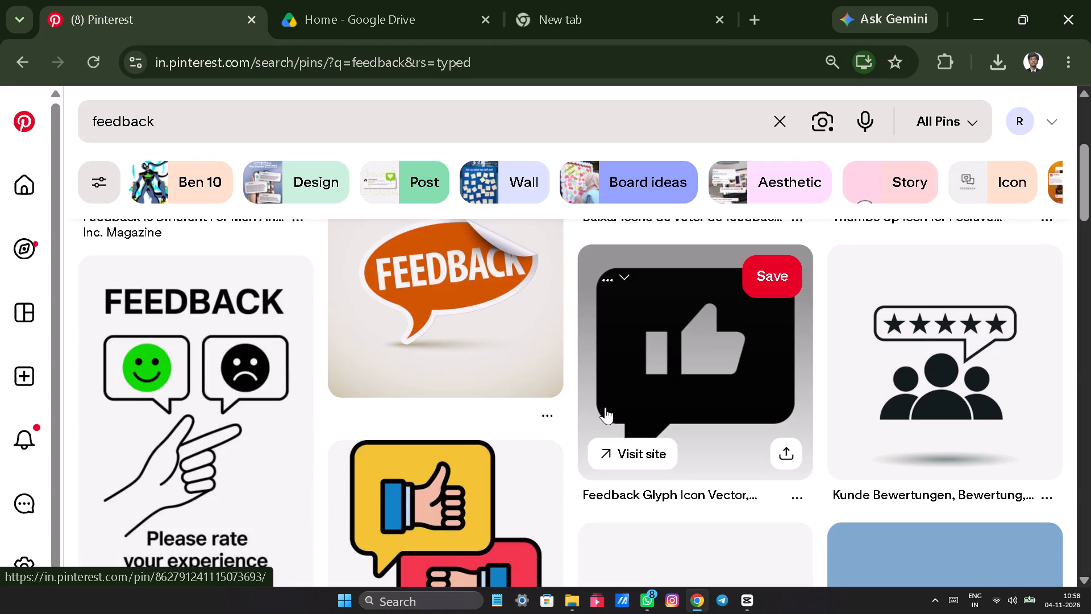
scroll(605, 407, down, 1)
scroll(605, 407, up, 3)
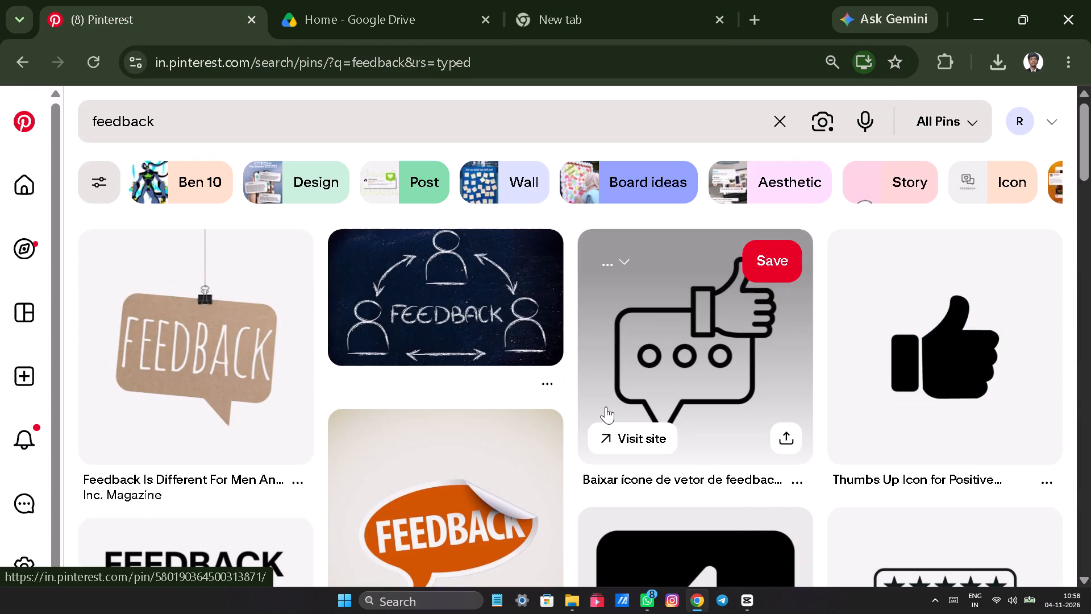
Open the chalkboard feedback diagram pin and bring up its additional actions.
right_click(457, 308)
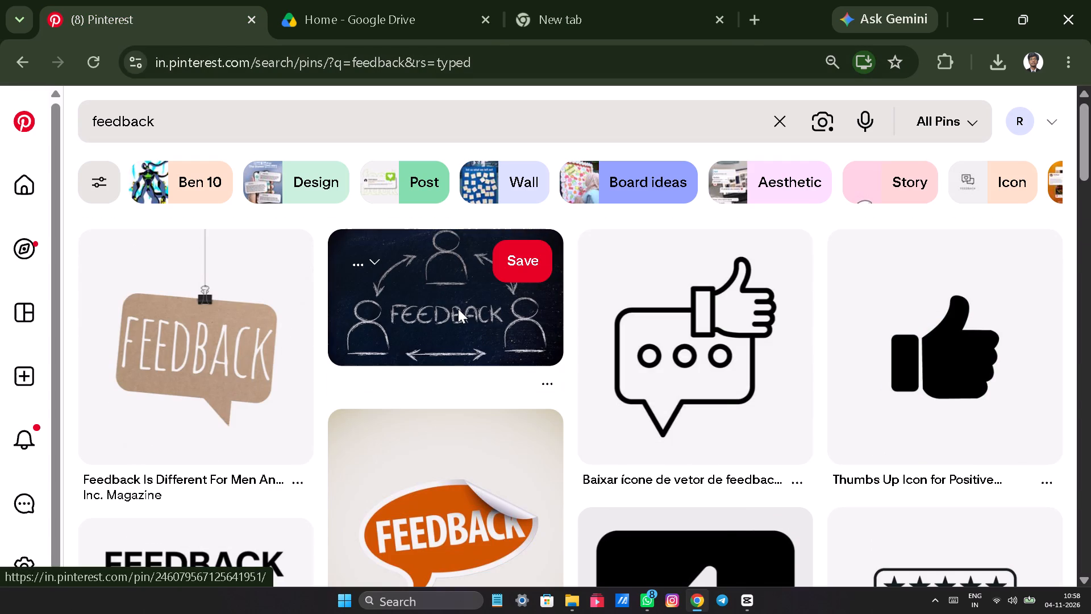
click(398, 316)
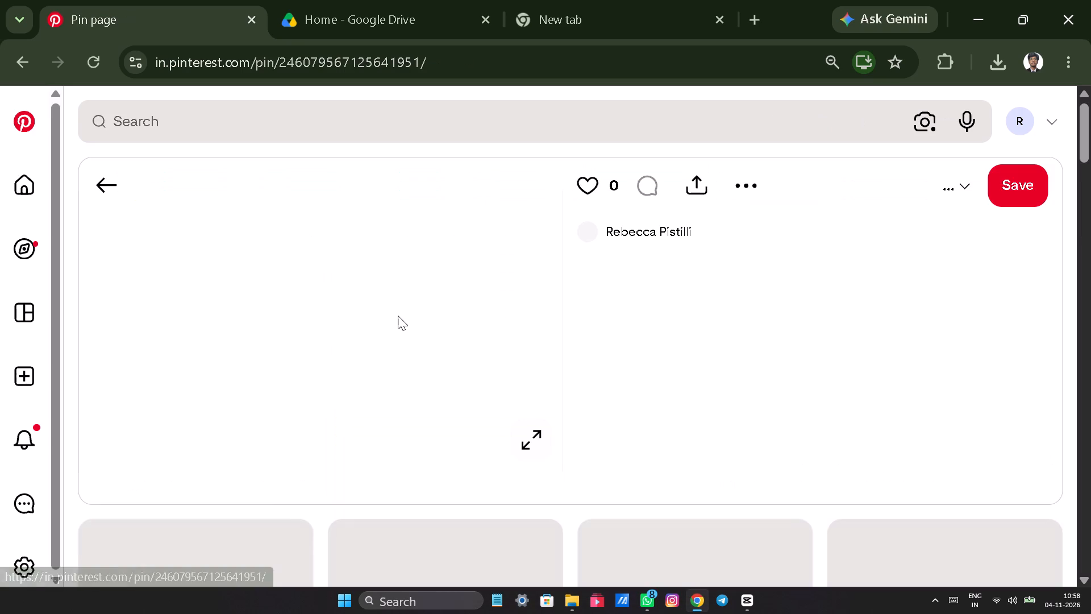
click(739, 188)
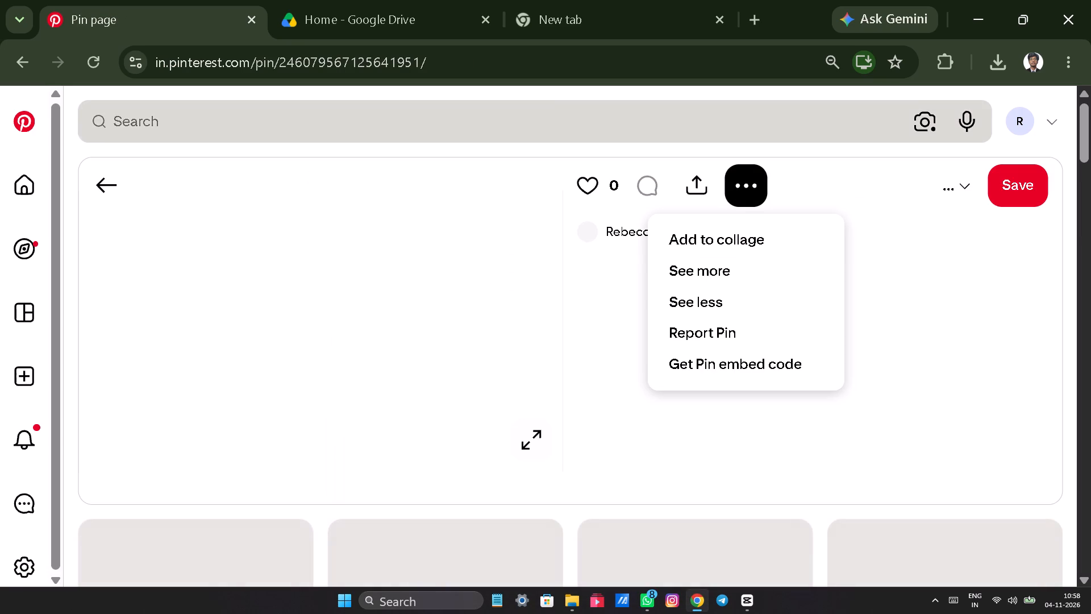
Search Pinterest for "good customer feedback".
click(246, 123)
click(246, 125)
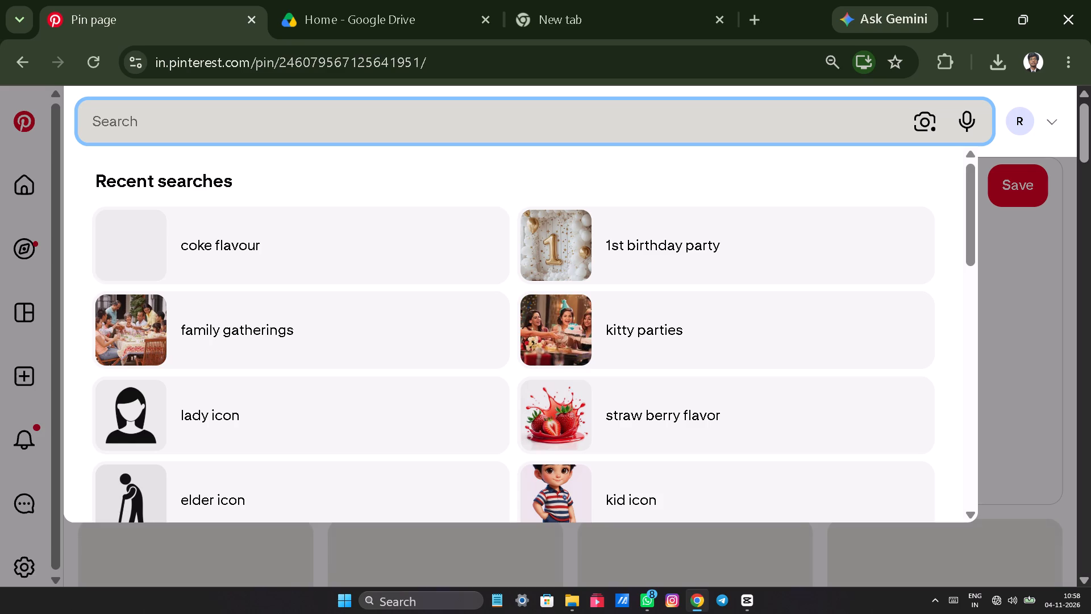
text(good cust)
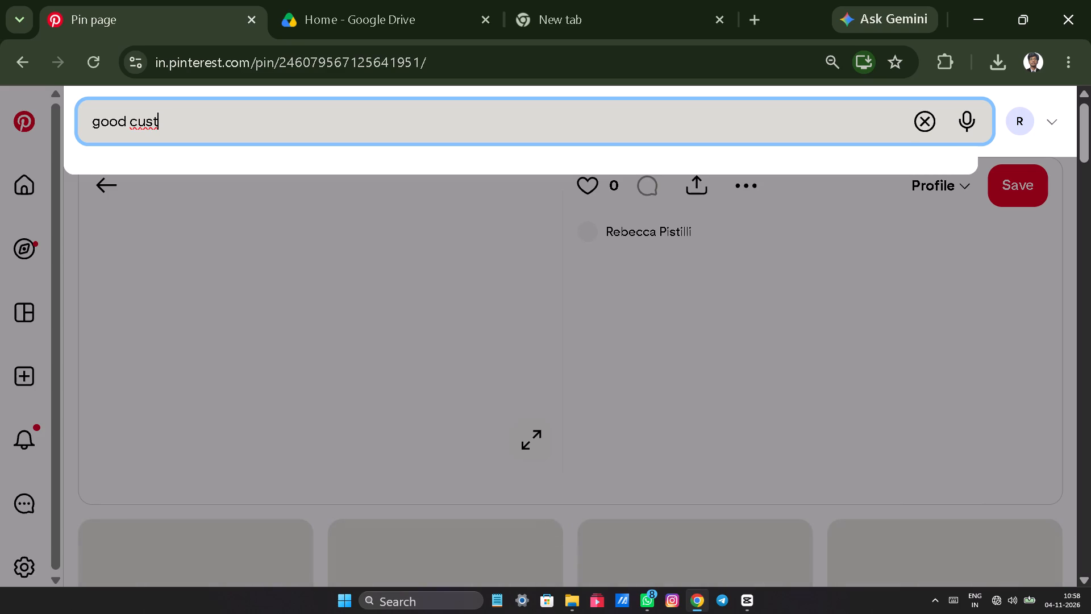
text(omer feedback)
key(Return)
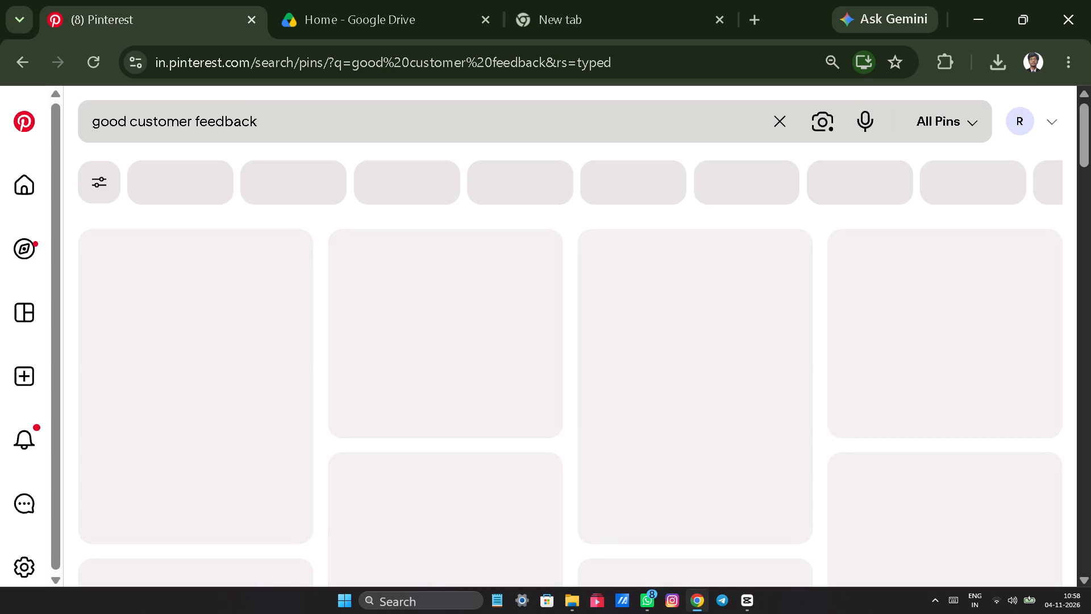
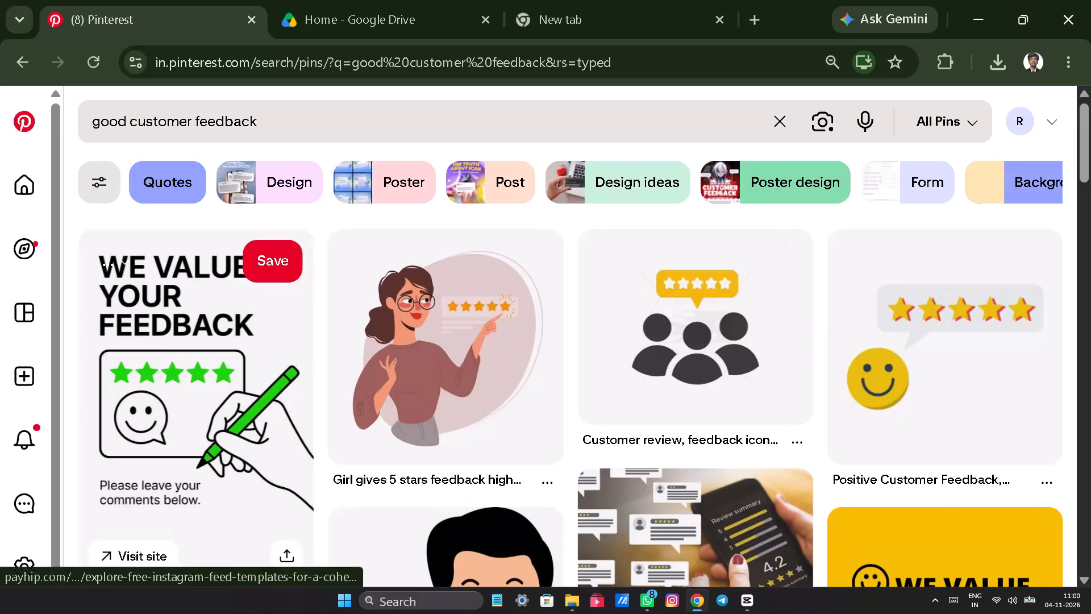
Look through the good customer feedback results and open the pin of three people under a five-star speech bubble.
scroll(751, 582, down, 2)
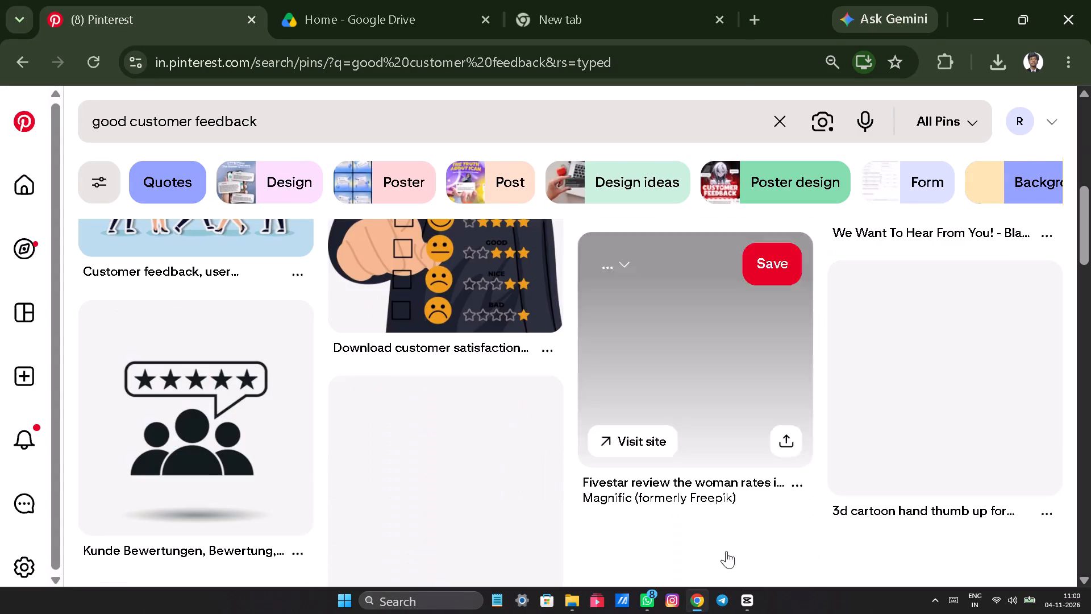
scroll(713, 529, up, 1)
scroll(692, 522, down, 1)
scroll(669, 501, up, 1)
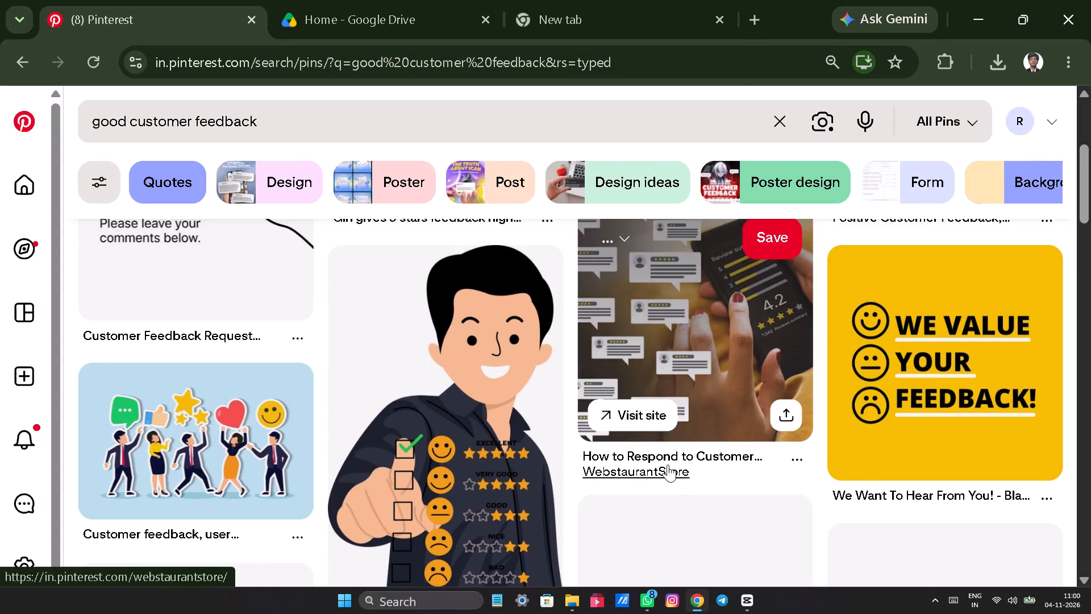
scroll(668, 462, up, 1)
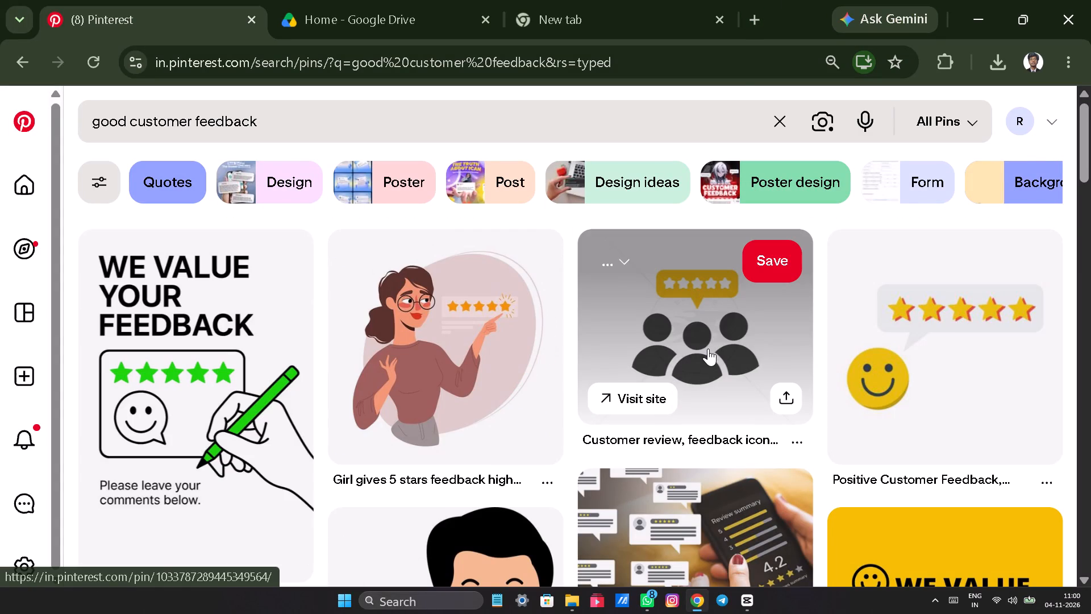
click(705, 349)
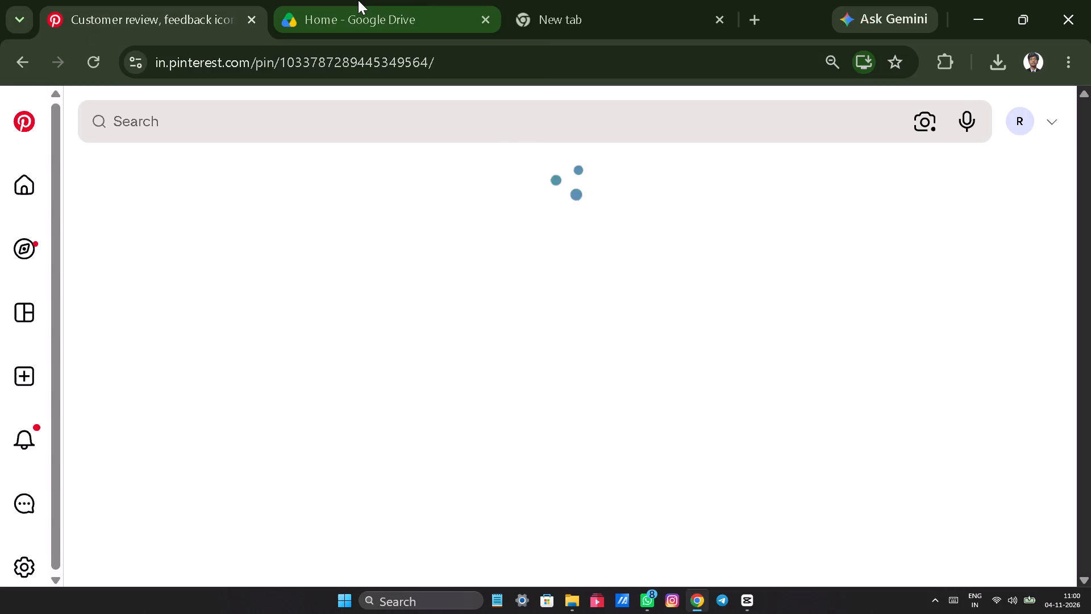
Close the blank new tab and return to the customer review pin.
click(573, 0)
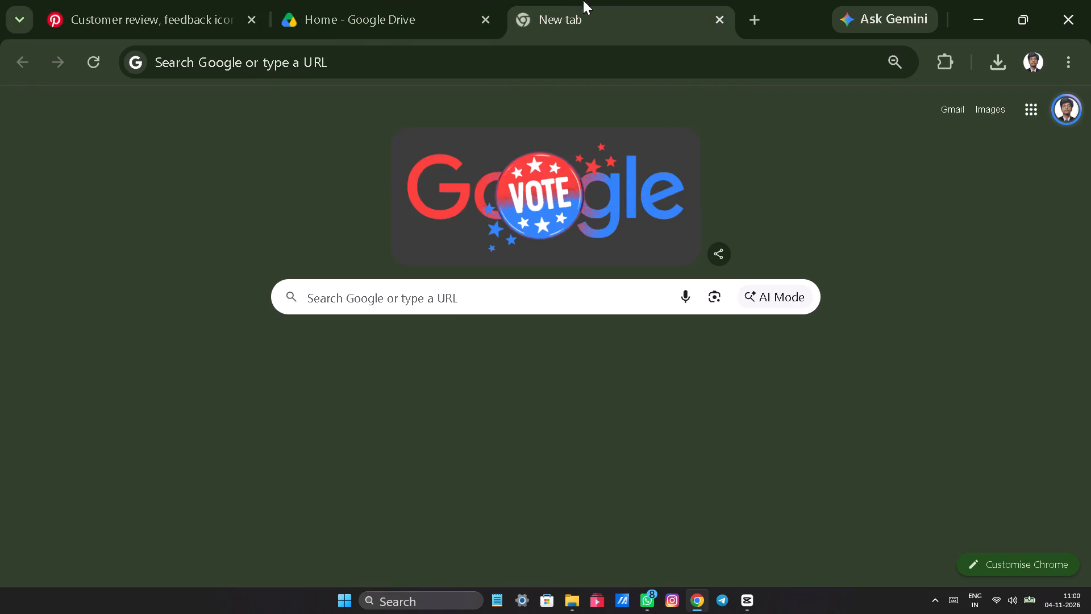
click(713, 17)
click(175, 0)
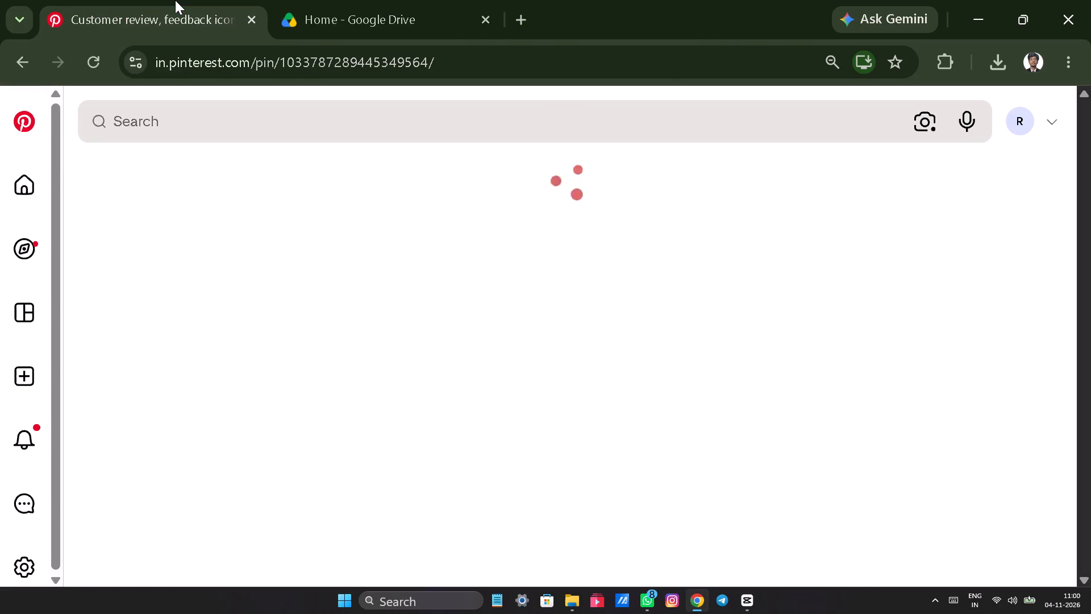
Download the customer review, feedback icon image from its pin.
scroll(376, 250, down, 4)
scroll(376, 247, up, 2)
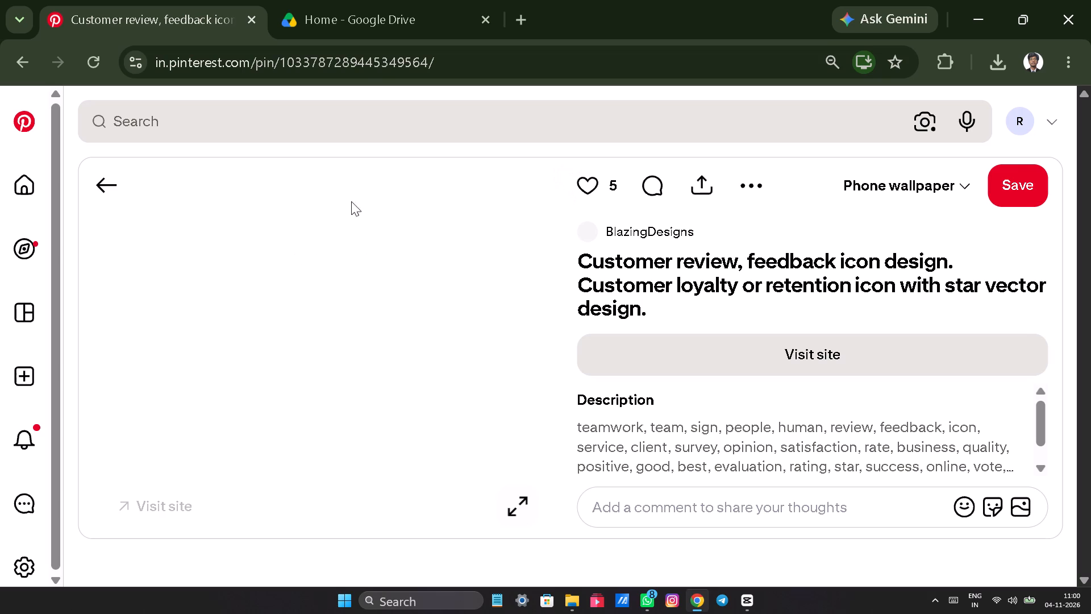
click(742, 186)
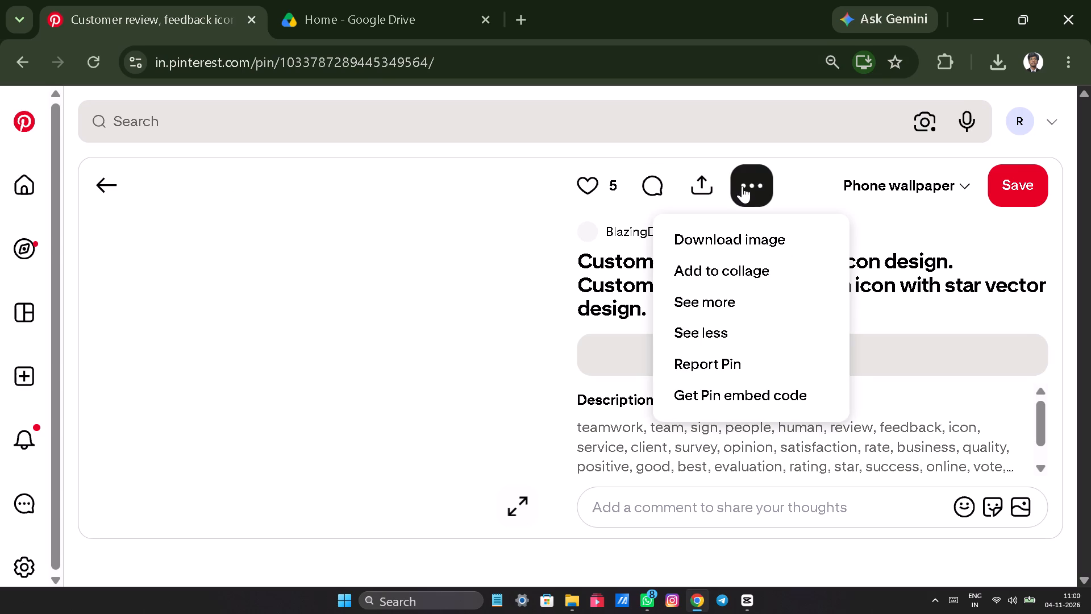
click(740, 229)
Check the Downloads folder in File Explorer for the downloaded customer review image.
click(565, 603)
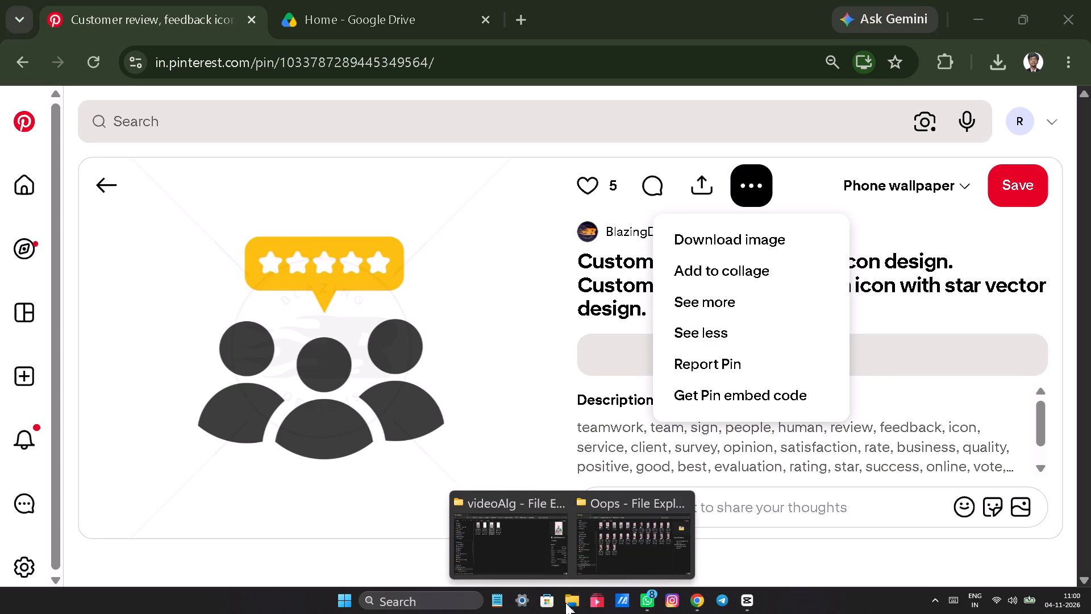
click(510, 546)
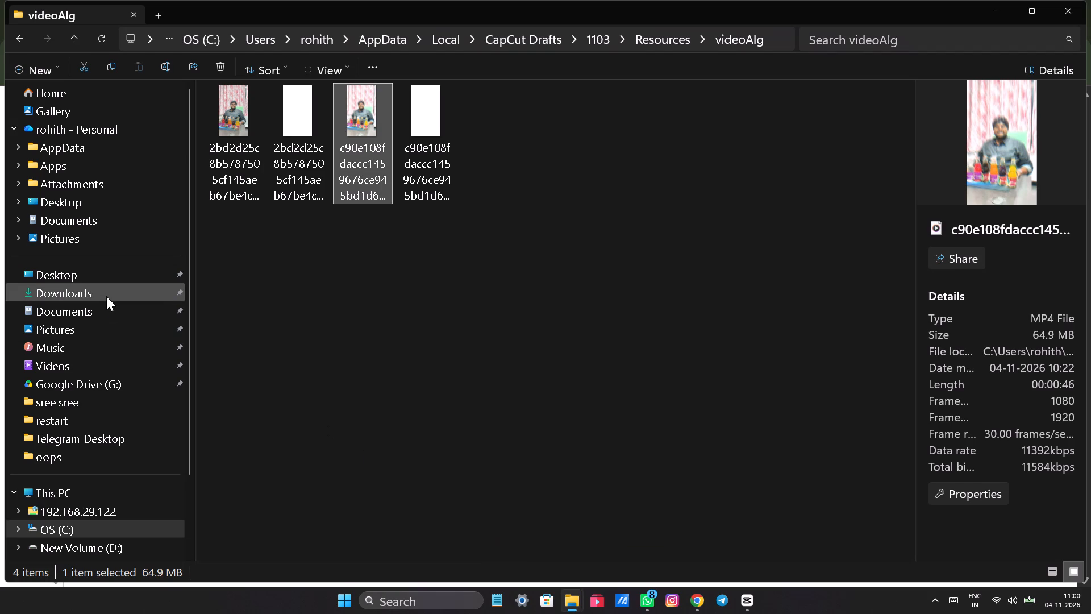
click(106, 293)
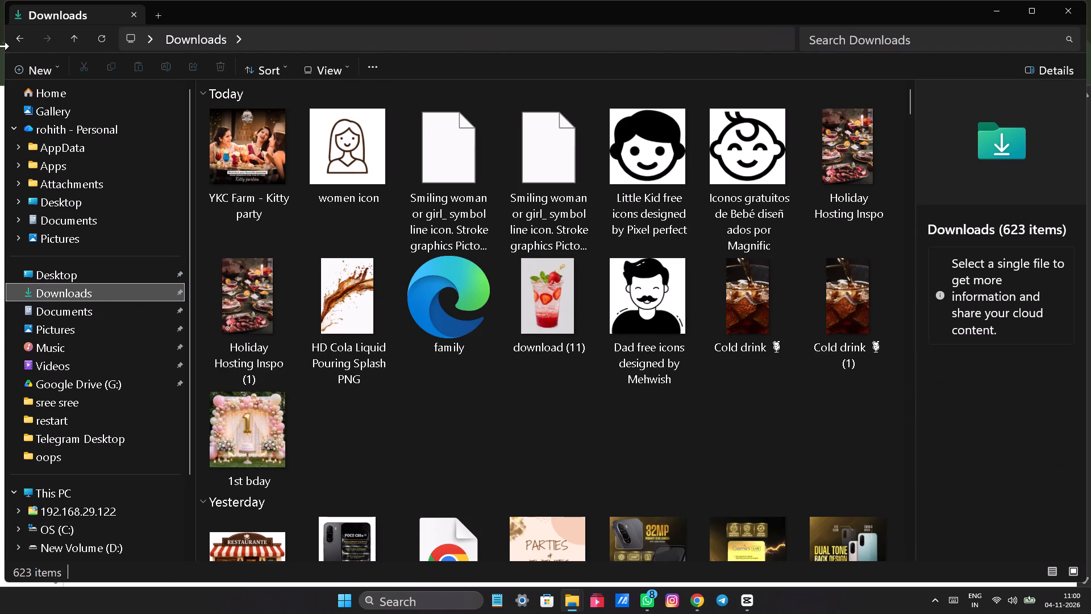
click(101, 40)
triple_click(101, 40)
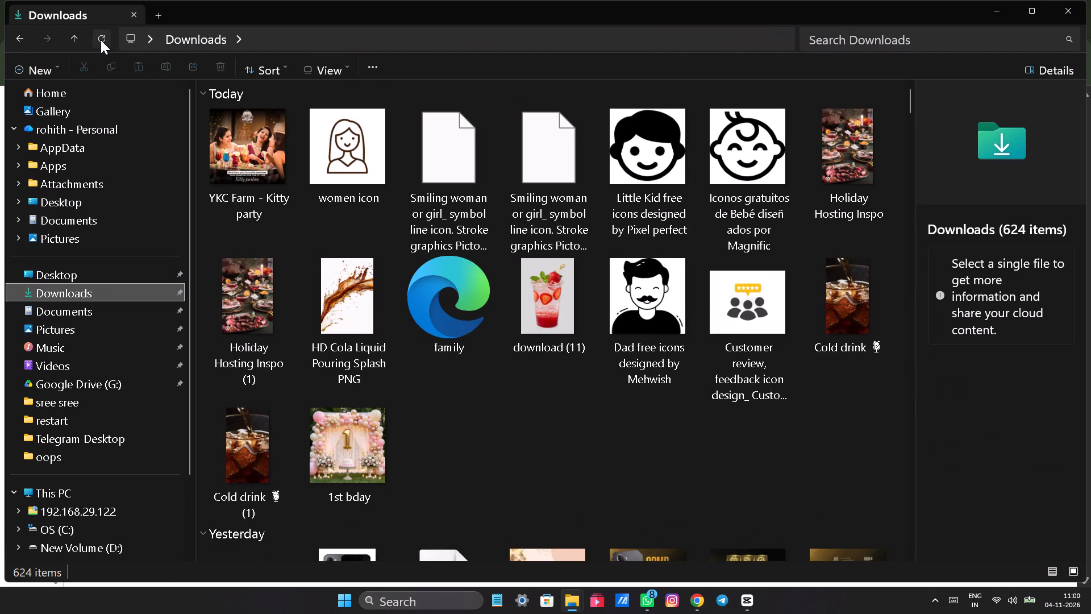
Bring the downloaded customer review image from Chrome into the CapCut timeline's middle track at about 00:00:10:19.
click(696, 601)
drag(746, 125, 812, 508)
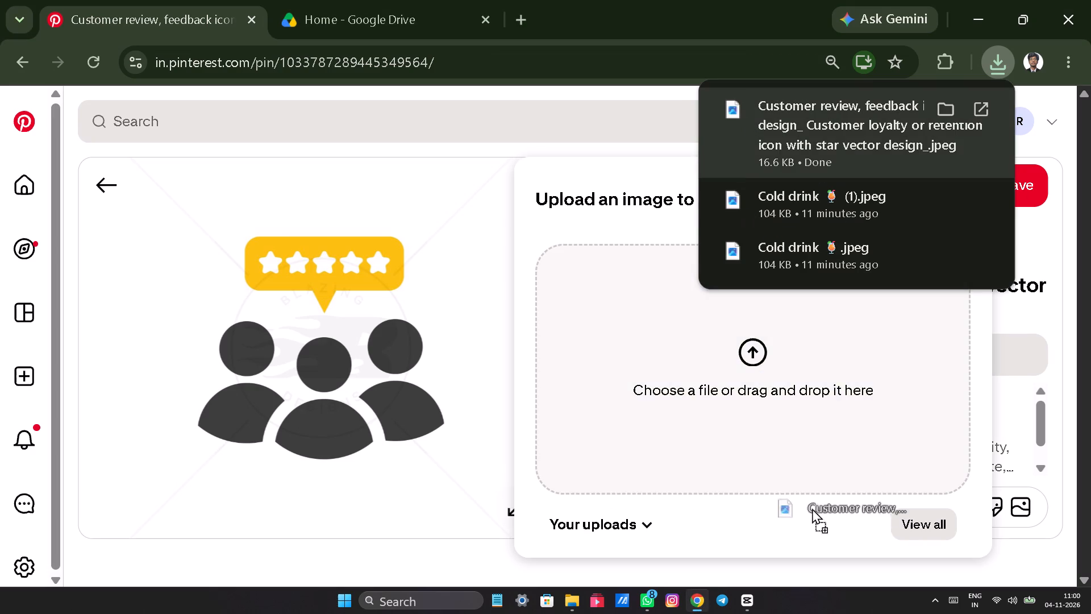
drag(812, 508, 247, 435)
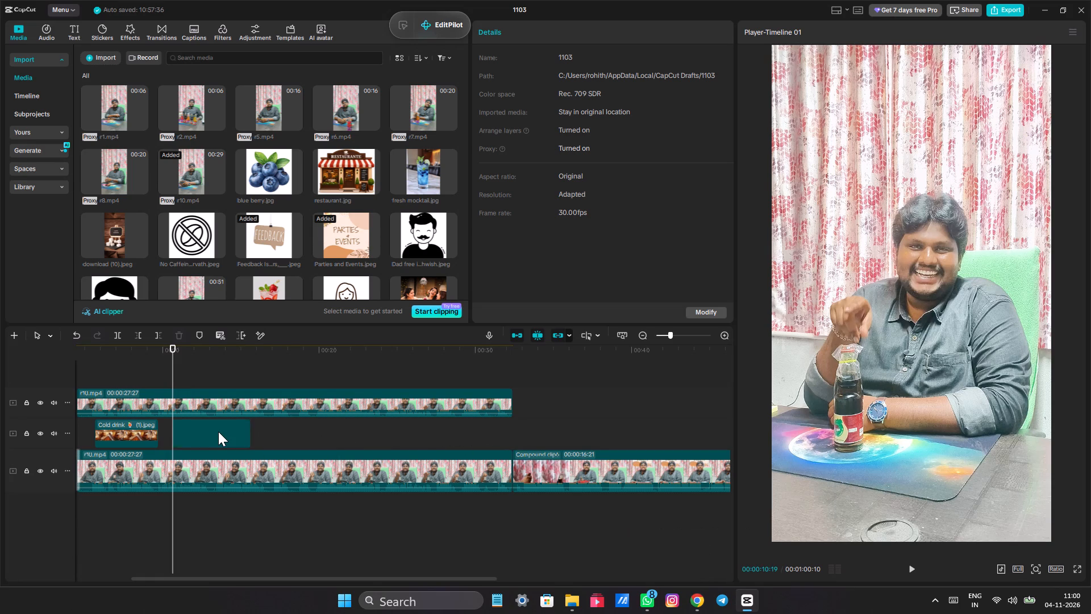
Play the footage following the Cold drink clip and move the customer review clip to start at about 00:00:23:06.
click(149, 379)
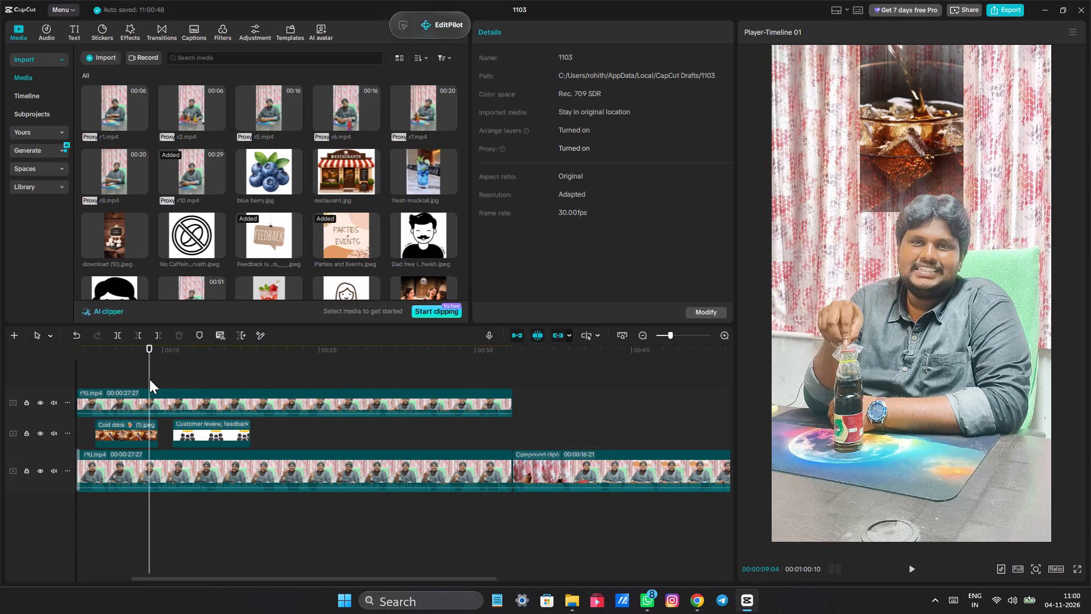
key(space)
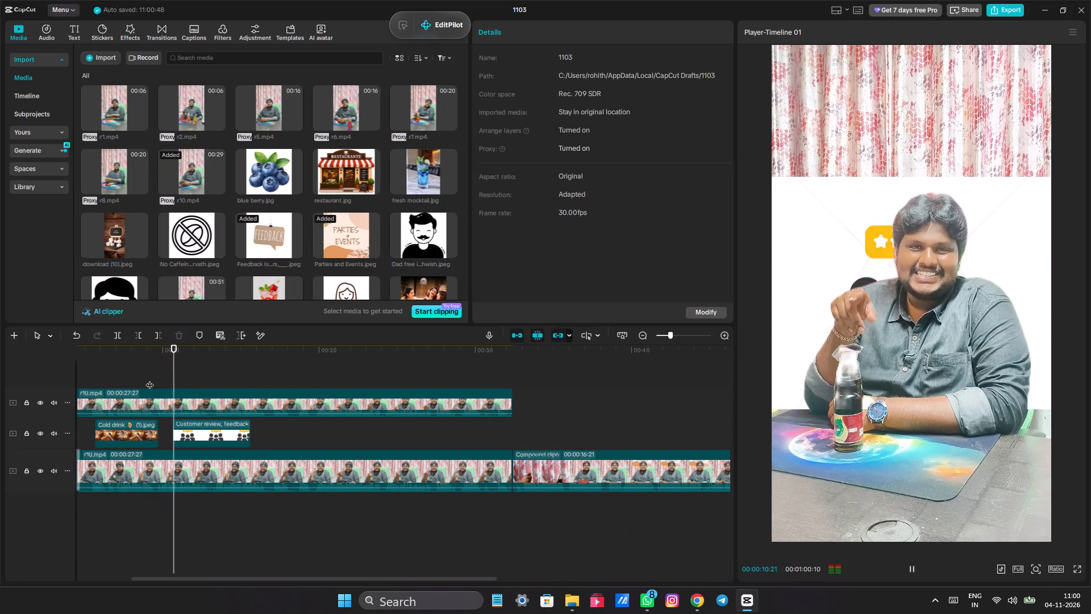
click(216, 431)
drag(216, 431, 308, 424)
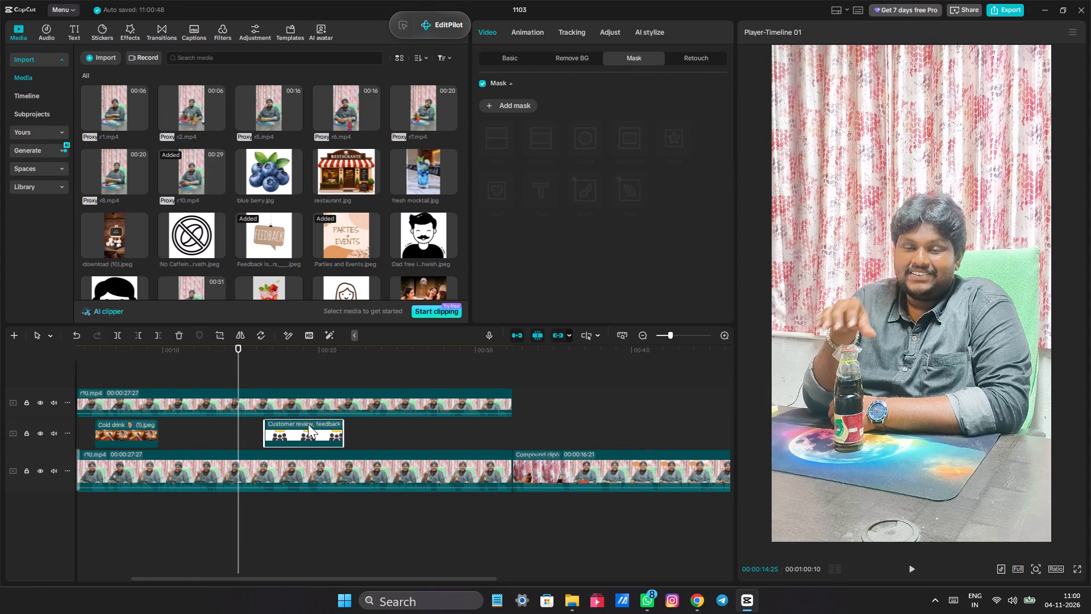
click(918, 569)
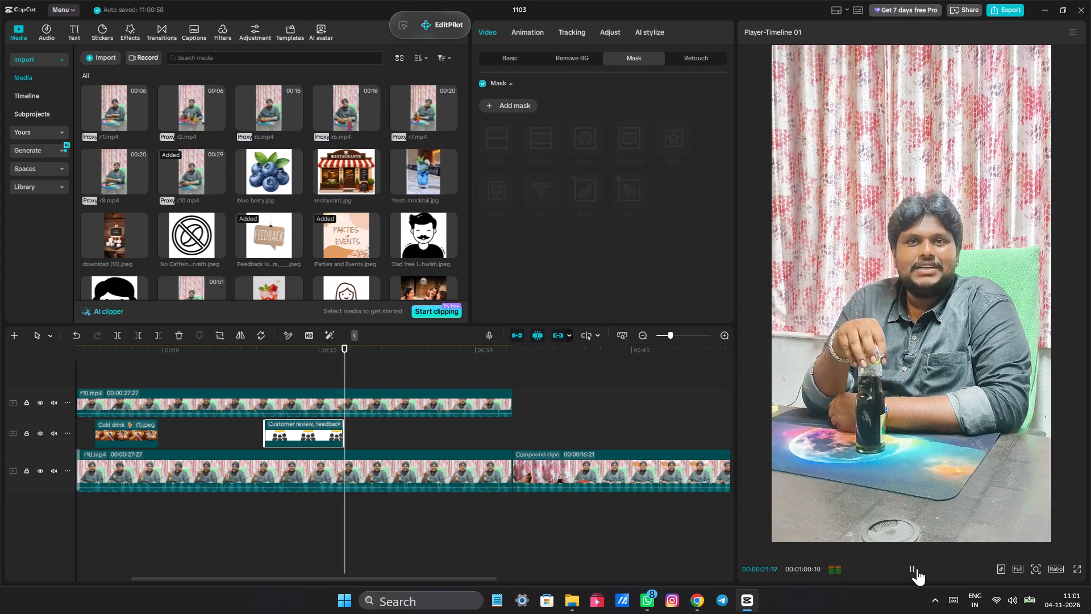
click(917, 569)
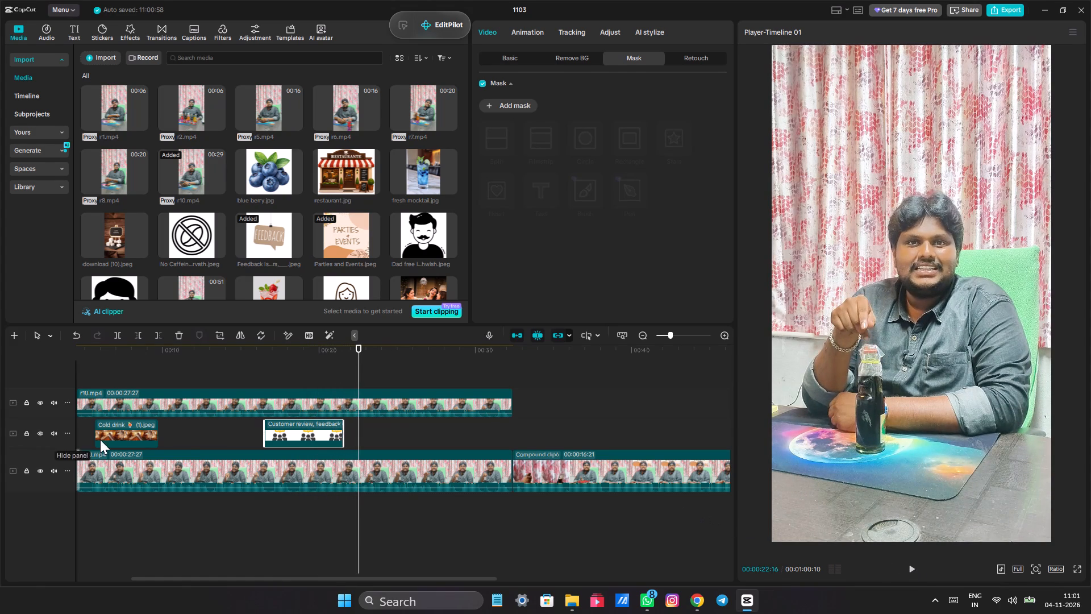
drag(289, 427, 393, 426)
Remove the customer review image's background with Auto removal.
click(577, 57)
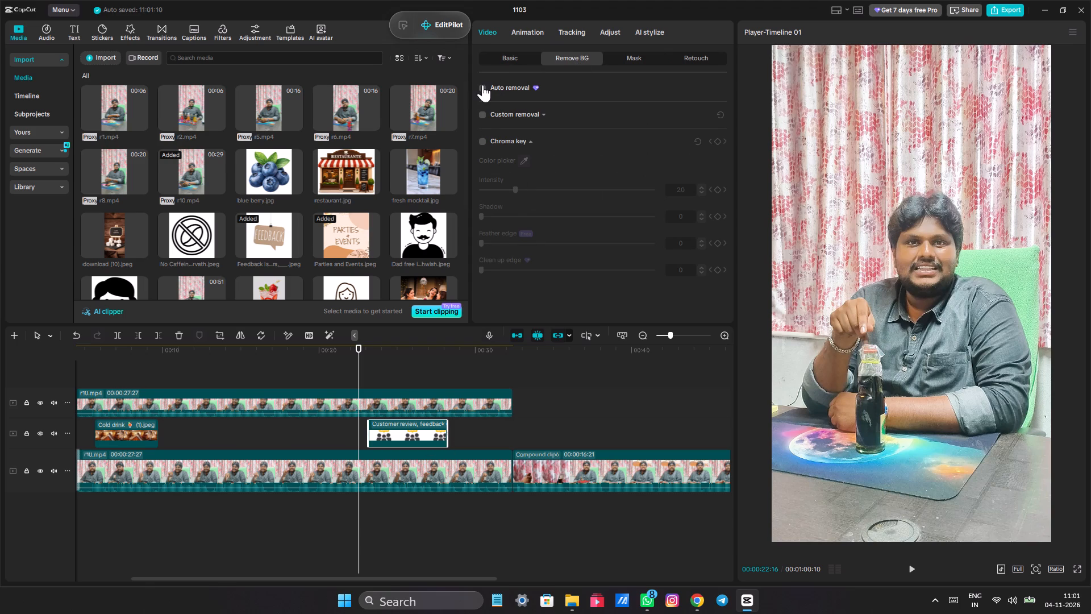
click(482, 85)
Reposition the customer review image in the frame so its icons sit just above the speaker's head.
click(388, 372)
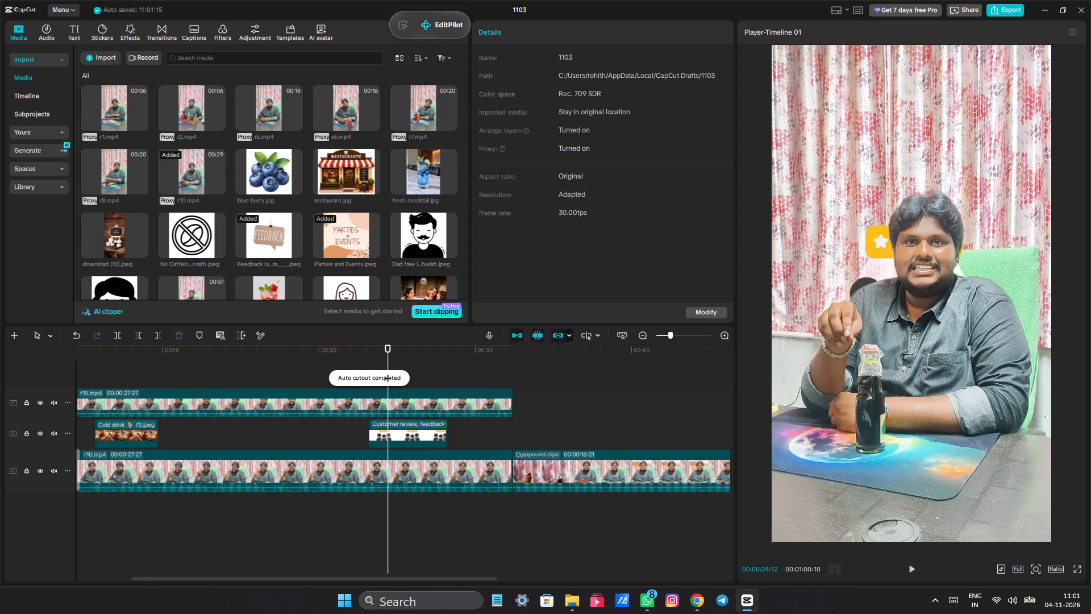
click(405, 438)
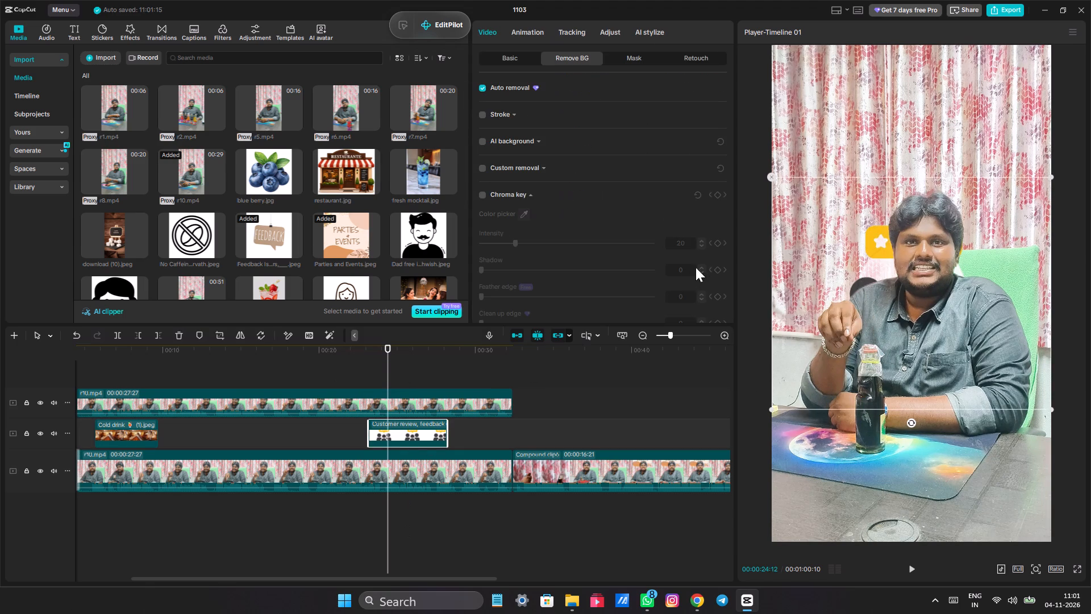
drag(777, 271, 773, 119)
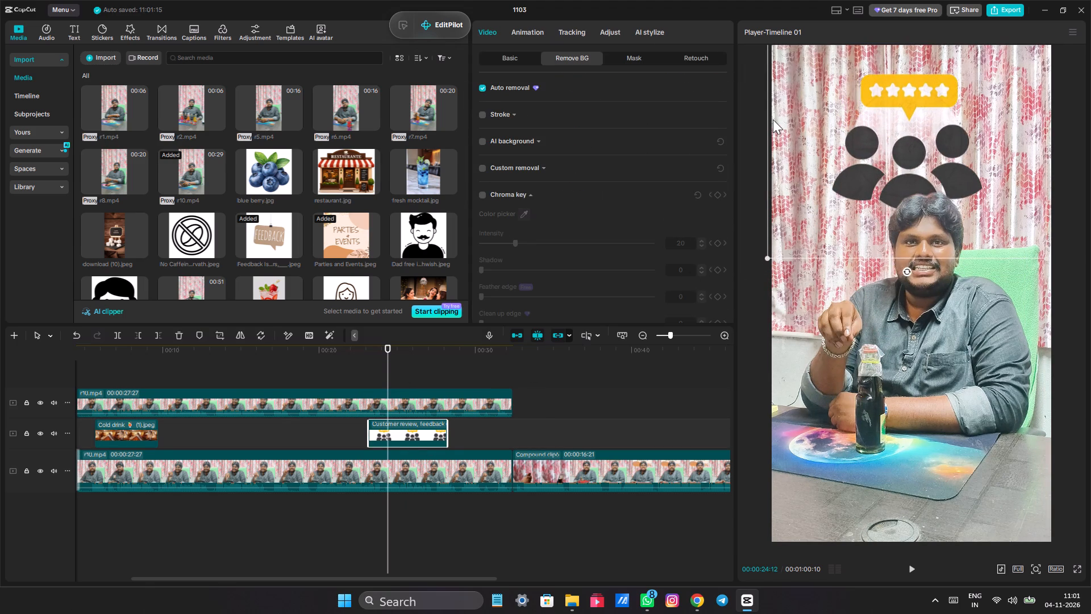
drag(773, 119, 768, 102)
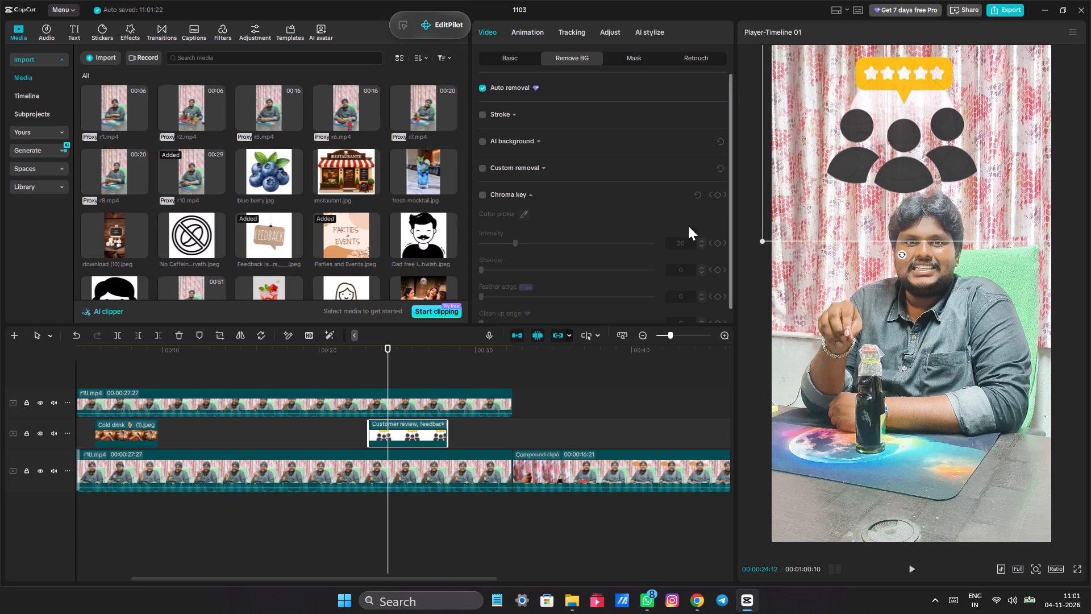
Play and scrub the start of the customer review clip, and shift it earlier to begin at about 00:00:22.
click(365, 371)
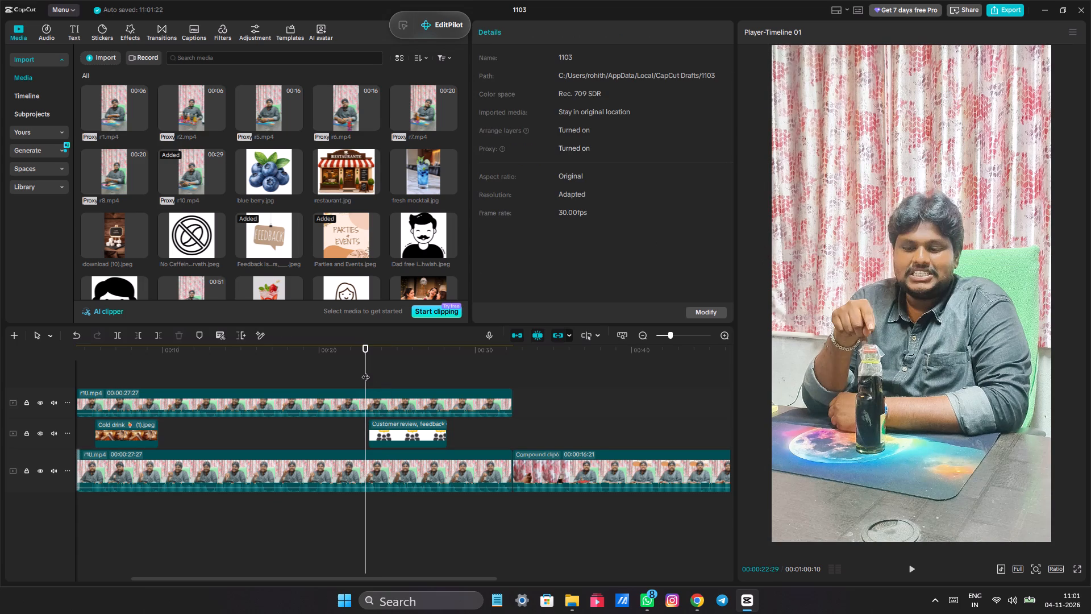
key(space)
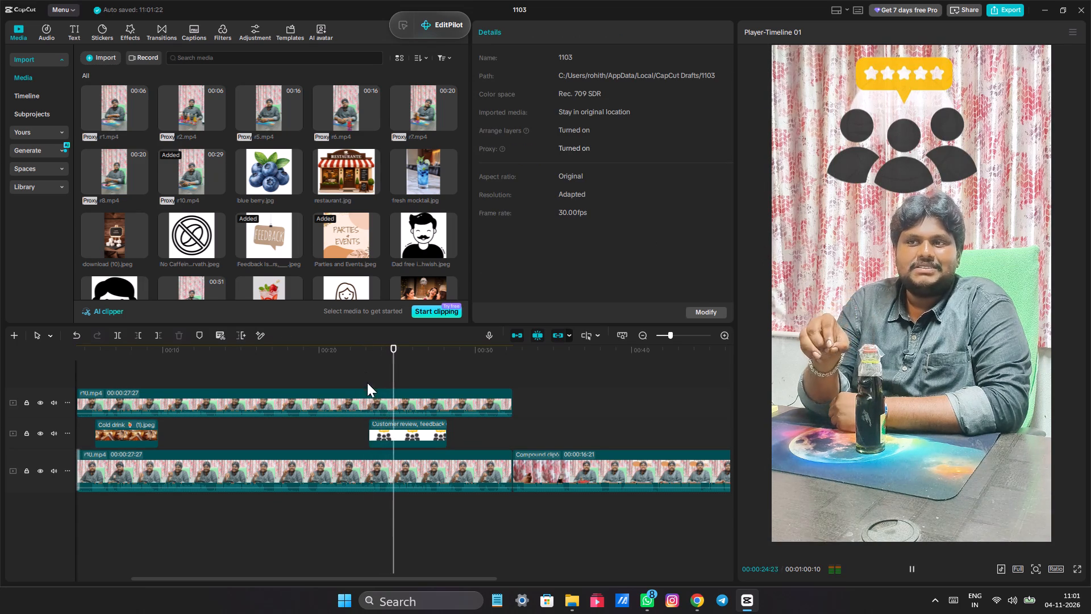
click(382, 368)
drag(382, 368, 369, 362)
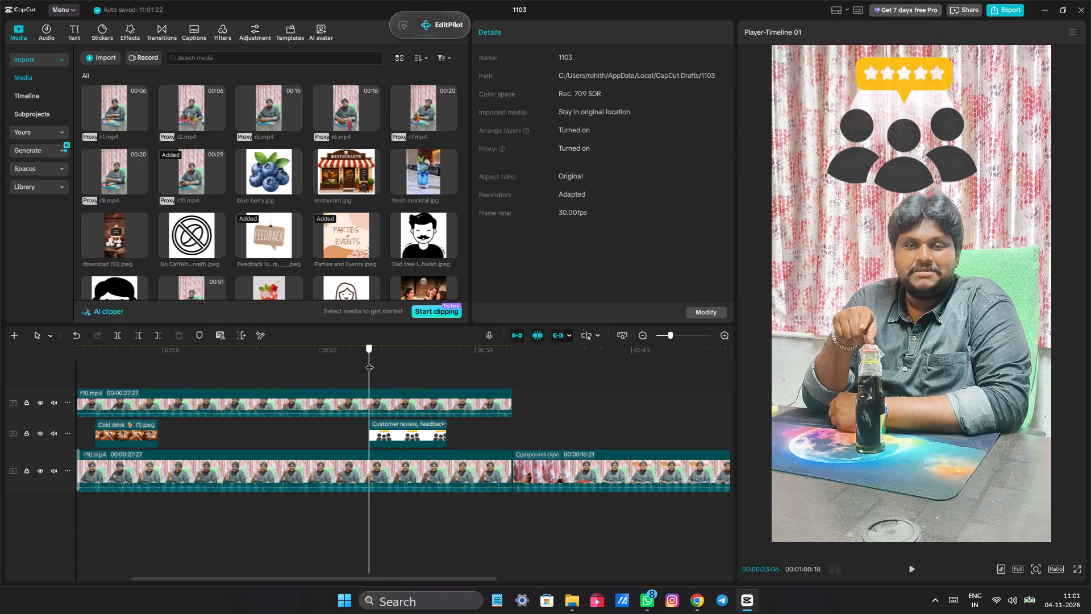
drag(369, 362, 373, 354)
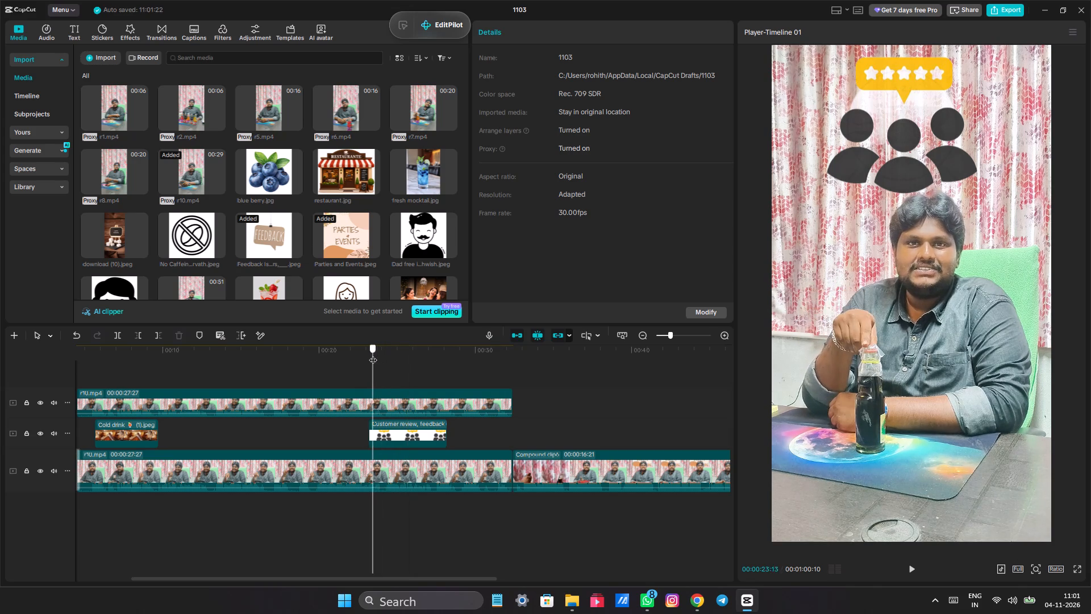
drag(373, 354, 369, 351)
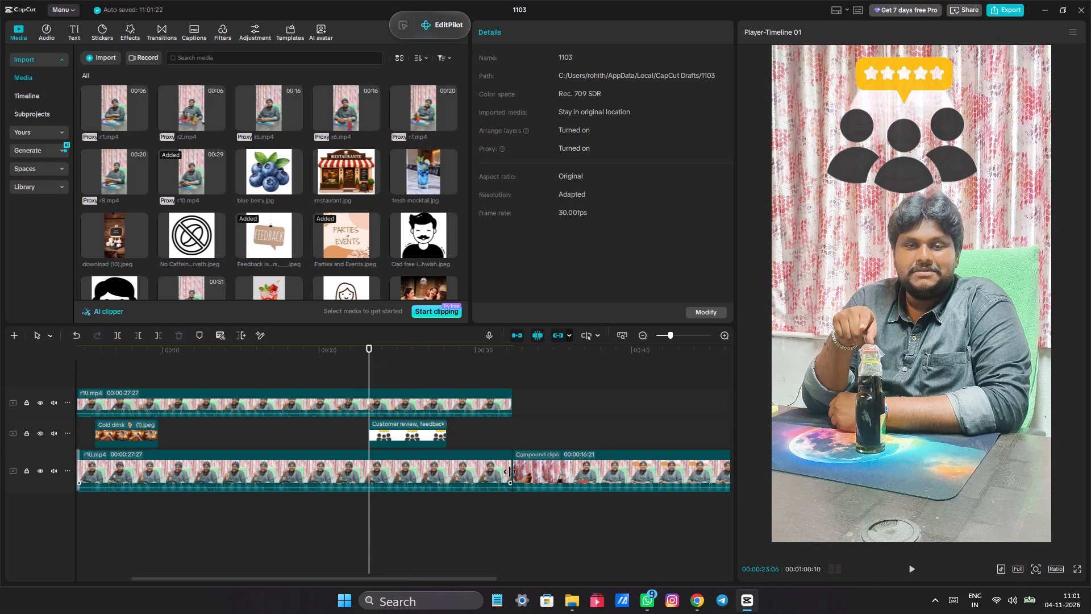
click(907, 566)
click(907, 566)
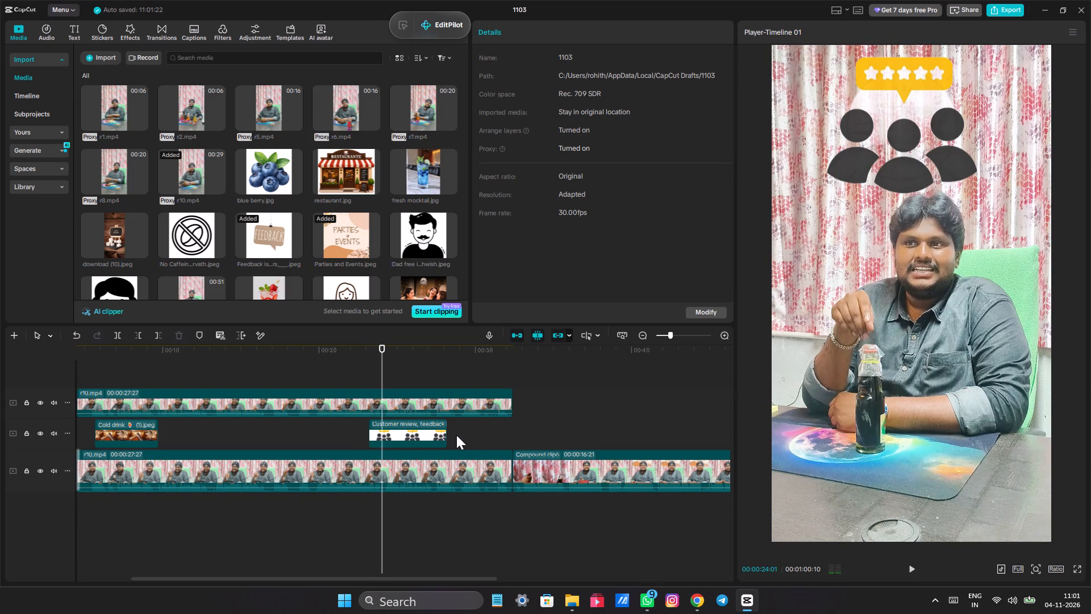
drag(409, 436, 392, 433)
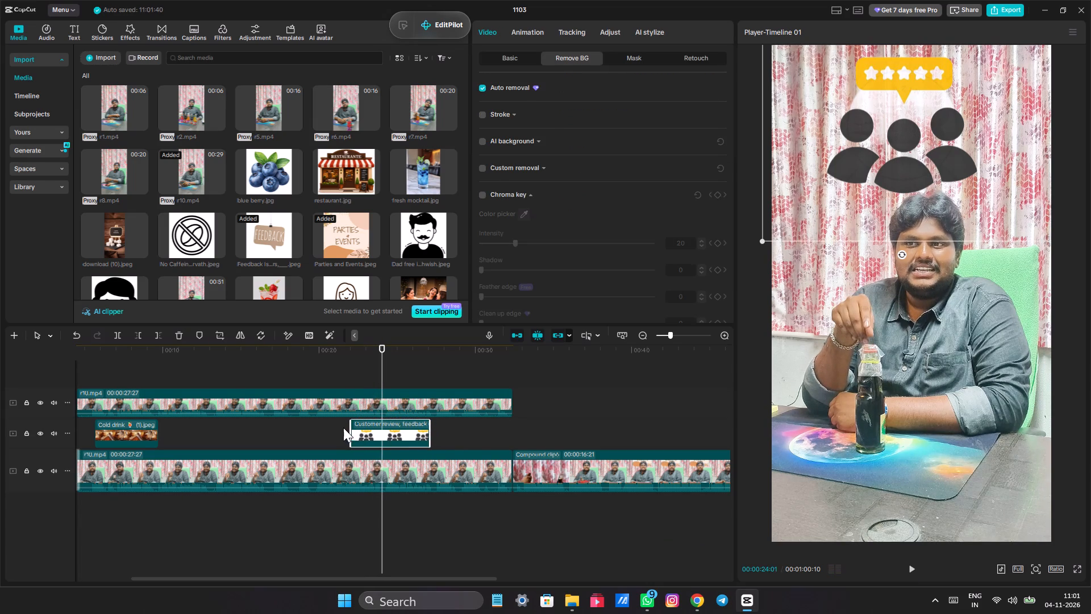
Play the customer review clip to find its end point and trim its end to 00:00:23:26.
click(343, 428)
click(906, 564)
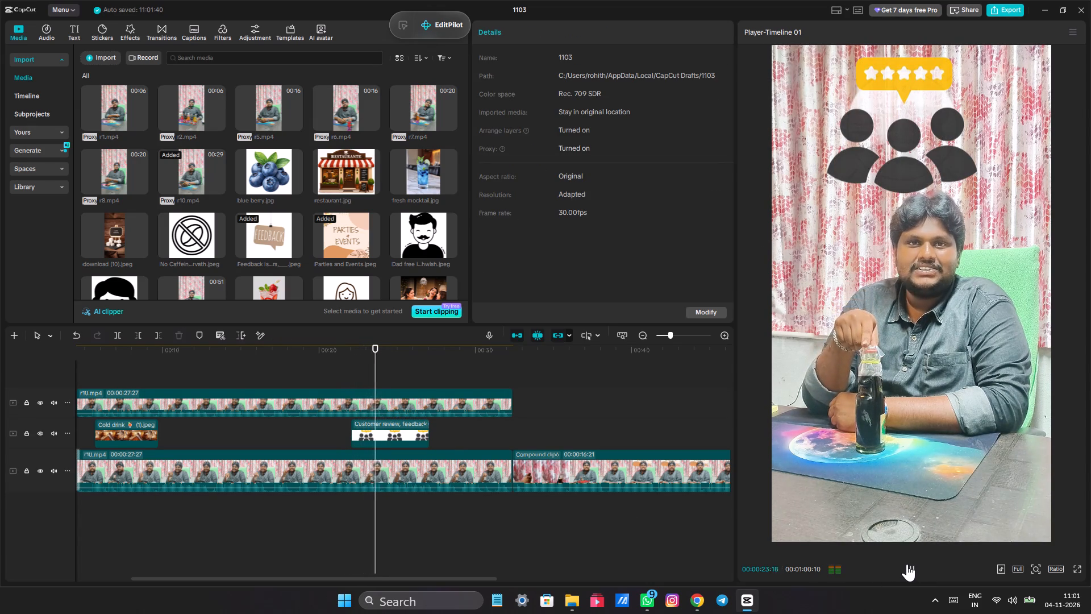
click(909, 564)
click(409, 430)
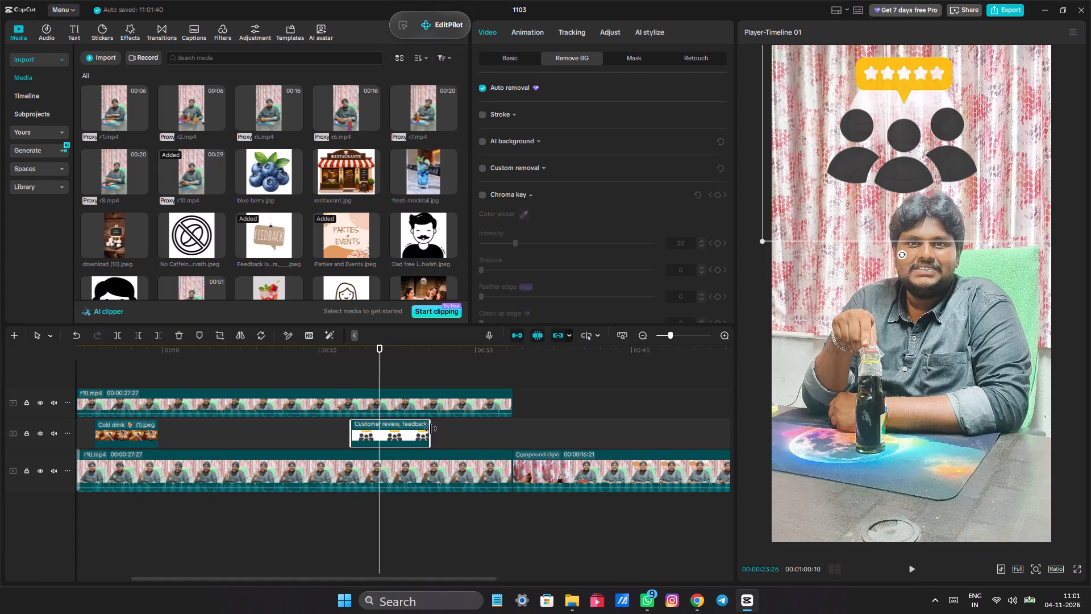
drag(430, 428, 380, 422)
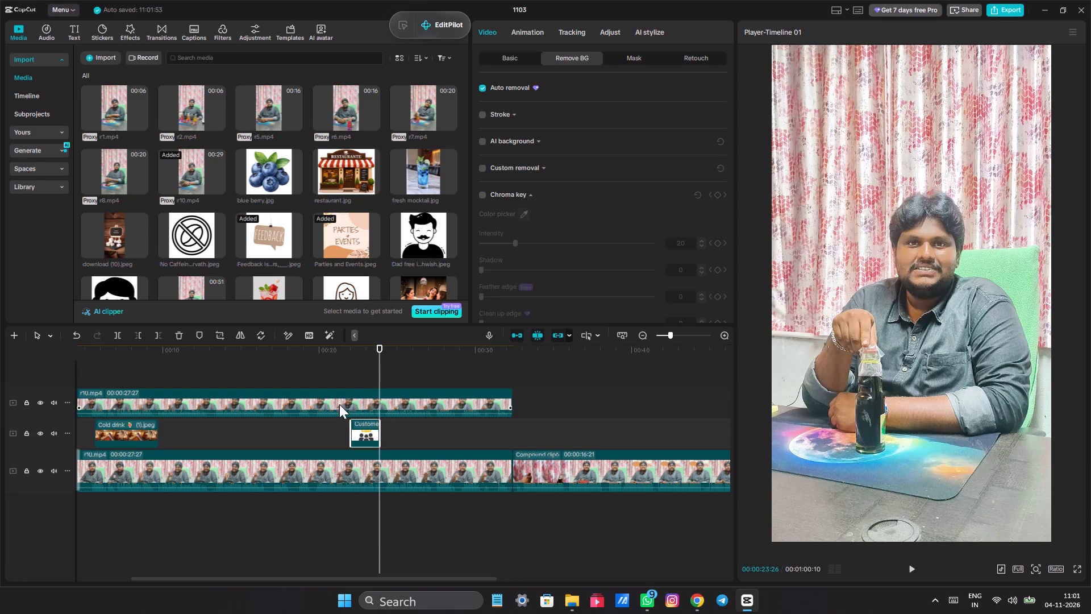
Add a transform keyframe to the customer review clip at its start, 00:00:22:02.
click(344, 375)
drag(344, 375, 351, 375)
click(372, 425)
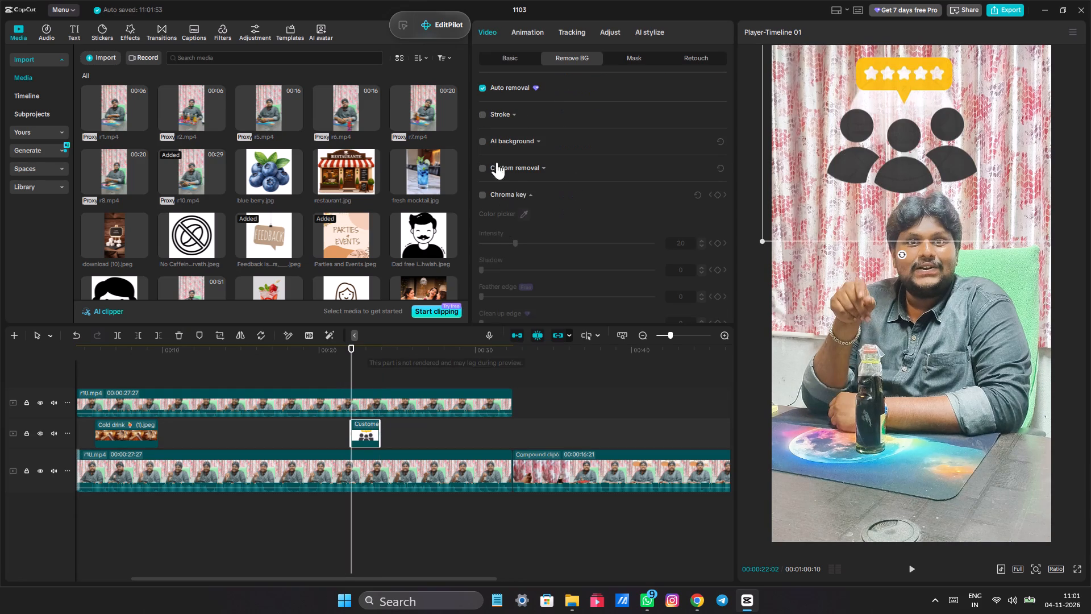
scroll(511, 184, up, 4)
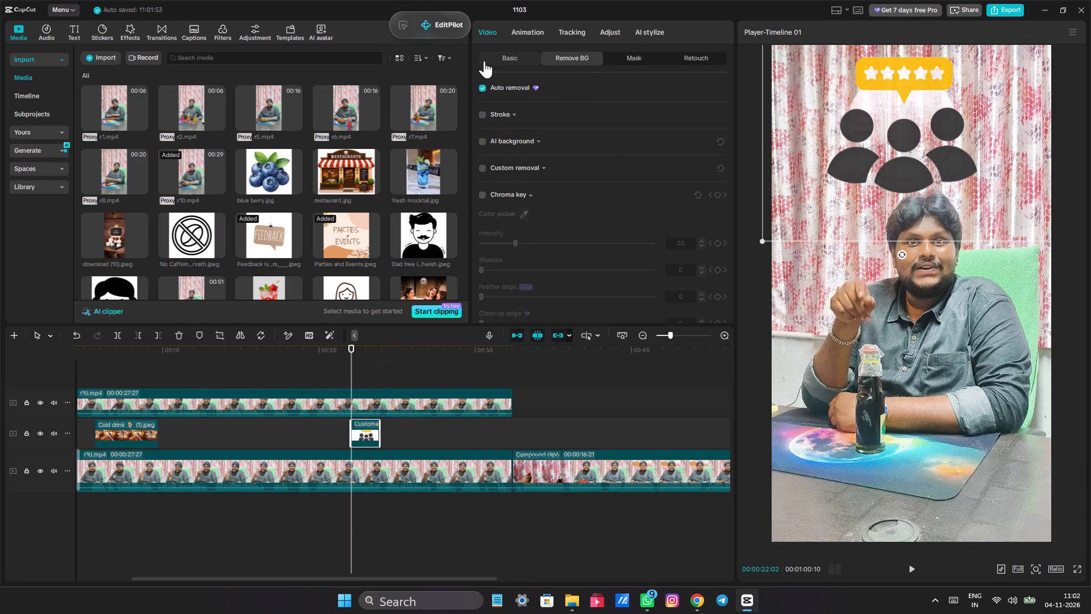
click(486, 61)
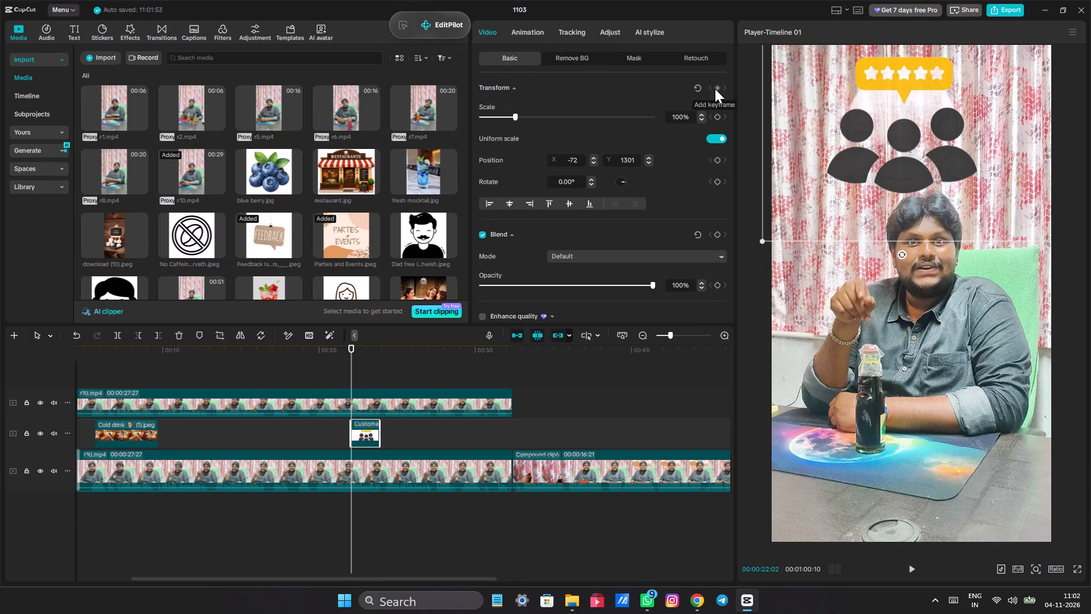
click(715, 89)
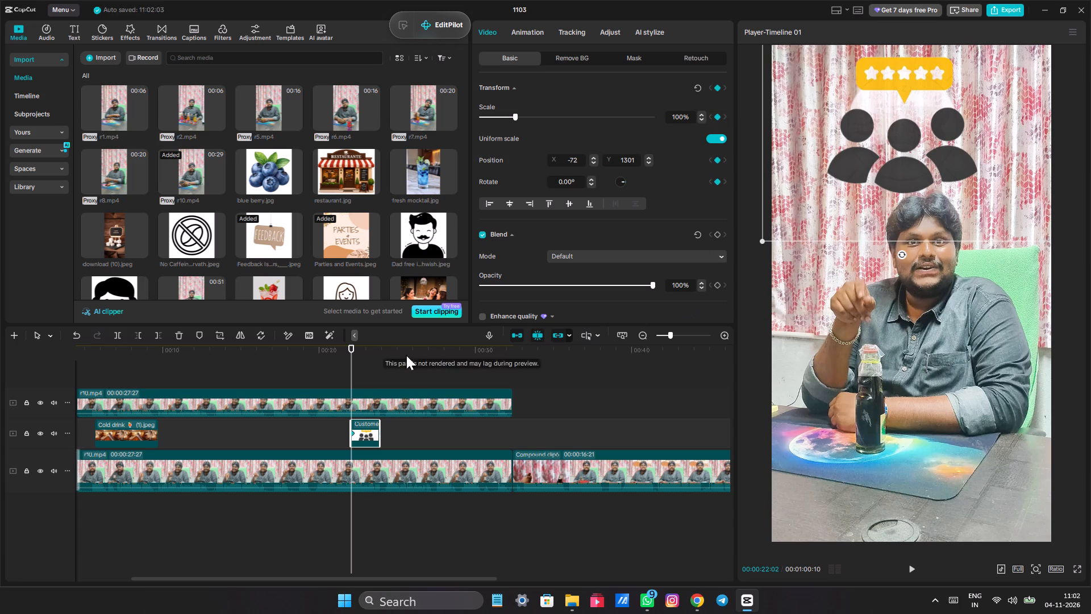
Scale the customer review image down to 37% at 00:00:23:15 and play back the shrink animation.
drag(355, 355, 371, 354)
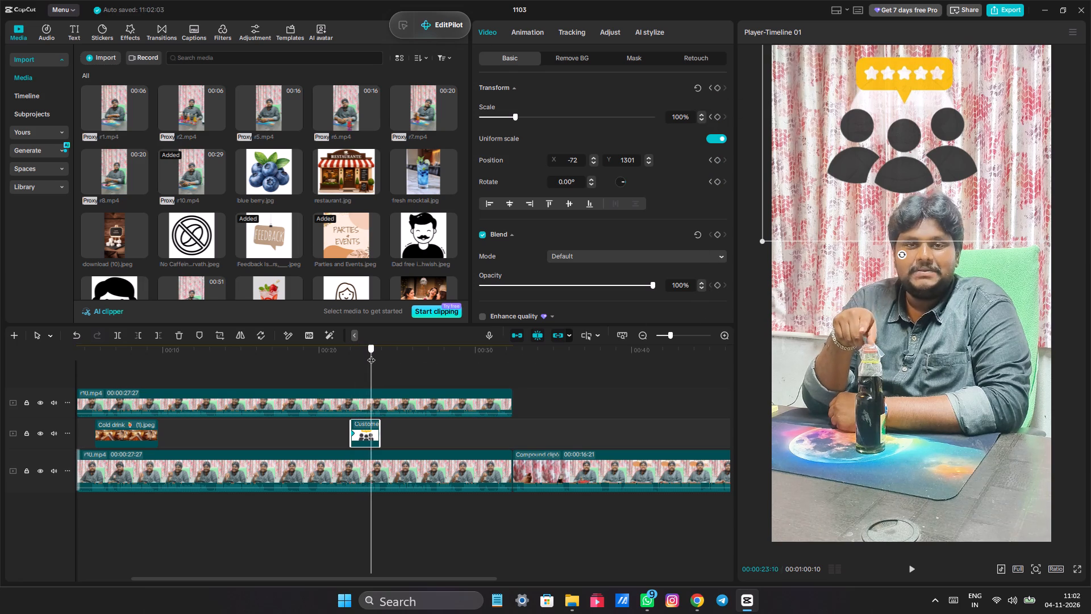
drag(371, 354, 374, 349)
drag(513, 114, 508, 113)
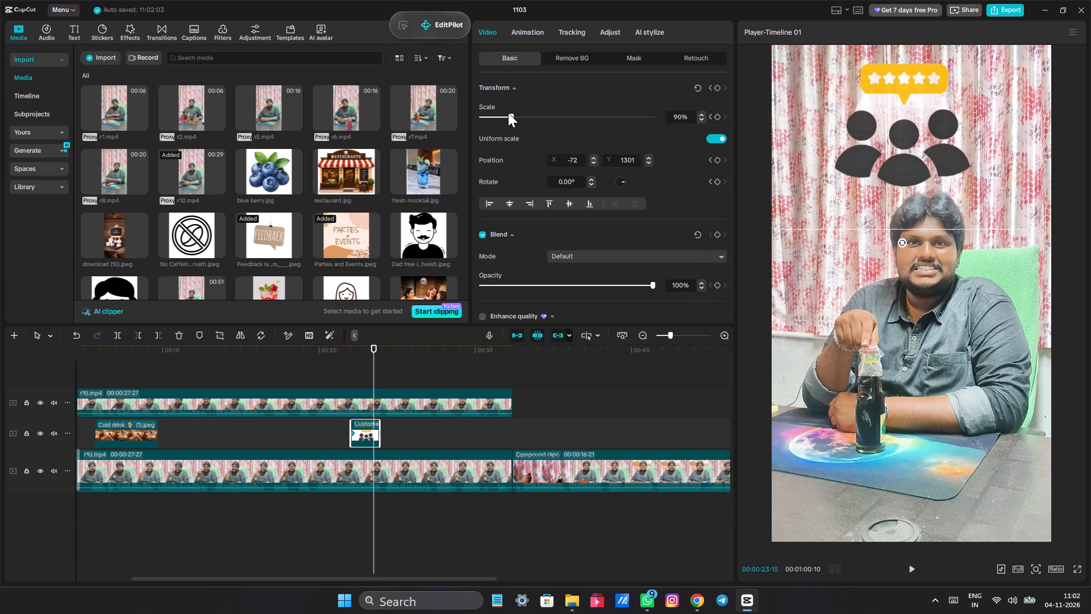
drag(508, 113, 492, 109)
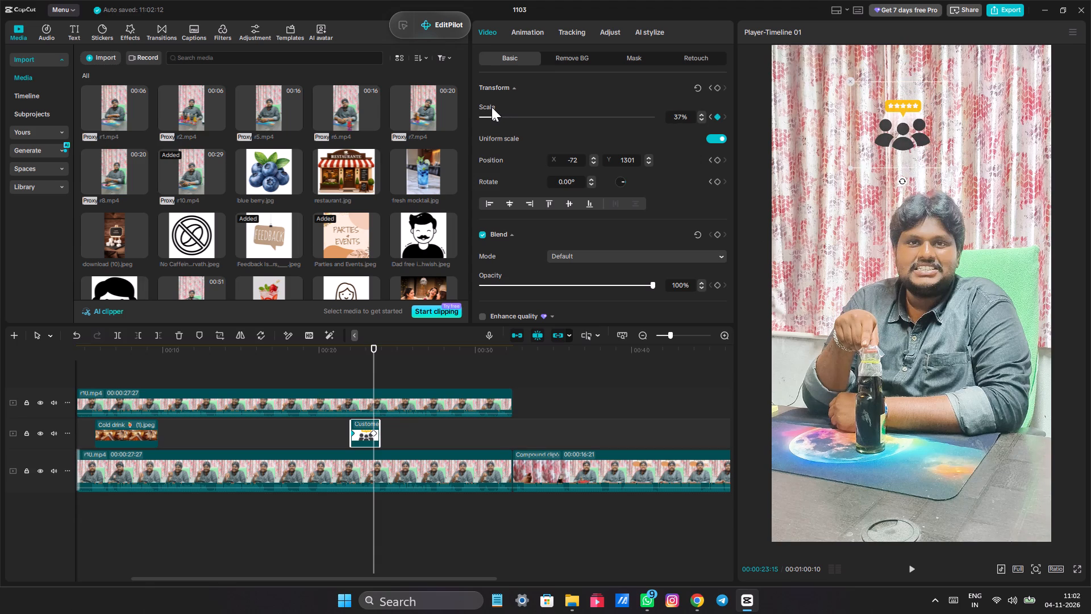
click(353, 350)
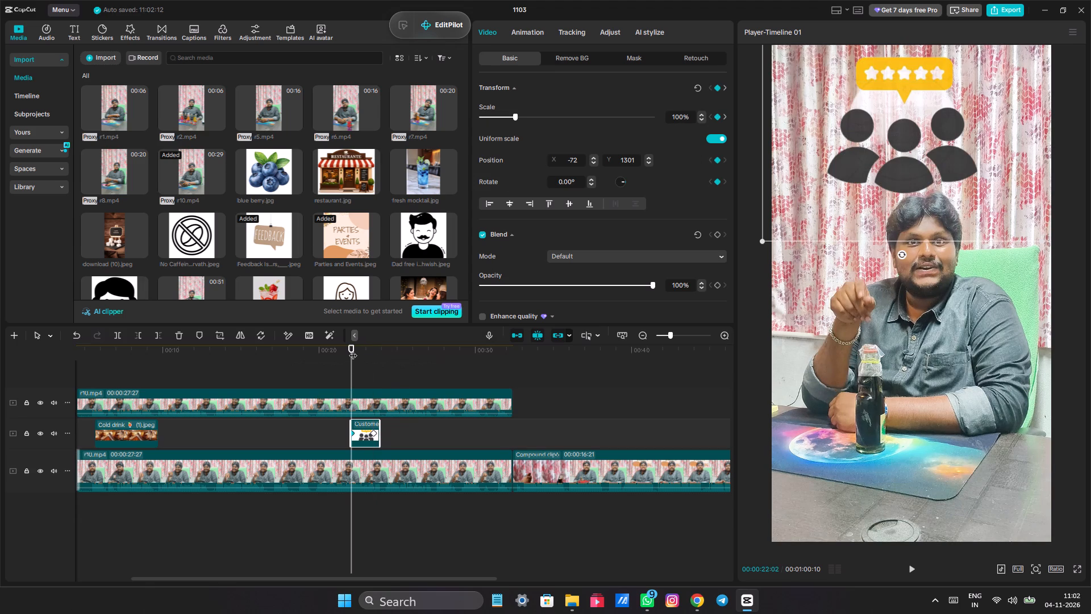
key(space)
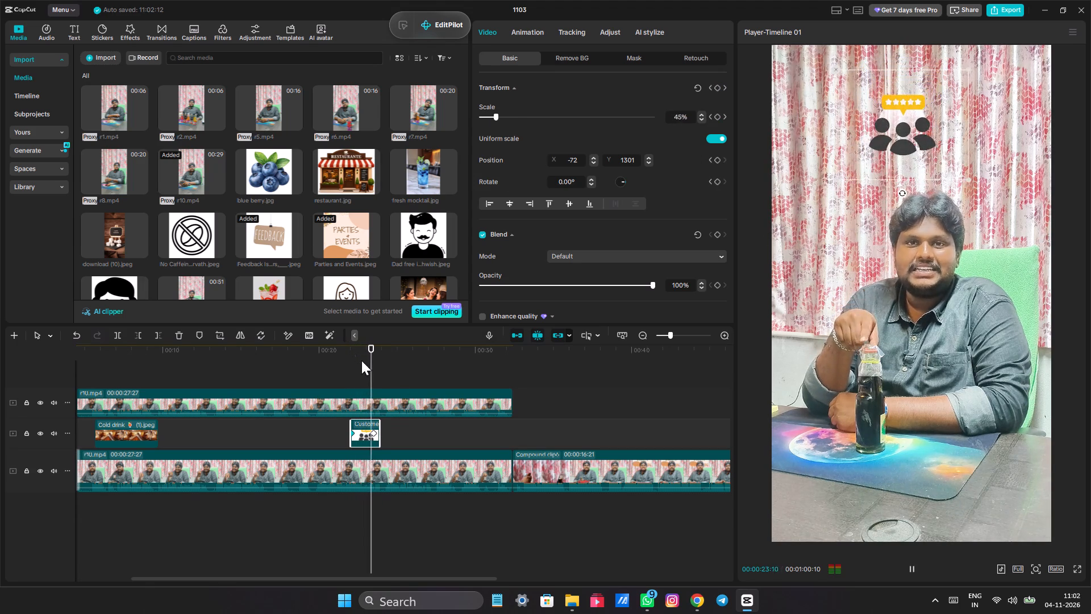
click(365, 377)
drag(365, 377, 372, 374)
click(367, 429)
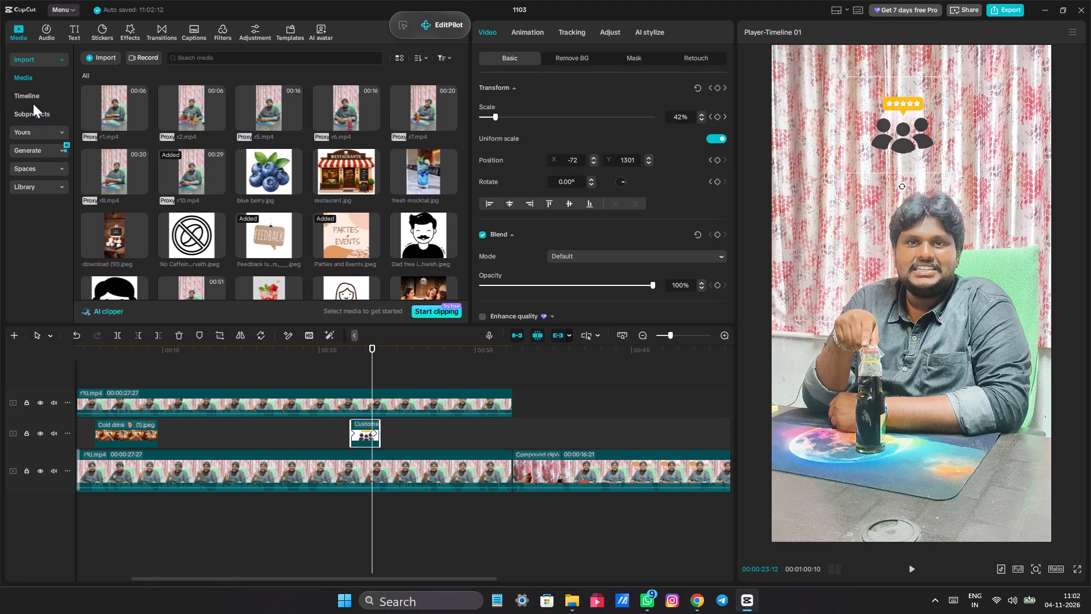
Preview the saved presets and place the 365 DAYS text preset, My presets28, directly after the customer review clip.
click(43, 127)
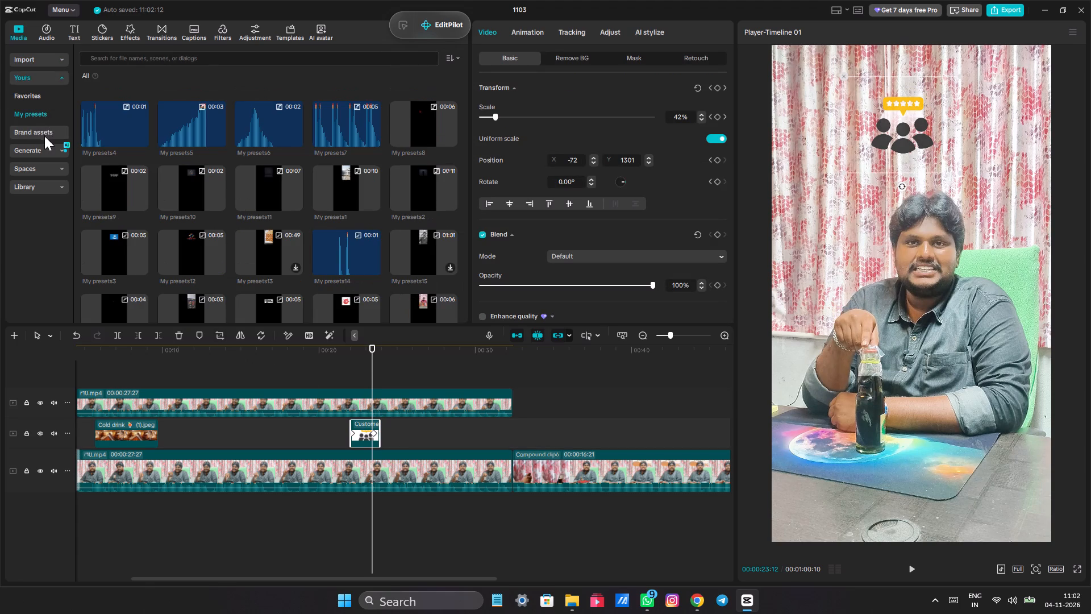
click(34, 114)
click(103, 176)
scroll(195, 227, down, 3)
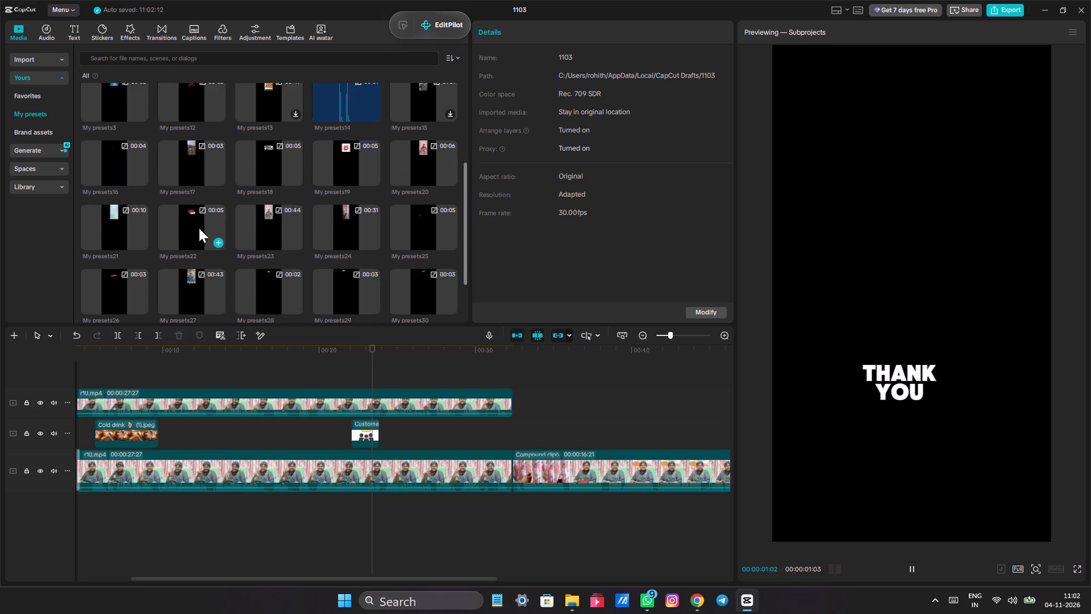
scroll(228, 231, down, 2)
click(113, 275)
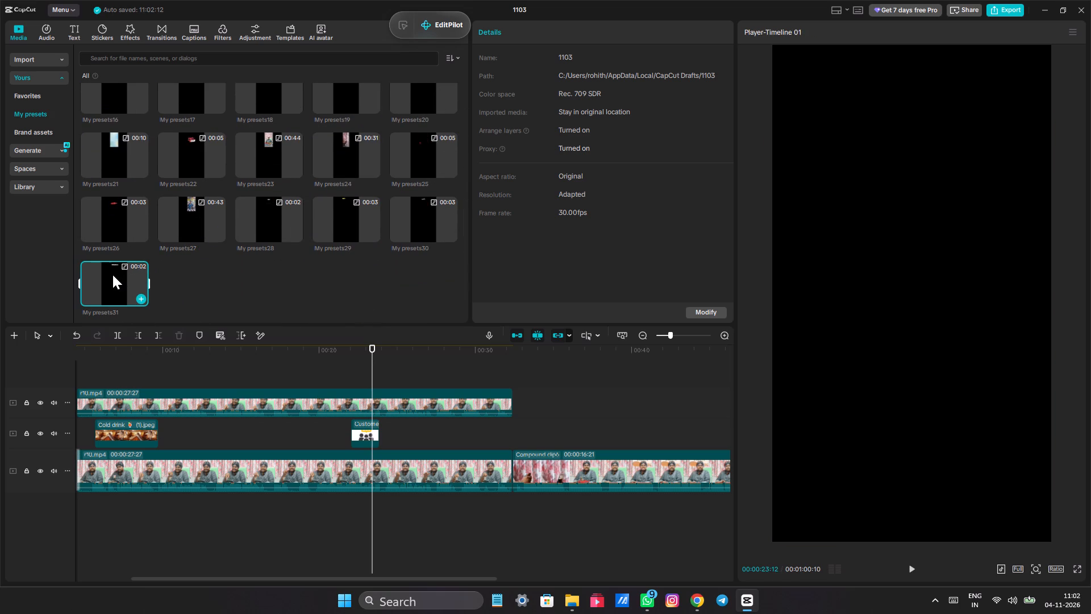
click(397, 215)
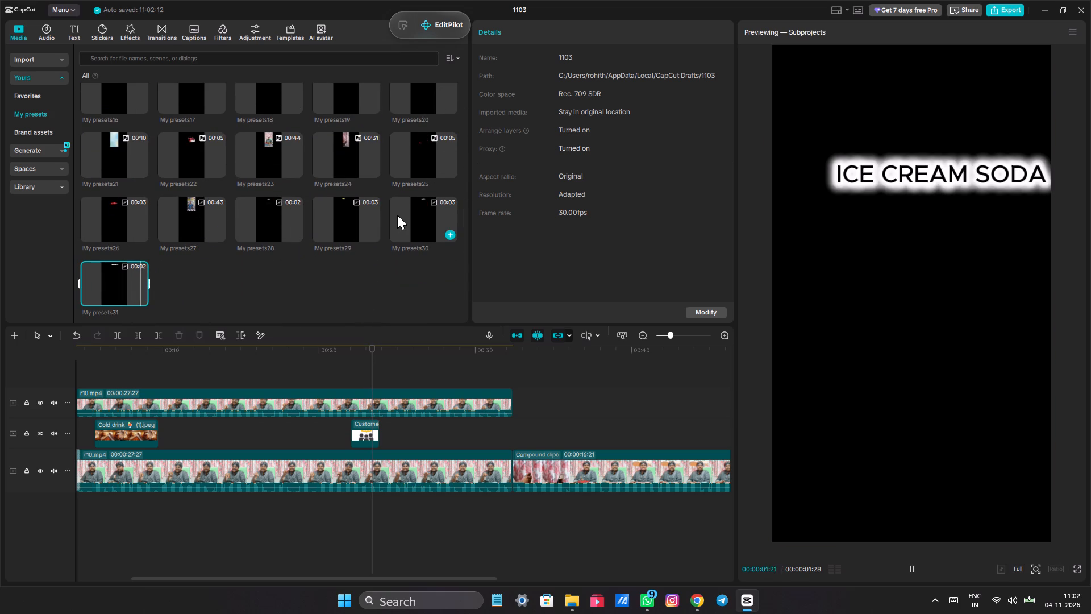
click(341, 214)
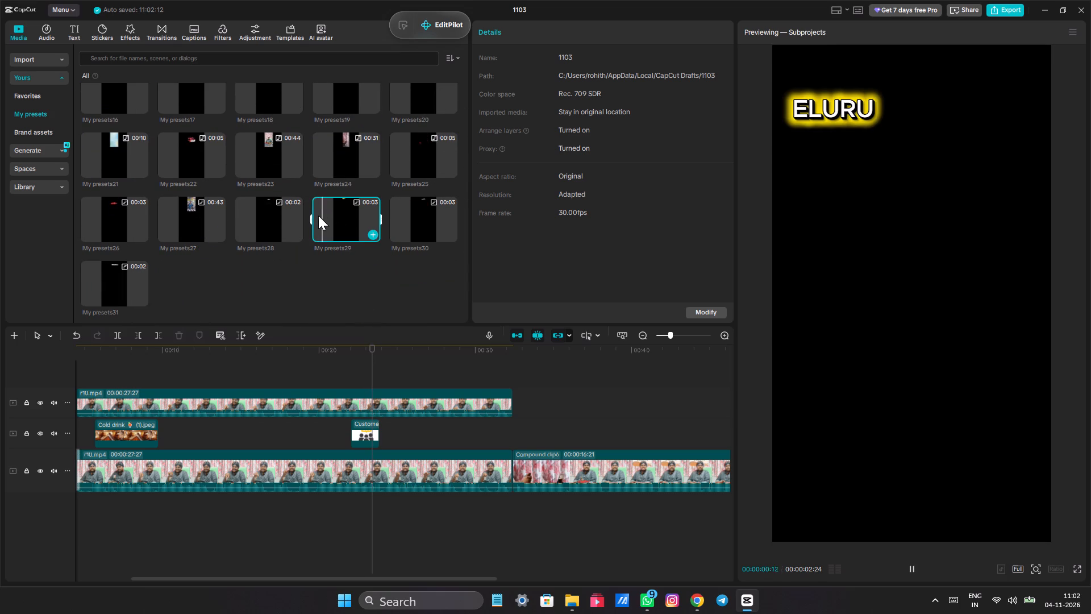
click(283, 221)
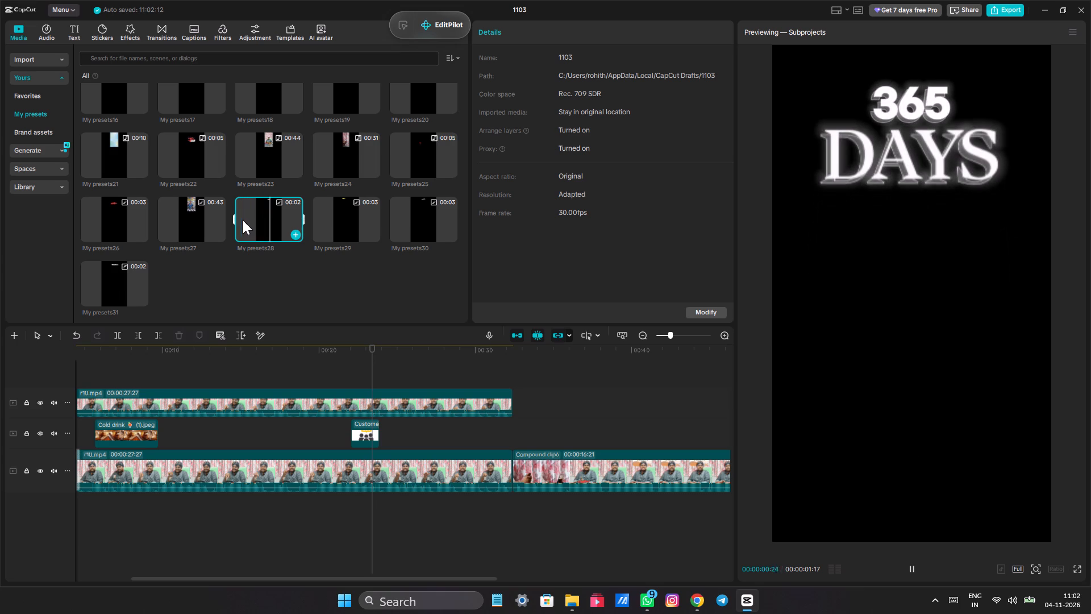
drag(259, 218, 385, 417)
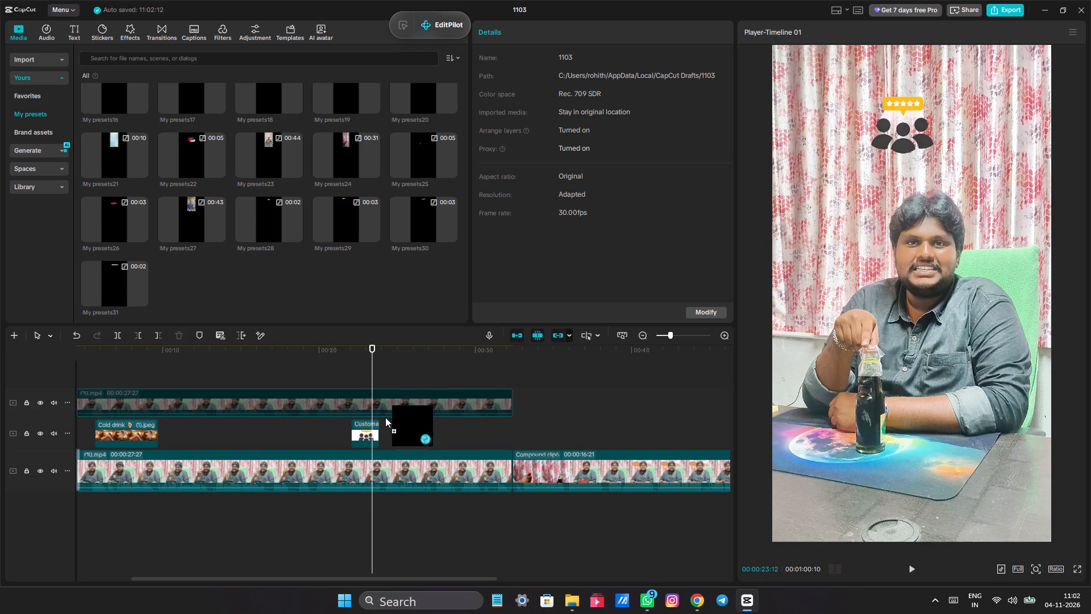
drag(385, 417, 382, 430)
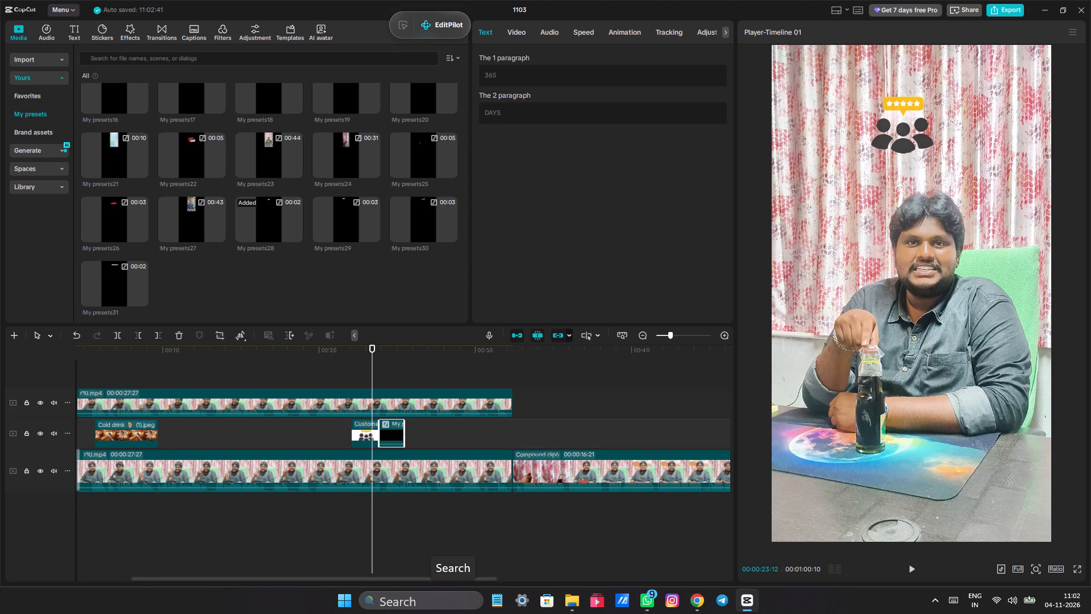
Undo the compound clip of the 365 DAYS preset to turn it into an editable text clip.
ctrl+scroll(453, 613, up, 12)
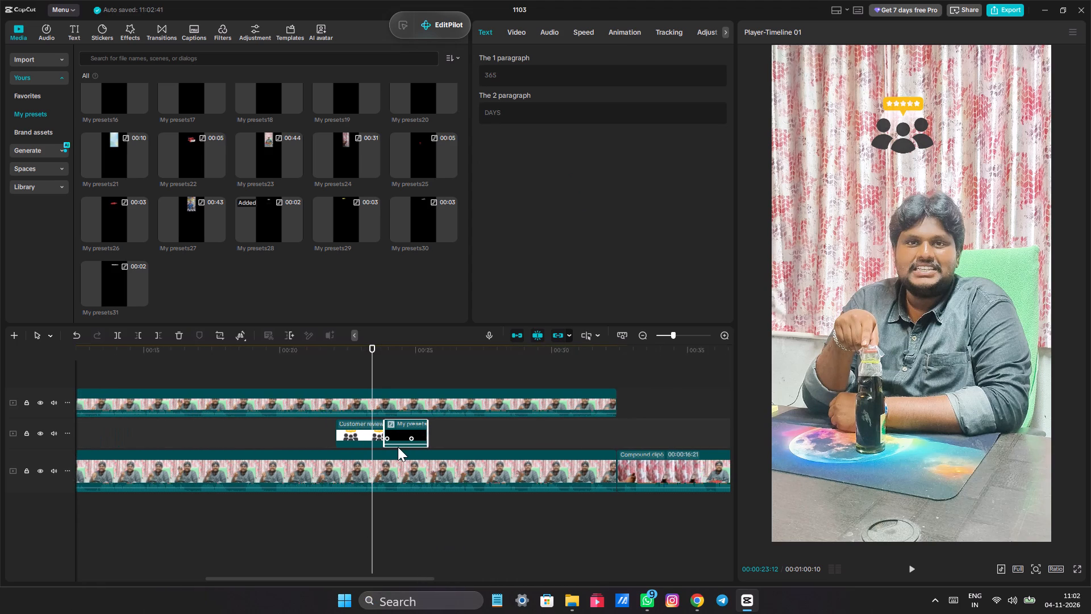
ctrl+scroll(398, 447, up, 15)
click(403, 380)
drag(403, 380, 415, 380)
click(443, 443)
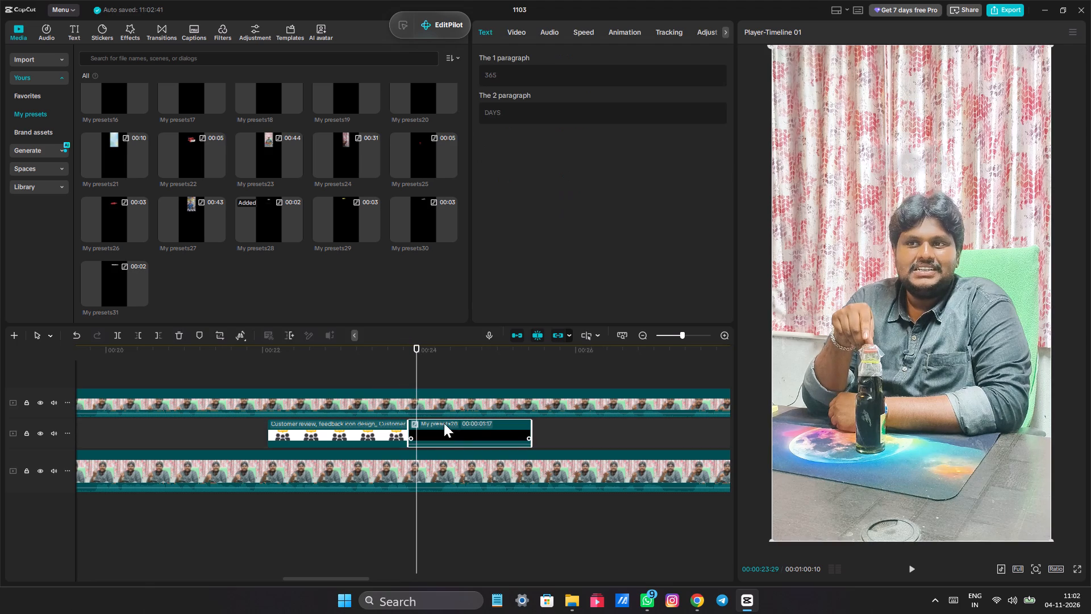
right_click(439, 425)
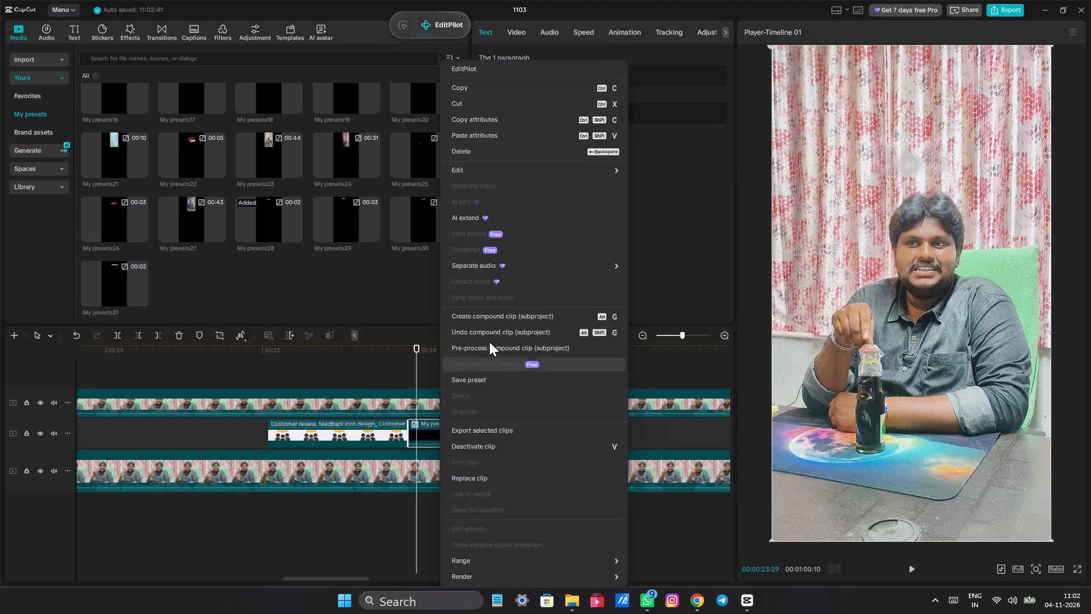
click(496, 333)
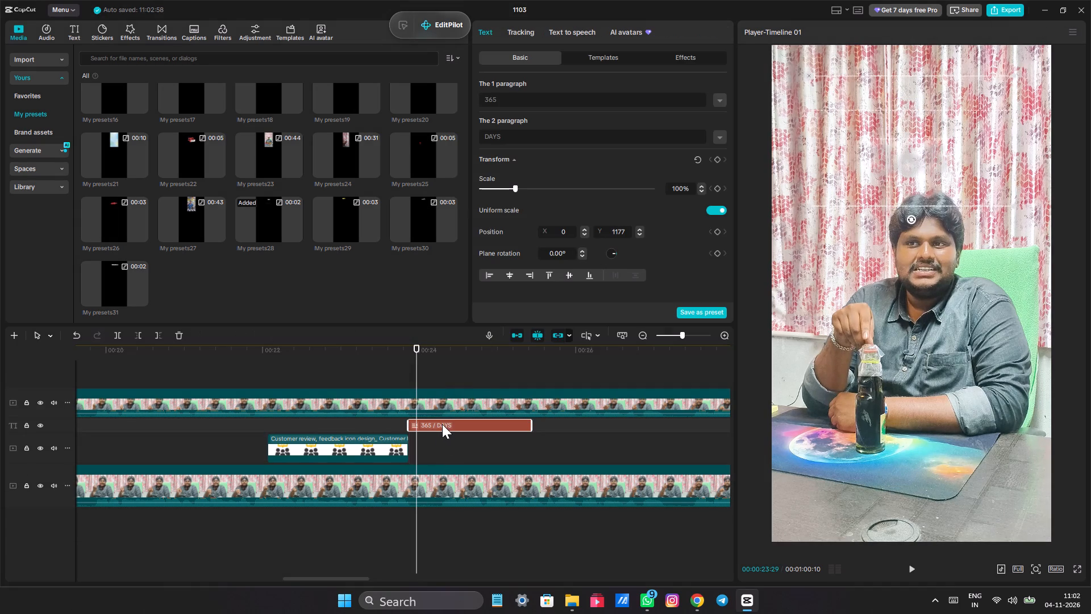
Shift the 365 / DAYS text clip earlier to start at about 00:00:23:10, overlapping the end of the customer review clip, and scrub the overlap.
click(442, 424)
drag(442, 424, 400, 422)
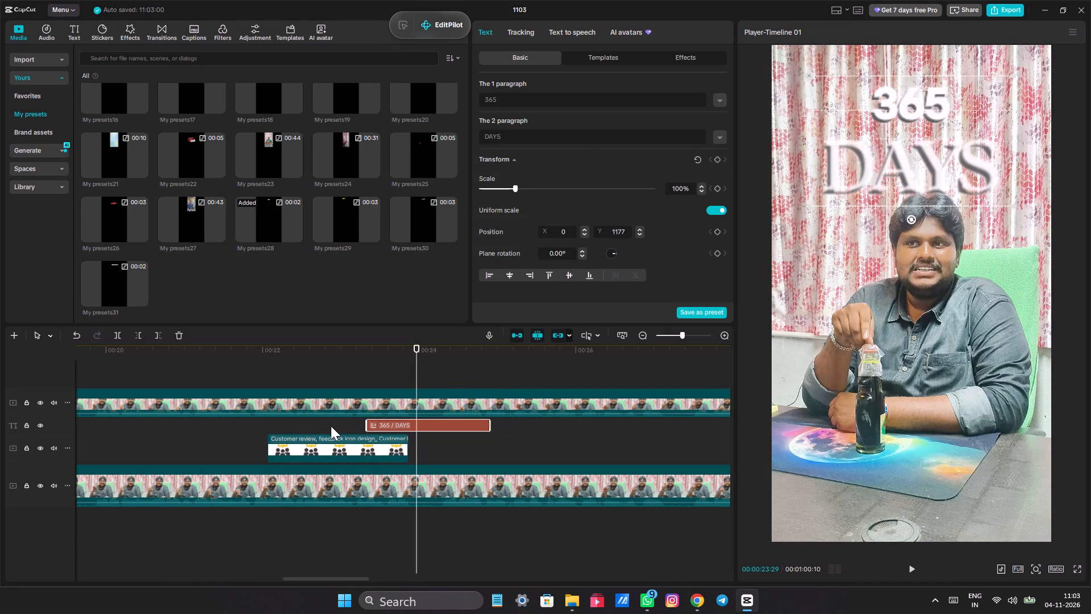
click(331, 426)
drag(331, 426, 373, 425)
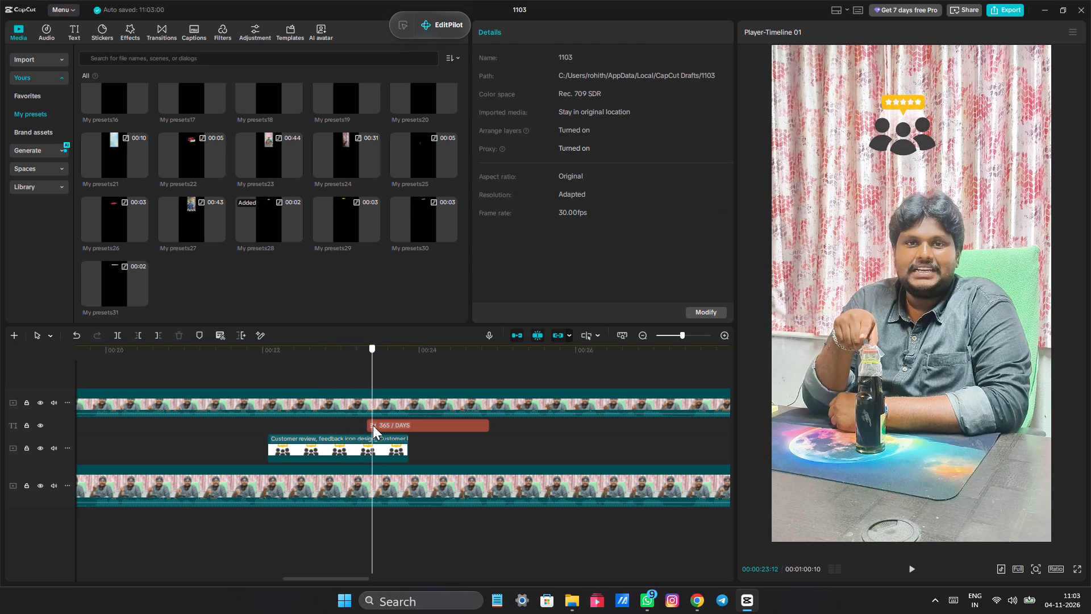
drag(373, 425, 380, 425)
click(390, 418)
Replace the text clip's two paragraphs with GOOD and FEEDBACK.
click(391, 421)
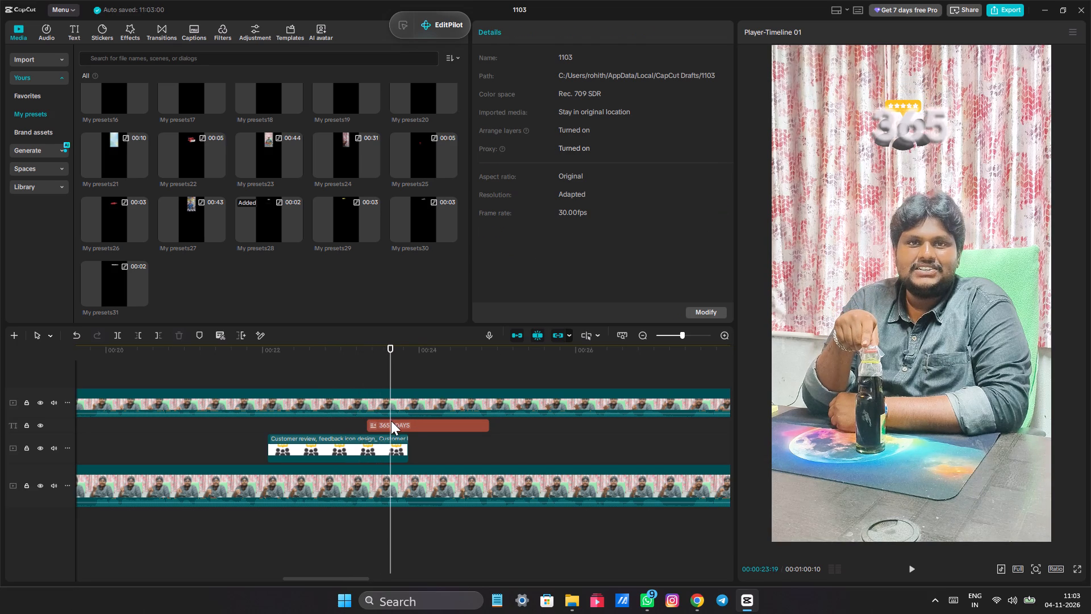
drag(505, 101, 434, 74)
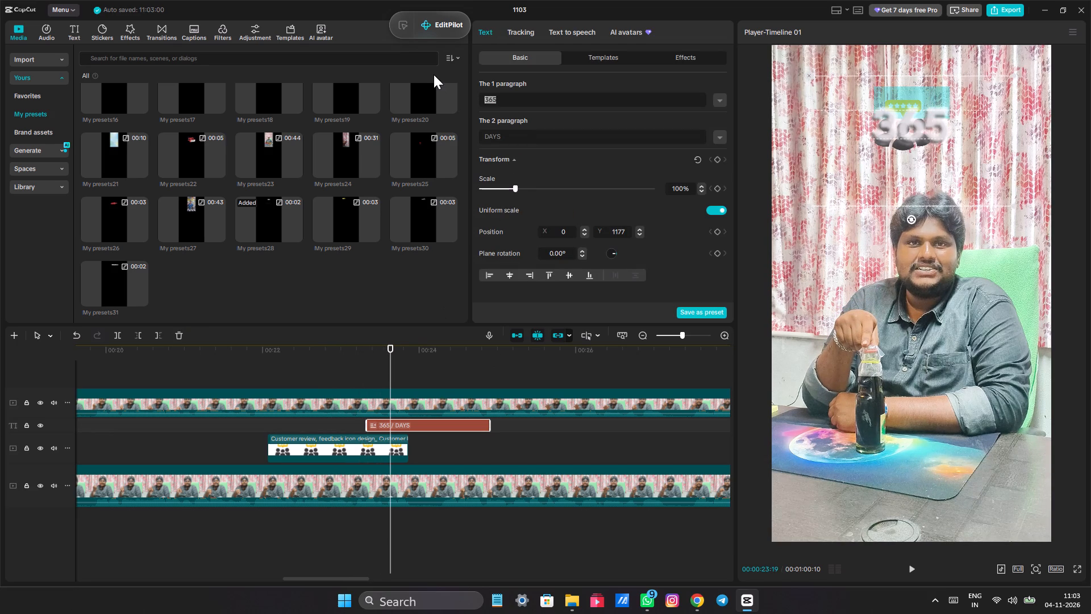
key(BackSpace)
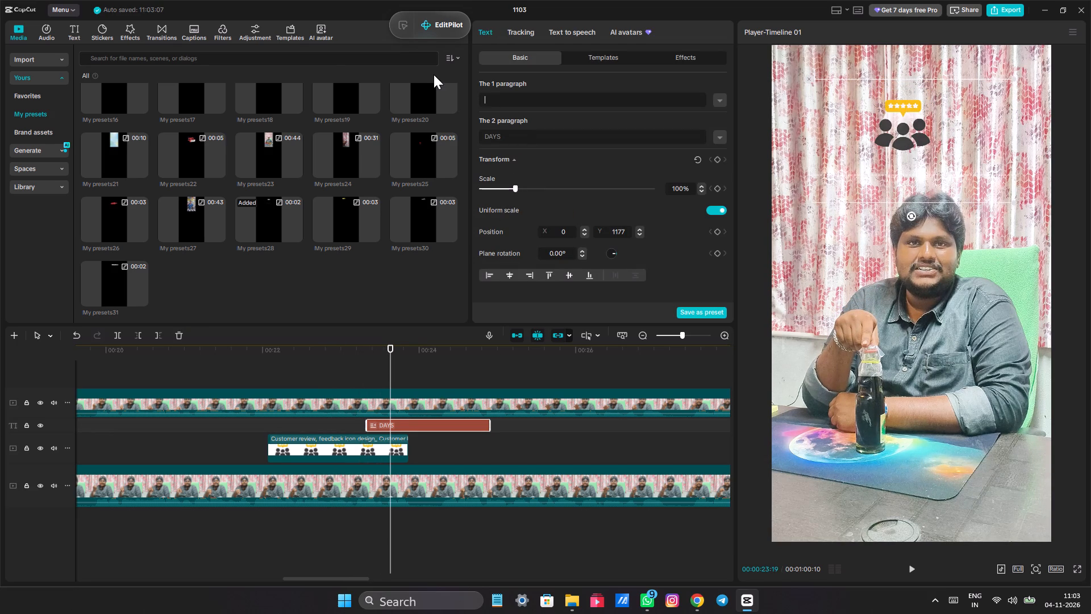
text(GOO)
key(d)
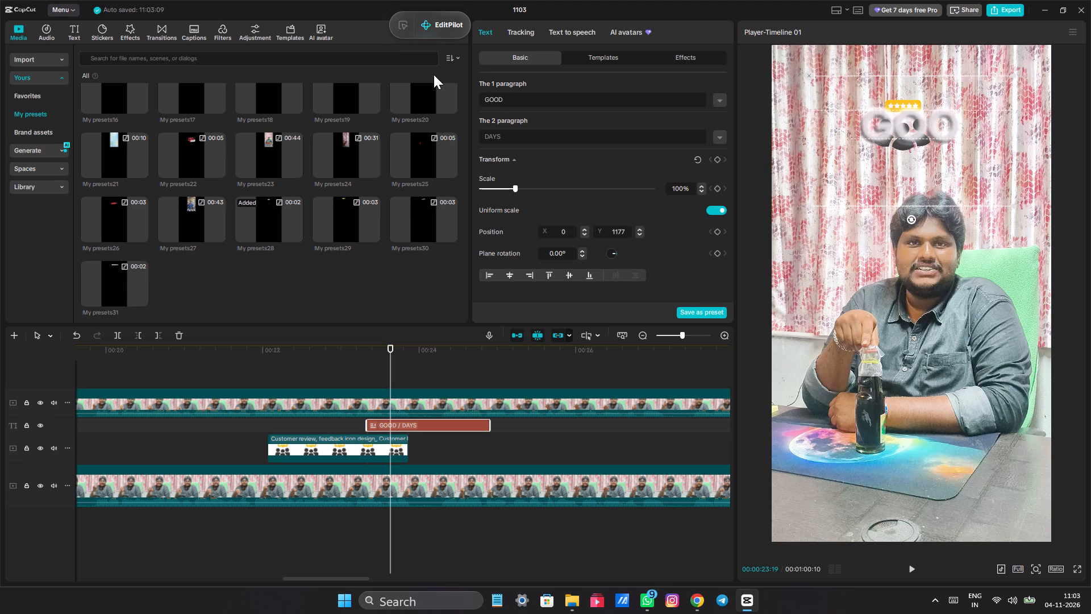
drag(523, 142, 447, 129)
key(BackSpace)
text(FEEDBACK)
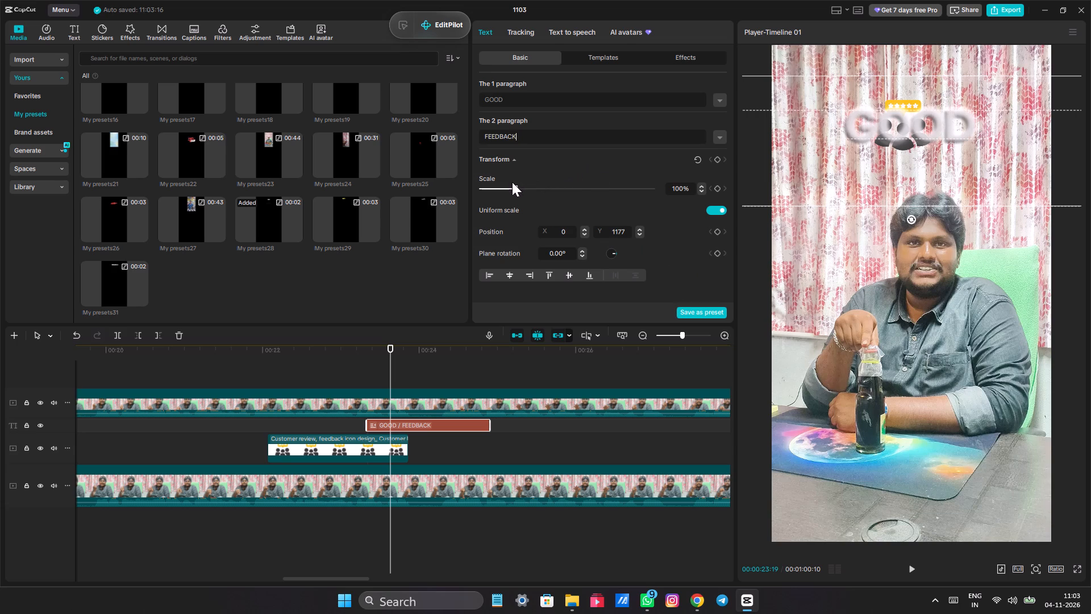
Scale the GOOD FEEDBACK text down to 37% and play the change from the review icon to the text.
drag(511, 189, 489, 180)
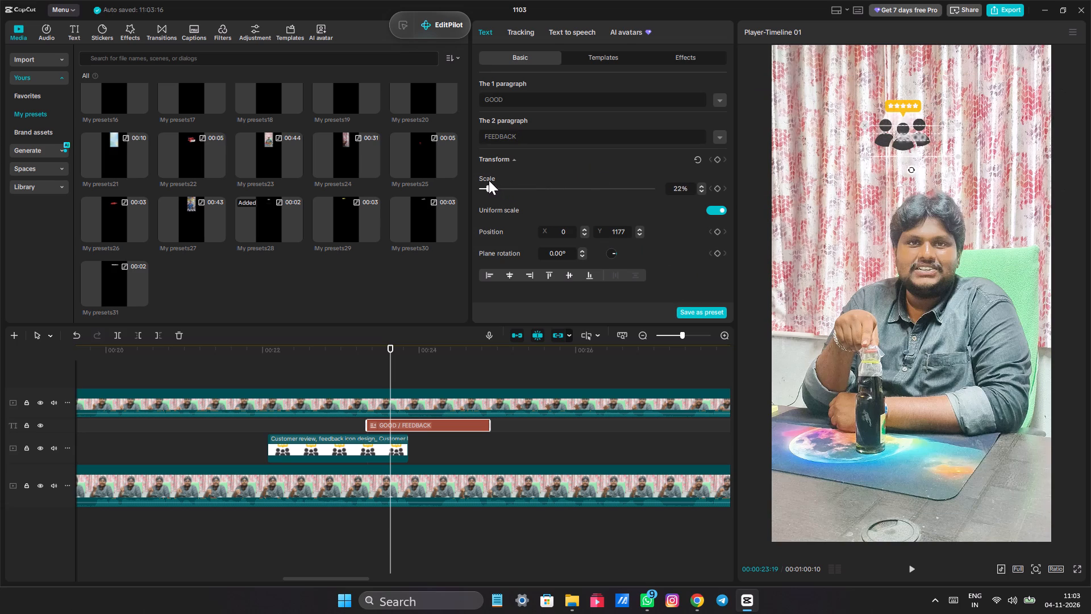
drag(489, 180, 494, 183)
click(360, 376)
drag(360, 376, 301, 368)
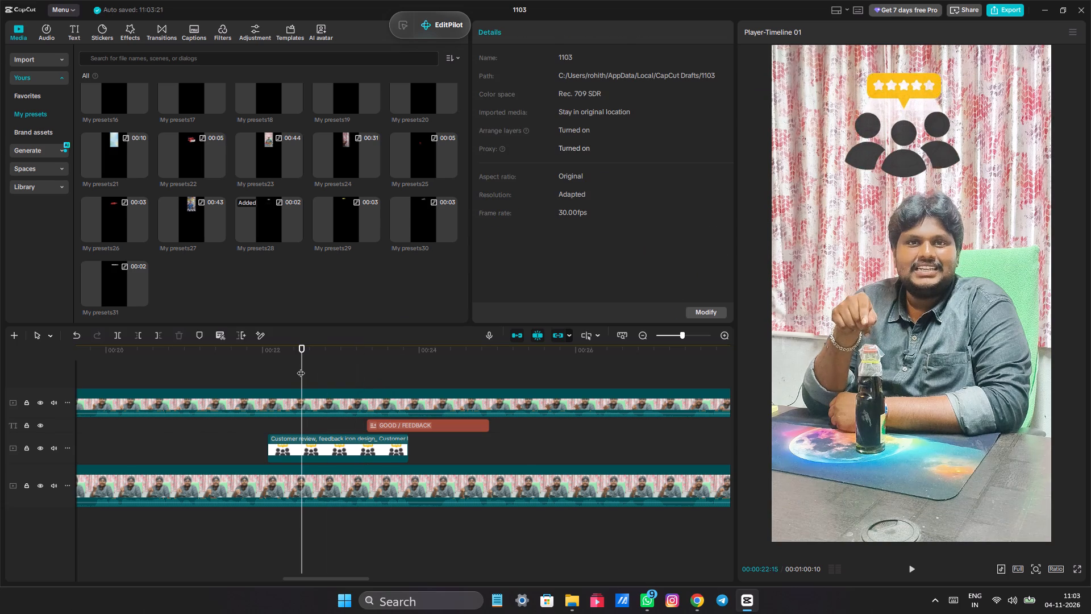
key(v)
key(space)
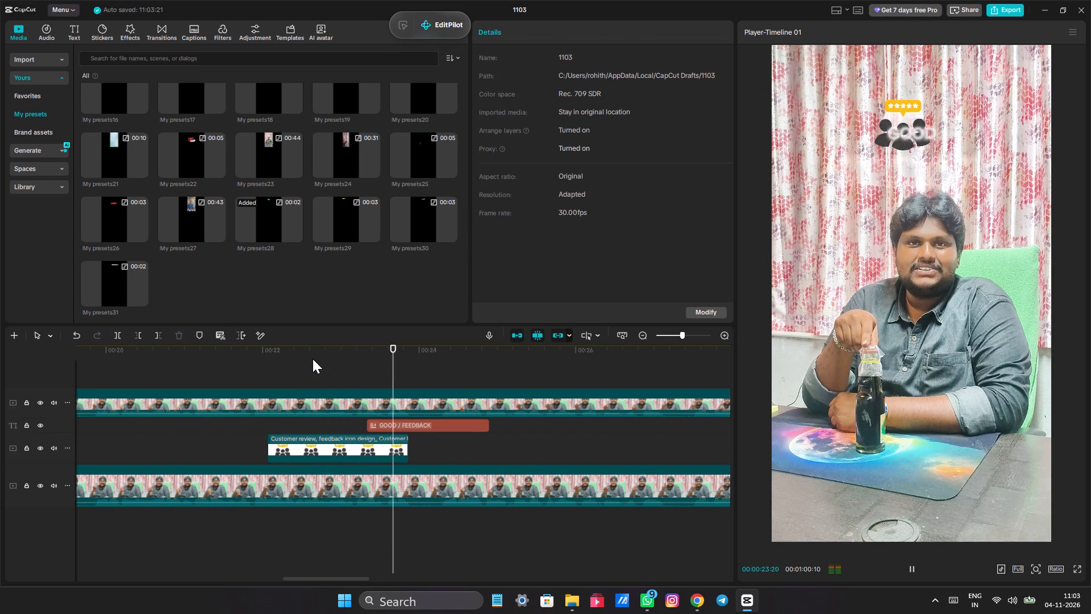
key(space)
key(space)
key(space)
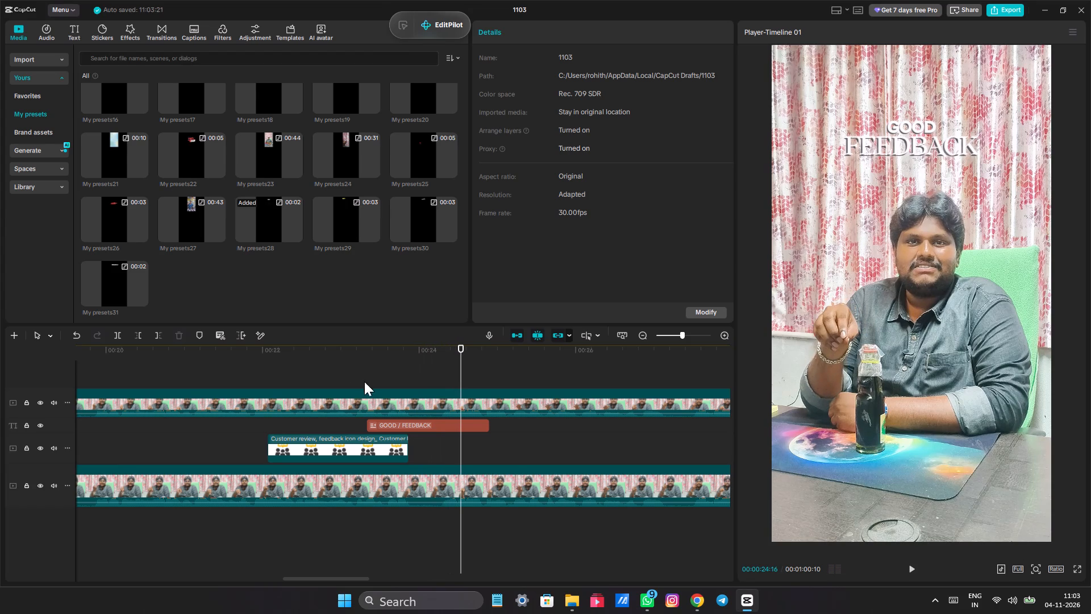
Scale the GOOD FEEDBACK text to 31%, lower it to about Y 914 just above the speaker's head, and play it back.
click(394, 425)
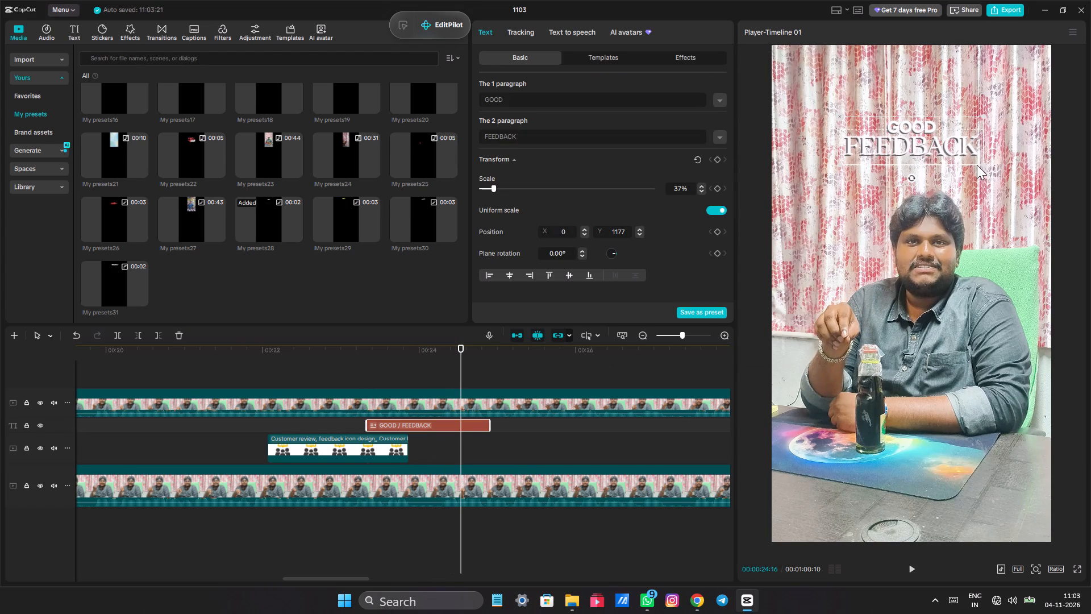
drag(986, 165, 968, 153)
drag(944, 143, 943, 168)
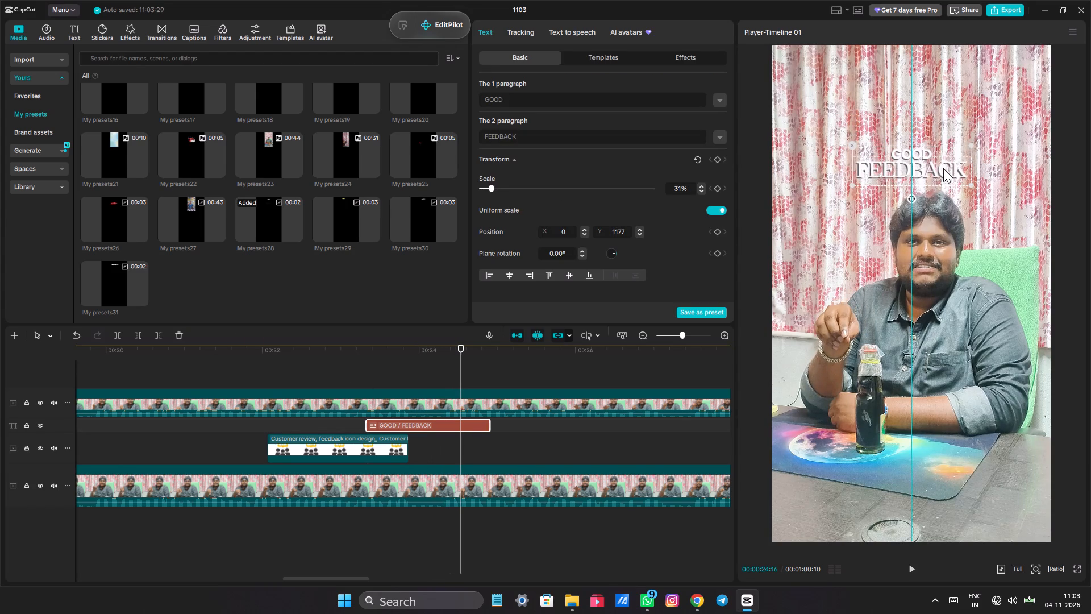
drag(943, 168, 944, 176)
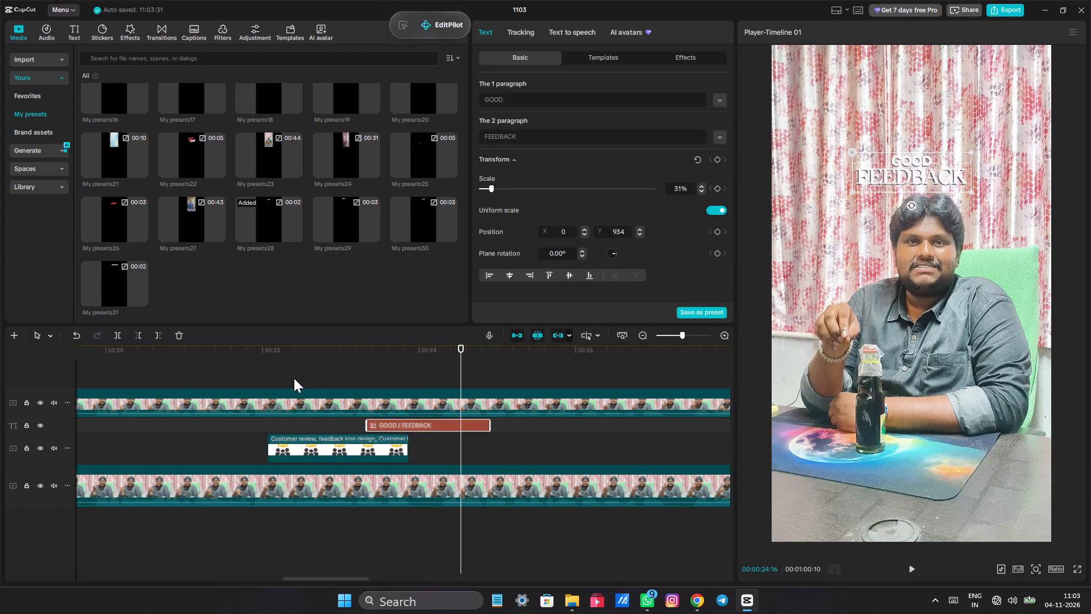
click(294, 378)
click(290, 378)
drag(290, 377, 243, 363)
key(space)
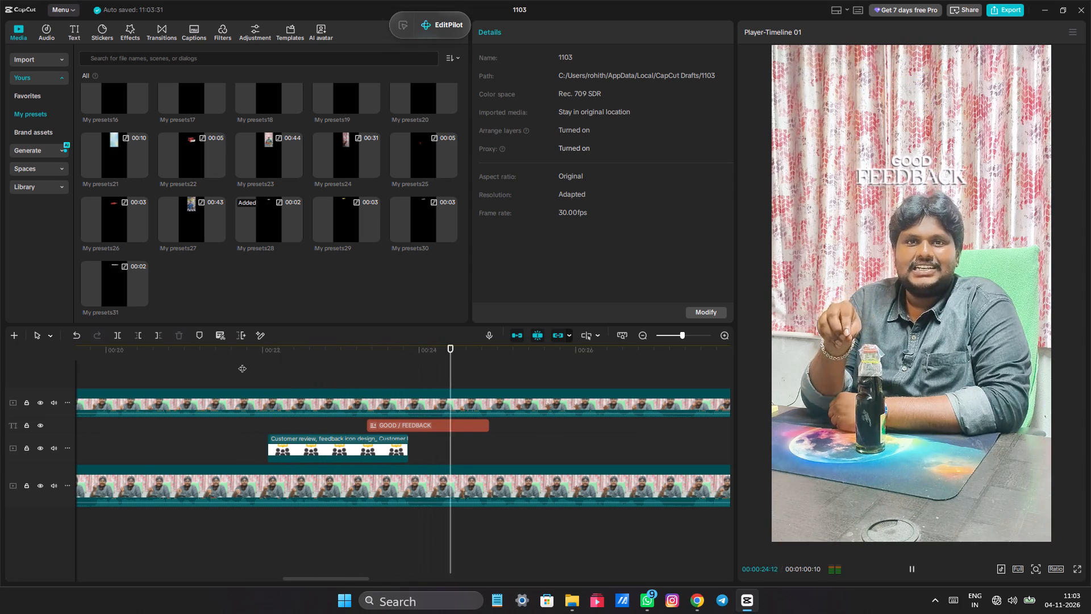
Extend the customer review icon clip so it ends together with the GOOD FEEDBACK text clip, and check the two layers together.
click(358, 451)
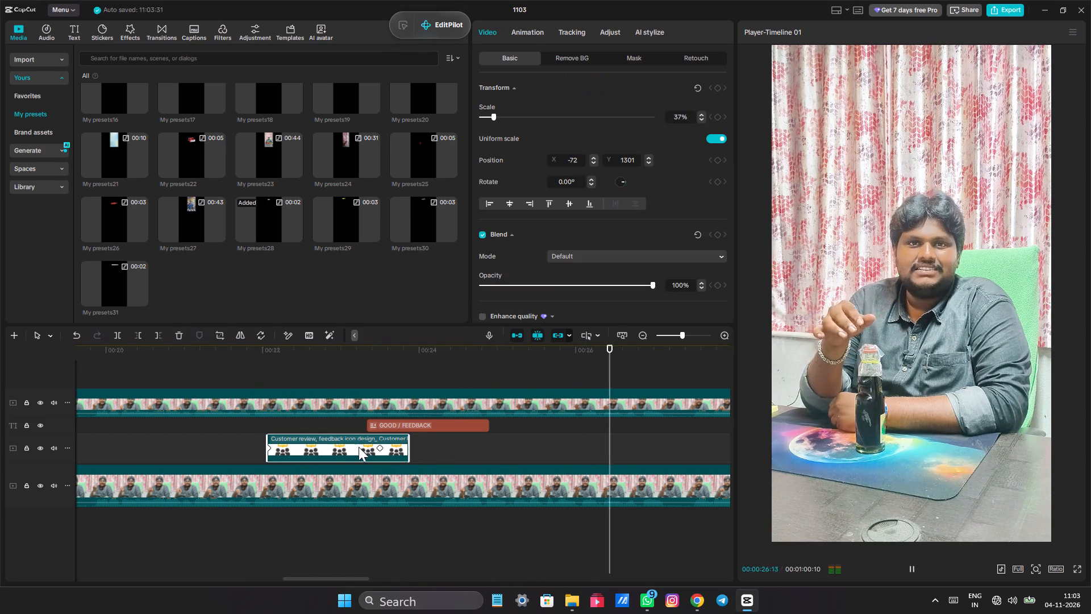
drag(408, 446, 484, 455)
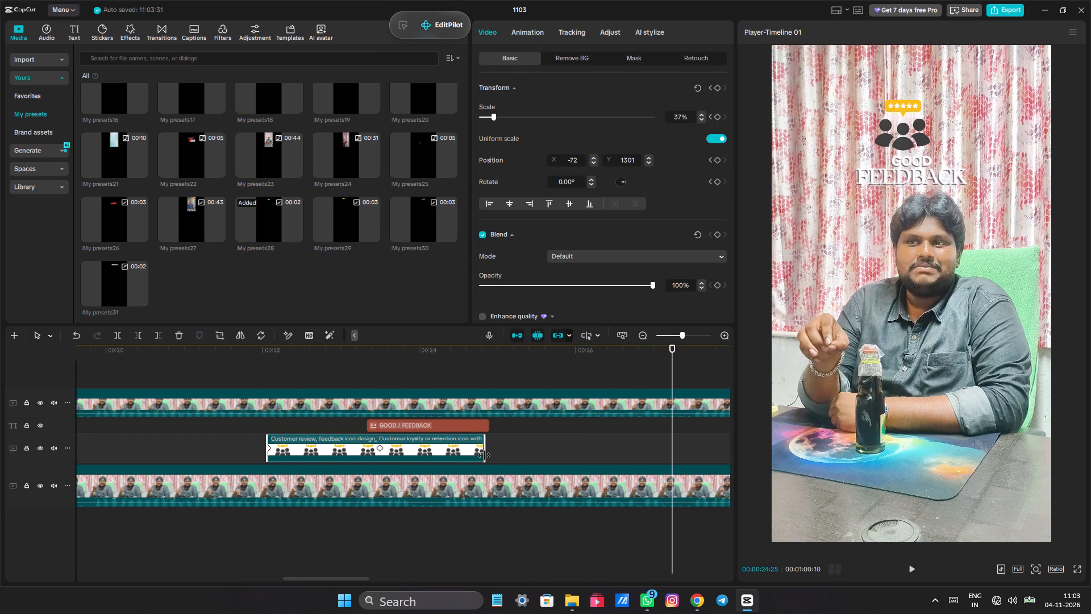
drag(484, 455, 486, 455)
click(460, 420)
click(462, 376)
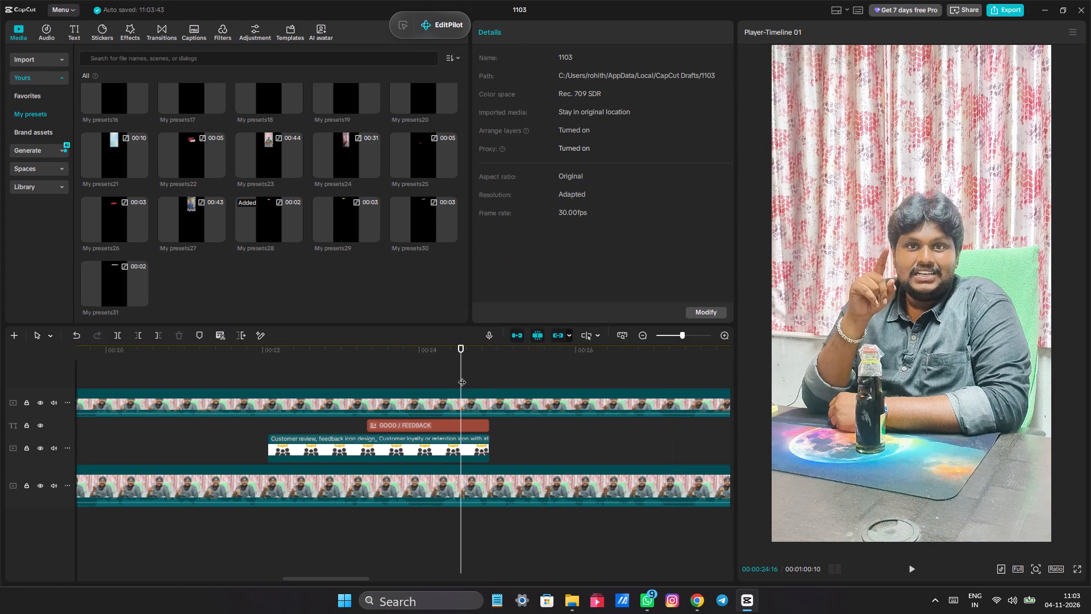
click(472, 426)
click(891, 183)
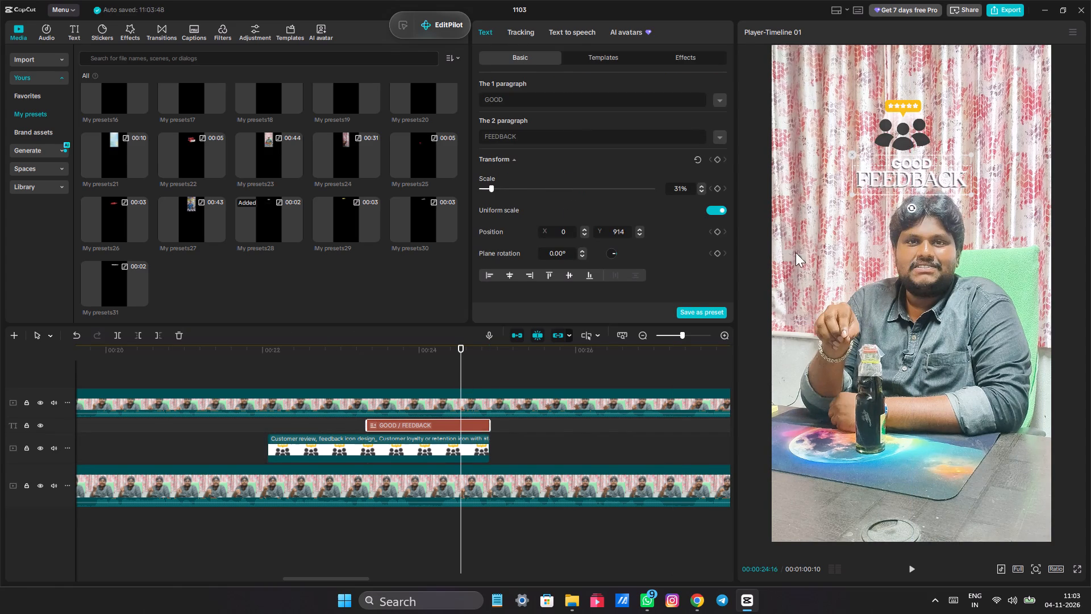
Reposition the review icon to X 0, Y 1296 at its first keyframe and play the animation from just before it.
click(428, 446)
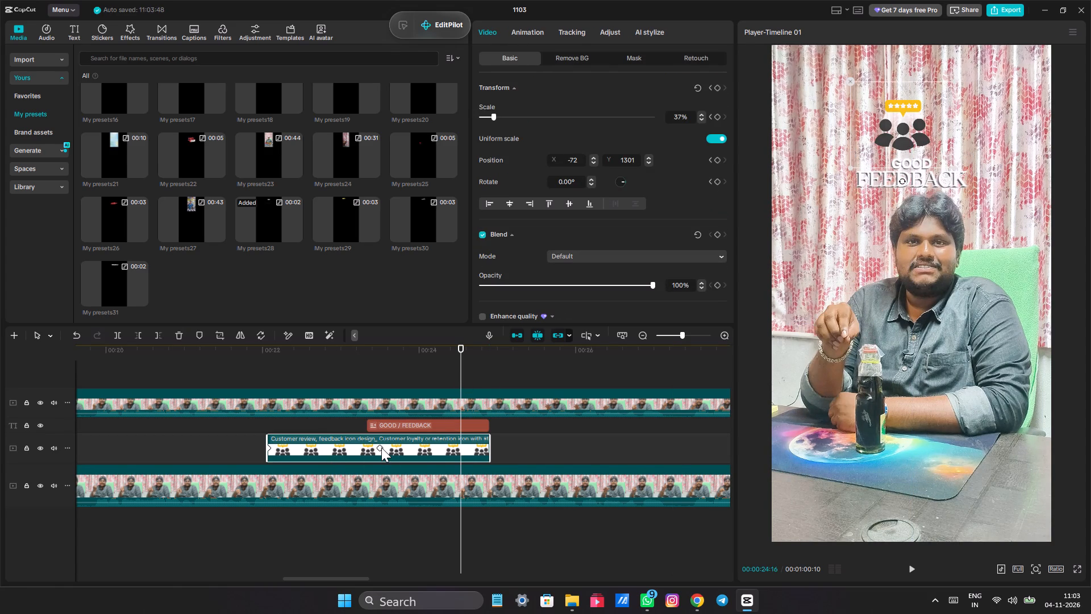
click(380, 446)
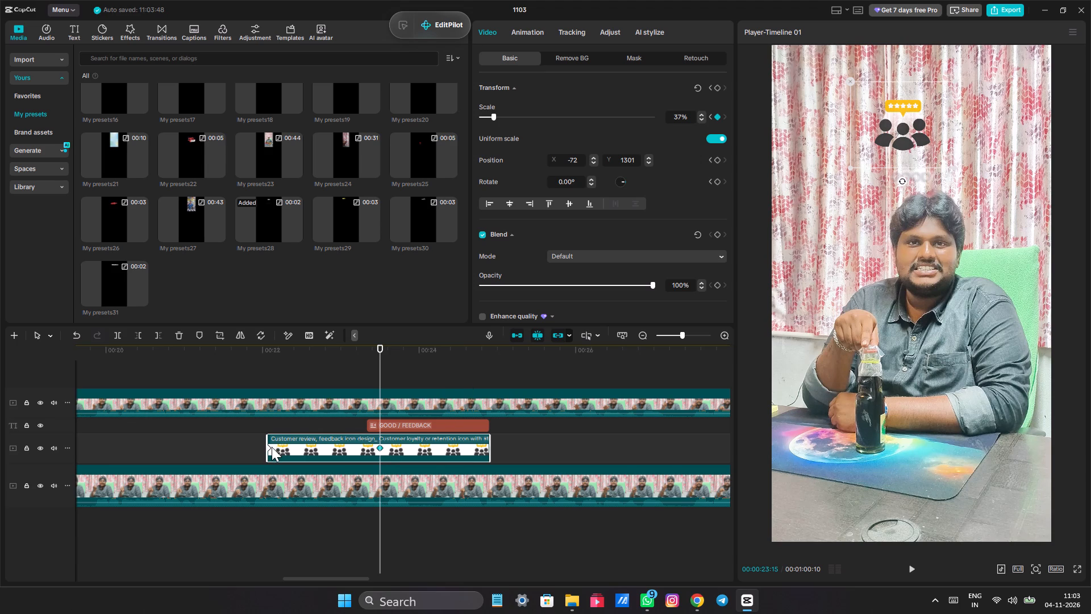
click(271, 447)
drag(794, 234, 802, 235)
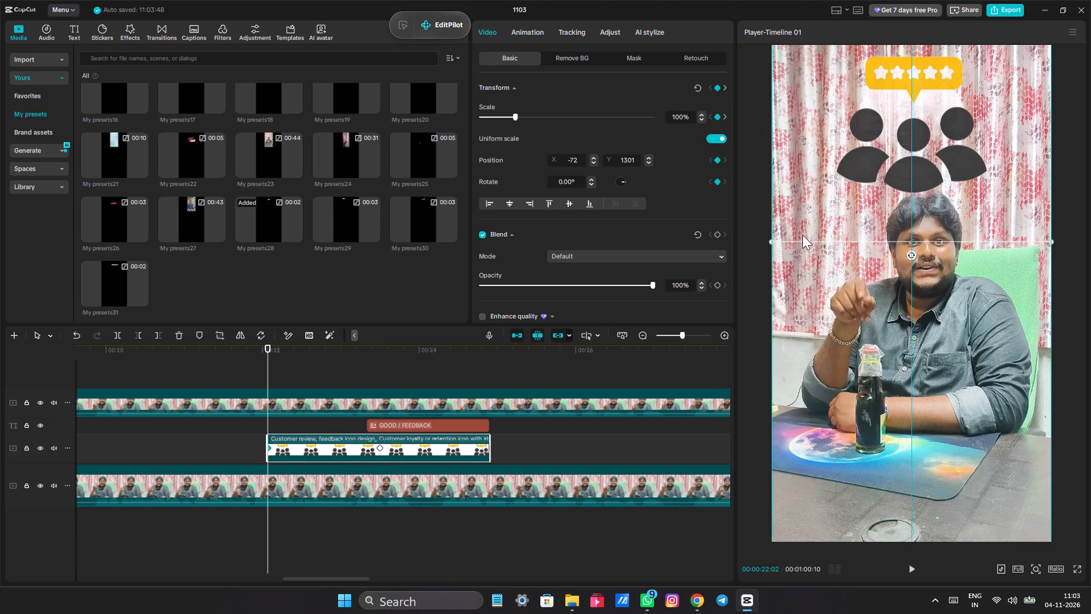
drag(802, 235, 803, 235)
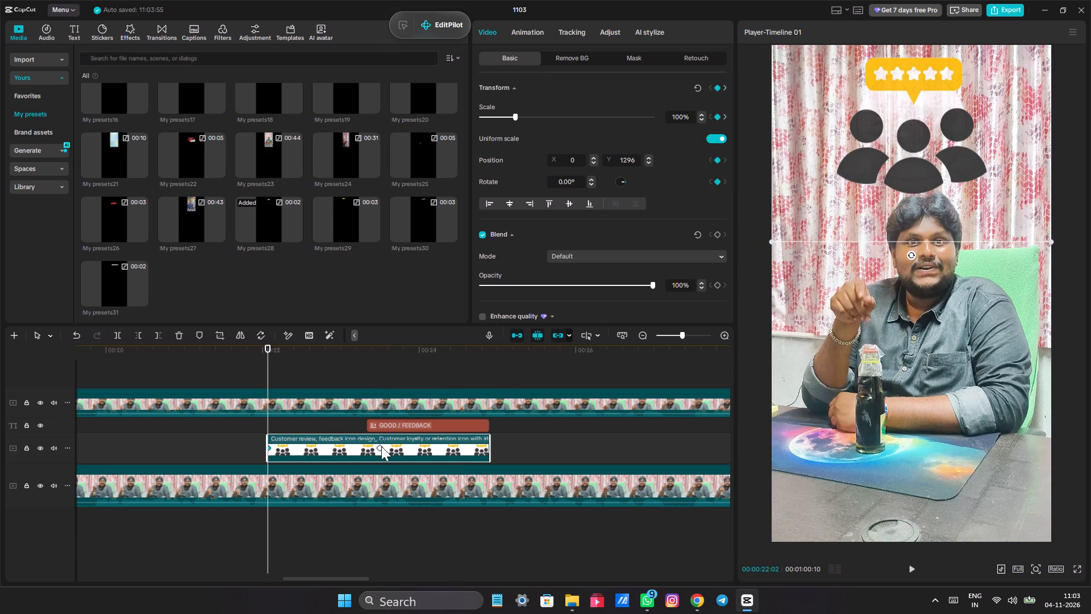
click(381, 446)
click(250, 384)
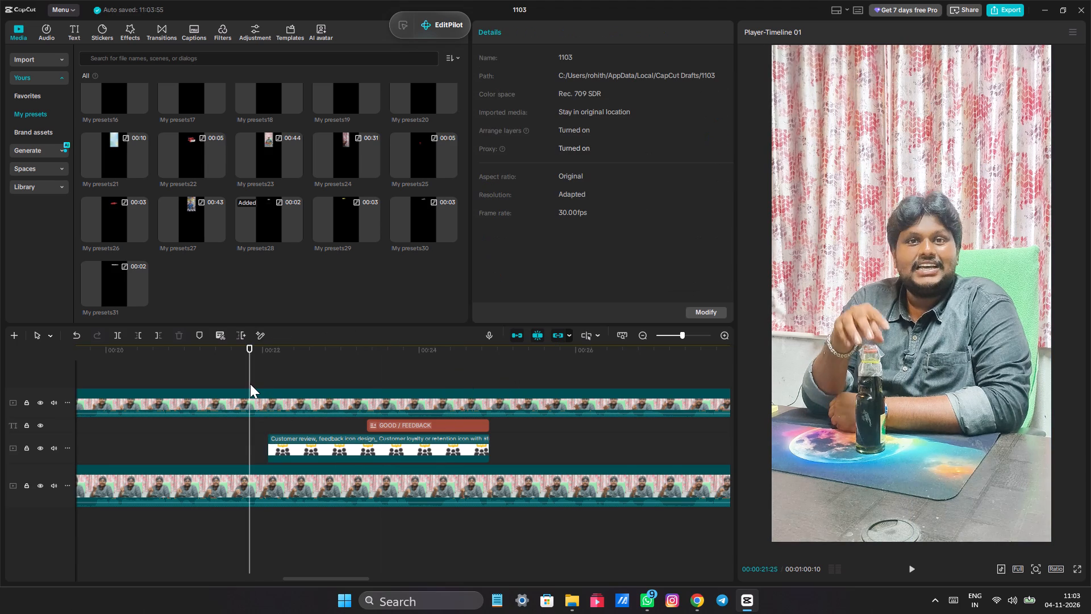
key(space)
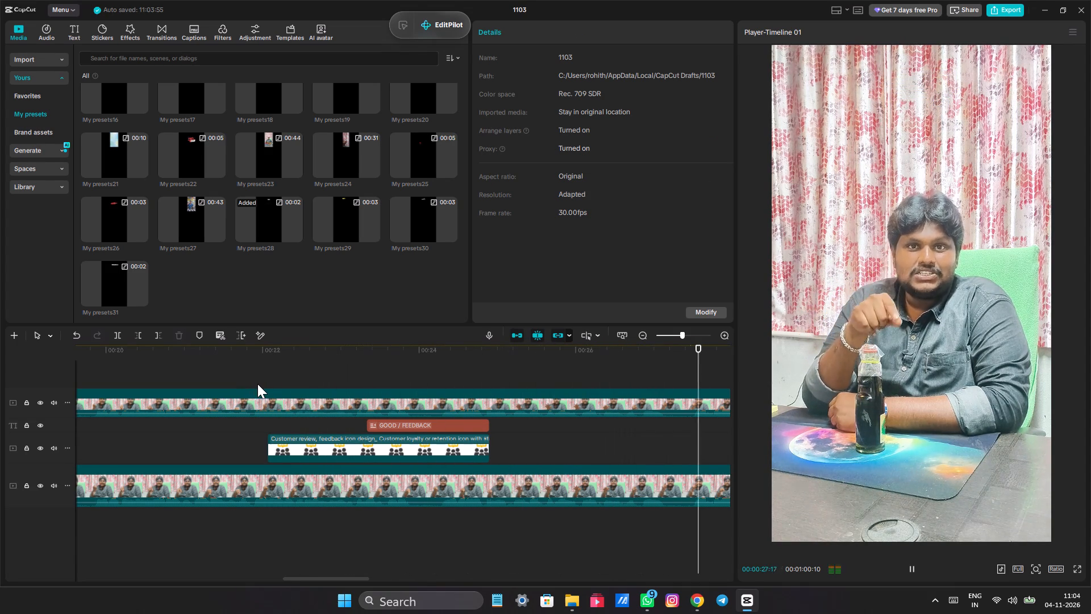
Place download (10).jpeg from the imported media at 00:00:27:13, on the same track as the customer review clip.
click(110, 372)
drag(110, 372, 72, 371)
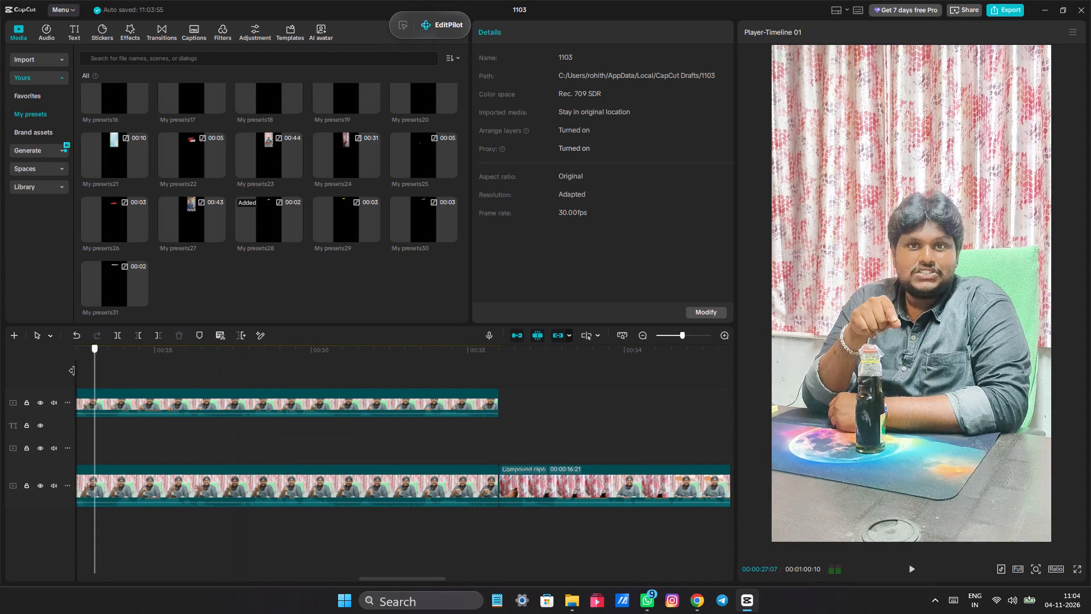
drag(72, 371, 590, 322)
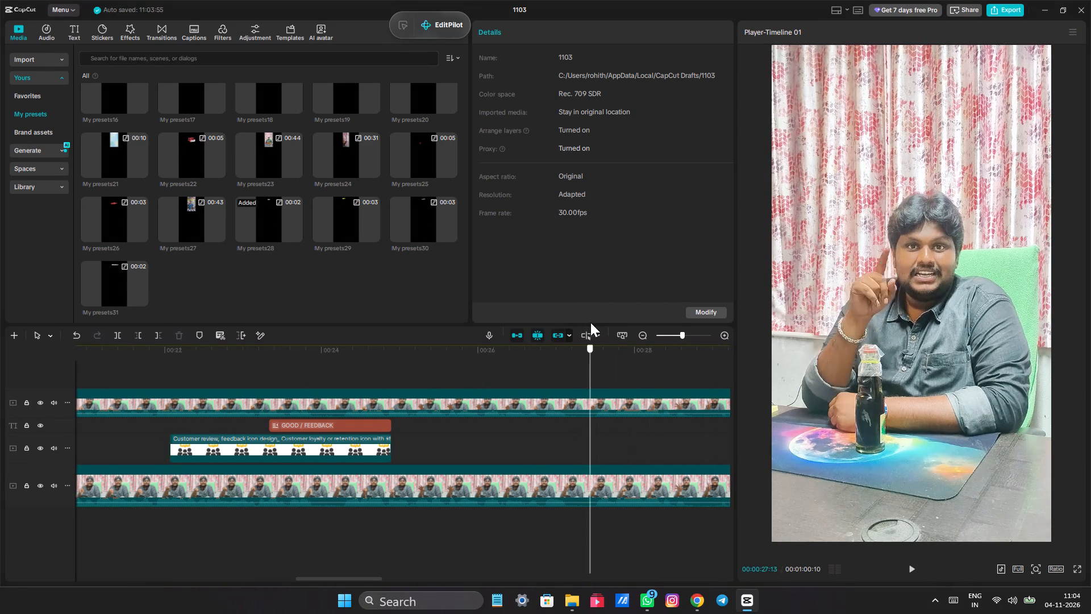
drag(590, 322, 546, 311)
key(space)
key(space)
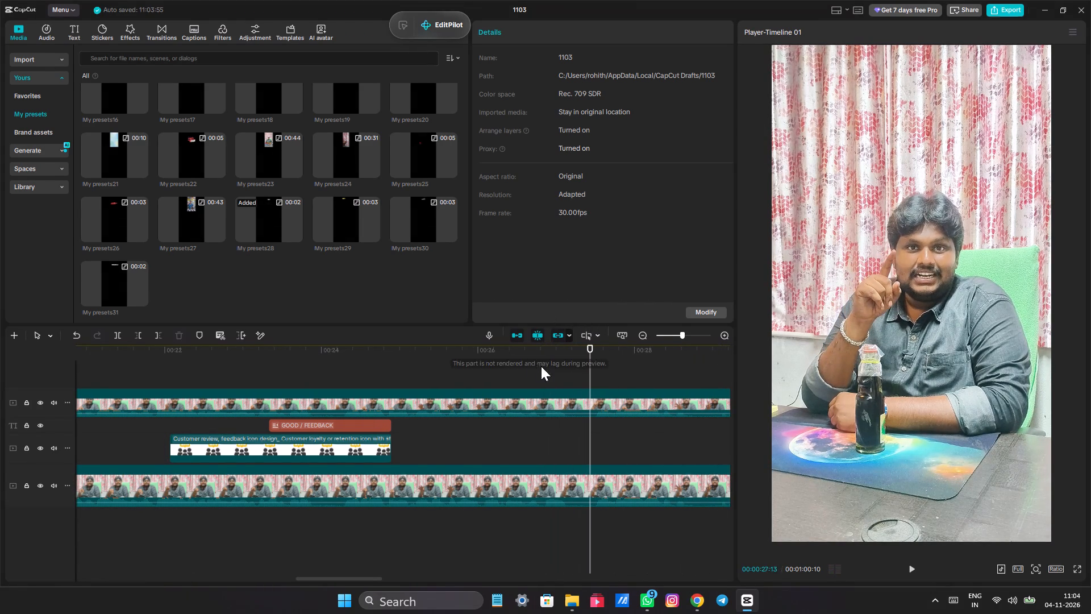
click(58, 55)
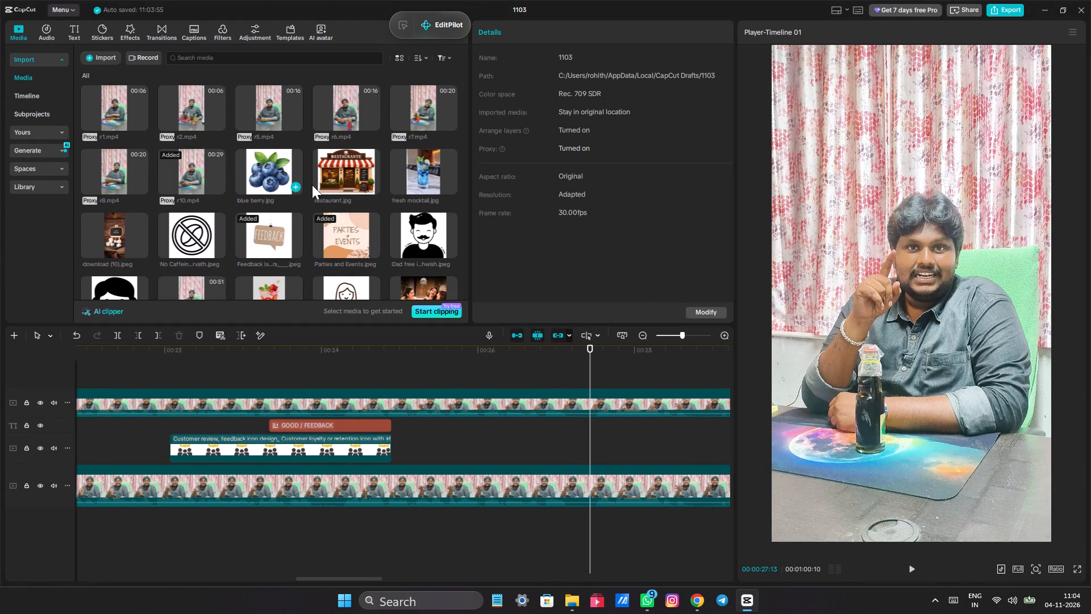
drag(111, 230, 590, 445)
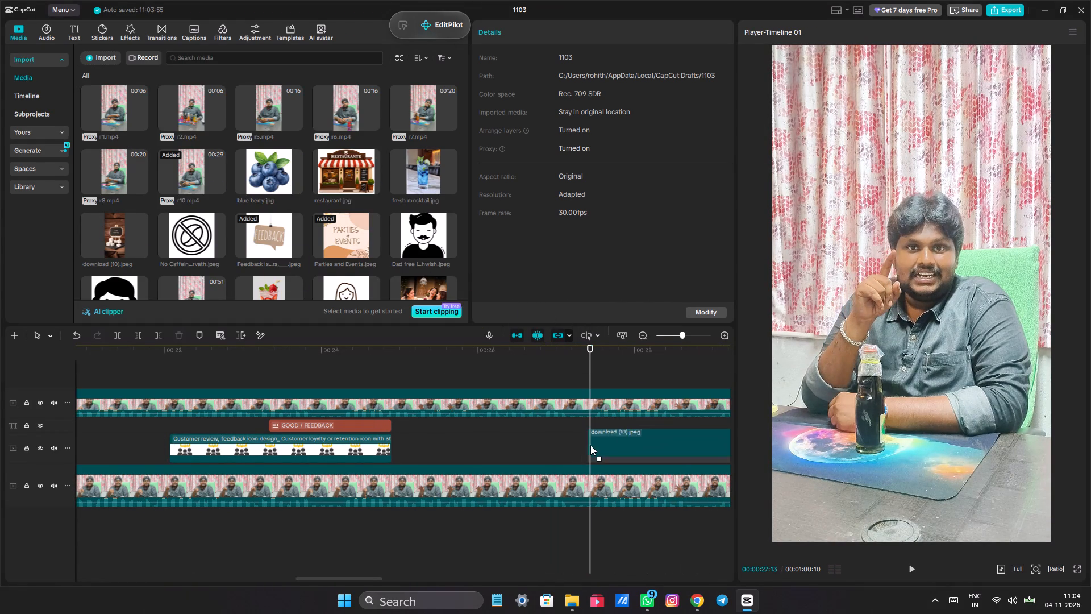
drag(590, 445, 591, 445)
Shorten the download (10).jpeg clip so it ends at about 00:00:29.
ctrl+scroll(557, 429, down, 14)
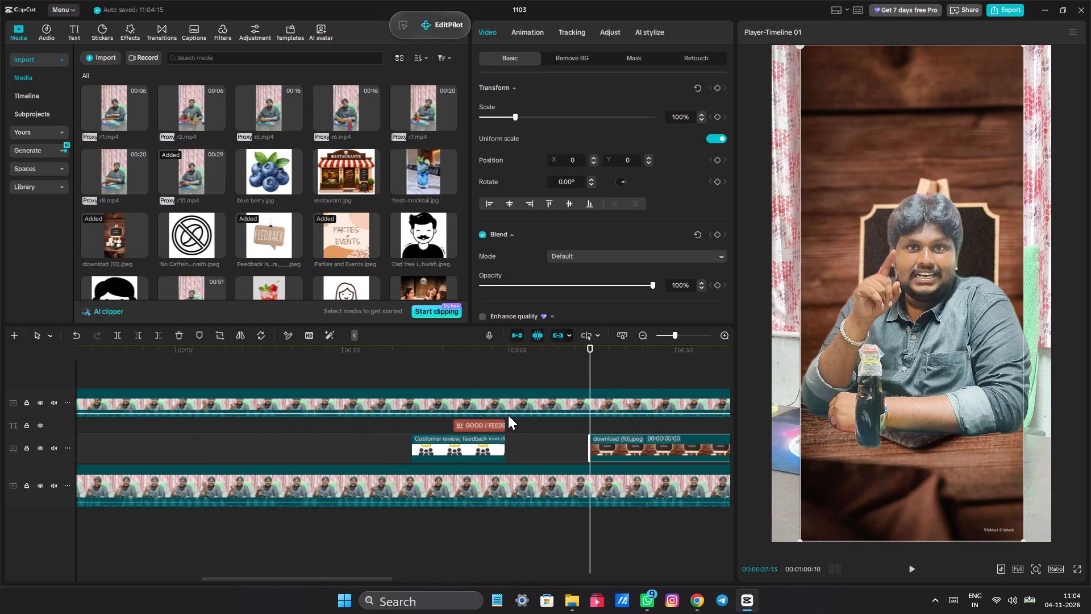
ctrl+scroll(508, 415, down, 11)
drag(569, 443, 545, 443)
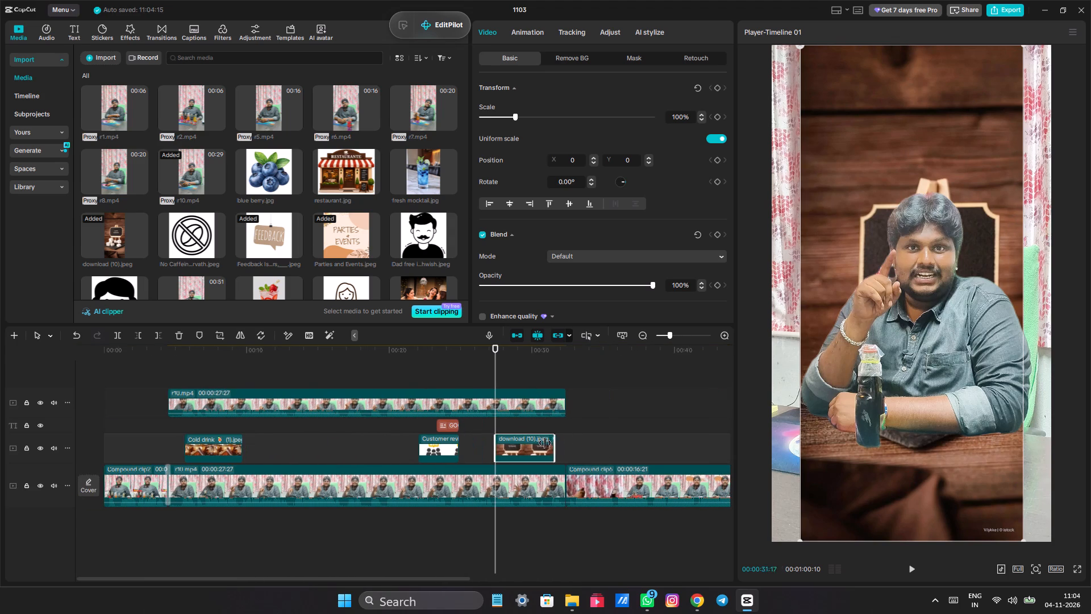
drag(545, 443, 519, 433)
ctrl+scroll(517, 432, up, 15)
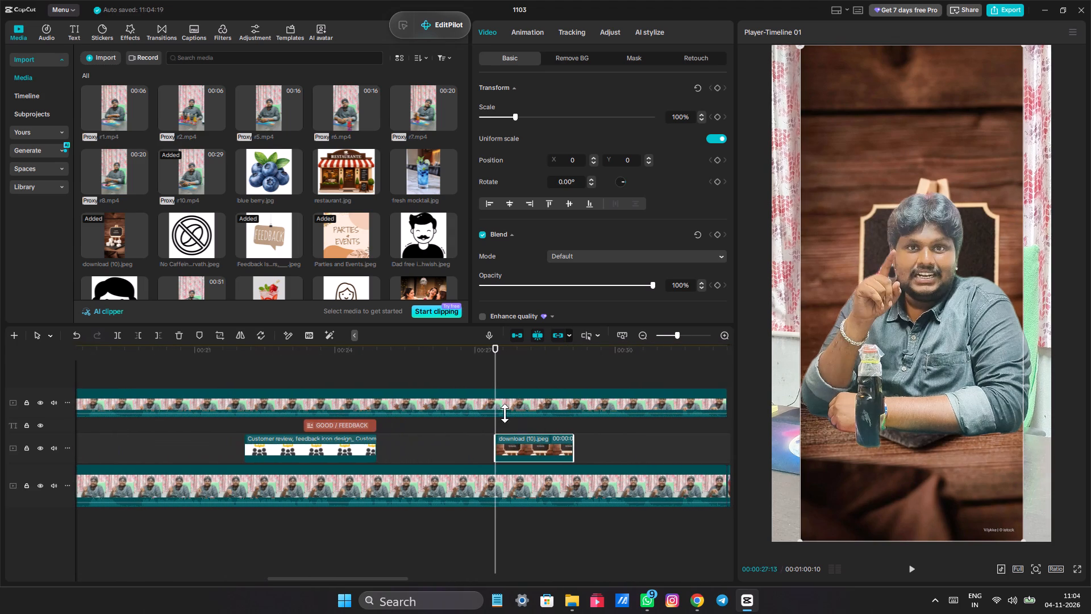
Crop the download (10).jpeg image at top and bottom to frame the LESS SUGAR board and sugar cubes.
click(224, 333)
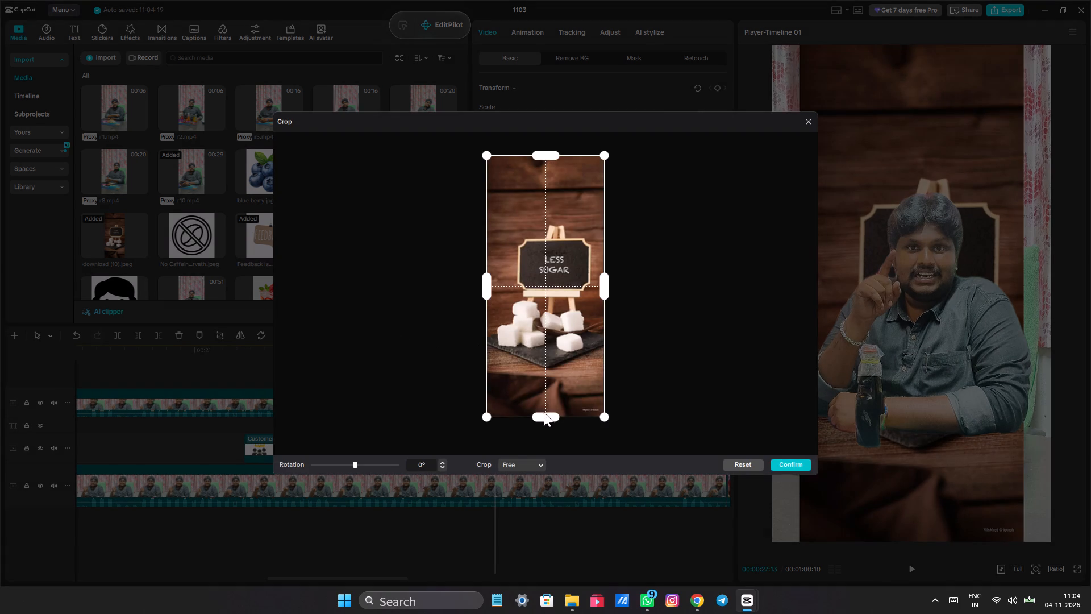
drag(547, 418, 574, 356)
drag(551, 156, 549, 206)
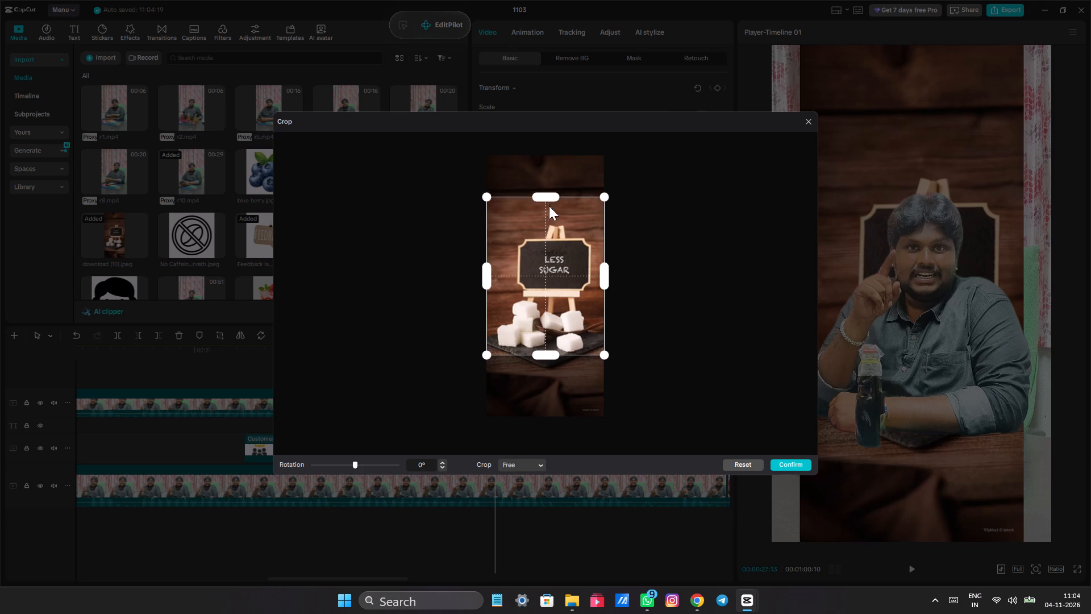
drag(549, 206, 551, 216)
drag(542, 352, 547, 360)
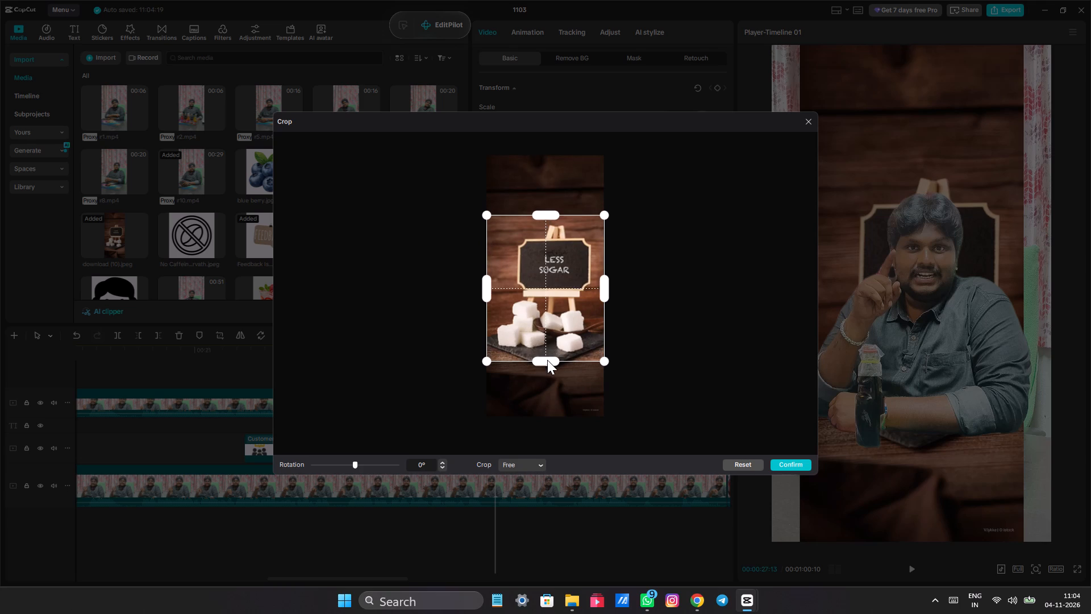
drag(547, 360, 547, 366)
click(797, 460)
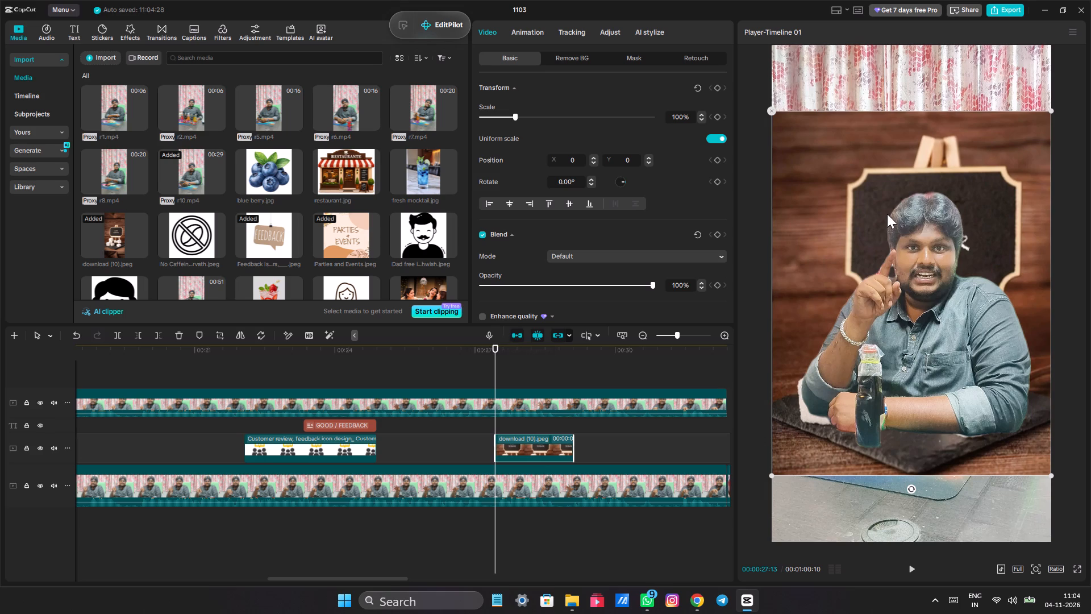
Scale the LESS SUGAR image to 42% and position it above the speaker's head at X 46, Y 1380.
drag(522, 113, 499, 110)
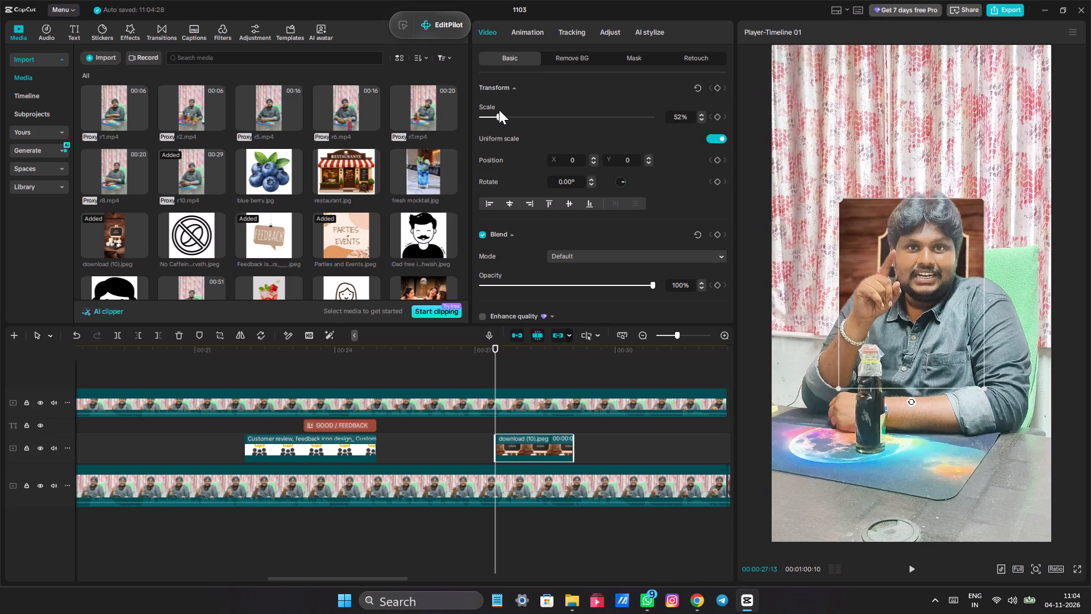
drag(499, 110, 495, 106)
drag(857, 252, 835, 119)
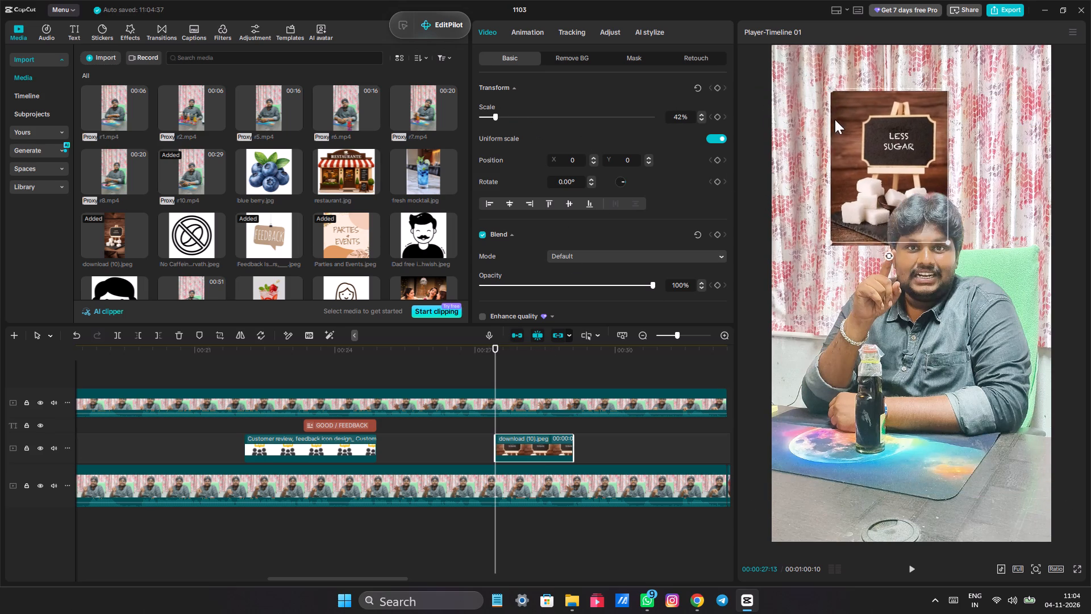
drag(835, 119, 863, 73)
Scrub the LESS SUGAR section, then apply the first pop-up In animation (Pop-...cale) to the image clip.
click(493, 362)
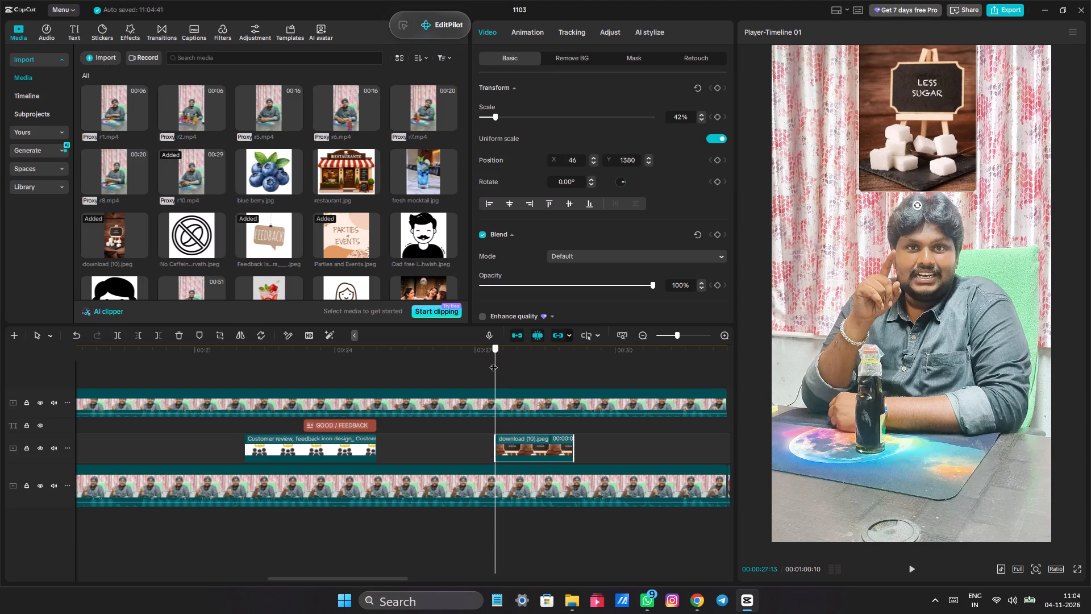
drag(493, 362, 487, 360)
double_click(484, 360)
click(531, 367)
drag(531, 367, 517, 364)
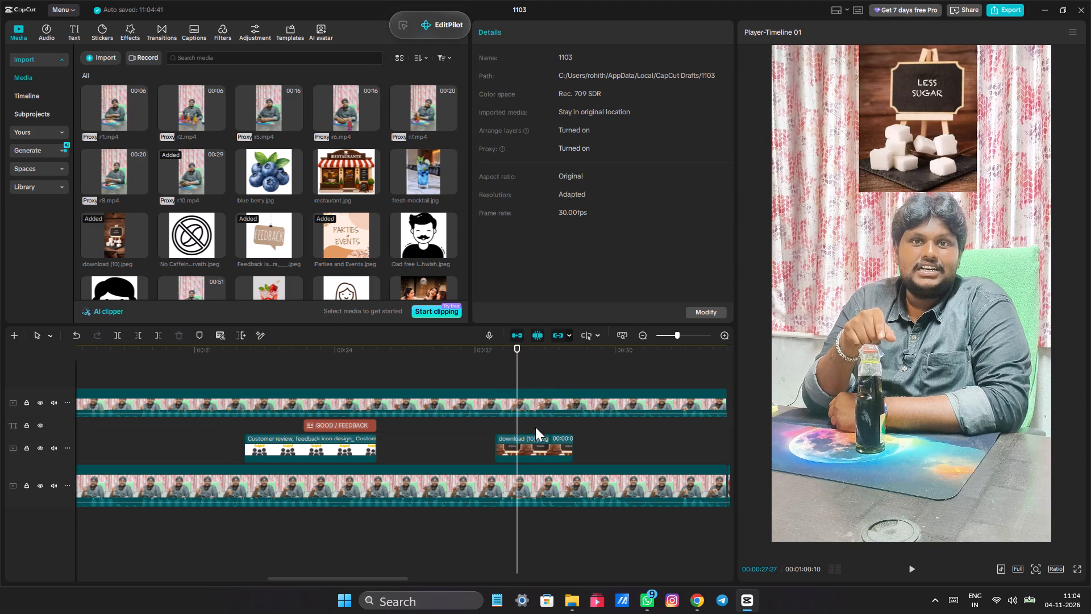
click(536, 439)
click(535, 26)
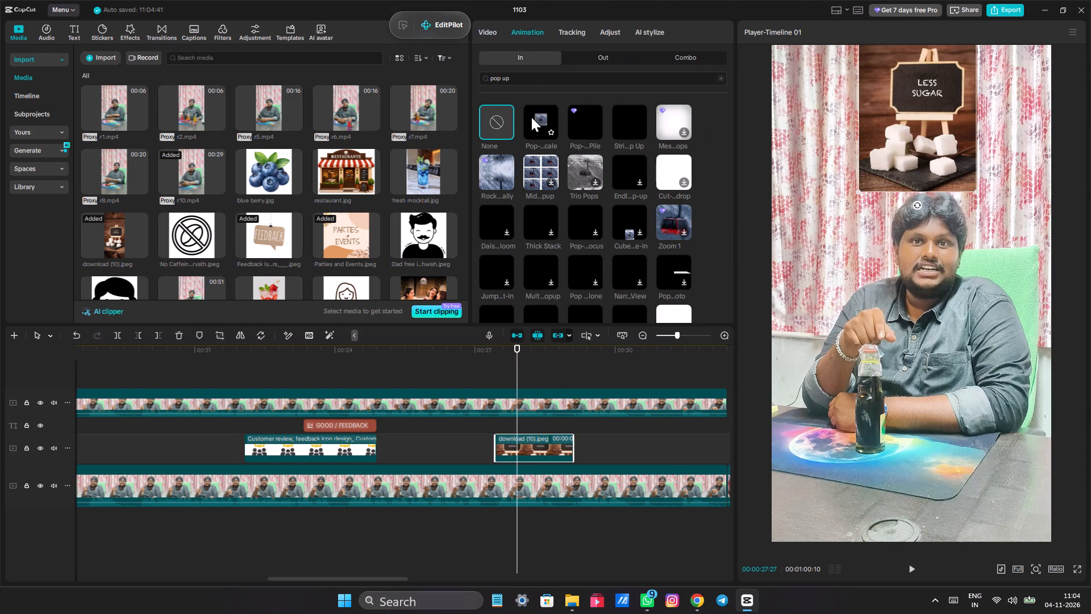
click(531, 117)
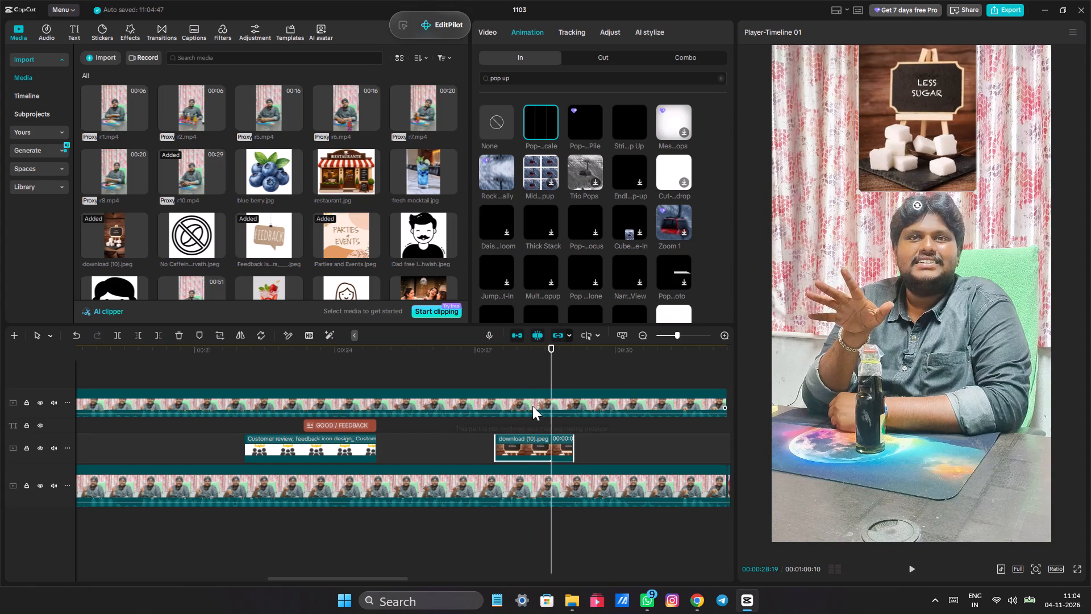
Trim the end of the LESS SUGAR image clip to about 00:00:28 and play the section.
drag(575, 441, 523, 418)
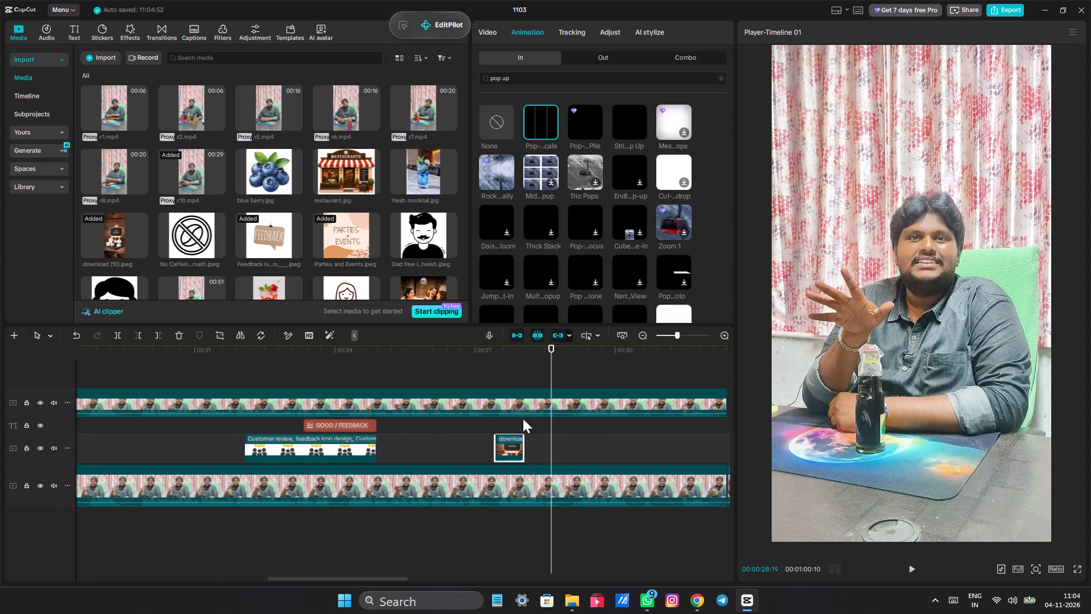
click(484, 376)
key(space)
key(space)
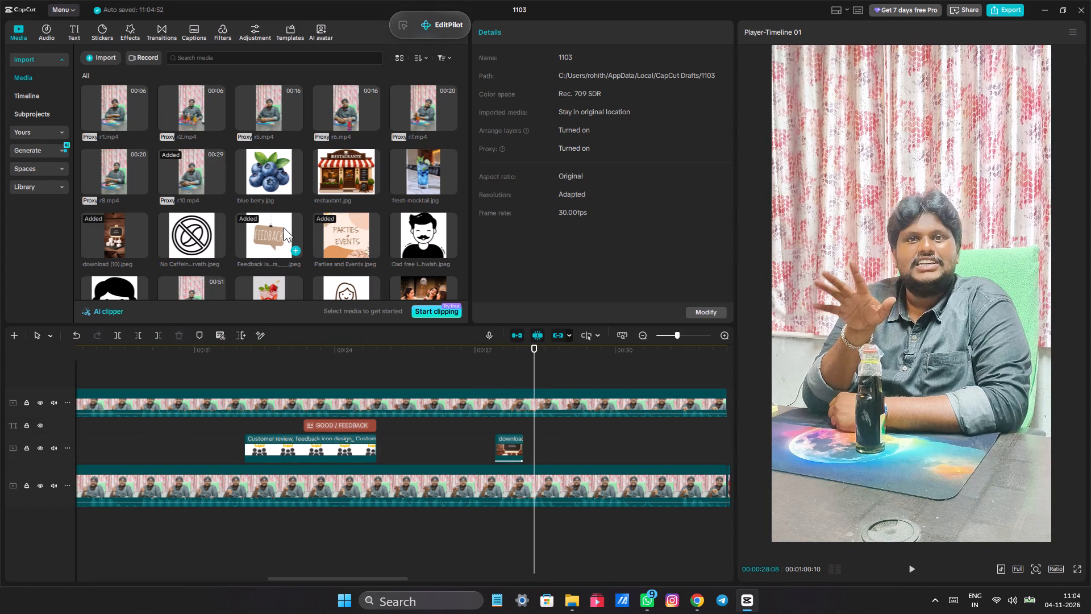
Place the No Caffeine icon image on the overlay track directly after the LESS SUGAR image clip.
scroll(377, 165, down, 1)
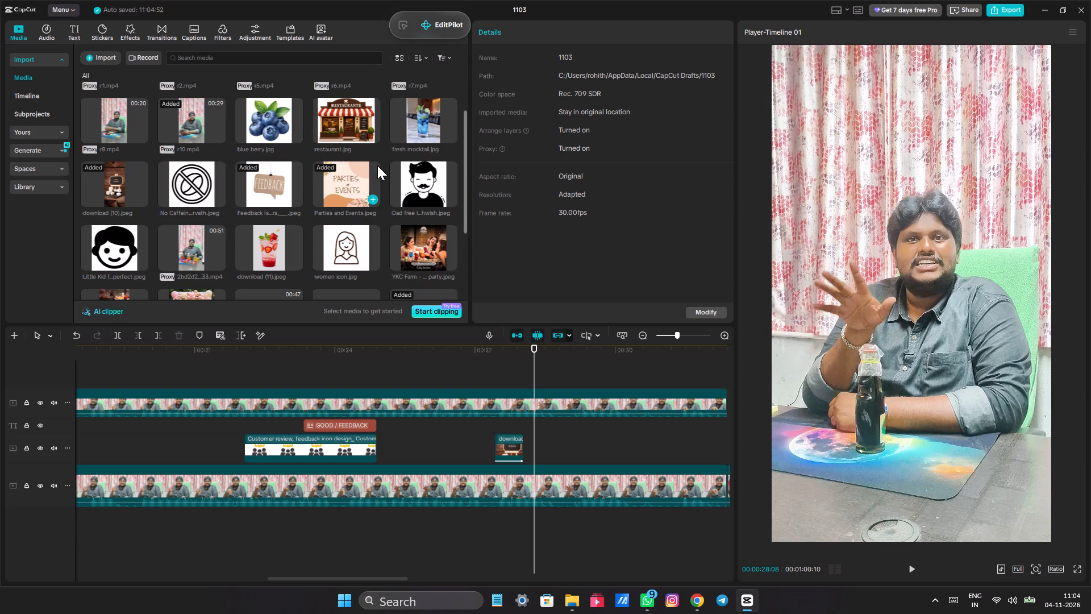
right_click(194, 184)
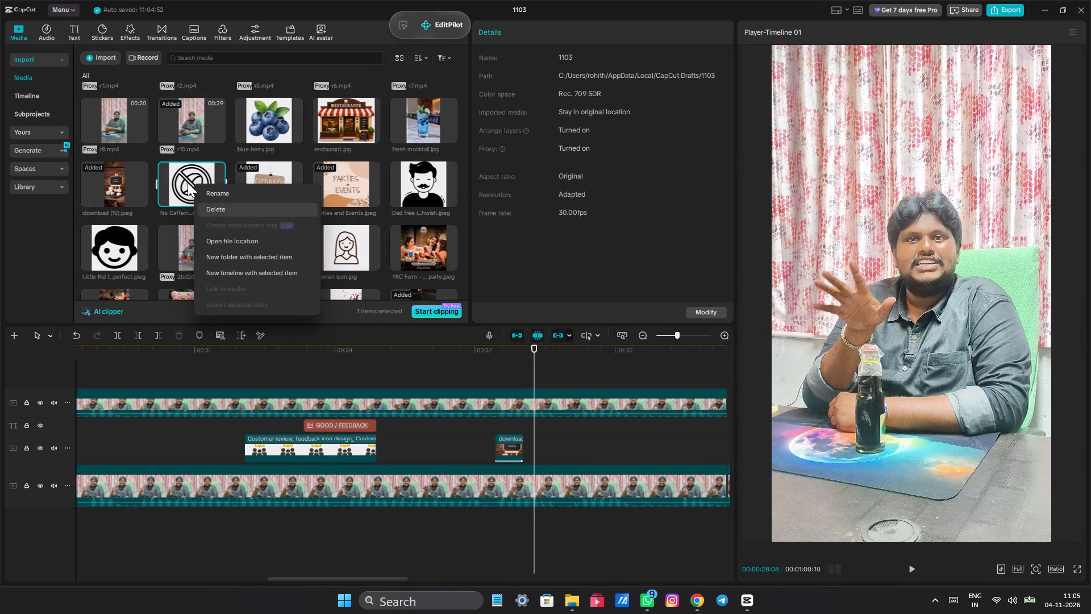
click(177, 176)
drag(177, 176, 523, 451)
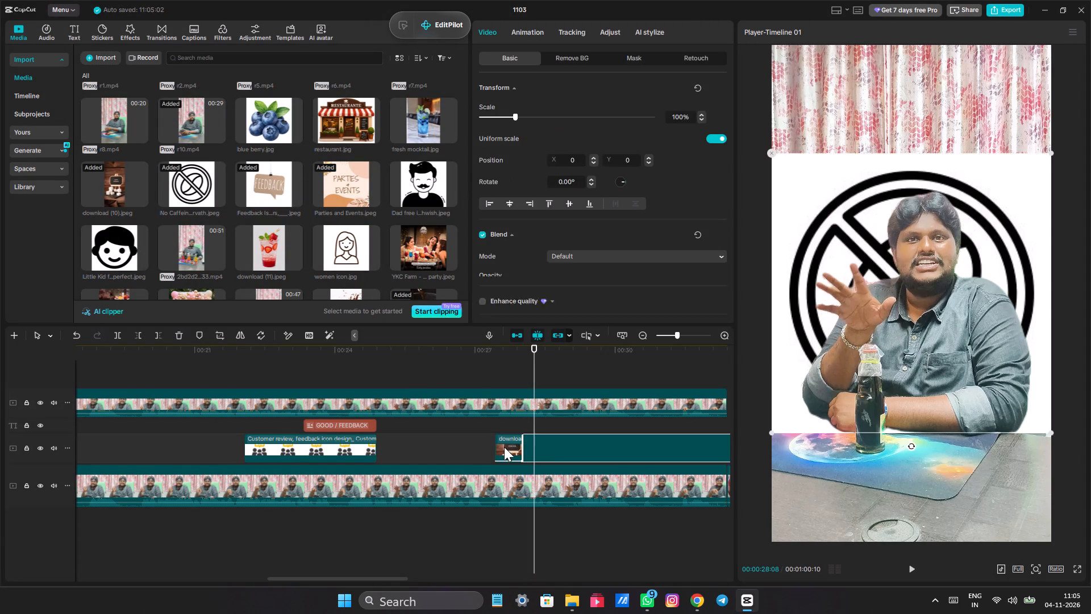
Copy the LESS SUGAR image clip's attributes and paste them onto the No Caffeine image clip.
right_click(502, 447)
click(538, 180)
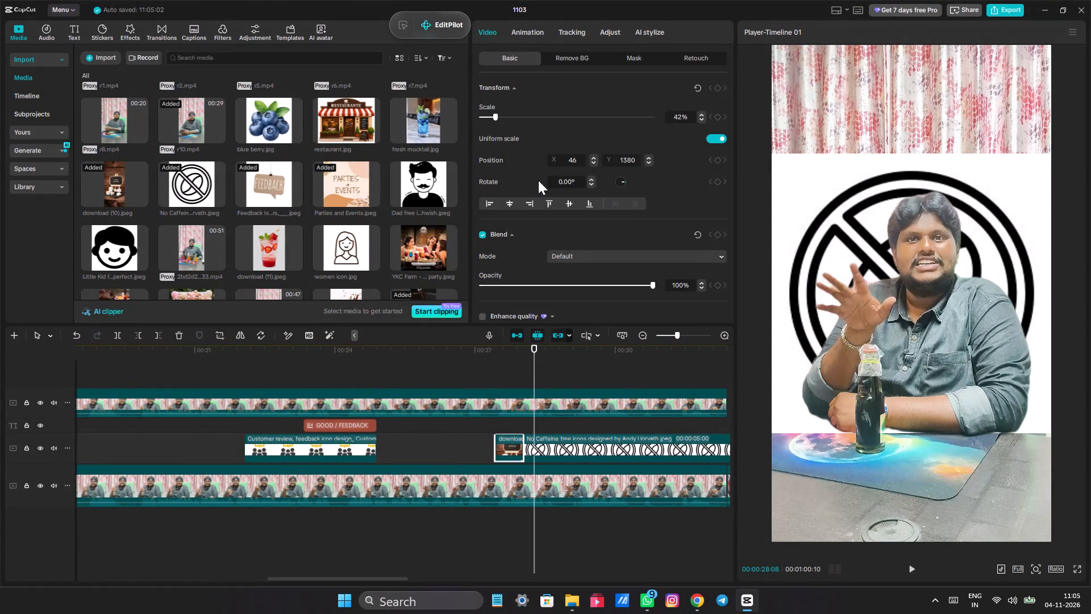
right_click(569, 438)
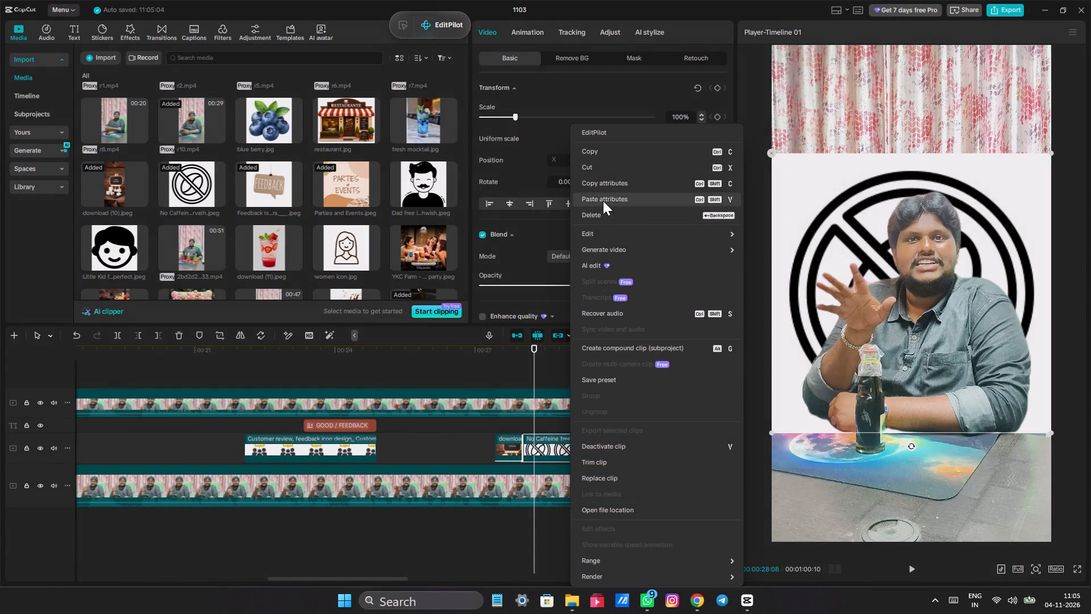
click(603, 201)
click(669, 382)
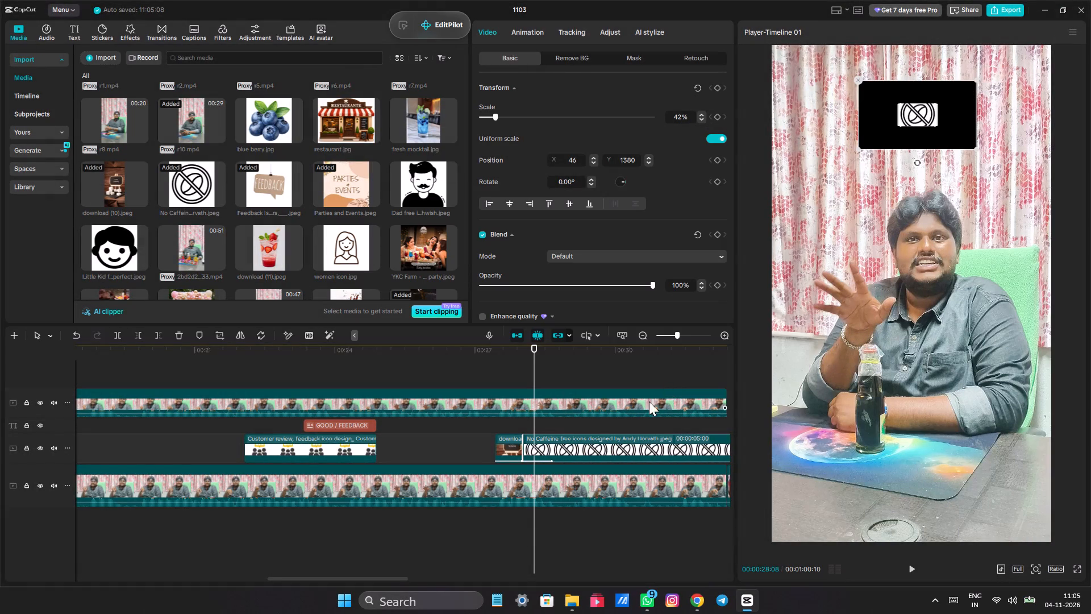
Trim the end of the No Caffeine image clip to just before 00:00:29, playing the section to check the timing.
ctrl+scroll(539, 428, down, 6)
drag(682, 448, 540, 410)
key(space)
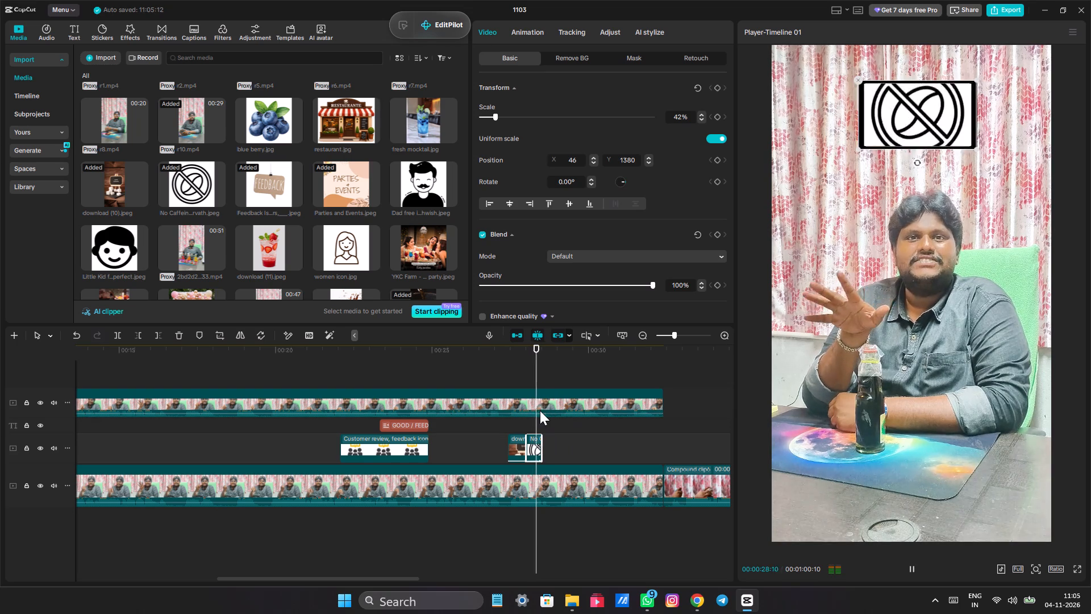
drag(542, 449, 547, 449)
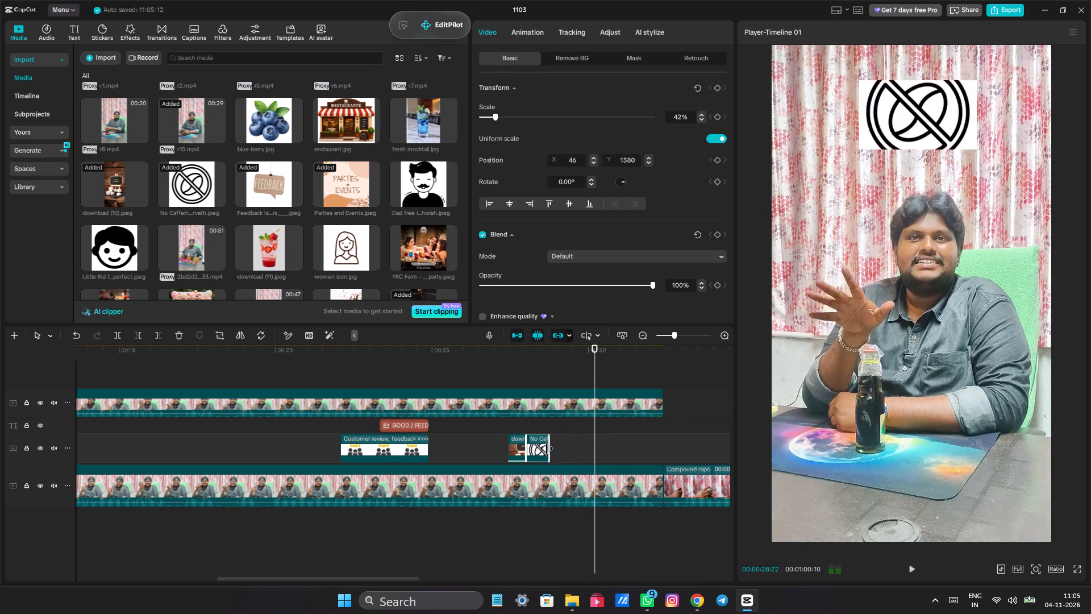
drag(547, 449, 549, 449)
click(520, 421)
key(space)
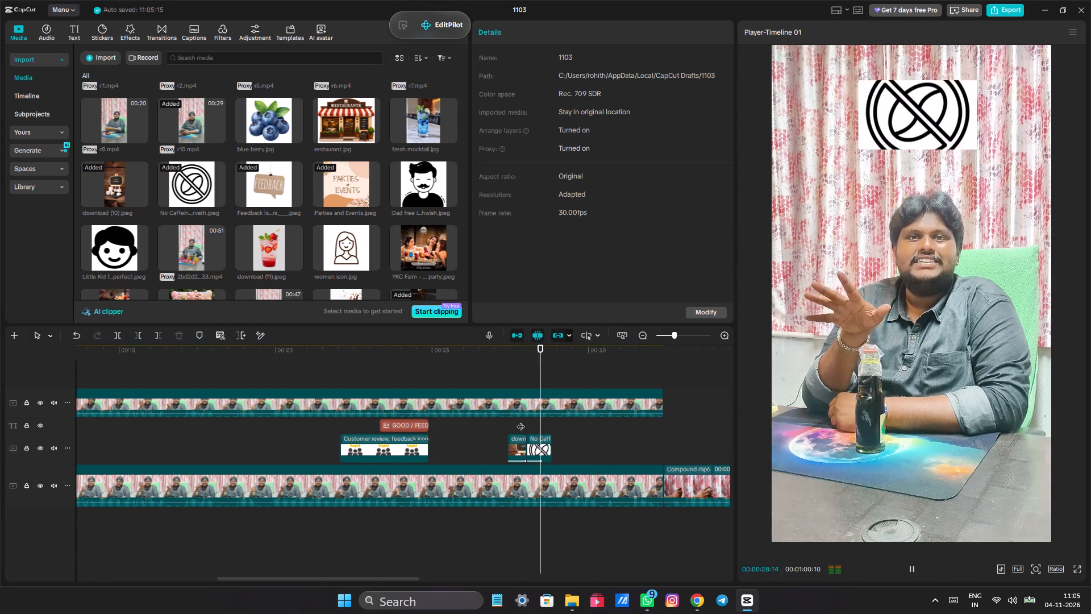
key(space)
click(540, 446)
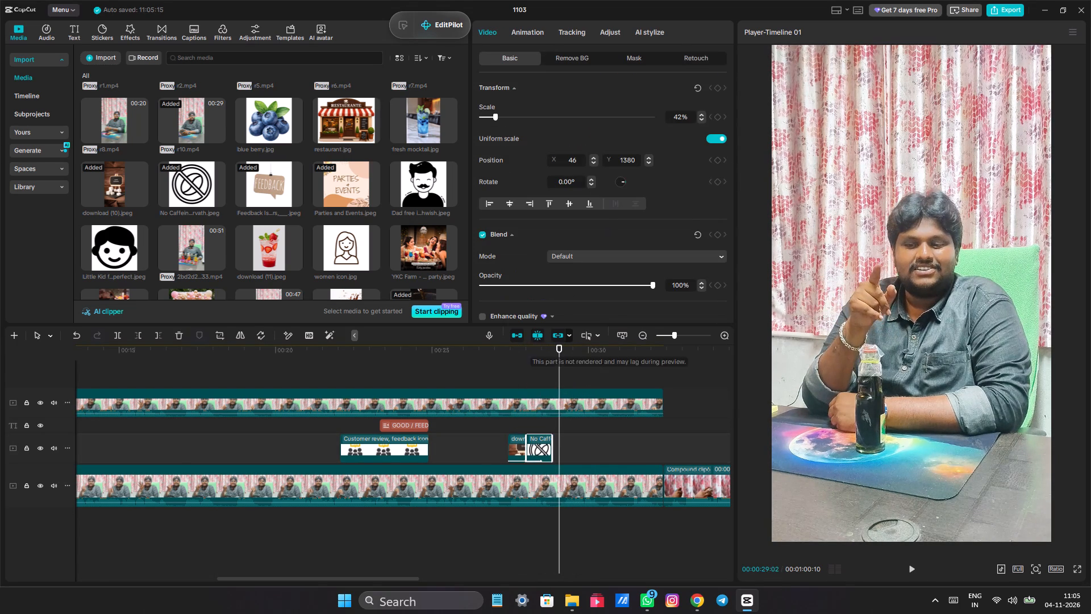
Extend the No Caffeine image's crop at top and bottom to include the whole circular icon.
click(543, 420)
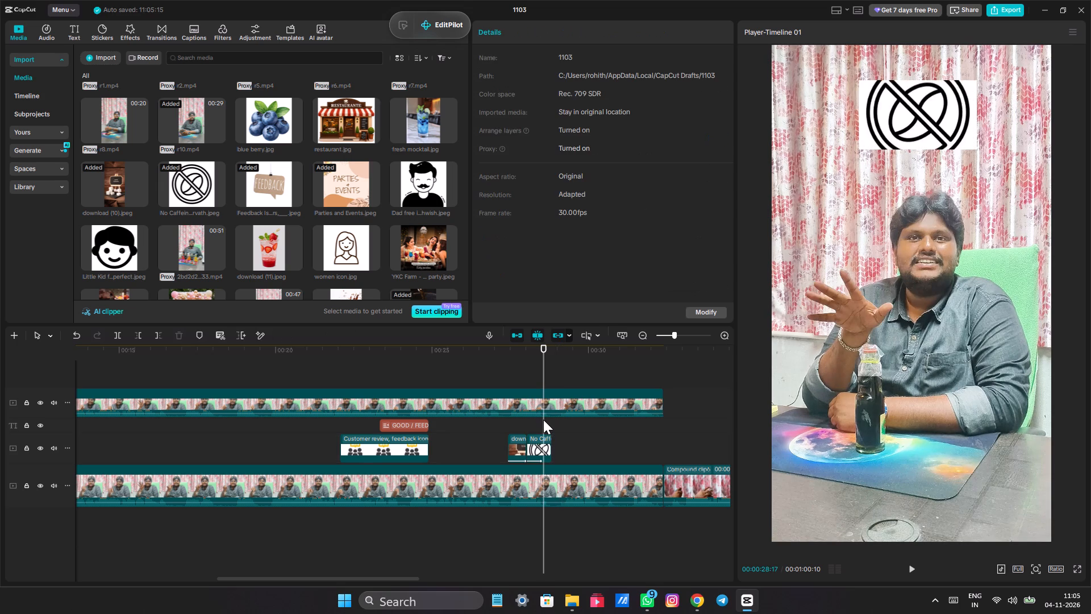
click(537, 447)
click(220, 334)
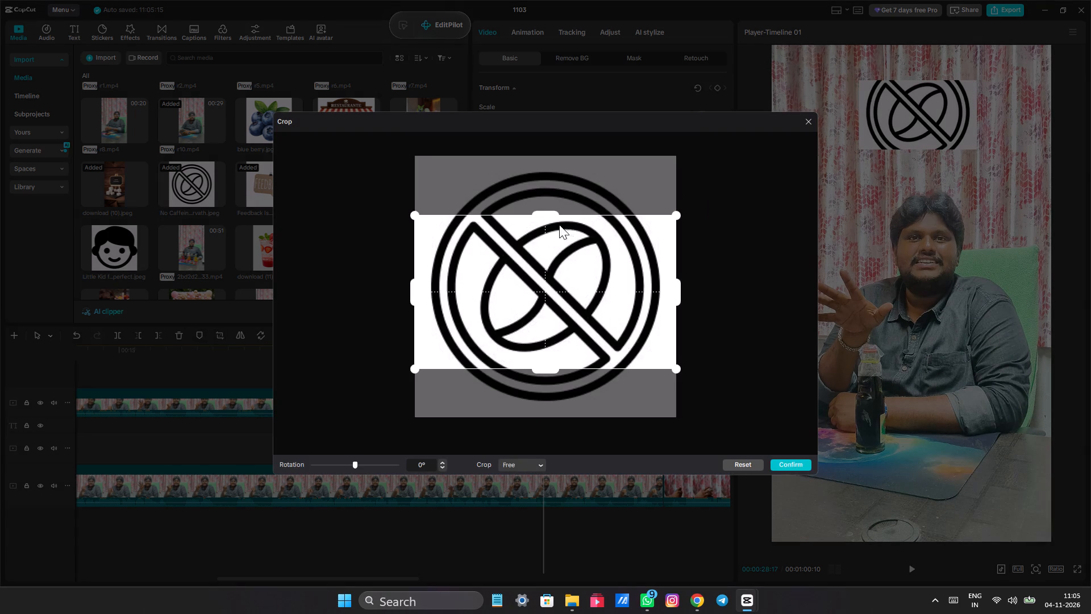
drag(551, 217, 564, 166)
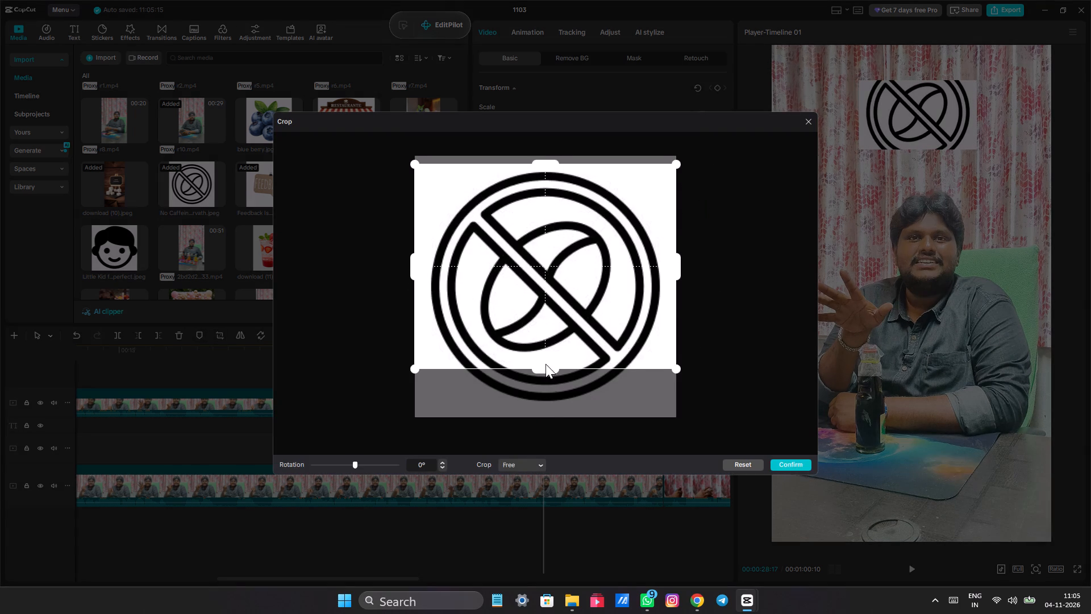
click(545, 364)
drag(550, 373, 553, 399)
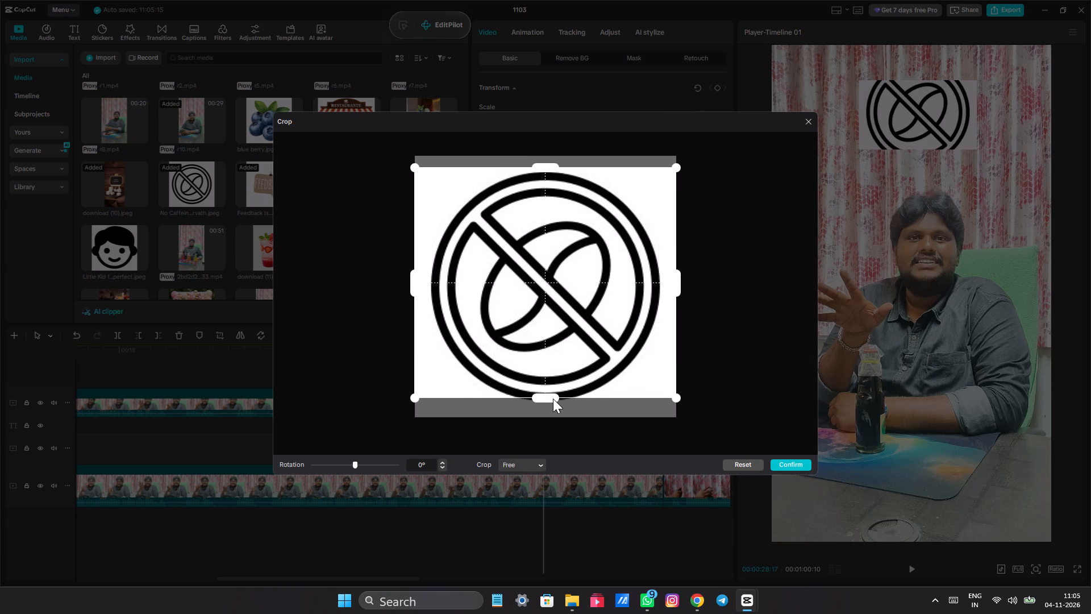
drag(553, 399, 553, 405)
click(783, 462)
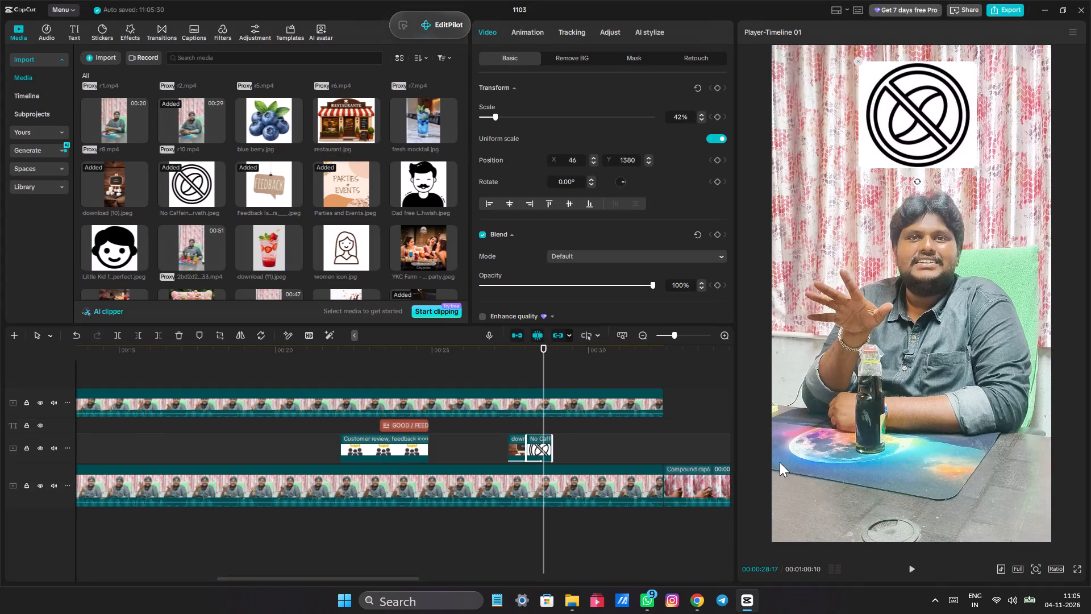
Remove the No Caffeine image clip's background with Auto removal.
click(522, 428)
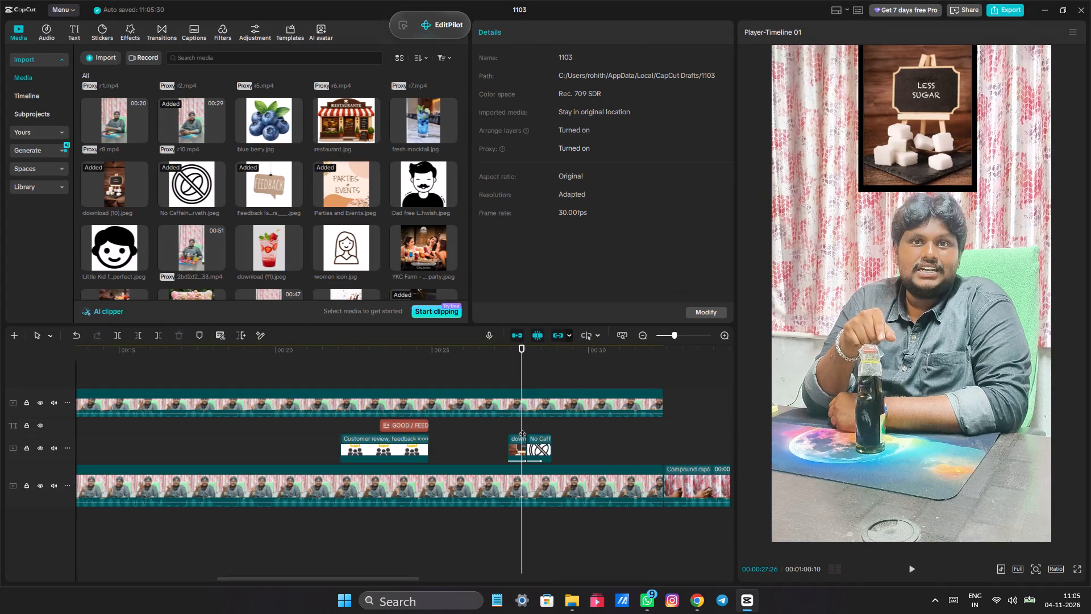
click(542, 440)
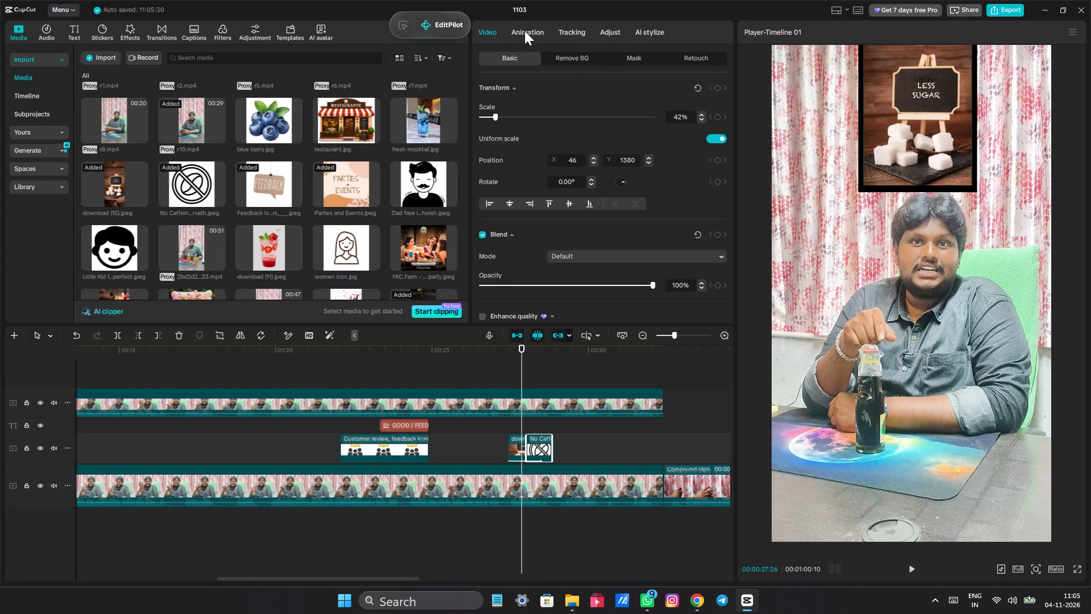
click(567, 59)
click(485, 88)
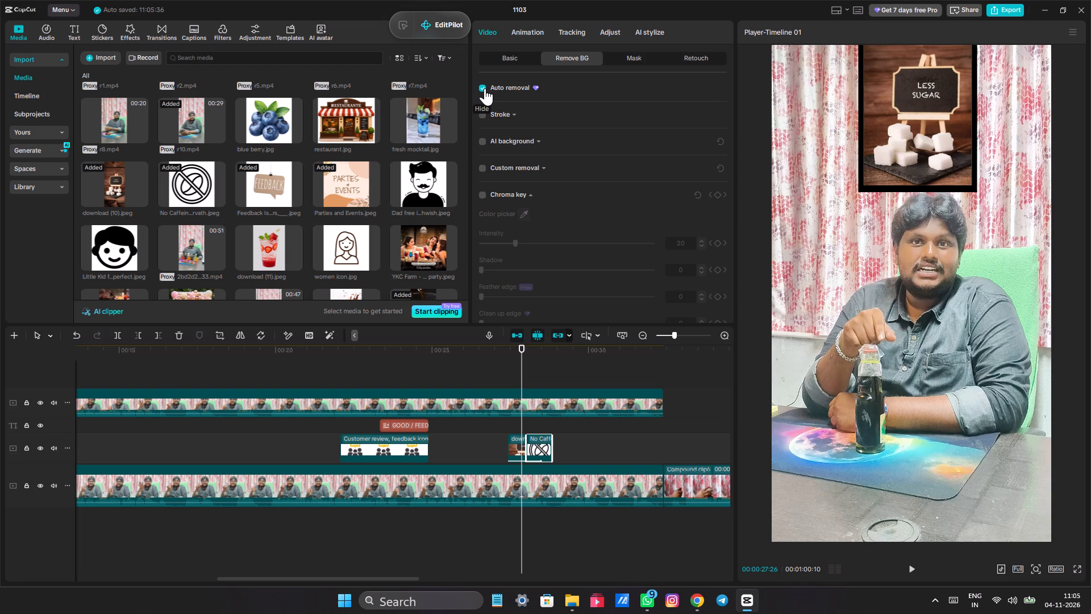
Play back the LESS SUGAR and No Caffeine image section several times to review the overlays.
click(510, 367)
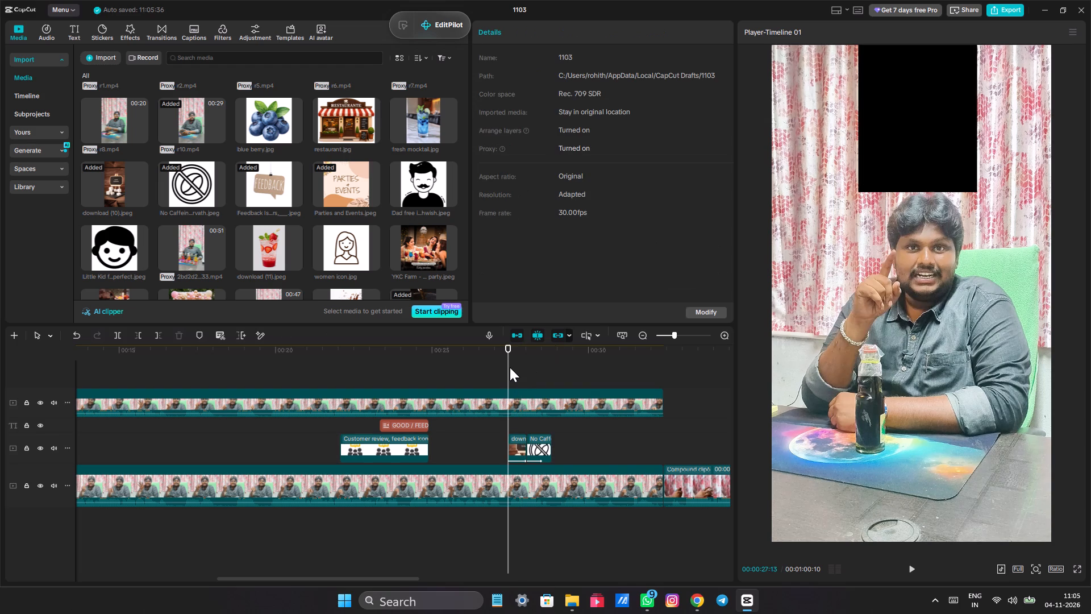
key(space)
key(space)
key(space)
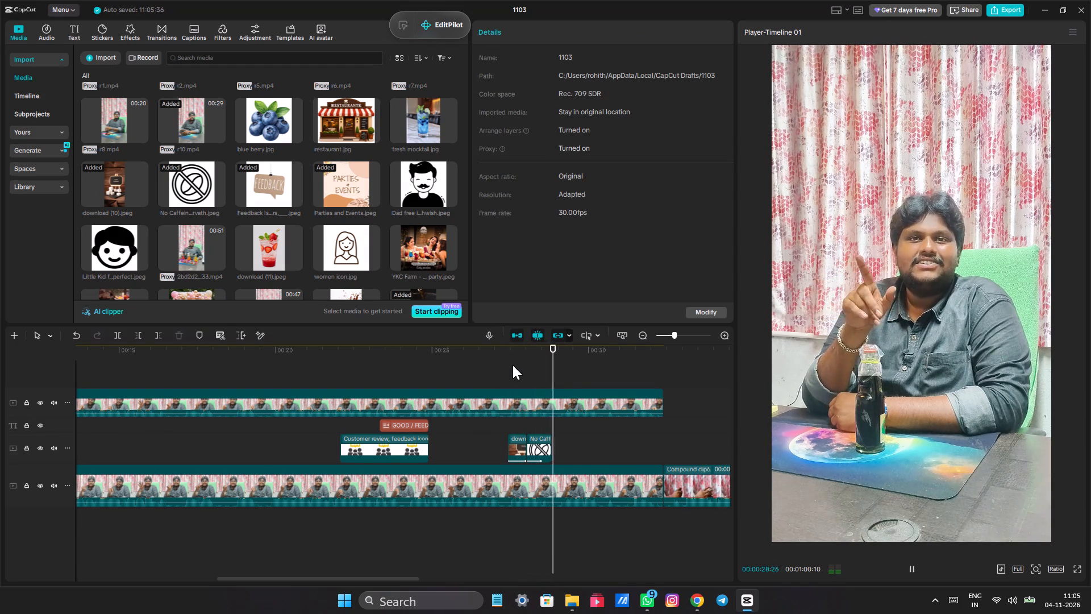
click(513, 365)
key(space)
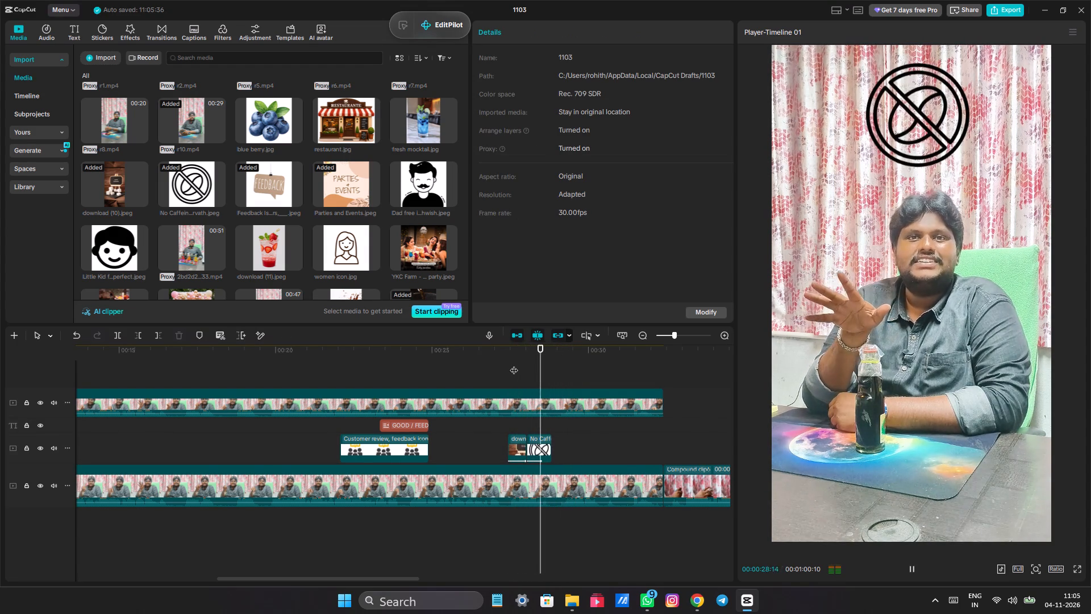
click(517, 355)
key(space)
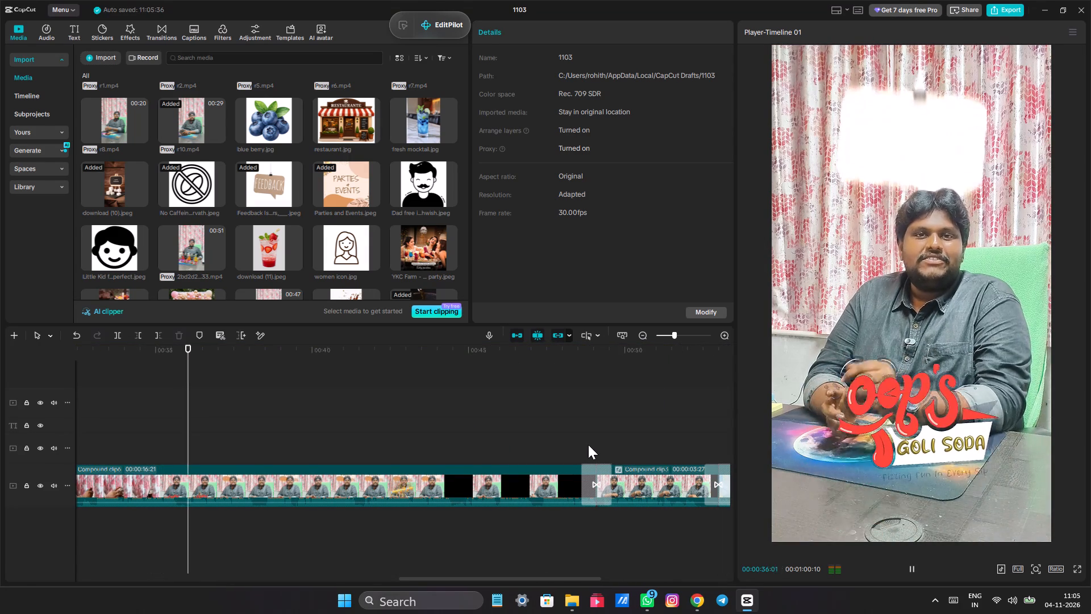
Play the project from the beginning to review the edit up to about 00:00:16.
ctrl+scroll(226, 446, down, 9)
ctrl+scroll(184, 405, down, 4)
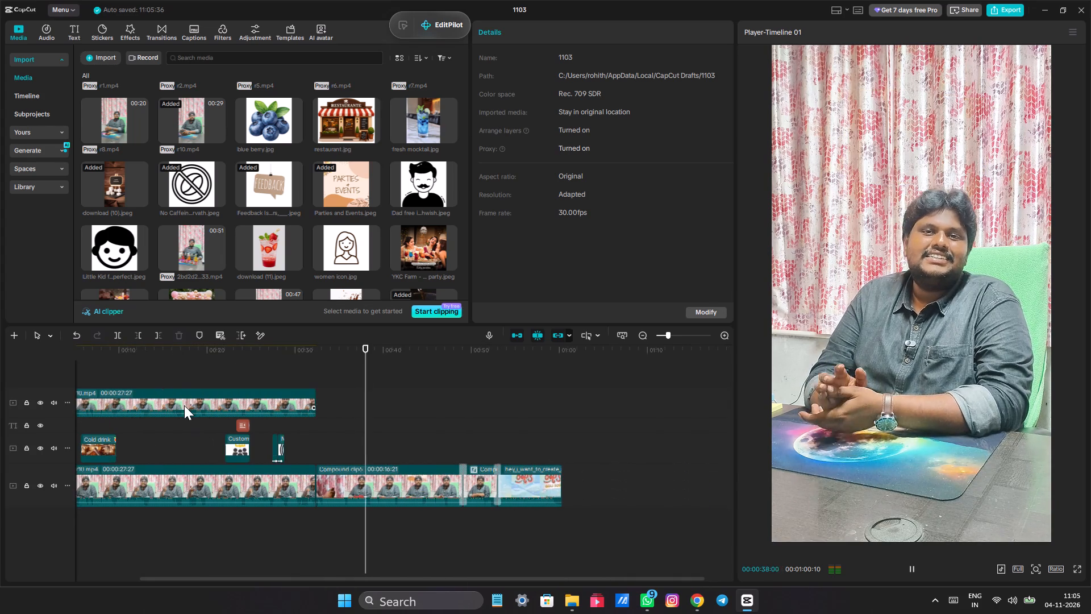
ctrl+scroll(184, 405, down, 2)
click(105, 386)
key(space)
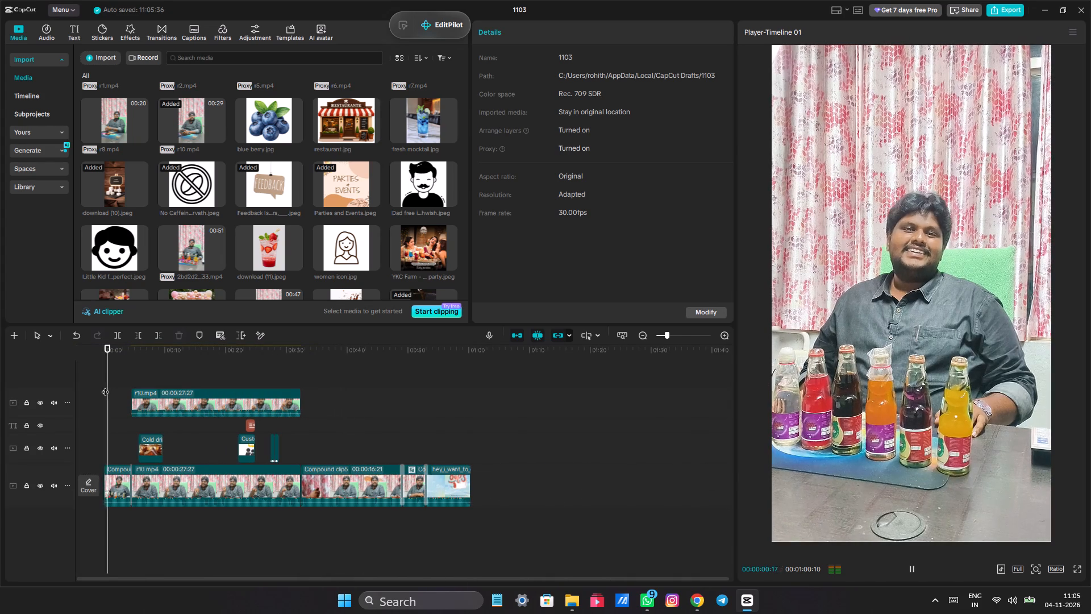
scroll(126, 417, up, 12)
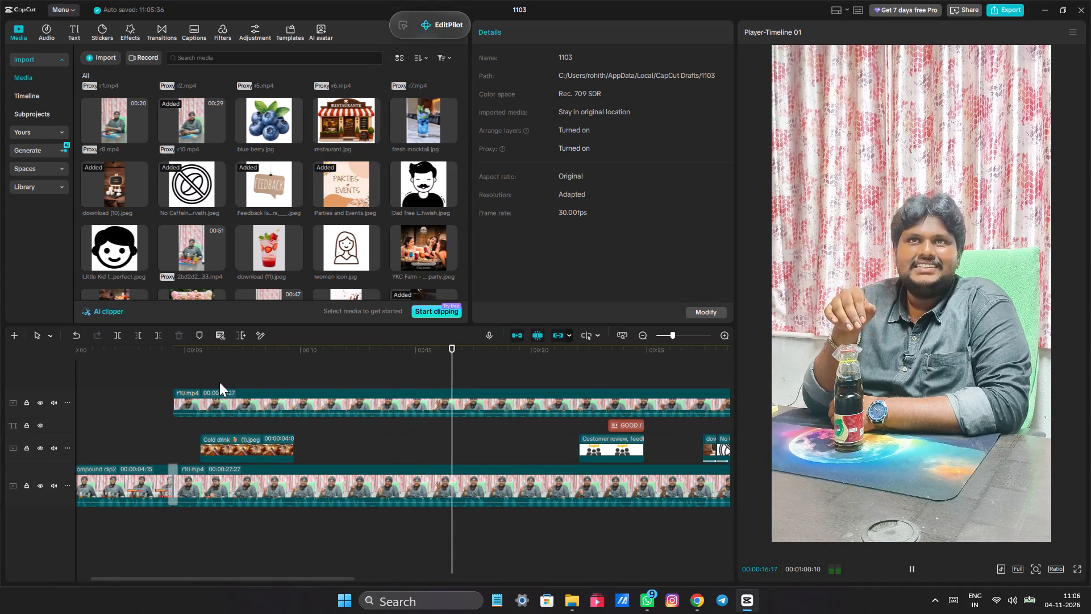
click(404, 369)
Copy the GOOD FEEDBACK text clip and paste it on the text track at 00:00:13:23.
drag(402, 369, 368, 351)
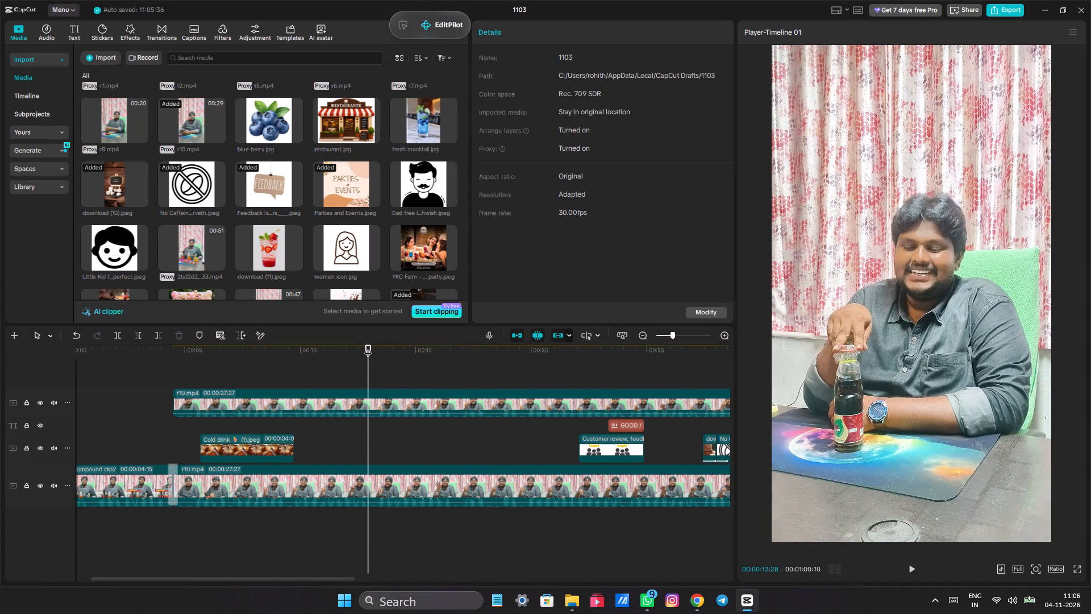
key(space)
key(space)
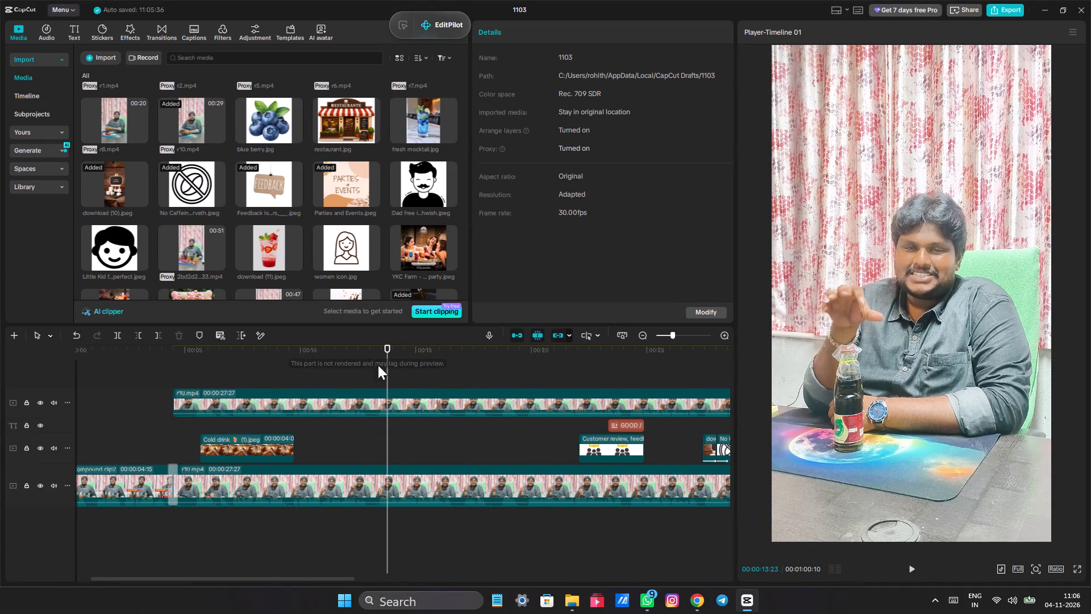
right_click(621, 421)
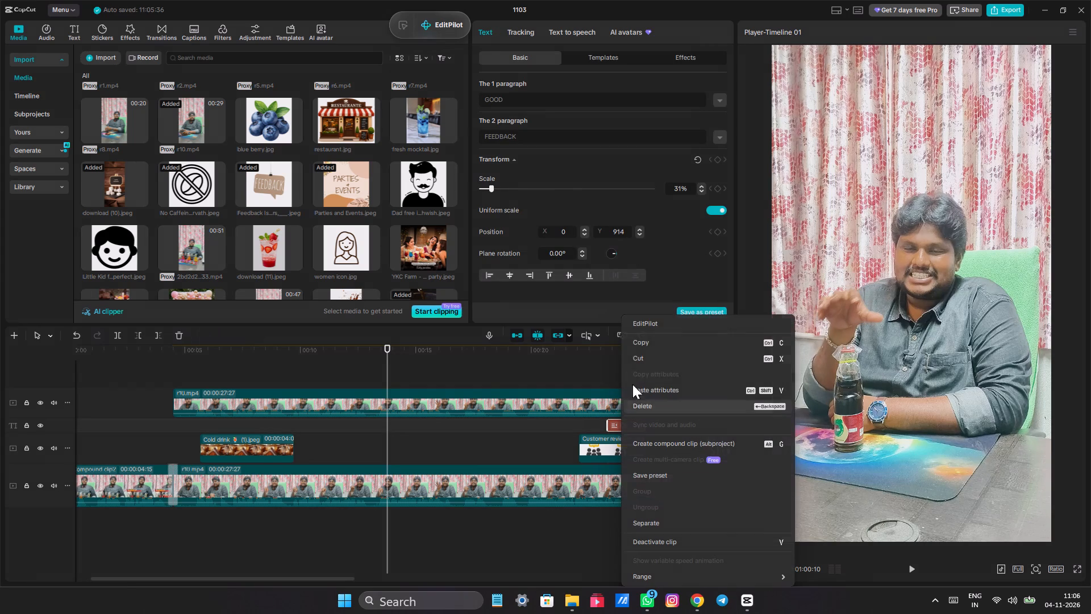
click(657, 343)
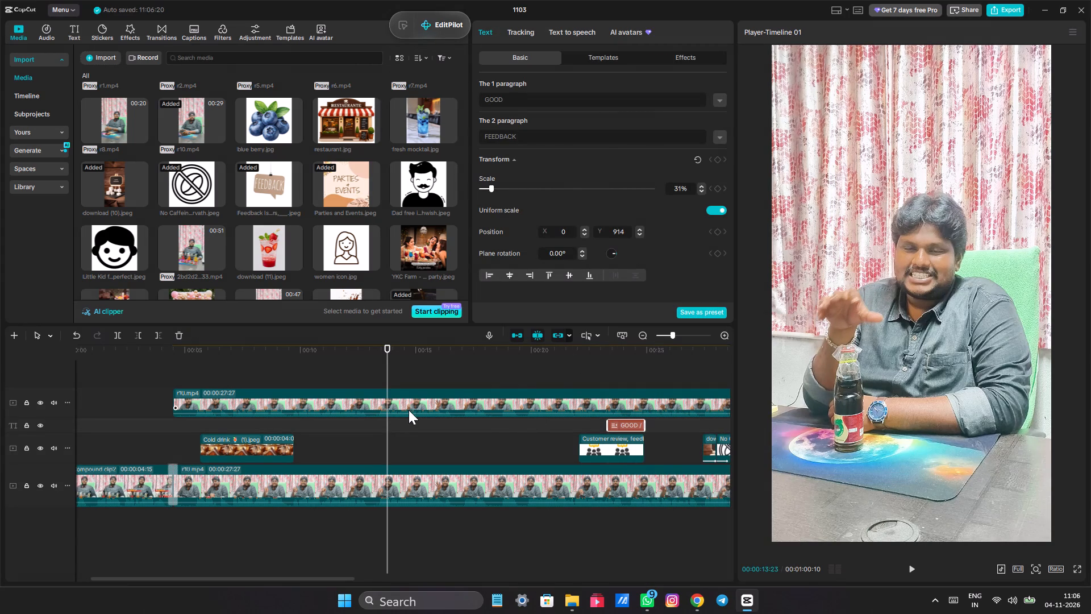
right_click(398, 420)
click(422, 476)
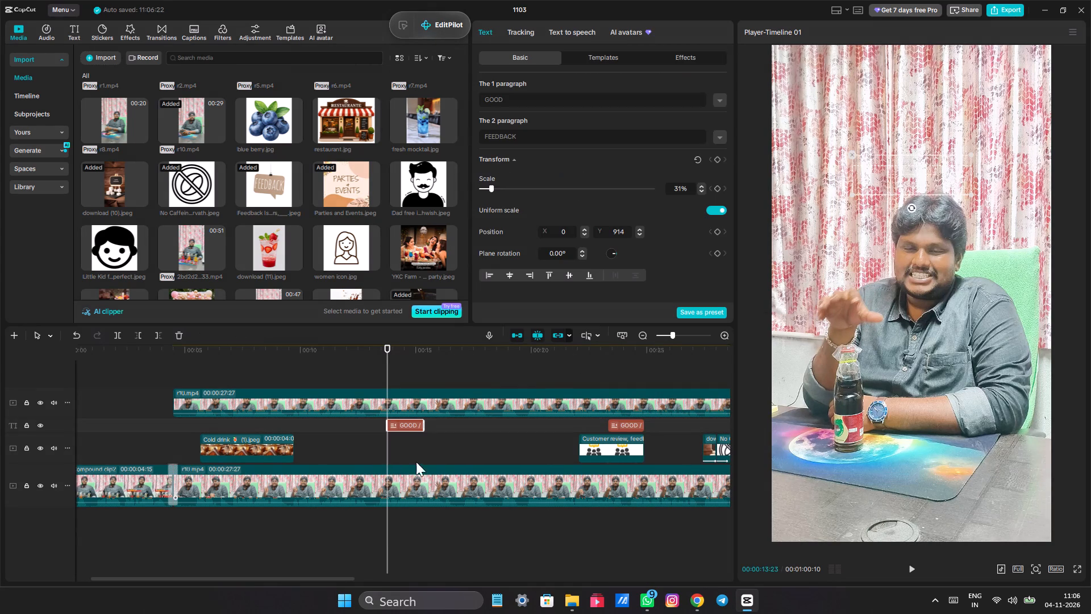
Replace the pasted text's first paragraph with CUSTOMIZATIONS and clear its second paragraph.
drag(534, 139, 440, 118)
key(BackSpace)
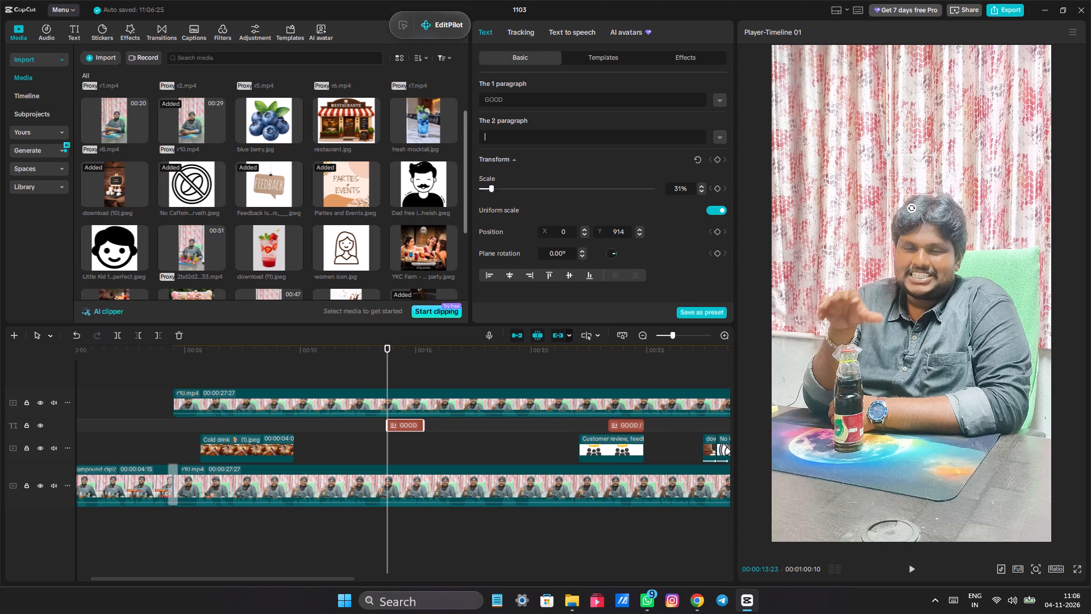
click(536, 100)
key(BackSpace)
key(BackSpace)
key(BackSpace)
key(BackSpace)
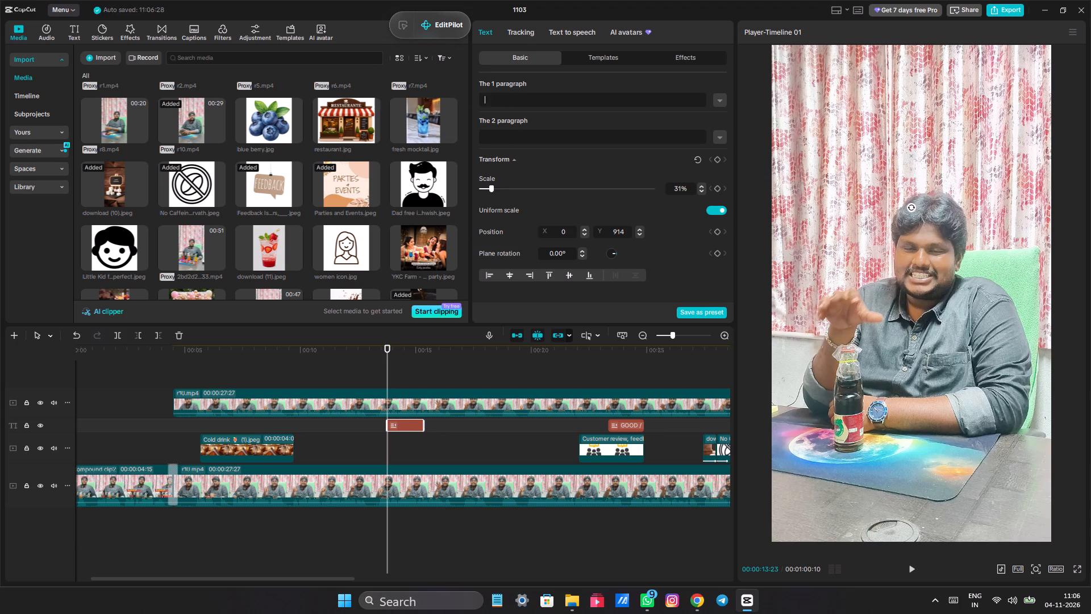
key(BackSpace)
key(BackSpace)
text(CUSTO)
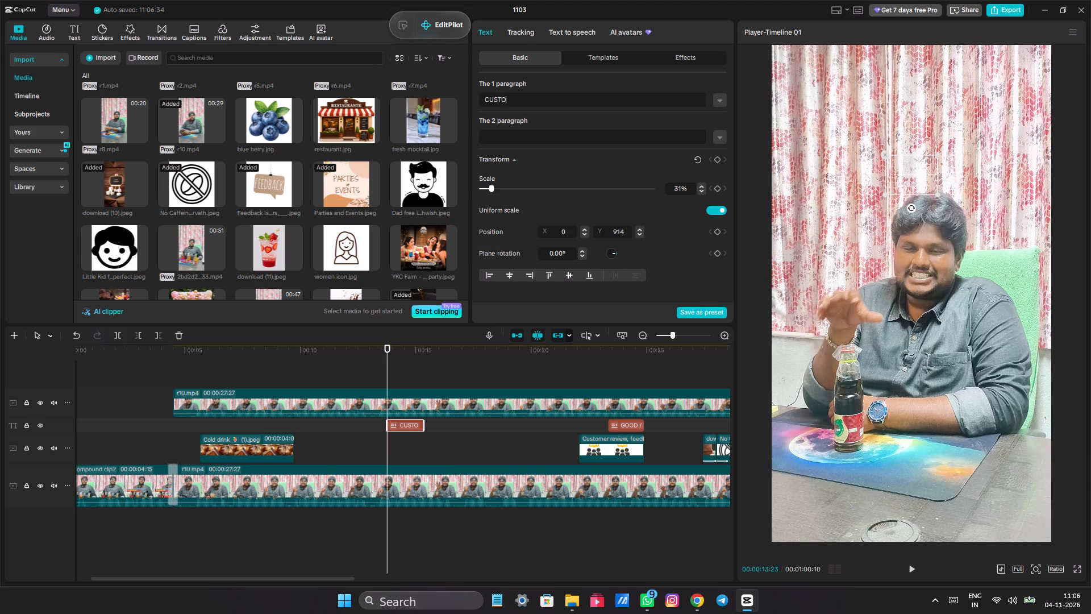
text(MIZAT)
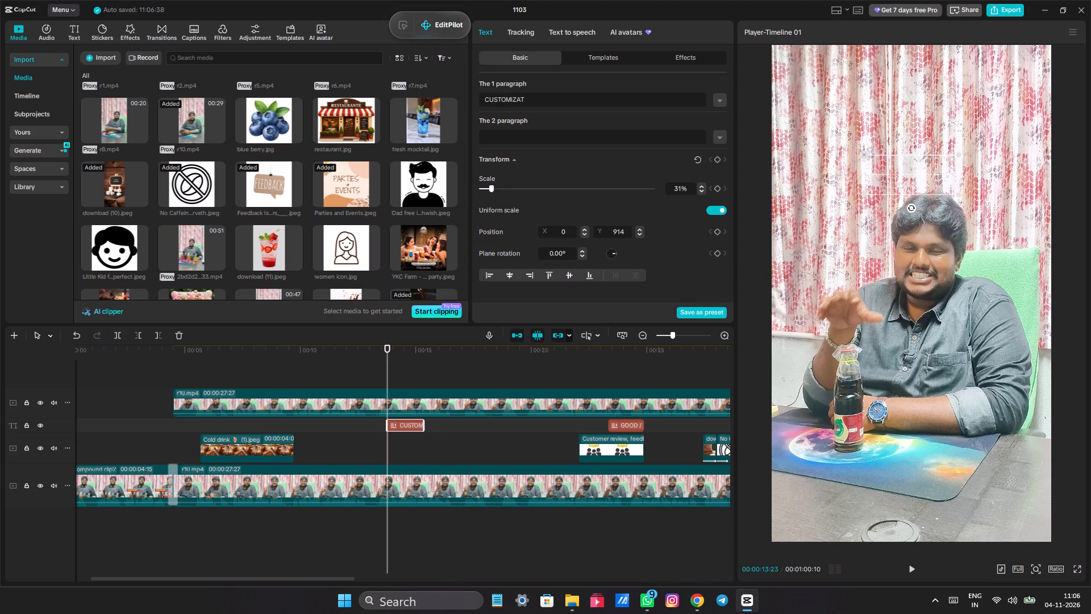
key(i)
text(ONS)
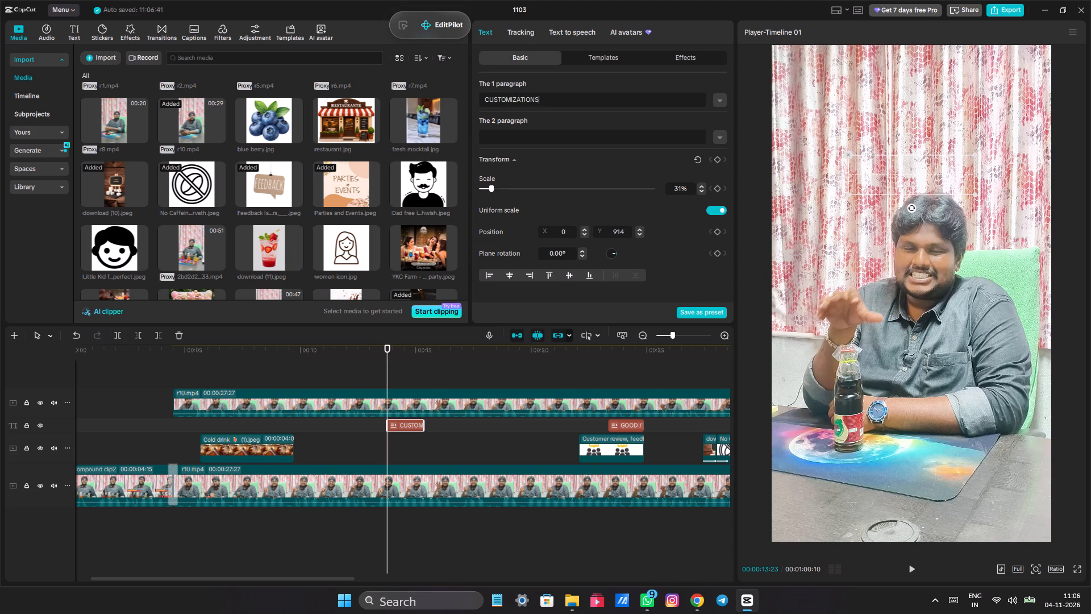
click(540, 135)
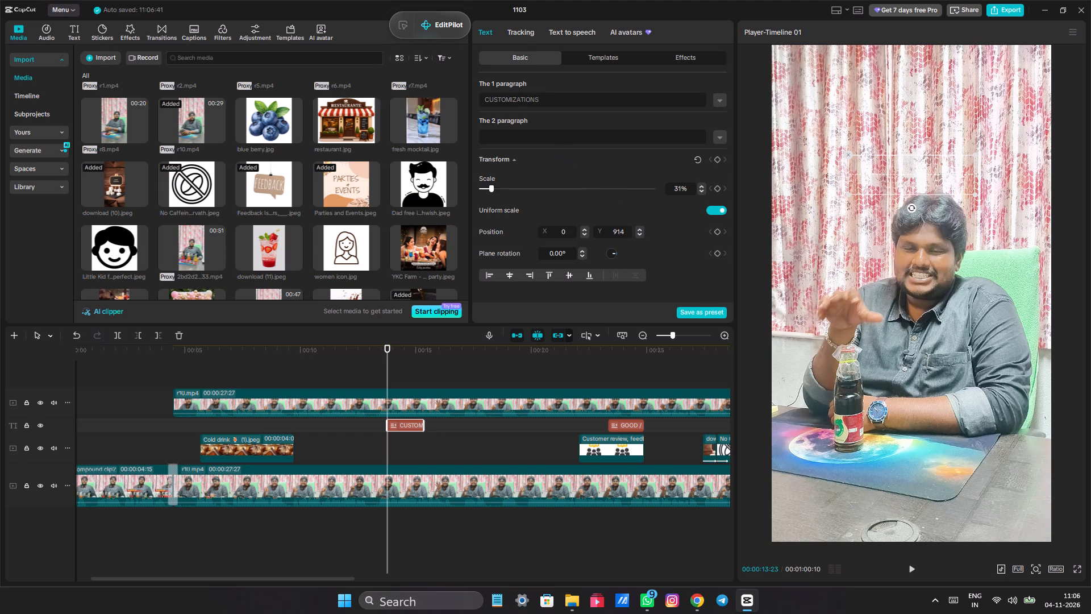
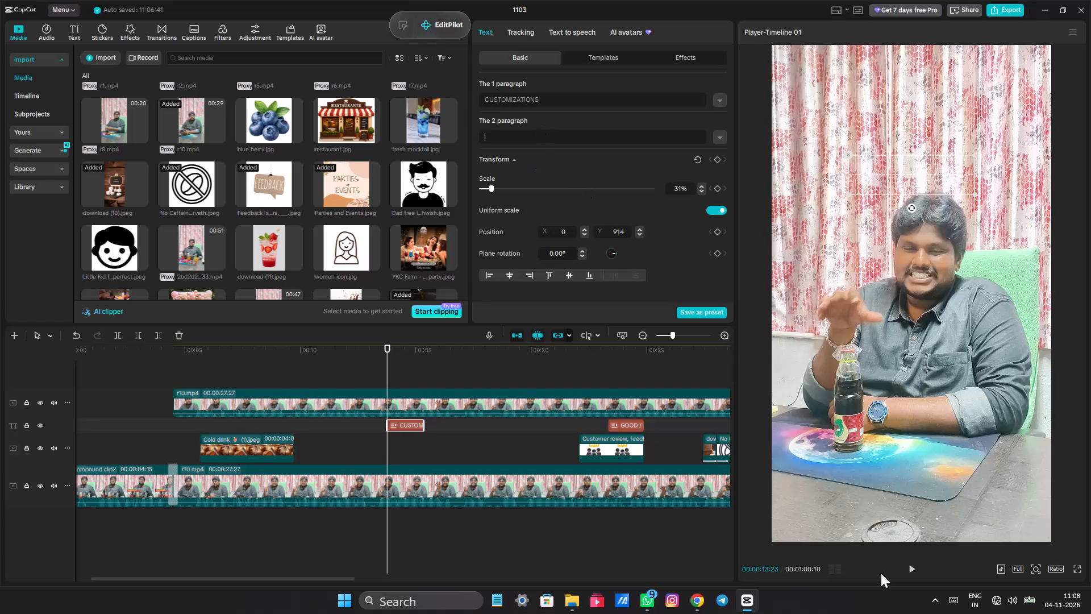
Play back the CUSTOMIZATIONS title section to check the text animation.
click(914, 563)
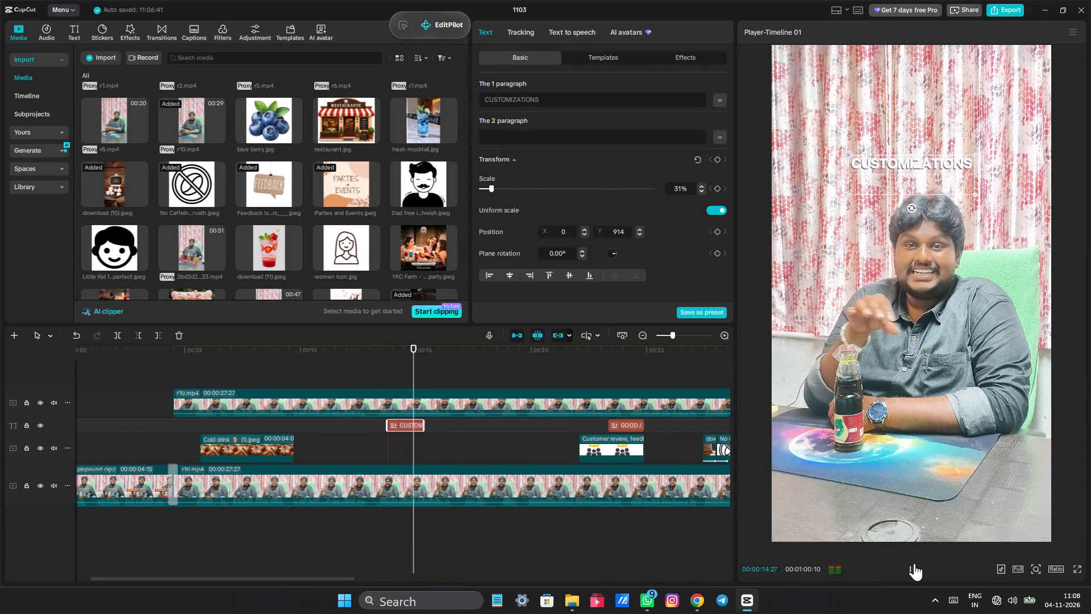
click(914, 563)
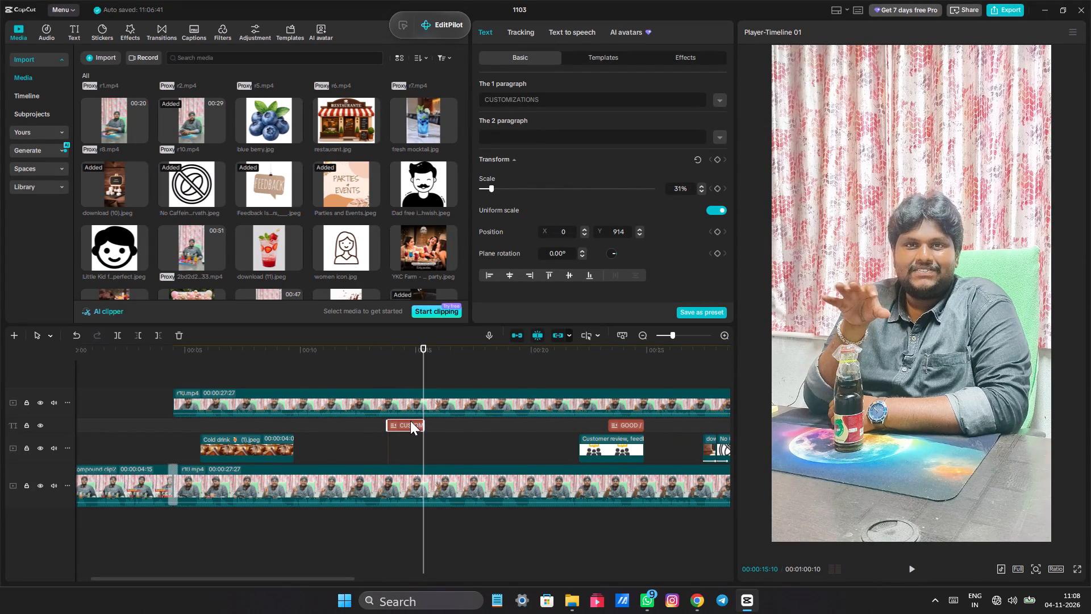
Enter ALSO AVAILABLE as the second paragraph of the CUSTOMIZATIONS title and play the section back.
click(536, 138)
text(ALSO A)
key(v)
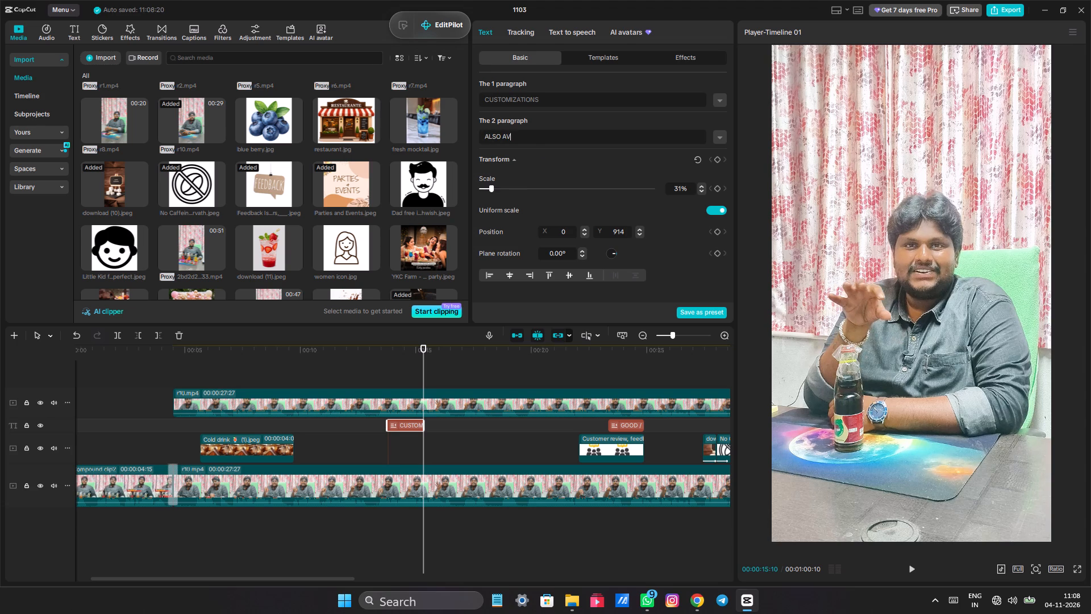
text(AILABLE)
click(378, 374)
key(space)
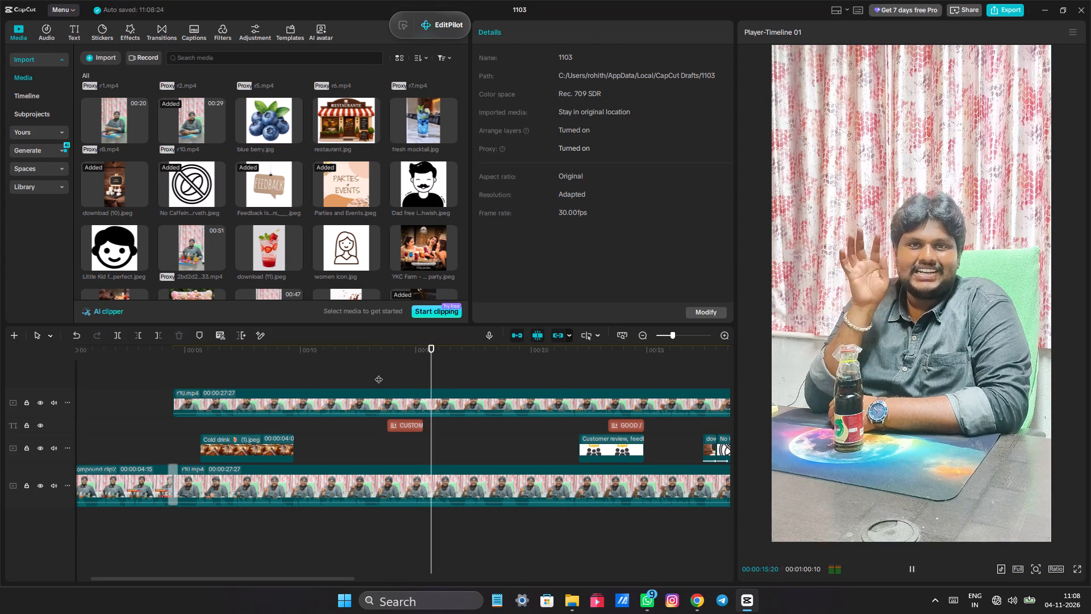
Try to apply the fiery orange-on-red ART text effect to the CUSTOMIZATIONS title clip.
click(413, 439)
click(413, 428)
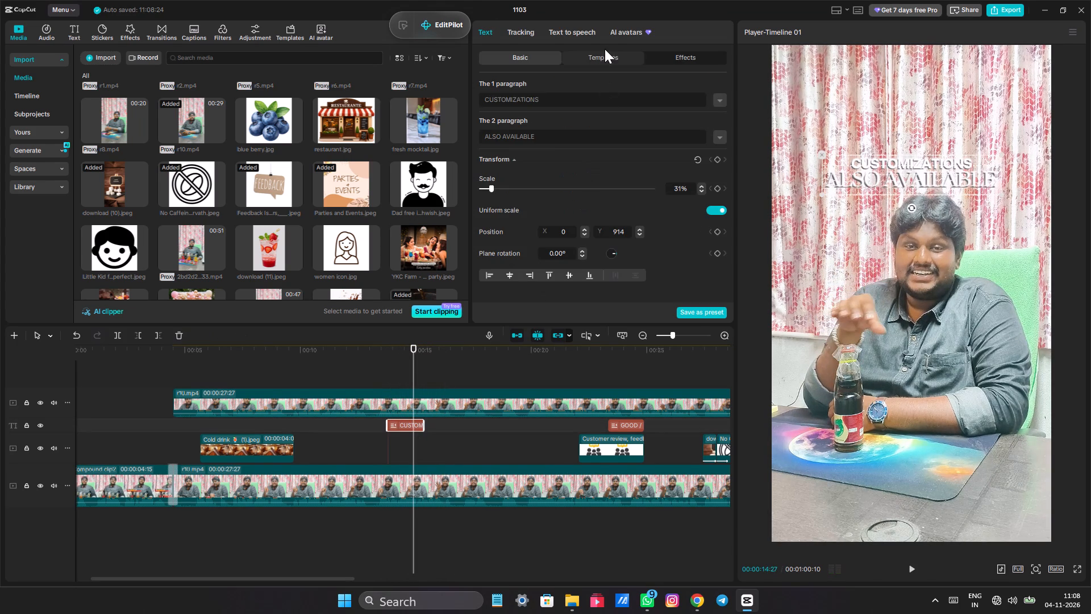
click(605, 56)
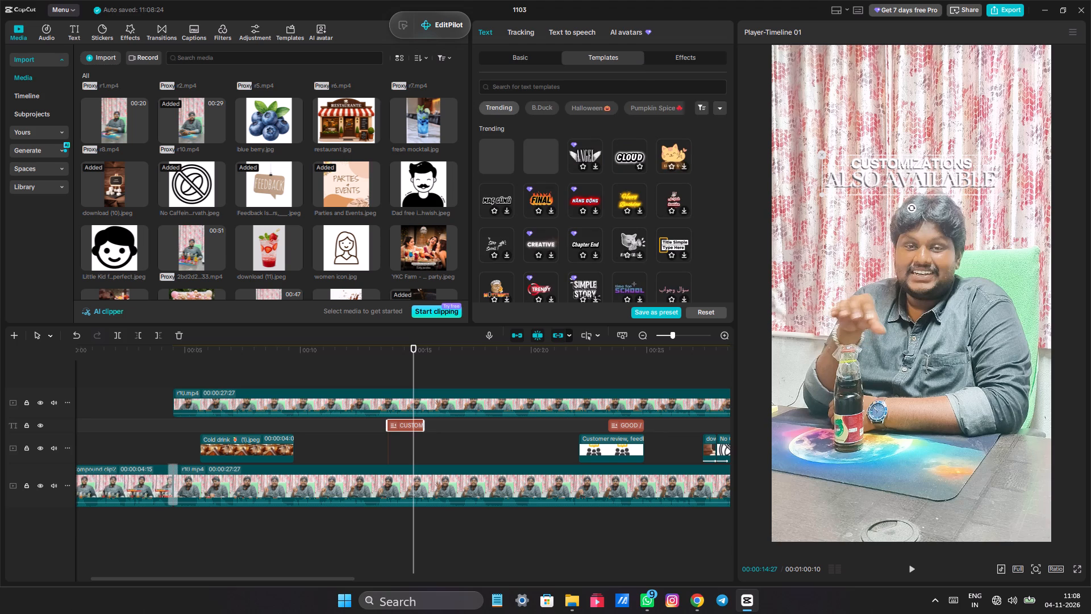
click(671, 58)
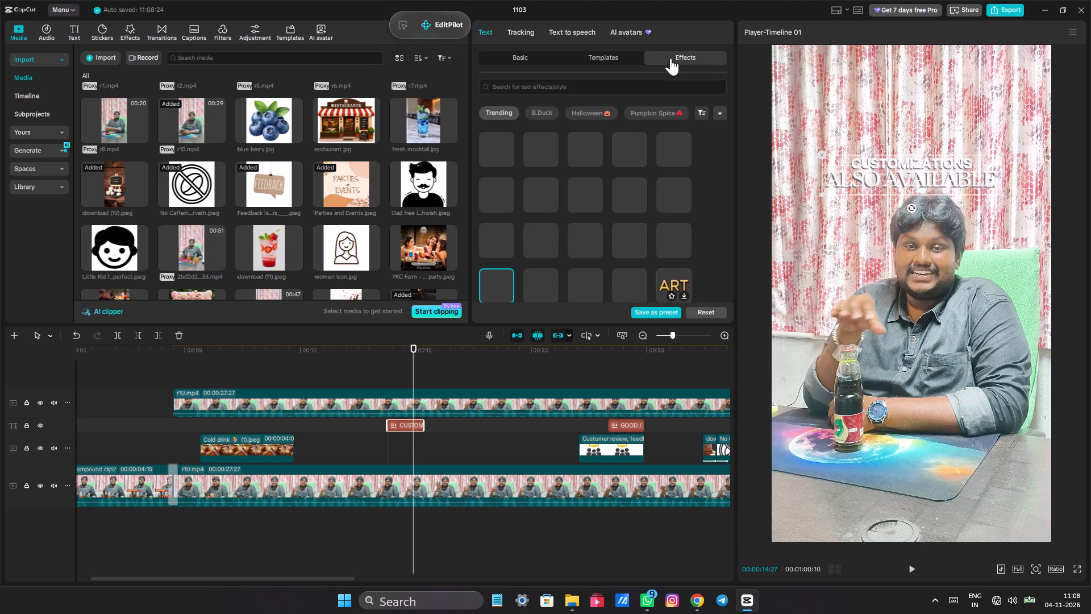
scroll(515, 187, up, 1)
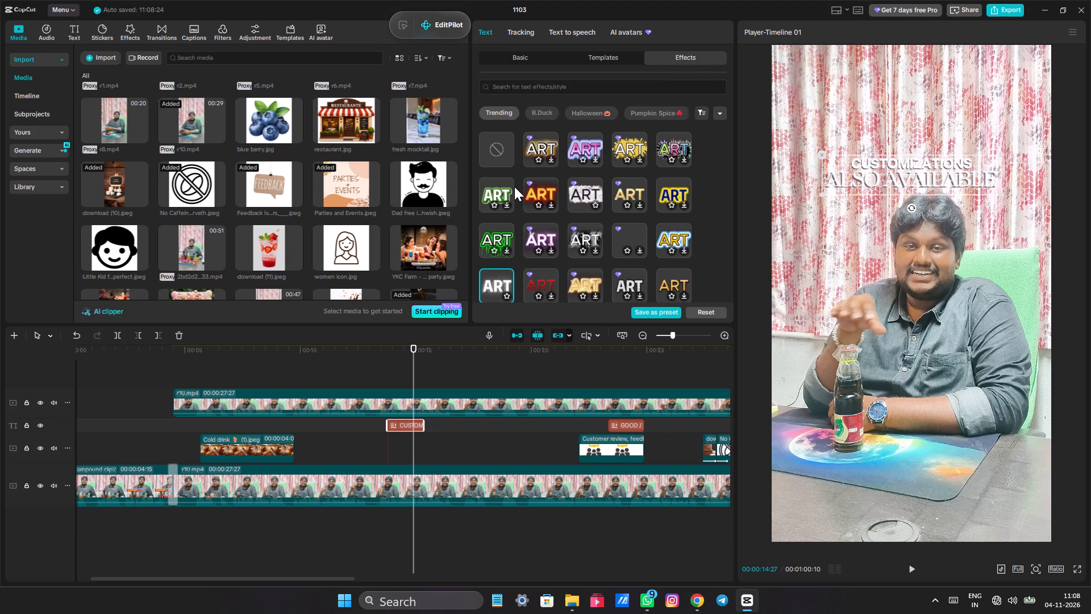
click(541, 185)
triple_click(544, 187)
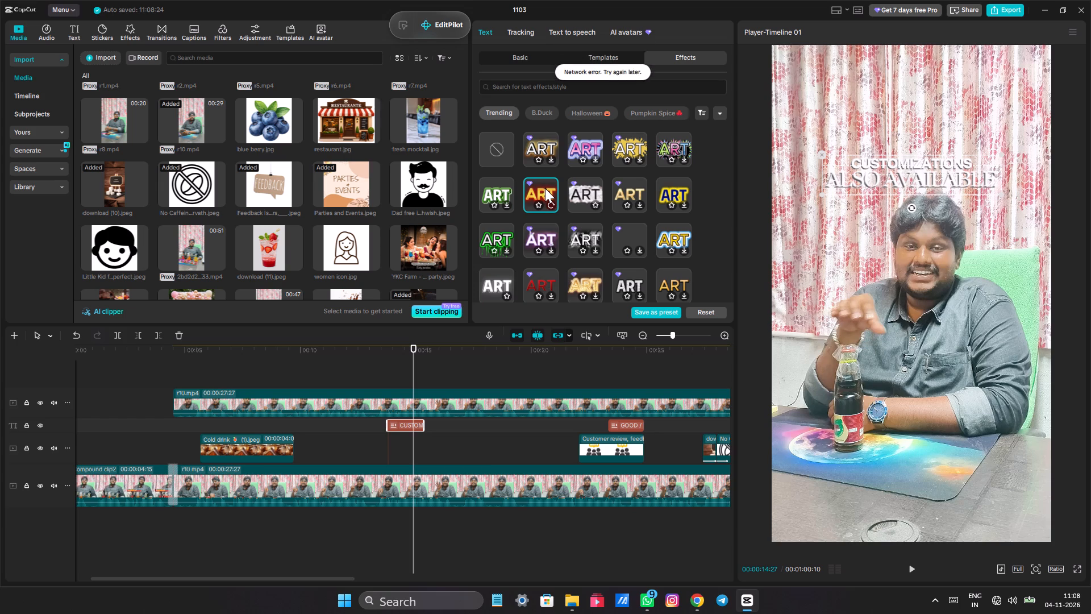
Choose the plain white glowing ART text effect for the CUSTOMIZATIONS title clip.
scroll(543, 186, down, 1)
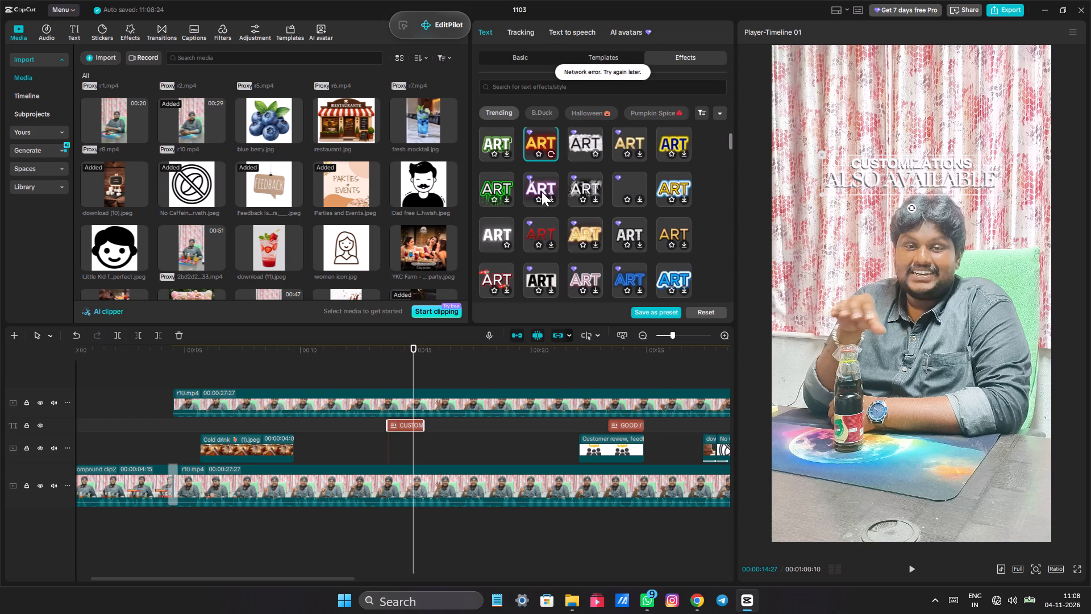
click(509, 228)
double_click(509, 228)
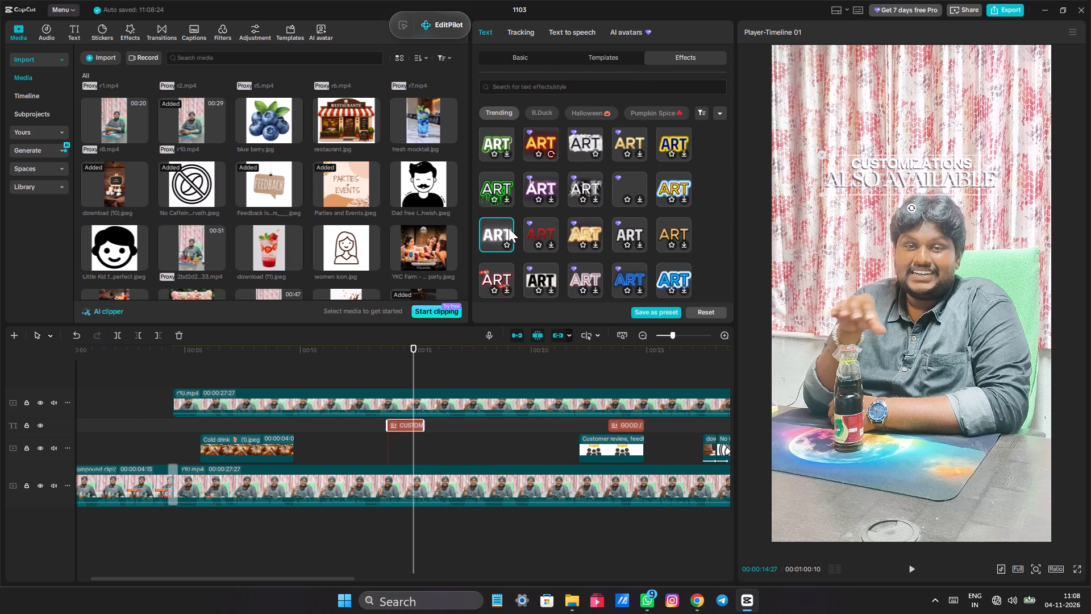
scroll(606, 202, down, 1)
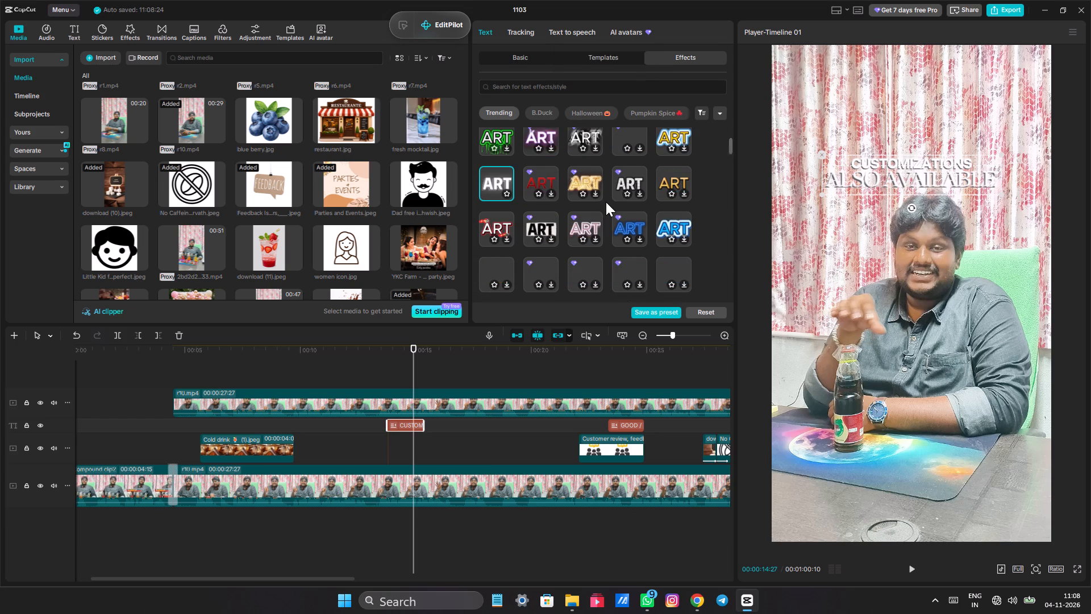
scroll(597, 203, up, 1)
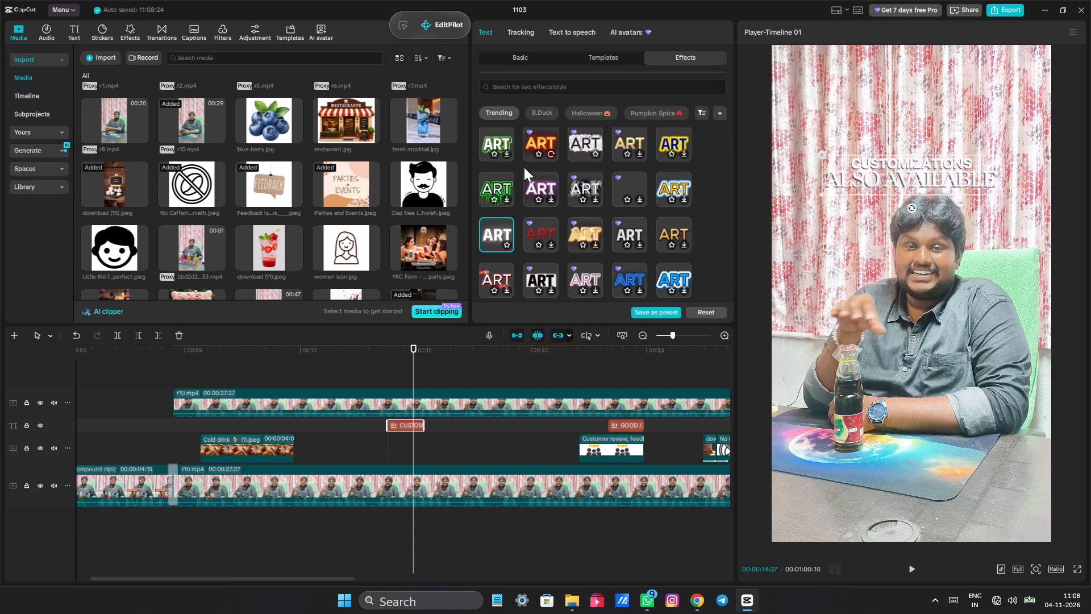
Apply the white glowing ART text effect to the title's ALSO AVAILABLE paragraph.
click(523, 61)
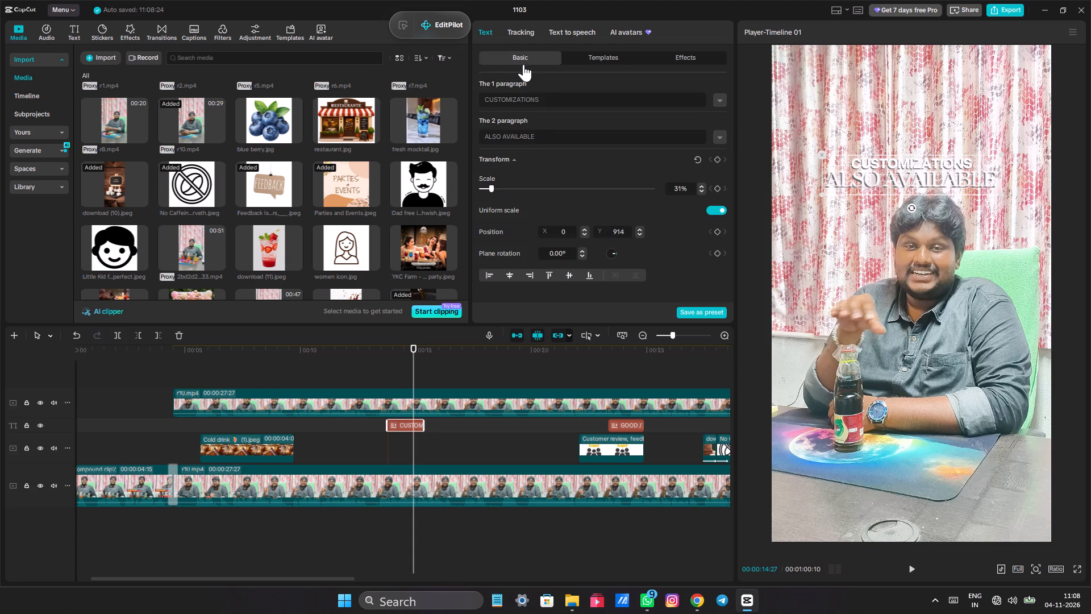
drag(557, 144, 526, 139)
drag(551, 137, 461, 116)
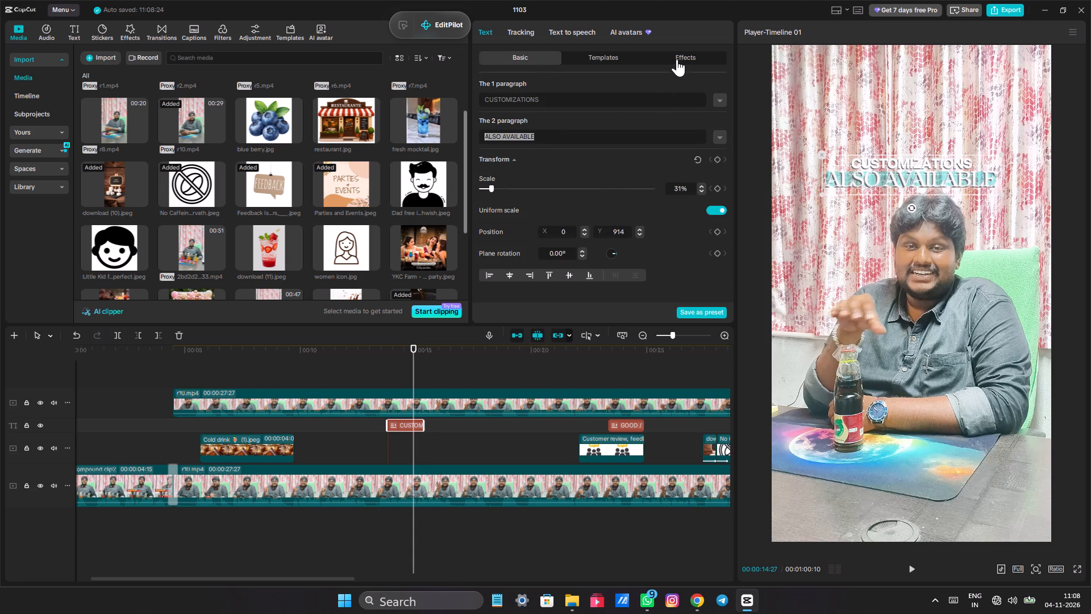
click(677, 56)
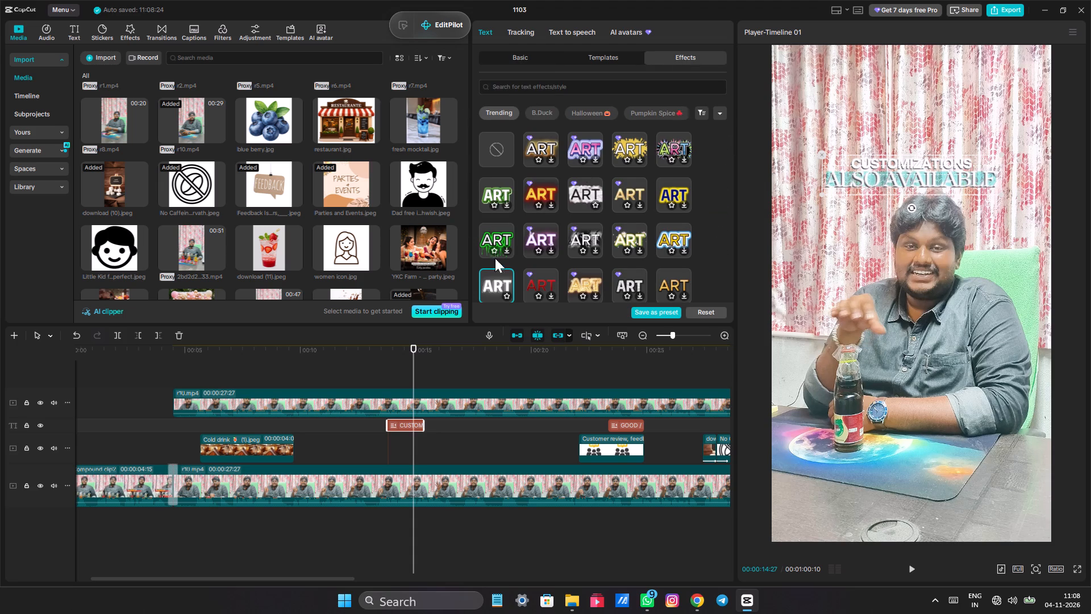
click(497, 277)
click(497, 277)
Apply the white glowing ART text effect to the title's CUSTOMIZATIONS paragraph.
click(508, 58)
drag(542, 99, 435, 89)
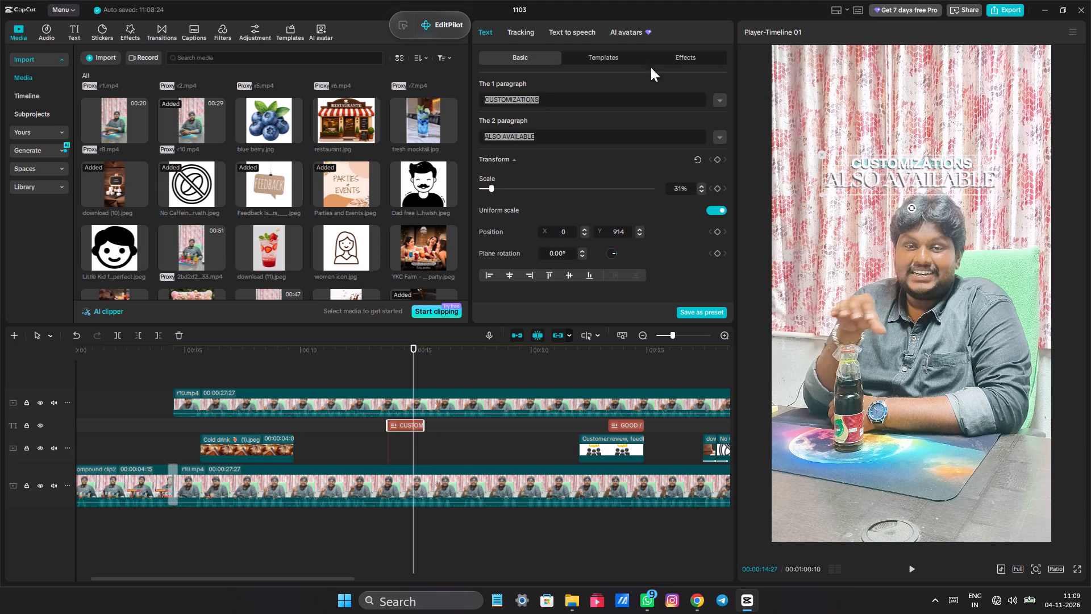
click(660, 60)
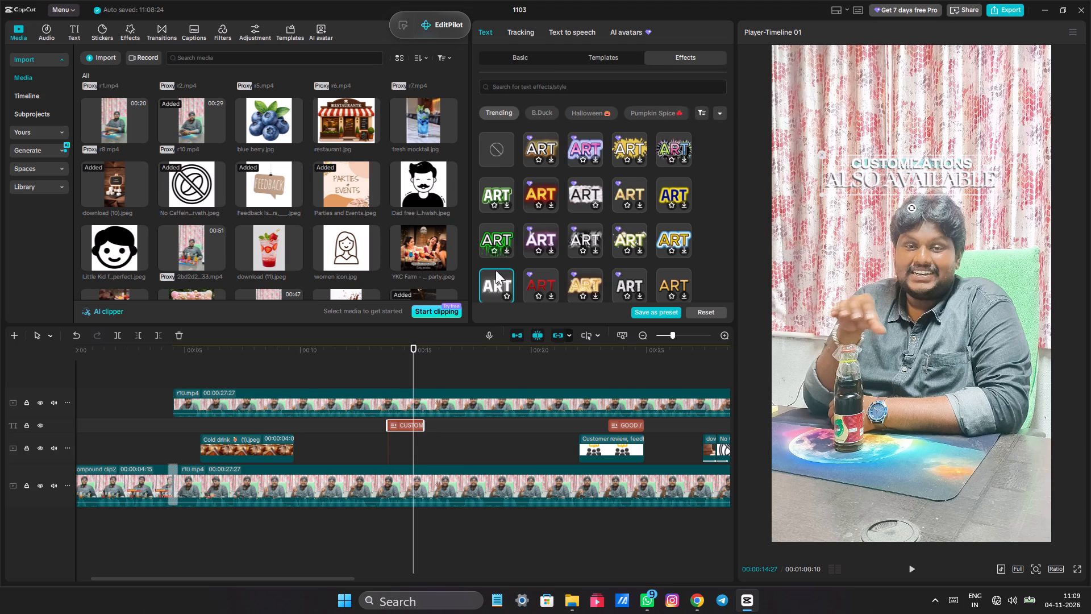
click(495, 282)
Play the project from 00:00:13:13, just before the CUSTOMIZATIONS title, through to about 00:00:44 to review the edit.
click(380, 372)
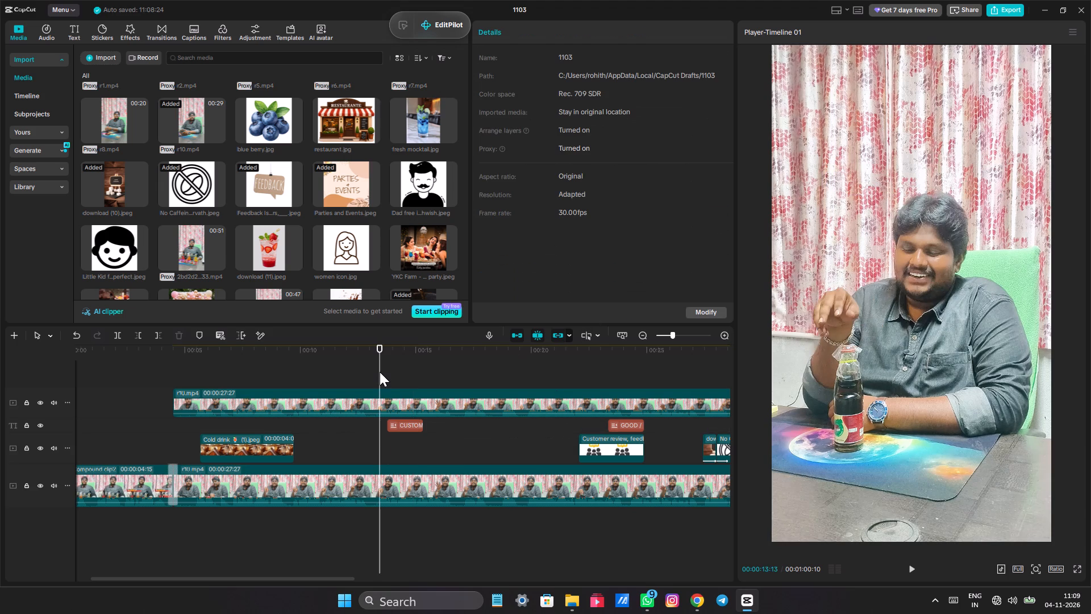
key(space)
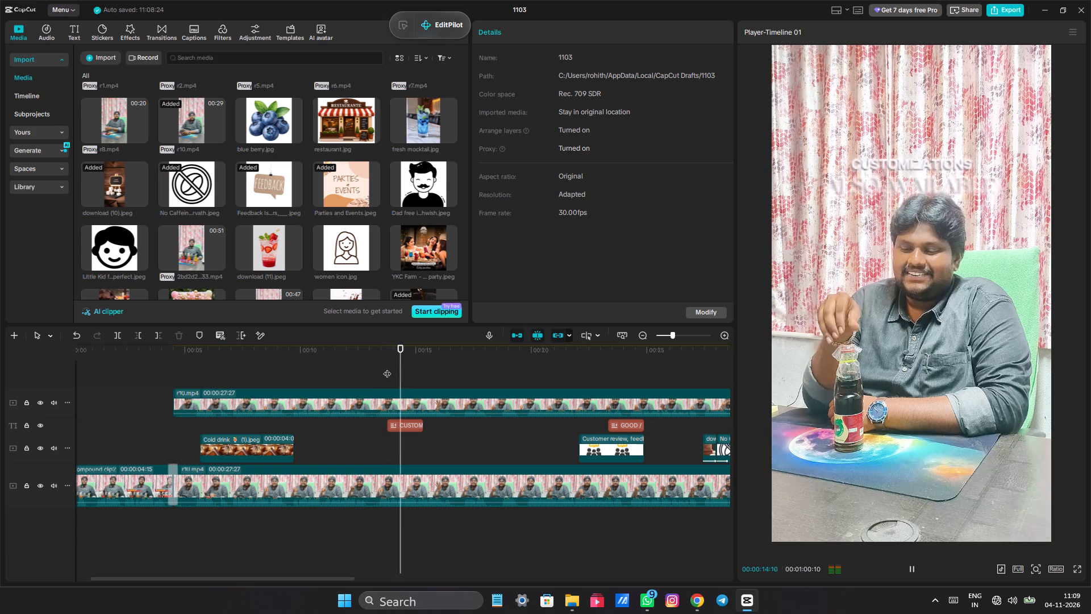
key(space)
key(space)
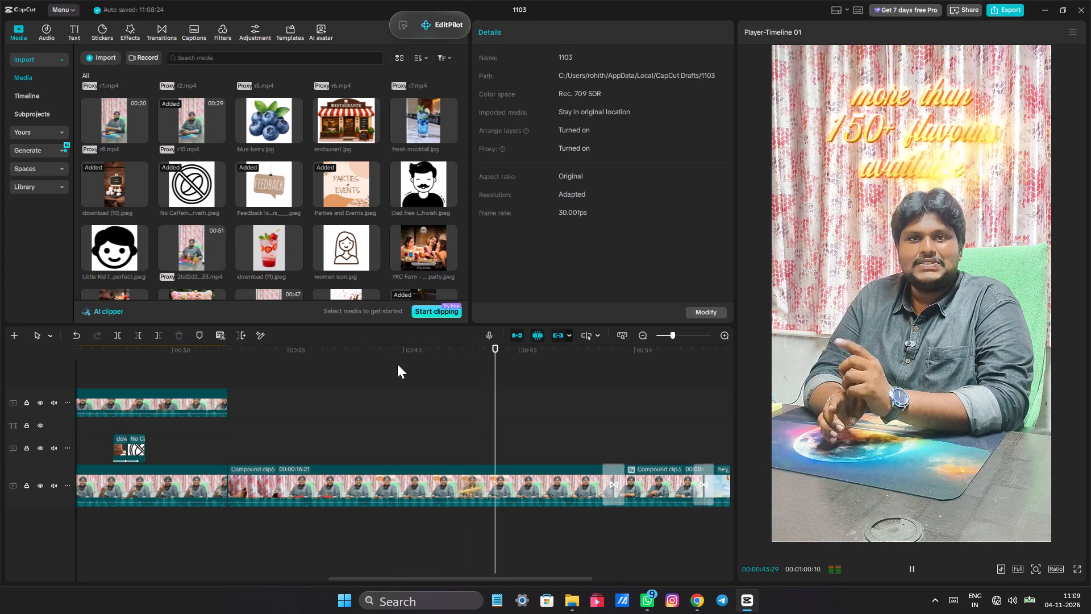
key(space)
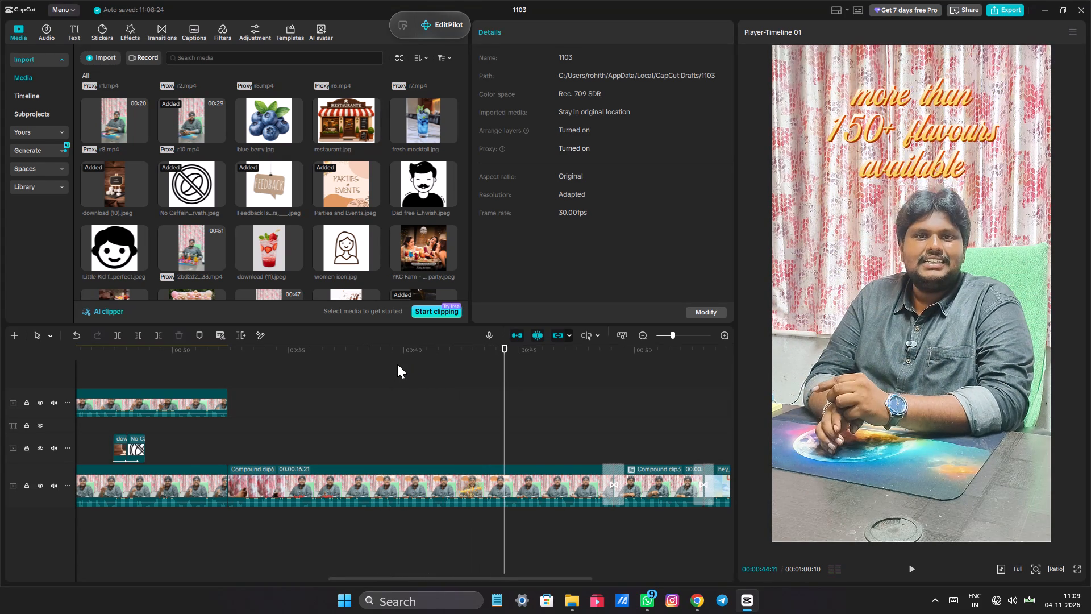
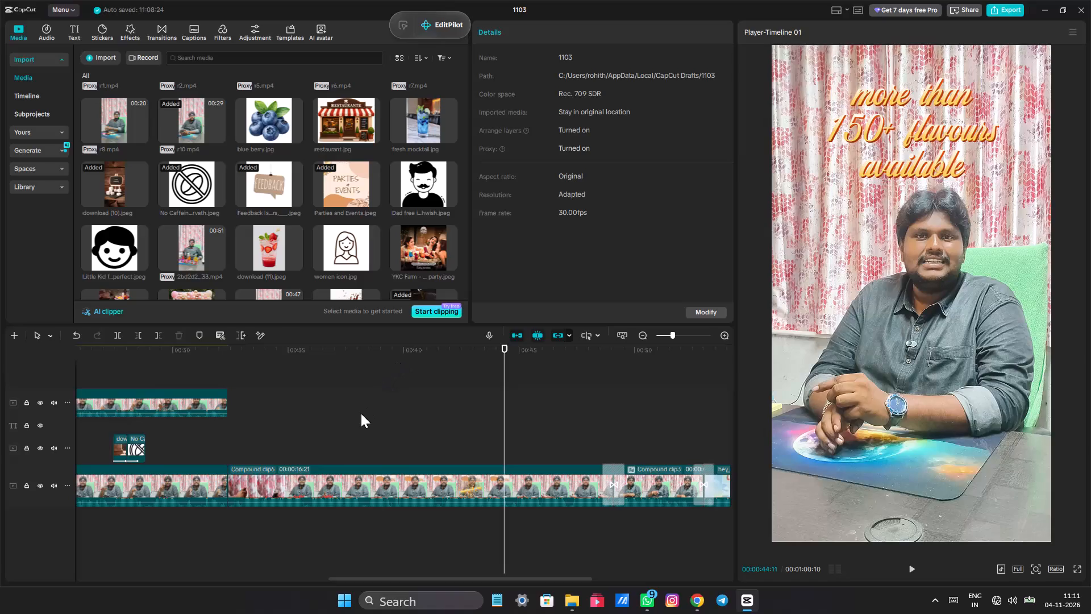
Combine the two stacked r10.mp4 clips with their overlay images and text clips into one compound clip.
click(361, 413)
drag(361, 413, 86, 356)
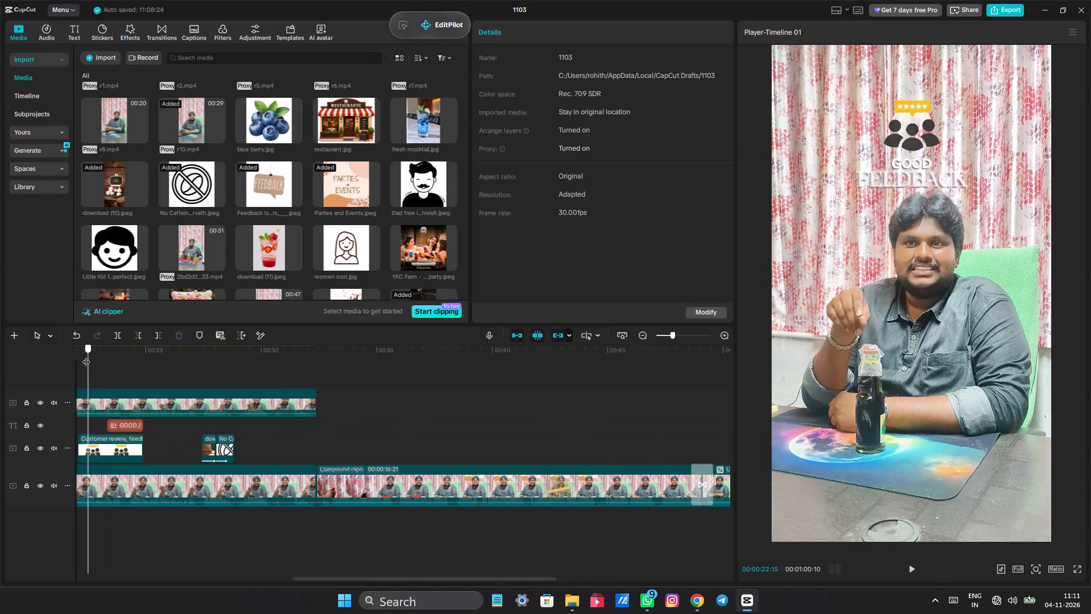
drag(86, 356, 35, 336)
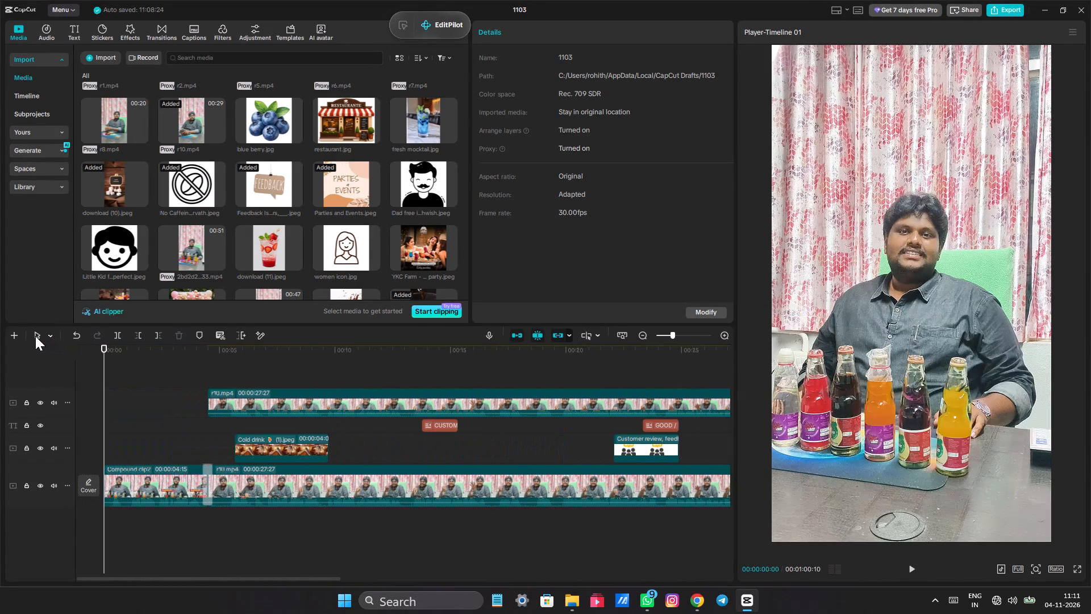
ctrl+scroll(217, 454, down, 4)
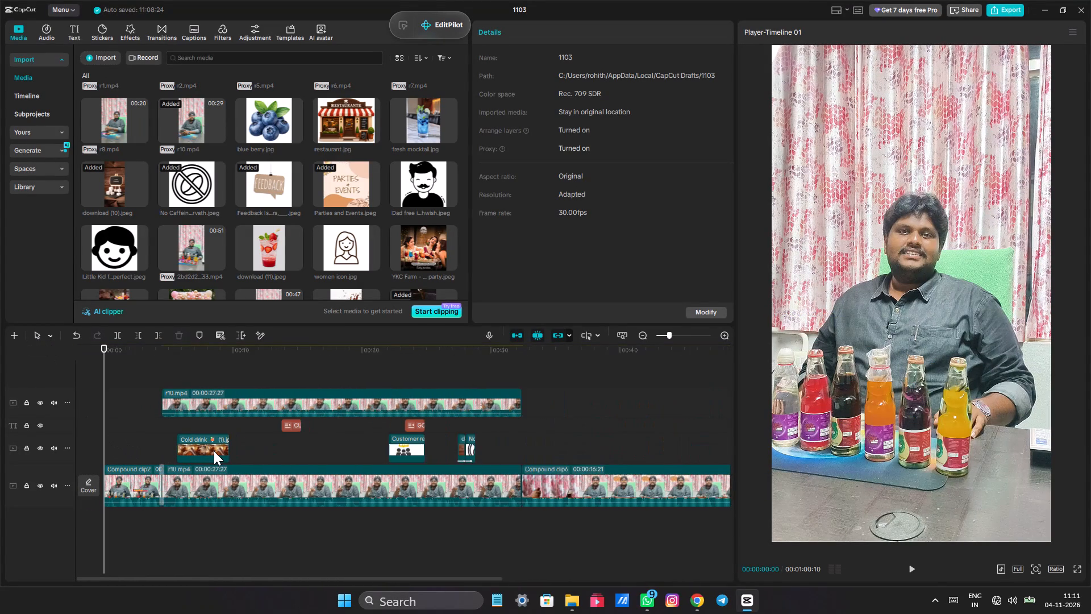
ctrl+scroll(214, 451, down, 9)
scroll(206, 446, down, 3)
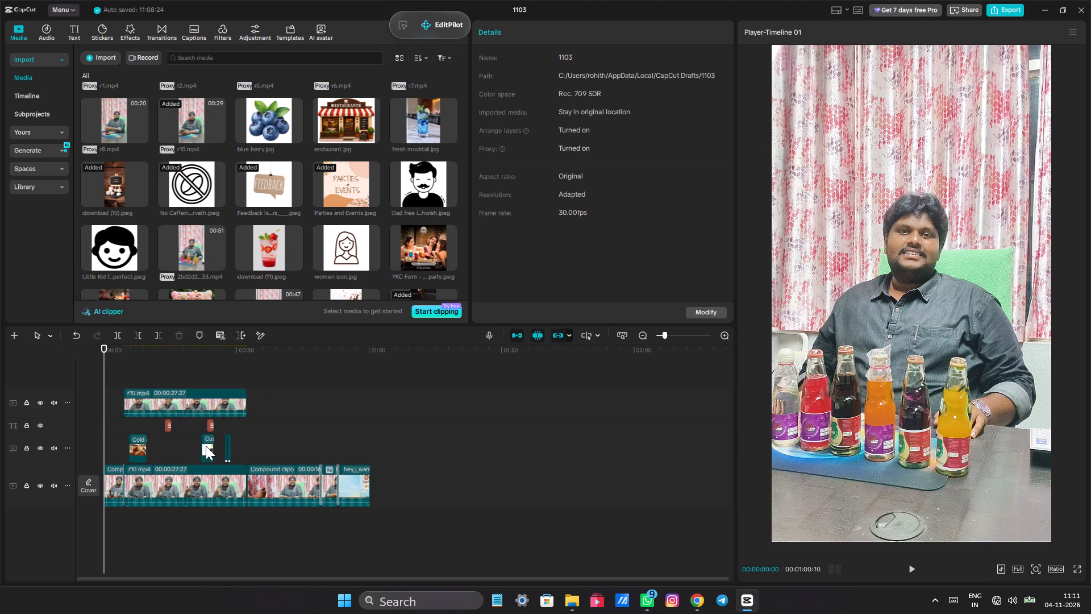
drag(206, 530, 182, 522)
drag(238, 516, 177, 416)
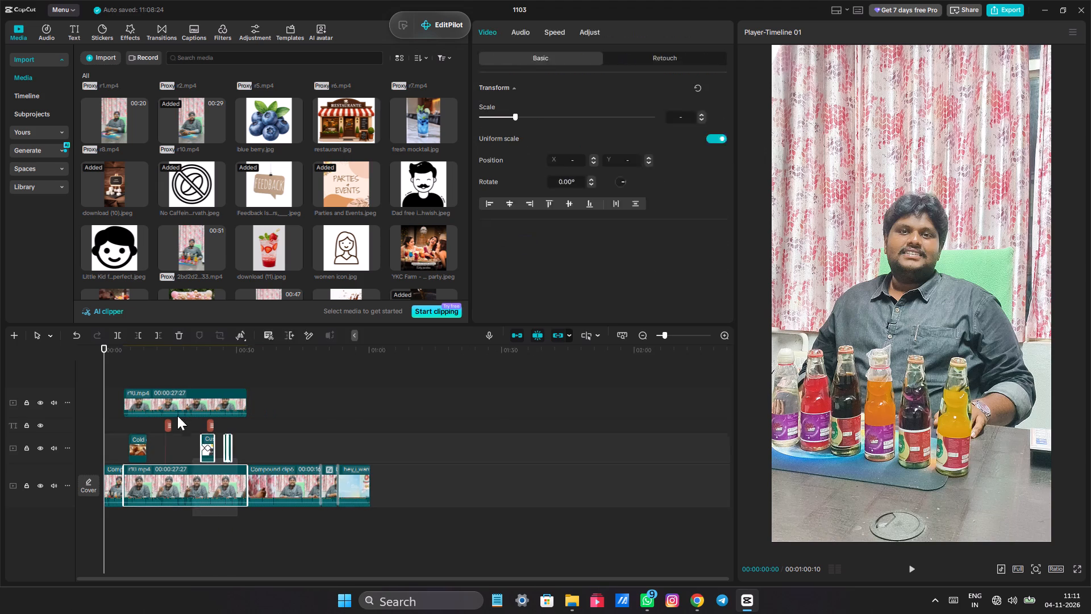
drag(177, 416, 131, 366)
right_click(144, 399)
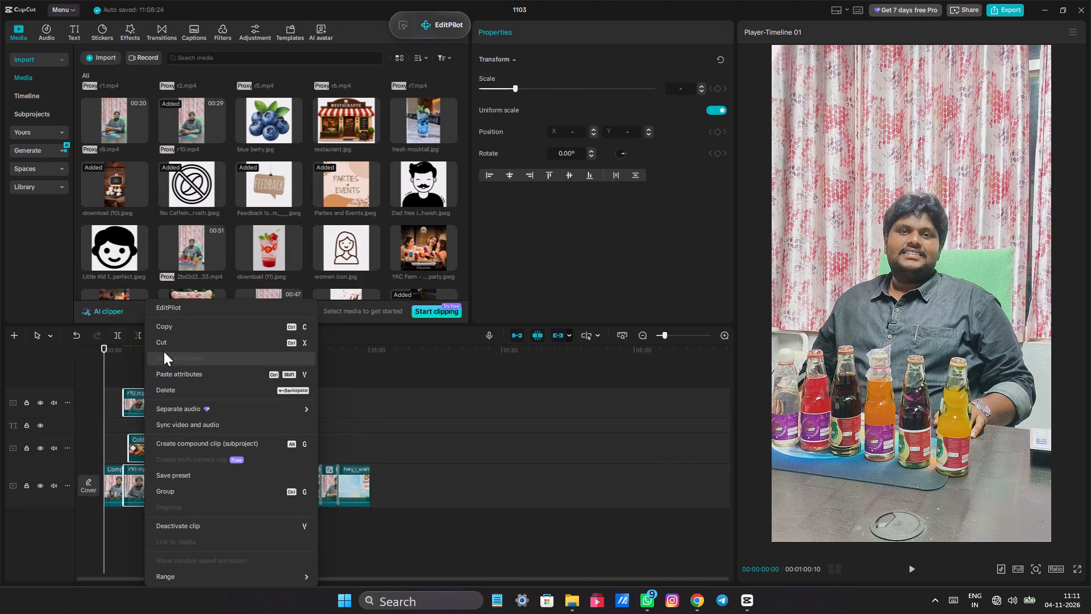
click(188, 438)
Add a Glare II transition at 00:00:32:12, between the new compound clip and the clip after it, lasting 1.0 s.
double_click(122, 411)
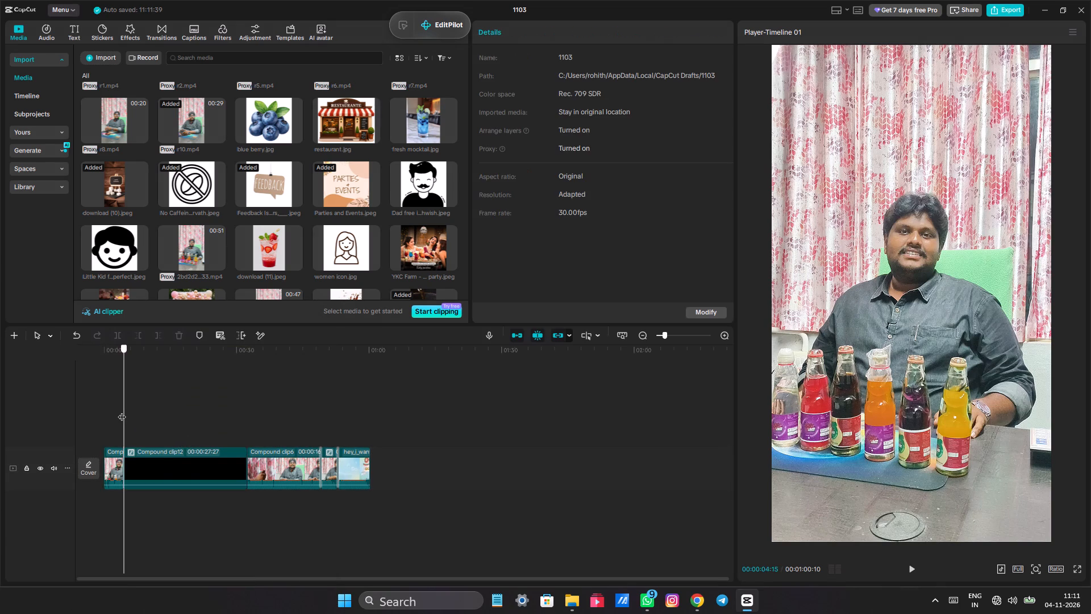
click(122, 411)
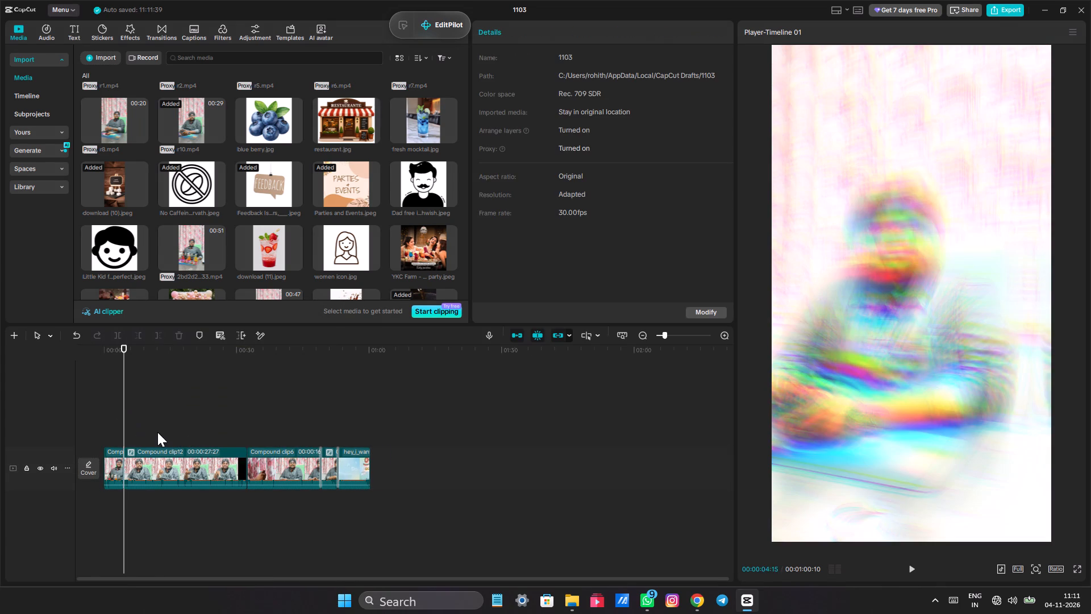
ctrl+scroll(157, 432, up, 8)
click(405, 397)
drag(407, 397, 447, 400)
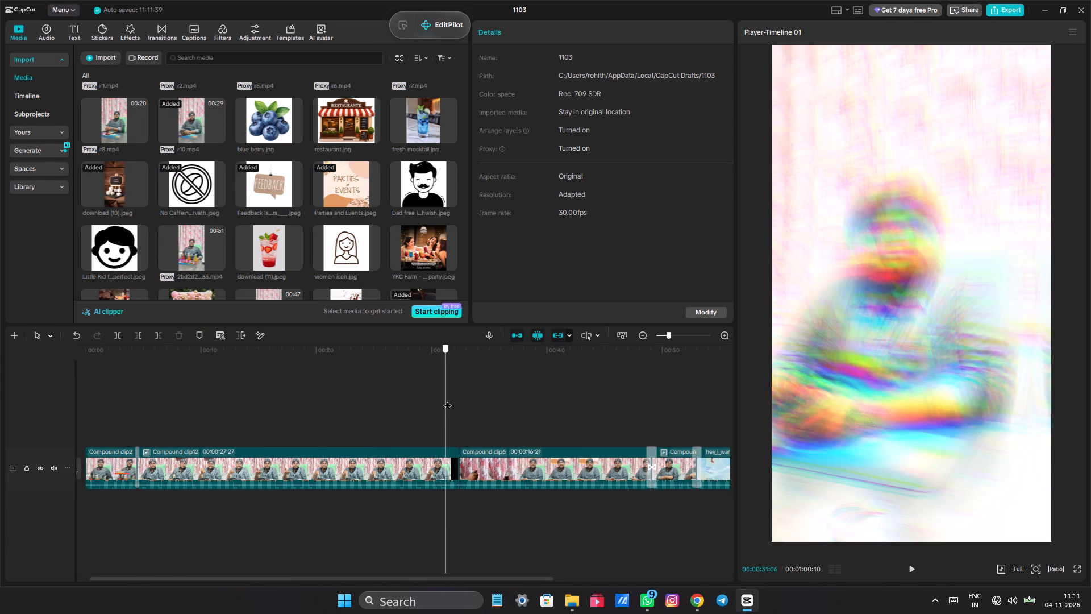
drag(447, 400, 457, 399)
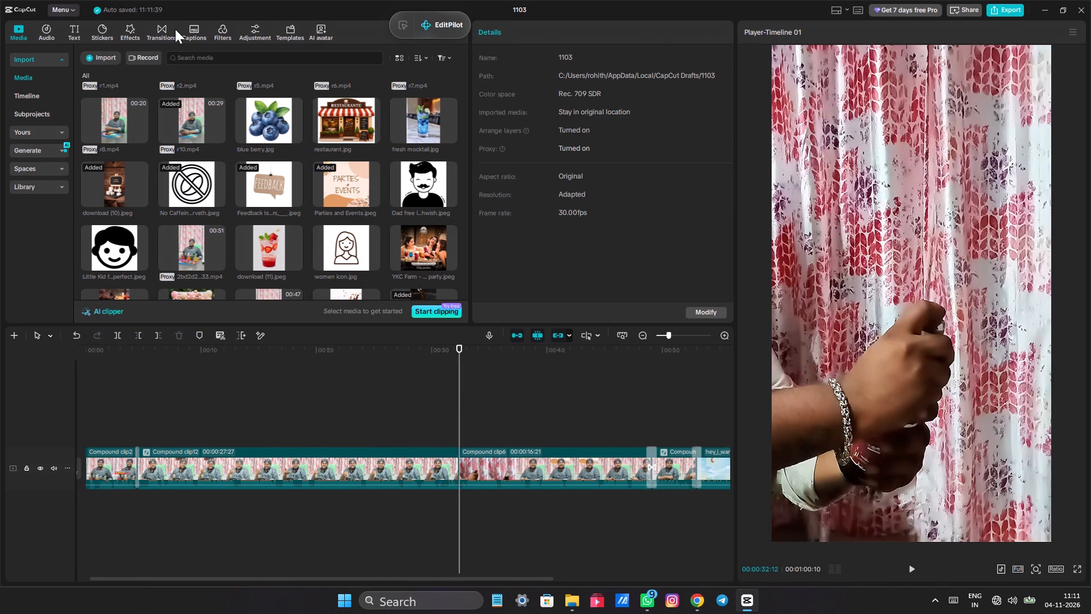
click(175, 29)
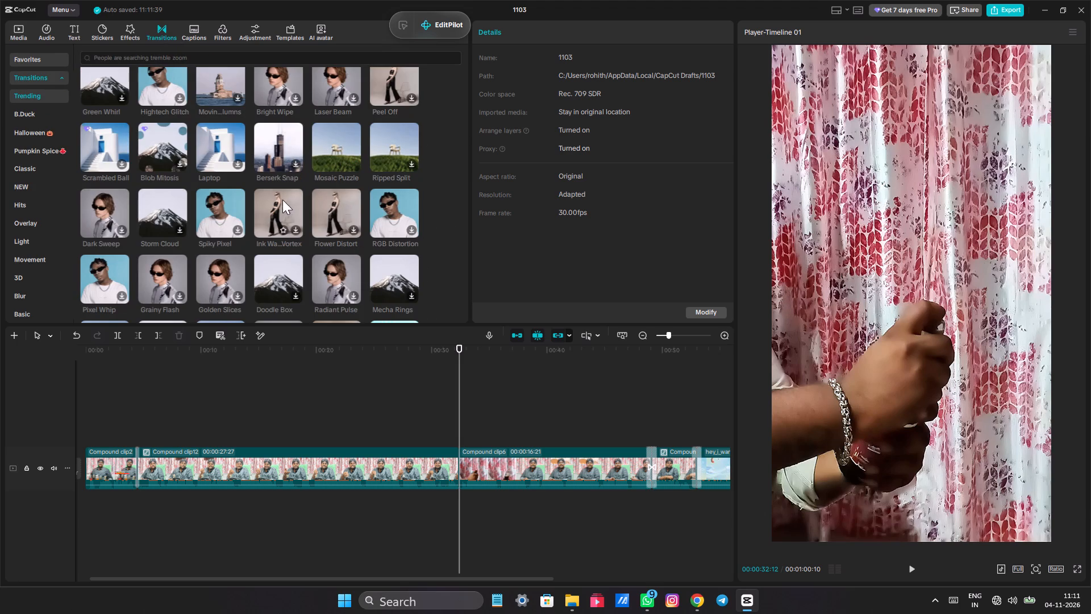
click(32, 201)
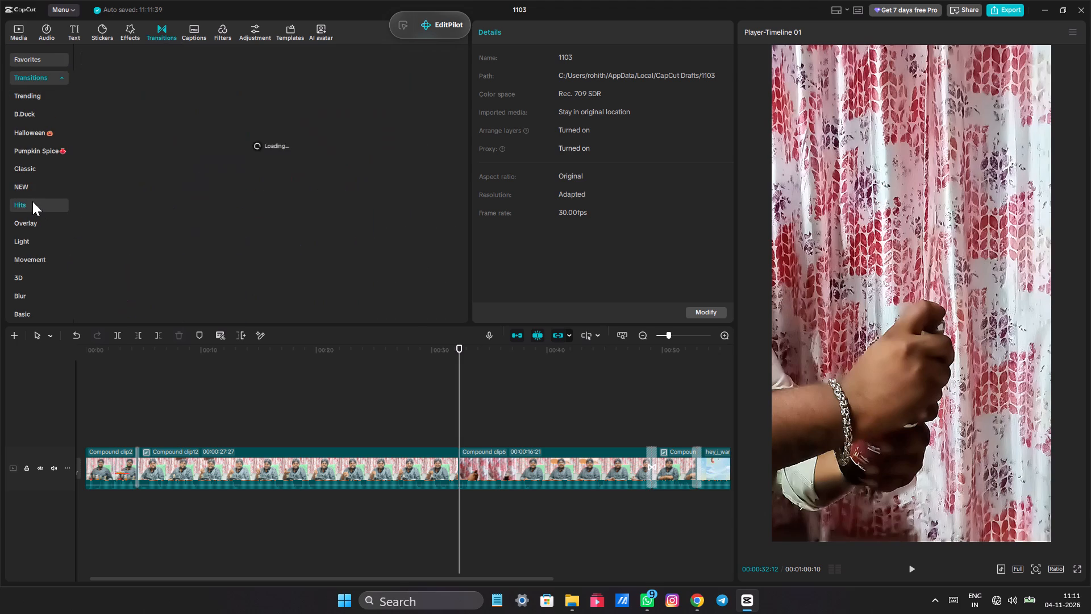
drag(210, 105, 384, 426)
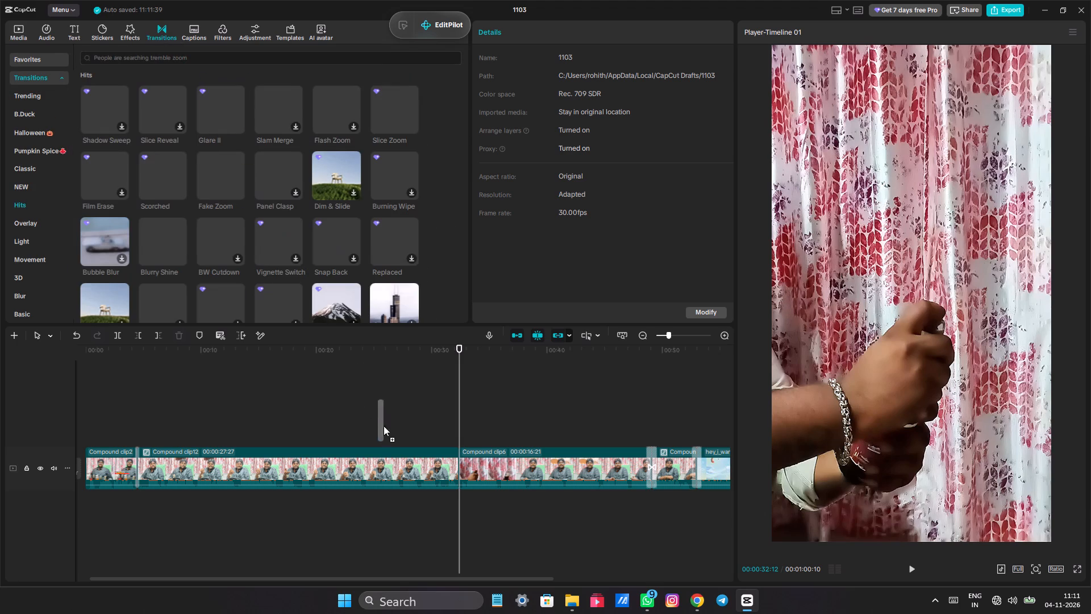
drag(384, 426, 456, 467)
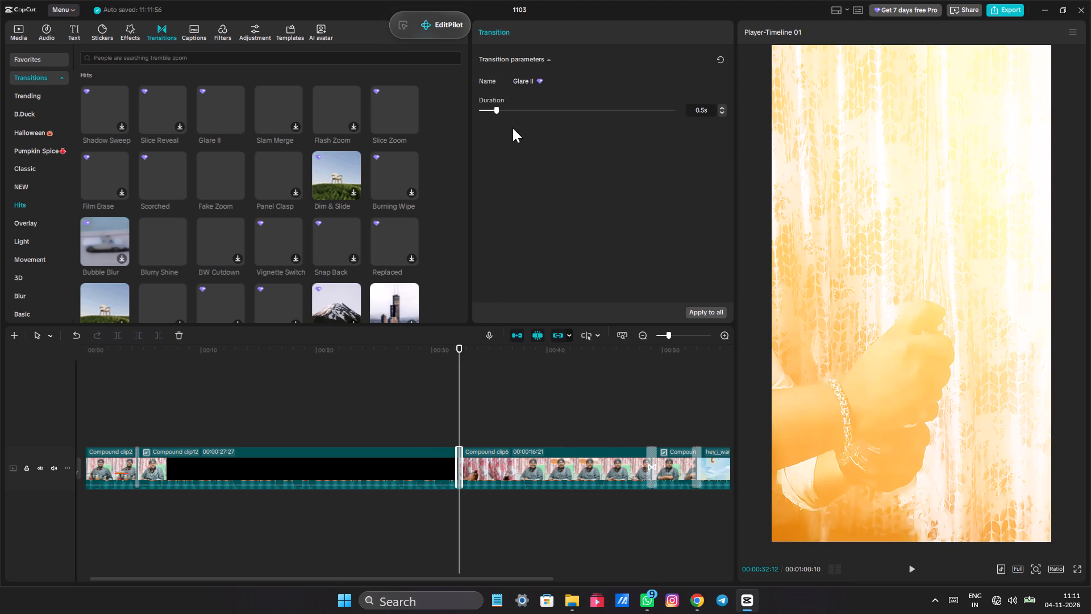
drag(494, 112, 518, 117)
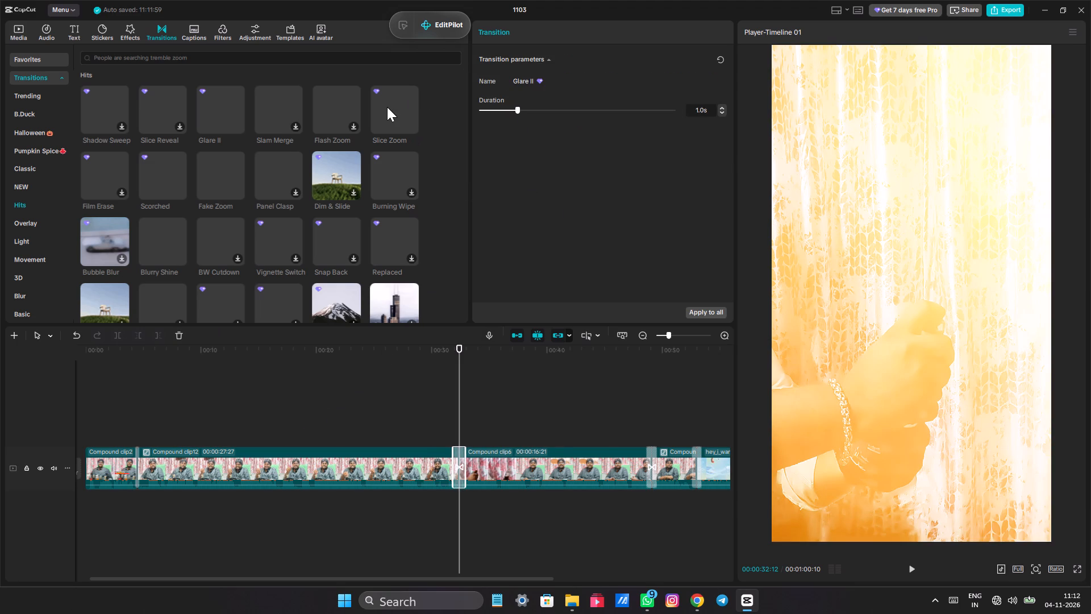
Replace the Shake & Flash transition at 00:00:04:15 with Blurry Shine and shorten the new transition's duration.
click(218, 418)
drag(217, 418, 132, 407)
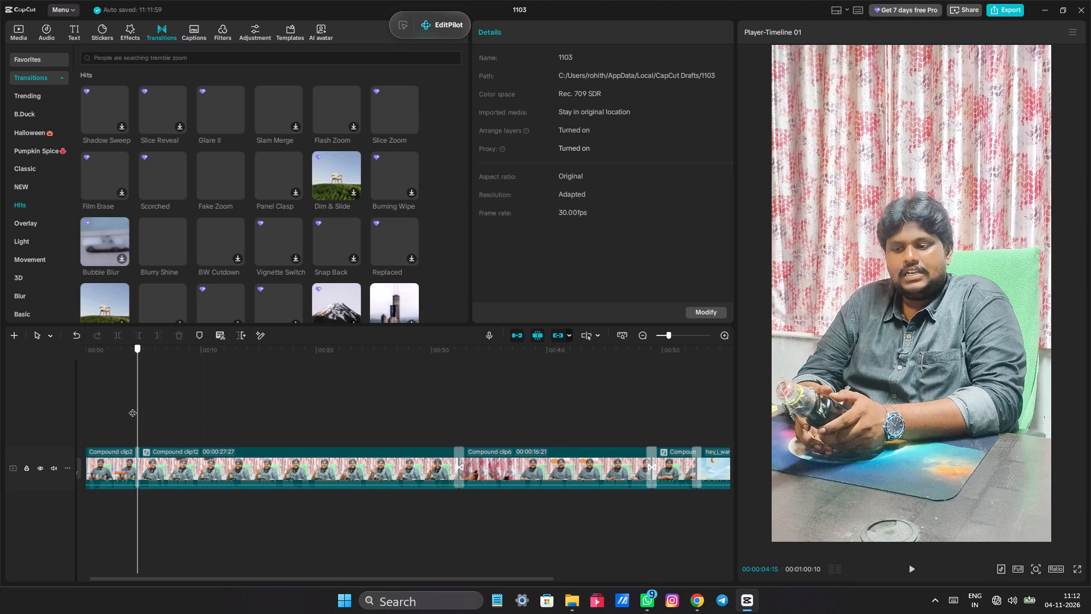
drag(132, 407, 141, 407)
ctrl+scroll(141, 407, up, 8)
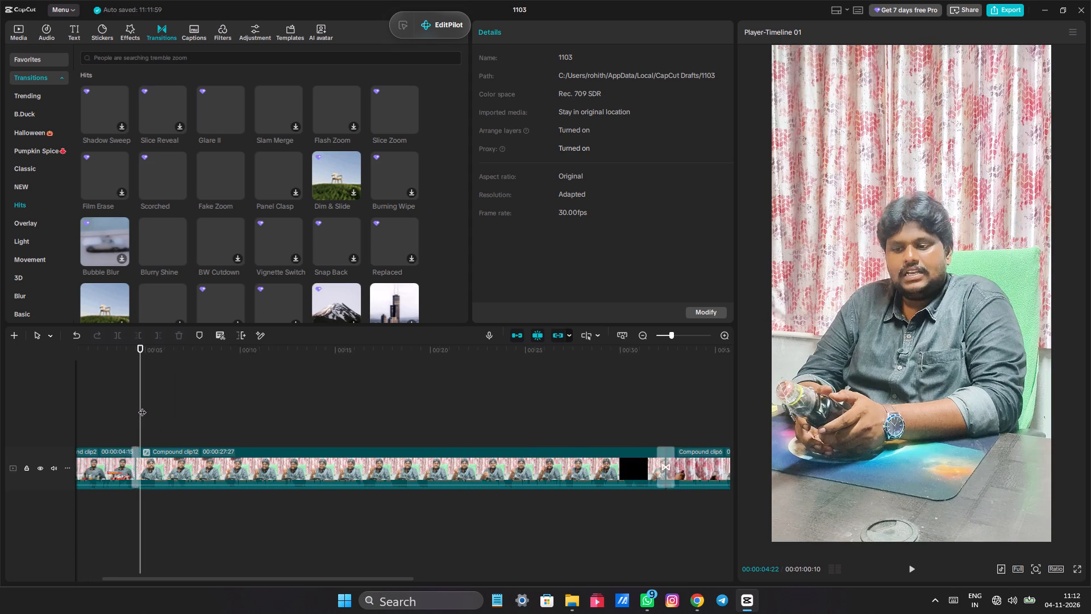
ctrl+scroll(142, 406, up, 2)
click(130, 474)
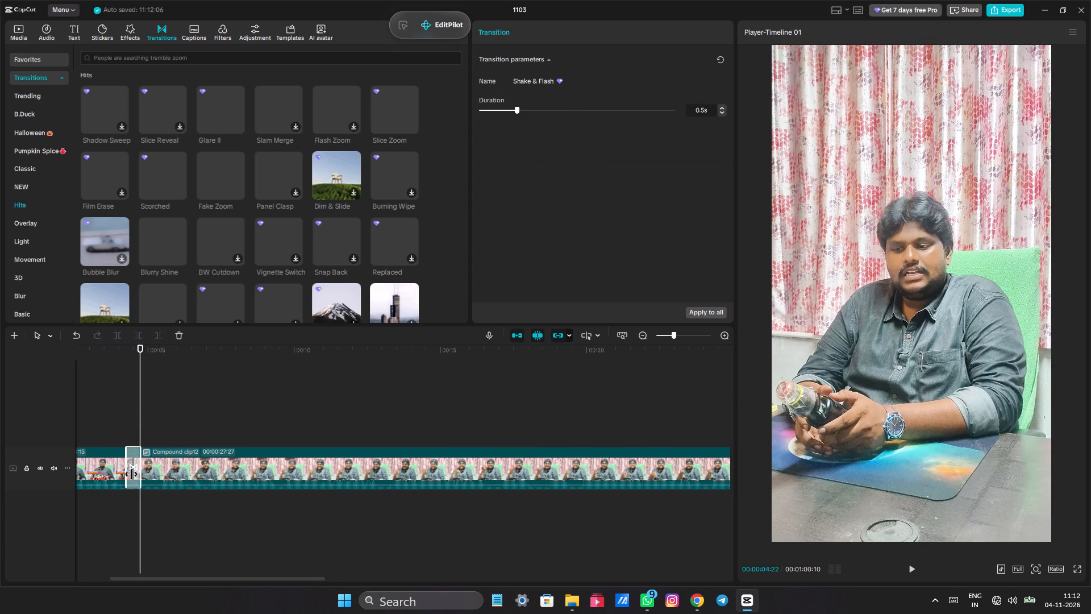
key(BackSpace)
click(138, 430)
click(138, 429)
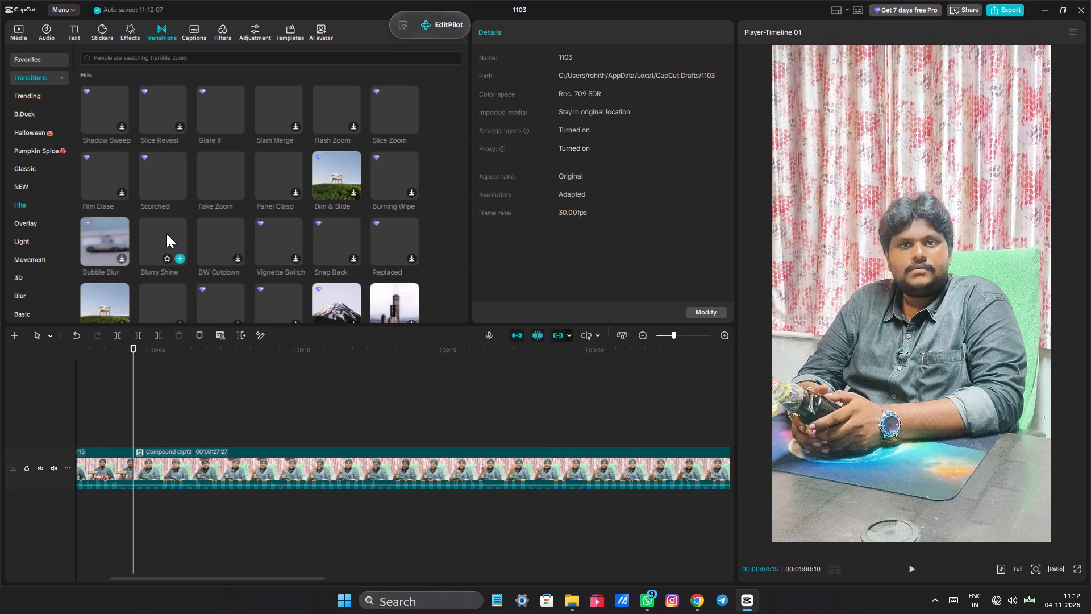
drag(165, 230, 101, 469)
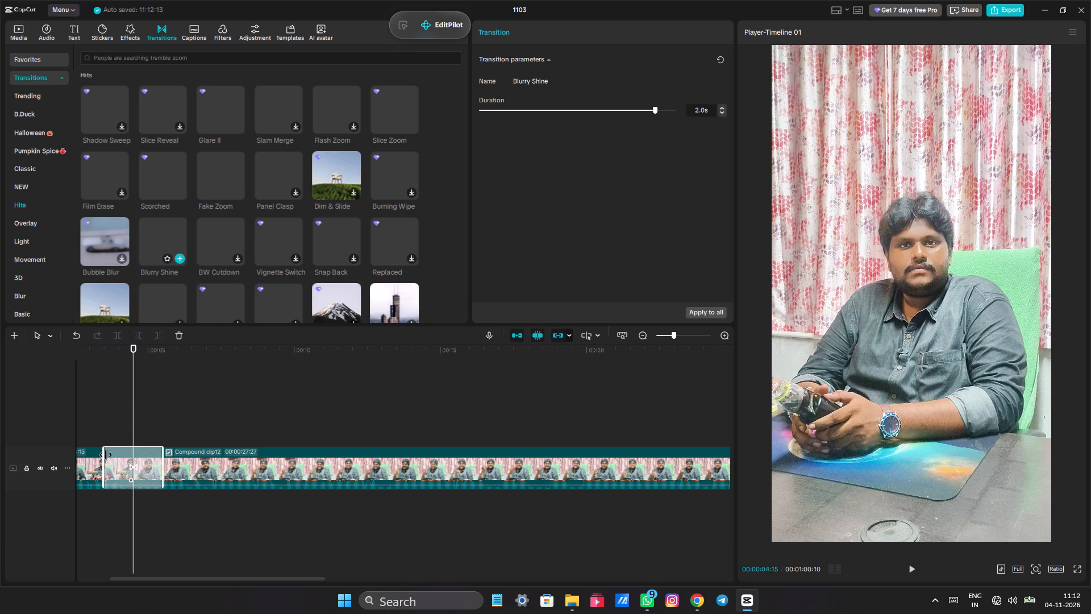
drag(636, 113, 563, 118)
Play the project from 00:00:03:24 to review the Blurry Shine transition.
click(113, 407)
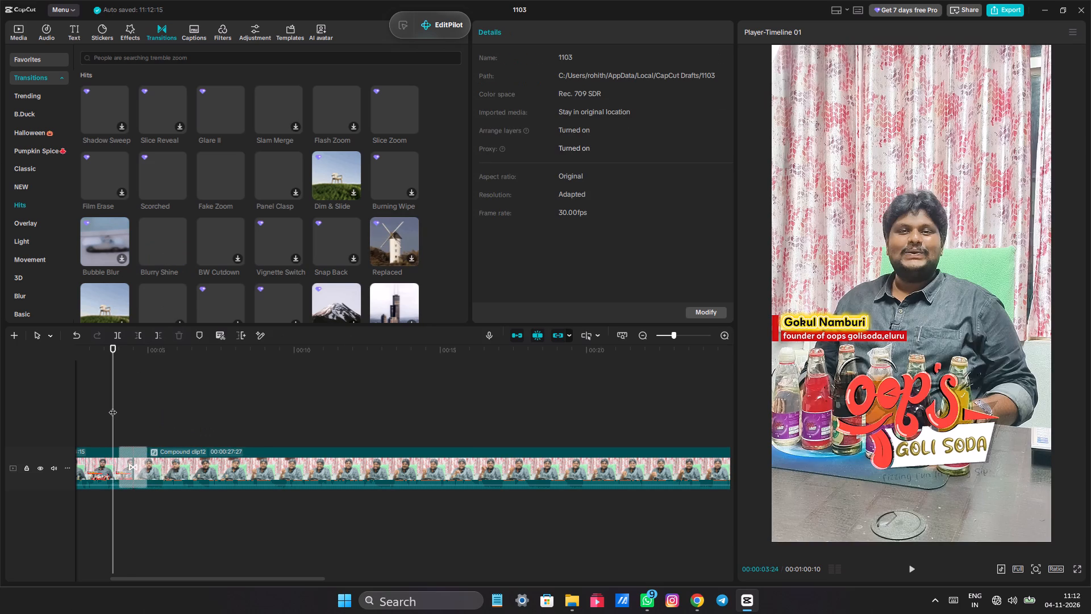
key(space)
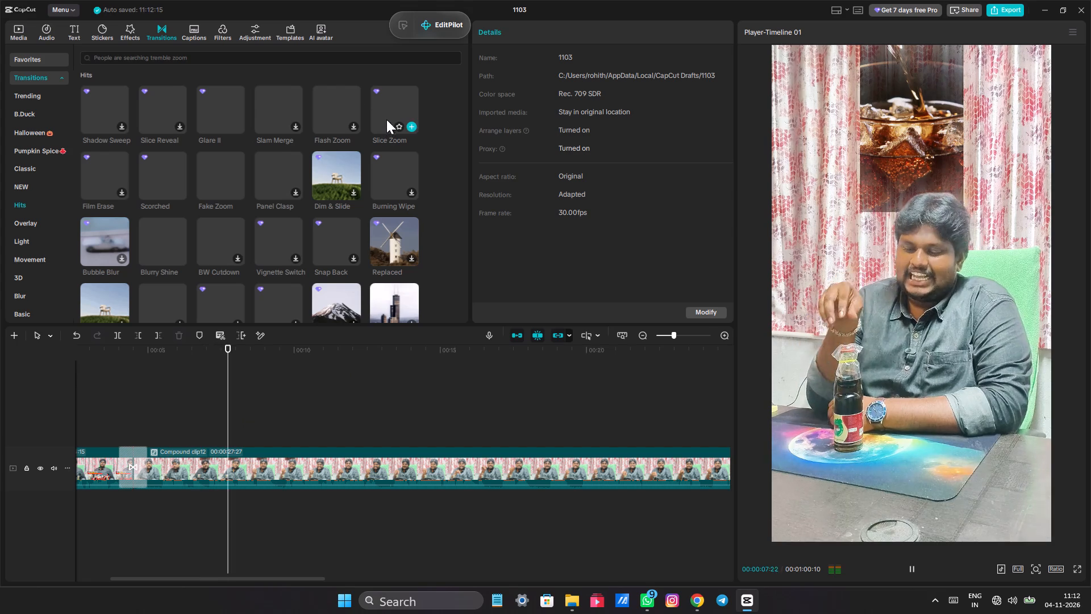
ctrl+scroll(143, 497, down, 11)
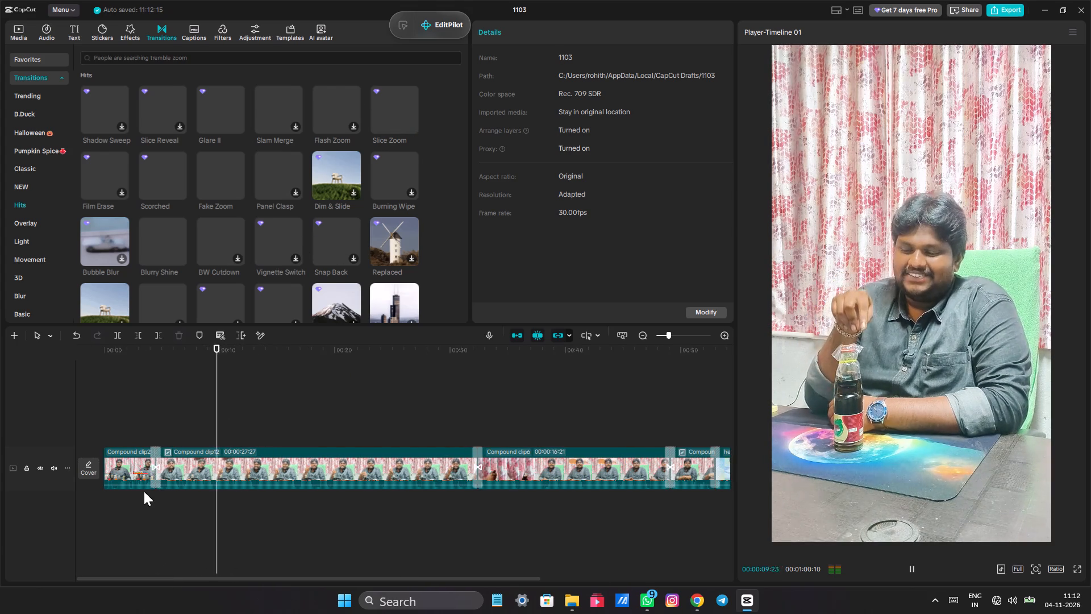
ctrl+scroll(144, 491, down, 3)
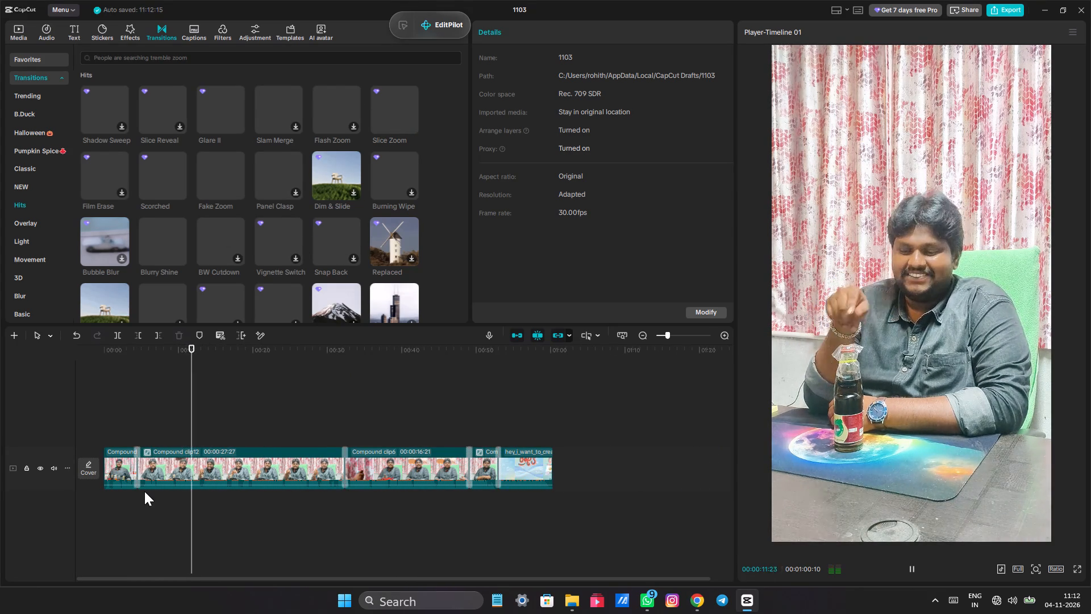
Combine all clips and transitions on the timeline into a single compound clip.
click(182, 417)
drag(182, 417, 101, 405)
ctrl+scroll(105, 405, up, 2)
ctrl+scroll(105, 405, down, 3)
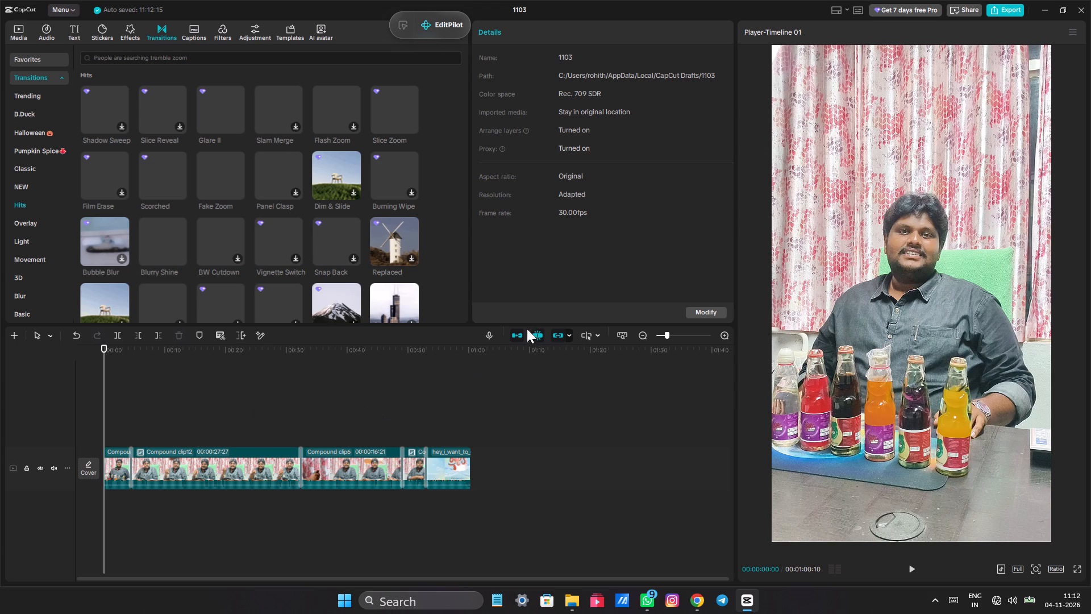
drag(495, 513, 110, 411)
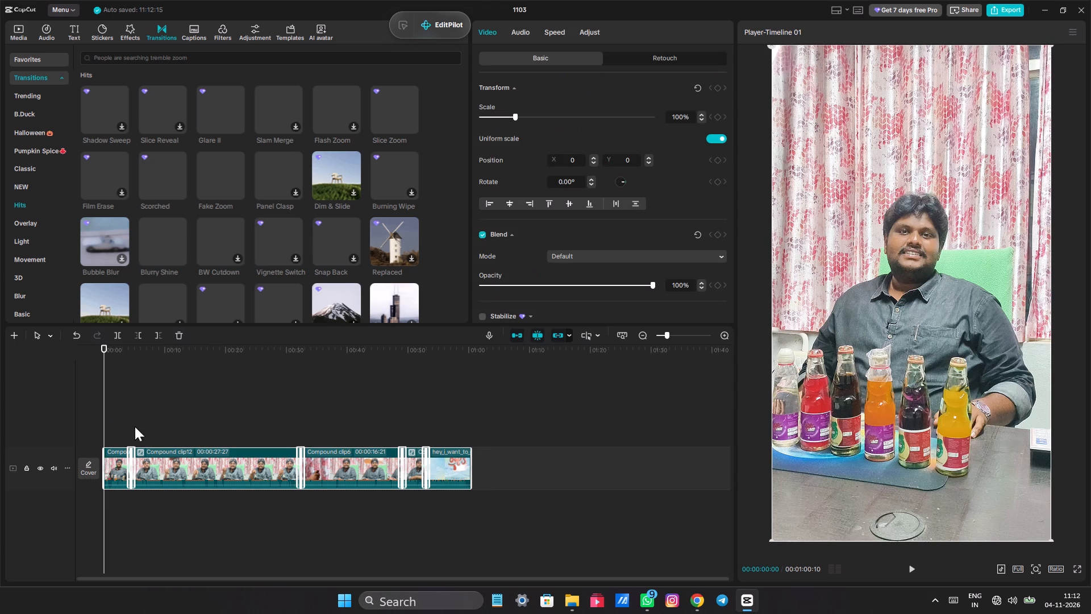
right_click(188, 453)
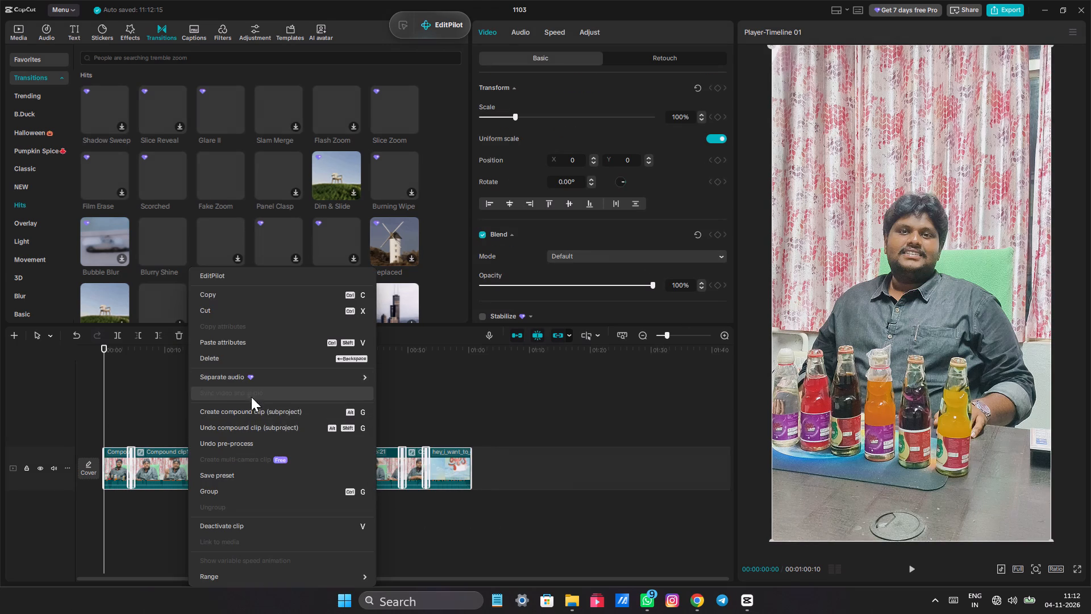
click(253, 409)
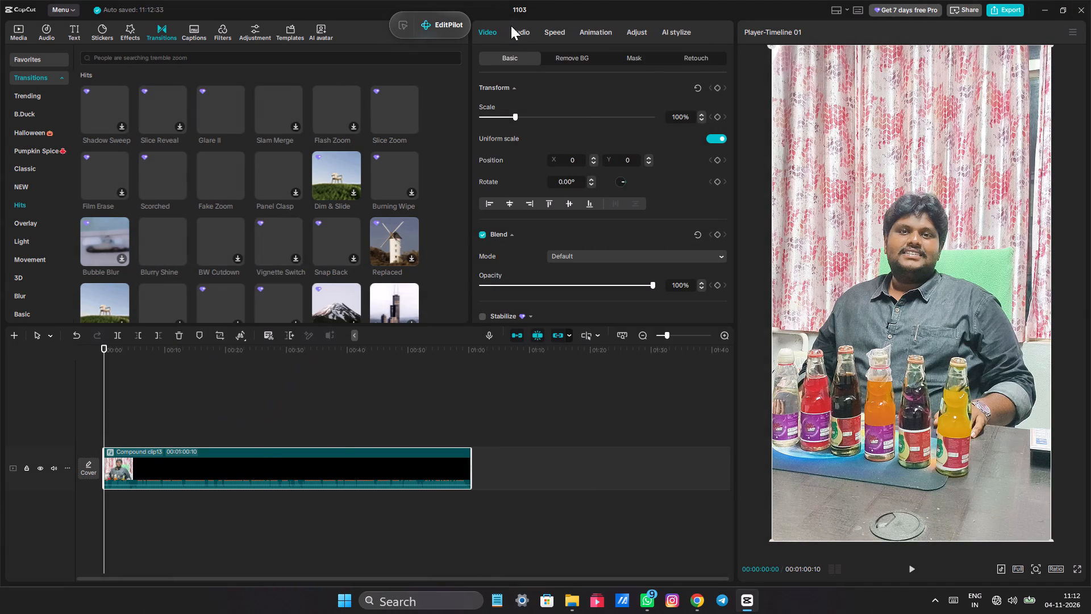
Turn on Motion blur for the full-length compound clip.
scroll(540, 113, down, 6)
scroll(552, 162, down, 2)
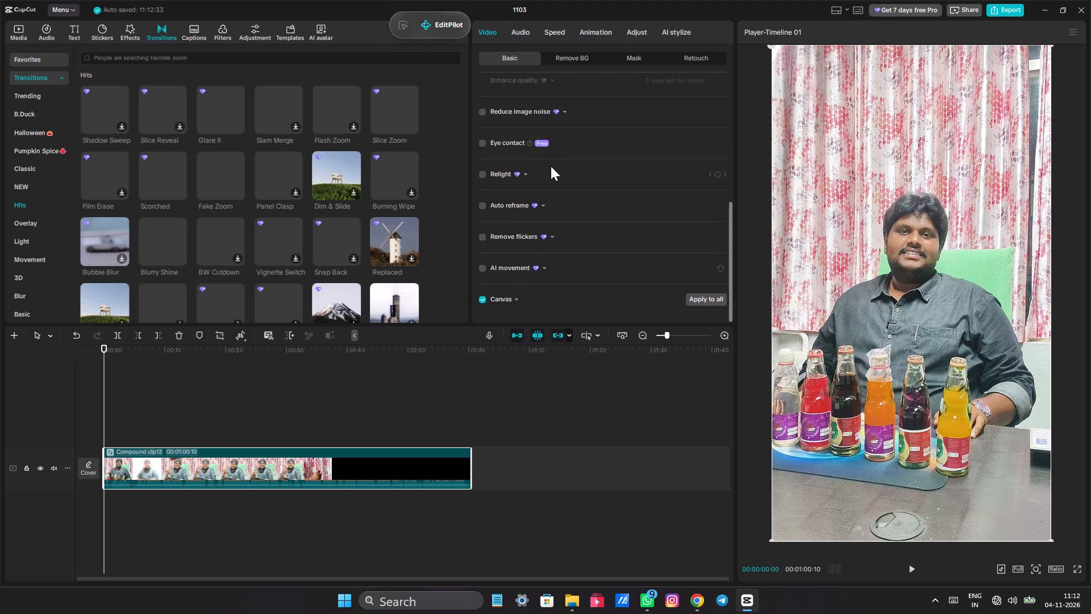
scroll(551, 166, down, 2)
scroll(495, 263, down, 2)
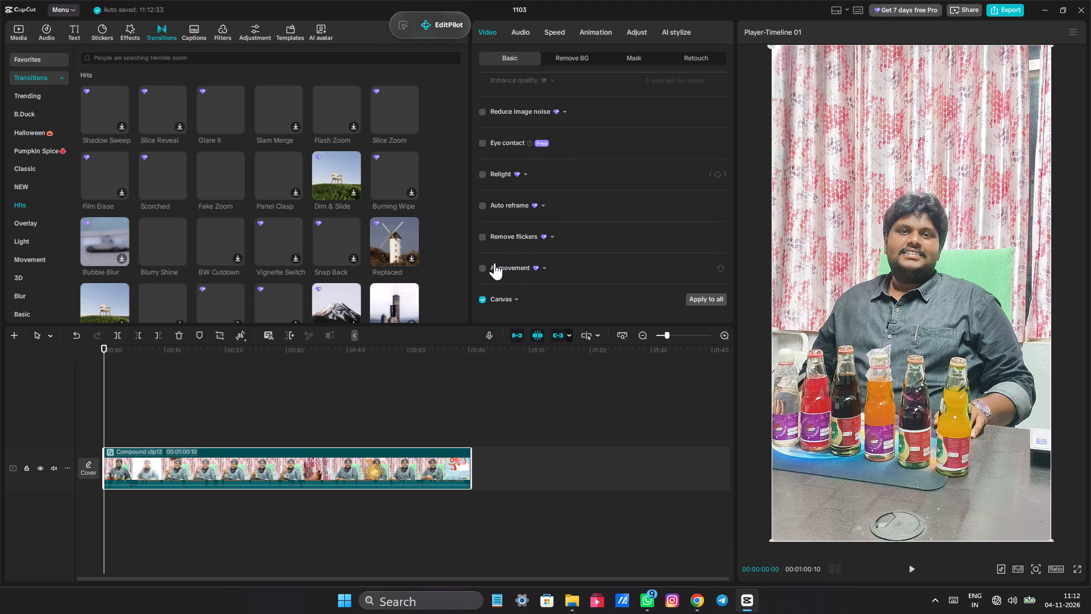
scroll(483, 252, up, 1)
scroll(482, 252, down, 1)
Look through the full-length compound clip's basic video settings for the Motion blur option.
click(220, 462)
scroll(567, 205, down, 3)
scroll(565, 205, up, 1)
scroll(565, 205, down, 2)
scroll(565, 205, up, 2)
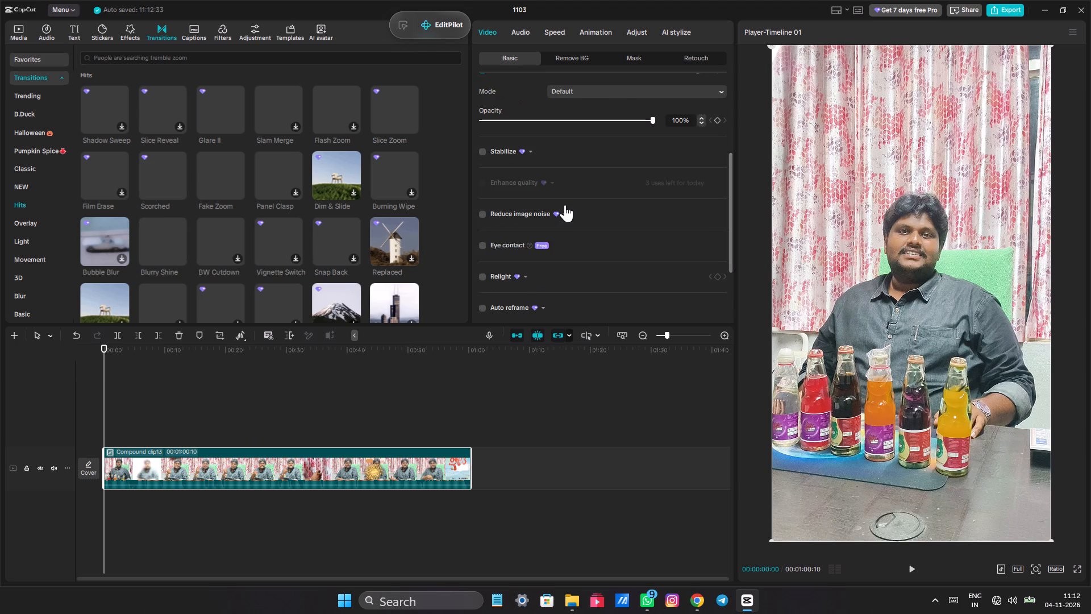
scroll(565, 205, up, 1)
scroll(558, 233, down, 5)
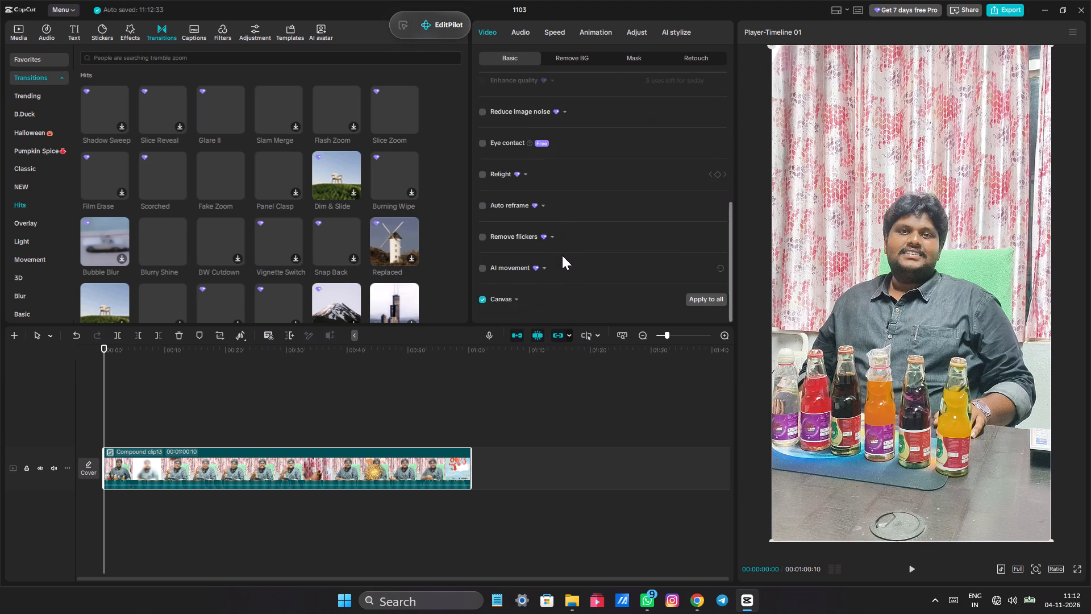
Check the clips inside the full-length compound clip and return to the start of the main timeline.
double_click(235, 431)
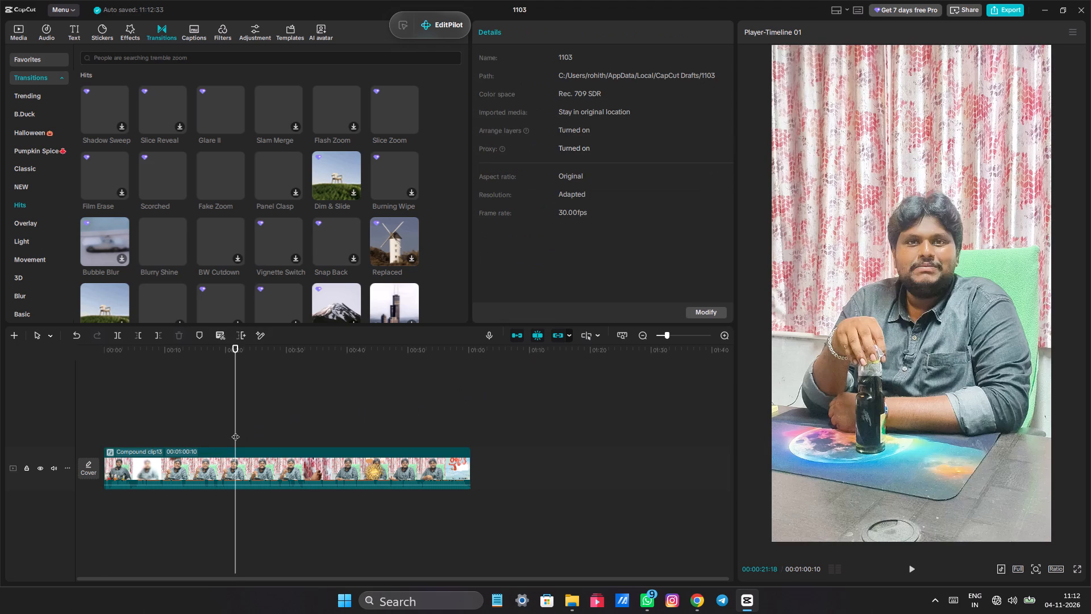
double_click(268, 465)
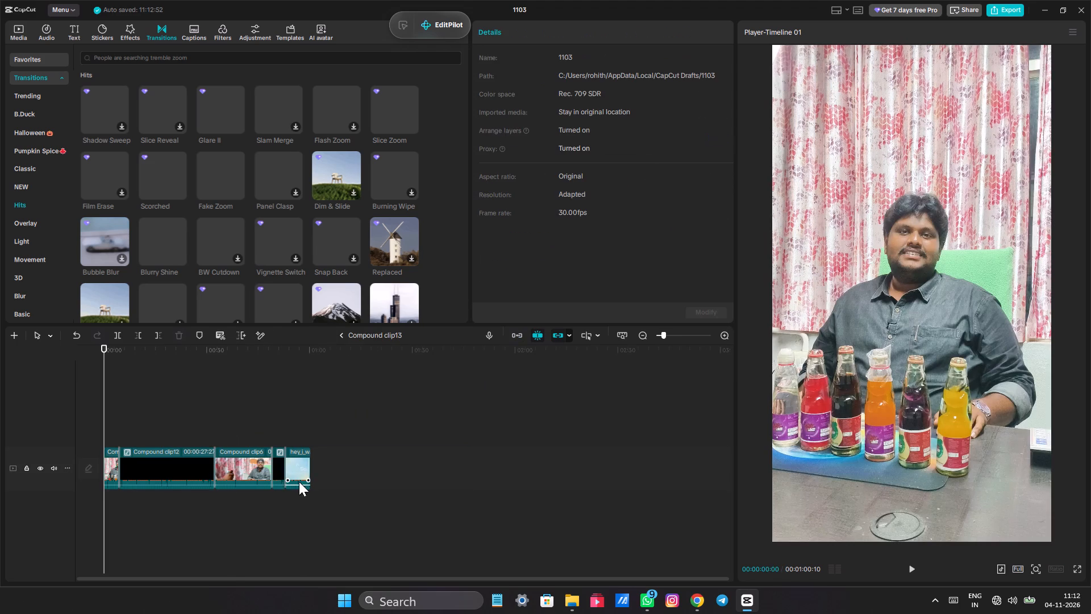
click(373, 334)
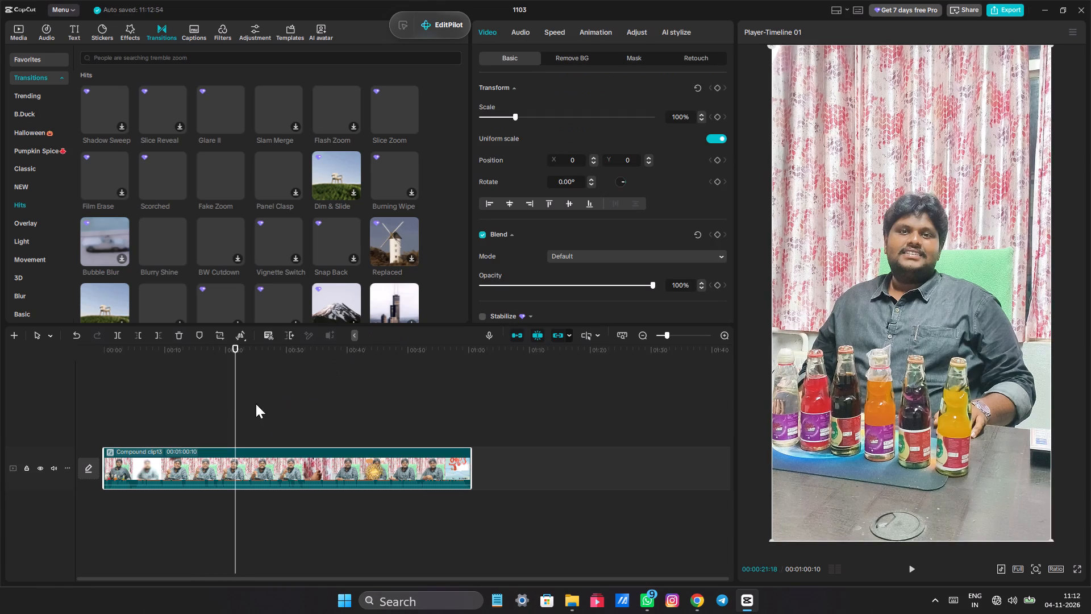
click(227, 408)
drag(227, 408, 116, 394)
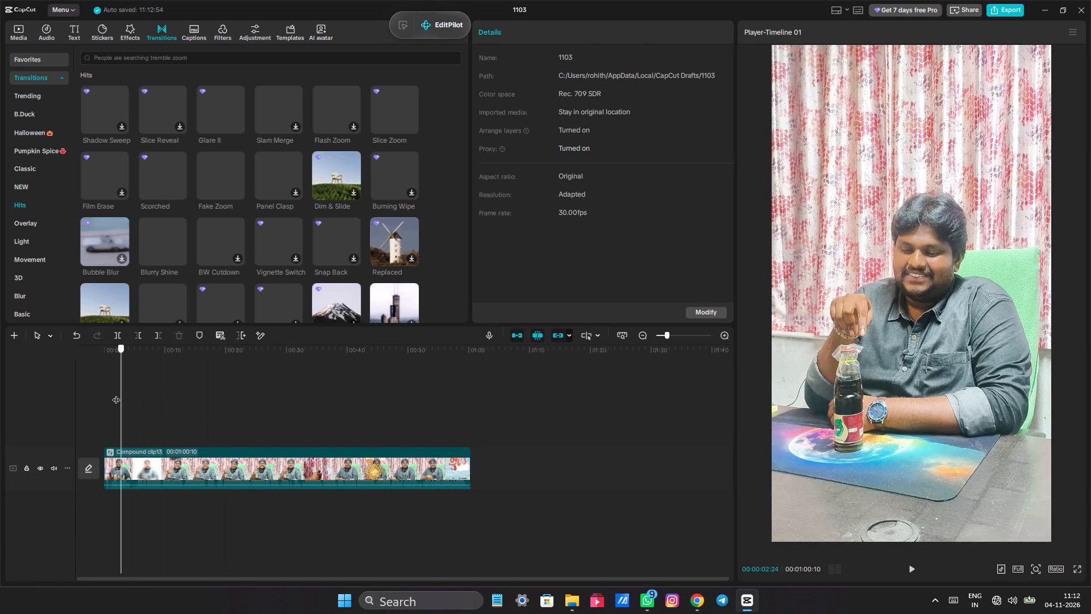
drag(116, 394, 95, 393)
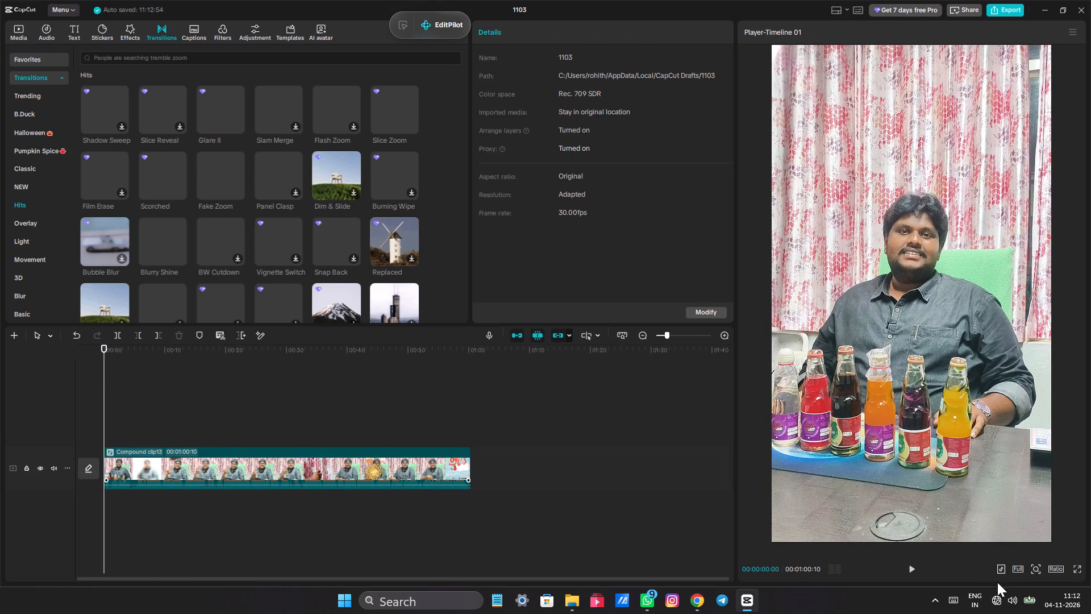
Bring up the list of available Wi-Fi networks in Windows.
click(1007, 596)
click(934, 390)
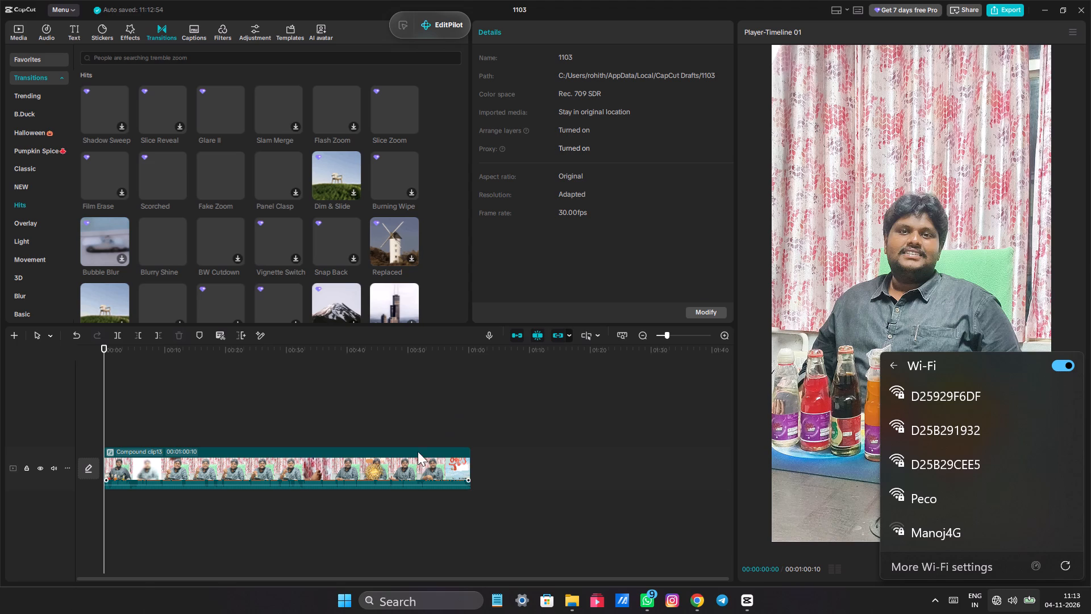
Turn on Motion blur for the full-length compound clip and set its Blur to 50.
click(340, 458)
scroll(510, 222, down, 8)
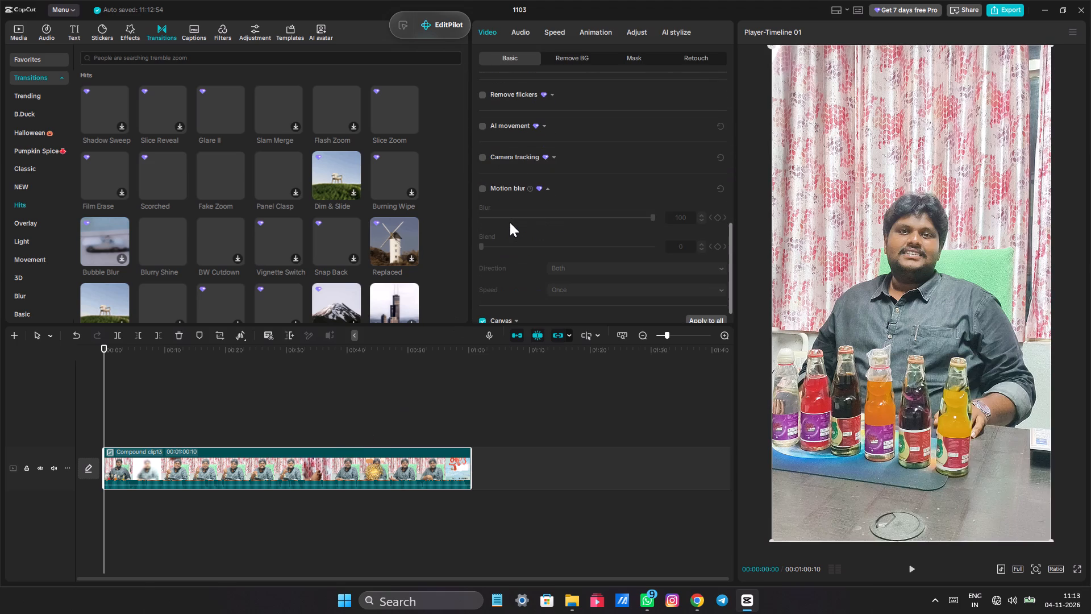
click(481, 191)
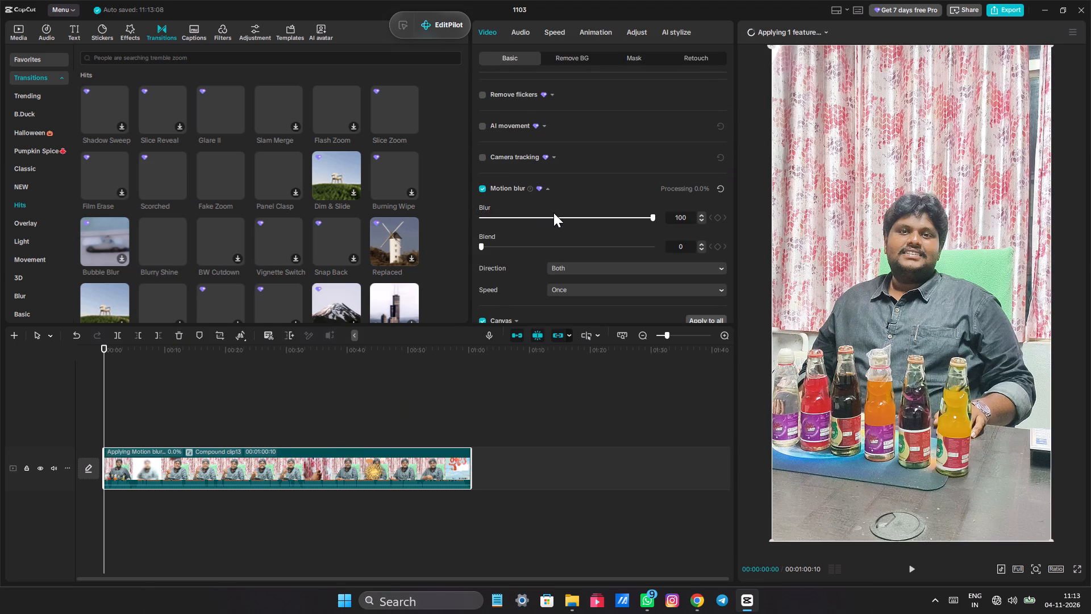
click(567, 217)
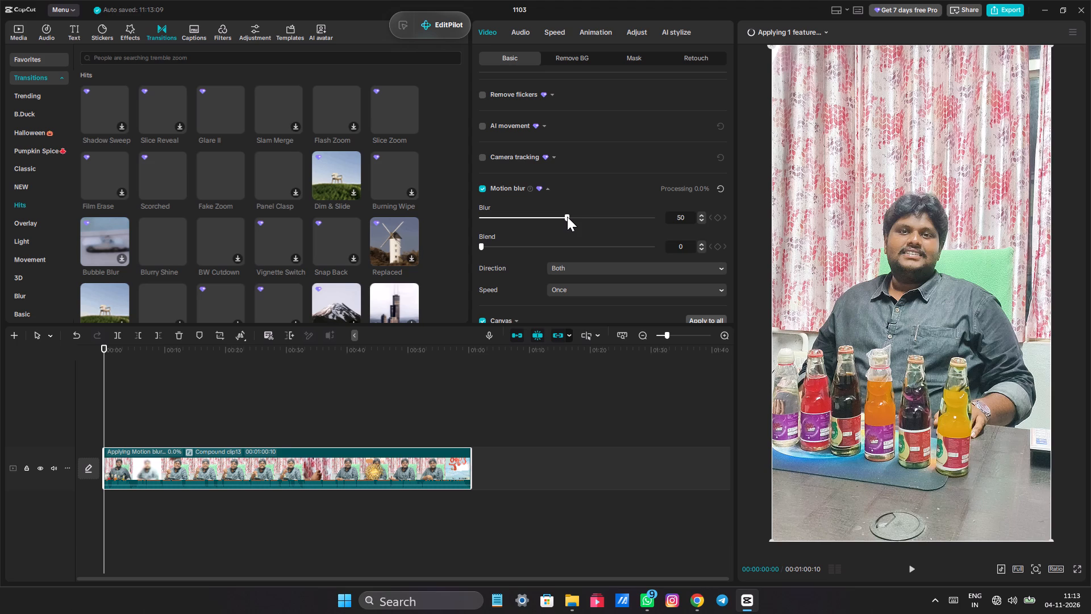
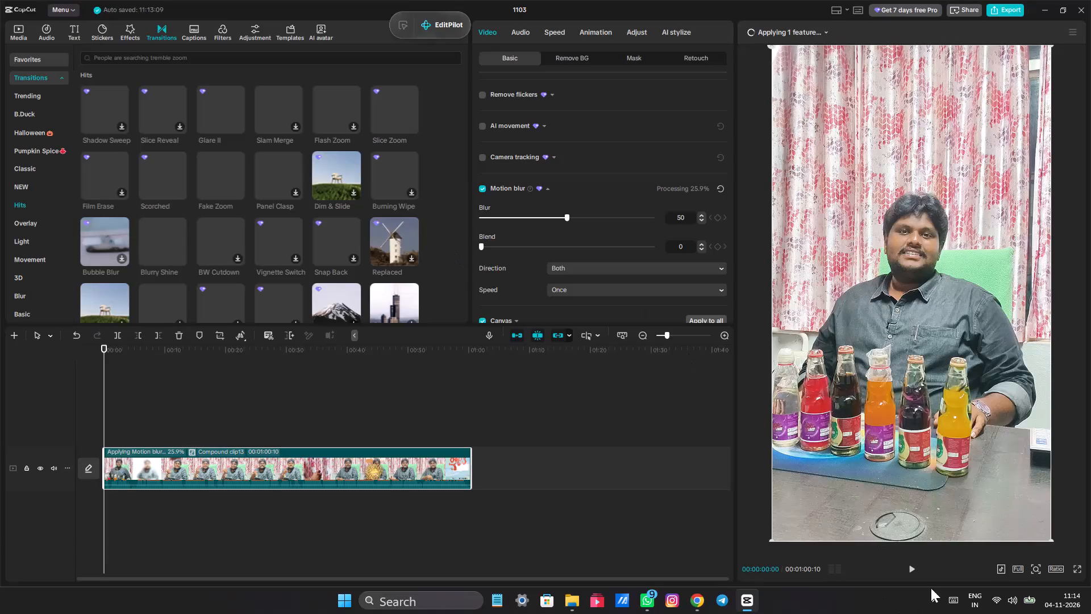
Show the hidden background app icons in the Windows system tray.
click(940, 596)
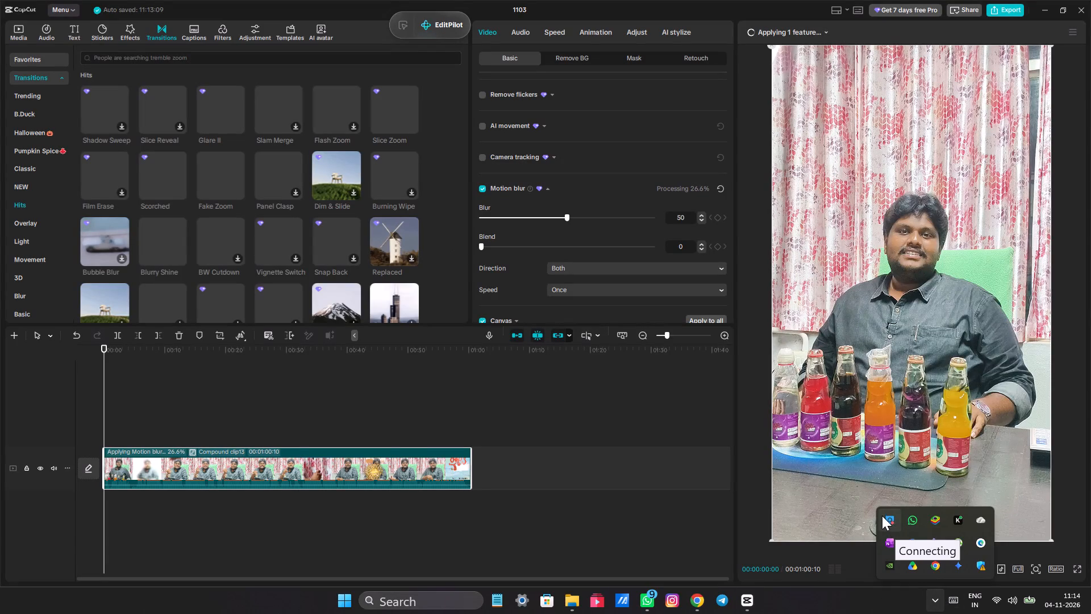
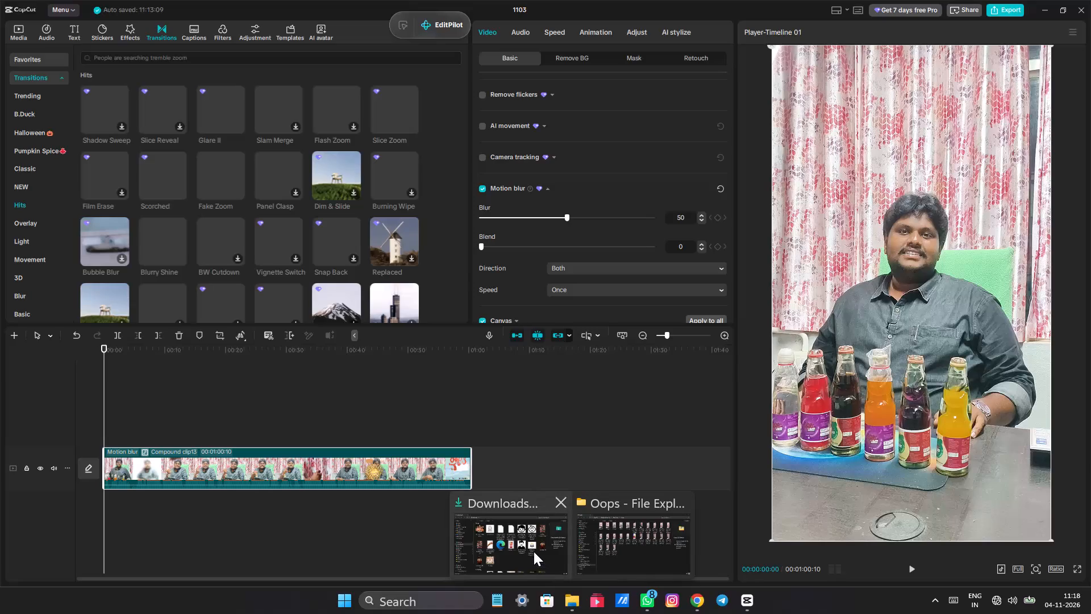
Switch to the Oops File Explorer window and open the 1103 project folder inside the local CapCut Drafts folder.
click(611, 538)
click(536, 38)
click(478, 63)
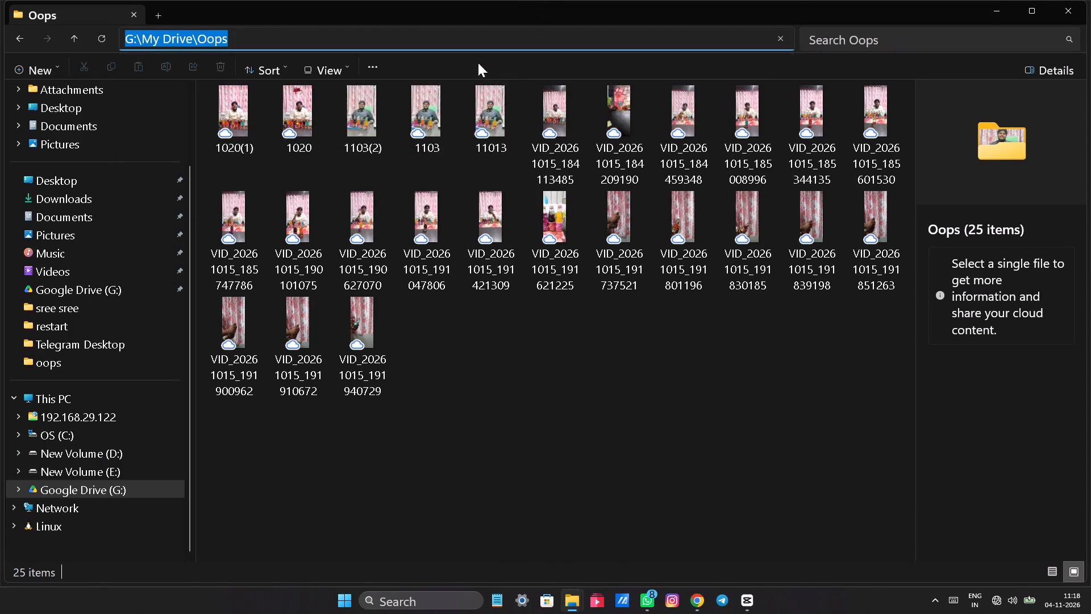
scroll(441, 324, down, 6)
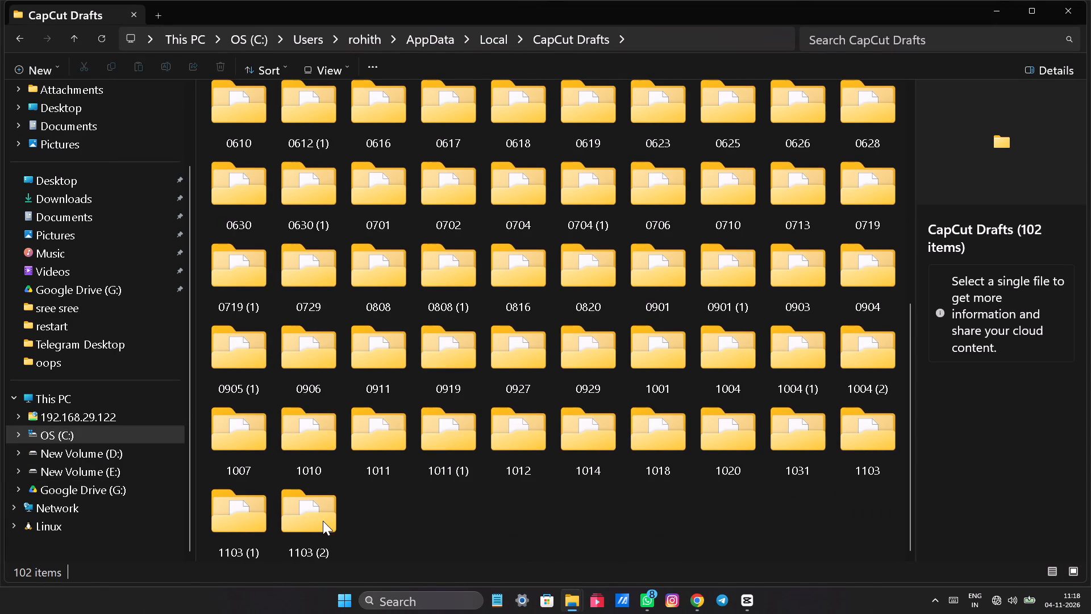
double_click(866, 449)
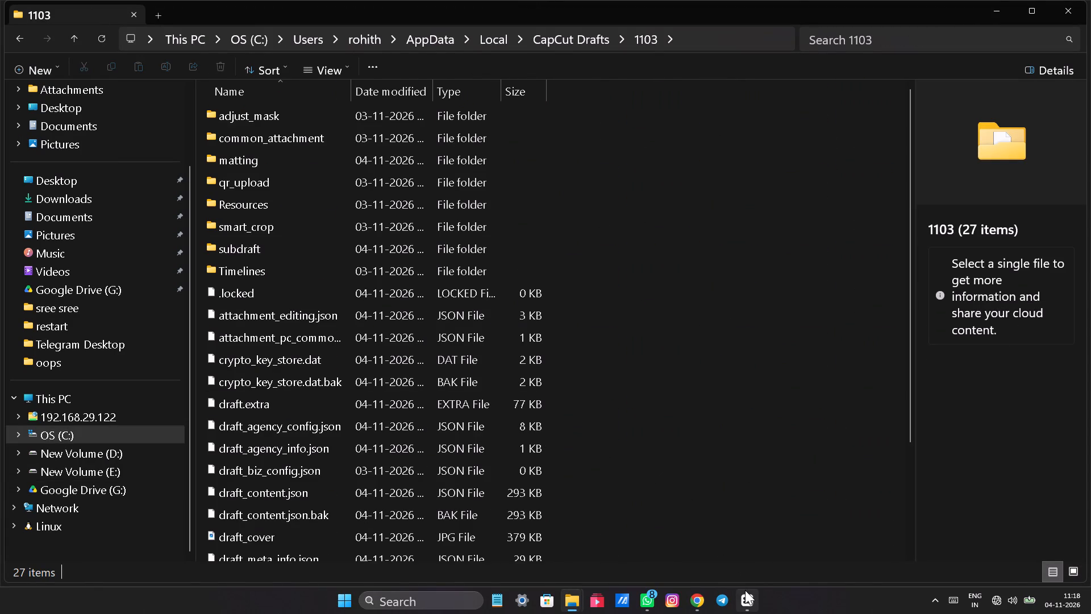
Open the videoAlg folder inside the 1103 draft's Resources folder.
click(745, 590)
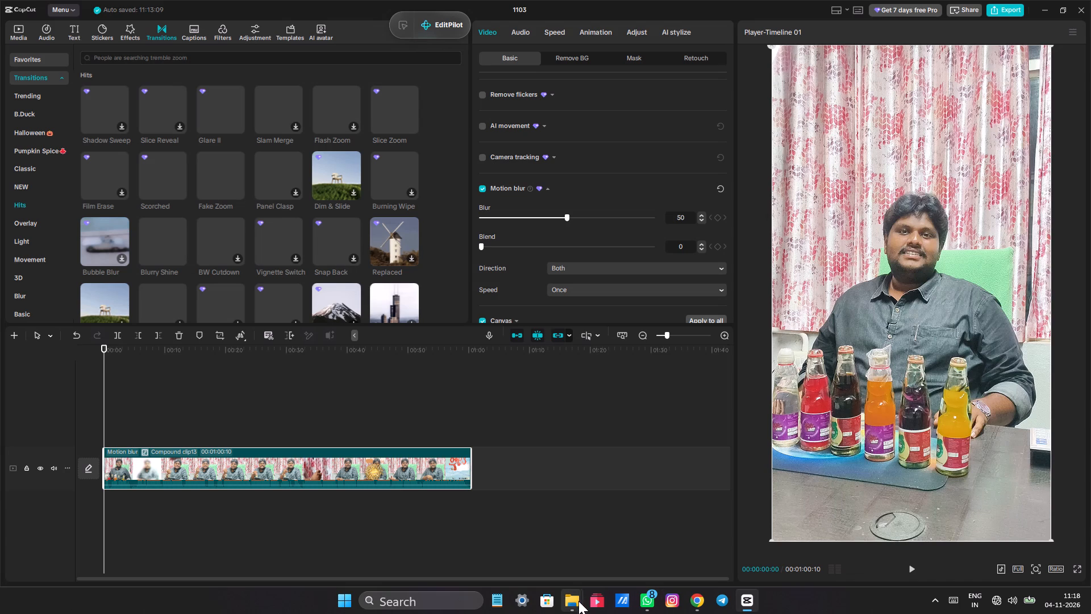
click(574, 598)
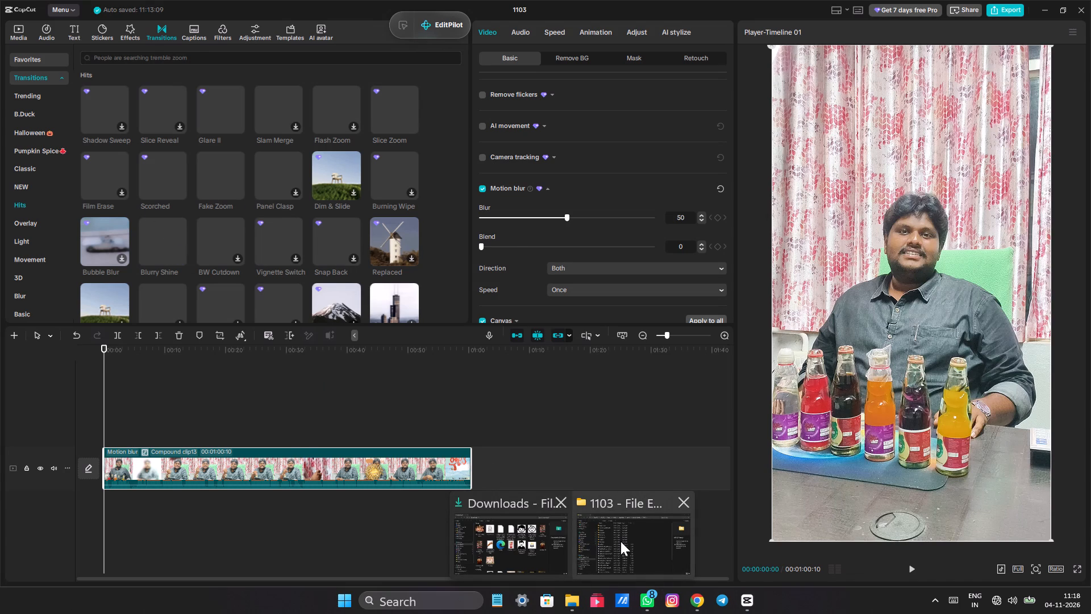
click(621, 541)
scroll(300, 425, down, 4)
scroll(300, 422, up, 4)
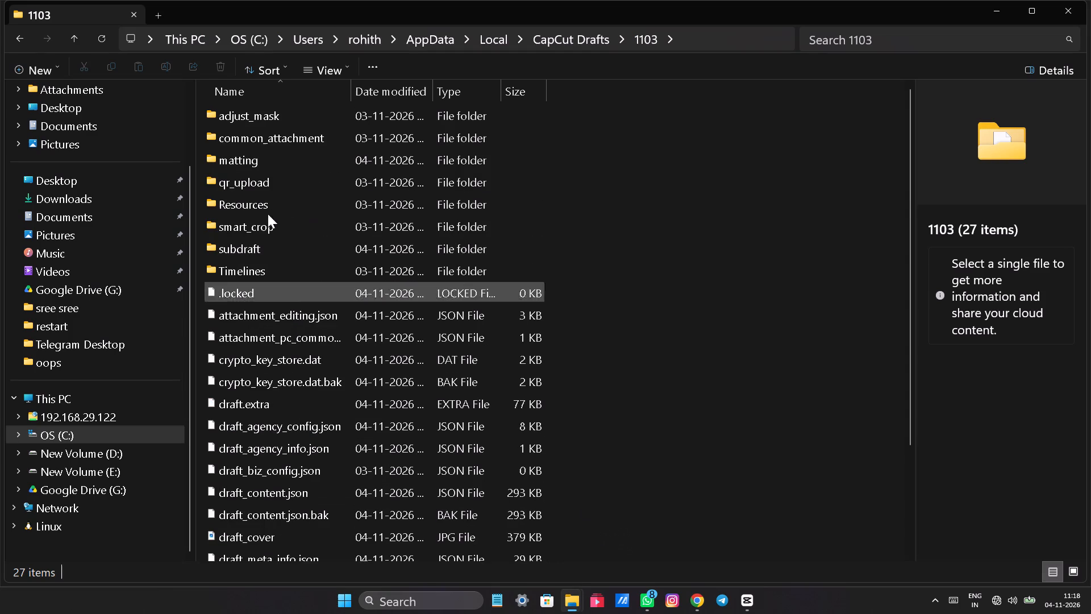
double_click(266, 200)
double_click(266, 182)
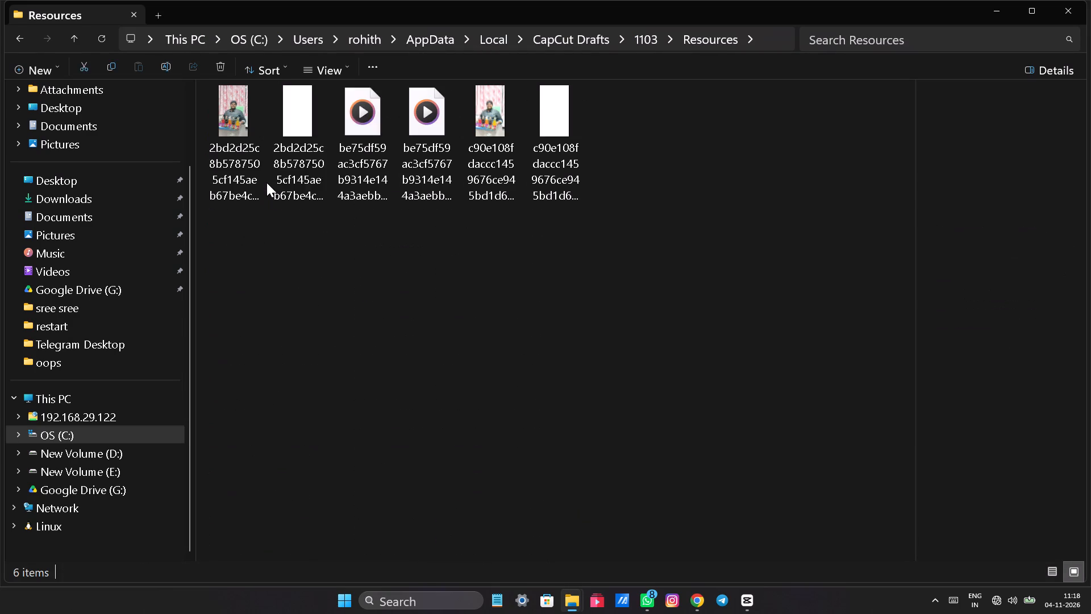
click(308, 287)
click(464, 310)
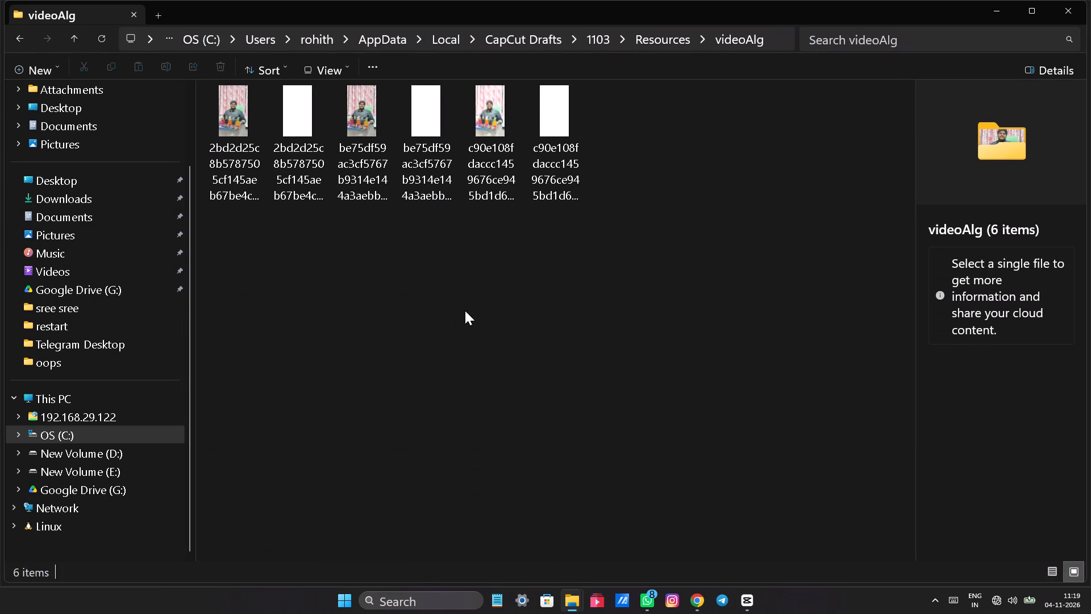
Add the 1-minute be75df59… MP4 from videoAlg to the CapCut timeline, on a new track above the motion-blurred compound clip.
drag(378, 177, 746, 497)
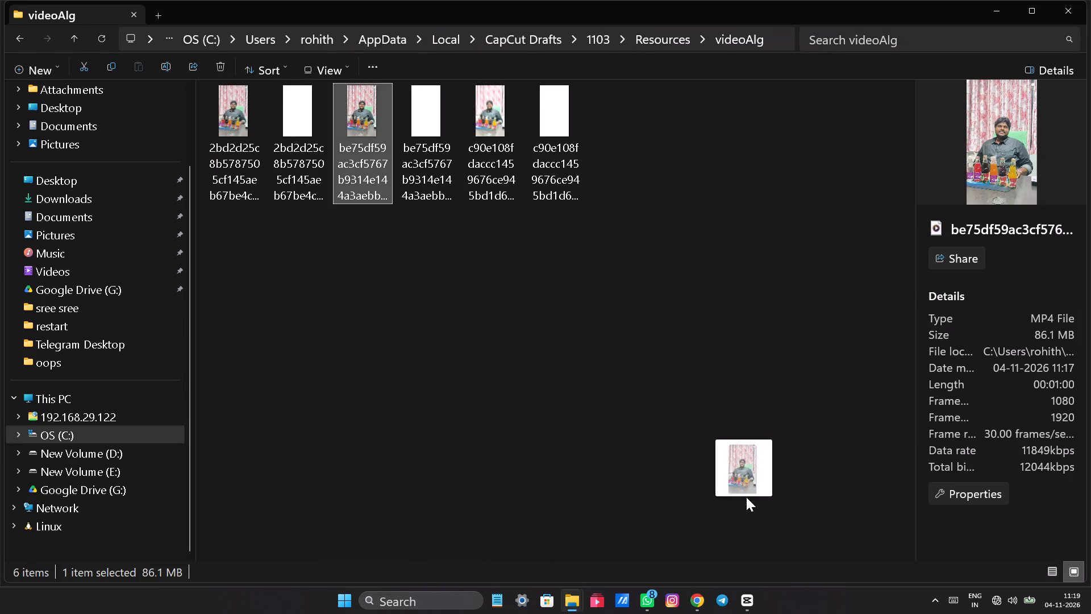
drag(746, 497, 140, 423)
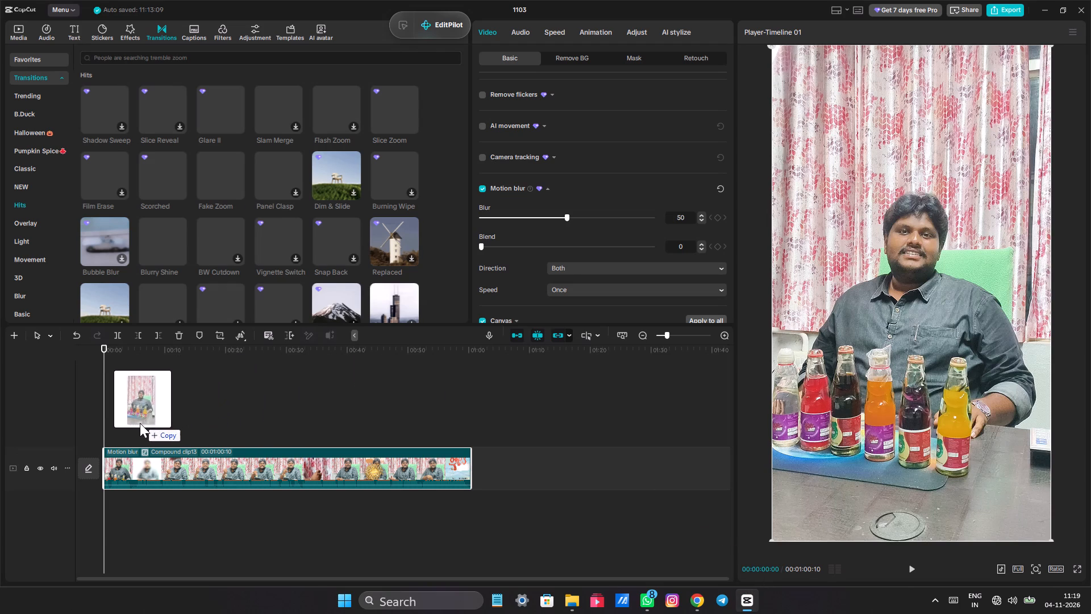
drag(140, 423, 135, 423)
Preview several points of the timeline up to about 29 seconds and hide the compound clip's track.
click(140, 376)
drag(140, 376, 182, 383)
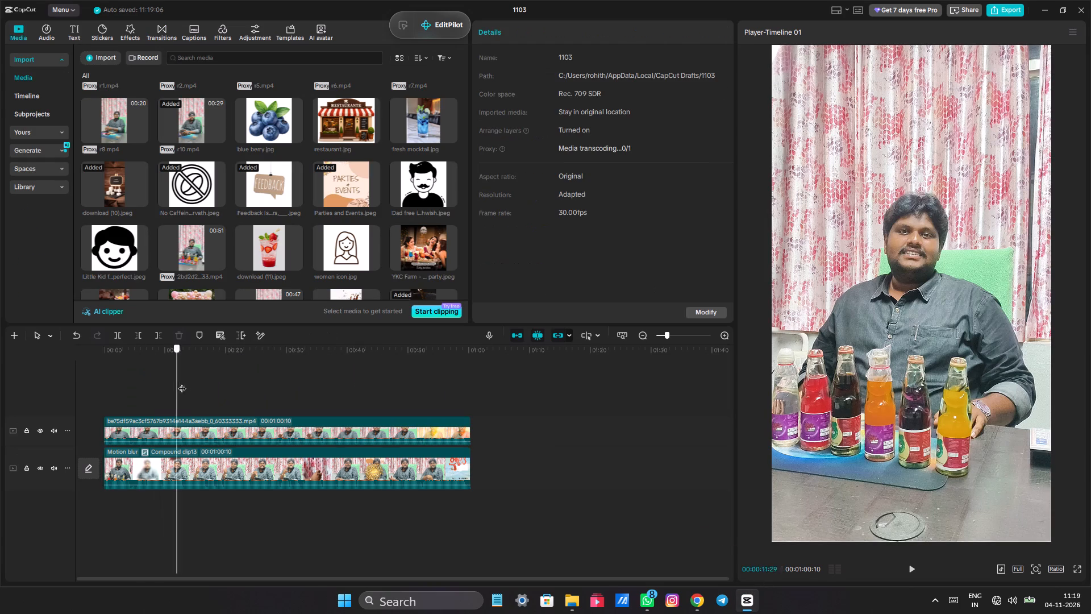
drag(182, 383, 245, 392)
click(282, 391)
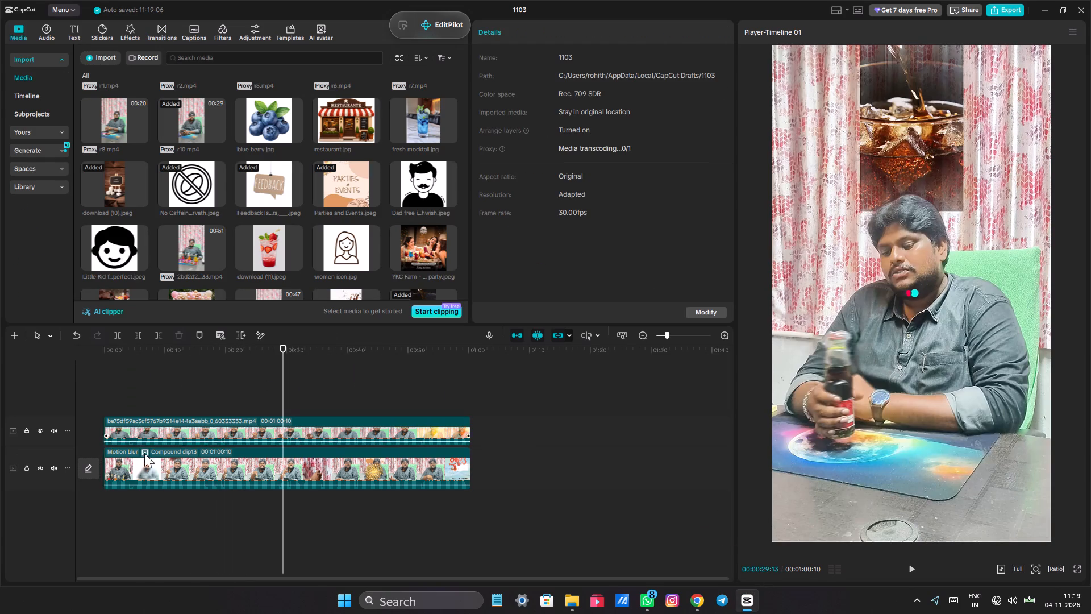
click(45, 469)
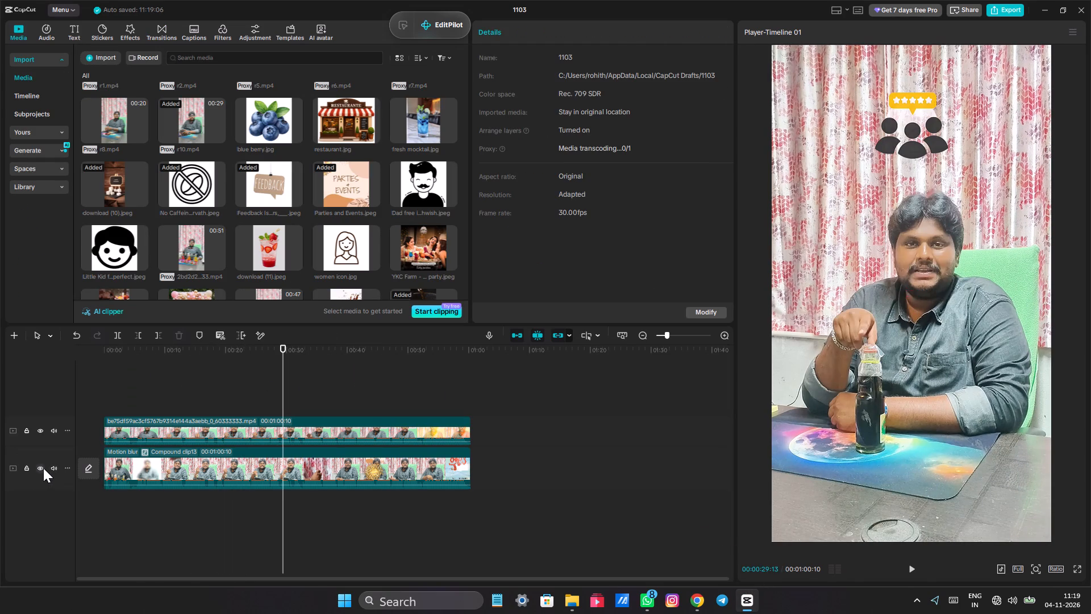
click(41, 468)
Export the timeline to the E:/restart folder as a 1080P, 30fps HEVC mp4 with the Higher bit rate.
click(219, 425)
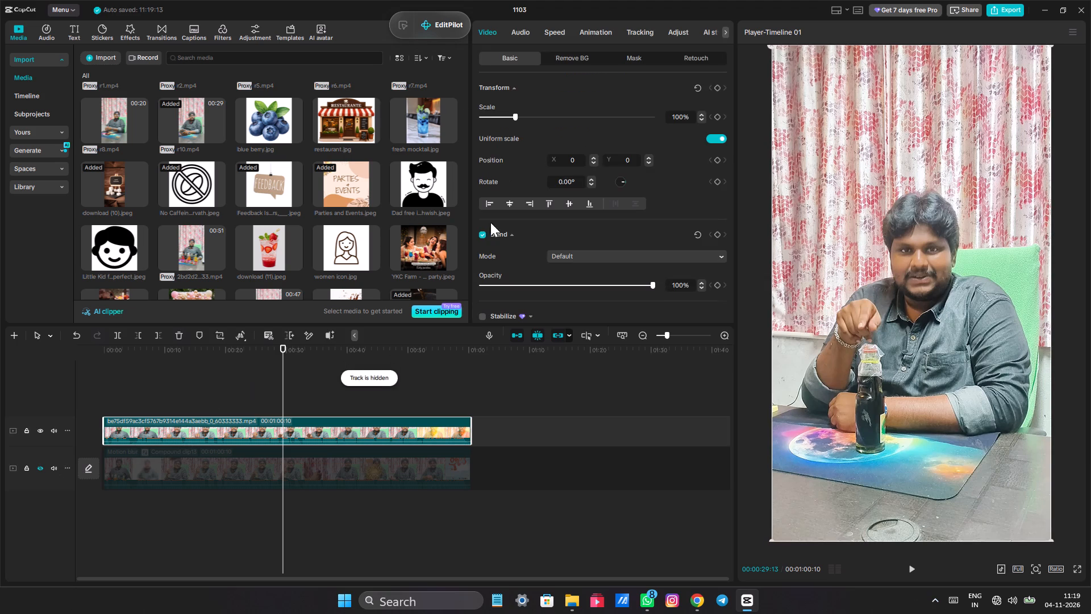
click(994, 11)
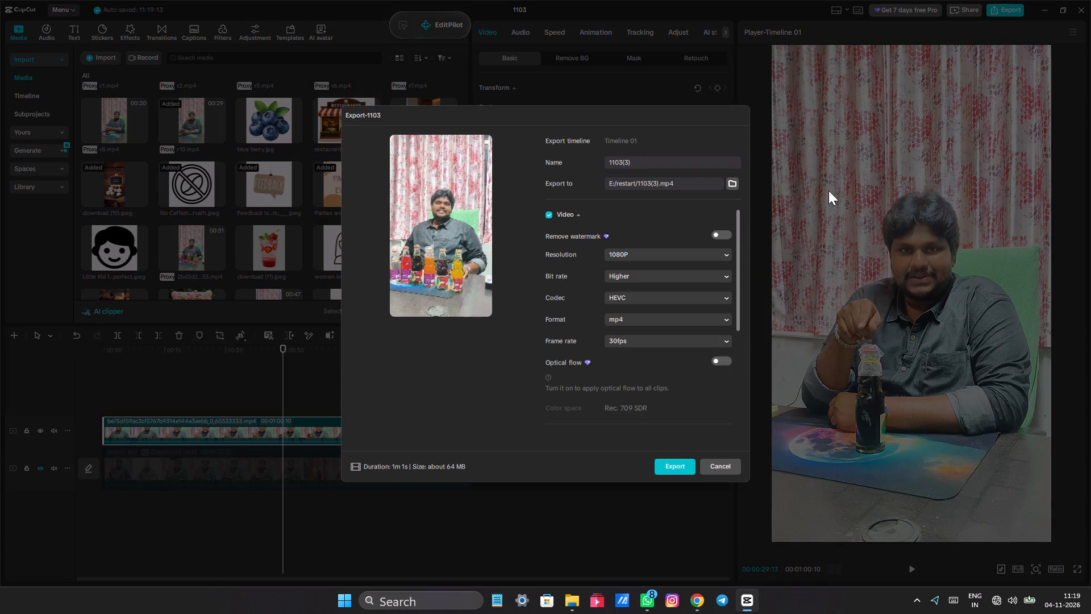
click(680, 461)
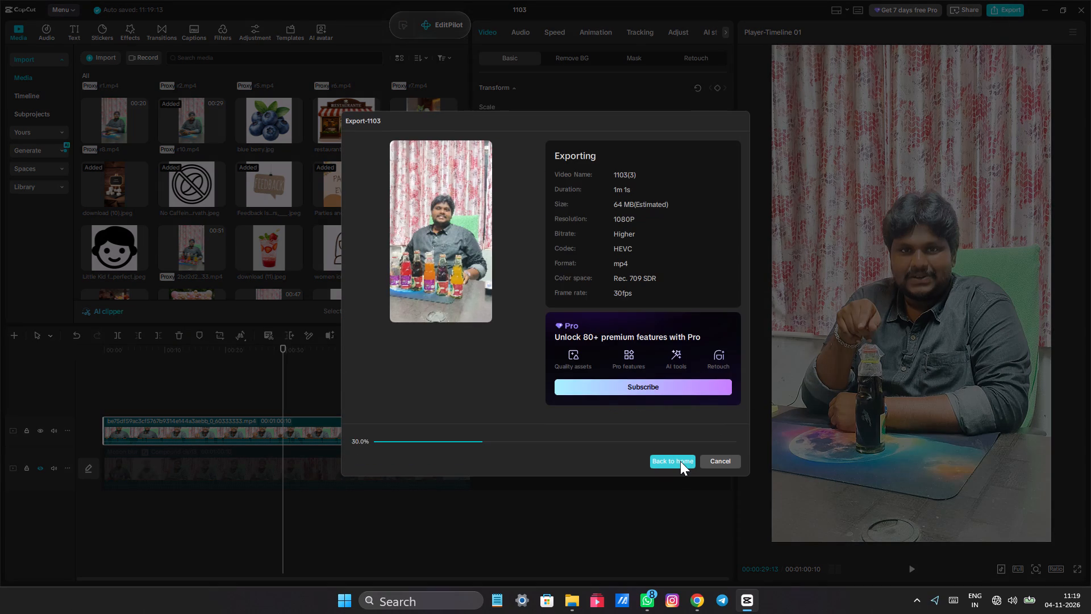
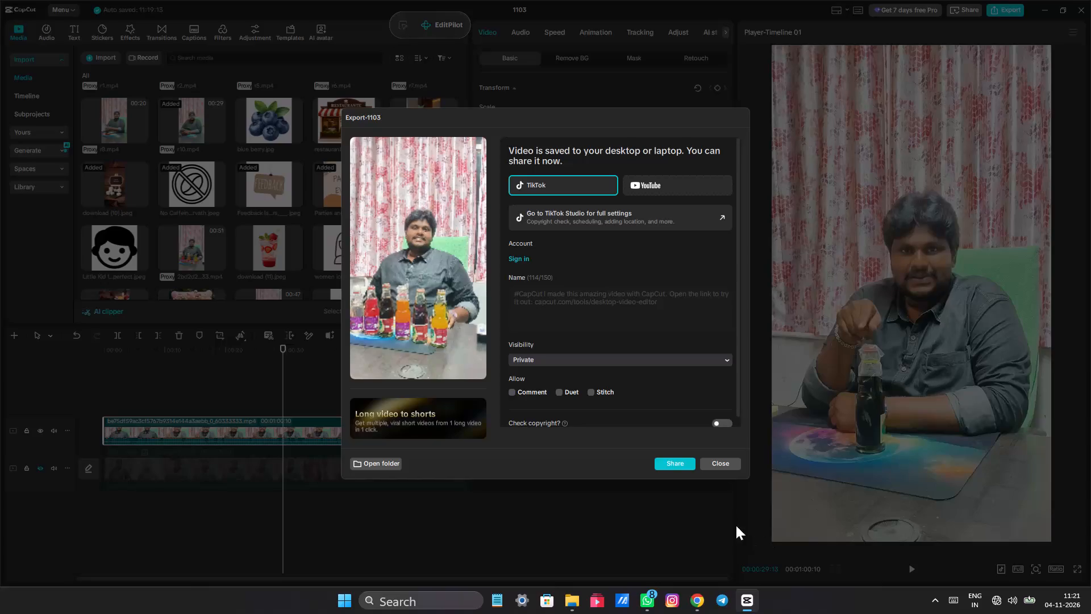
Close the finished export dialog and open the restart folder on drive E: in File Explorer.
click(706, 466)
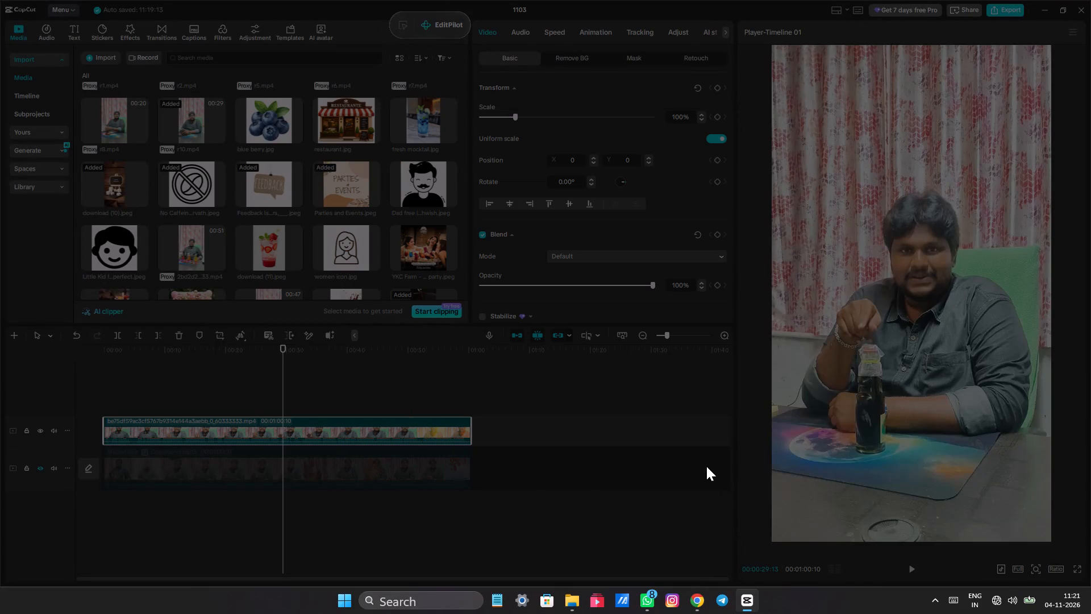
click(569, 599)
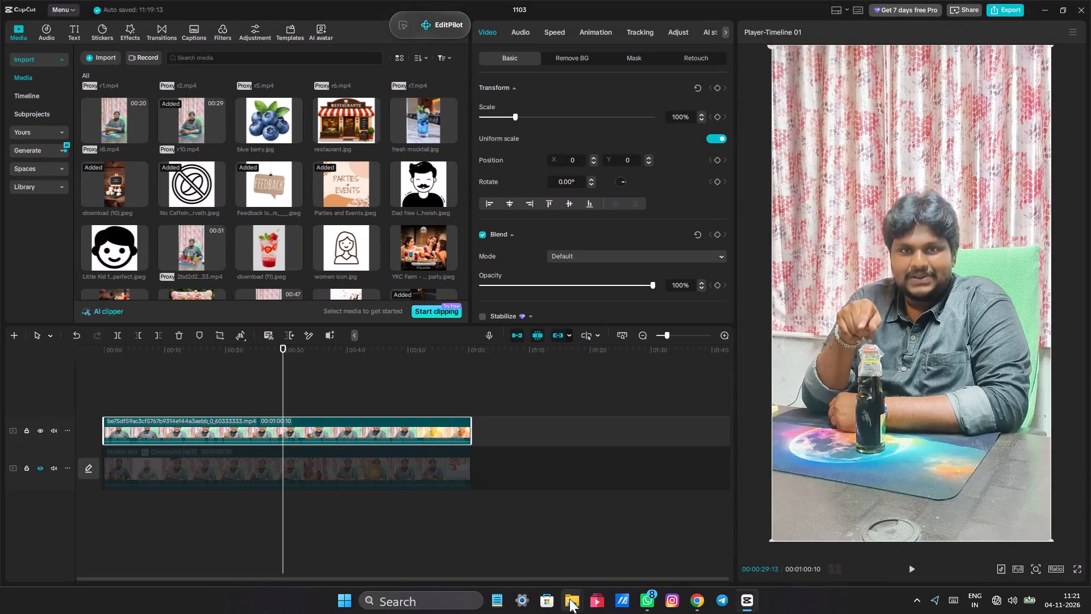
click(518, 532)
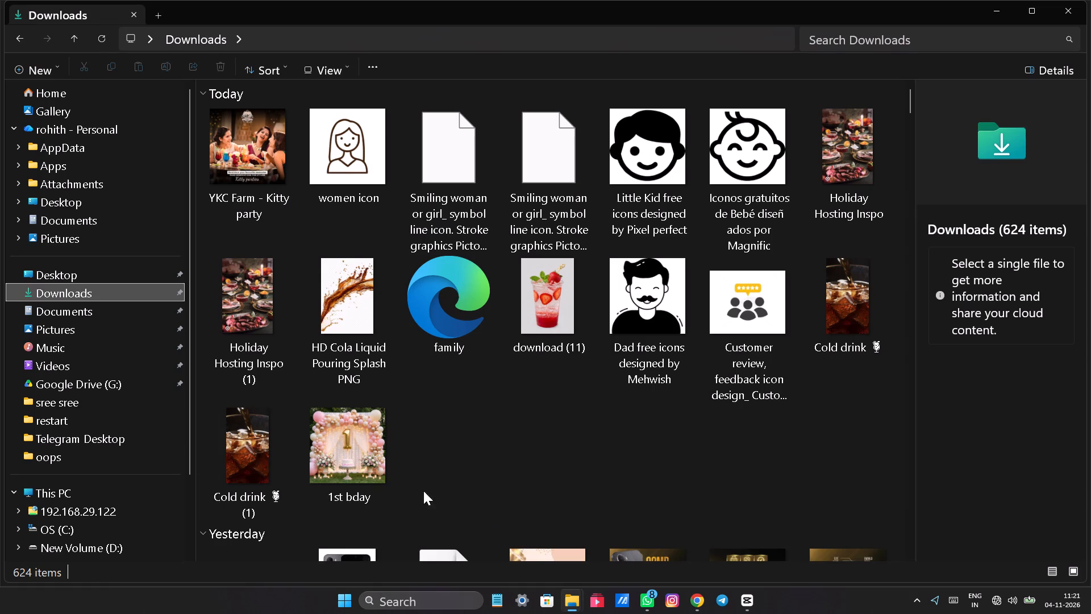
scroll(82, 554, down, 1)
click(90, 492)
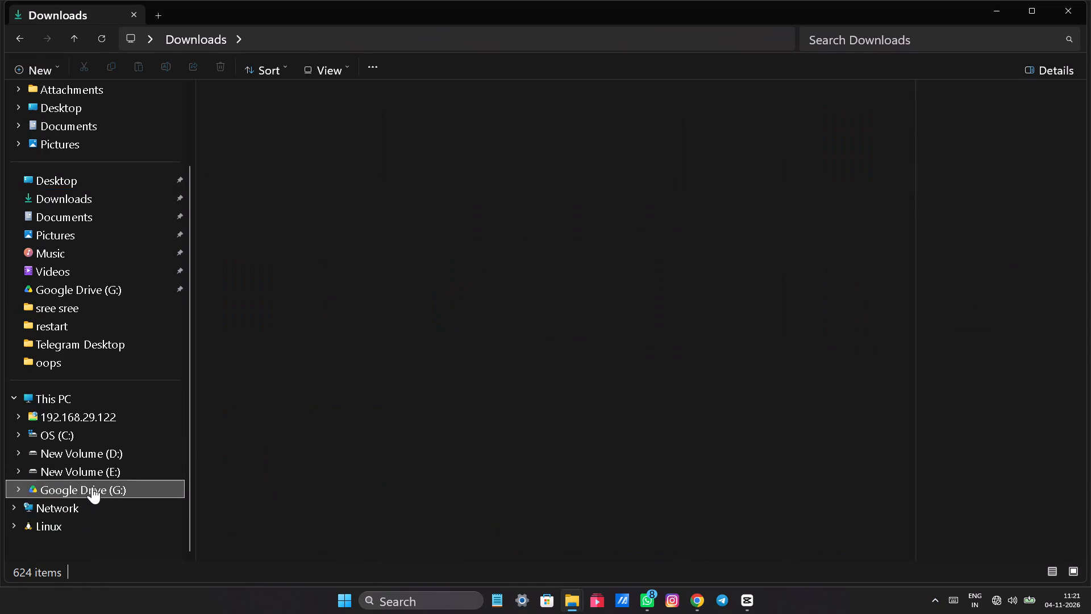
click(97, 474)
scroll(738, 346, down, 5)
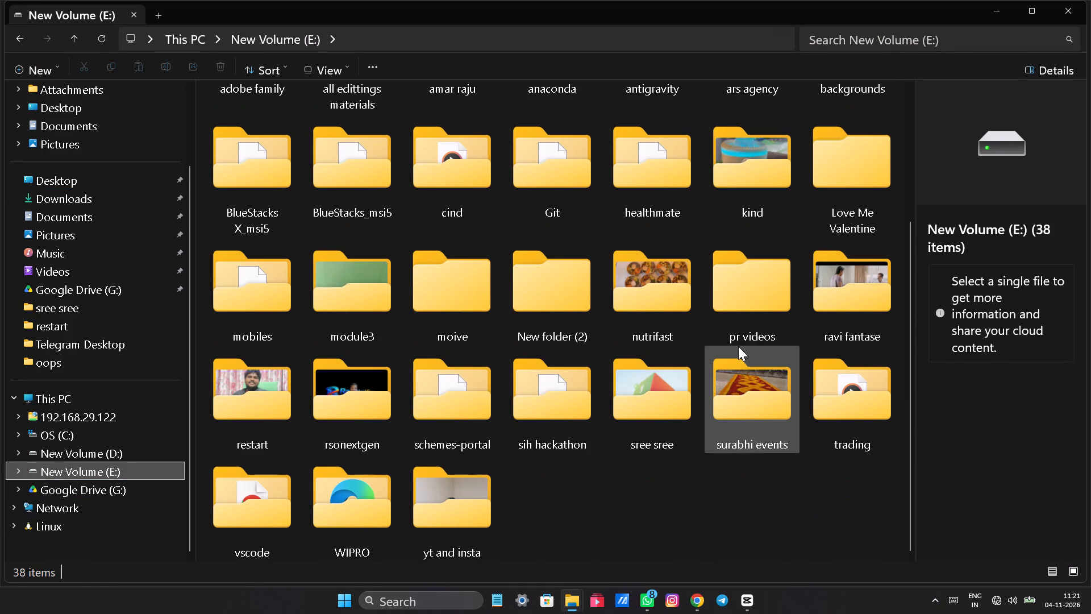
double_click(264, 397)
scroll(413, 373, down, 4)
scroll(495, 384, down, 14)
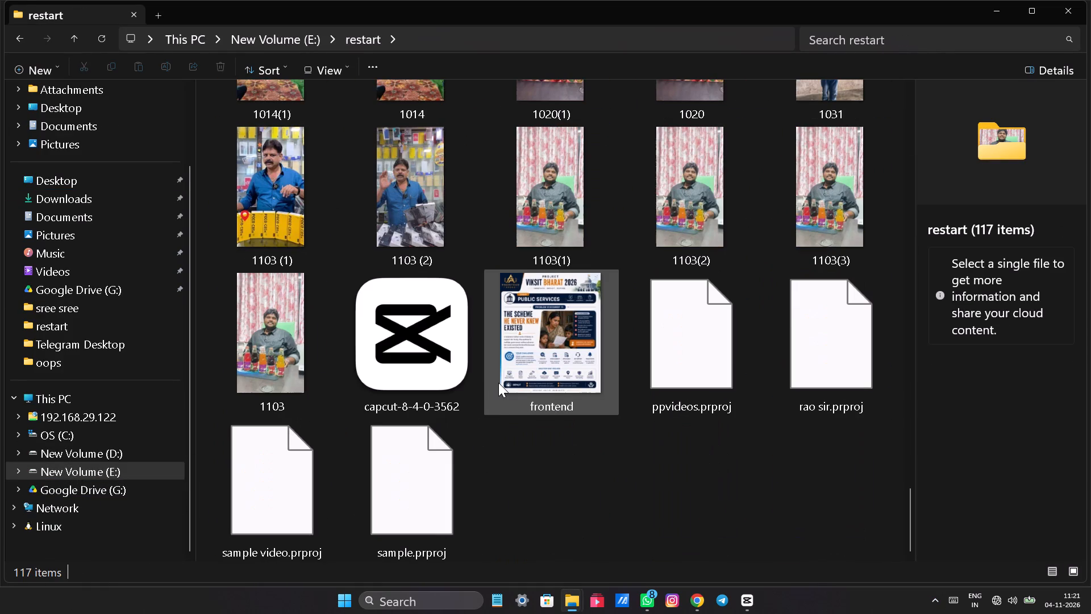
click(727, 508)
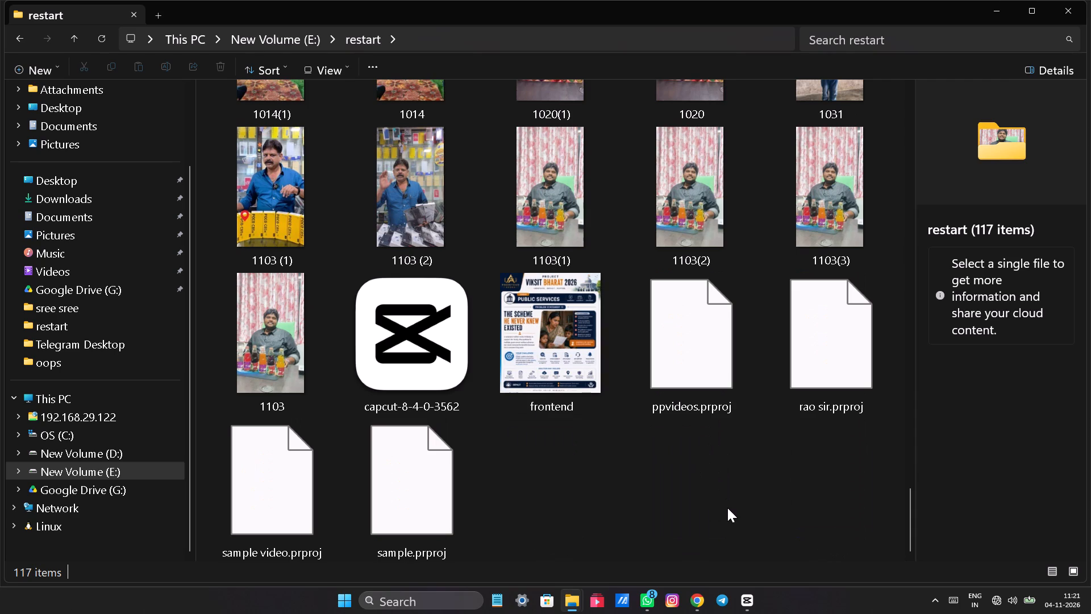
Play the exported 1103(3) video from a point early in the clip to check it, close the player and return to CapCut.
double_click(845, 210)
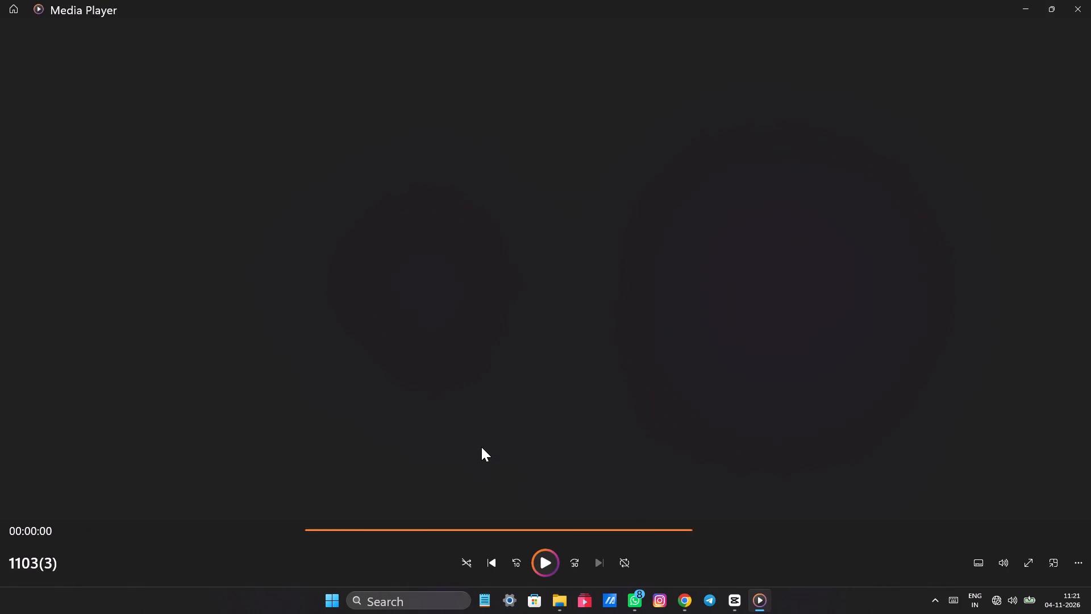
click(373, 533)
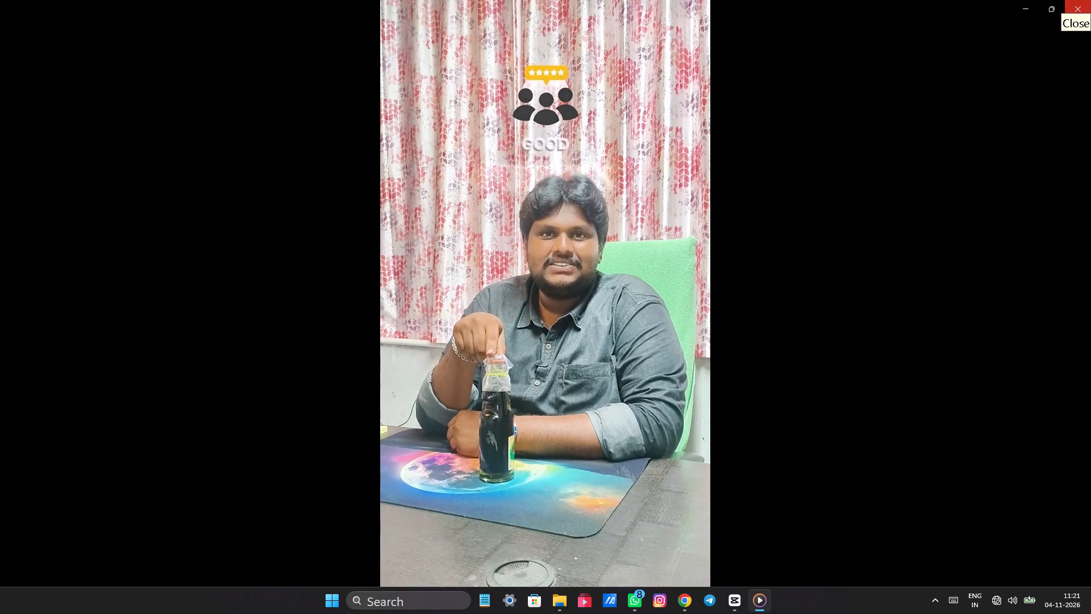
click(1084, 3)
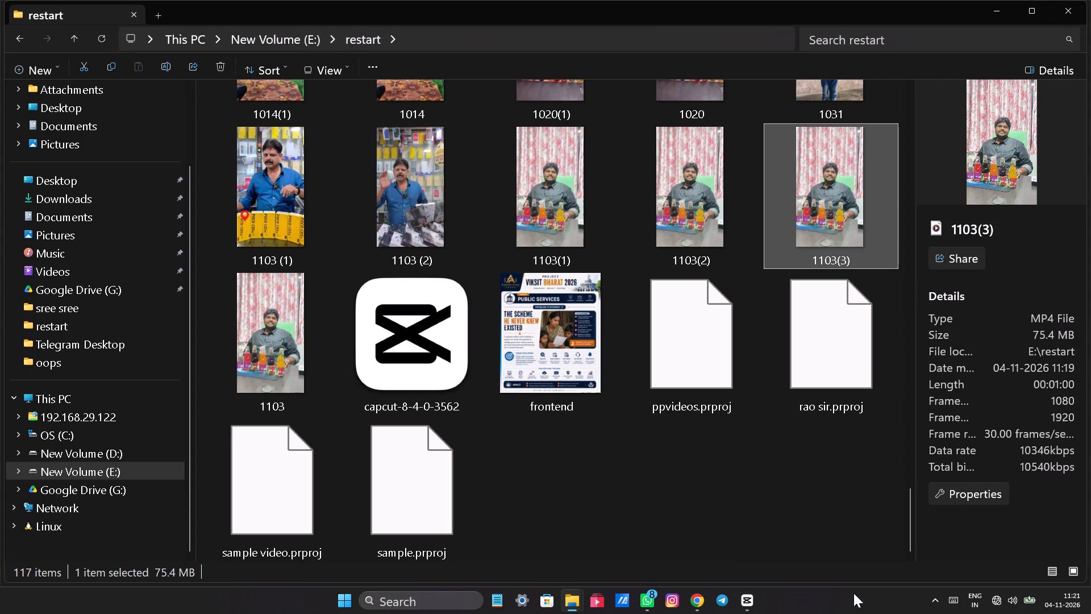
click(763, 603)
click(750, 601)
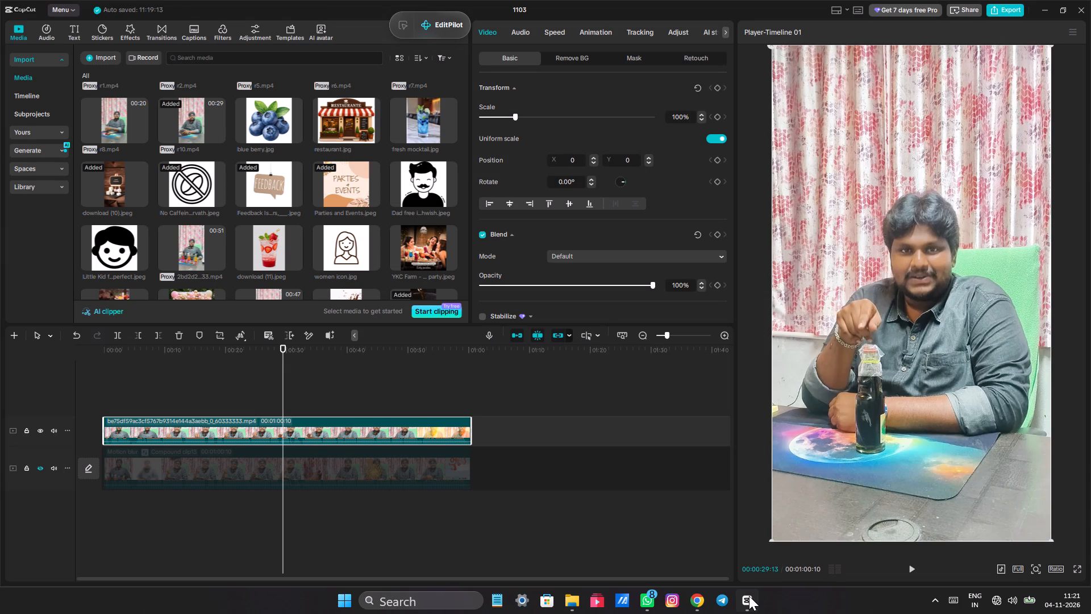
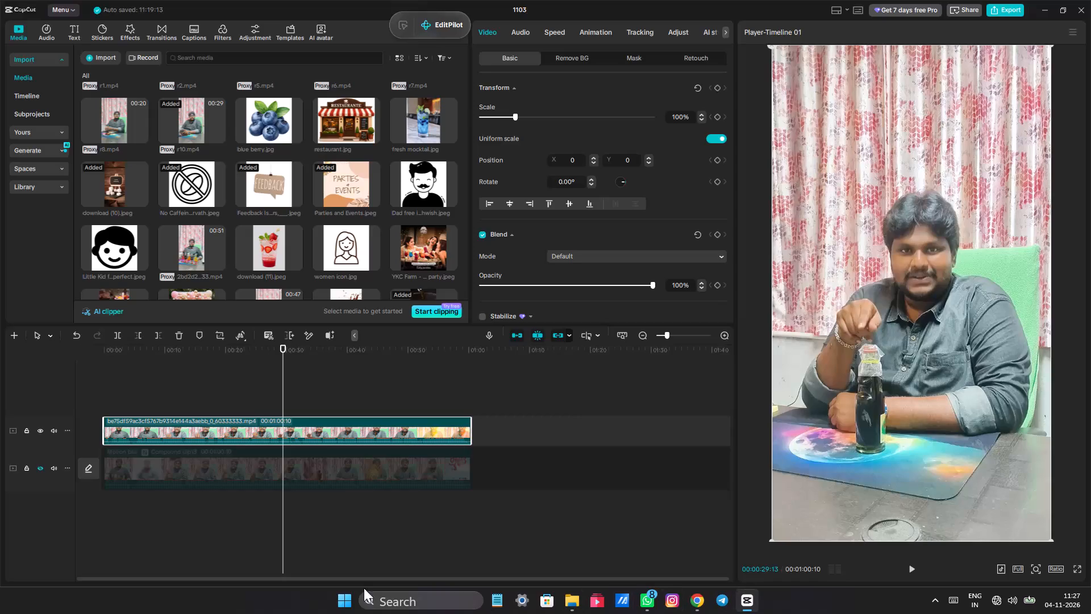
Switch to File Explorer and go to the Oops folder in My Drive on Google Drive (G:).
click(576, 596)
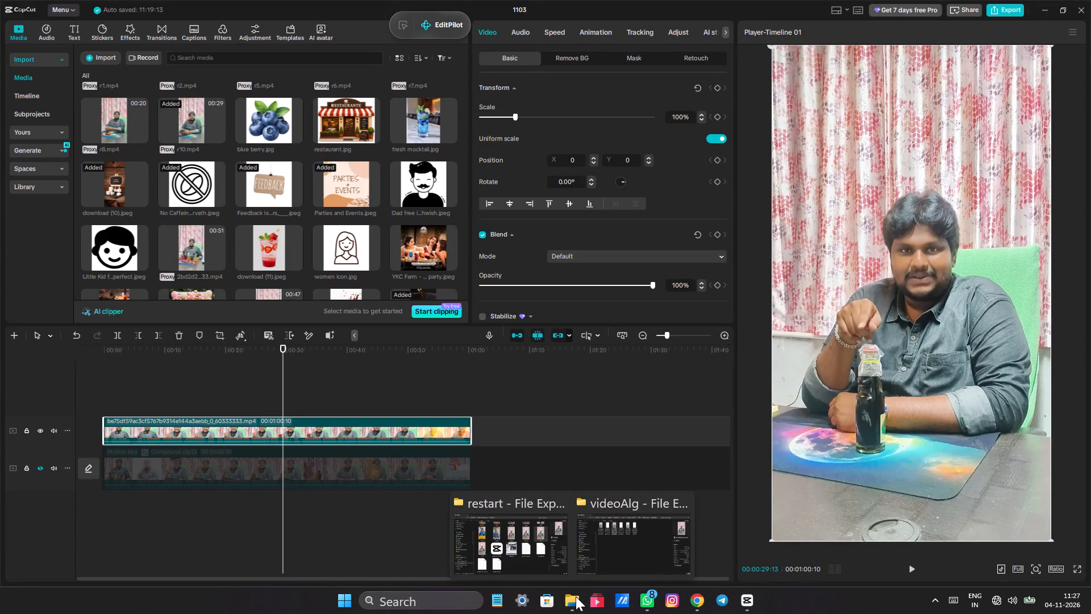
click(610, 556)
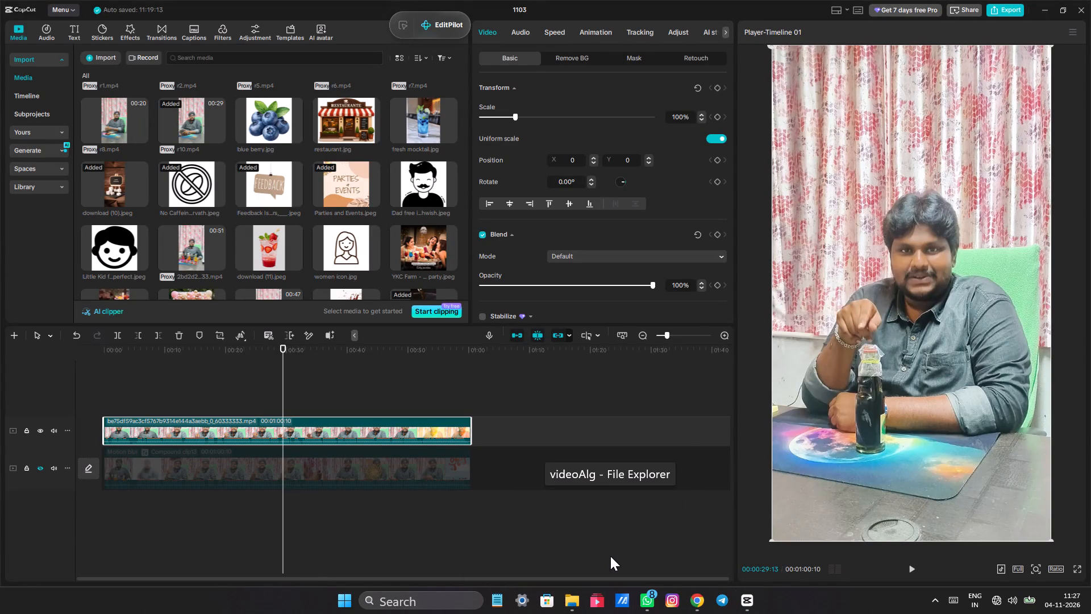
click(565, 605)
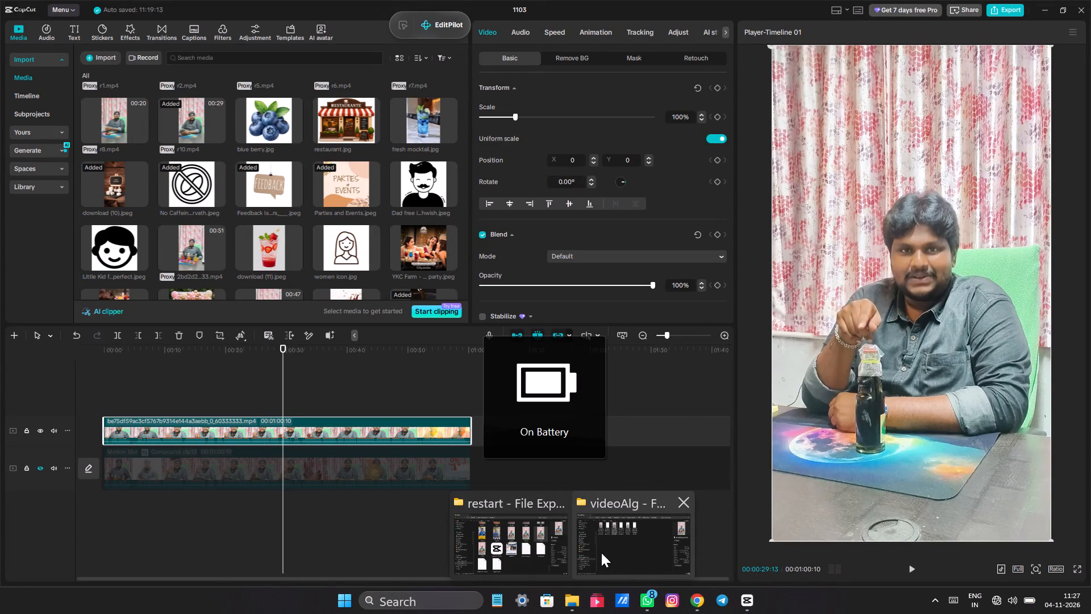
Switch to the restart folder in File Explorer and copy the exported 1103(3) video.
click(531, 542)
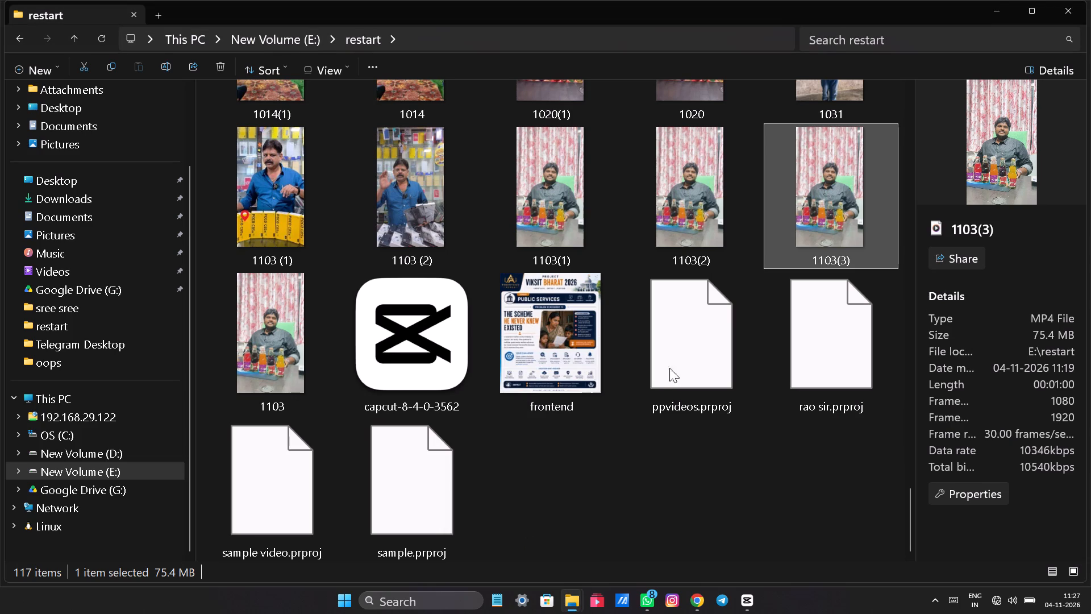
right_click(823, 244)
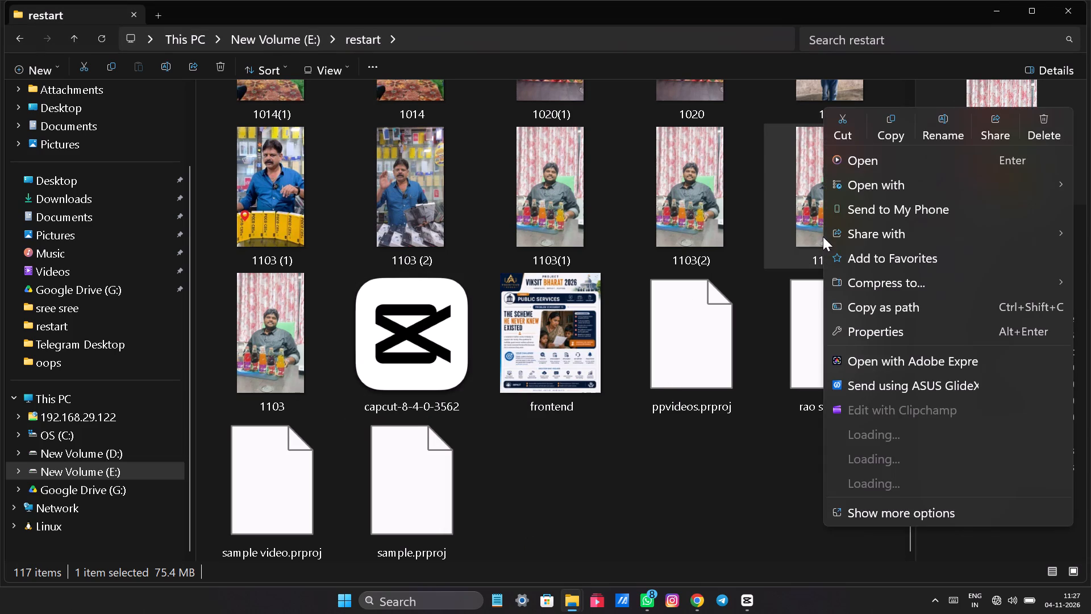
click(889, 122)
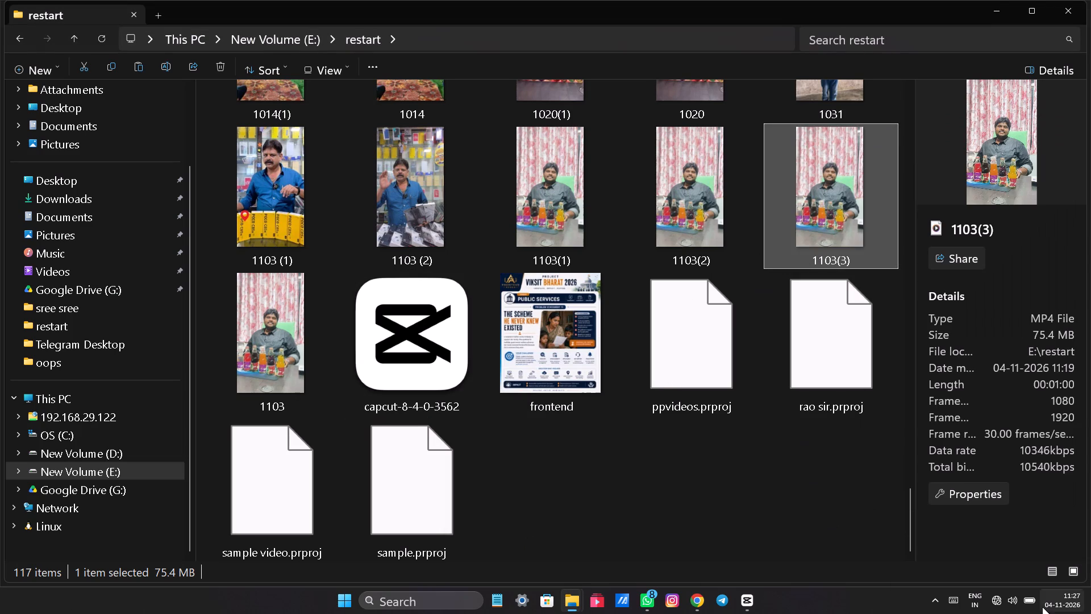
Connect the computer to the secured Wi-Fi network named Rohith.
click(1013, 598)
click(944, 389)
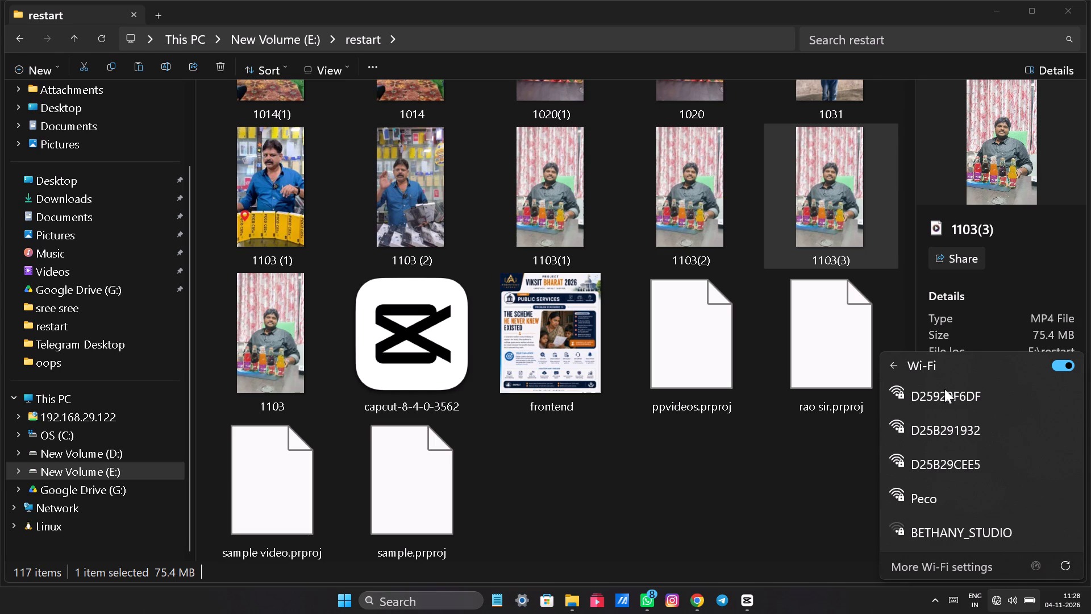
click(1018, 609)
click(1018, 609)
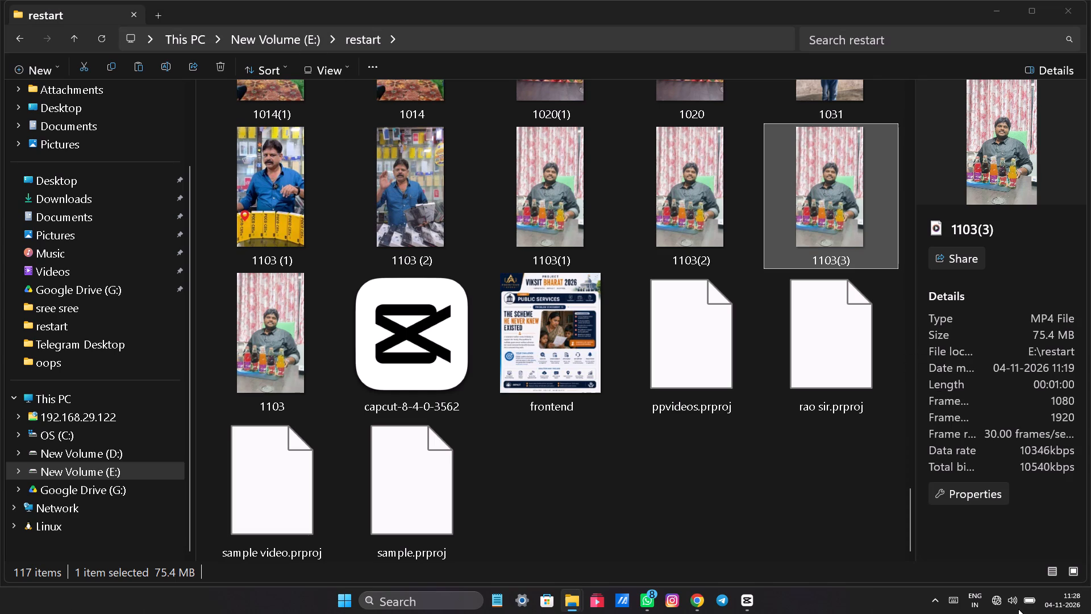
click(1018, 609)
click(934, 391)
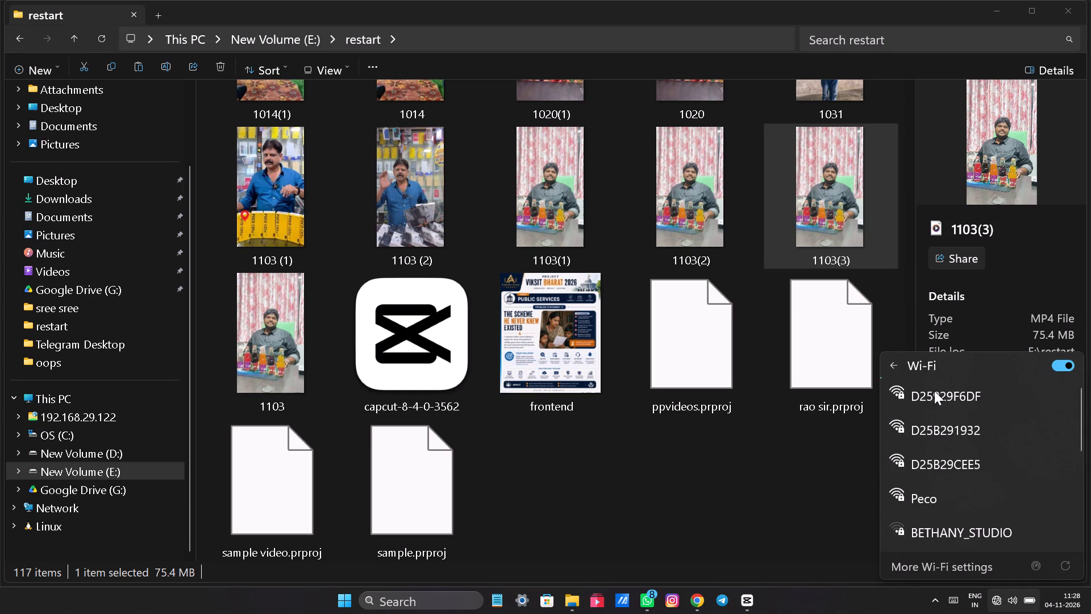
click(967, 394)
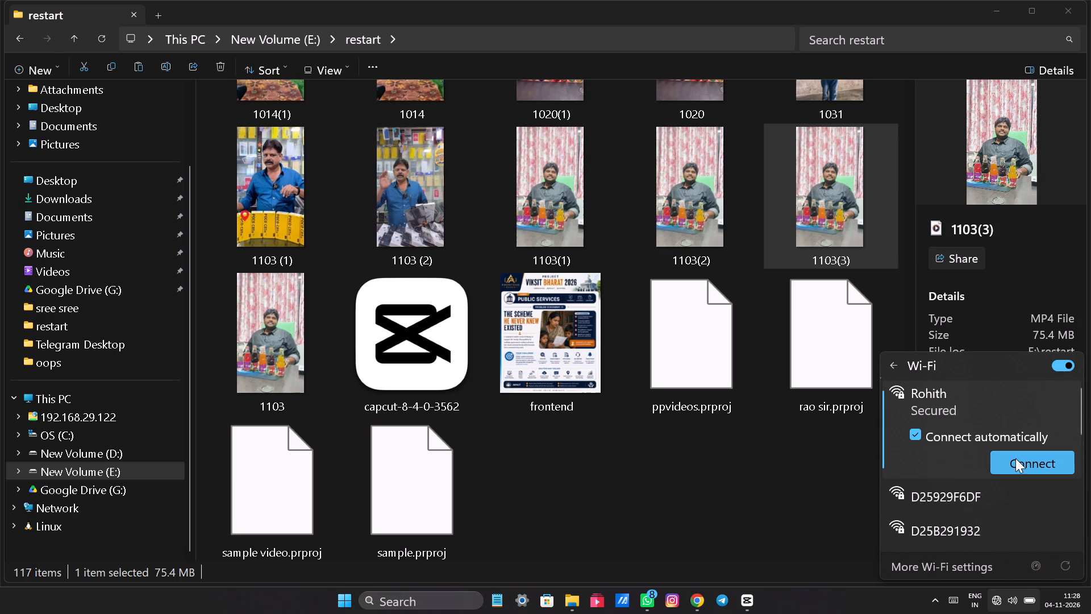
click(1015, 458)
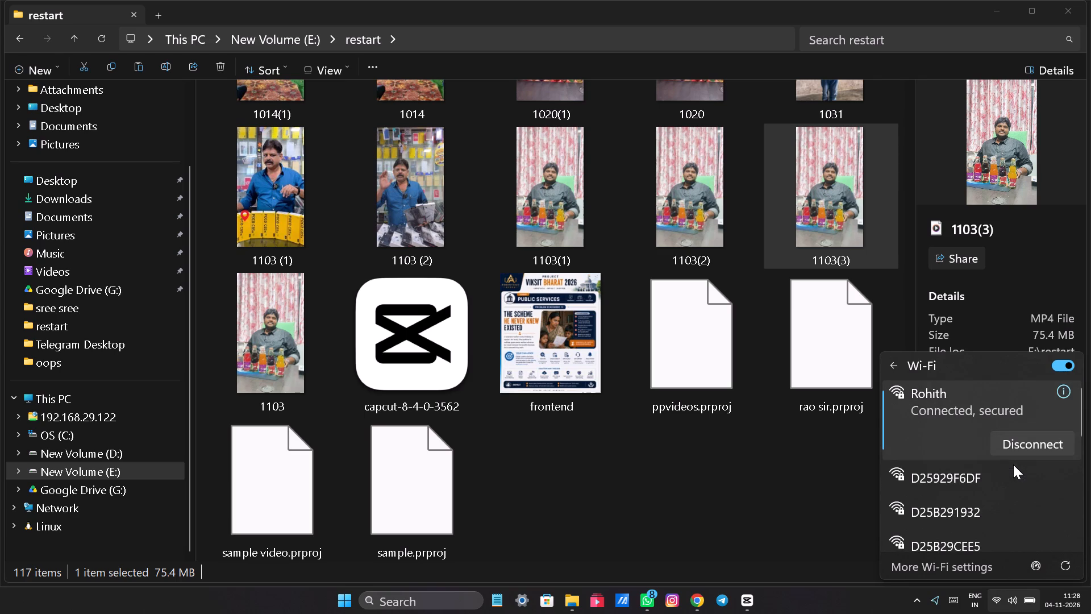
Quit Hotspot Shield running in the background.
click(910, 606)
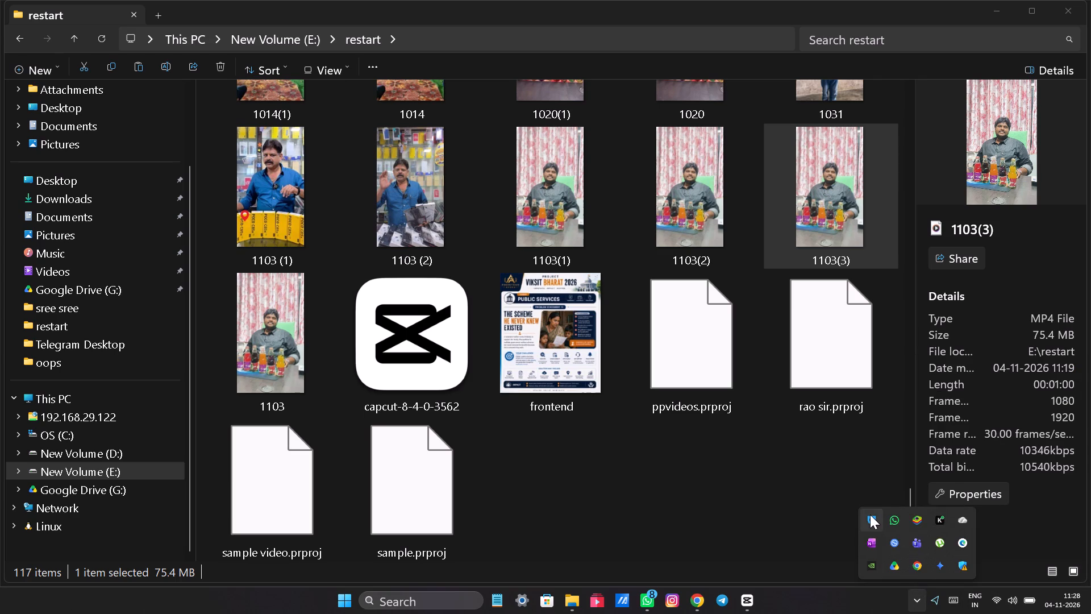
right_click(870, 515)
click(892, 521)
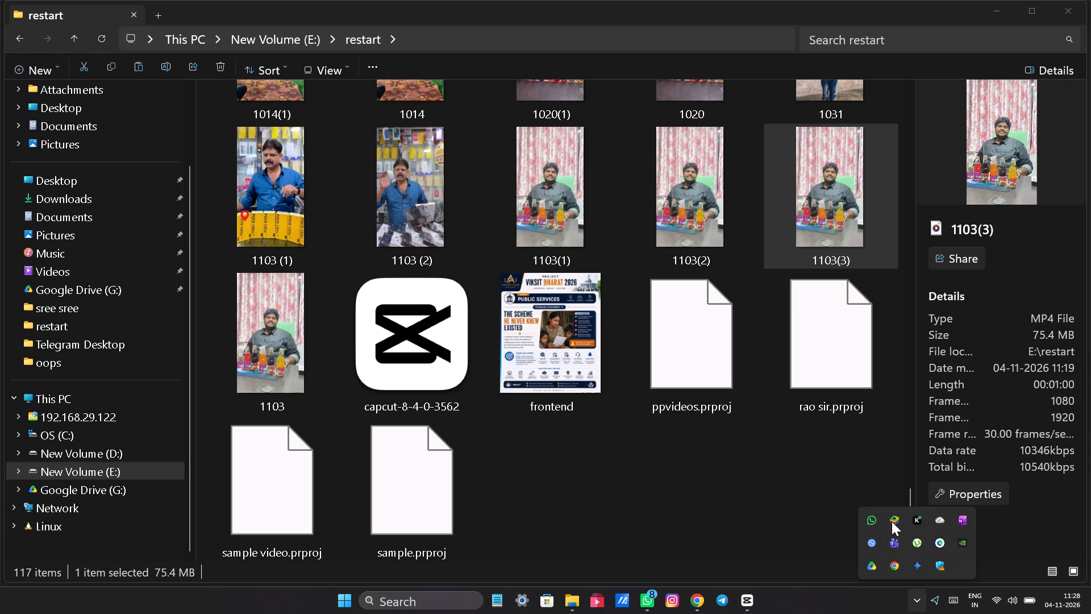
Copy the 1103(3) video from the restart folder and paste it into the Oops folder in My Drive on Google Drive (G:).
right_click(838, 213)
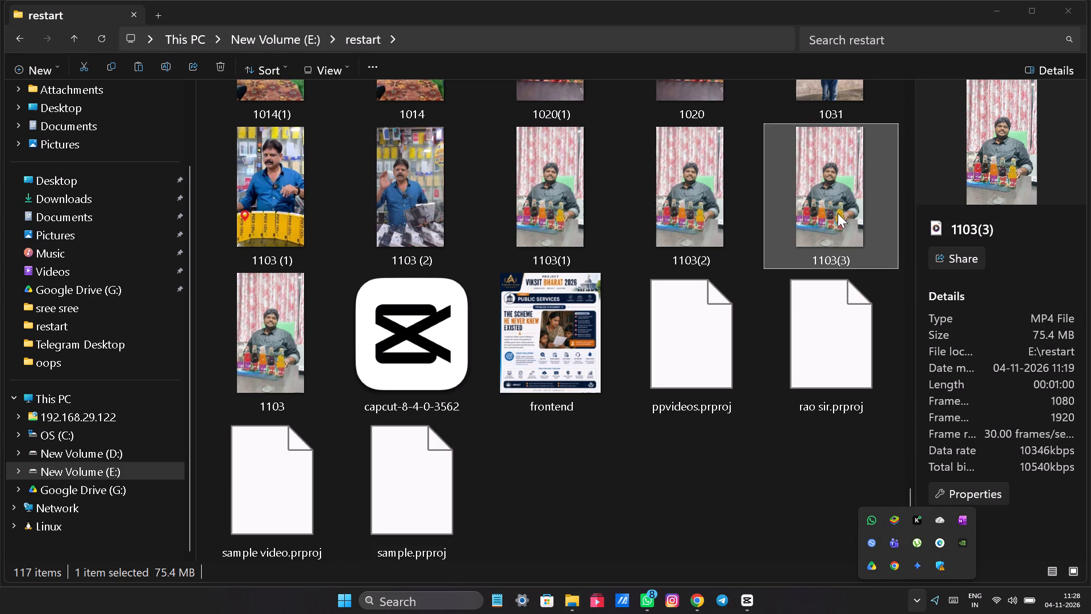
click(898, 130)
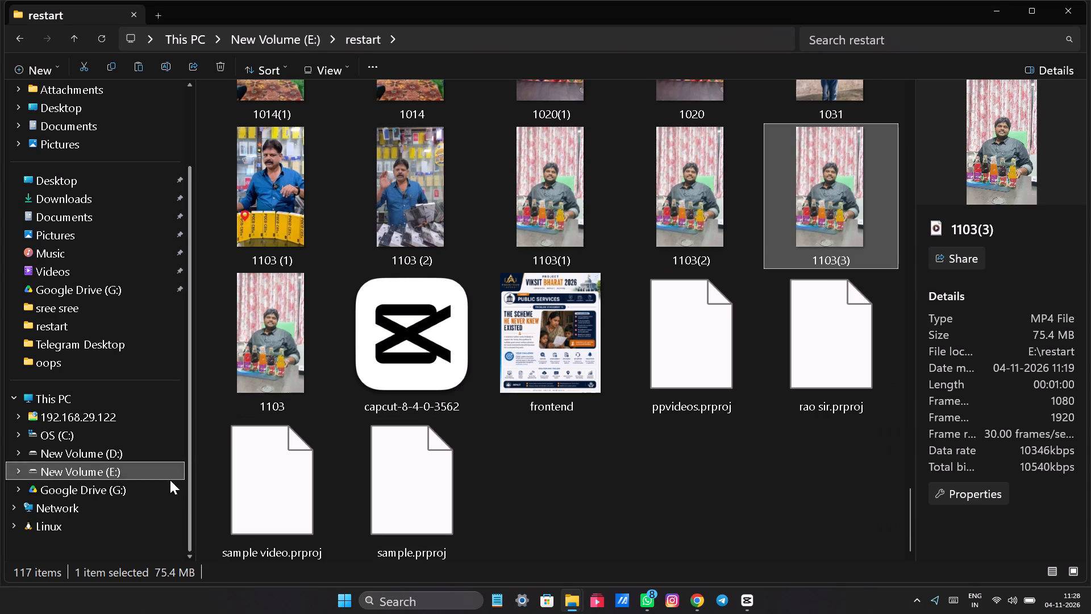
click(110, 493)
double_click(226, 117)
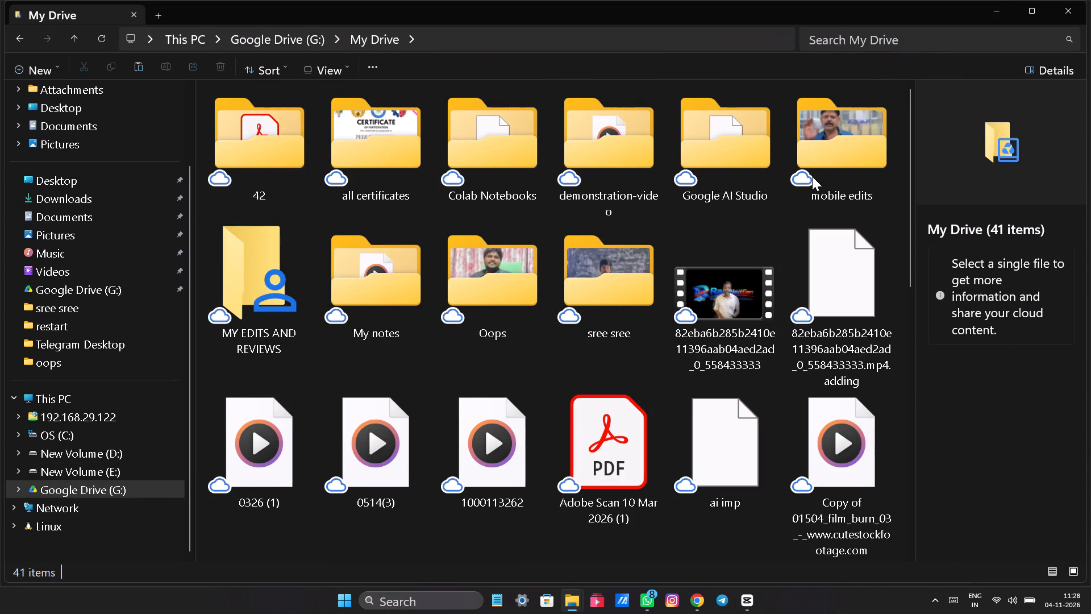
double_click(500, 263)
right_click(410, 354)
click(423, 374)
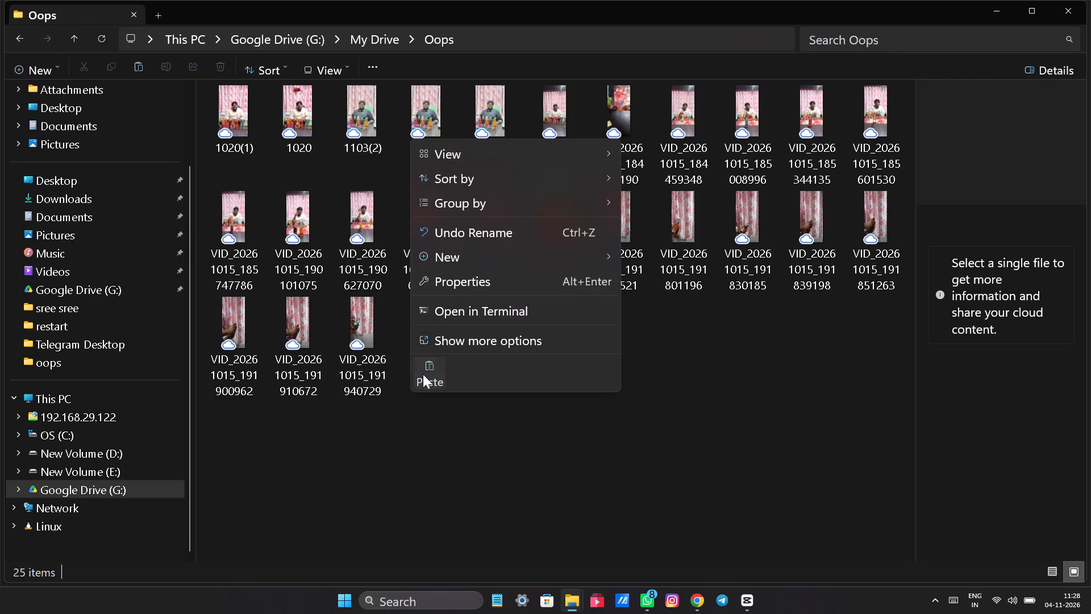
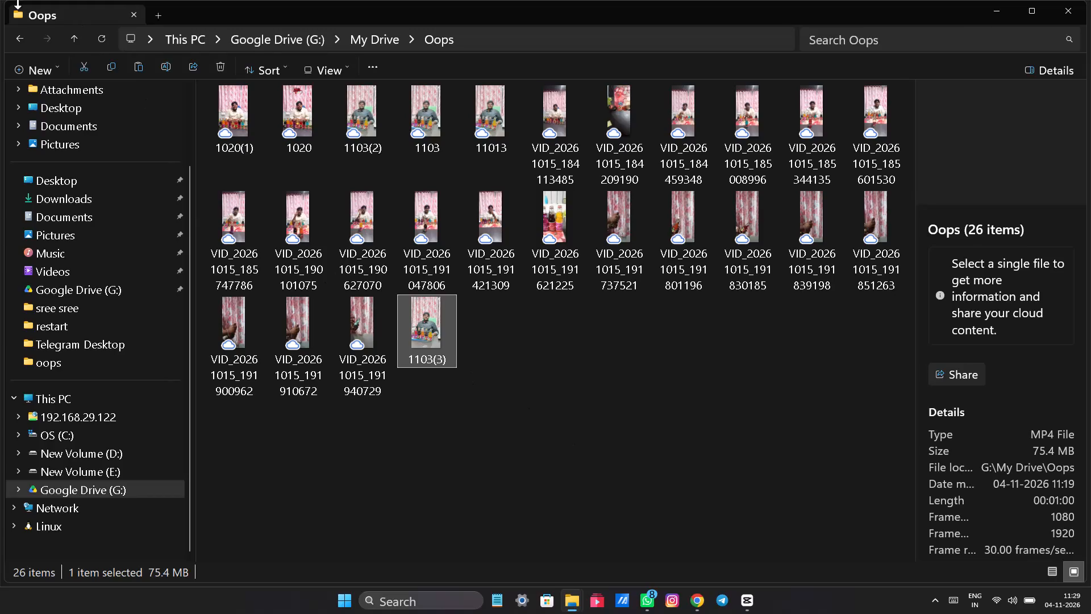
Refresh the Oops folder listing to check the copied 1103(3) video.
click(109, 39)
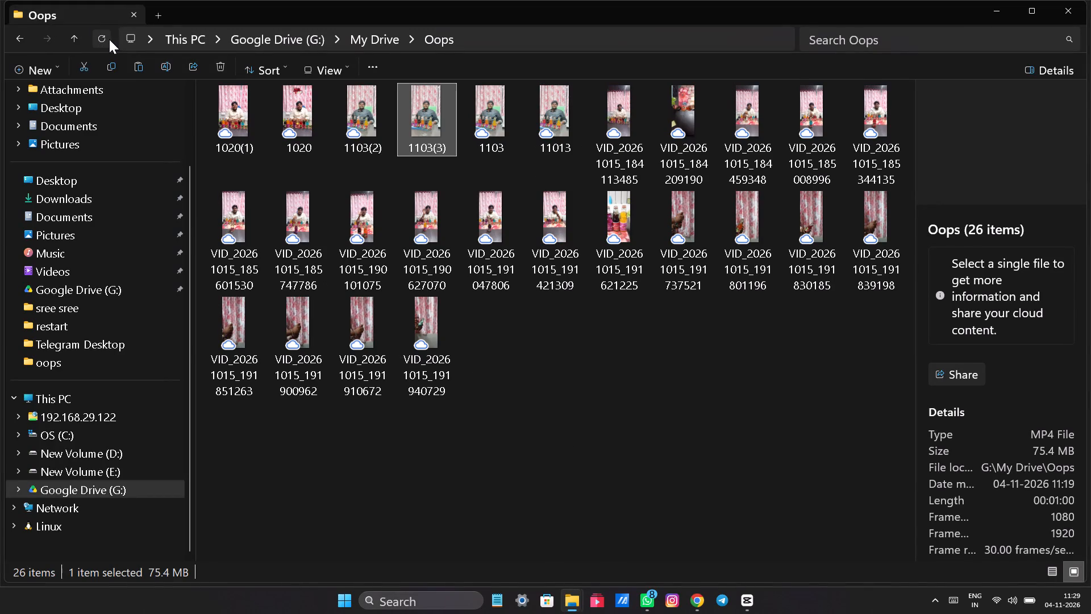
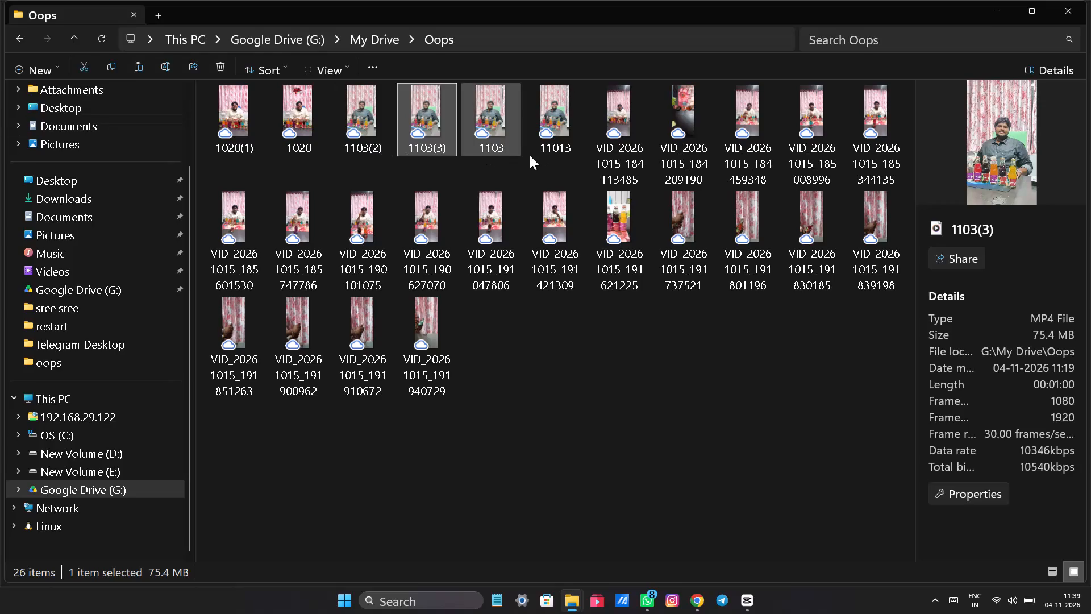
Play the 11013 video from the Oops folder, skim its middle part, and close the player.
double_click(545, 136)
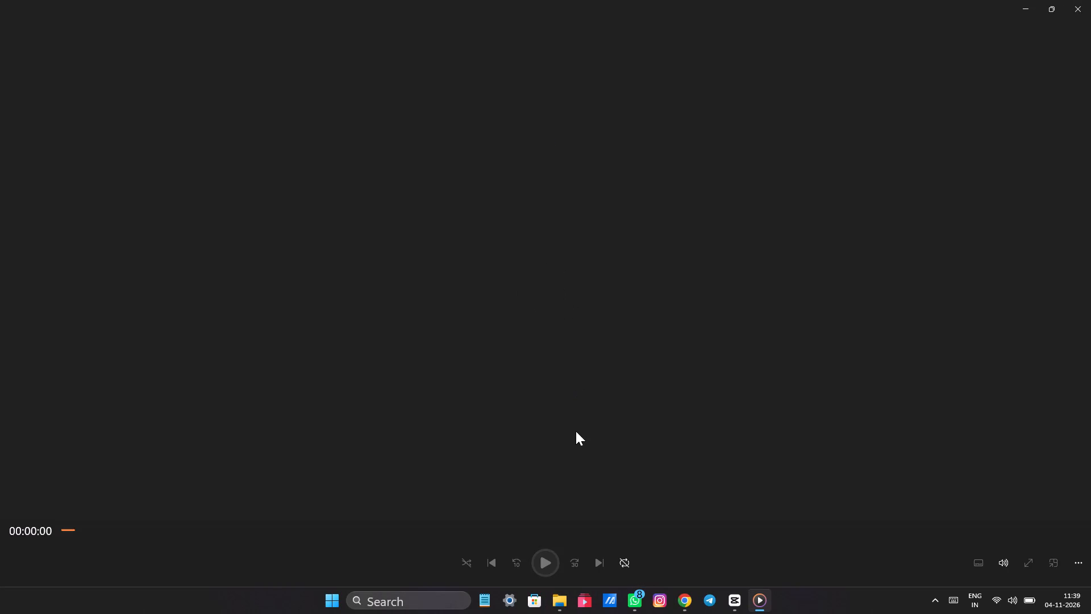
click(352, 528)
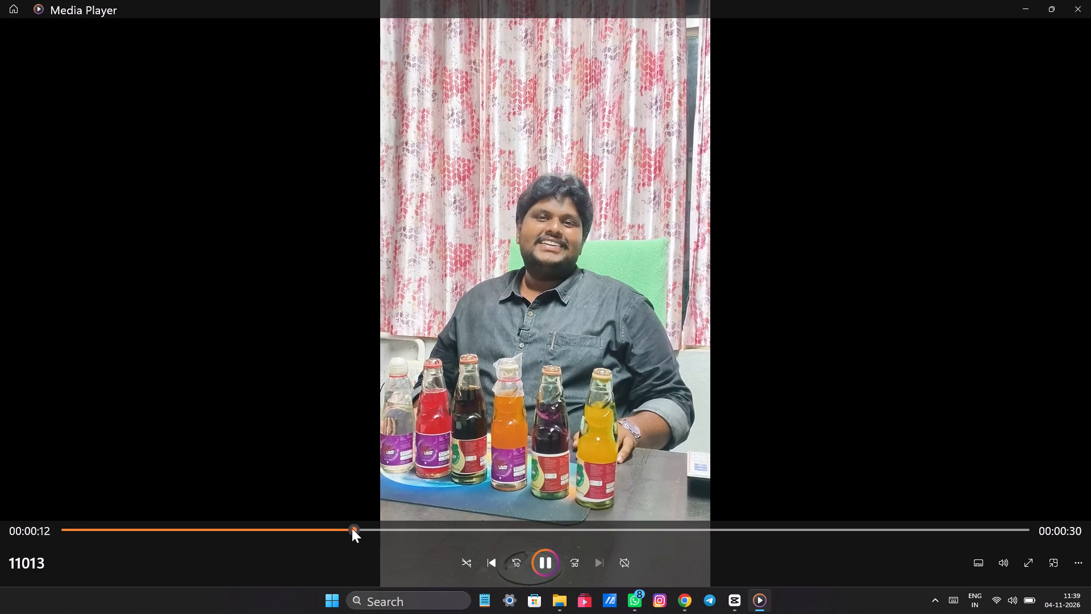
click(399, 531)
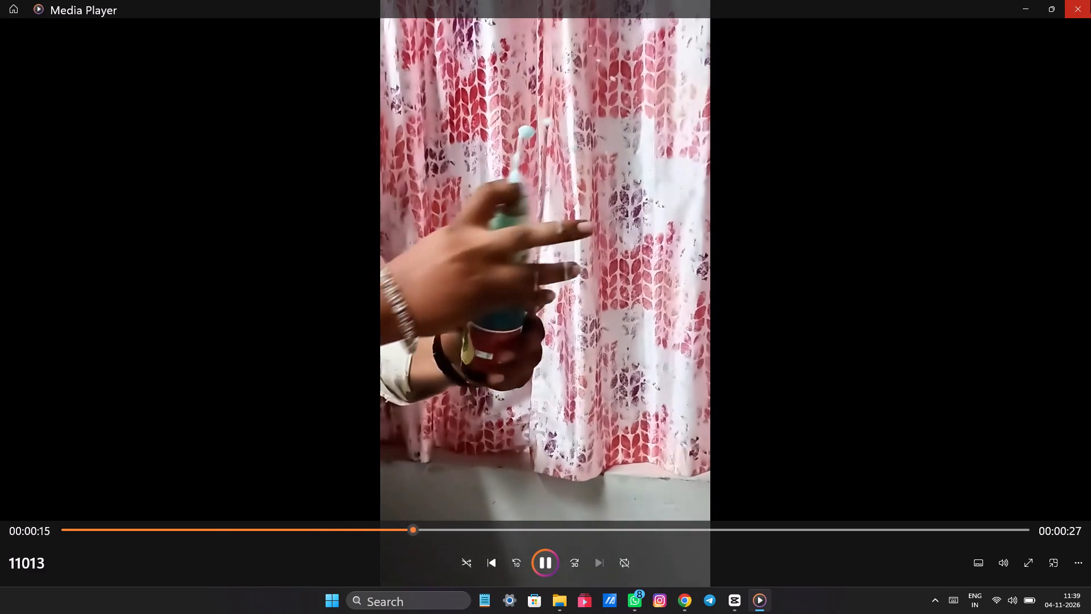
click(1090, 0)
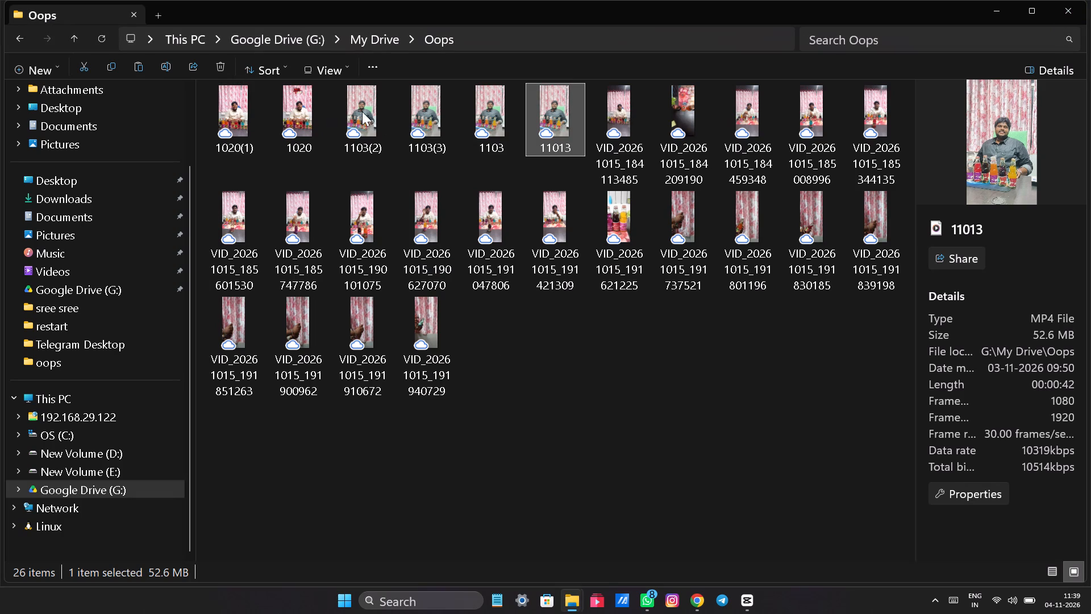
click(282, 507)
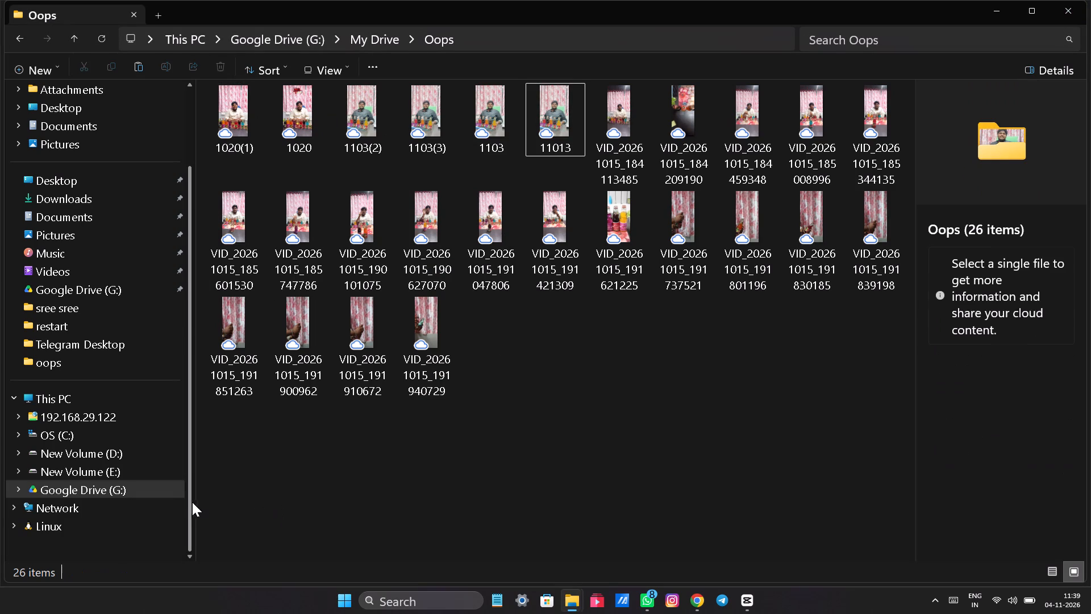
Find the 1103(1) video in the restart folder on drive E, play a middle portion to check it, and close the player.
click(128, 475)
scroll(577, 338, down, 2)
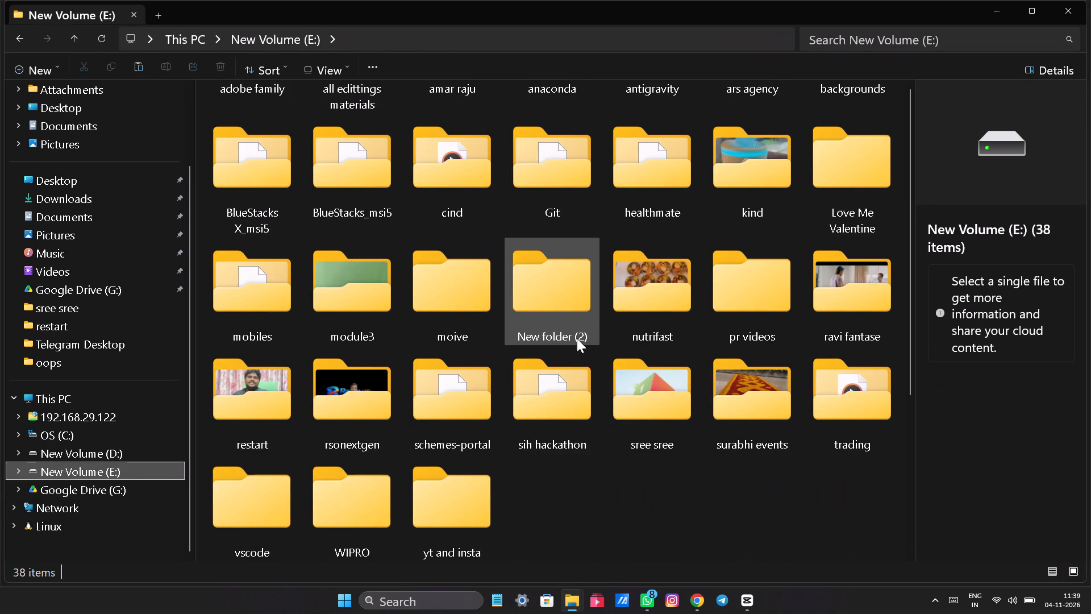
double_click(232, 397)
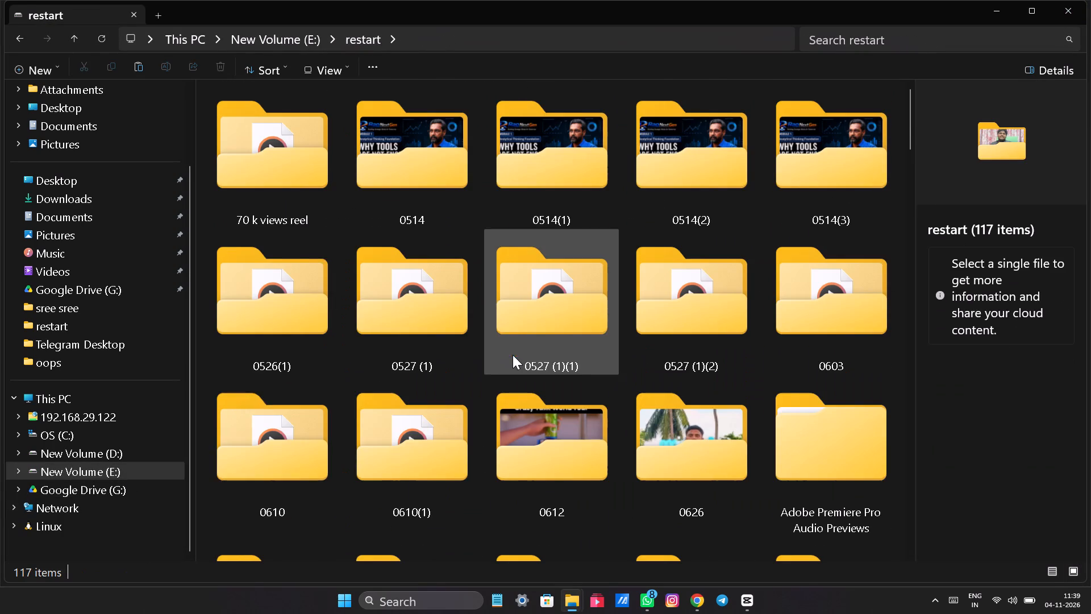
scroll(513, 355, down, 4)
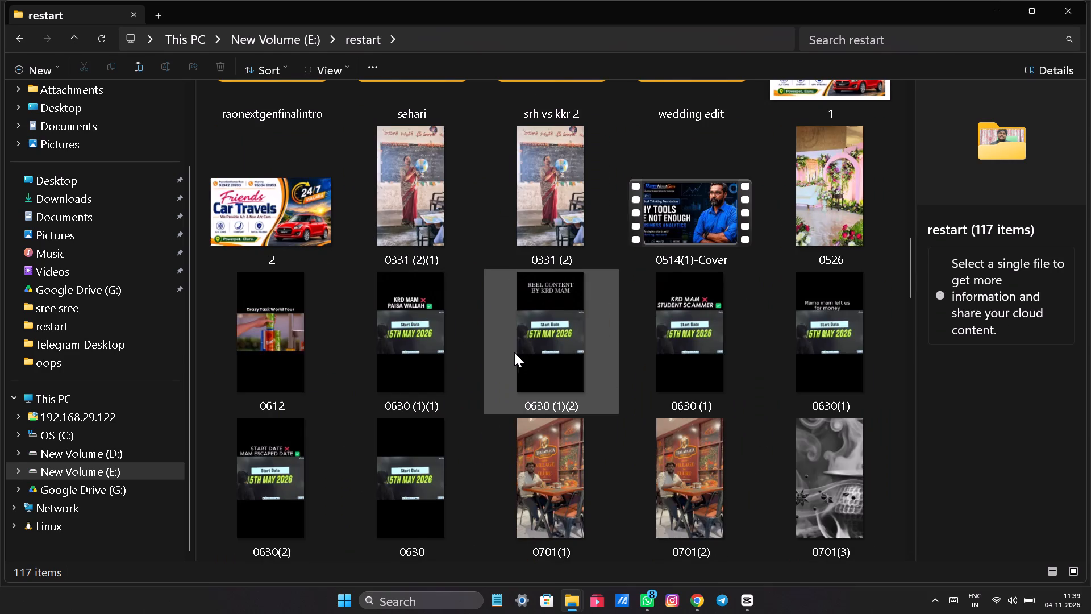
scroll(549, 341, down, 8)
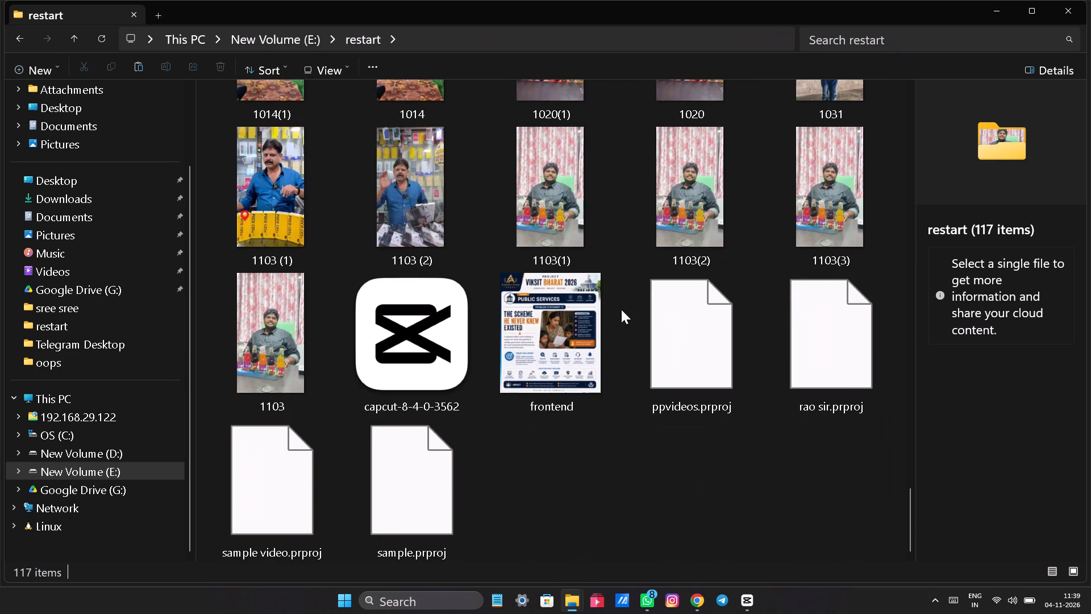
double_click(520, 198)
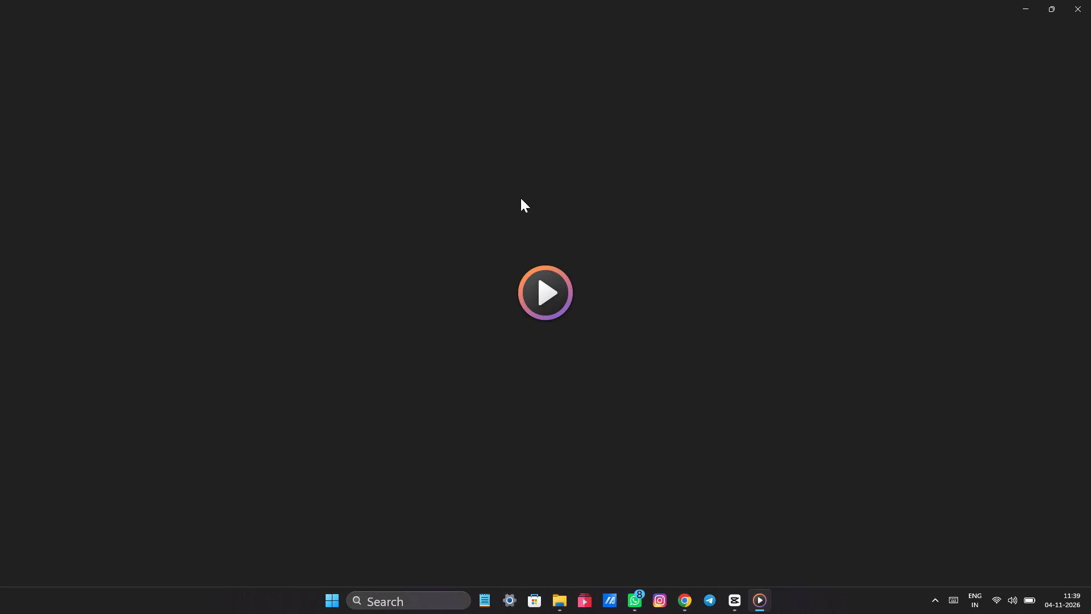
click(407, 525)
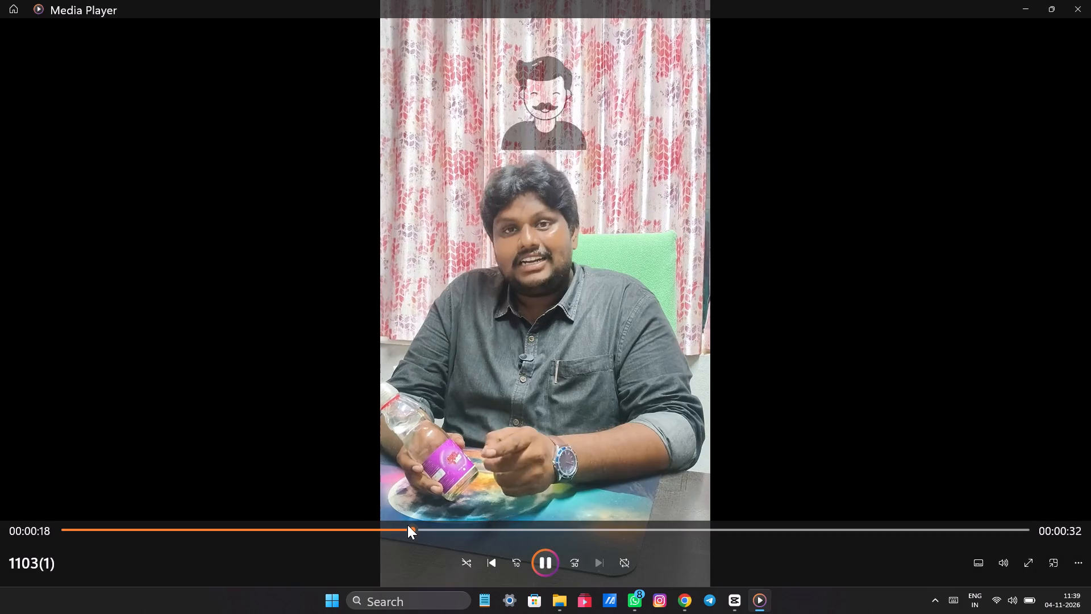
click(1090, 0)
Copy the 1103(1) video from E:/restart into Google Drive's My Drive/Oops folder and refresh the folder listing.
right_click(565, 230)
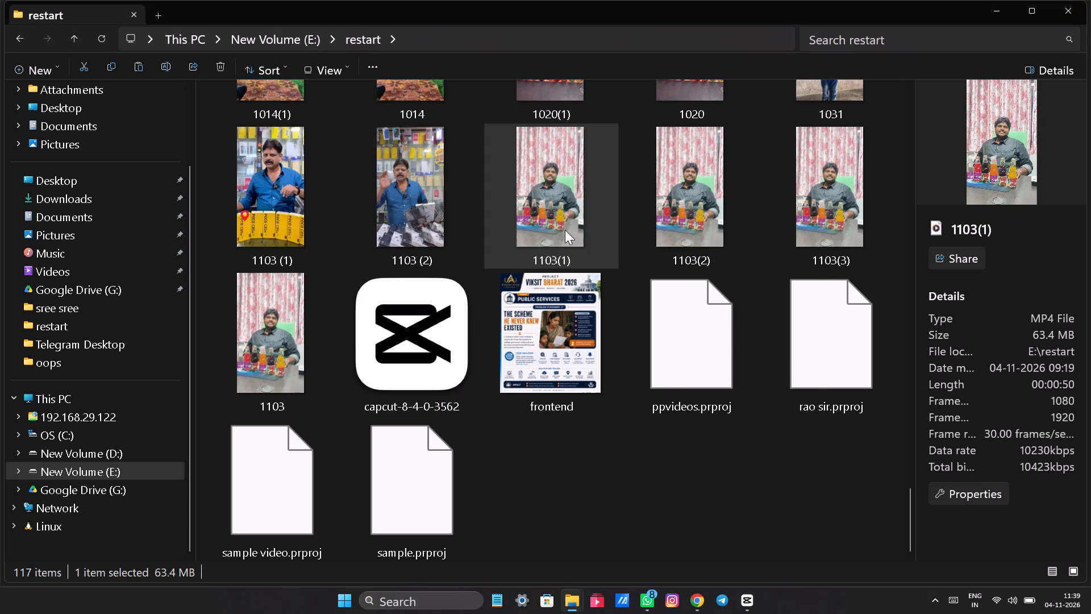
click(646, 117)
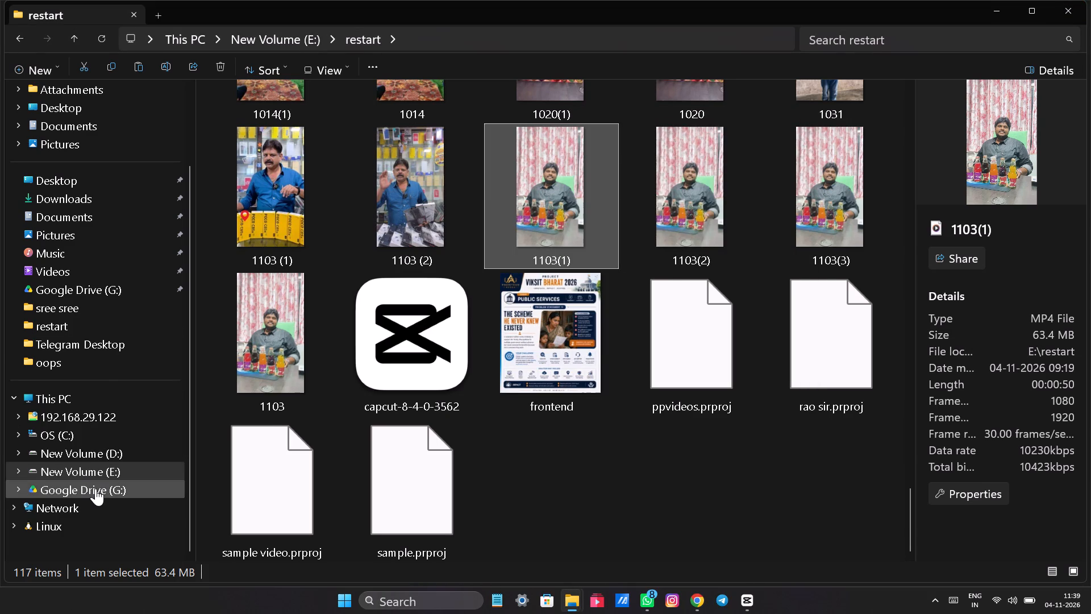
click(95, 488)
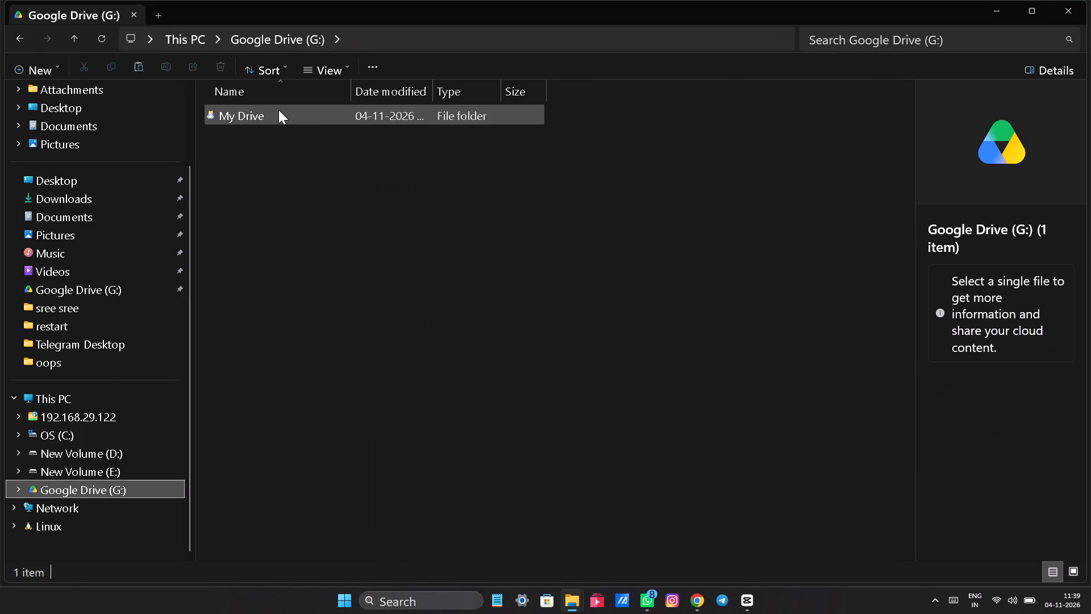
double_click(278, 110)
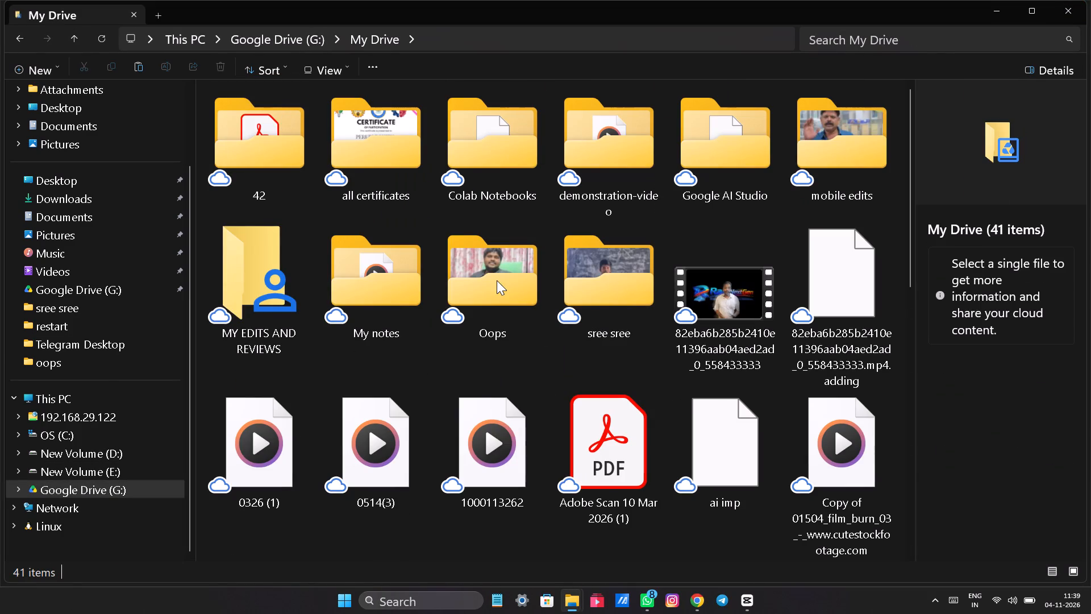
double_click(497, 280)
right_click(518, 345)
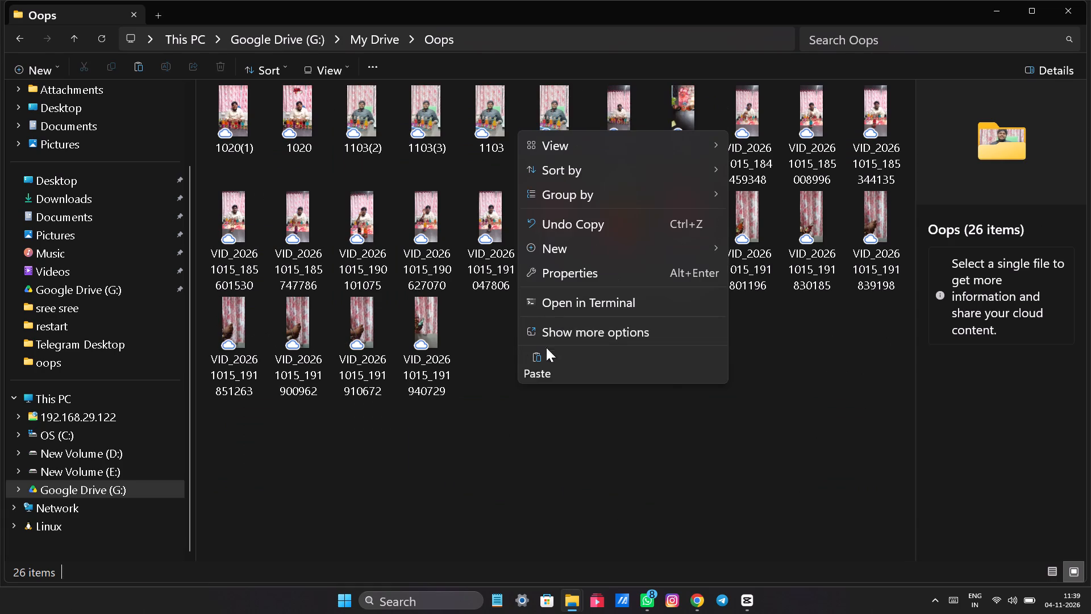
click(534, 359)
click(553, 420)
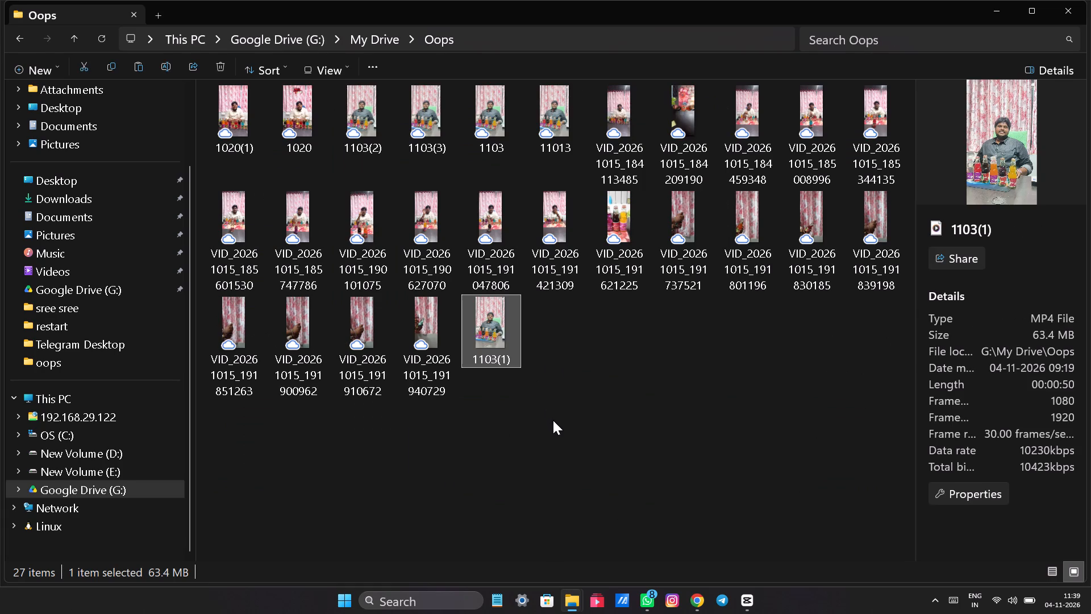
click(104, 30)
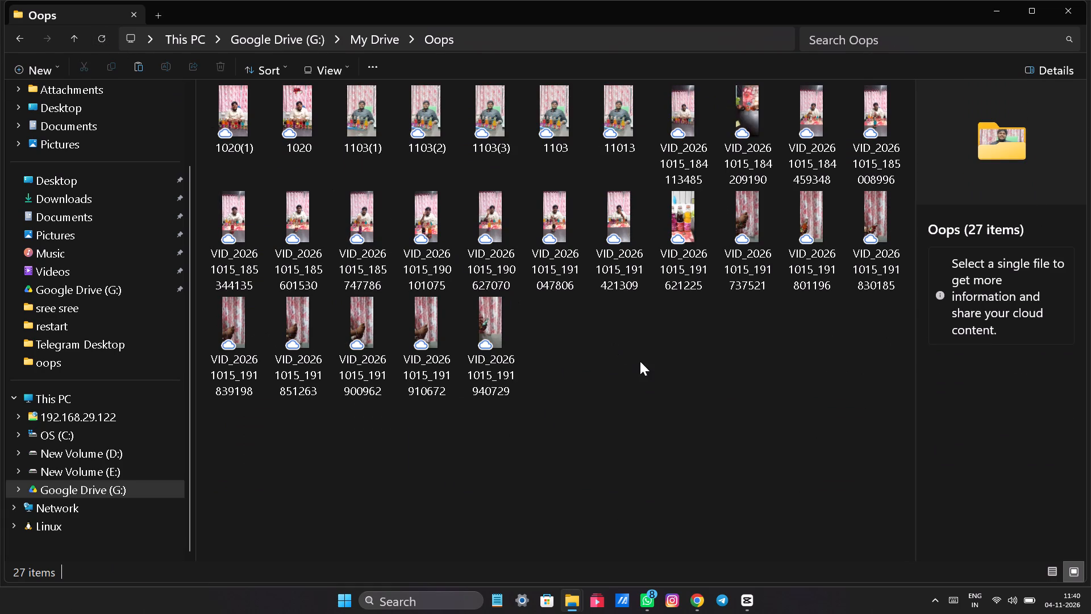
click(651, 369)
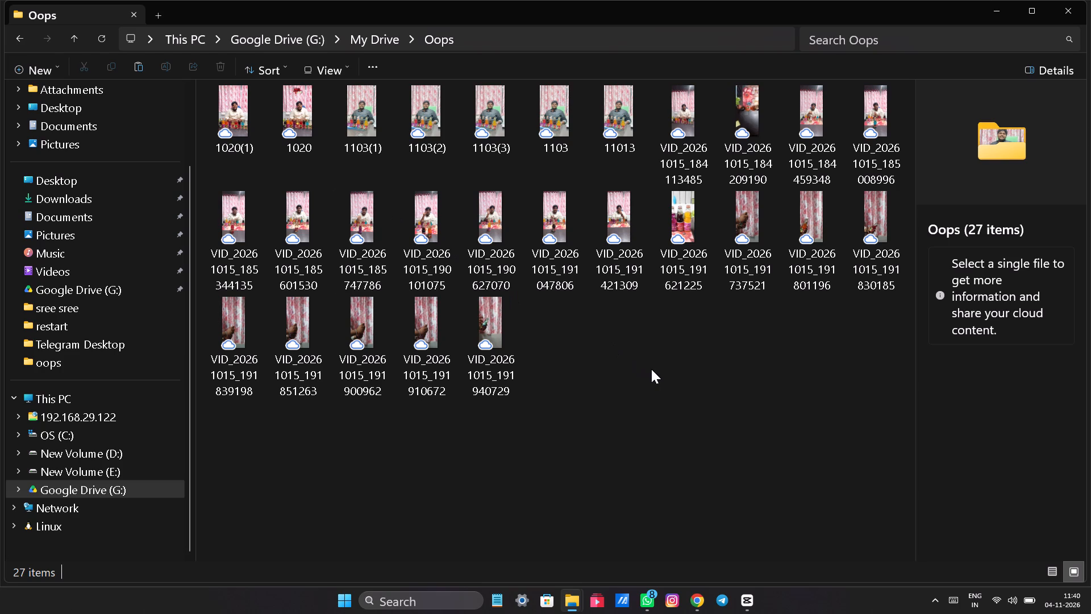
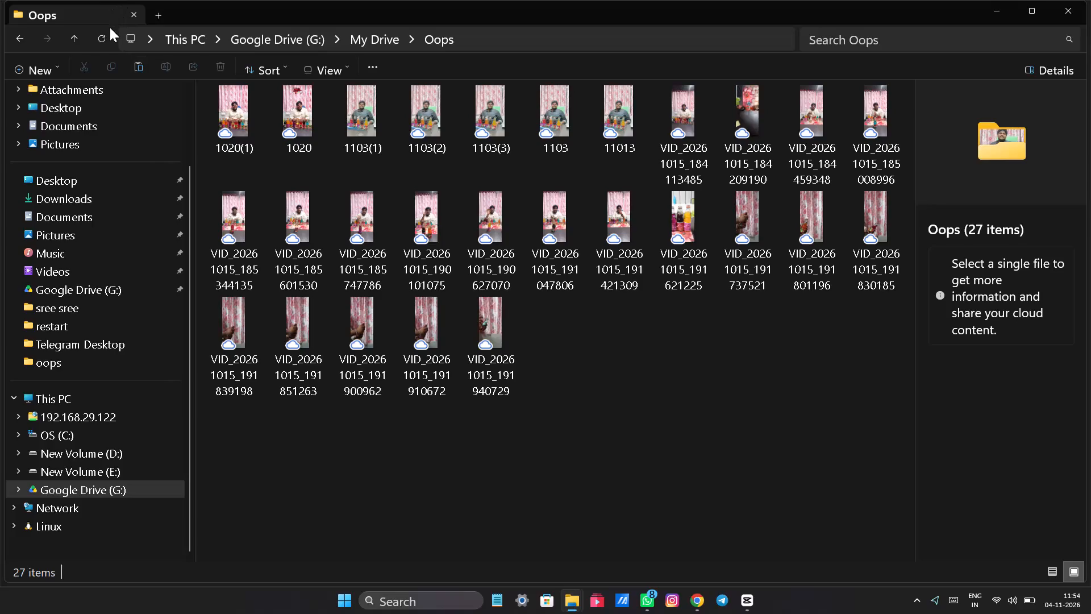
Refresh the listing of the Oops folder in Google Drive once more.
click(105, 30)
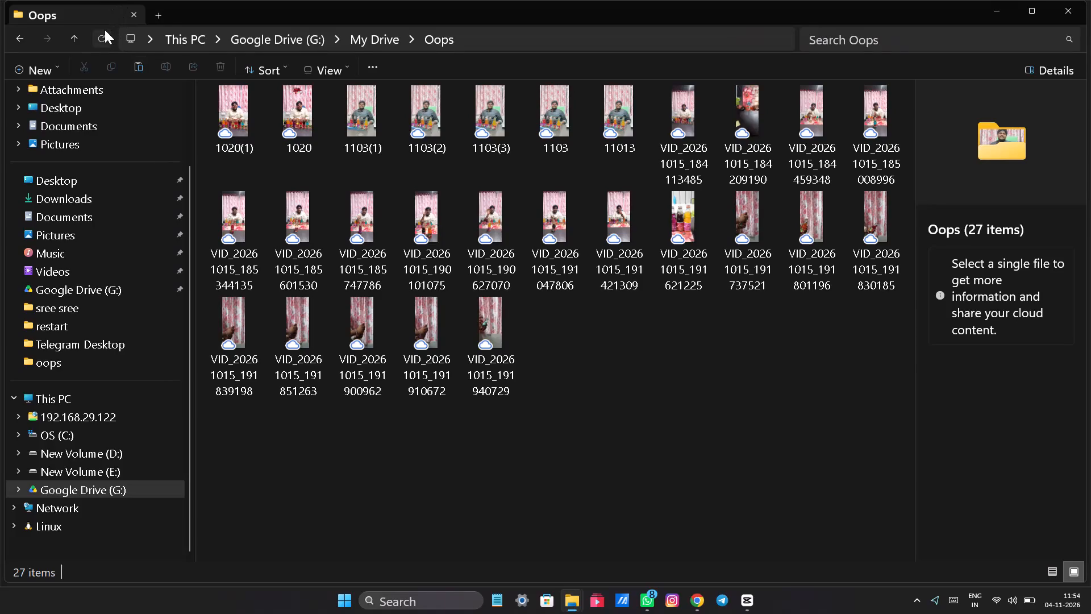
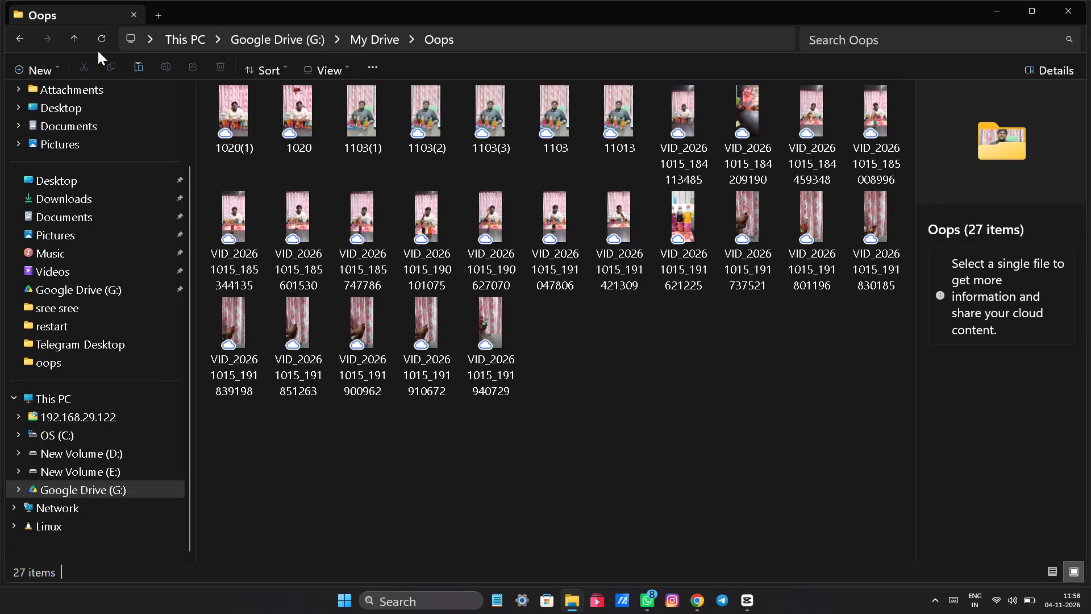
Refresh the listing of the Oops folder in Google Drive again.
click(98, 51)
click(102, 43)
click(715, 400)
Clear the File Explorer and CapCut windows off the screen to bring the Chrome browser window into view.
click(984, 11)
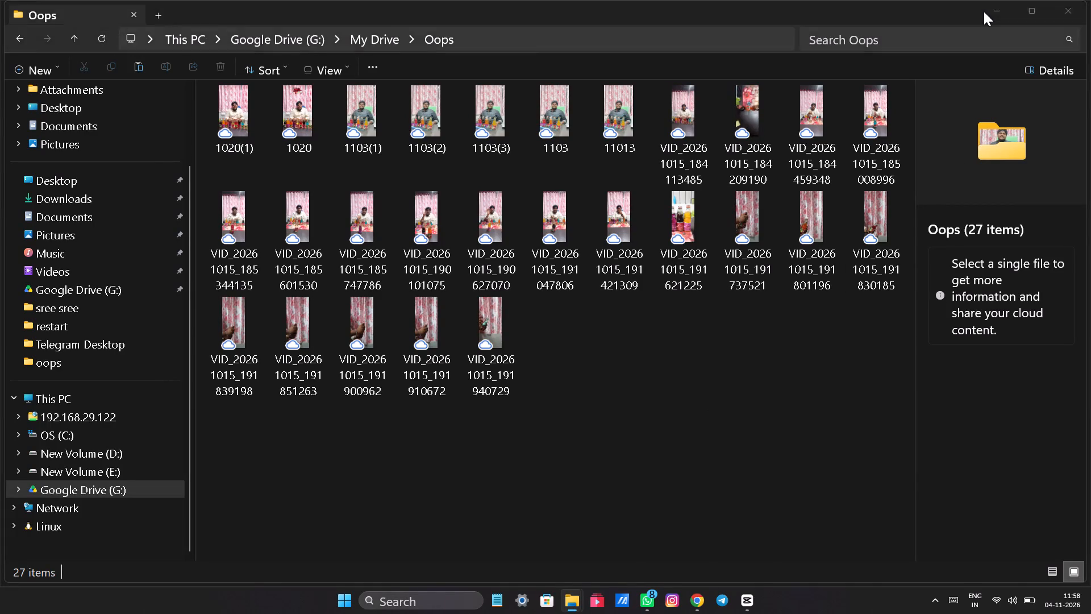
click(1048, 12)
click(1006, 12)
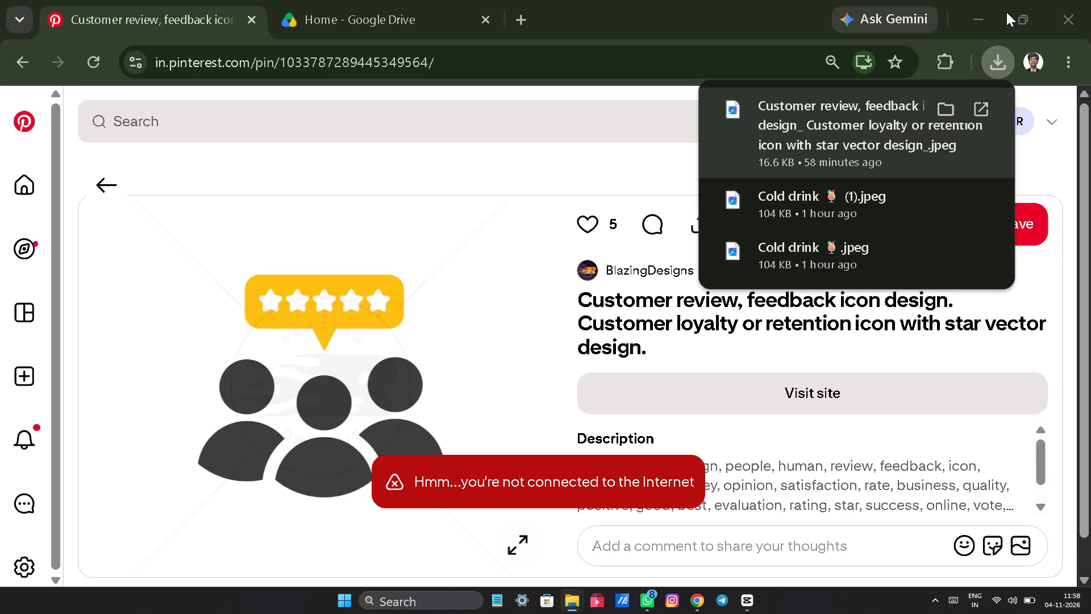
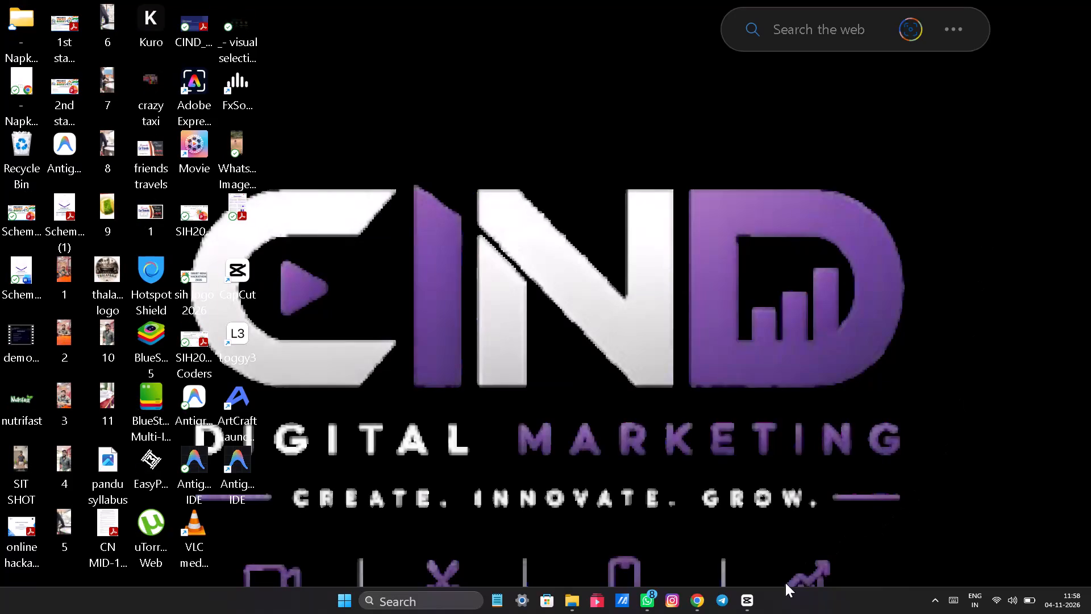
Bring the CapCut window with project 1103 back on screen and reveal the hidden system tray icons.
click(743, 613)
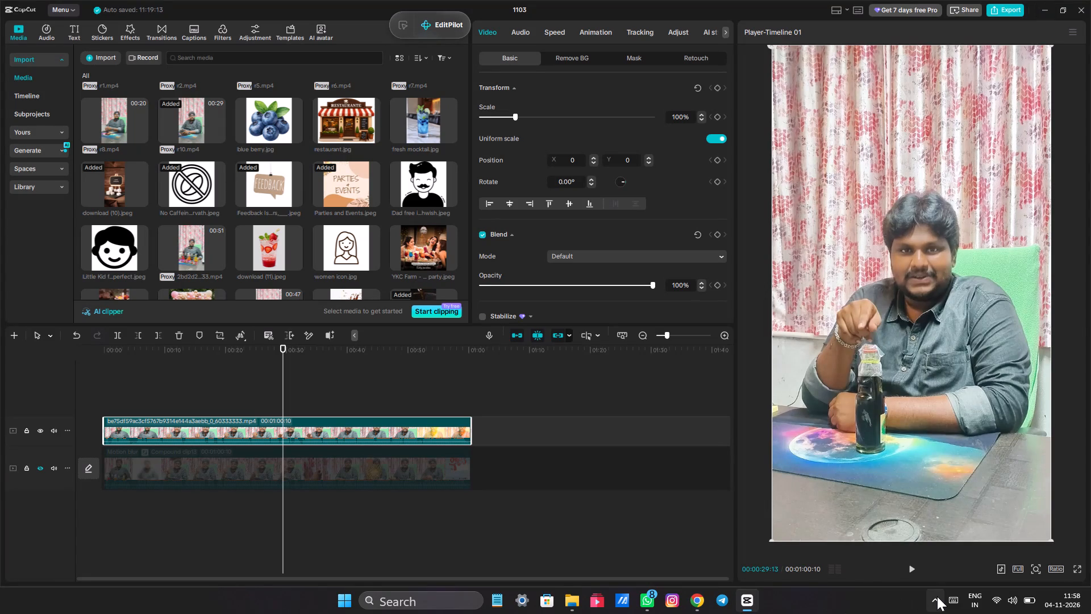
click(937, 596)
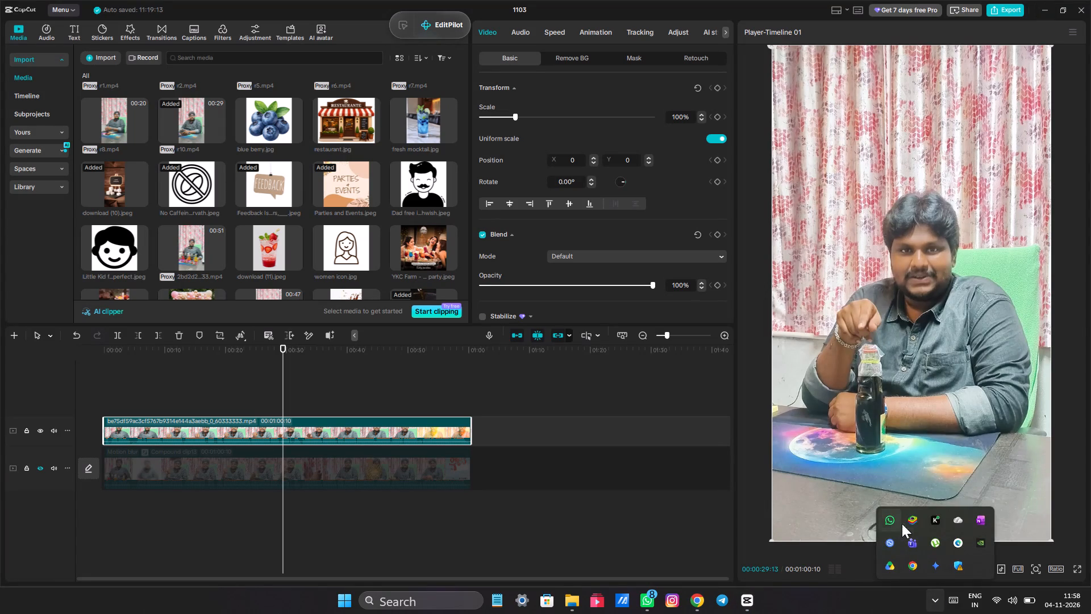
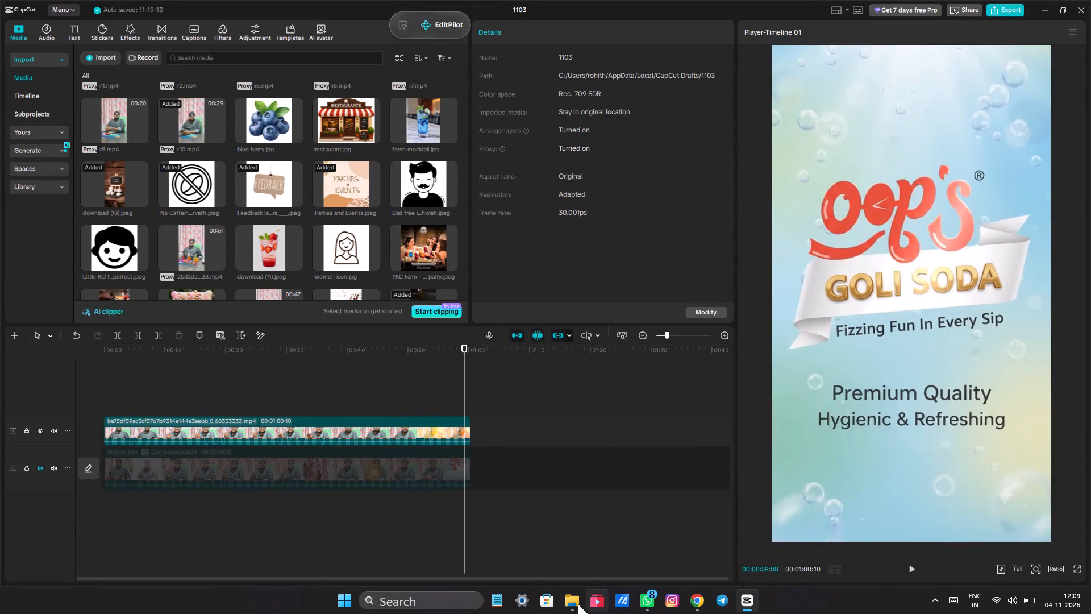
Switch to the File Explorer window showing Google Drive's Oops folder, check its video files, and close the window.
click(578, 604)
click(528, 551)
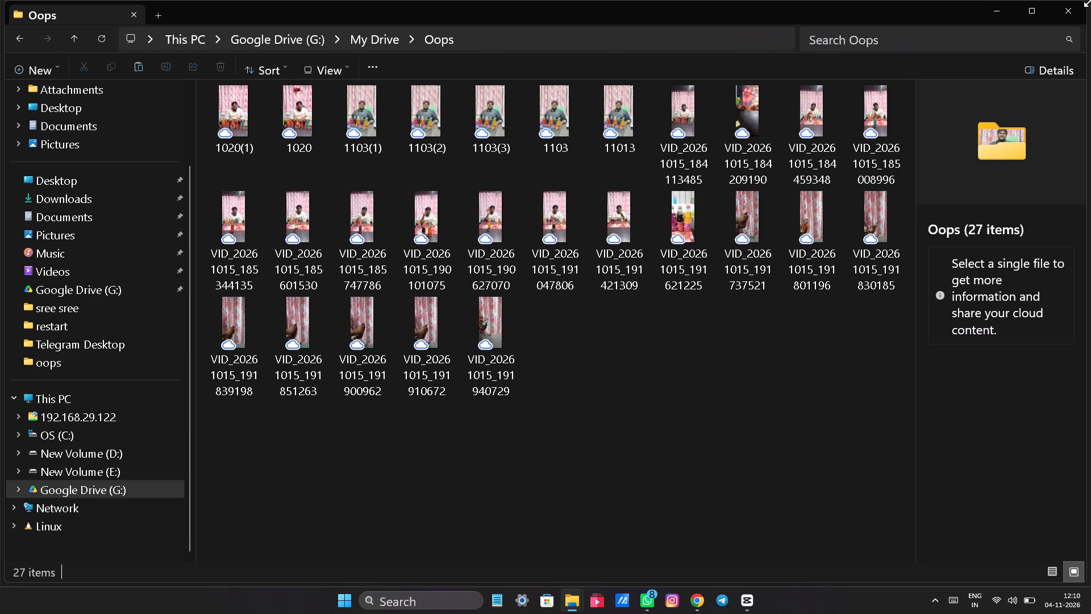
double_click(1061, 8)
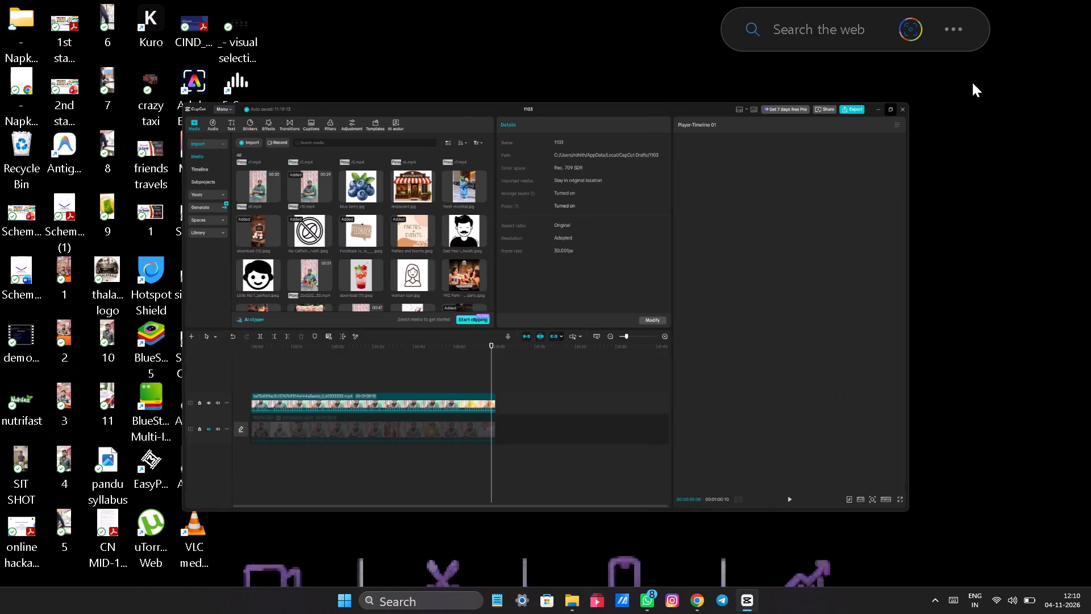
Close the CapCut editor window with project 1103 and return to the desktop.
click(901, 116)
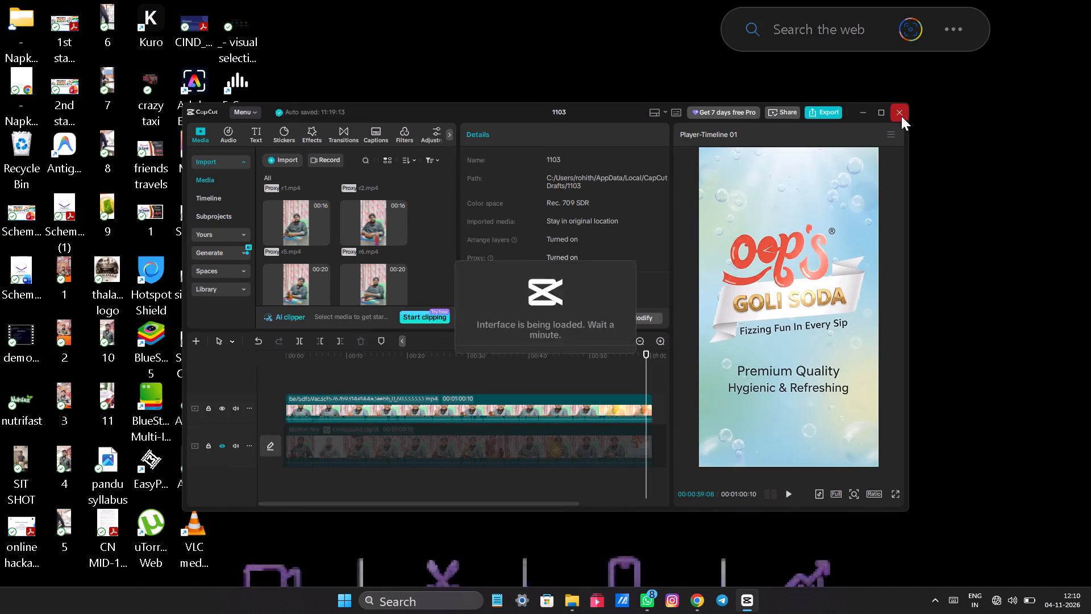
click(901, 116)
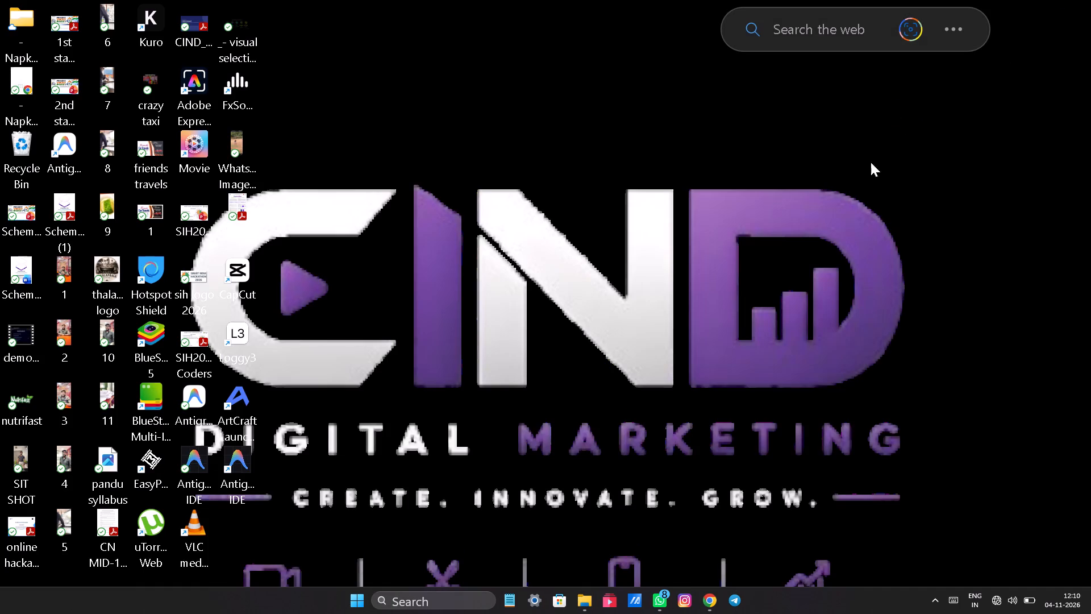
double_click(846, 200)
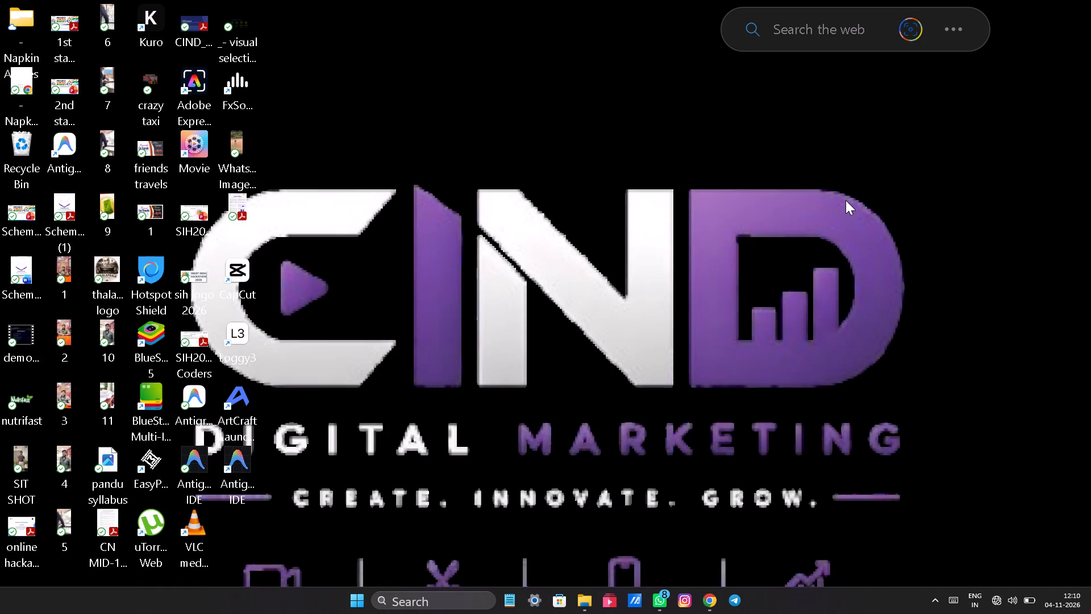